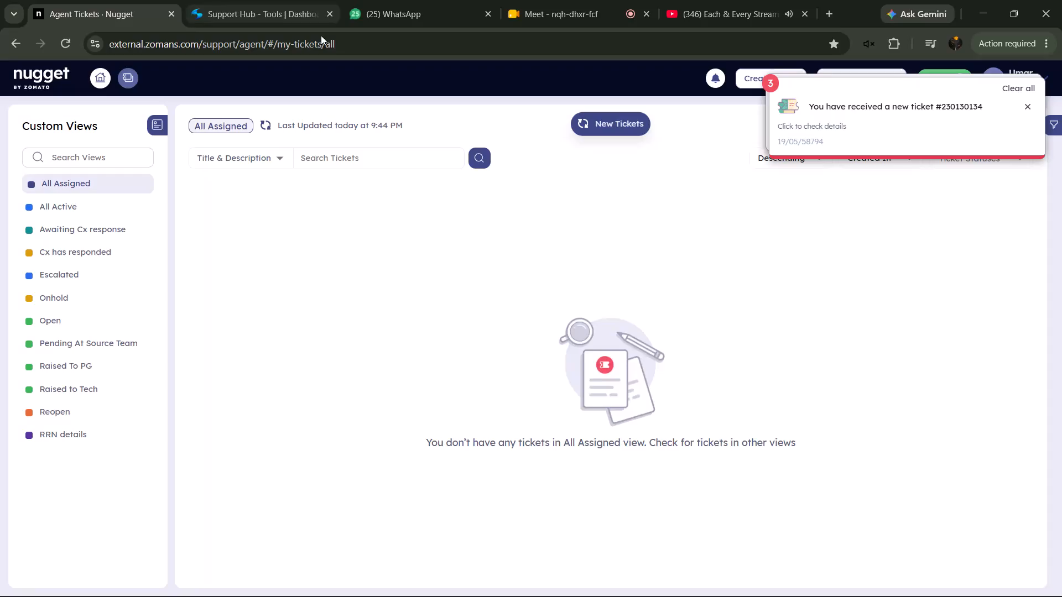
{"action": "left_click", "coordinate": [642, 123]}
{"action": "left_click", "coordinate": [736, 221]}
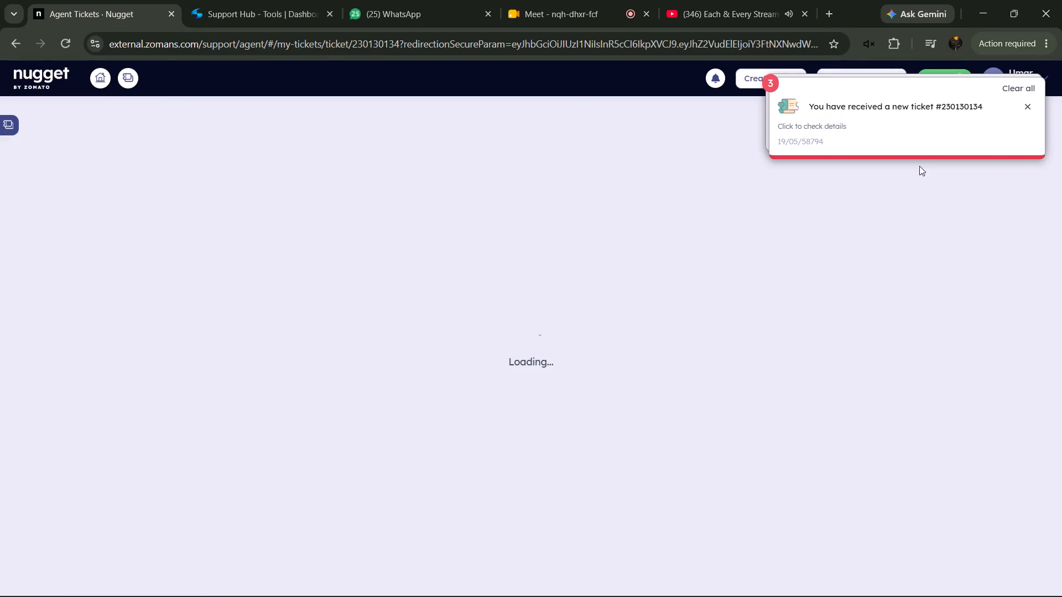
{"action": "left_click", "coordinate": [1009, 82]}
{"action": "left_click", "coordinate": [1042, 195]}
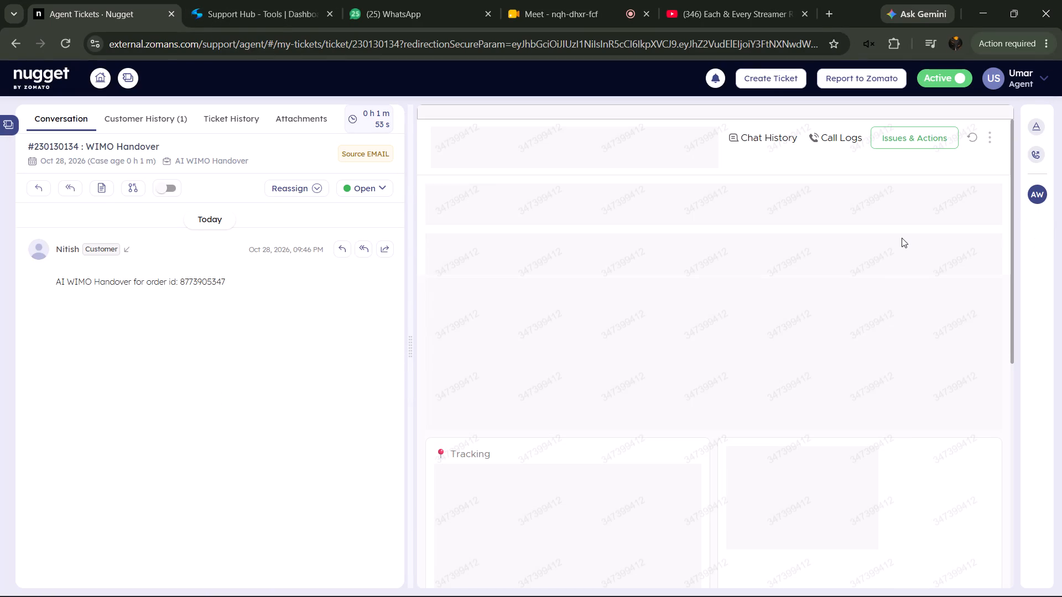
Try to call the delivery partner on the first number listed in the rider details.
{"action": "scroll", "coordinate": [902, 237], "scroll_direction": "down", "scroll_amount": 1}
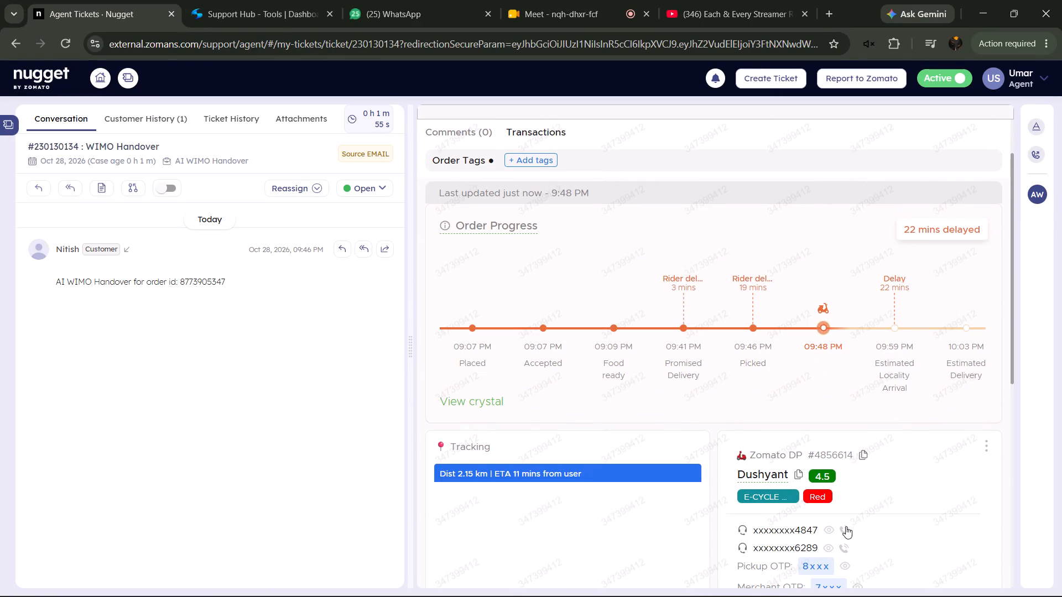
{"action": "left_click", "coordinate": [845, 528]}
{"action": "left_click", "coordinate": [958, 450]}
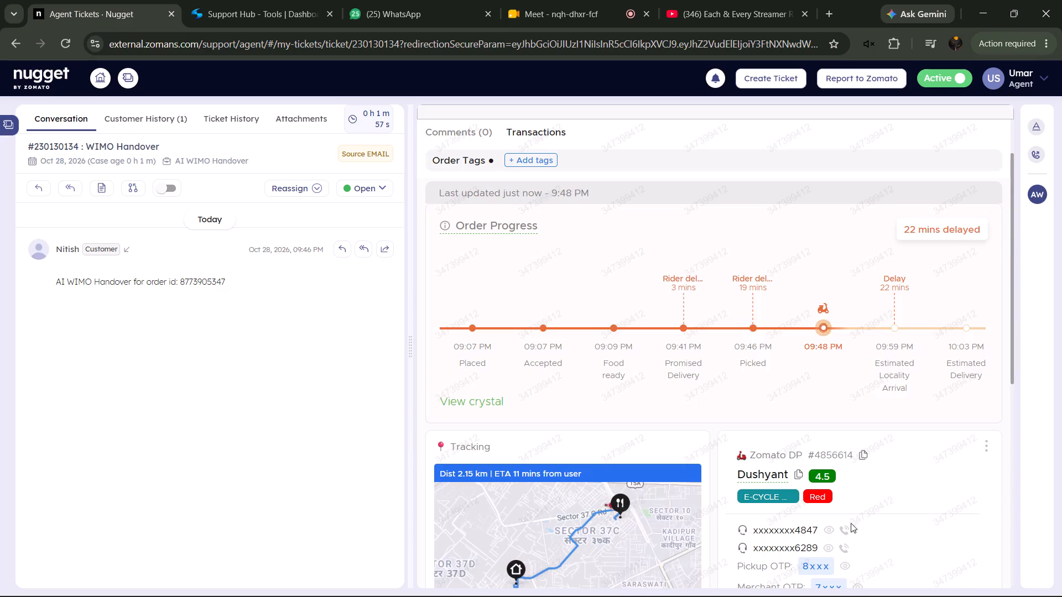
{"action": "left_click", "coordinate": [850, 529]}
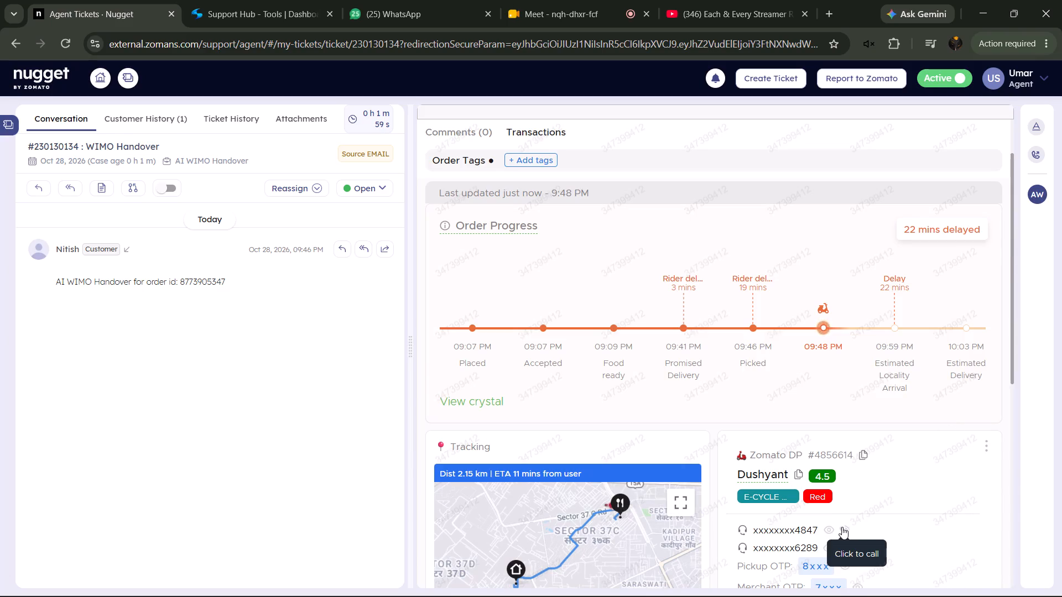
{"action": "left_click", "coordinate": [842, 527]}
{"action": "left_click", "coordinate": [942, 410]}
{"action": "left_click", "coordinate": [941, 418]}
{"action": "left_click", "coordinate": [910, 230]}
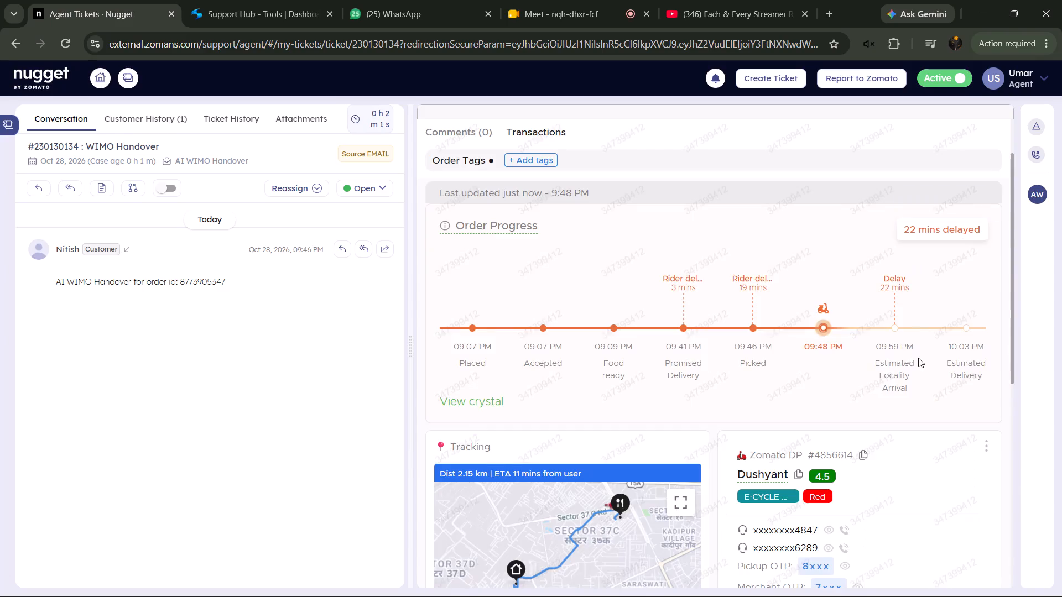
Copy "22 mins delayed" from the order progress and add it to the ticket as a private note.
{"action": "scroll", "coordinate": [918, 362], "scroll_direction": "up", "scroll_amount": 3}
{"action": "left_click_drag", "start_coordinate": [892, 308], "coordinate": [1012, 305]}
{"action": "right_click", "coordinate": [959, 302]}
{"action": "left_click", "coordinate": [811, 309]}
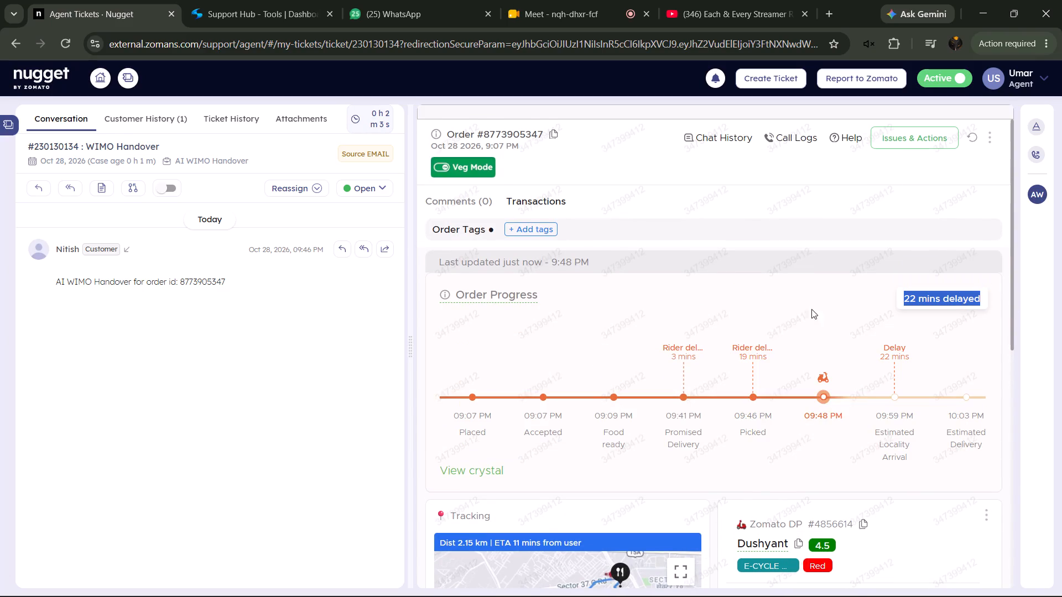
{"action": "right_click", "coordinate": [910, 298]}
{"action": "left_click", "coordinate": [732, 320]}
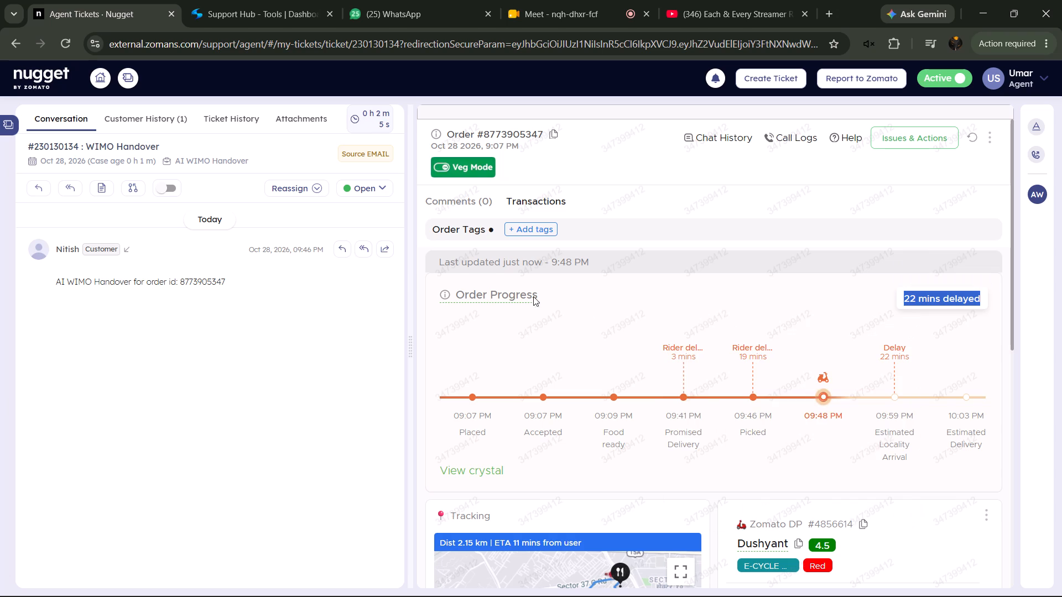
{"action": "left_click", "coordinate": [106, 190]}
{"action": "right_click", "coordinate": [542, 303]}
{"action": "left_click", "coordinate": [632, 418]}
{"action": "left_click", "coordinate": [685, 422]}
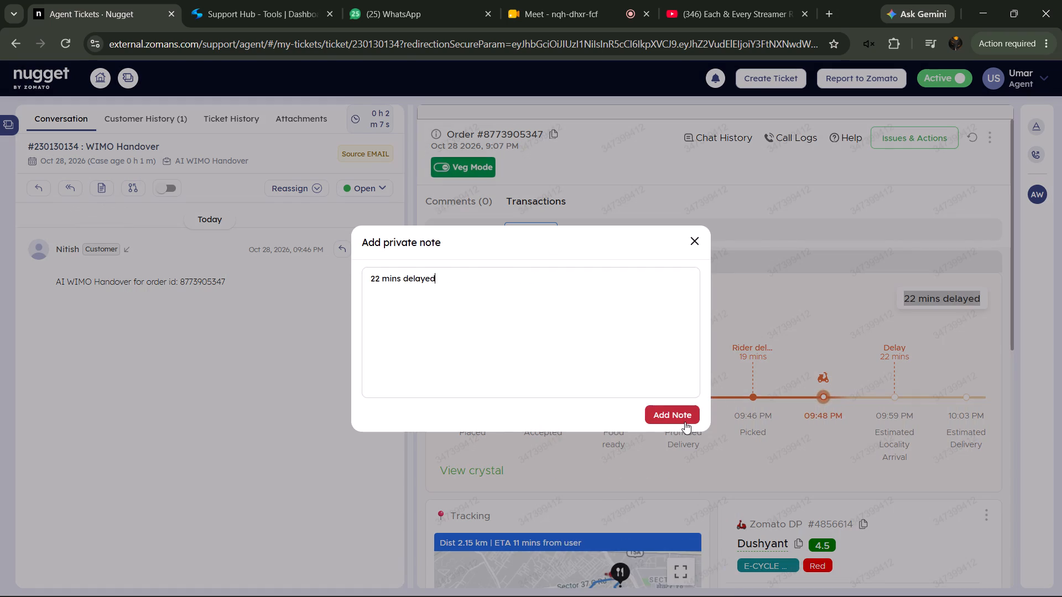
Copy the "09:46 PM Picked" entry from the order progress timeline.
{"action": "left_click_drag", "start_coordinate": [731, 418], "coordinate": [783, 441]}
{"action": "right_click", "coordinate": [771, 436]}
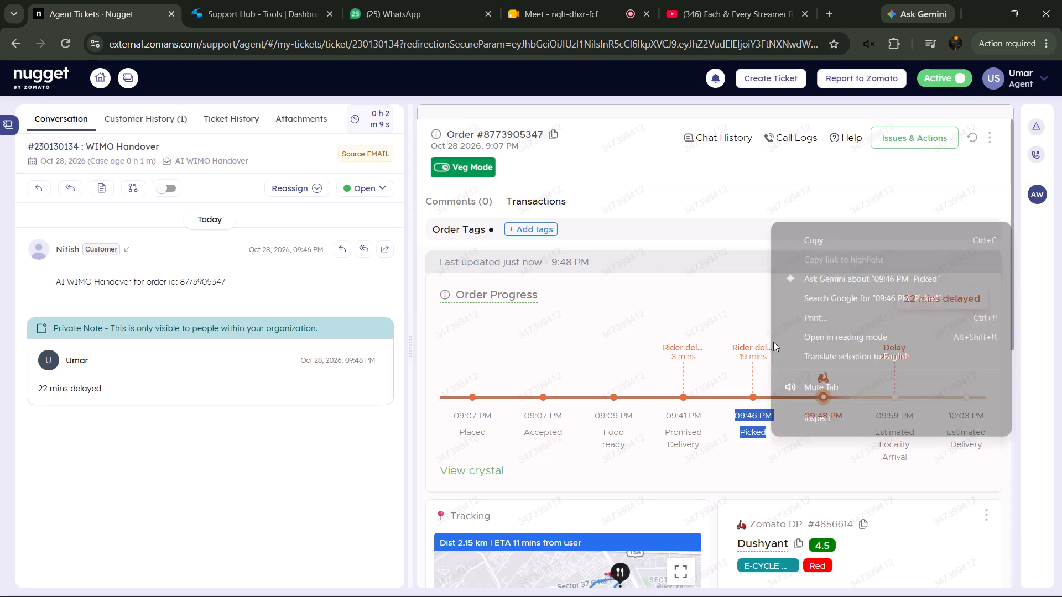
{"action": "left_click", "coordinate": [824, 252]}
{"action": "left_click", "coordinate": [829, 237]}
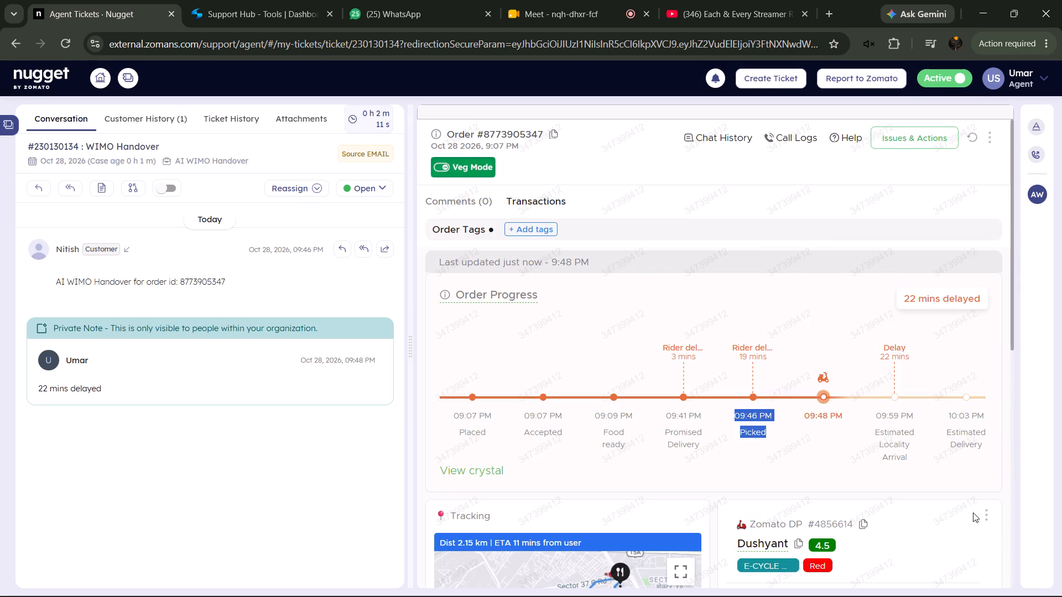
Review the delivery partner assignment history for the order, then close it.
{"action": "left_click", "coordinate": [985, 514]}
{"action": "left_click", "coordinate": [945, 540]}
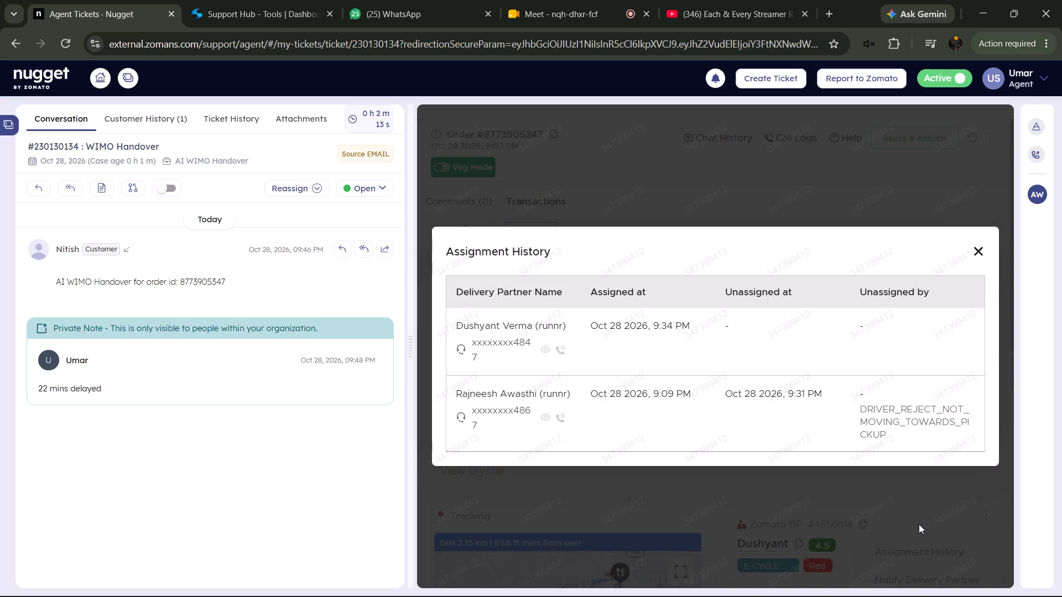
{"action": "left_click", "coordinate": [919, 524]}
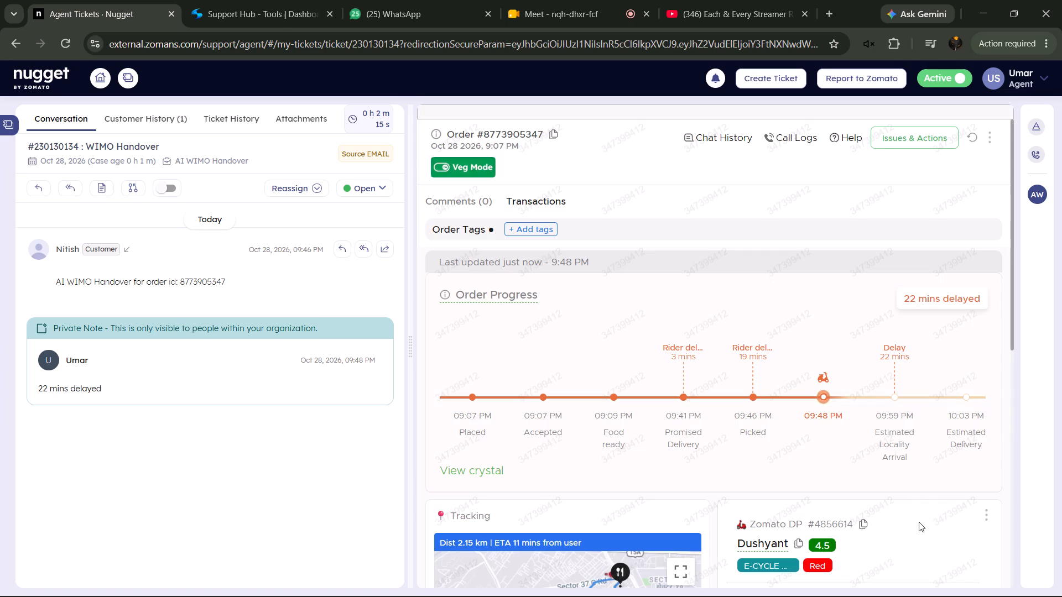
Add the copied "09:46 PM Picked" text to the ticket as a private note.
{"action": "left_click", "coordinate": [101, 188]}
{"action": "right_click", "coordinate": [508, 328]}
{"action": "left_click", "coordinate": [587, 406]}
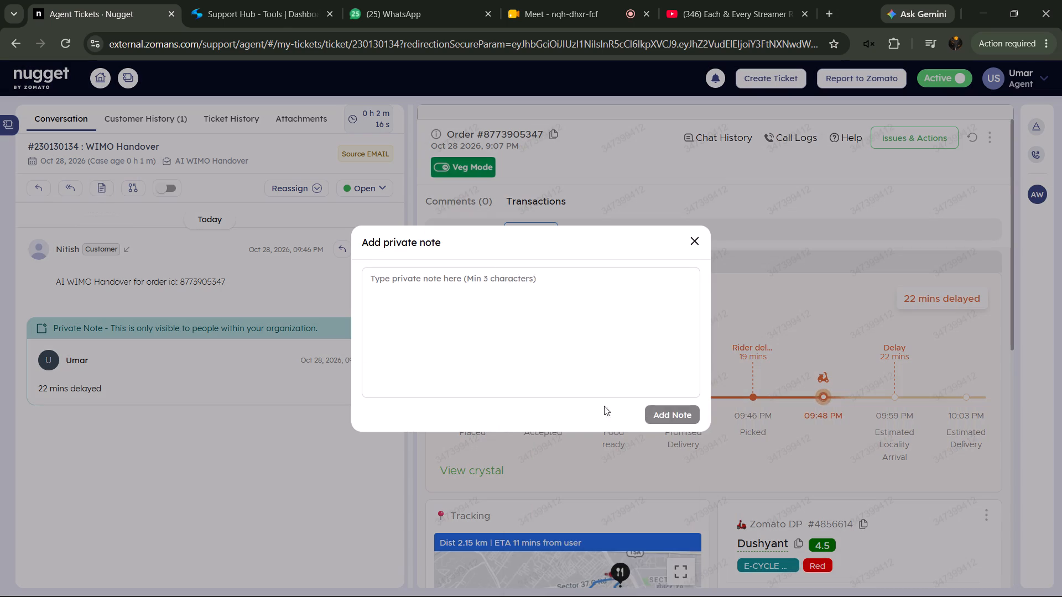
{"action": "left_click", "coordinate": [666, 408]}
Copy "Dist 2.15 km | ETA 11 mins from user" from the tracking section and add it as a private note.
{"action": "left_click_drag", "start_coordinate": [637, 532], "coordinate": [410, 533]}
{"action": "right_click", "coordinate": [450, 541]}
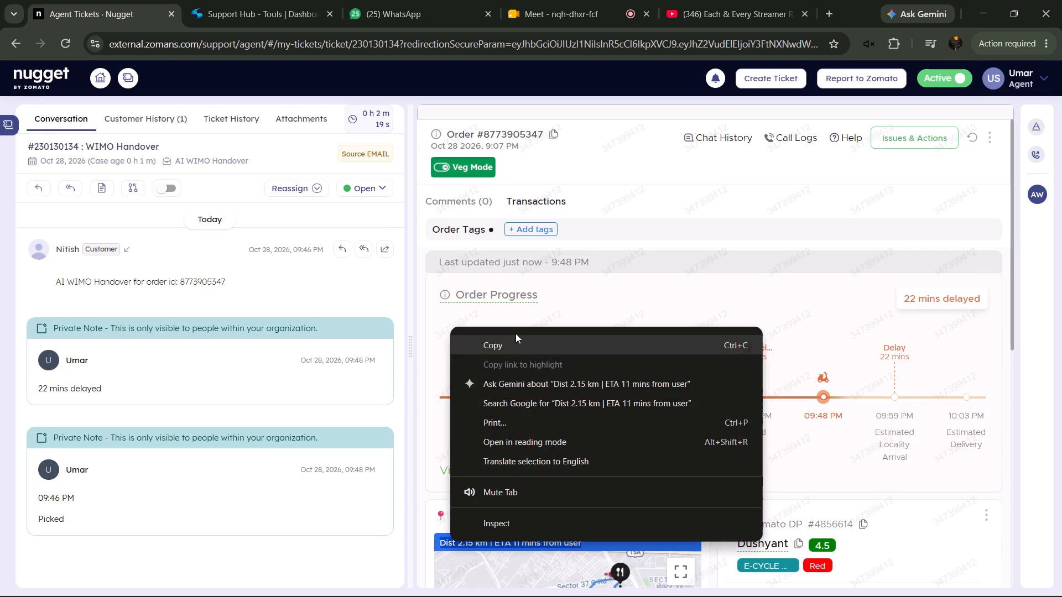
{"action": "left_click", "coordinate": [508, 346]}
{"action": "left_click", "coordinate": [103, 191]}
{"action": "right_click", "coordinate": [447, 314]}
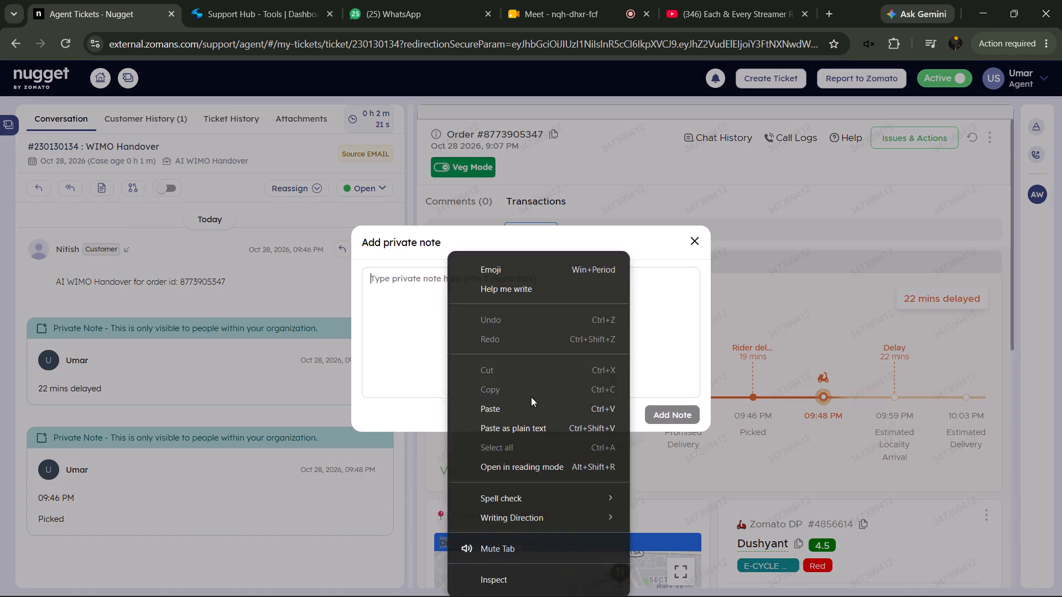
{"action": "left_click", "coordinate": [543, 410]}
{"action": "left_click", "coordinate": [654, 416]}
Check the order's assignment history for the delivery partners' assignment times and unassignment reason, then close it.
{"action": "scroll", "coordinate": [892, 385], "scroll_direction": "down", "scroll_amount": 1}
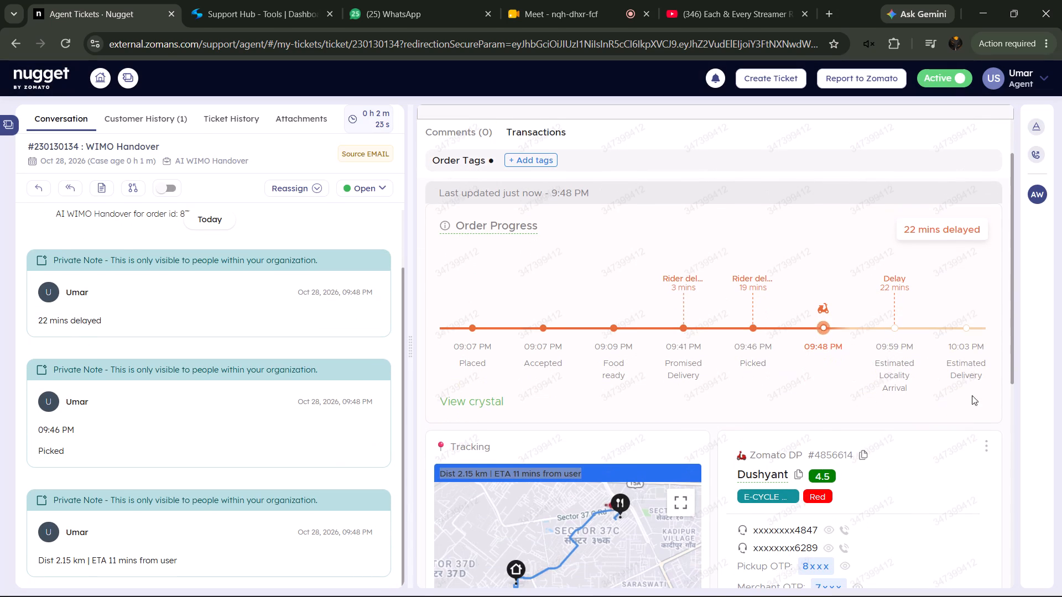
{"action": "left_click", "coordinate": [983, 445]}
{"action": "left_click", "coordinate": [946, 469]}
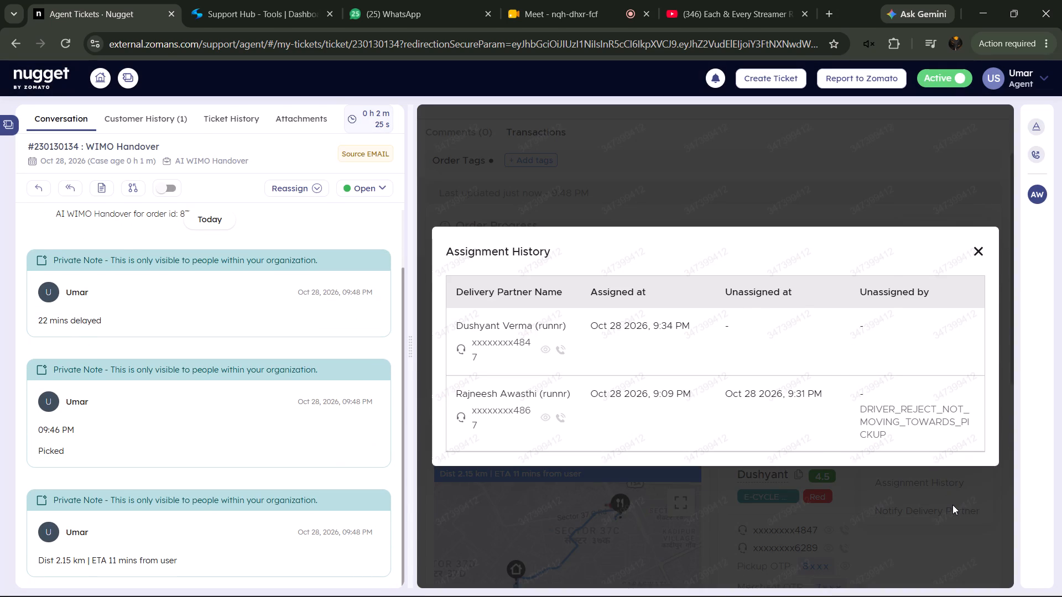
{"action": "left_click", "coordinate": [952, 505]}
In the ticket properties, set Can Order Be Delivered to Yes and both Action and Lifeline Action to No Action.
{"action": "scroll", "coordinate": [919, 460], "scroll_direction": "up", "scroll_amount": 4}
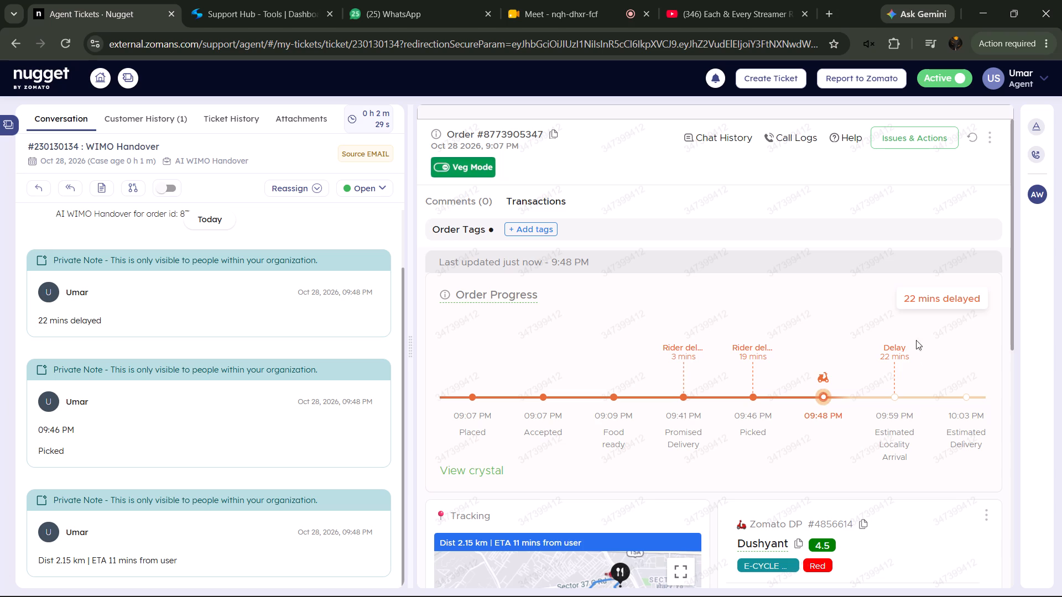
{"action": "left_click", "coordinate": [1035, 129]}
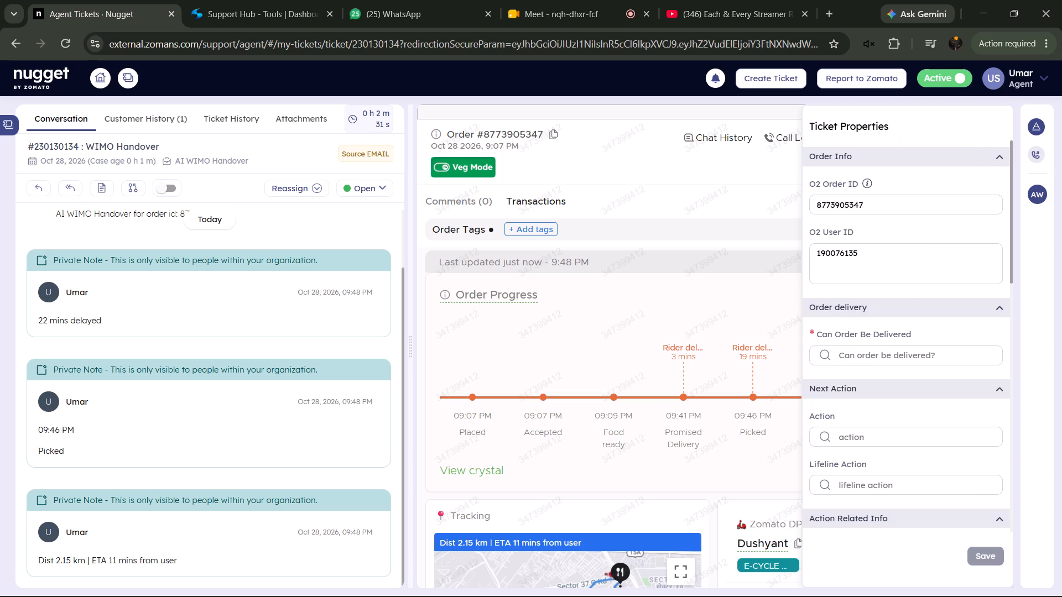
{"action": "left_click", "coordinate": [899, 359]}
{"action": "left_click", "coordinate": [876, 375]}
{"action": "scroll", "coordinate": [918, 234], "scroll_direction": "down", "scroll_amount": 3}
{"action": "left_click", "coordinate": [879, 229]}
{"action": "left_click", "coordinate": [868, 249]}
{"action": "left_click", "coordinate": [873, 280]}
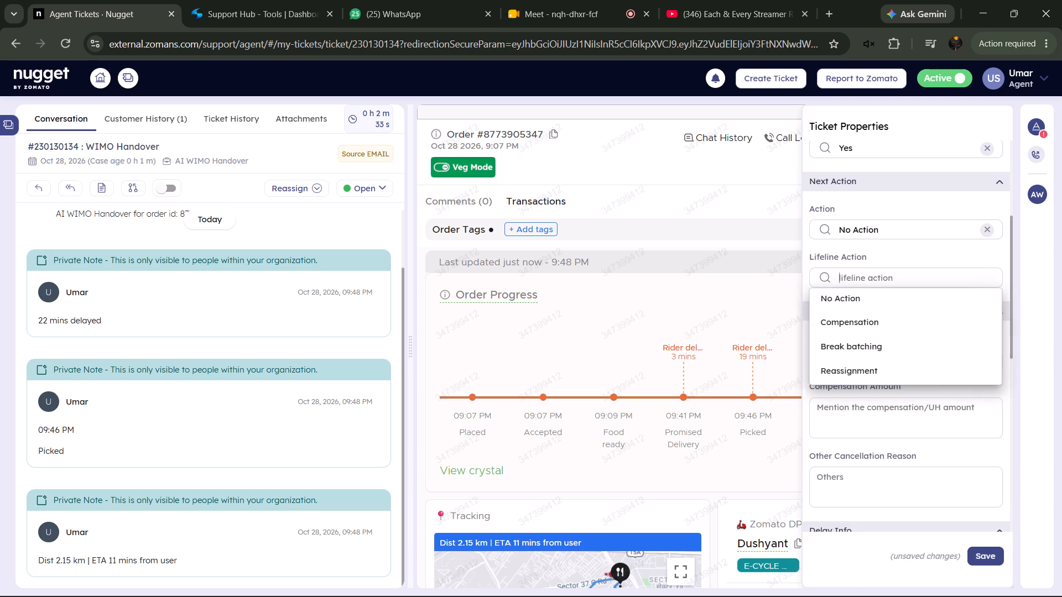
{"action": "left_click", "coordinate": [866, 294]}
Set Are Properties Filled to Yes and Order Status Expected Time to Arrival at cx location in the ticket properties.
{"action": "scroll", "coordinate": [867, 294], "scroll_direction": "down", "scroll_amount": 10}
{"action": "left_click", "coordinate": [905, 329]}
{"action": "left_click", "coordinate": [884, 351]}
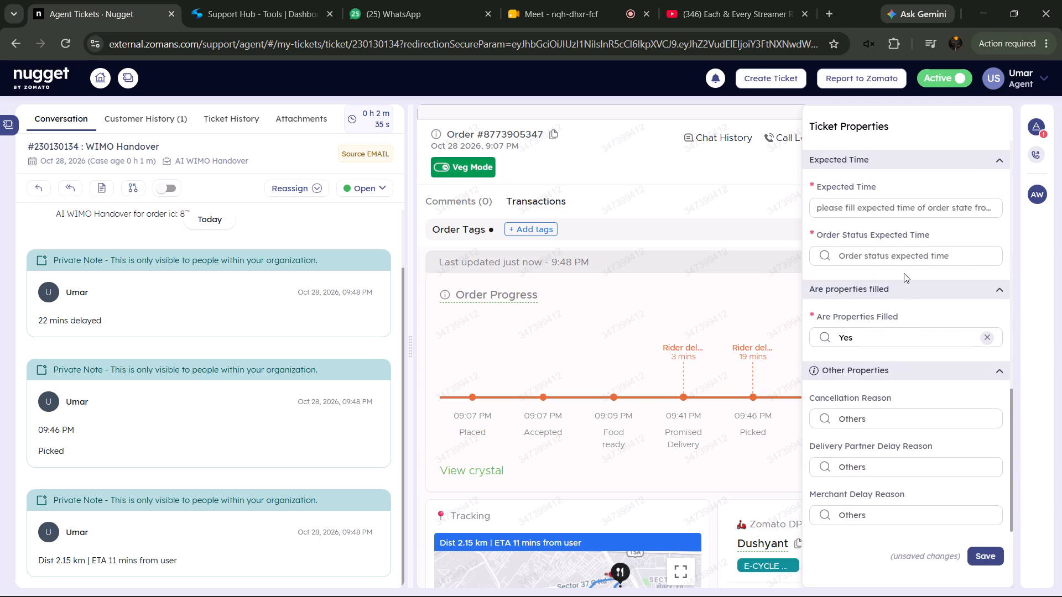
{"action": "left_click", "coordinate": [906, 266]}
{"action": "left_click", "coordinate": [909, 260]}
{"action": "left_click", "coordinate": [902, 330]}
{"action": "scroll", "coordinate": [902, 330], "scroll_direction": "up", "scroll_amount": 2}
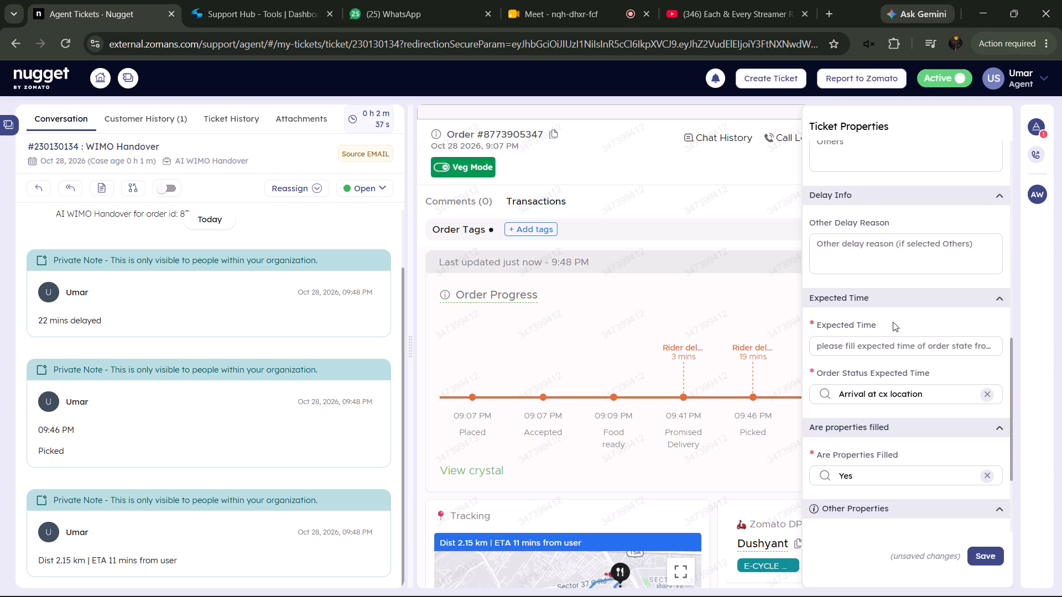
{"action": "left_click", "coordinate": [873, 253]}
{"action": "left_click", "coordinate": [1038, 132]}
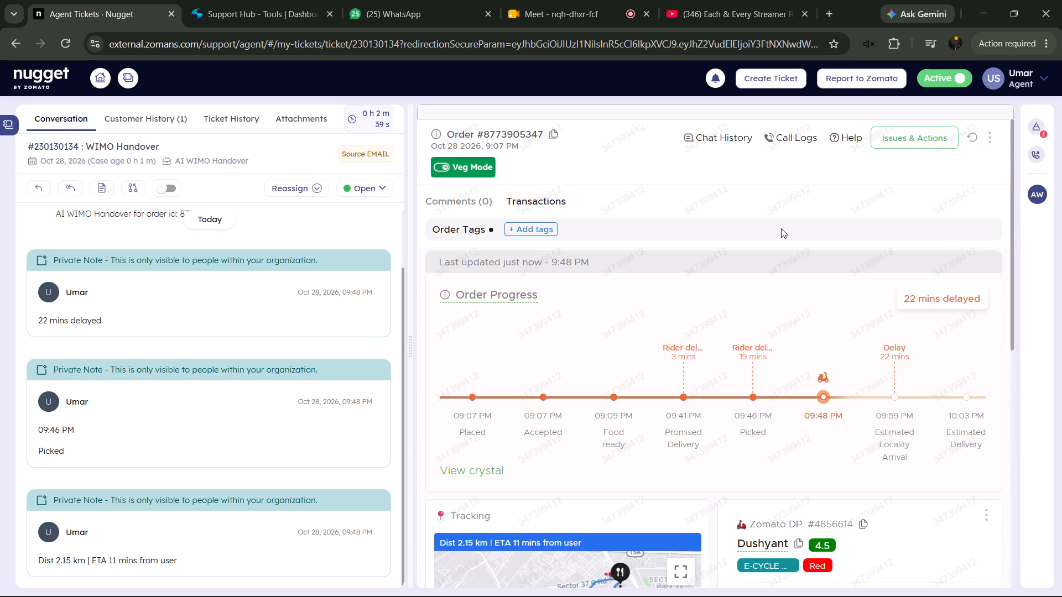
In Support Hub, replace the bike filter with transfer_order and copy the template about a previous delivery partner's reassignment due to vehicle issue.
{"action": "left_click", "coordinate": [306, 0]}
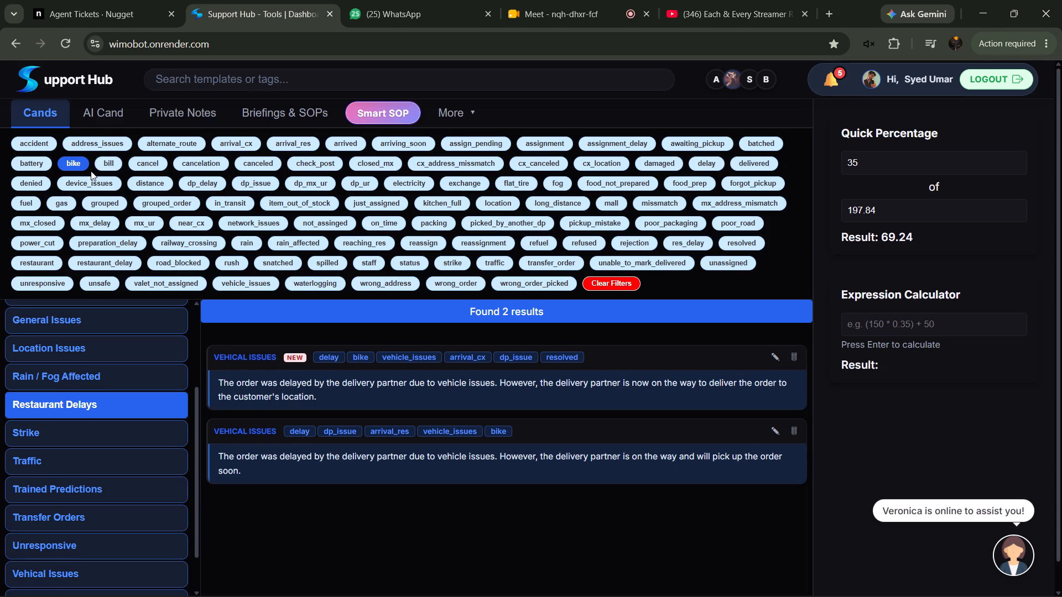
{"action": "left_click", "coordinate": [74, 162]}
{"action": "left_click", "coordinate": [551, 261]}
{"action": "scroll", "coordinate": [452, 464], "scroll_direction": "up", "scroll_amount": 3}
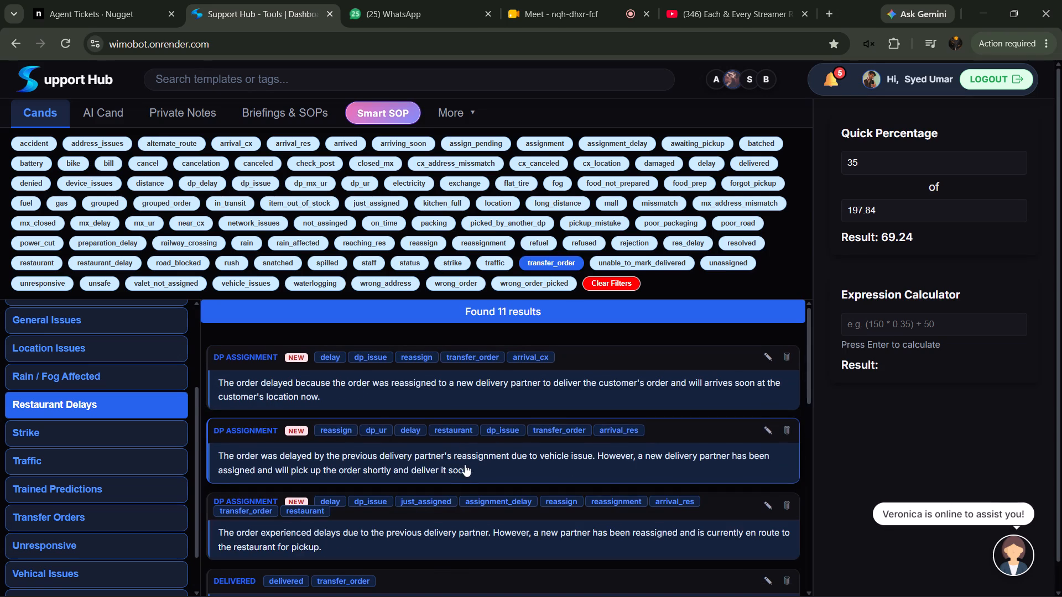
{"action": "left_click", "coordinate": [464, 464]}
Return to the Nugget ticket and paste the copied template into Other Delay Reason in the ticket properties.
{"action": "left_click", "coordinate": [111, 0]}
{"action": "left_click", "coordinate": [1041, 125]}
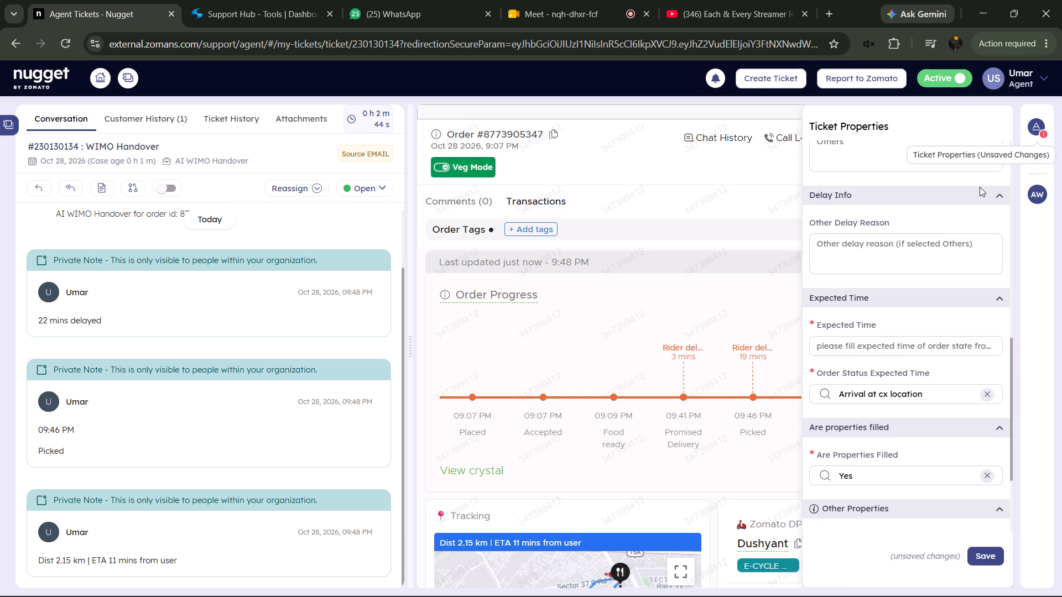
{"action": "right_click", "coordinate": [872, 250]}
{"action": "left_click", "coordinate": [946, 418]}
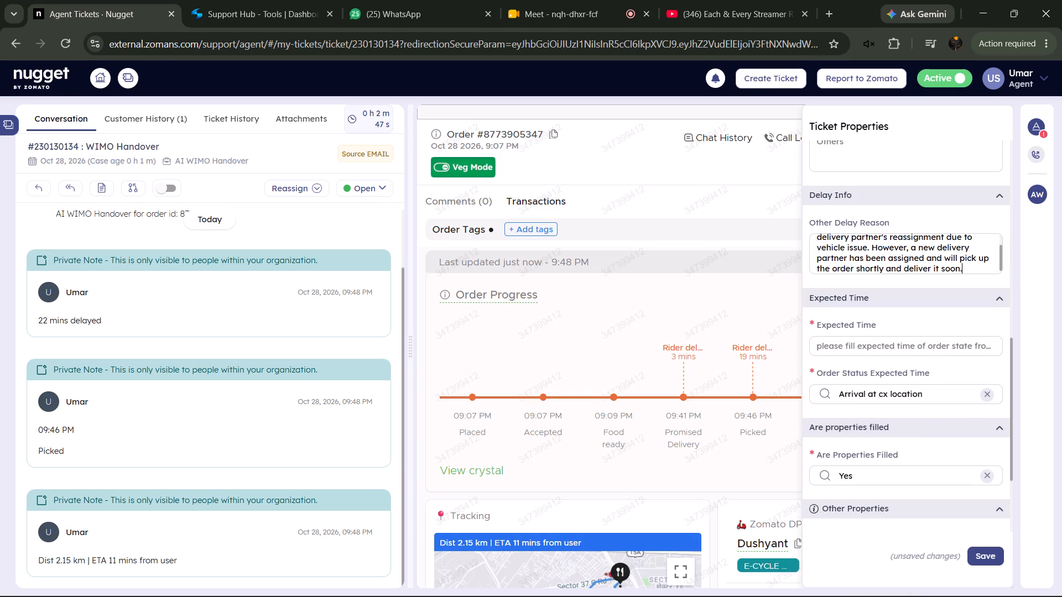
Set the ticket's Expected Time to 7 and collapse the ticket properties.
{"action": "left_click", "coordinate": [936, 349]}
{"action": "key", "text": "7"}
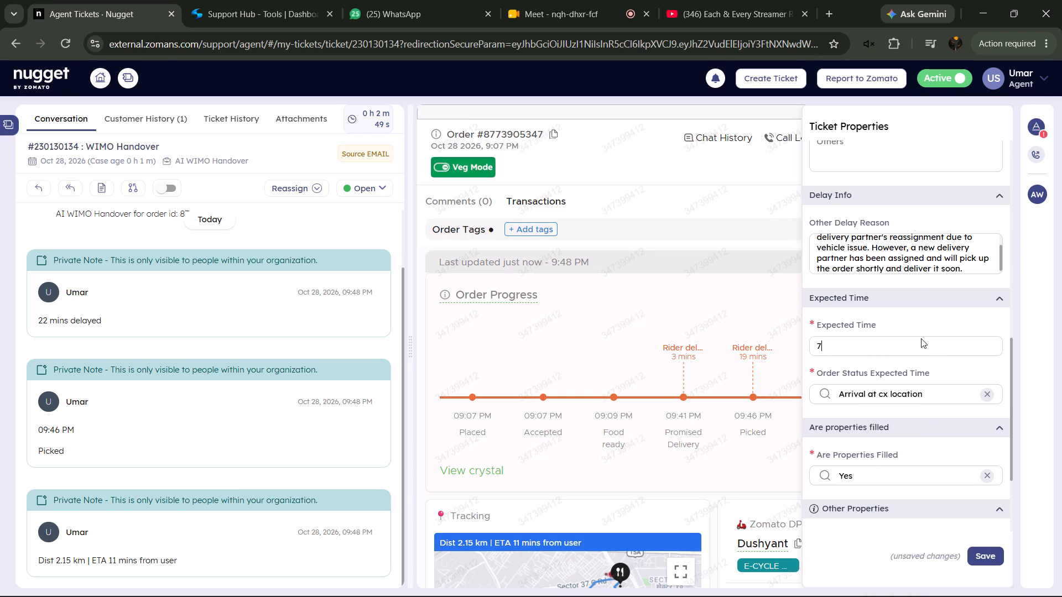
{"action": "left_click", "coordinate": [1035, 130]}
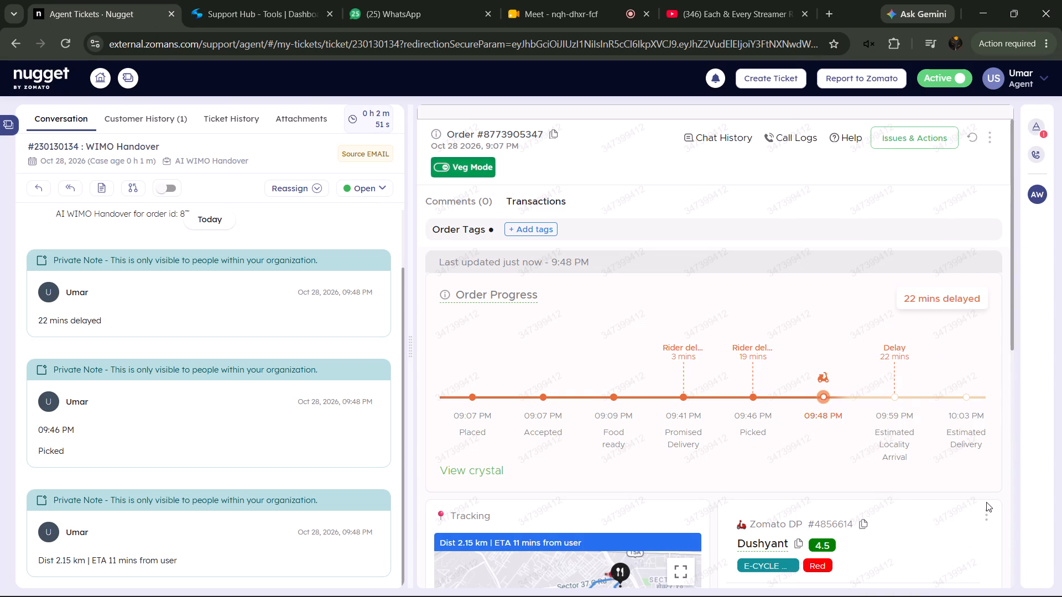
Recheck the order's delivery partner assignment history, then close it.
{"action": "left_click", "coordinate": [987, 505]}
{"action": "left_click", "coordinate": [988, 508]}
{"action": "left_click", "coordinate": [933, 538]}
{"action": "left_click", "coordinate": [938, 528]}
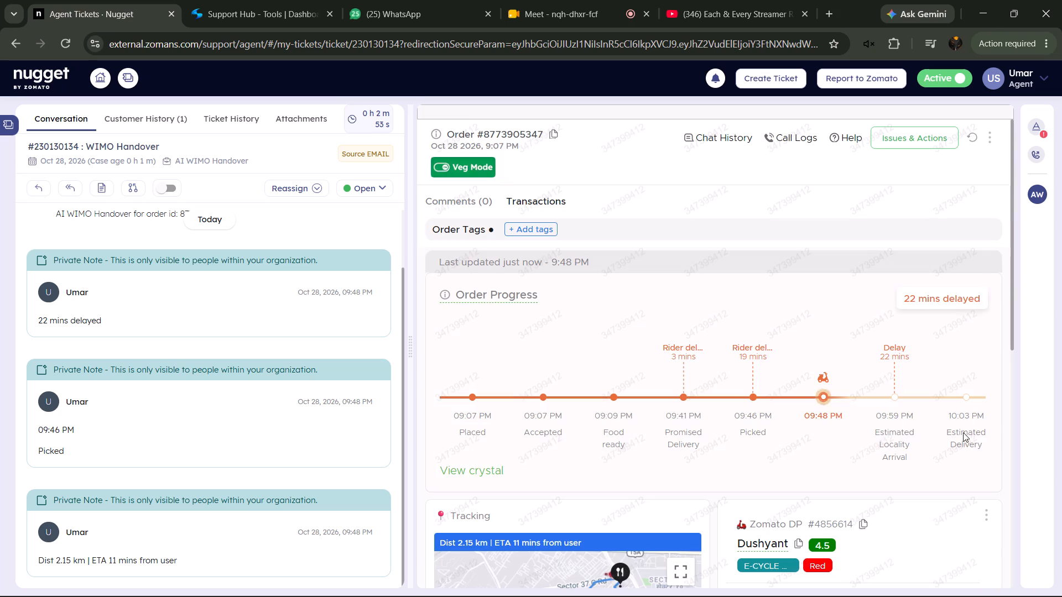
In Other Delay Reason, replace the vehicle issue wording with "an operational issue".
{"action": "left_click", "coordinate": [1040, 125]}
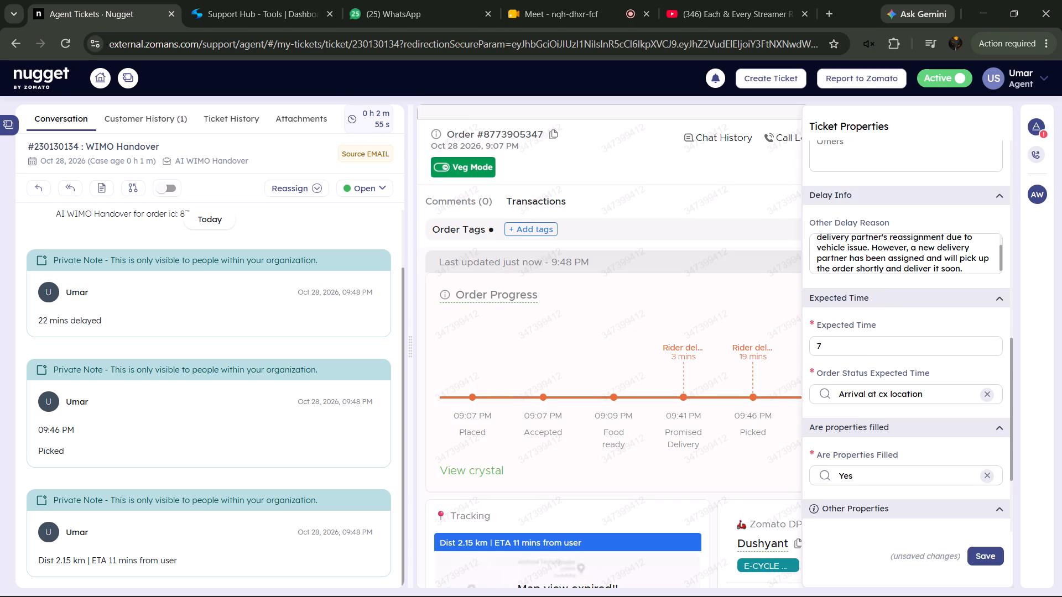
{"action": "left_click_drag", "start_coordinate": [868, 249], "coordinate": [784, 253]}
{"action": "key", "text": "BackSpace"}
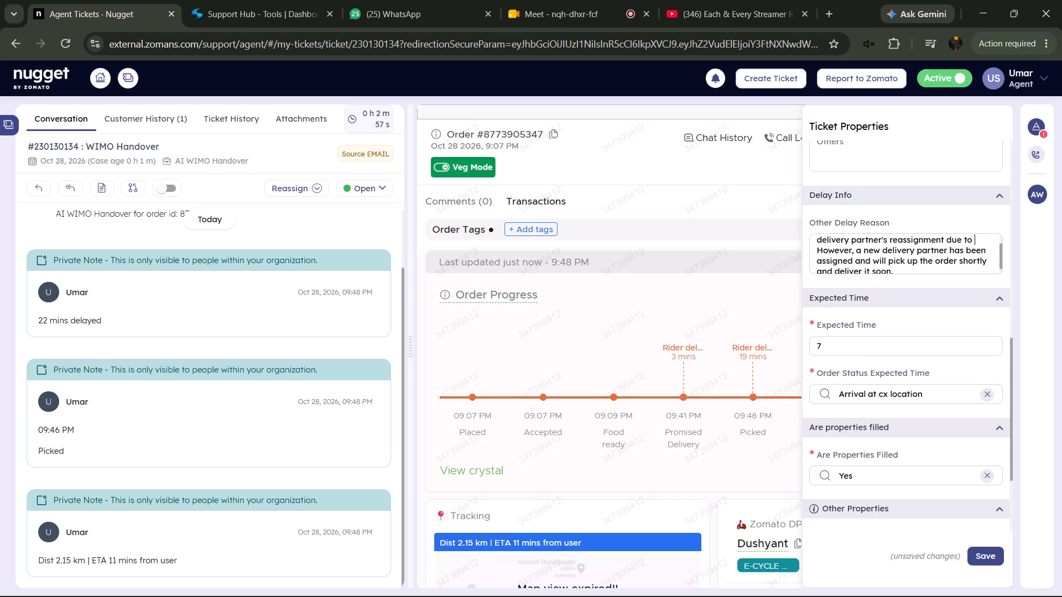
{"action": "type", "text": "an operational issue"}
In Other Delay Reason, replace the ending after "partner has" with "picked up the order and will deliver it shortly.".
{"action": "left_click_drag", "start_coordinate": [866, 261], "coordinate": [985, 286]}
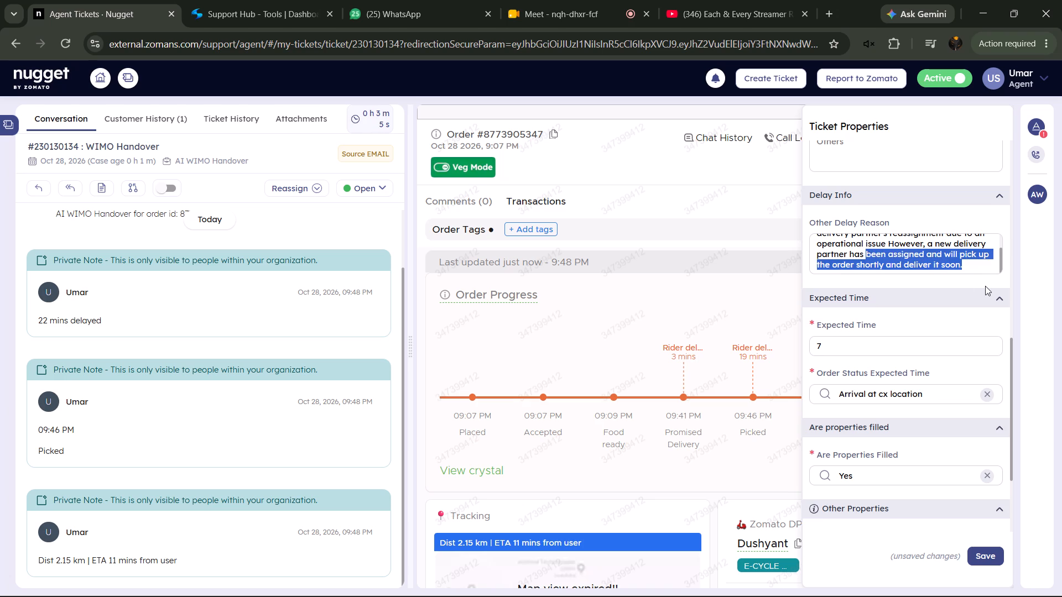
{"action": "left_click_drag", "start_coordinate": [985, 286], "coordinate": [986, 286]}
{"action": "key", "text": "BackSpace"}
{"action": "key", "text": "p"}
{"action": "type", "text": "icked up the order and will deliver"}
{"action": "key", "text": "space"}
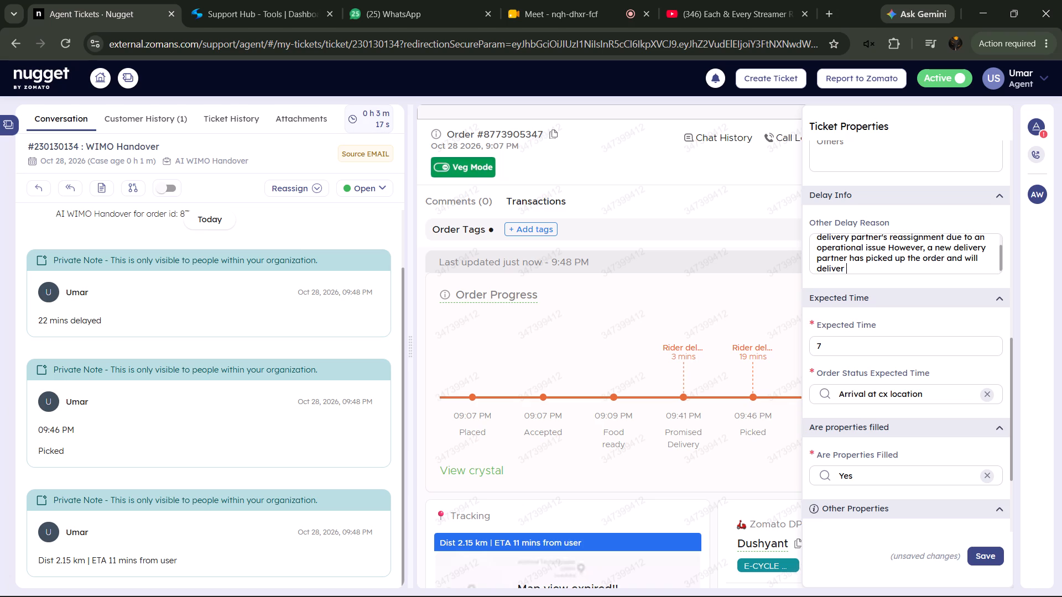
{"action": "type", "text": "it shortly"}
{"action": "key", "text": "period"}
Add a private note reading "dp connected" to the ticket.
{"action": "left_click", "coordinate": [103, 185]}
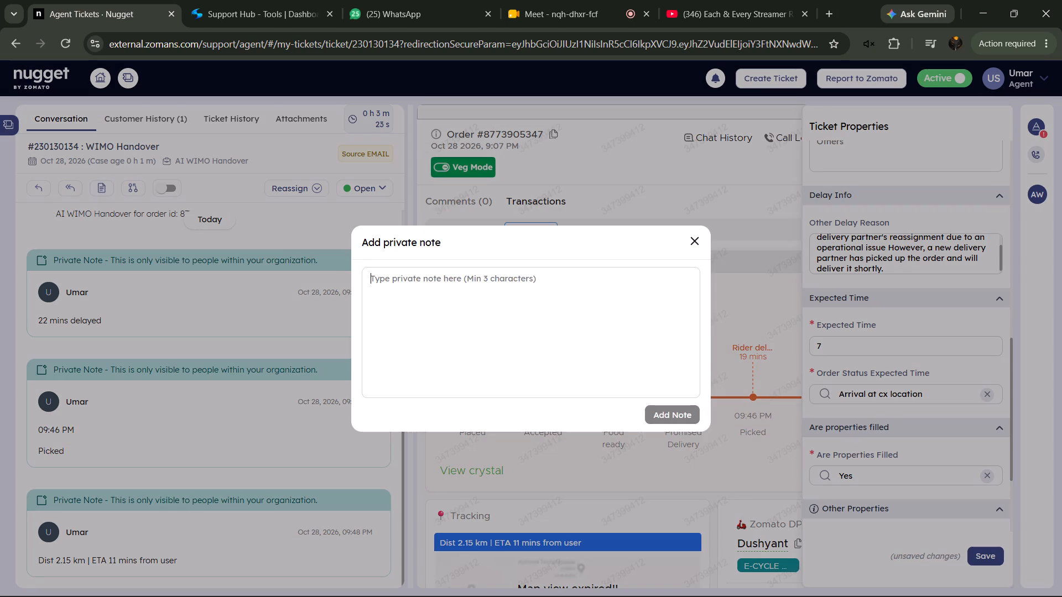
{"action": "key", "text": "d"}
{"action": "key", "text": "p"}
{"action": "key", "text": "space"}
{"action": "key", "text": "c"}
{"action": "key", "text": "o"}
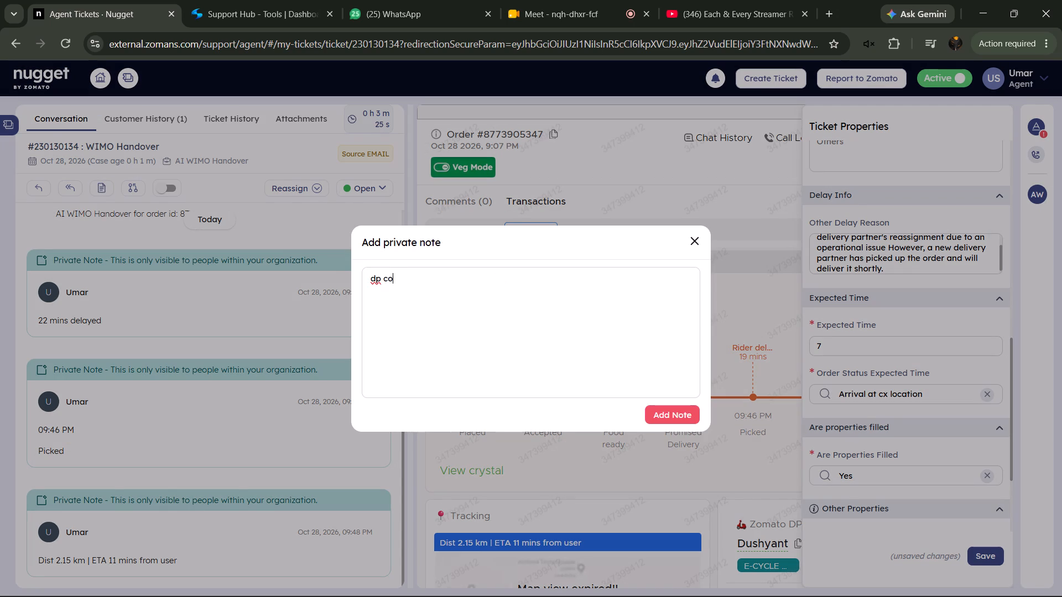
{"action": "type", "text": "nne"}
{"action": "type", "text": "cte"}
{"action": "key", "text": "d"}
{"action": "left_click", "coordinate": [677, 422]}
Review the filled-in ticket properties and save them.
{"action": "scroll", "coordinate": [920, 258], "scroll_direction": "up", "scroll_amount": 4}
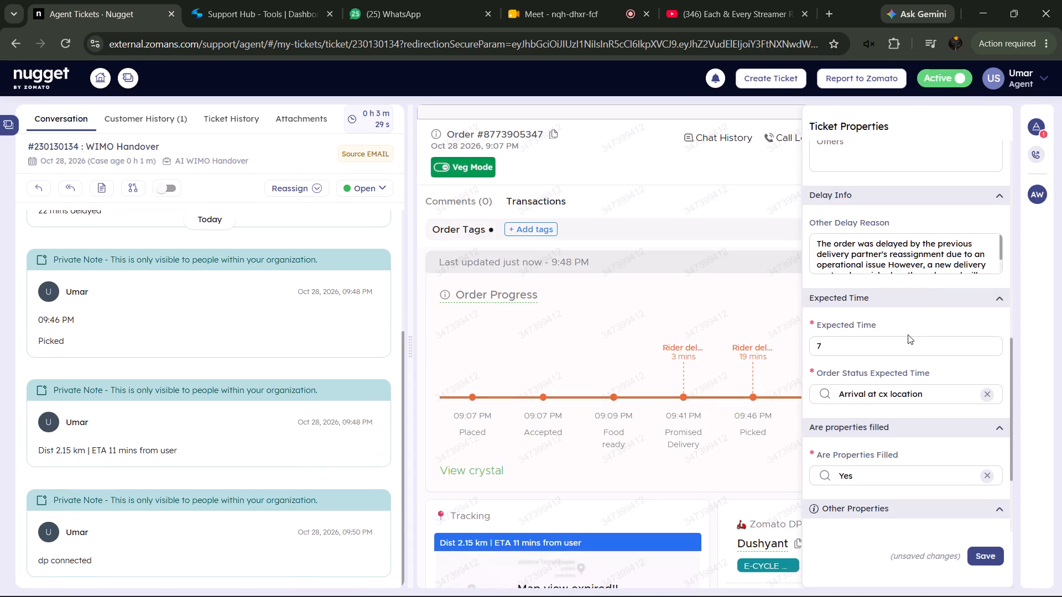
{"action": "scroll", "coordinate": [908, 334], "scroll_direction": "up", "scroll_amount": 9}
{"action": "scroll", "coordinate": [904, 333], "scroll_direction": "down", "scroll_amount": 4}
{"action": "scroll", "coordinate": [904, 333], "scroll_direction": "up", "scroll_amount": 3}
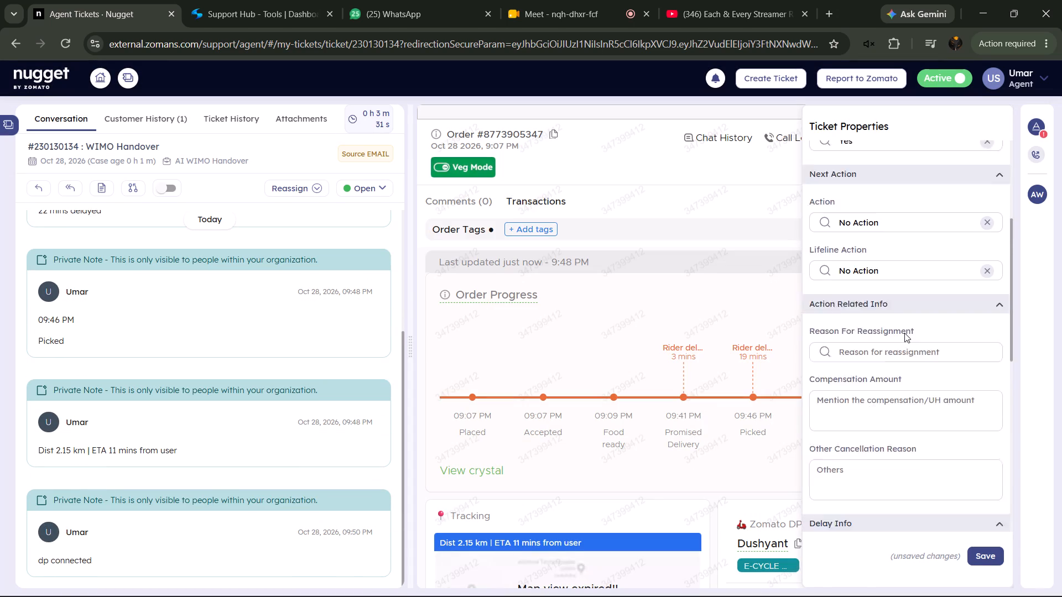
{"action": "scroll", "coordinate": [904, 333], "scroll_direction": "down", "scroll_amount": 7}
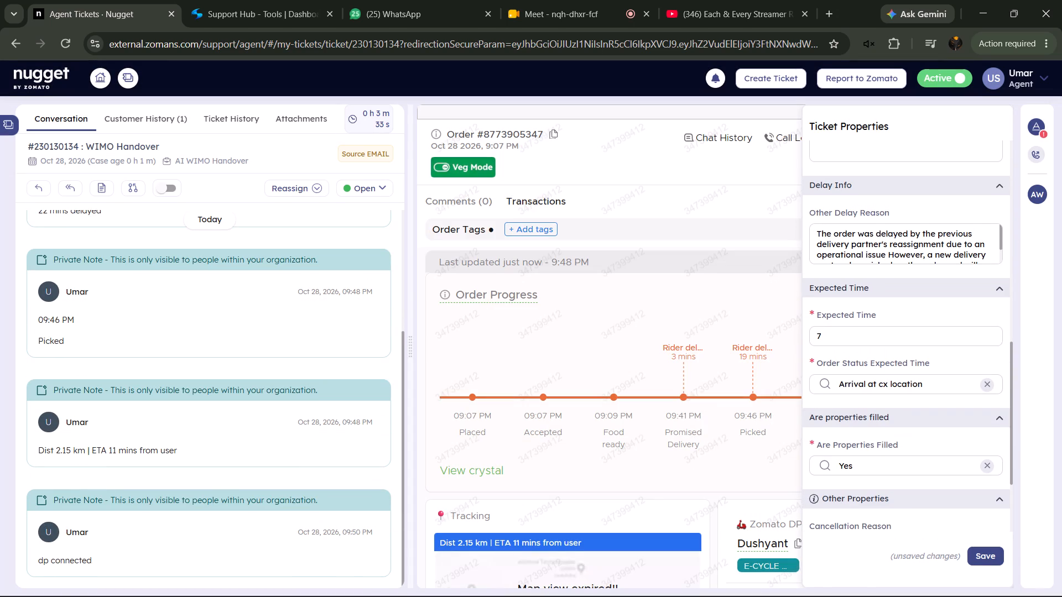
{"action": "scroll", "coordinate": [919, 244], "scroll_direction": "down", "scroll_amount": 3}
{"action": "scroll", "coordinate": [912, 326], "scroll_direction": "up", "scroll_amount": 4}
{"action": "scroll", "coordinate": [912, 326], "scroll_direction": "down", "scroll_amount": 5}
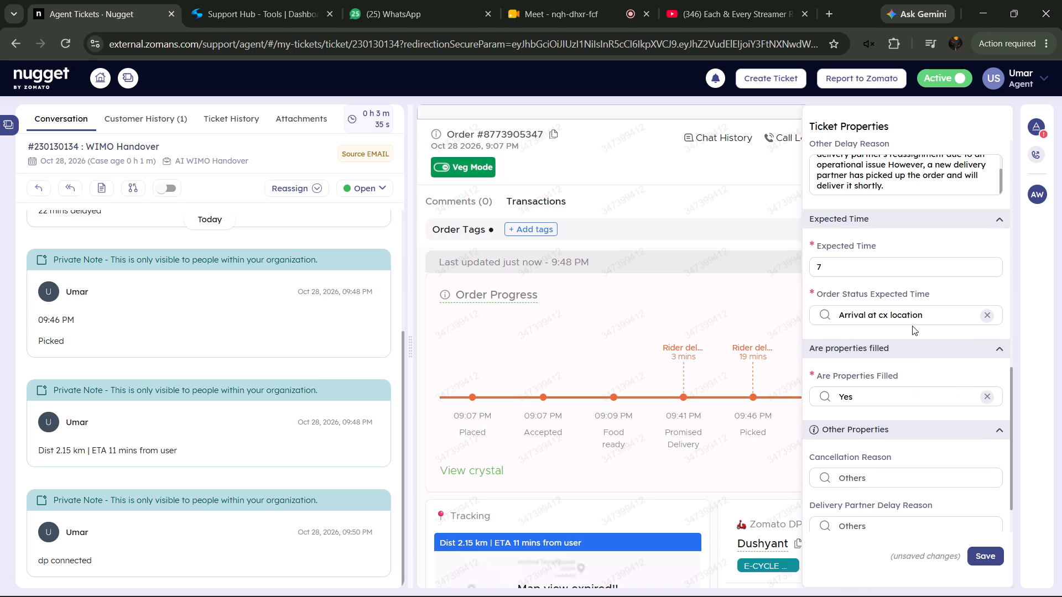
{"action": "left_click", "coordinate": [991, 557]}
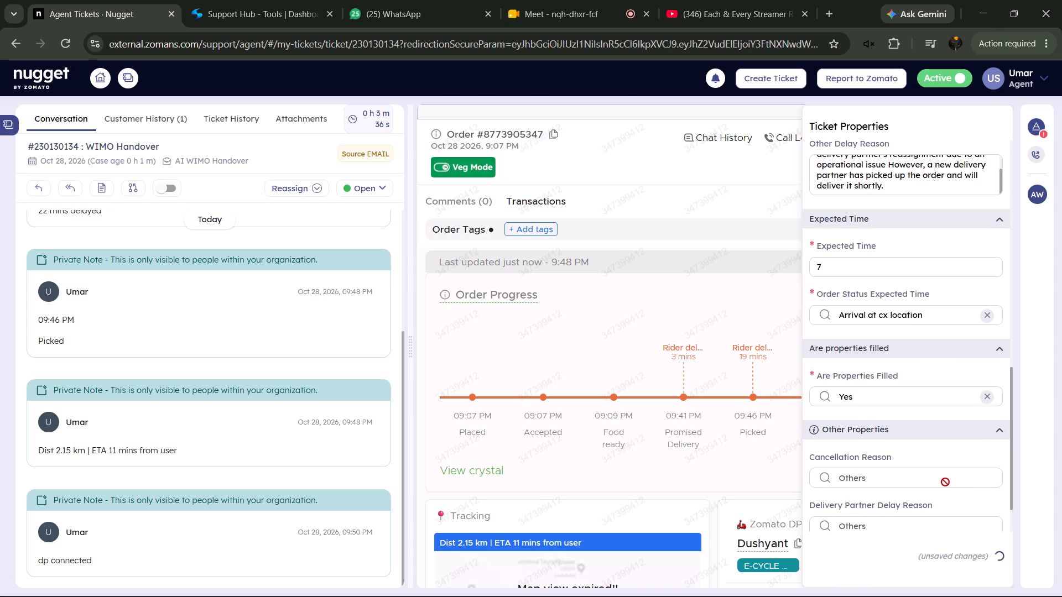
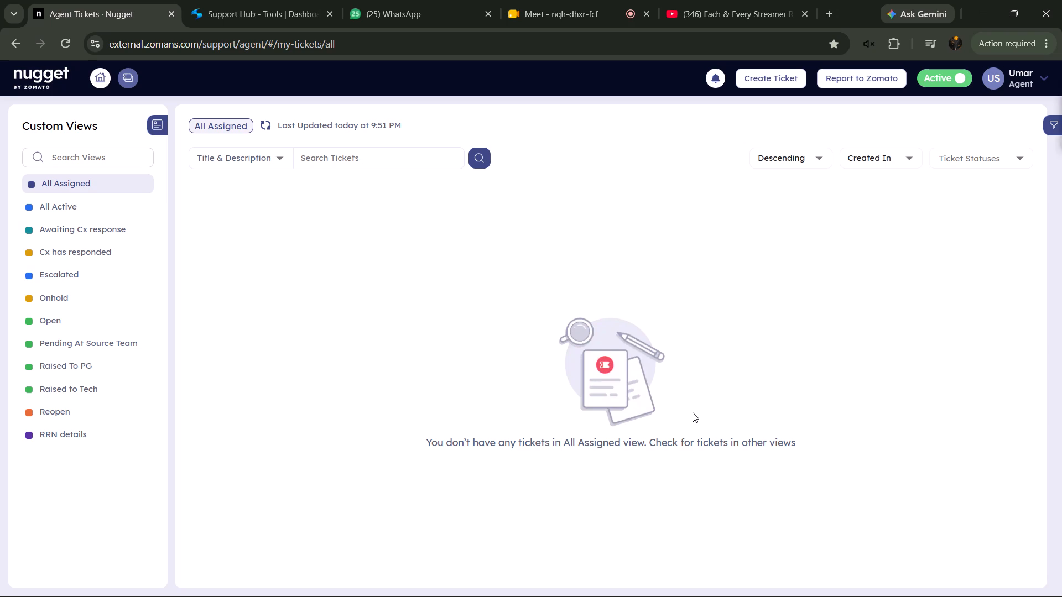
{"action": "left_click", "coordinate": [609, 124]}
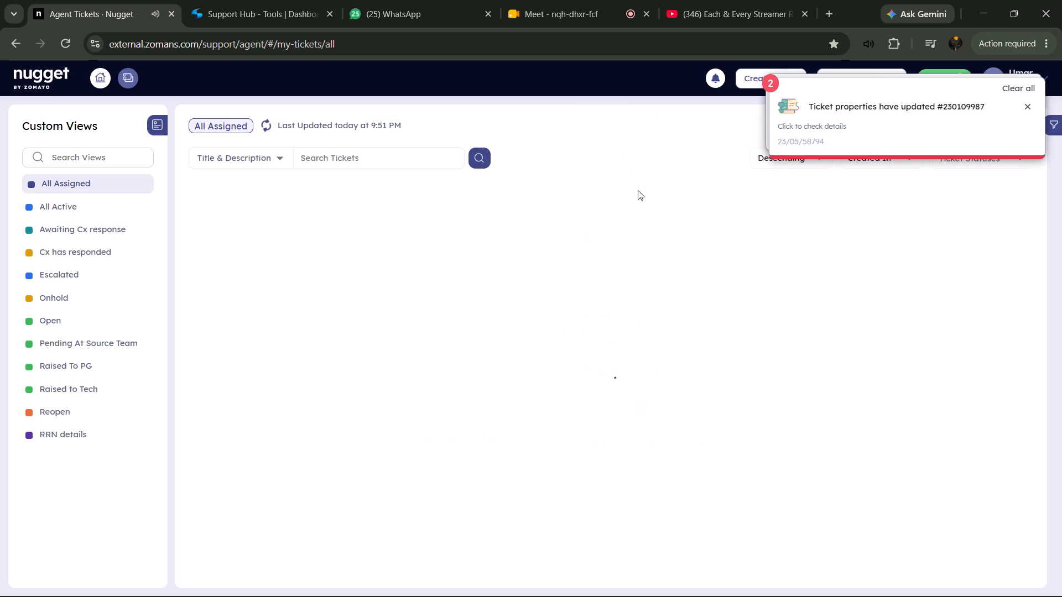
{"action": "left_click", "coordinate": [650, 237]}
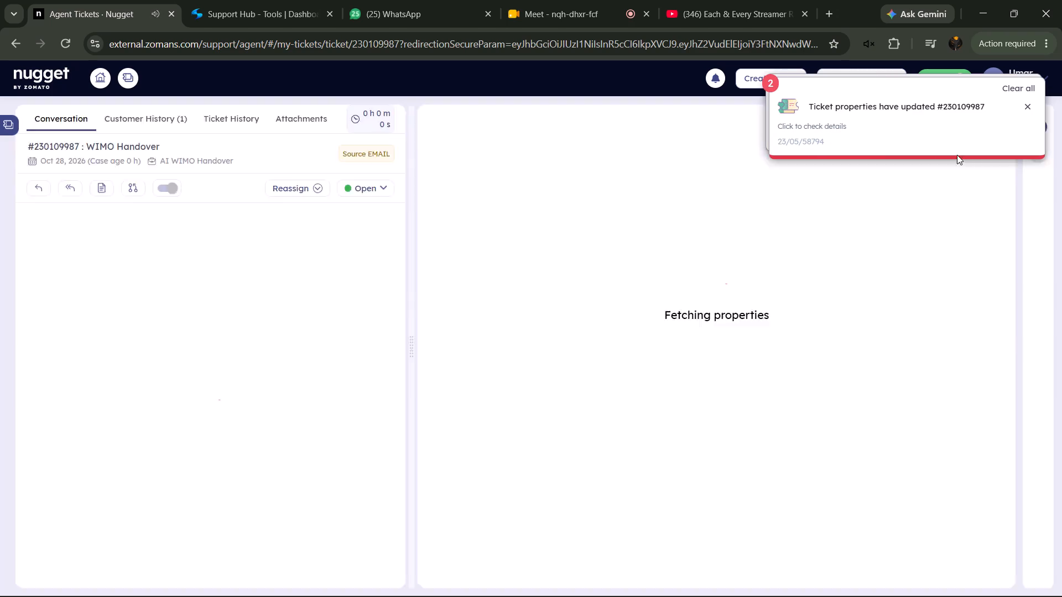
{"action": "left_click", "coordinate": [1020, 91]}
{"action": "left_click", "coordinate": [1039, 194]}
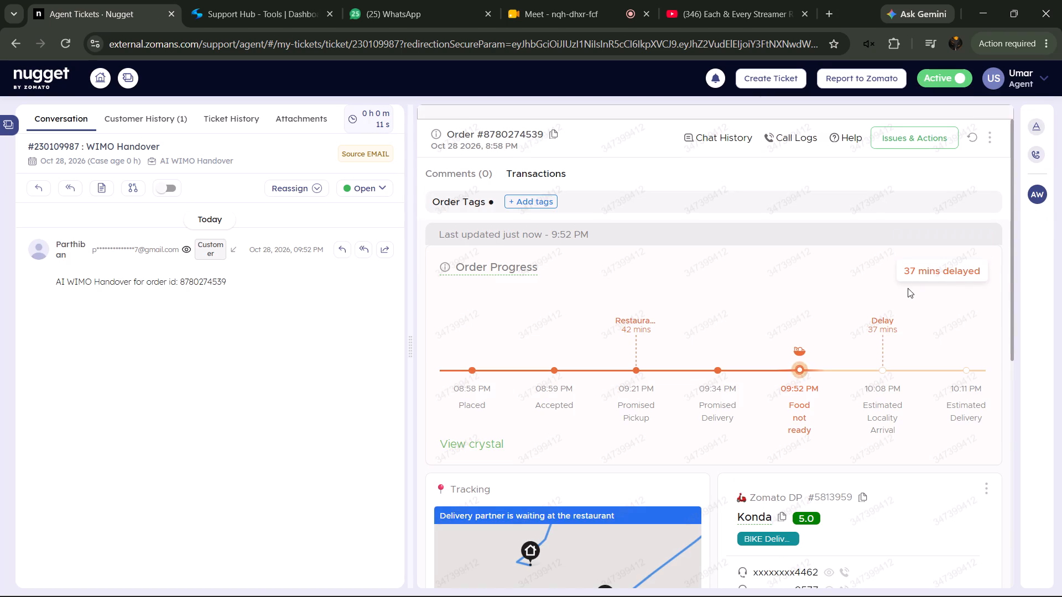
Copy the delay duration from Order Progress and add it as a private note reading "37 mins delayed".
{"action": "left_click_drag", "start_coordinate": [888, 269], "coordinate": [1006, 266]}
{"action": "right_click", "coordinate": [966, 268]}
{"action": "left_click", "coordinate": [773, 282]}
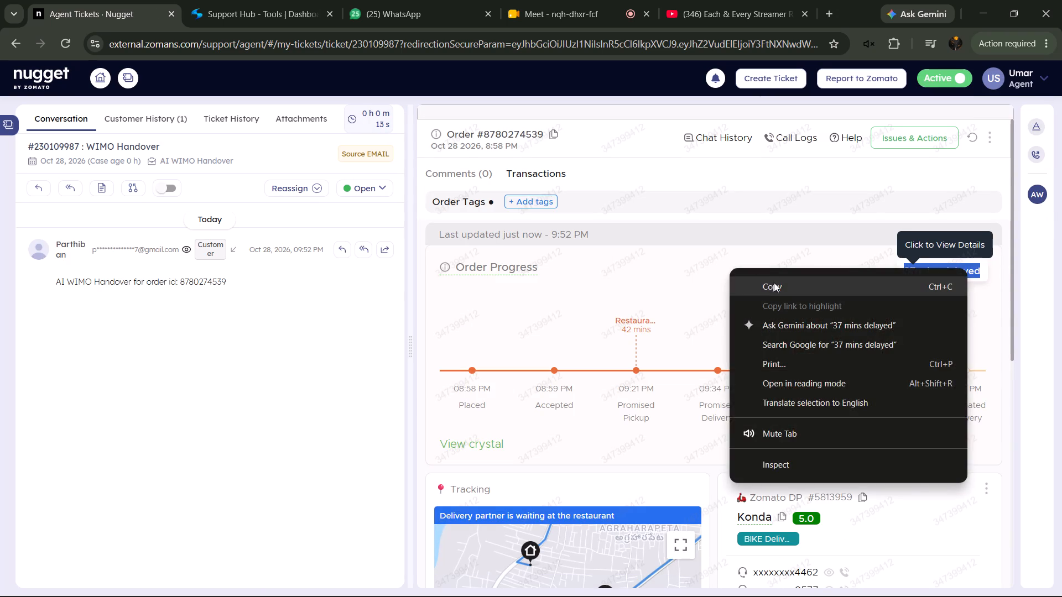
{"action": "left_click", "coordinate": [97, 195]}
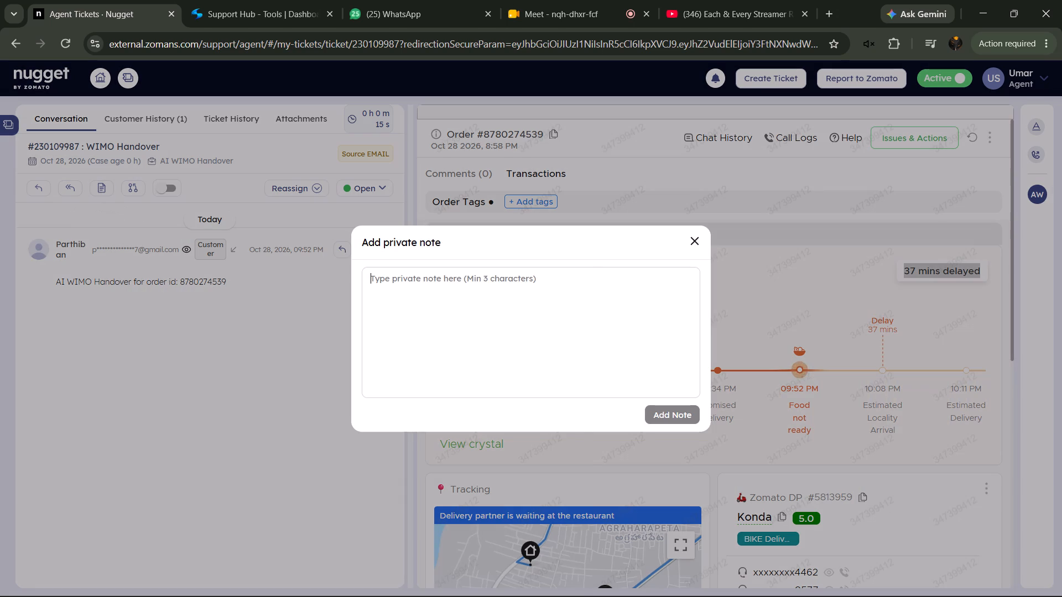
{"action": "right_click", "coordinate": [403, 298]}
{"action": "left_click", "coordinate": [478, 410]}
{"action": "left_click", "coordinate": [659, 422]}
Copy the current stage from the order timeline and add it as a private note reading "09:52 PM Food not ready".
{"action": "left_click_drag", "start_coordinate": [772, 392], "coordinate": [816, 433]}
{"action": "right_click", "coordinate": [797, 421]}
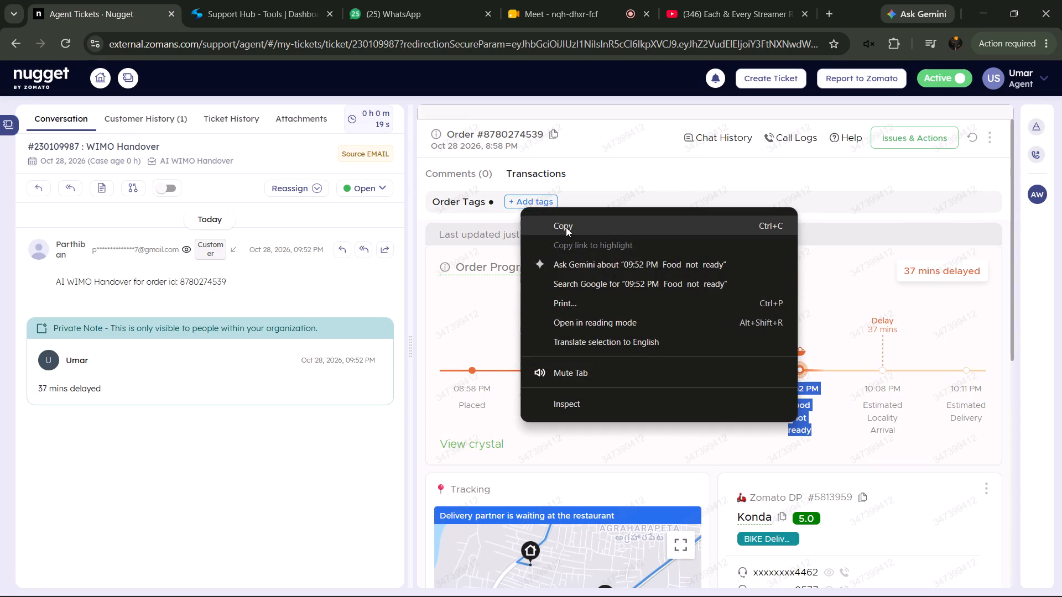
{"action": "left_click", "coordinate": [566, 226]}
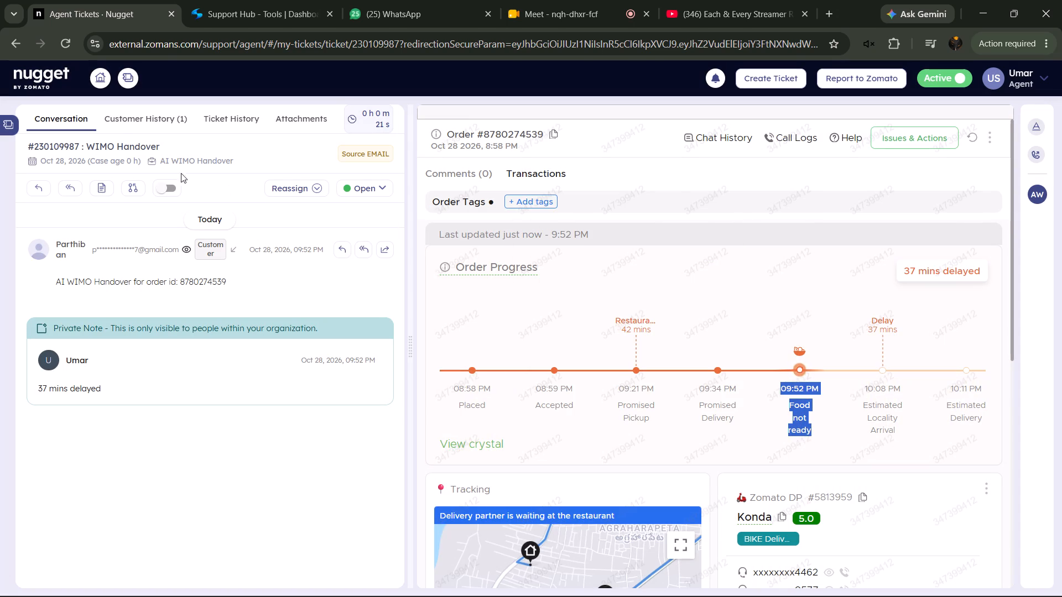
{"action": "left_click", "coordinate": [103, 185]}
{"action": "right_click", "coordinate": [492, 292]}
{"action": "left_click", "coordinate": [593, 406]}
{"action": "left_click", "coordinate": [682, 407]}
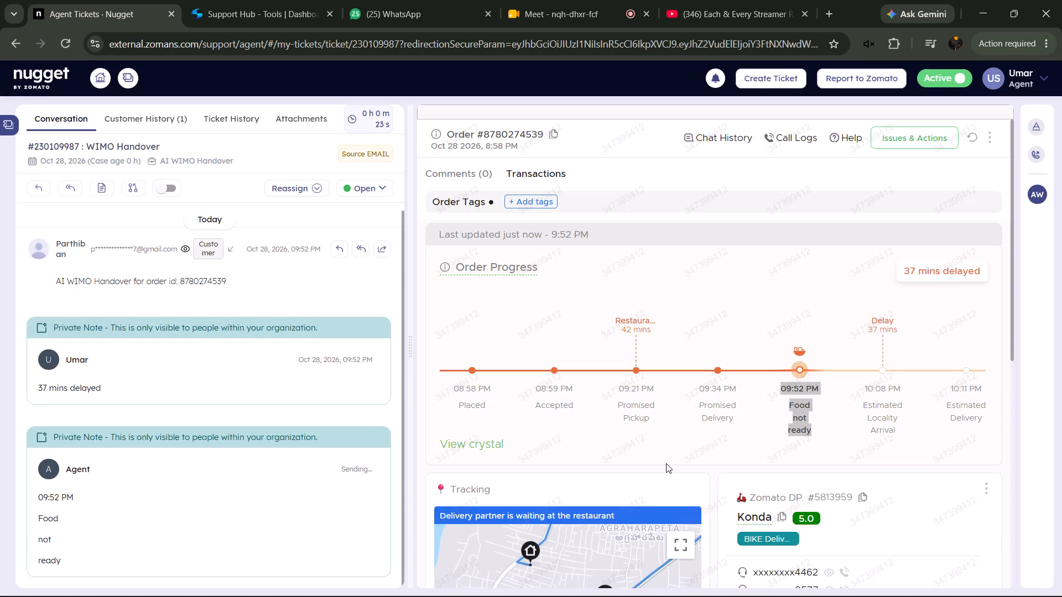
Copy the tracking status into a new private note reading "Delivery partner is waiting at the restaurant".
{"action": "left_click", "coordinate": [640, 520]}
{"action": "left_click_drag", "start_coordinate": [633, 510], "coordinate": [428, 511]}
{"action": "right_click", "coordinate": [465, 513]}
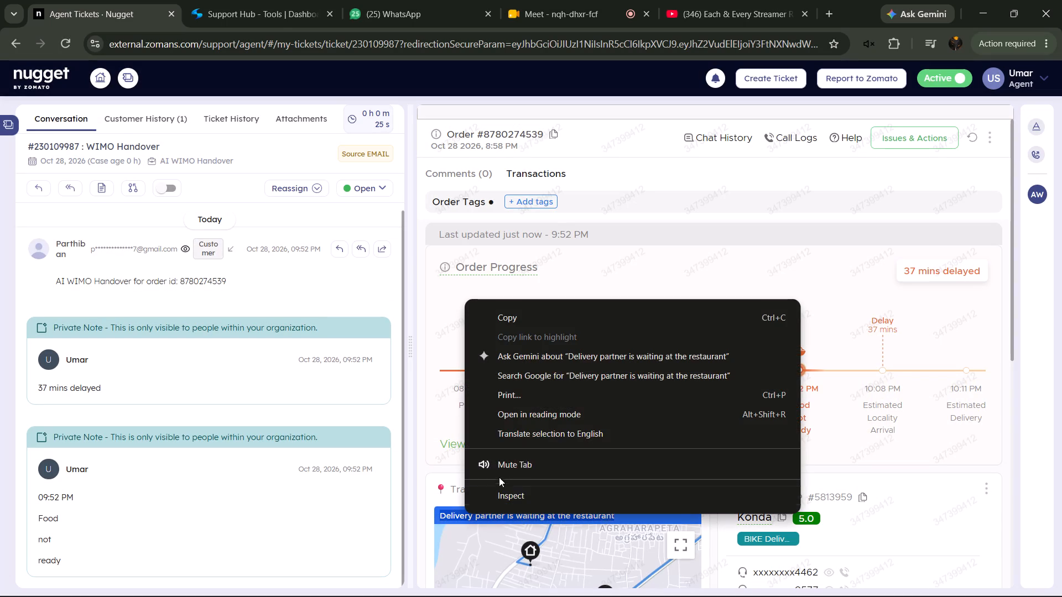
{"action": "left_click", "coordinate": [522, 313]}
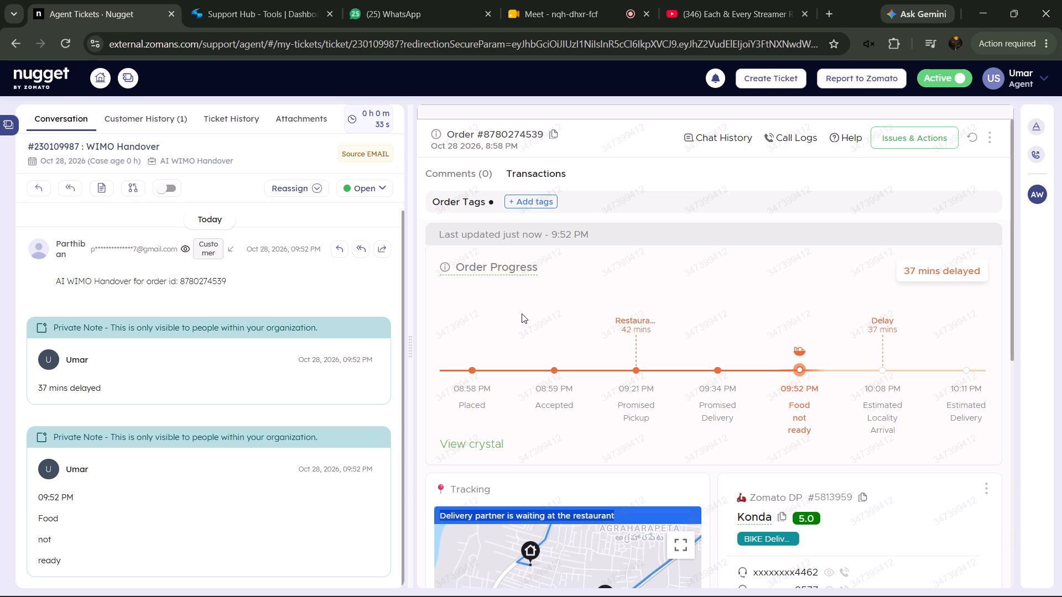
{"action": "left_click", "coordinate": [106, 190]}
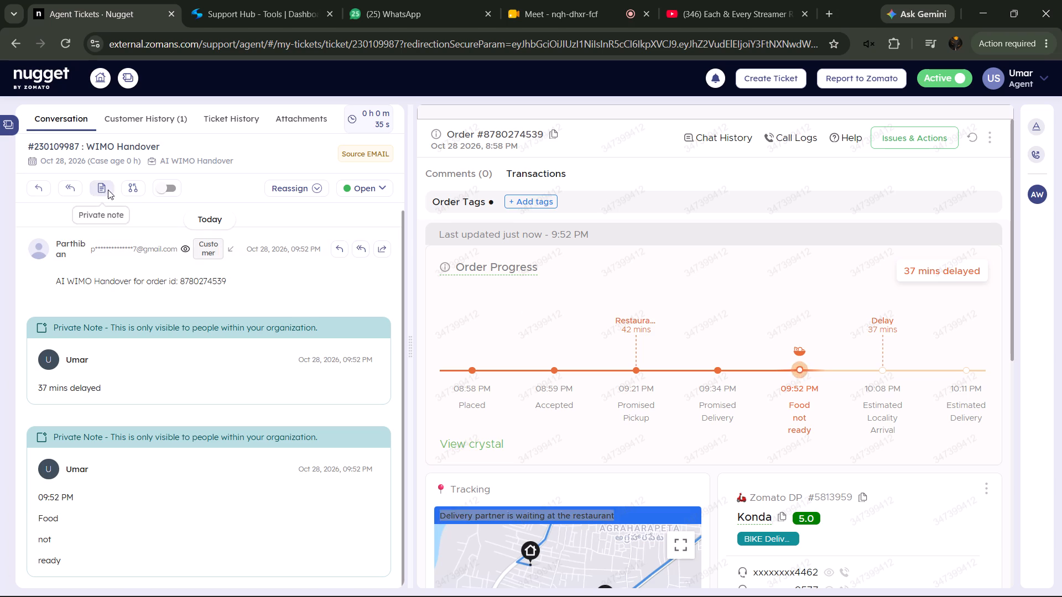
{"action": "right_click", "coordinate": [512, 321]}
{"action": "left_click", "coordinate": [596, 417]}
{"action": "left_click", "coordinate": [655, 412]}
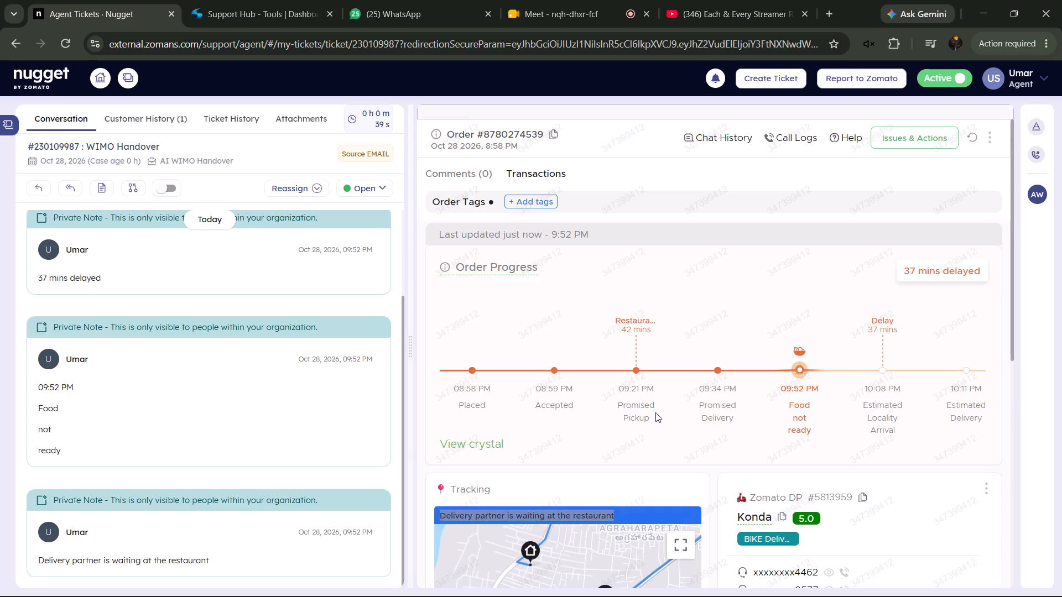
Request a call to the merchant Salt & Pepper from the order's merchant details.
{"action": "scroll", "coordinate": [826, 339], "scroll_direction": "down", "scroll_amount": 4}
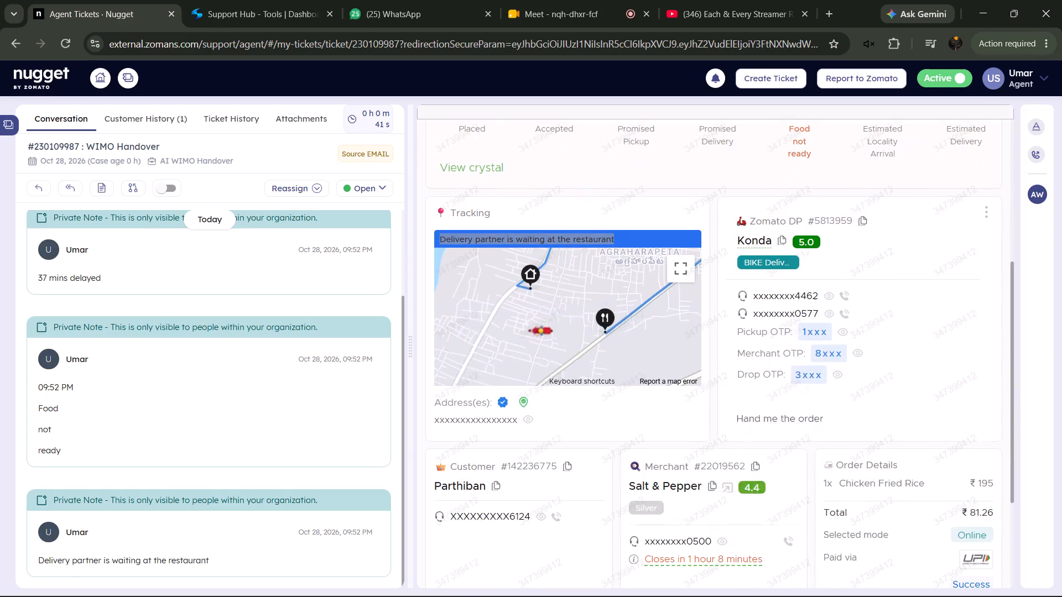
{"action": "scroll", "coordinate": [809, 391], "scroll_direction": "down", "scroll_amount": 2}
{"action": "left_click", "coordinate": [787, 401]}
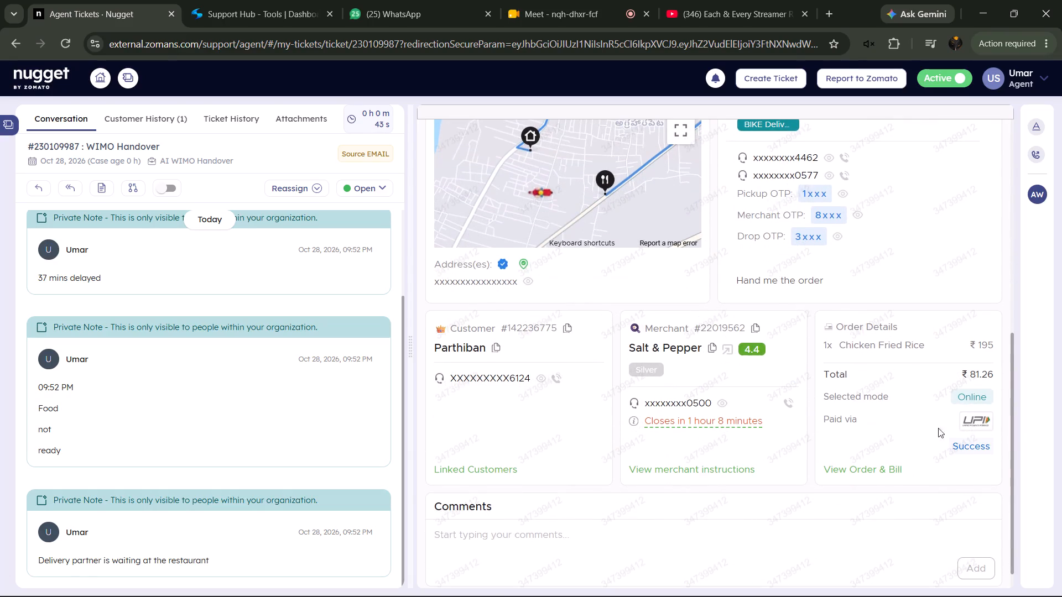
{"action": "left_click", "coordinate": [943, 434]}
{"action": "left_click", "coordinate": [896, 226]}
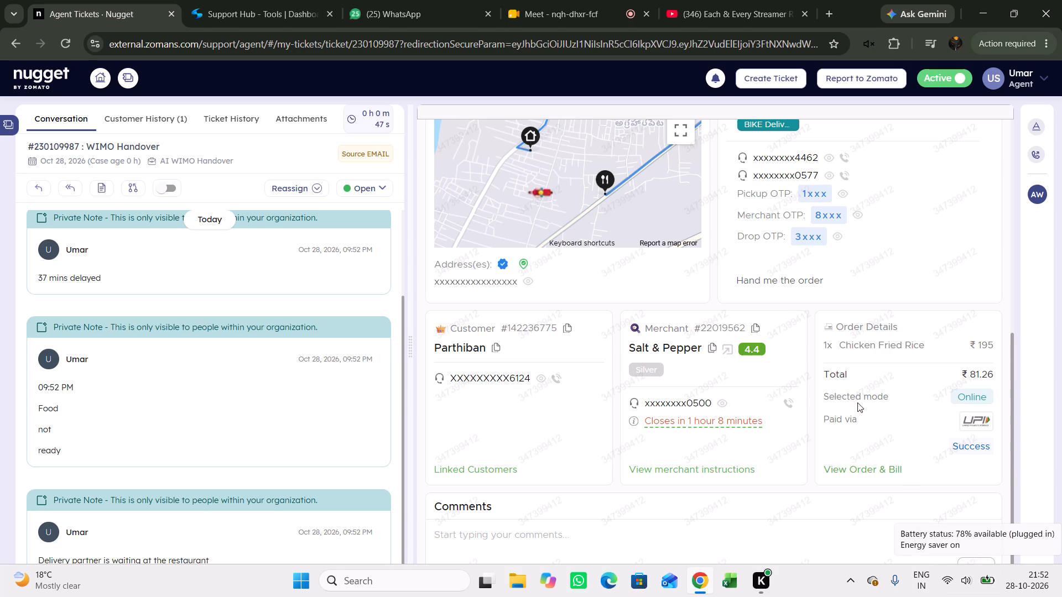
Switch to Support Hub, remove the transfer_order filter and show the Restaurant Delays templates.
{"action": "scroll", "coordinate": [835, 363], "scroll_direction": "up", "scroll_amount": 12}
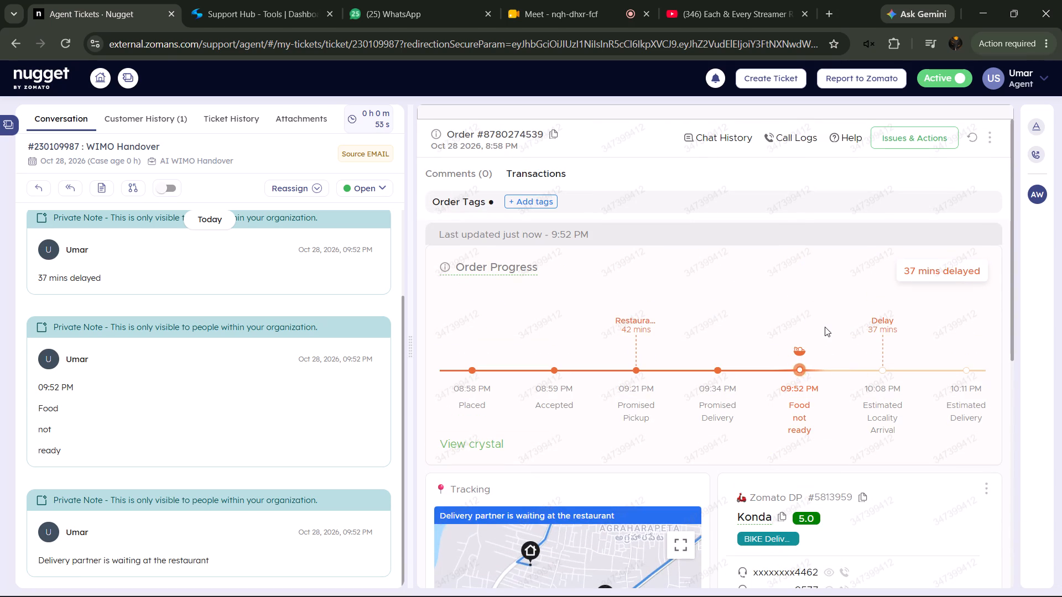
{"action": "left_click", "coordinate": [300, 0]}
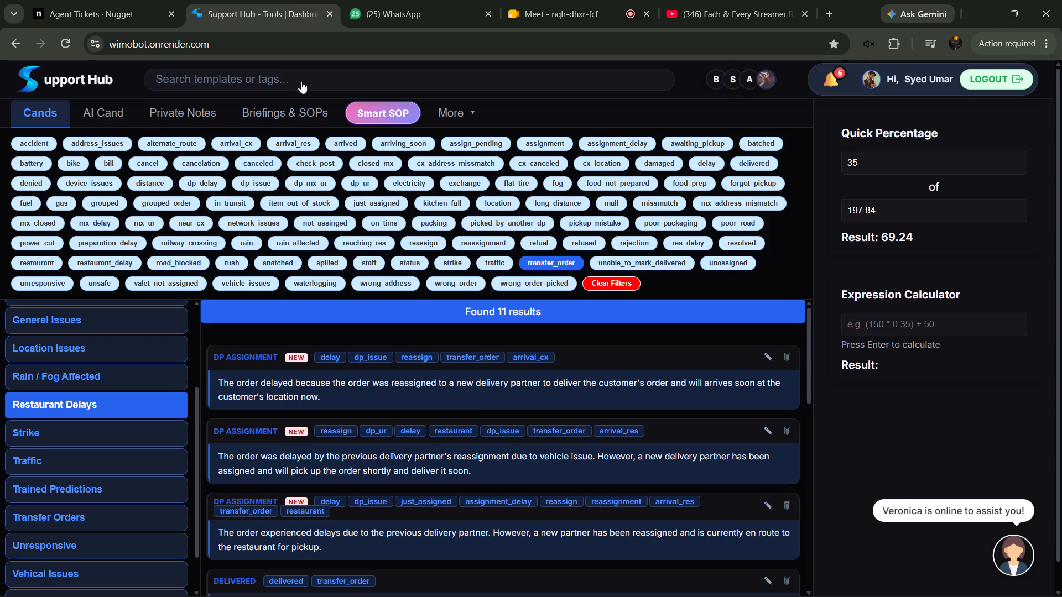
{"action": "left_click", "coordinate": [544, 256]}
{"action": "left_click", "coordinate": [150, 413]}
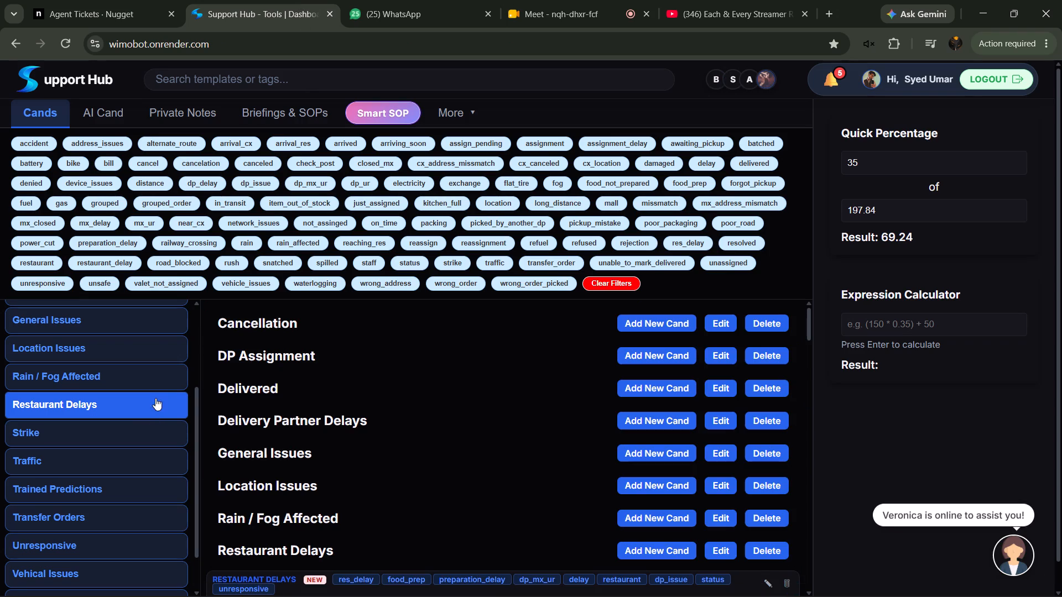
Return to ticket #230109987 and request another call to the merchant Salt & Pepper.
{"action": "left_click", "coordinate": [132, 18]}
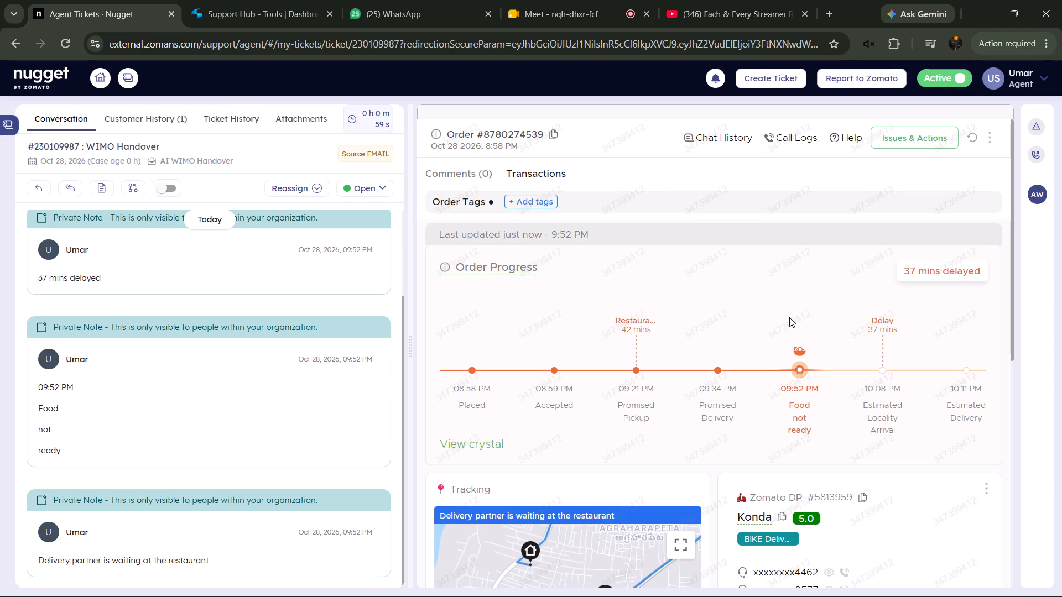
{"action": "scroll", "coordinate": [856, 353], "scroll_direction": "down", "scroll_amount": 4}
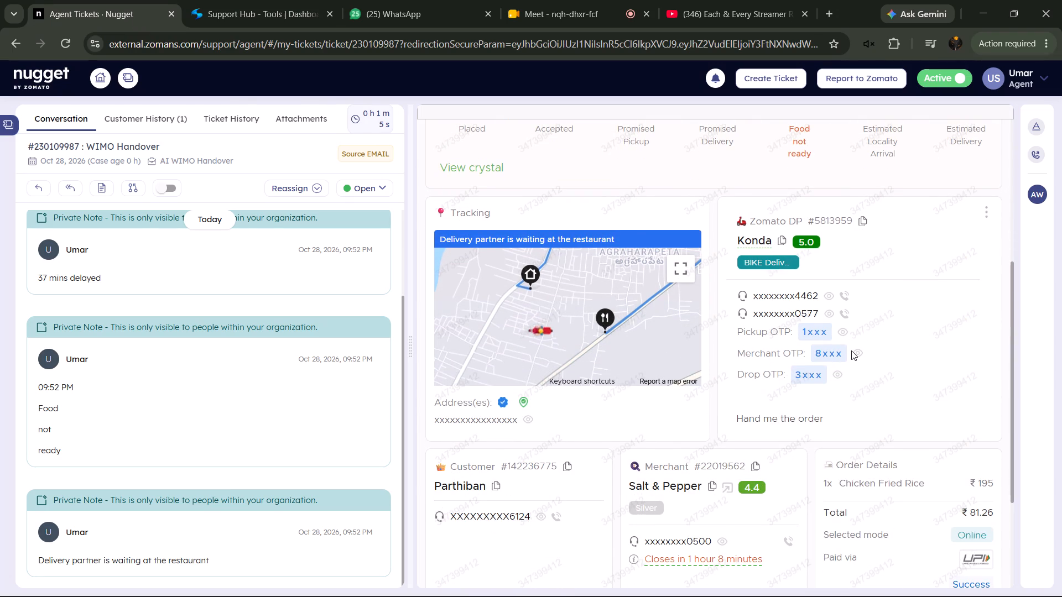
{"action": "scroll", "coordinate": [844, 333], "scroll_direction": "down", "scroll_amount": 3}
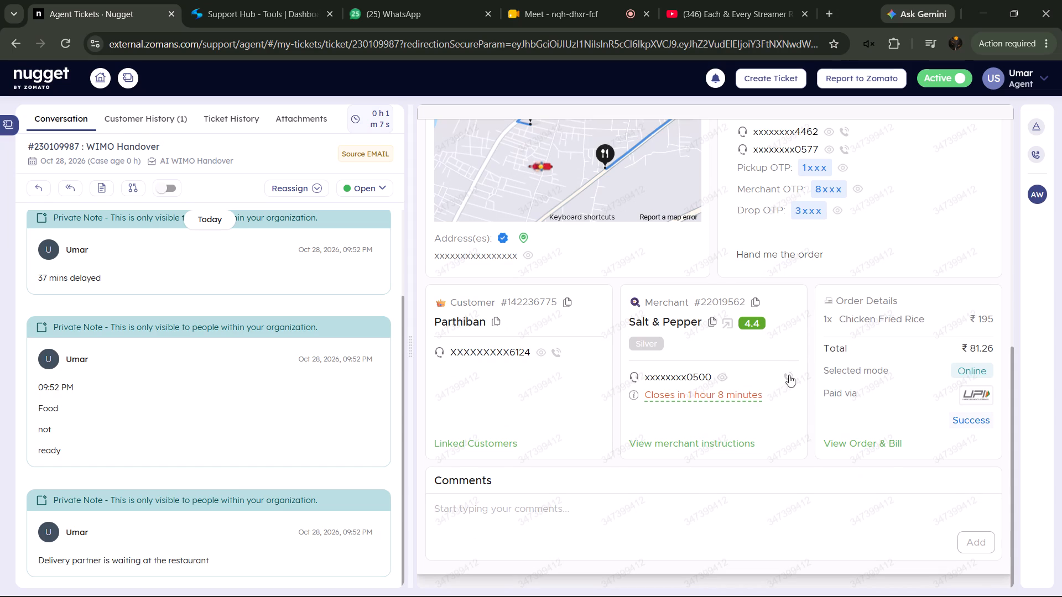
{"action": "left_click", "coordinate": [788, 379]}
{"action": "left_click", "coordinate": [791, 381]}
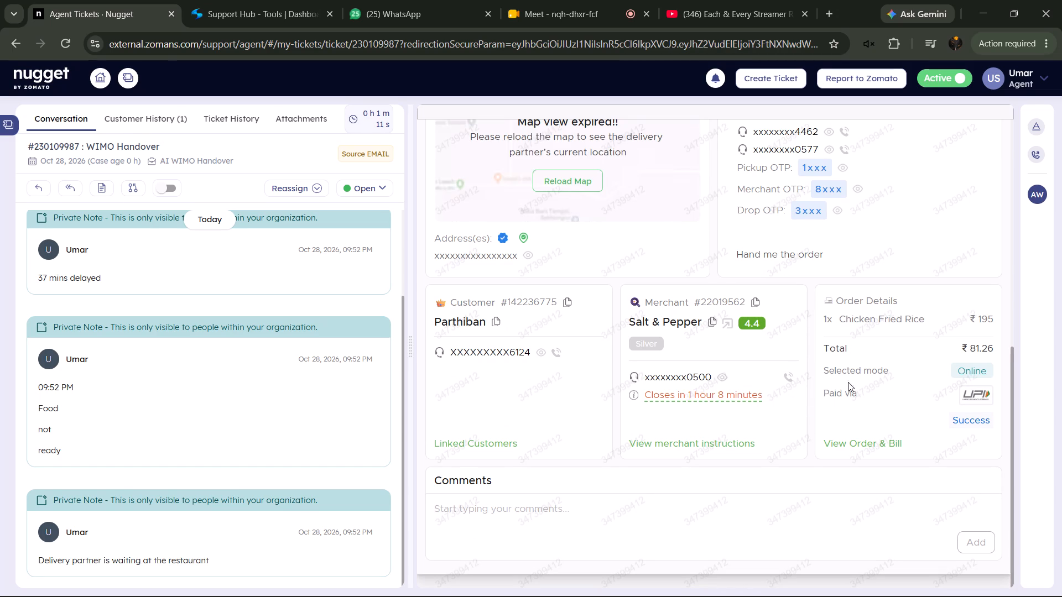
{"action": "scroll", "coordinate": [868, 387], "scroll_direction": "up", "scroll_amount": 4}
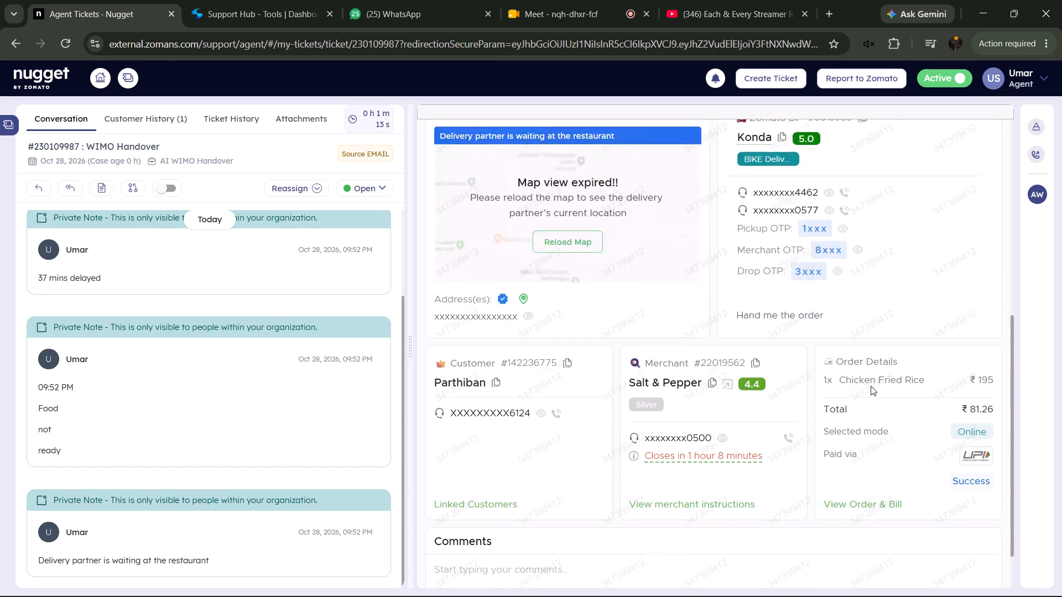
{"action": "scroll", "coordinate": [872, 385], "scroll_direction": "up", "scroll_amount": 4}
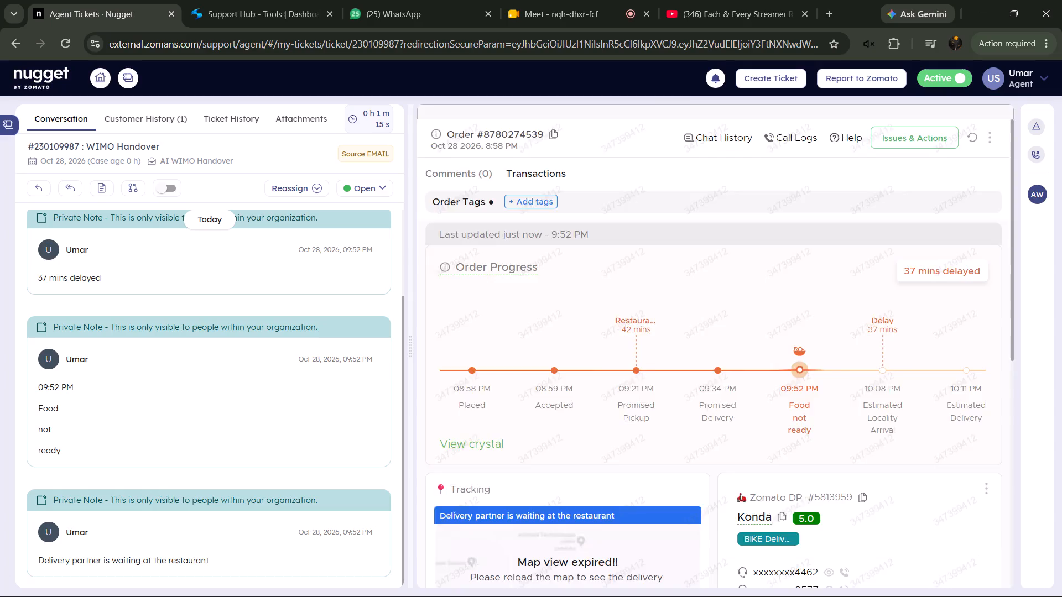
{"action": "left_click", "coordinate": [952, 426]}
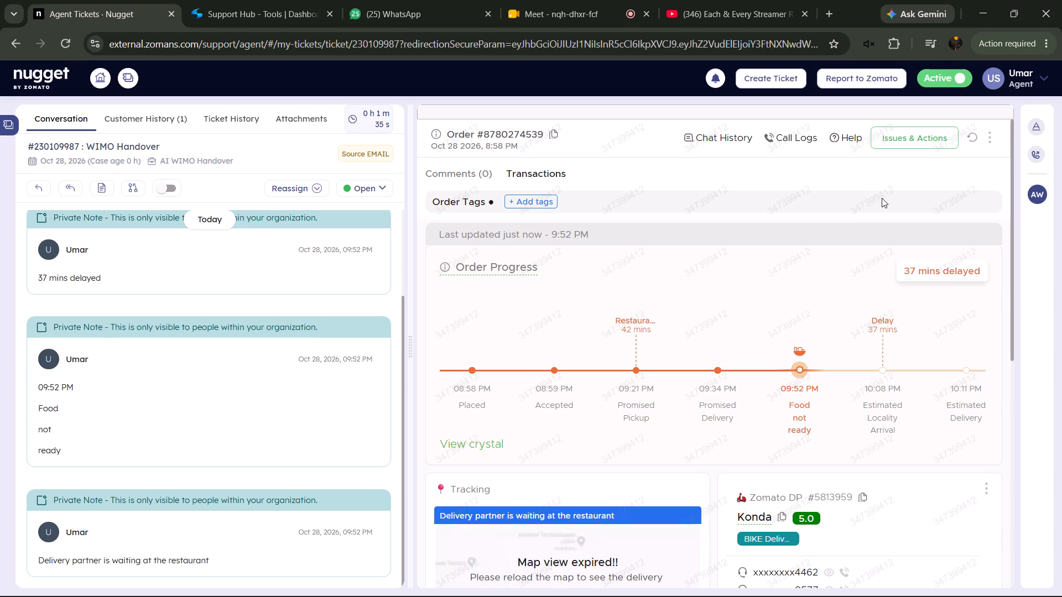
{"action": "scroll", "coordinate": [881, 198], "scroll_direction": "up", "scroll_amount": 3}
{"action": "left_click", "coordinate": [970, 139]}
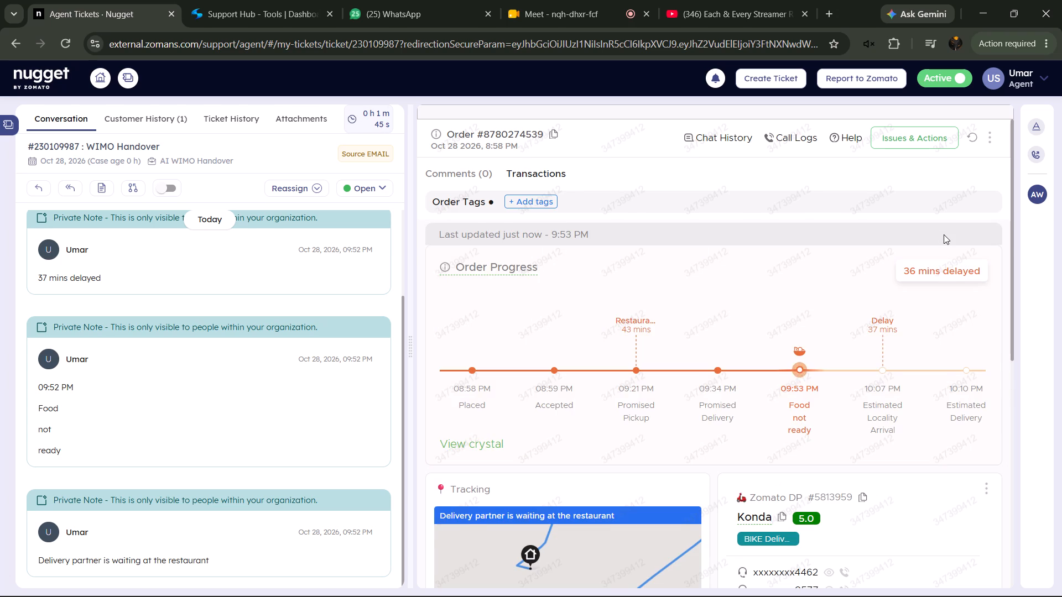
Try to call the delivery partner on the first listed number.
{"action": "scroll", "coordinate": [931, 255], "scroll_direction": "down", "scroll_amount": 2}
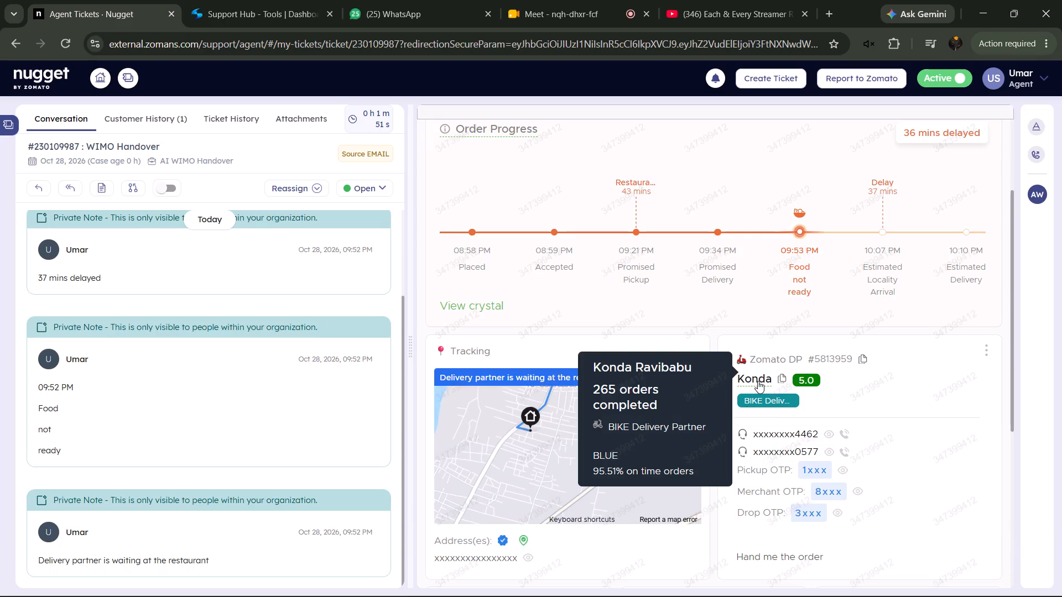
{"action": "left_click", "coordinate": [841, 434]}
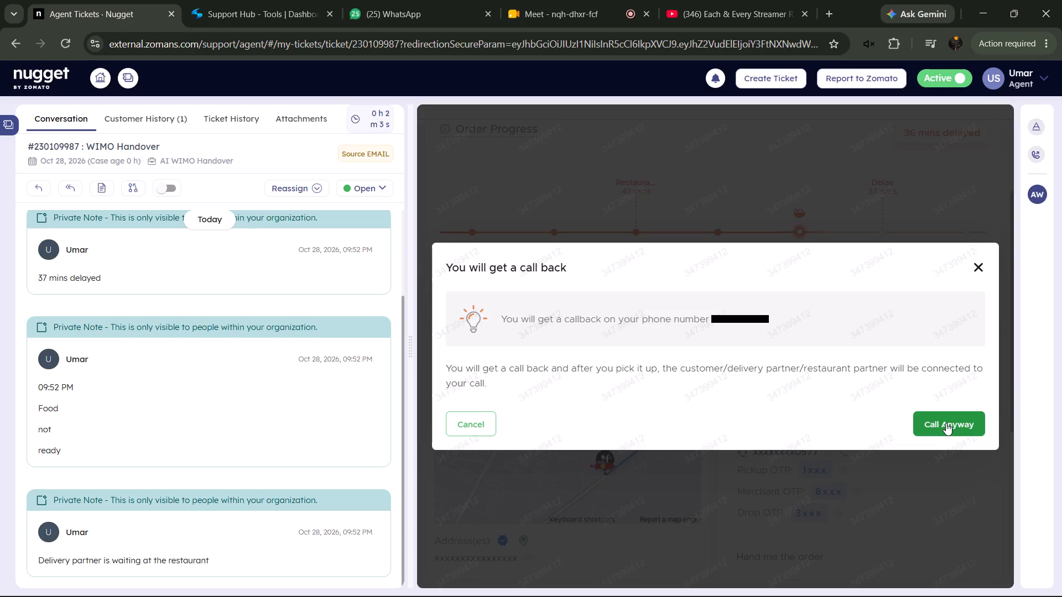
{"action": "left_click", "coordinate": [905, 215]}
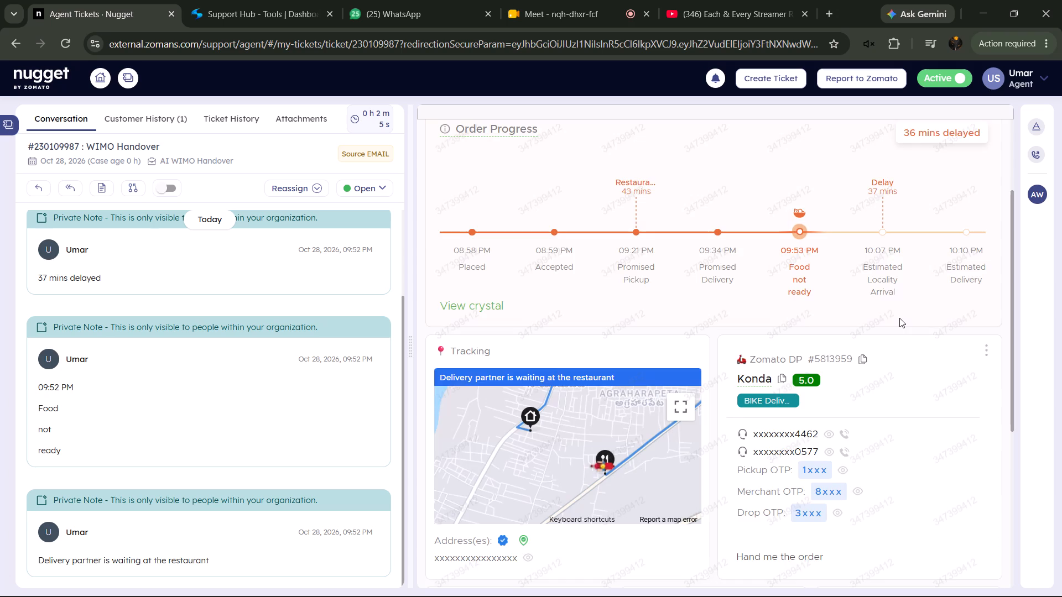
Copy the order total amount, 81.26, from Order Details.
{"action": "scroll", "coordinate": [899, 318], "scroll_direction": "up", "scroll_amount": 2}
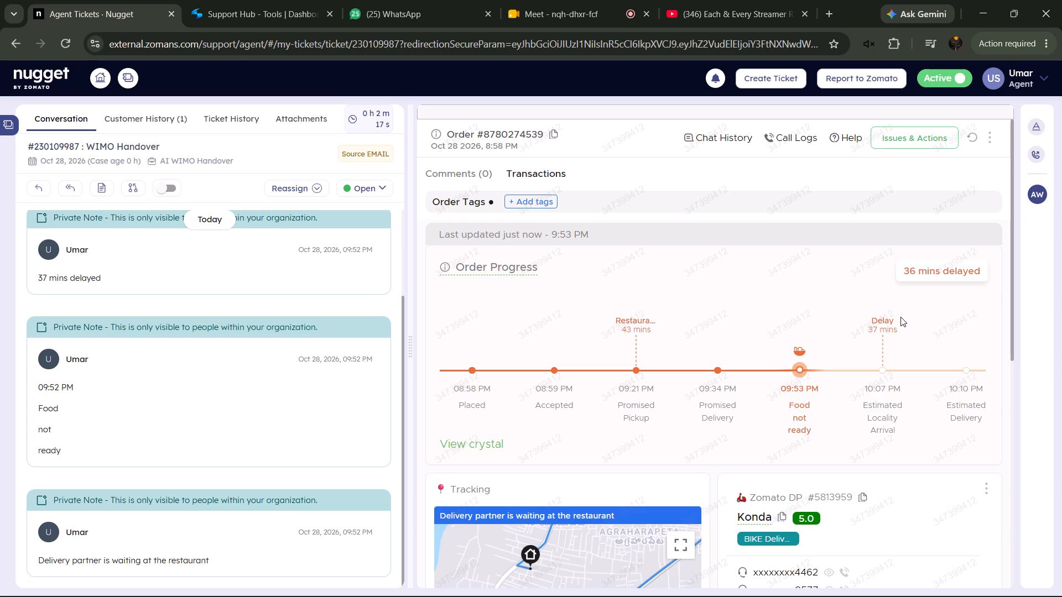
{"action": "scroll", "coordinate": [900, 317], "scroll_direction": "down", "scroll_amount": 5}
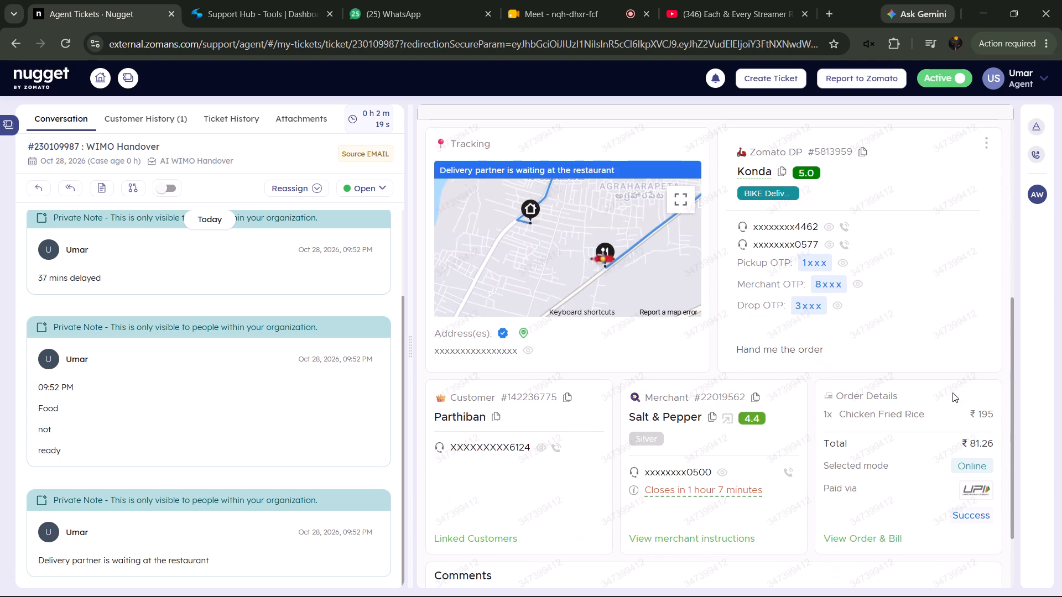
{"action": "left_click_drag", "start_coordinate": [967, 443], "coordinate": [998, 443]}
{"action": "right_click", "coordinate": [984, 440]}
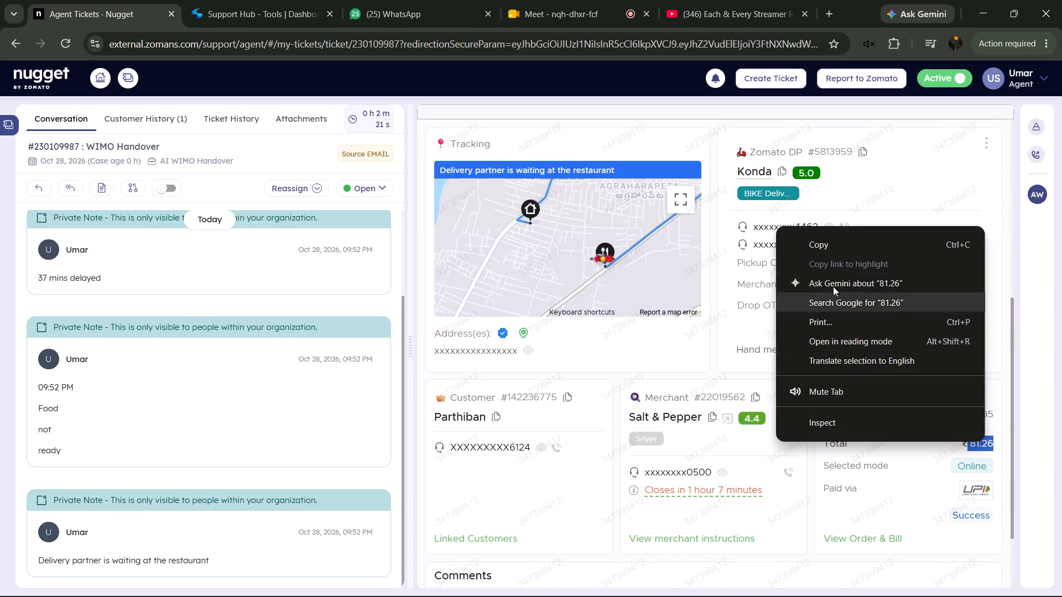
{"action": "left_click", "coordinate": [831, 248]}
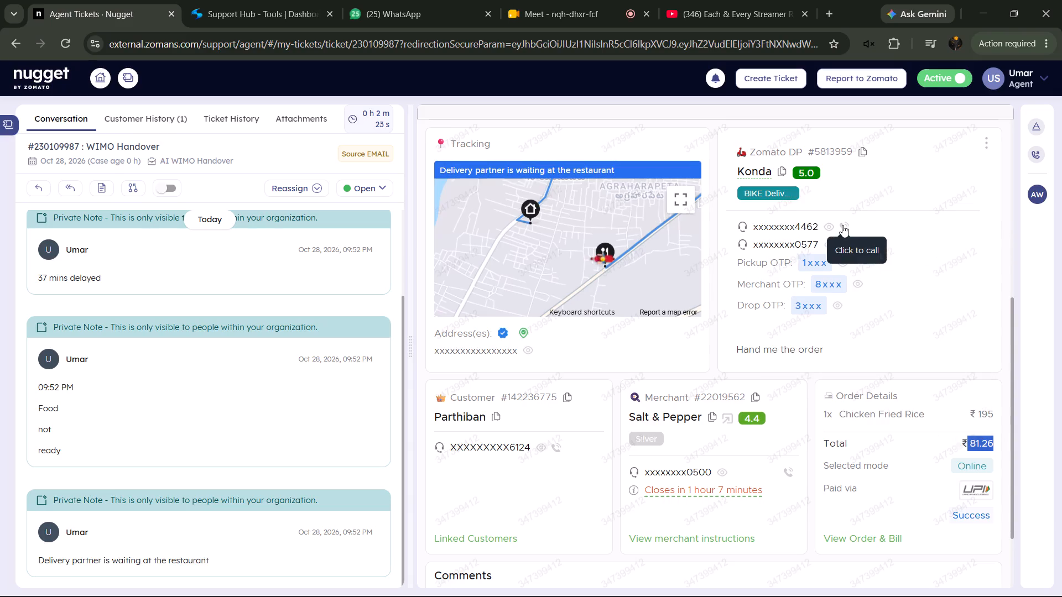
Request a callback to the delivery partner on the first listed number.
{"action": "left_click", "coordinate": [842, 225]}
{"action": "left_click", "coordinate": [955, 425]}
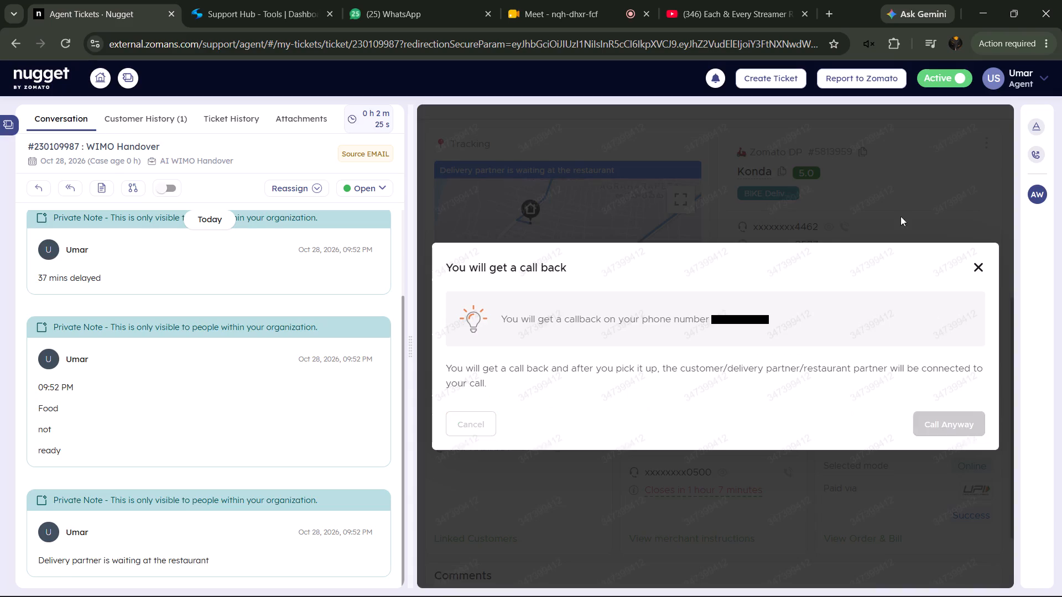
{"action": "left_click", "coordinate": [897, 201]}
Check the order's call history for the calls made to the delivery partner and merchant.
{"action": "scroll", "coordinate": [909, 301], "scroll_direction": "up", "scroll_amount": 8}
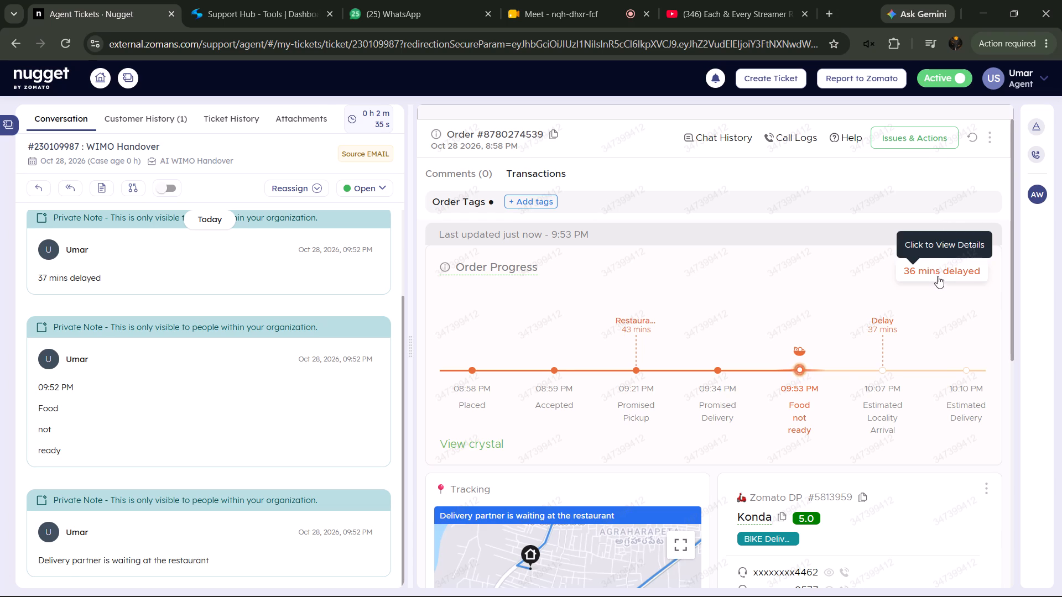
{"action": "scroll", "coordinate": [938, 276], "scroll_direction": "down", "scroll_amount": 2}
{"action": "scroll", "coordinate": [879, 356], "scroll_direction": "up", "scroll_amount": 2}
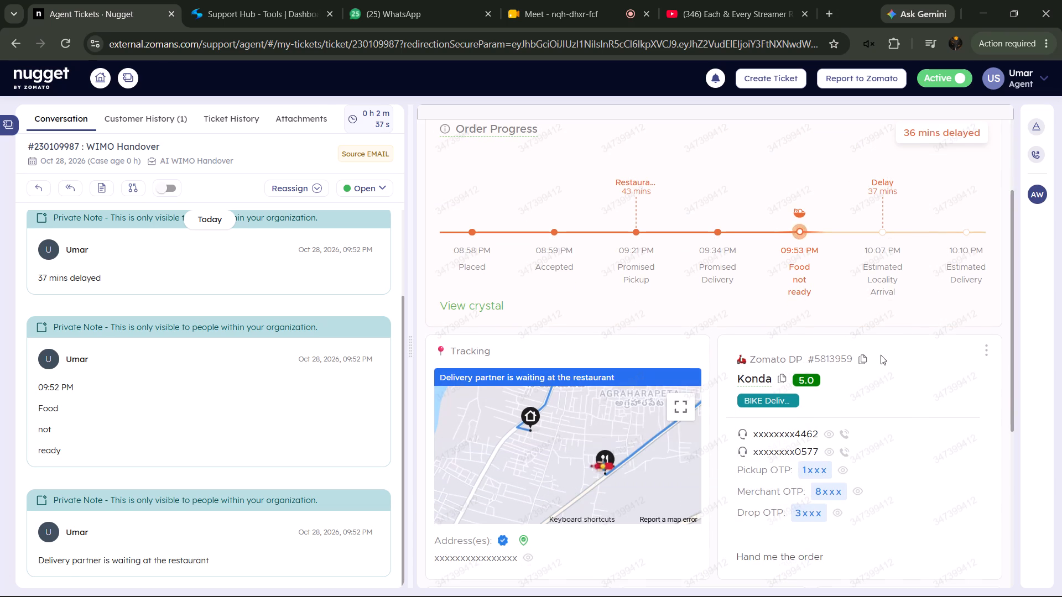
{"action": "scroll", "coordinate": [881, 355], "scroll_direction": "up", "scroll_amount": 1}
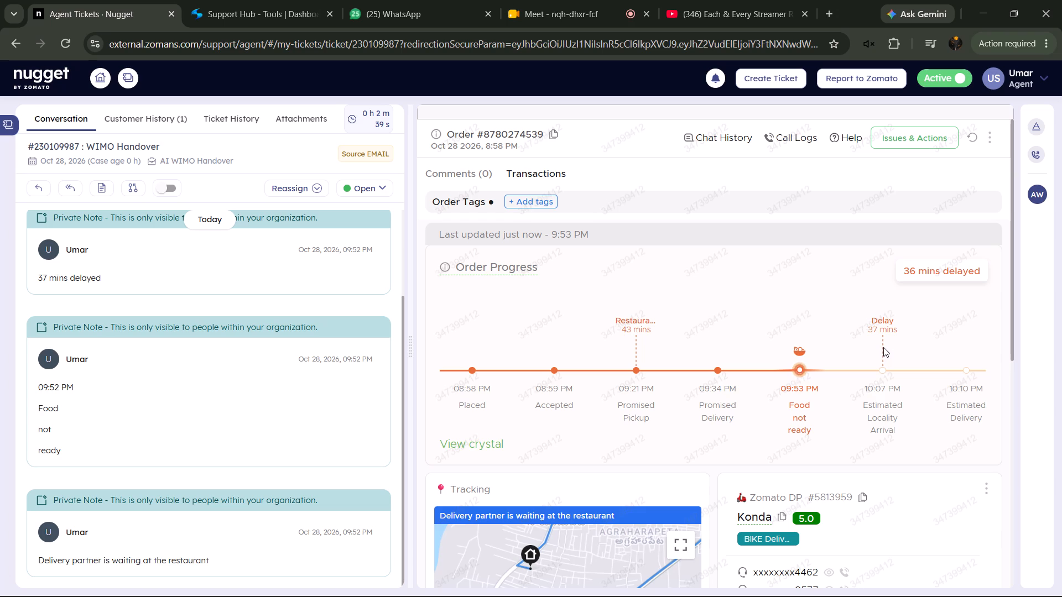
{"action": "left_click", "coordinate": [796, 143]}
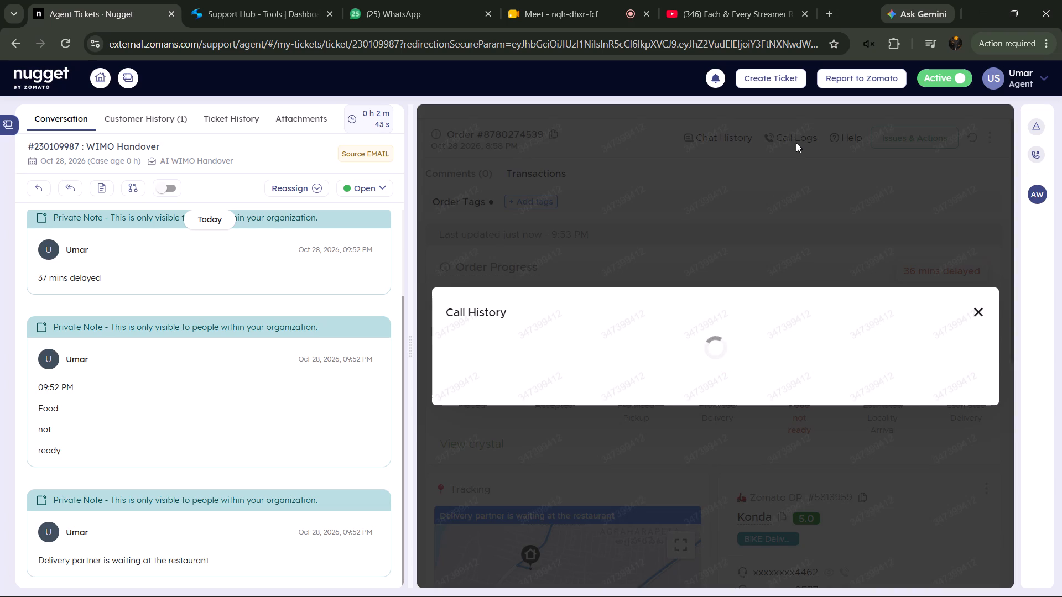
{"action": "left_click", "coordinate": [796, 143]}
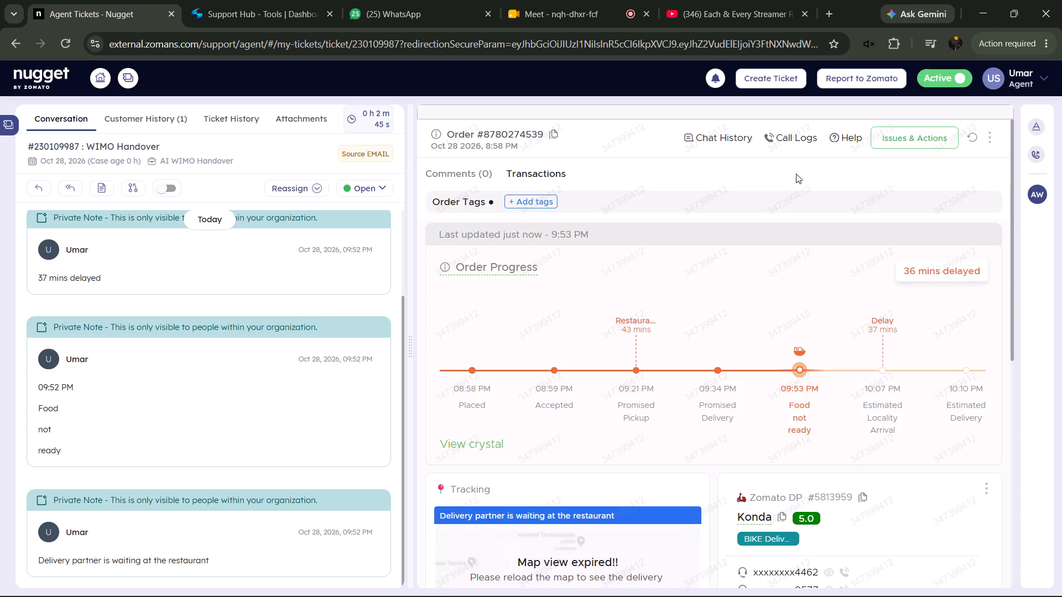
{"action": "left_click", "coordinate": [804, 137]}
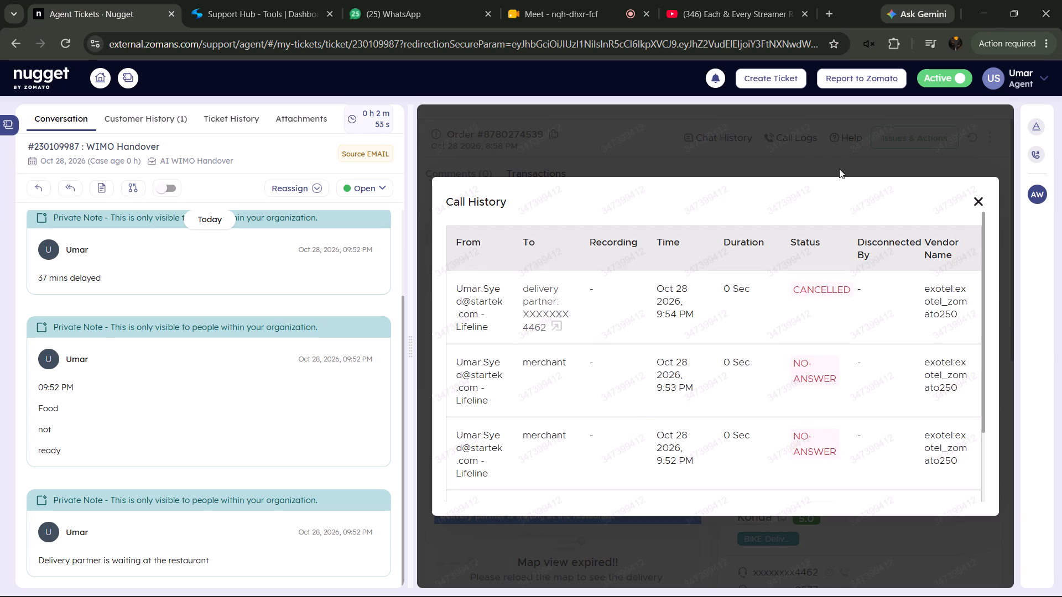
{"action": "left_click", "coordinate": [839, 169]}
{"action": "left_click", "coordinate": [104, 196]}
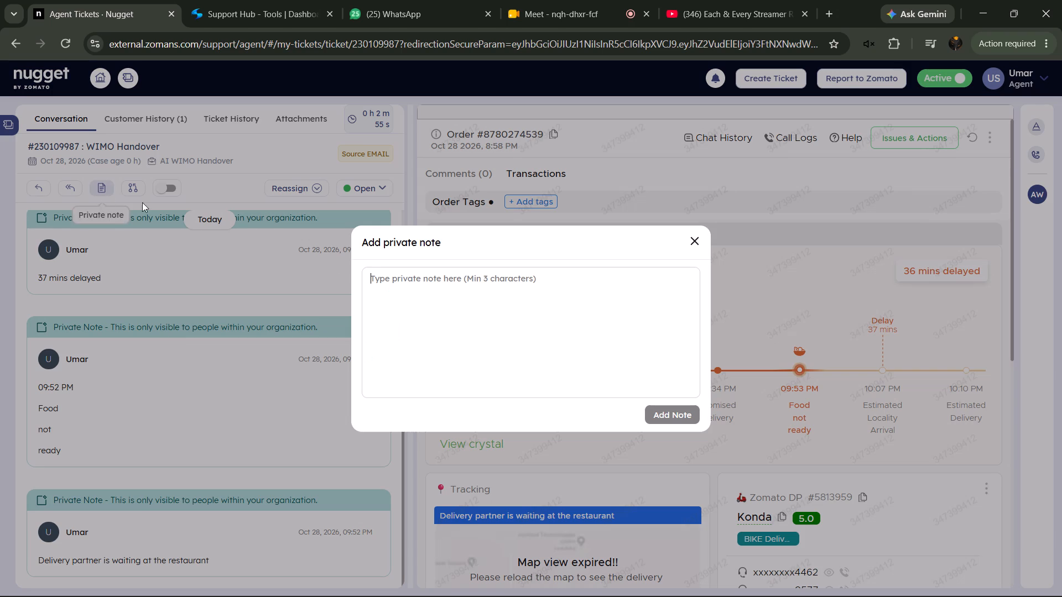
{"action": "left_click", "coordinate": [503, 337]}
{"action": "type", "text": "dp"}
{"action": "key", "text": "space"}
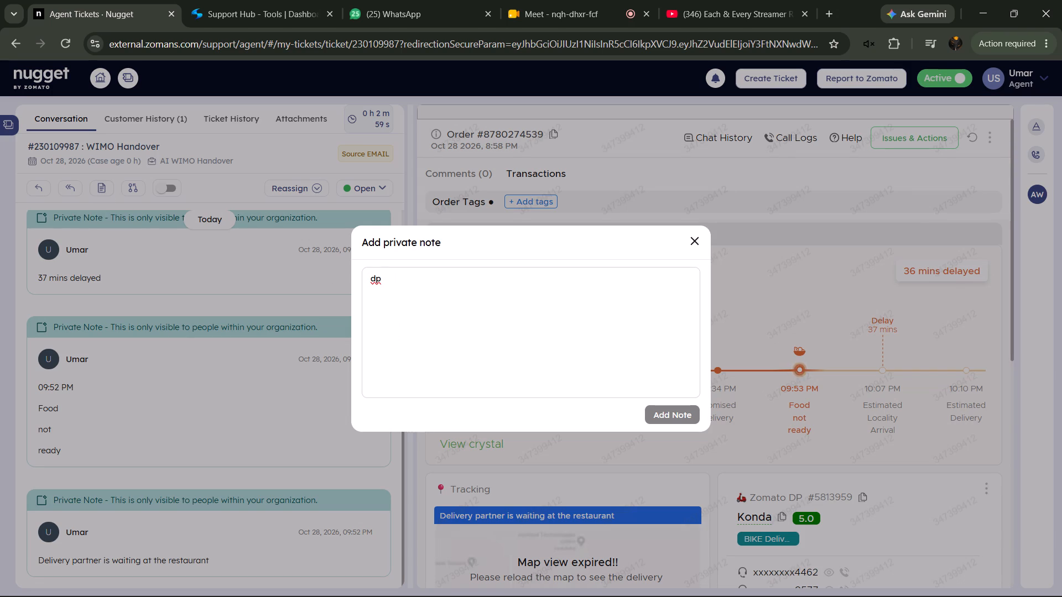
{"action": "left_click_drag", "start_coordinate": [369, 277], "coordinate": [384, 277]}
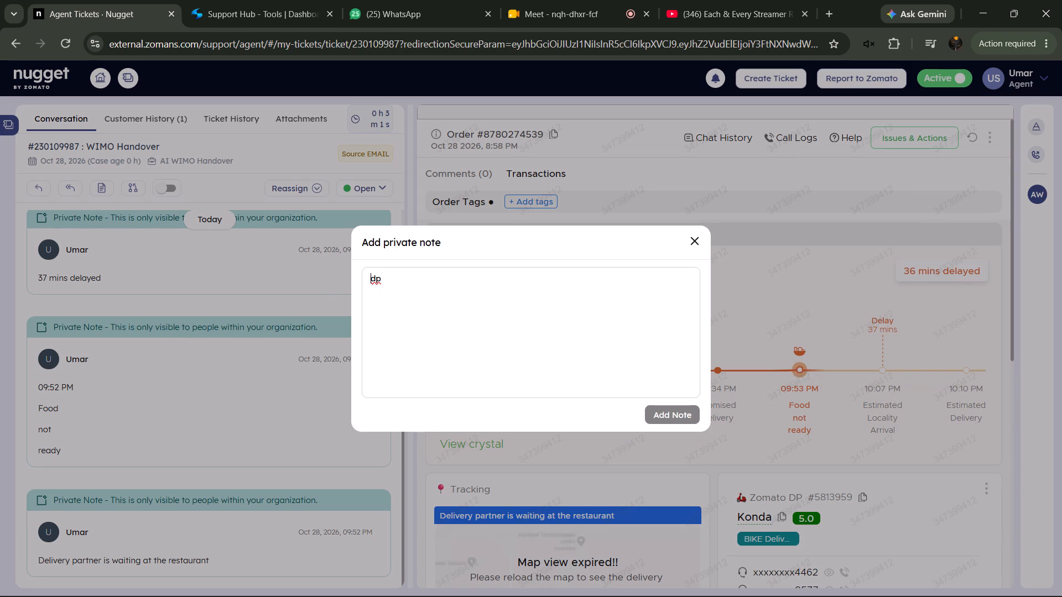
{"action": "left_click_drag", "start_coordinate": [384, 277], "coordinate": [418, 277]}
{"action": "right_click", "coordinate": [382, 277]}
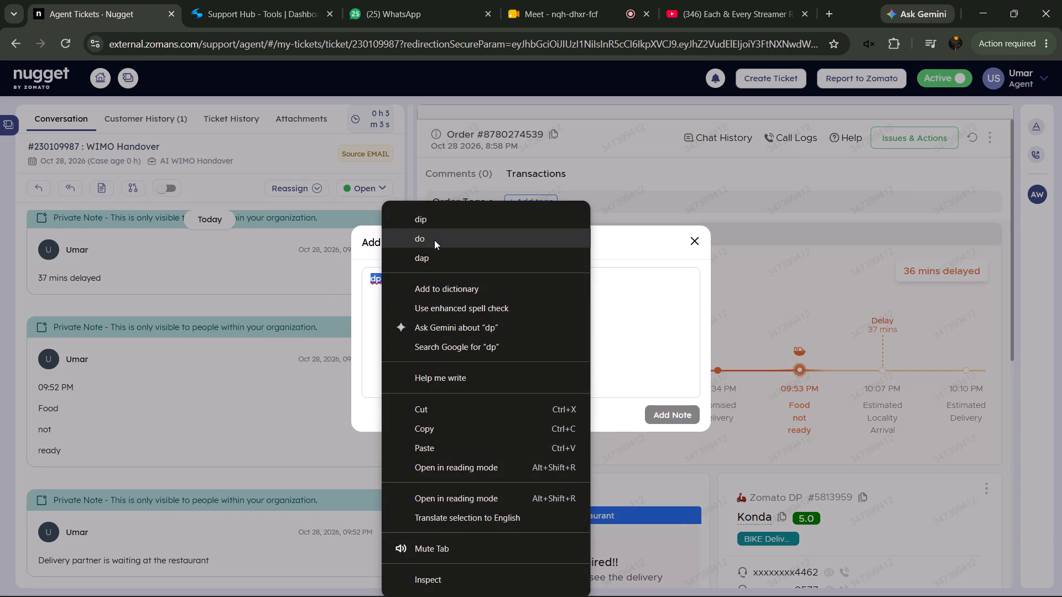
{"action": "left_click", "coordinate": [628, 344]}
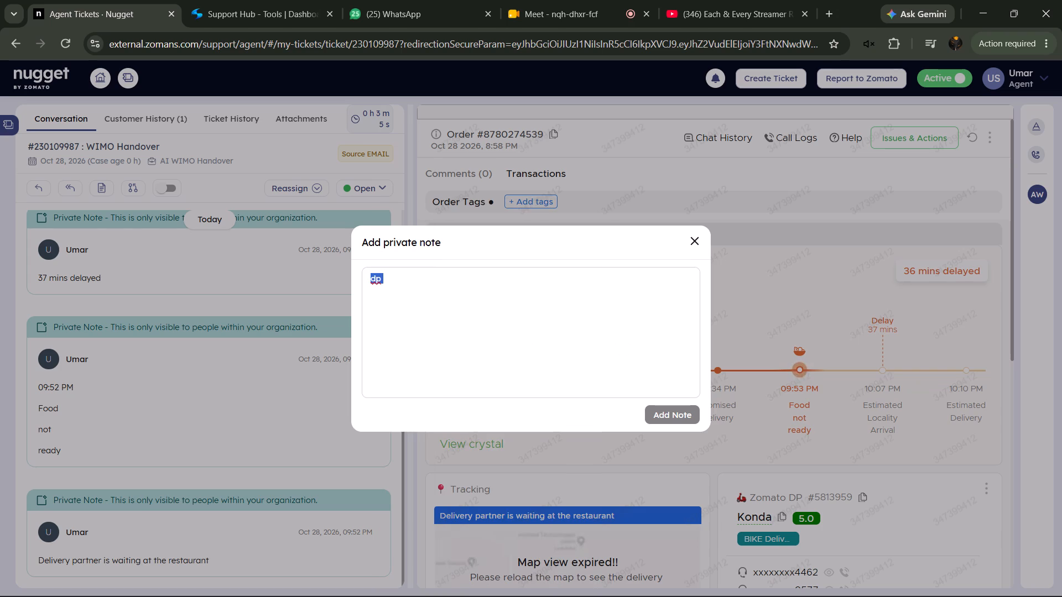
{"action": "left_click", "coordinate": [554, 305]}
{"action": "left_click", "coordinate": [465, 288]}
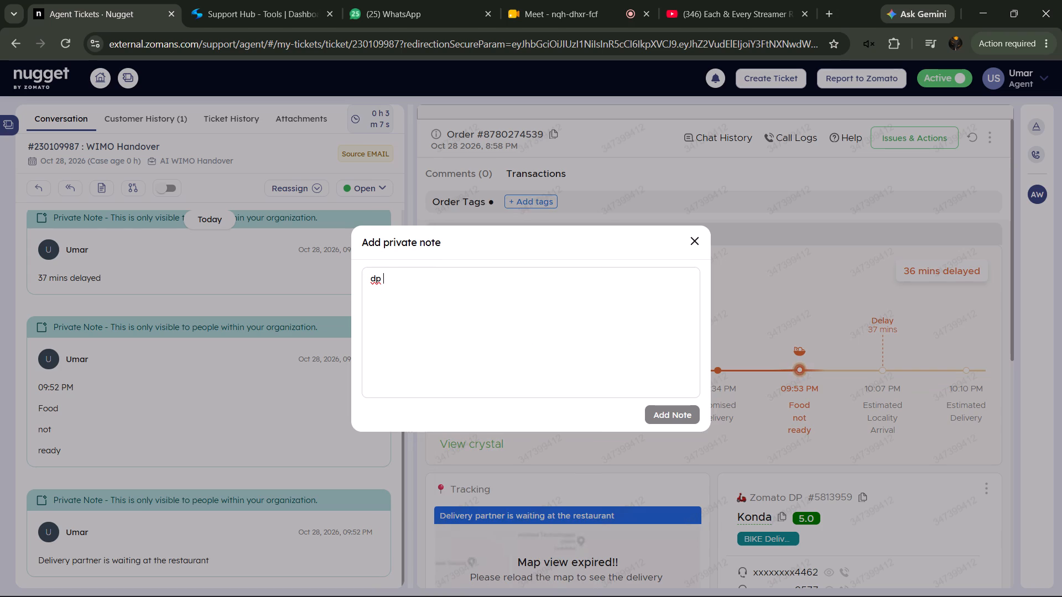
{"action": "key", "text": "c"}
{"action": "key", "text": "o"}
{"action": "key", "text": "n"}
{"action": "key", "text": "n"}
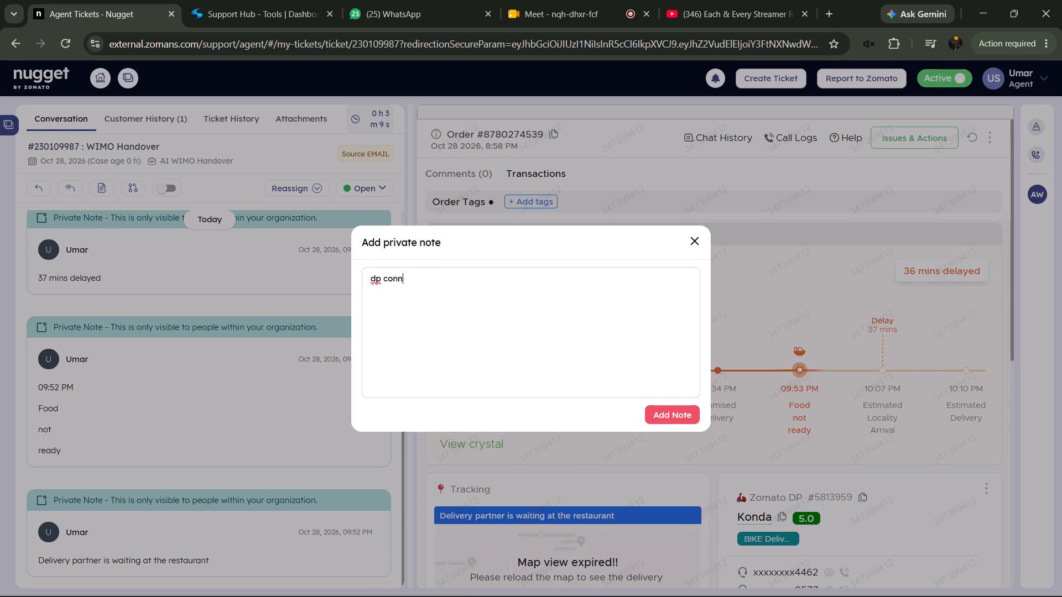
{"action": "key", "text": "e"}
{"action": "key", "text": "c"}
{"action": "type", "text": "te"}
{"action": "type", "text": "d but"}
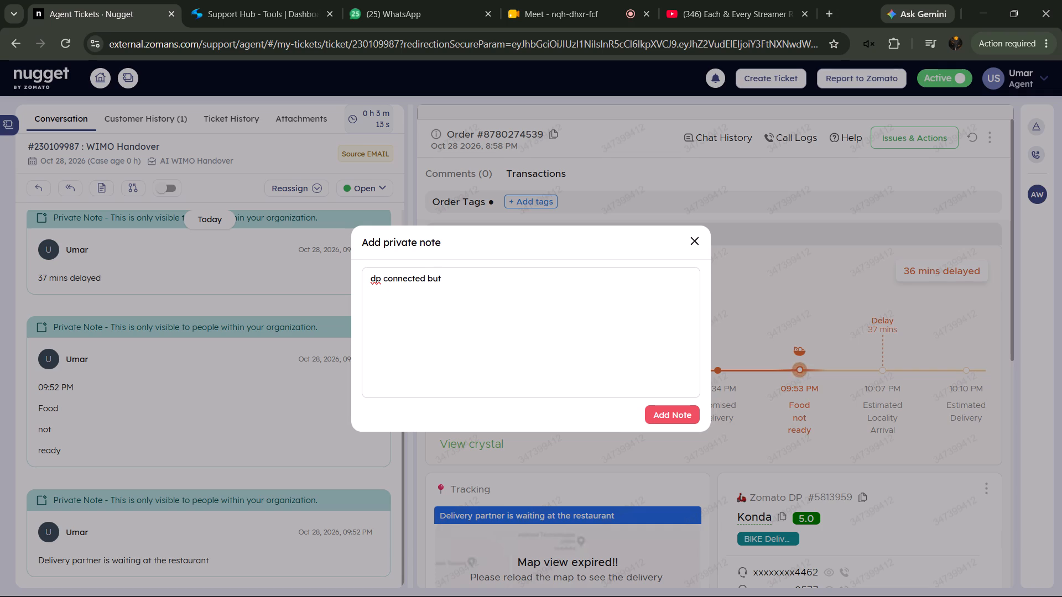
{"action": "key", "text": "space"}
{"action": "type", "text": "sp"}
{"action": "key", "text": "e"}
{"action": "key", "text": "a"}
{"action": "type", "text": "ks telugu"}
{"action": "left_click", "coordinate": [681, 425]}
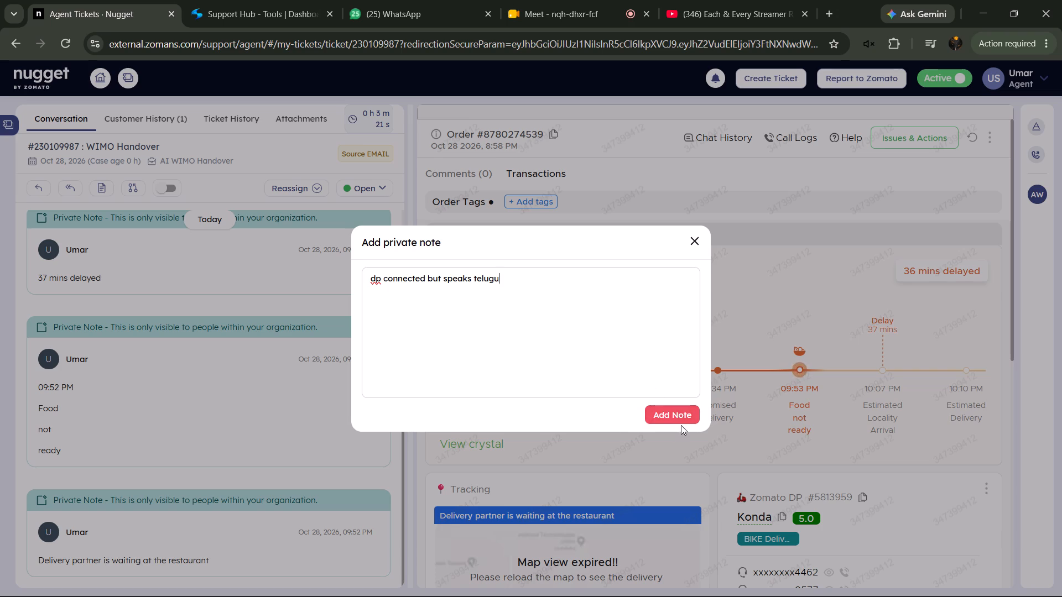
{"action": "left_click", "coordinate": [667, 420]}
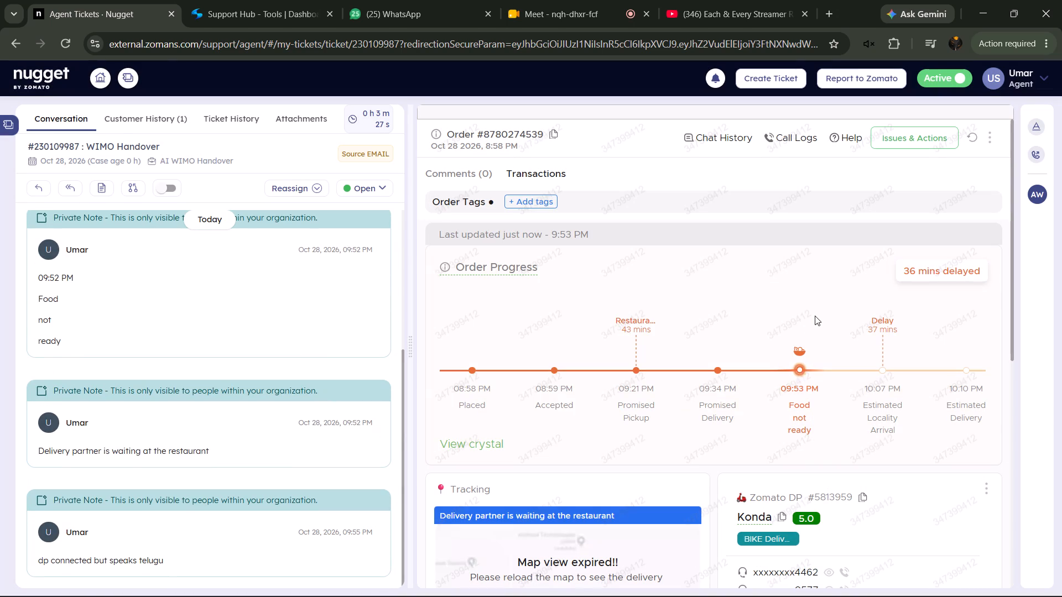
{"action": "left_click", "coordinate": [972, 135]}
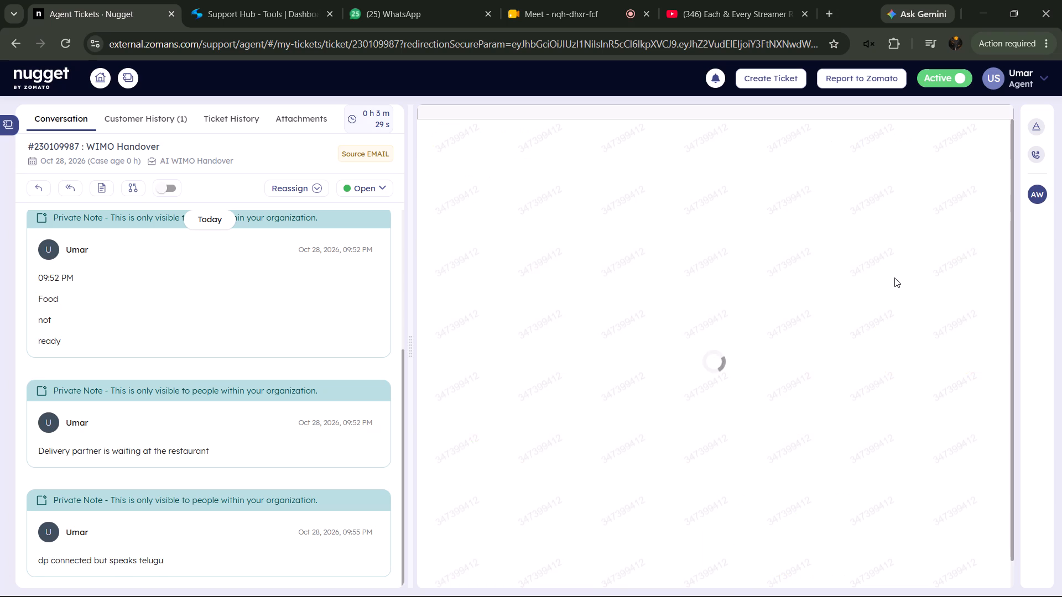
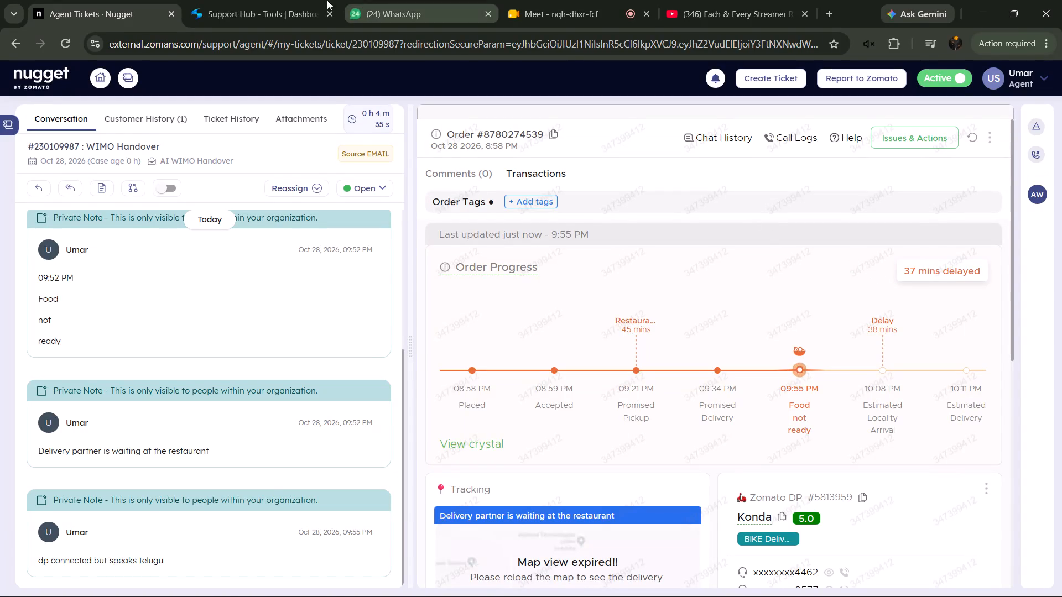
In Support Hub, copy a Restaurant Delays template about the food not being prepared yet.
{"action": "left_click", "coordinate": [300, 0]}
{"action": "scroll", "coordinate": [410, 449], "scroll_direction": "down", "scroll_amount": 3}
{"action": "scroll", "coordinate": [570, 489], "scroll_direction": "down", "scroll_amount": 4}
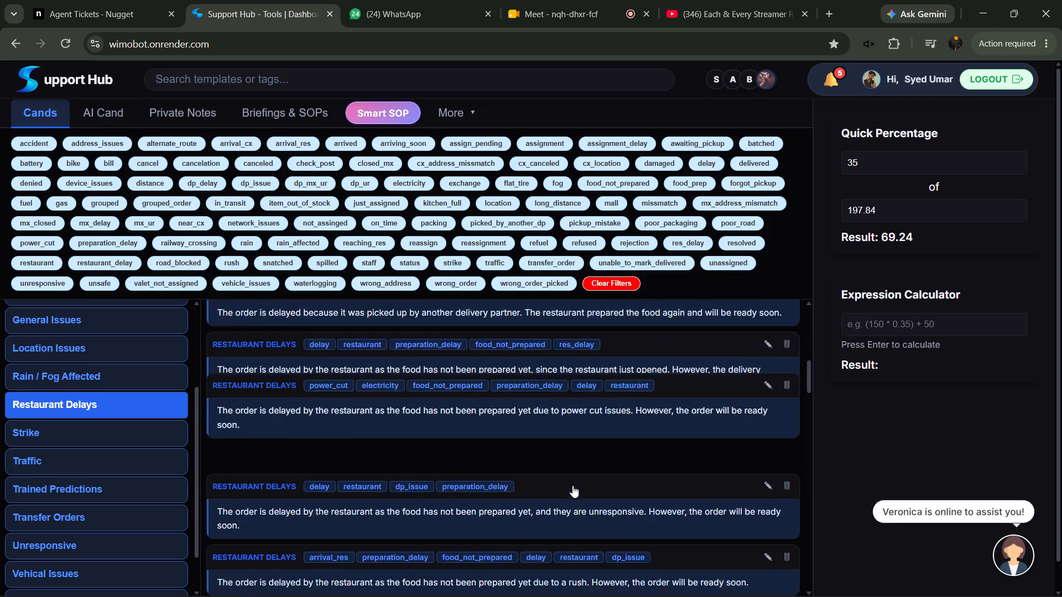
{"action": "left_click", "coordinate": [553, 470]}
In Nugget's ticket properties, set Can Order Be Delivered to Yes and Action to No Action, and choose a Lifeline Action.
{"action": "left_click", "coordinate": [180, 0]}
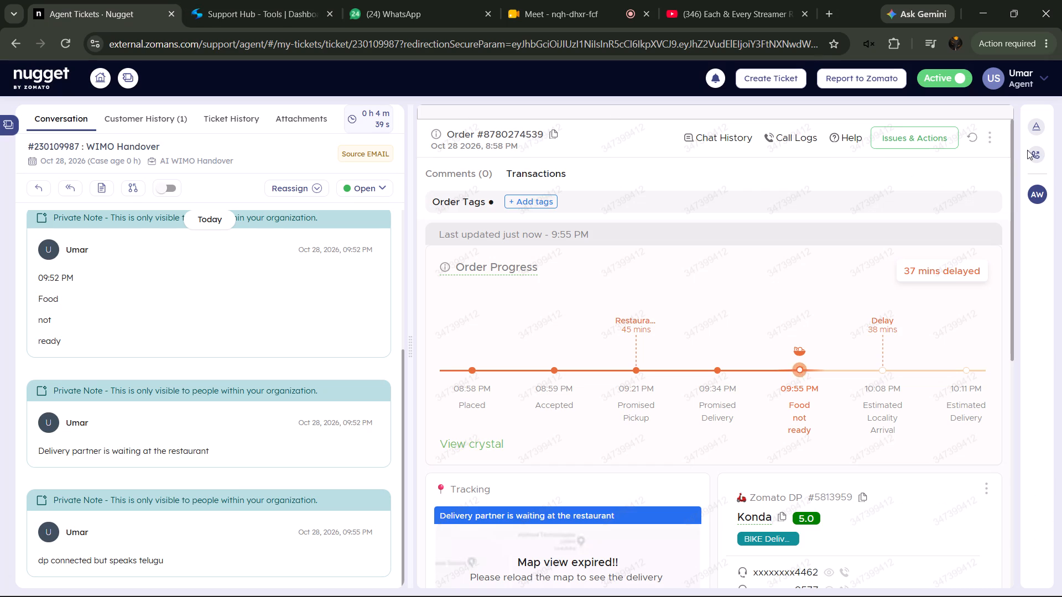
{"action": "left_click", "coordinate": [1036, 124]}
{"action": "left_click", "coordinate": [862, 351]}
{"action": "left_click", "coordinate": [848, 368]}
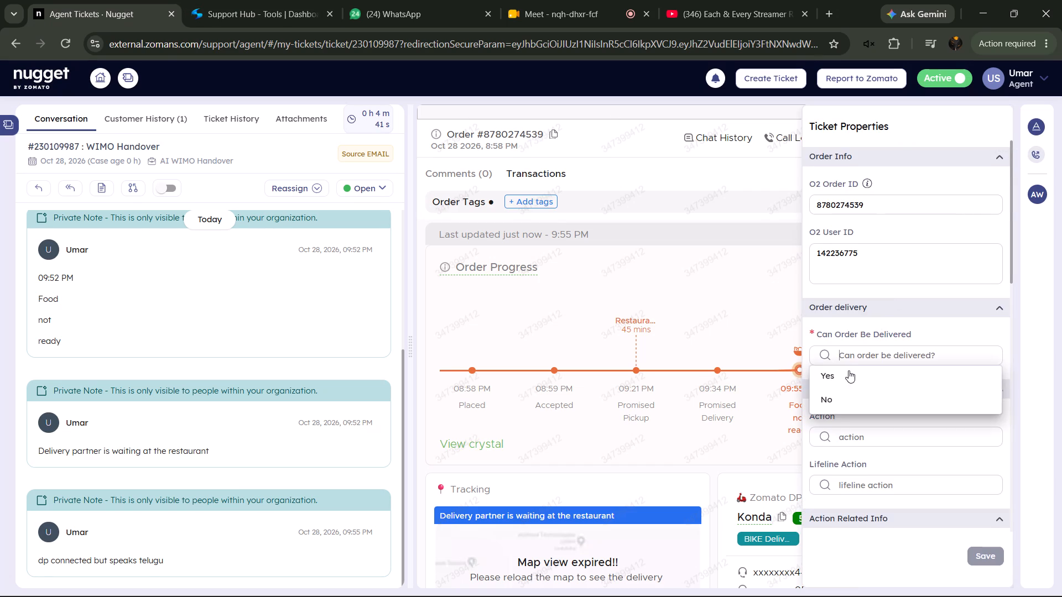
{"action": "scroll", "coordinate": [874, 211], "scroll_direction": "down", "scroll_amount": 3}
{"action": "left_click", "coordinate": [853, 229]}
{"action": "left_click", "coordinate": [851, 244]}
{"action": "left_click", "coordinate": [853, 277]}
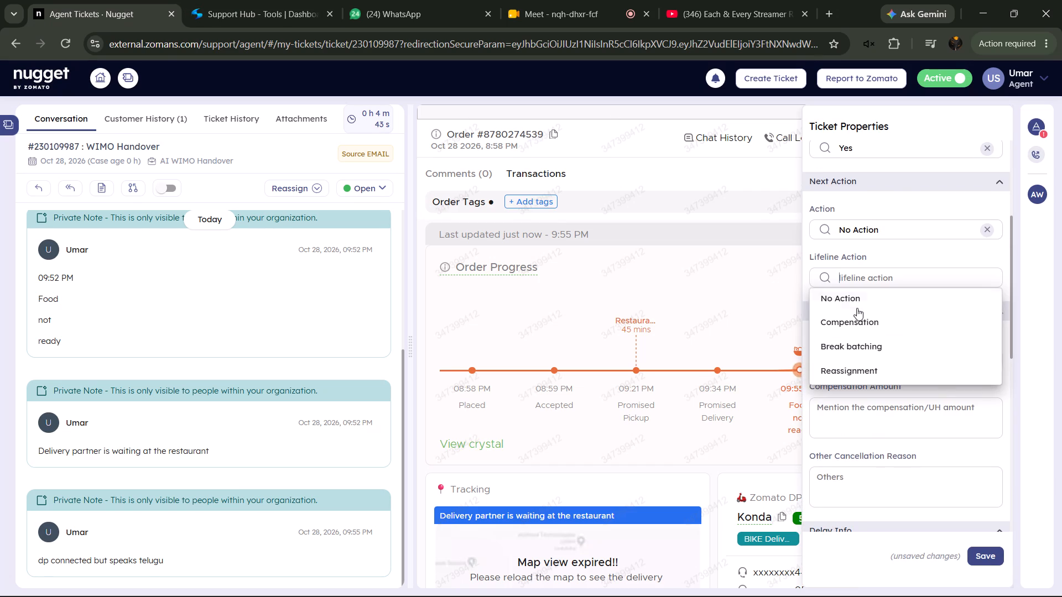
{"action": "left_click", "coordinate": [857, 308]}
{"action": "left_click", "coordinate": [861, 282]}
{"action": "left_click", "coordinate": [860, 315]}
{"action": "scroll", "coordinate": [861, 316], "scroll_direction": "down", "scroll_amount": 9}
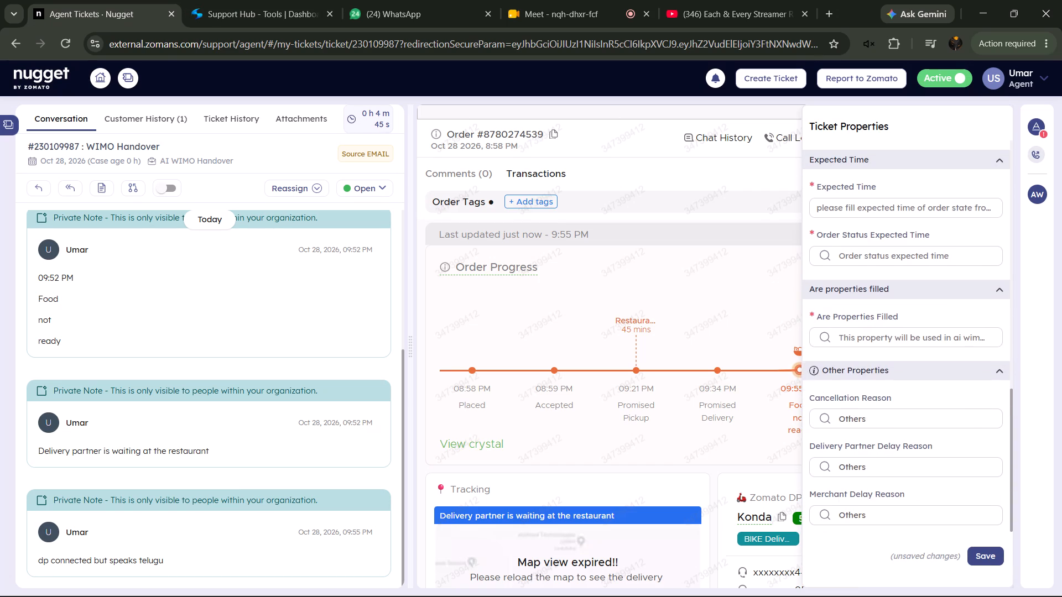
Set Are Properties Filled to Yes, Order Status Expected Time to Preparation end, and Expected Time to 10.
{"action": "left_click", "coordinate": [888, 337]}
{"action": "left_click", "coordinate": [866, 360]}
{"action": "left_click", "coordinate": [886, 261]}
{"action": "left_click", "coordinate": [875, 271]}
{"action": "left_click", "coordinate": [886, 209]}
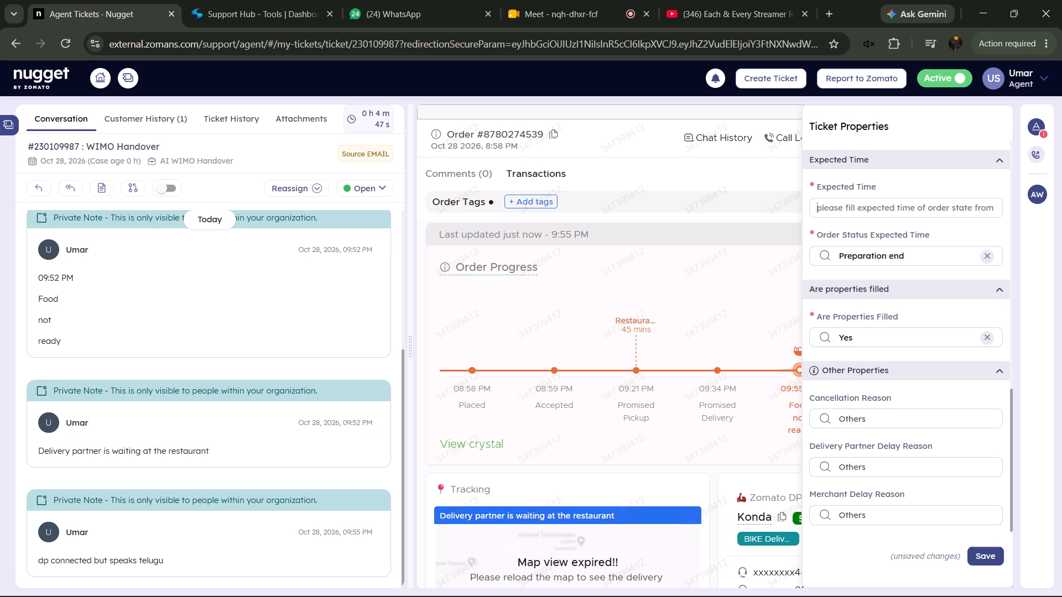
{"action": "key", "text": "1"}
{"action": "key", "text": "0"}
Fill in Other Delay Reason with the copied restaurant-delay template and close the ticket properties.
{"action": "scroll", "coordinate": [904, 357], "scroll_direction": "up", "scroll_amount": 2}
{"action": "left_click", "coordinate": [861, 263]}
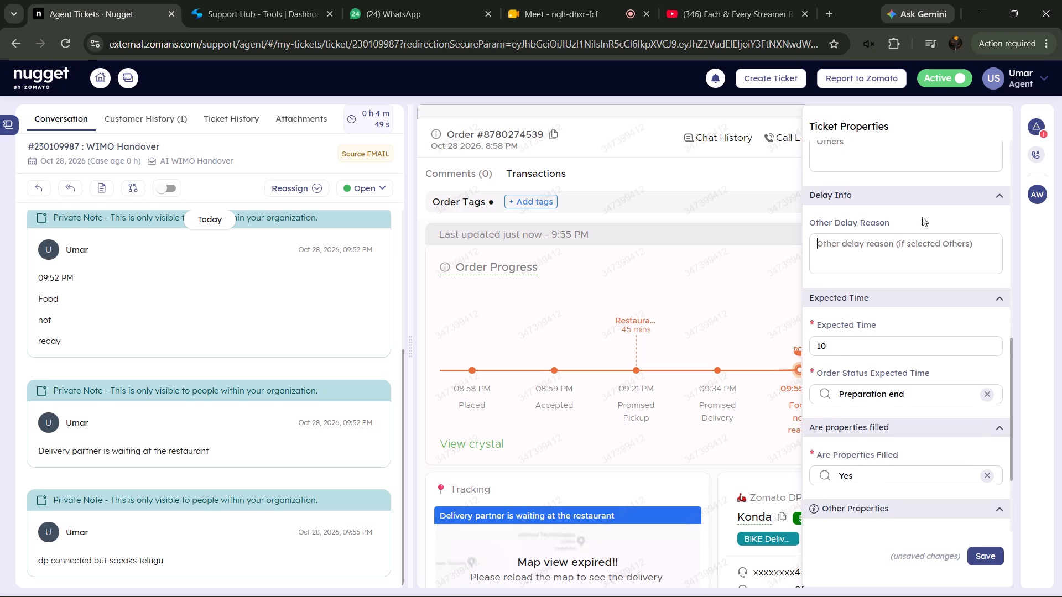
{"action": "key", "text": "ctrl+v"}
{"action": "left_click", "coordinate": [1041, 128]}
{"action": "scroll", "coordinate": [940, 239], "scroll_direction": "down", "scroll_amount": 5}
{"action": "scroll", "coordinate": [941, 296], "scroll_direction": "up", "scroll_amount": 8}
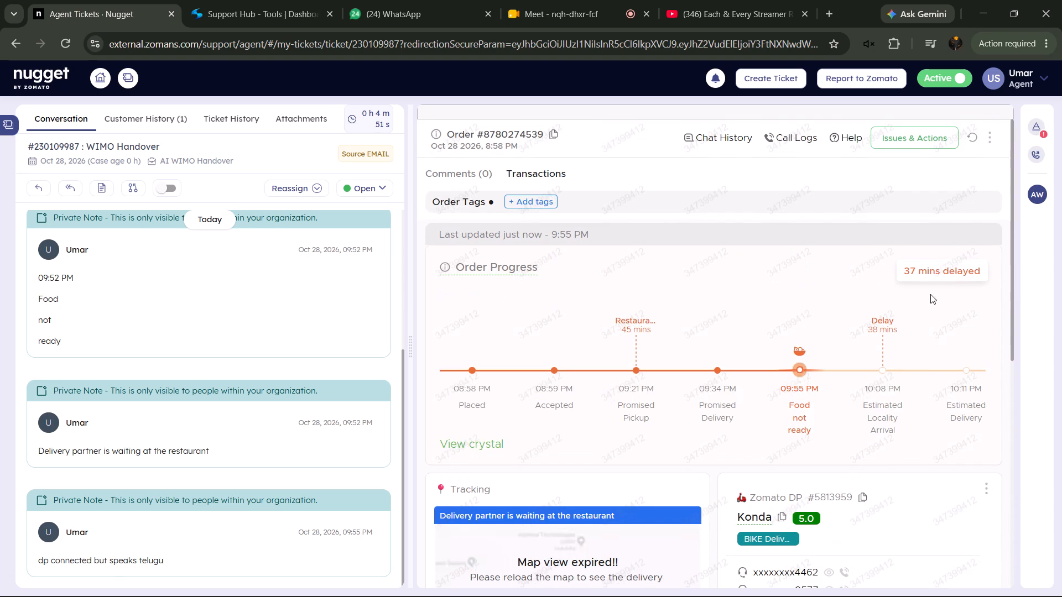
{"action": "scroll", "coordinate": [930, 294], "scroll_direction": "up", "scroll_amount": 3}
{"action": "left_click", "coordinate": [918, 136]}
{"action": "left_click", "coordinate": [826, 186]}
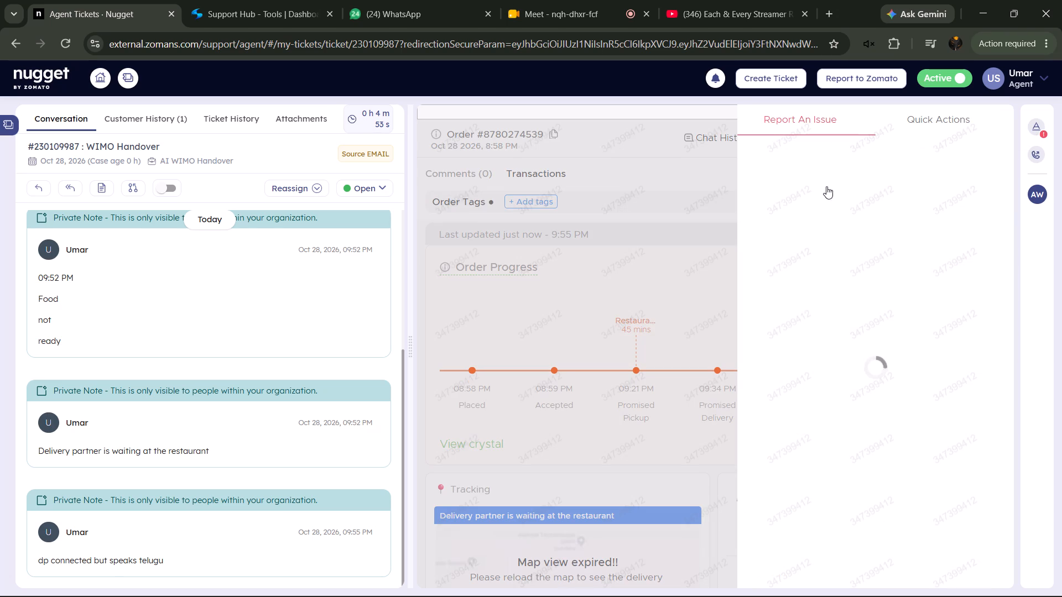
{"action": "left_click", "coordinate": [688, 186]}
{"action": "left_click", "coordinate": [972, 133]}
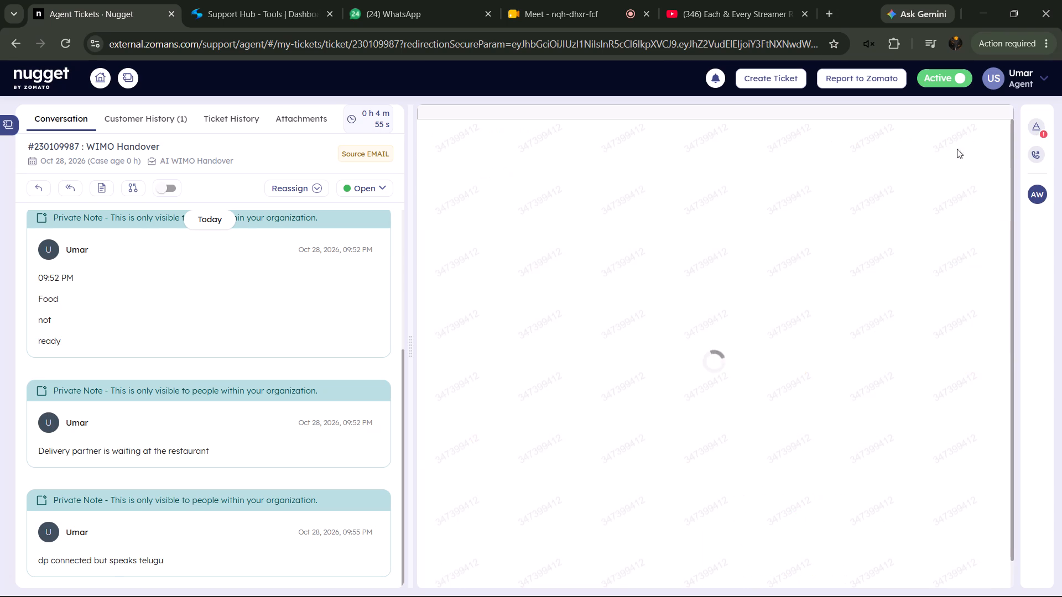
{"action": "left_click", "coordinate": [908, 137]}
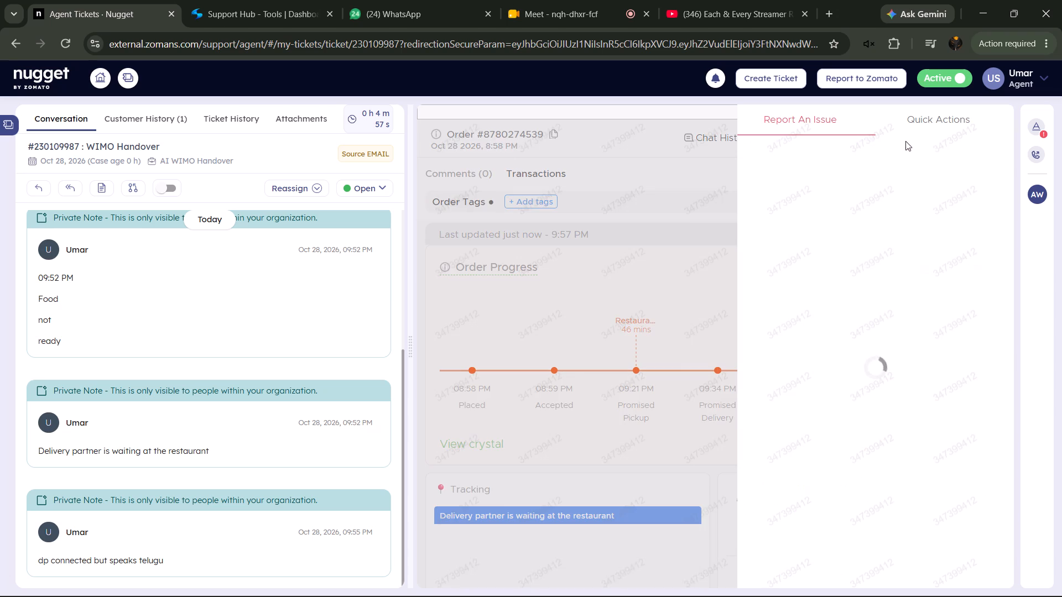
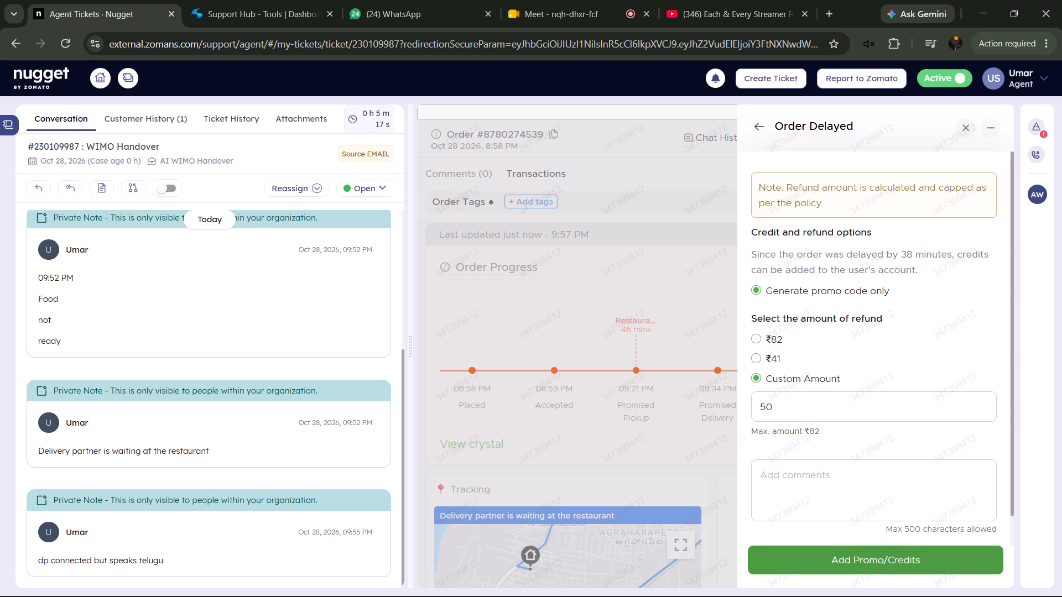
{"action": "left_click", "coordinate": [662, 277]}
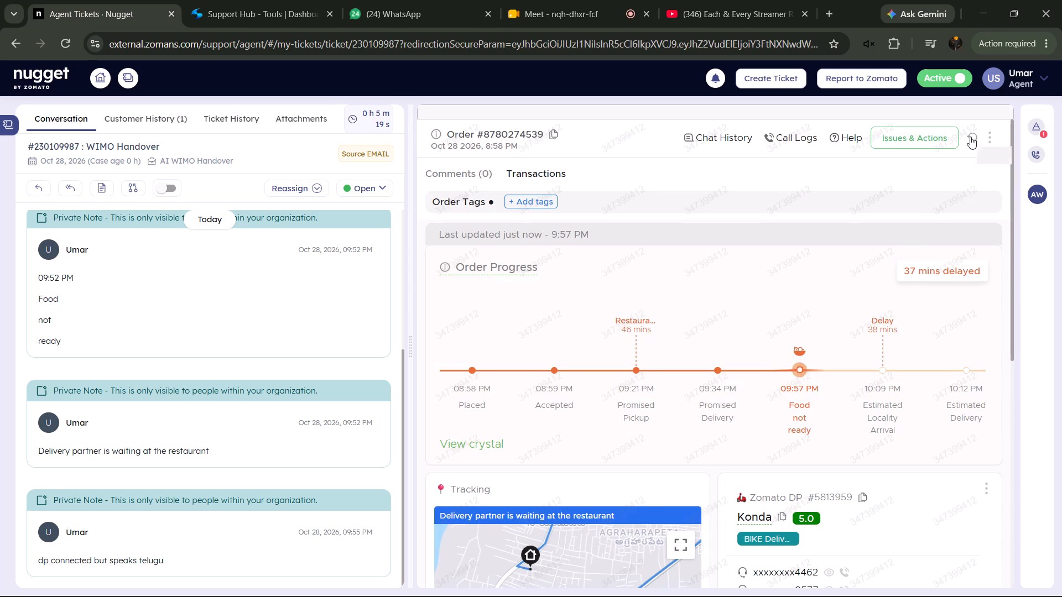
{"action": "left_click", "coordinate": [970, 137]}
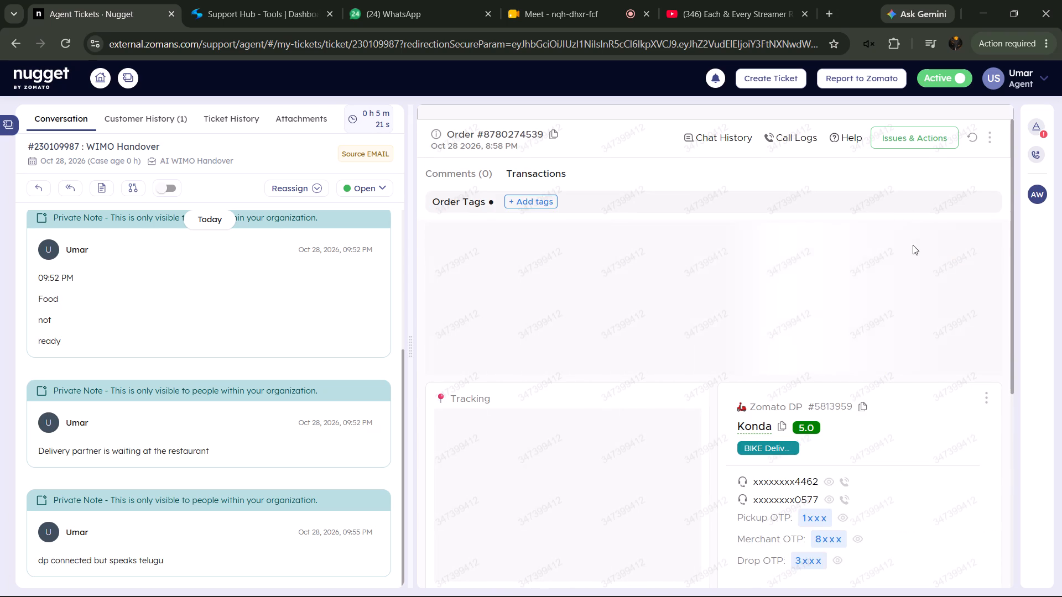
Start an Order Delayed report for the order with Generate promo code only and a custom refund amount of 50.
{"action": "left_click", "coordinate": [917, 130]}
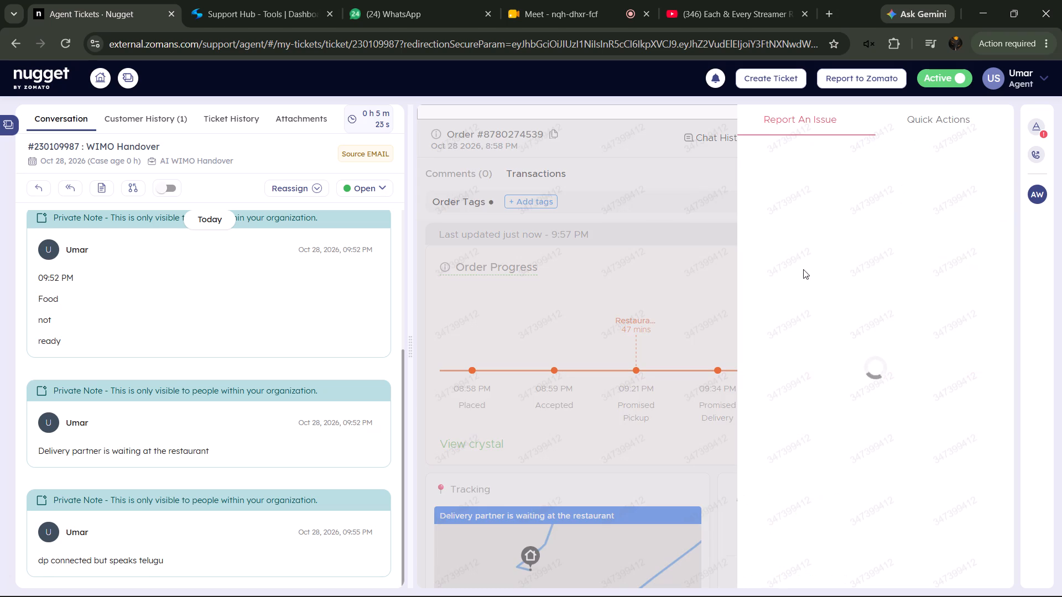
{"action": "left_click", "coordinate": [818, 196]}
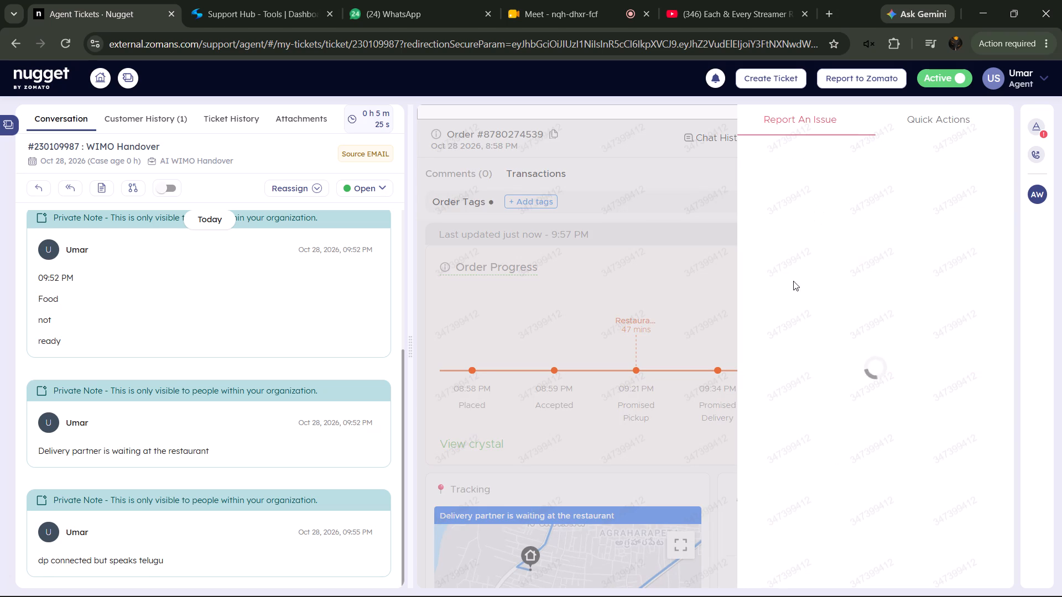
{"action": "left_click", "coordinate": [784, 298]}
{"action": "left_click", "coordinate": [786, 290]}
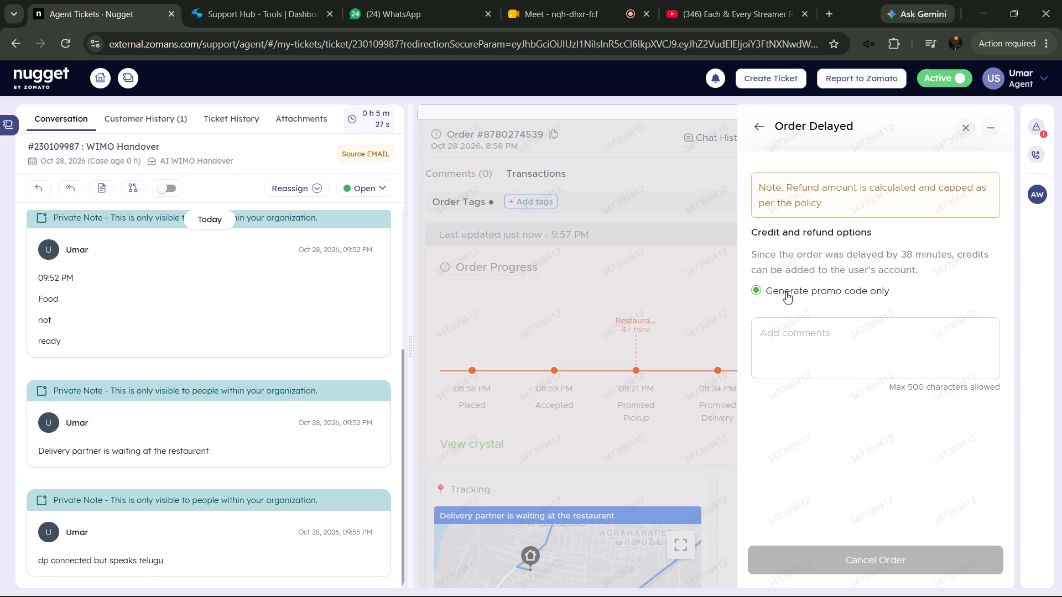
{"action": "left_click", "coordinate": [784, 377]}
{"action": "key", "text": "5"}
{"action": "key", "text": "0"}
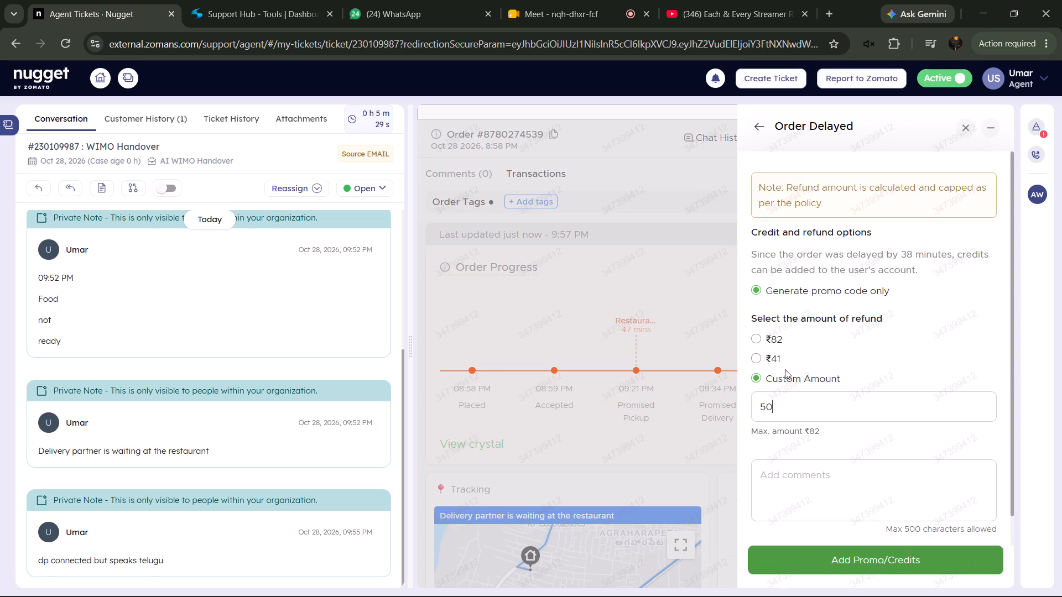
Copy the form's statement about credits for the 38-minute delay and add it to the ticket as a private note.
{"action": "left_click_drag", "start_coordinate": [753, 248], "coordinate": [938, 265]}
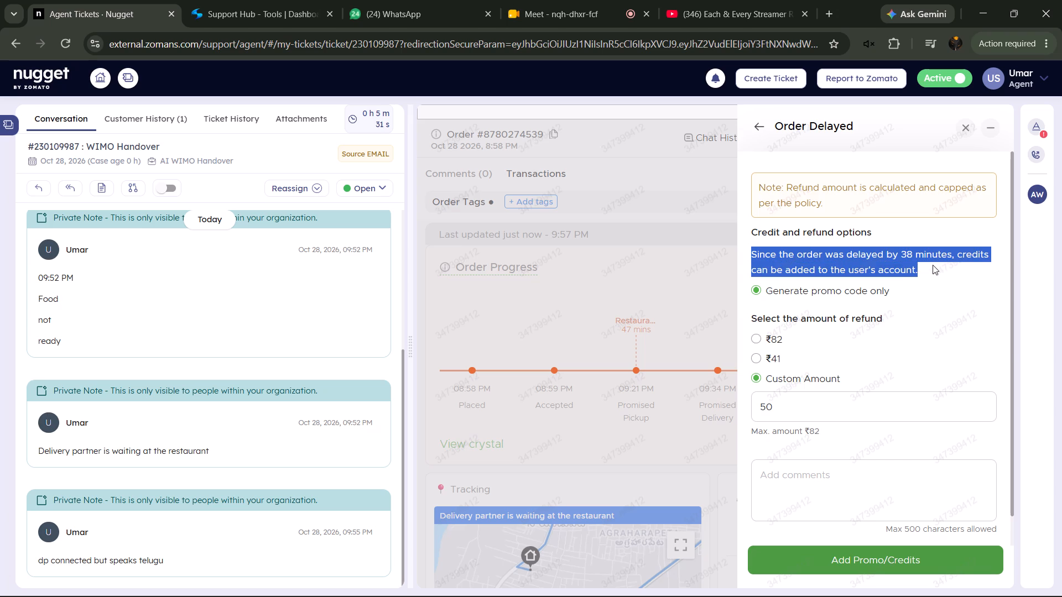
{"action": "key", "text": "ctrl+c"}
{"action": "left_click", "coordinate": [108, 192]}
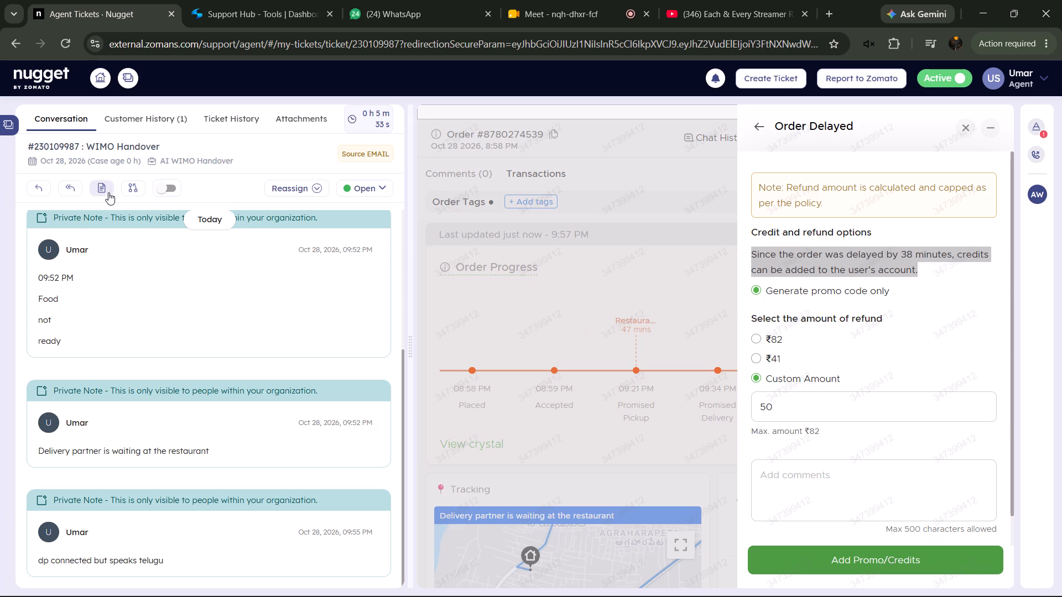
{"action": "right_click", "coordinate": [436, 282]}
{"action": "left_click", "coordinate": [548, 417]}
{"action": "left_click", "coordinate": [665, 411]}
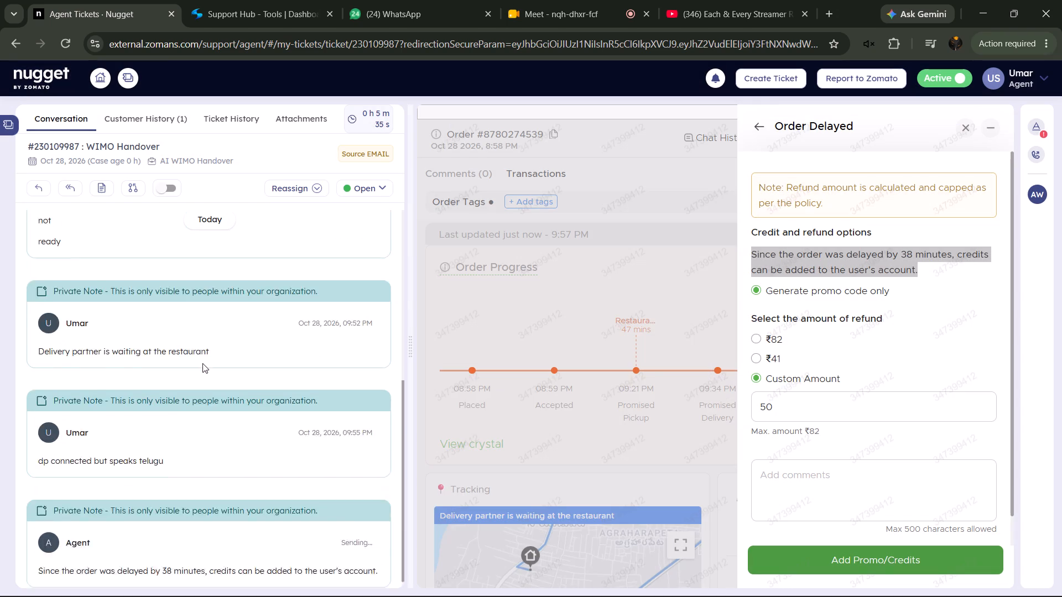
{"action": "scroll", "coordinate": [202, 363], "scroll_direction": "up", "scroll_amount": 5}
{"action": "scroll", "coordinate": [204, 363], "scroll_direction": "down", "scroll_amount": 5}
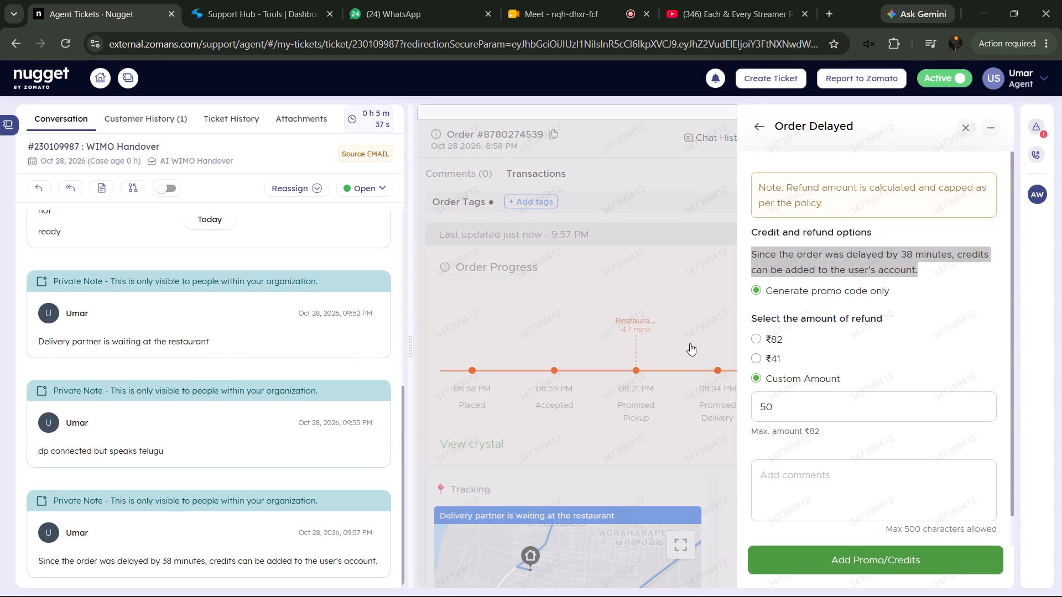
Submit the ₹50 promo request for the delayed order.
{"action": "left_click", "coordinate": [919, 546]}
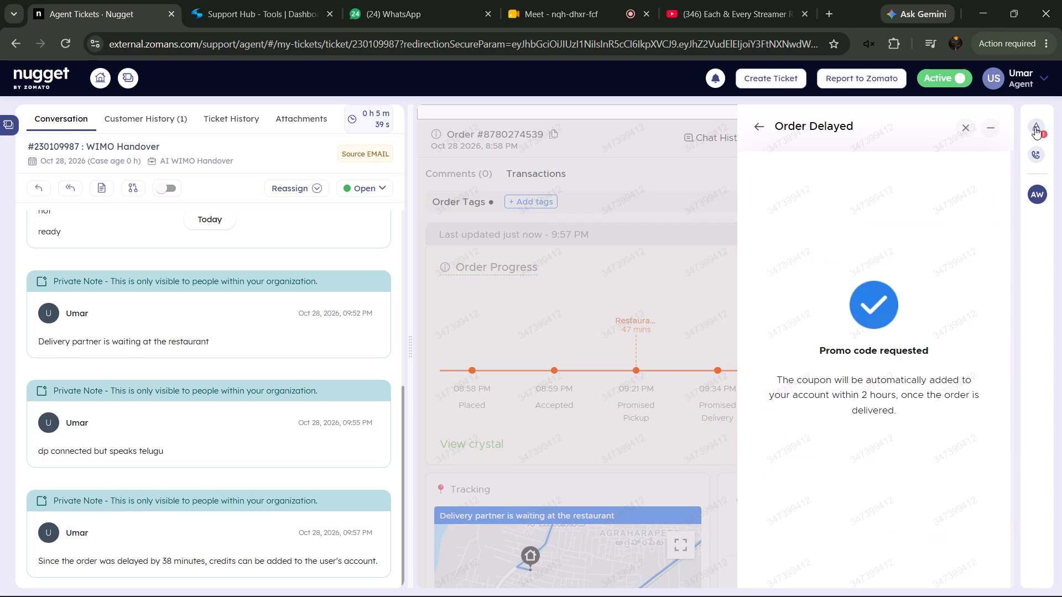
Set Compensation Amount to 50 in the ticket properties.
{"action": "left_click", "coordinate": [1035, 127]}
{"action": "scroll", "coordinate": [894, 366], "scroll_direction": "up", "scroll_amount": 4}
{"action": "left_click", "coordinate": [888, 353]}
{"action": "type", "text": "50"}
Review the filled-in ticket properties, including compensation, delay reason and expected time, against the ticket's private notes.
{"action": "scroll", "coordinate": [888, 353], "scroll_direction": "up", "scroll_amount": 4}
{"action": "scroll", "coordinate": [888, 353], "scroll_direction": "down", "scroll_amount": 6}
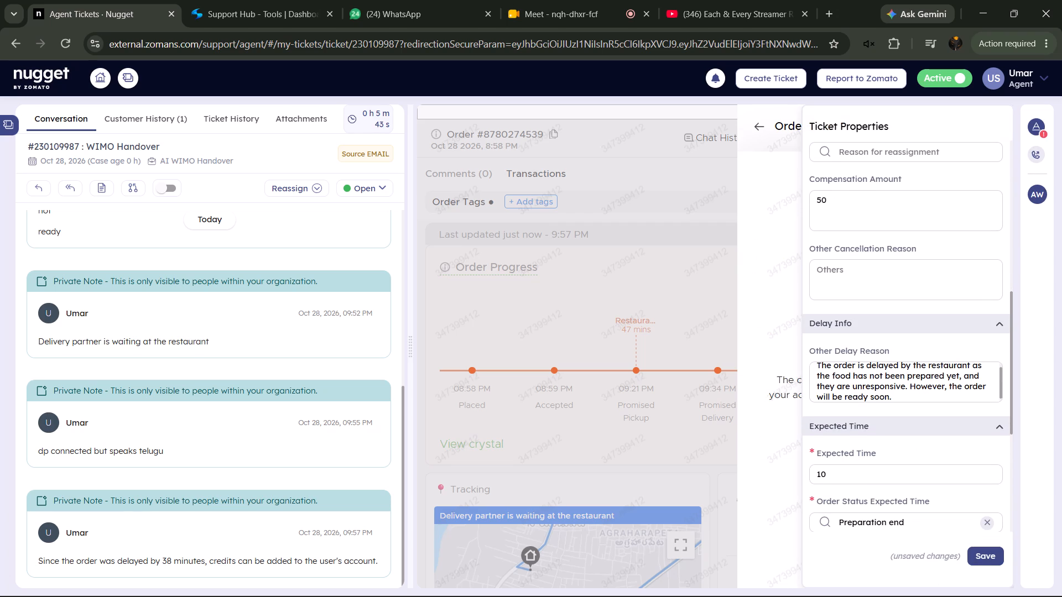
{"action": "scroll", "coordinate": [185, 354], "scroll_direction": "down", "scroll_amount": 3}
{"action": "scroll", "coordinate": [241, 347], "scroll_direction": "up", "scroll_amount": 4}
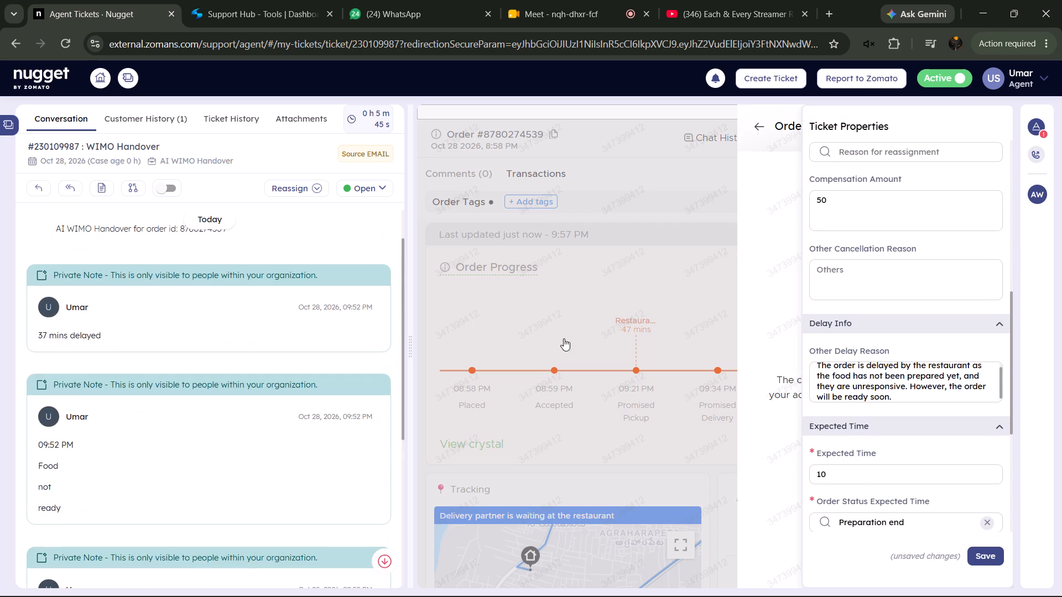
{"action": "scroll", "coordinate": [902, 334], "scroll_direction": "up", "scroll_amount": 4}
{"action": "scroll", "coordinate": [903, 334], "scroll_direction": "down", "scroll_amount": 3}
{"action": "scroll", "coordinate": [903, 334], "scroll_direction": "up", "scroll_amount": 2}
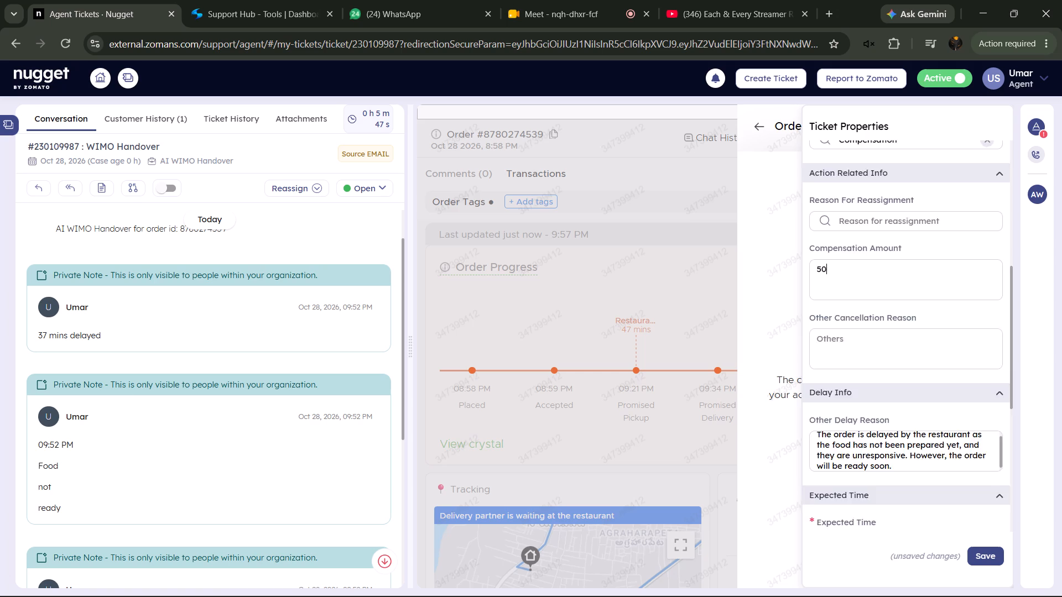
{"action": "scroll", "coordinate": [903, 334], "scroll_direction": "up", "scroll_amount": 1}
{"action": "scroll", "coordinate": [903, 334], "scroll_direction": "down", "scroll_amount": 6}
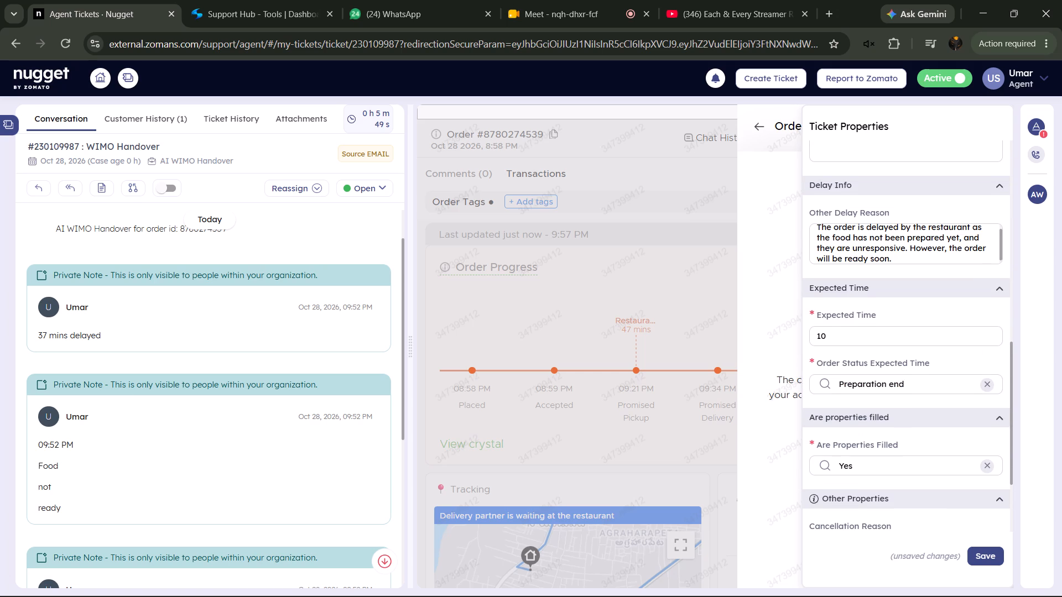
{"action": "scroll", "coordinate": [907, 304], "scroll_direction": "up", "scroll_amount": 5}
{"action": "scroll", "coordinate": [907, 304], "scroll_direction": "down", "scroll_amount": 5}
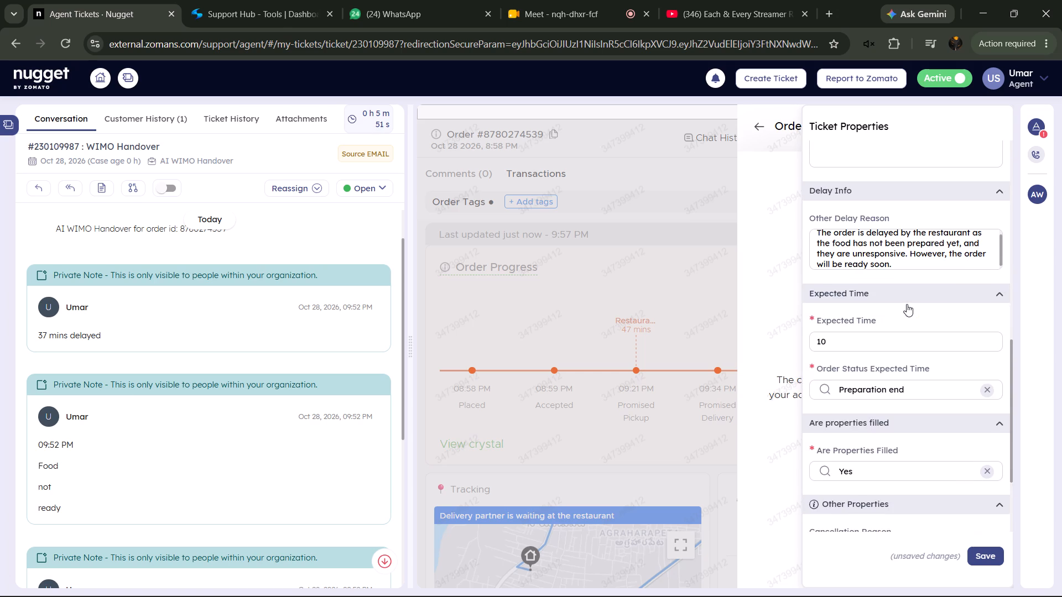
{"action": "scroll", "coordinate": [907, 304], "scroll_direction": "down", "scroll_amount": 1}
{"action": "scroll", "coordinate": [907, 304], "scroll_direction": "up", "scroll_amount": 7}
{"action": "scroll", "coordinate": [907, 304], "scroll_direction": "down", "scroll_amount": 5}
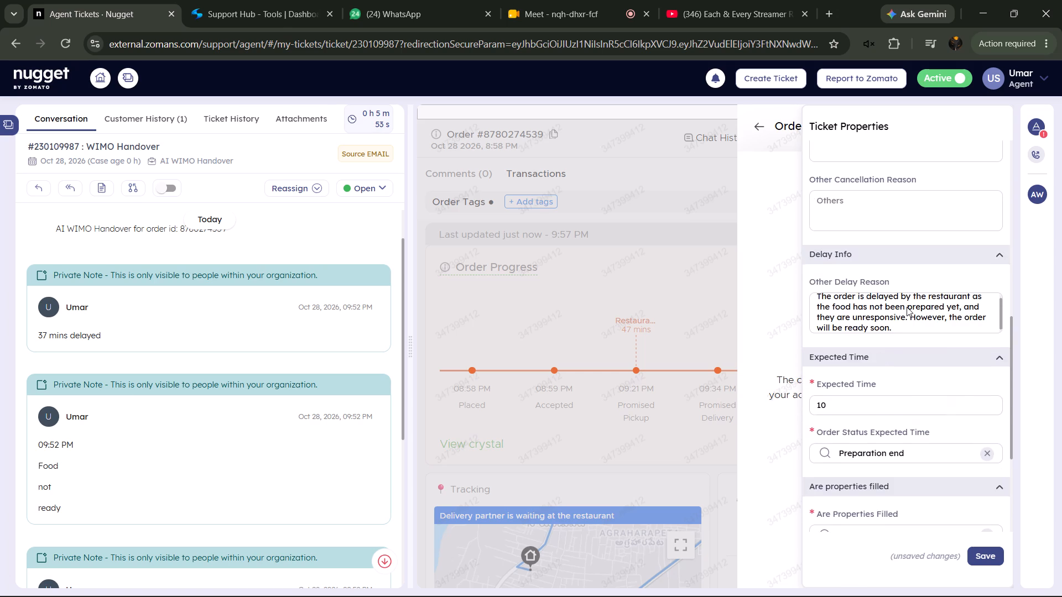
{"action": "scroll", "coordinate": [907, 307], "scroll_direction": "down", "scroll_amount": 2}
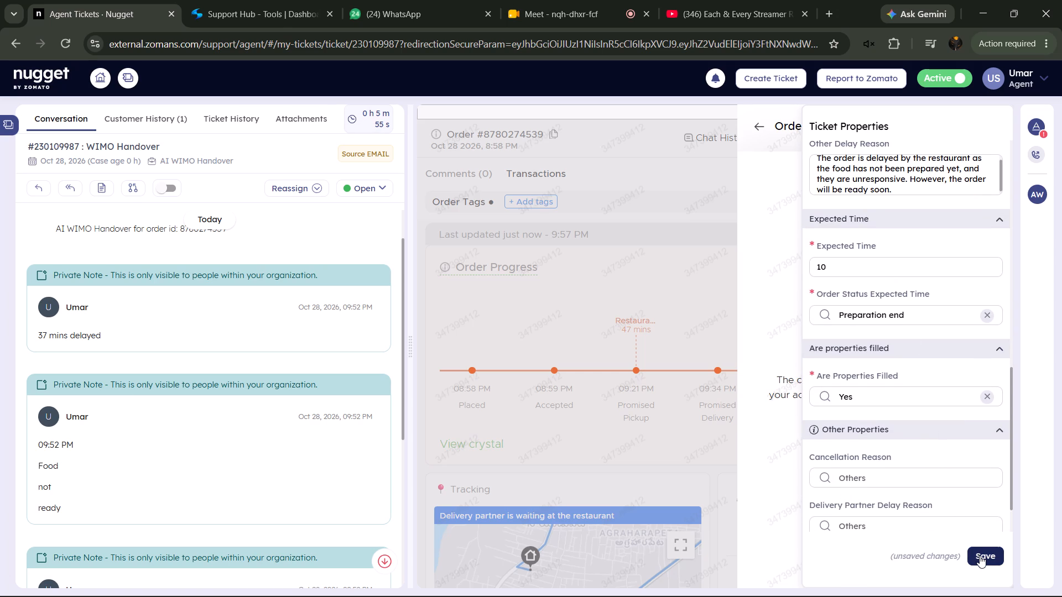
Save the ticket properties.
{"action": "left_click", "coordinate": [980, 556]}
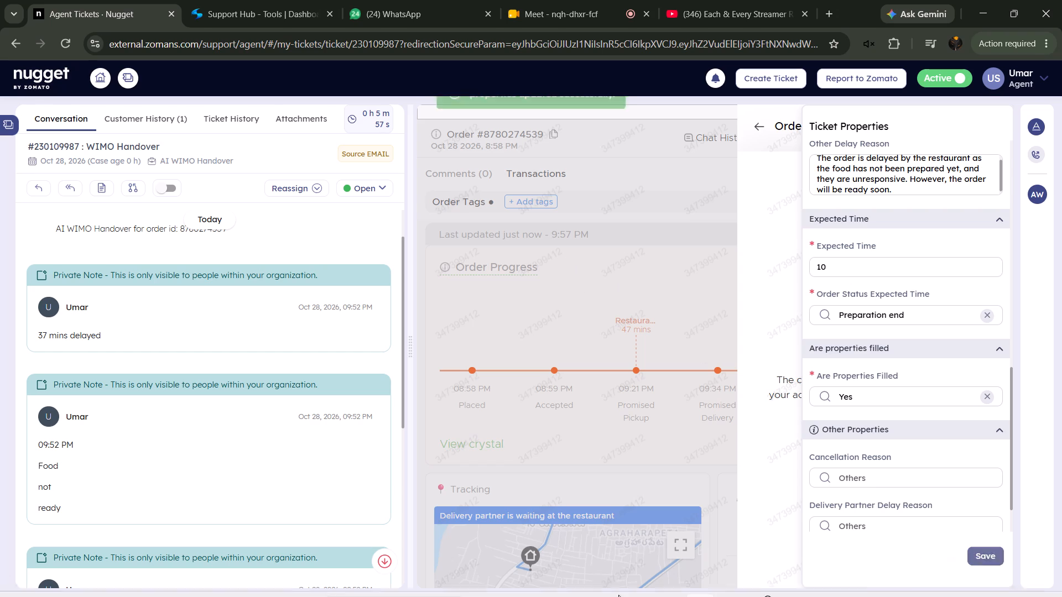
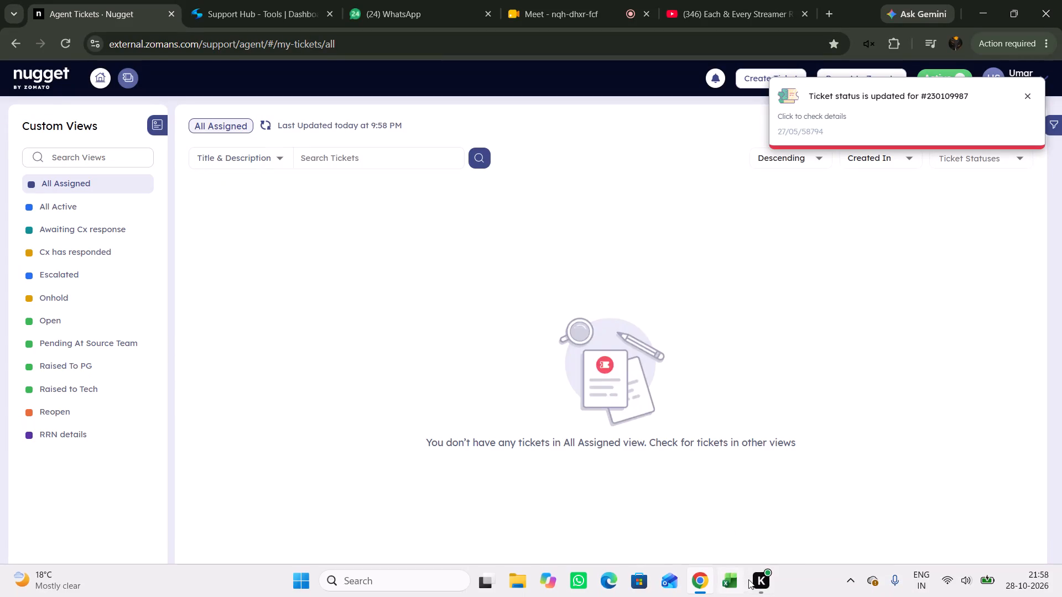
Switch to the open YouTube video "BIXI OP VS 10 STREAMERS | BGMI".
{"action": "left_click", "coordinate": [709, 0]}
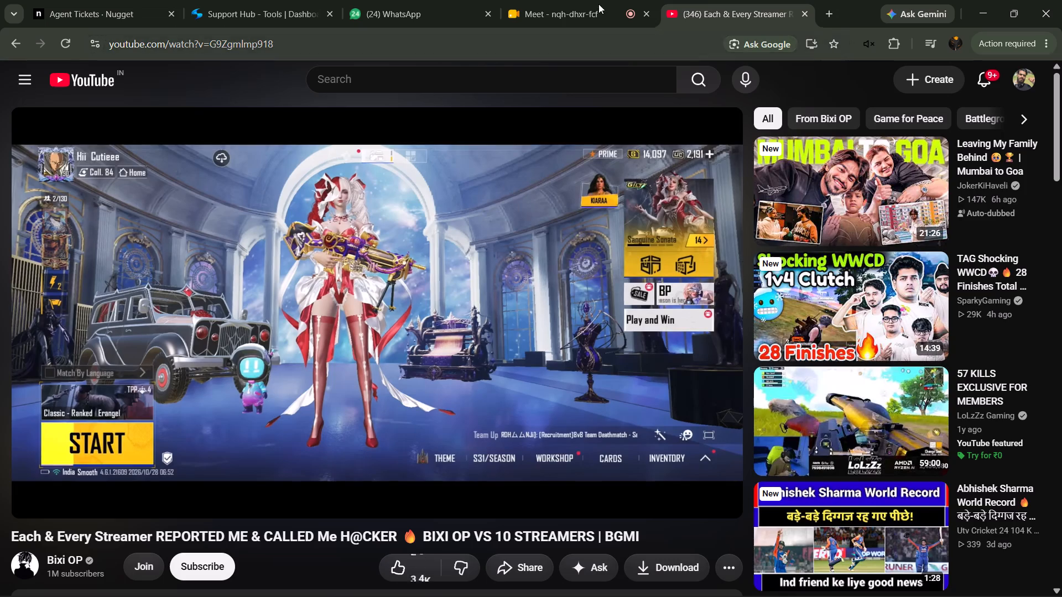
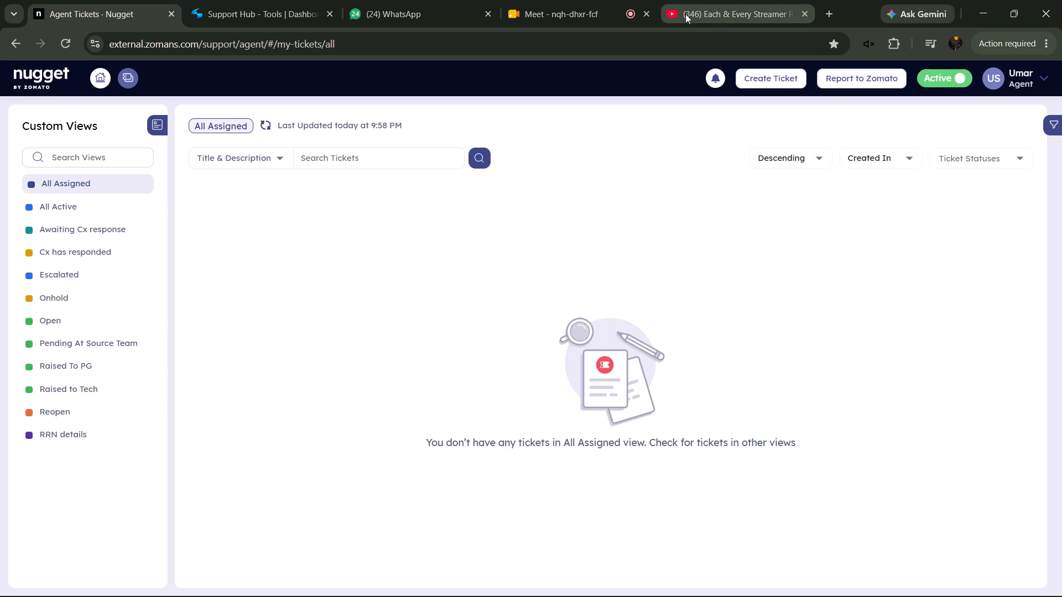
Switch from the assigned tickets view to the open YouTube video "BIXI OP VS 10 STREAMERS | BGMI".
{"action": "left_click", "coordinate": [799, 12]}
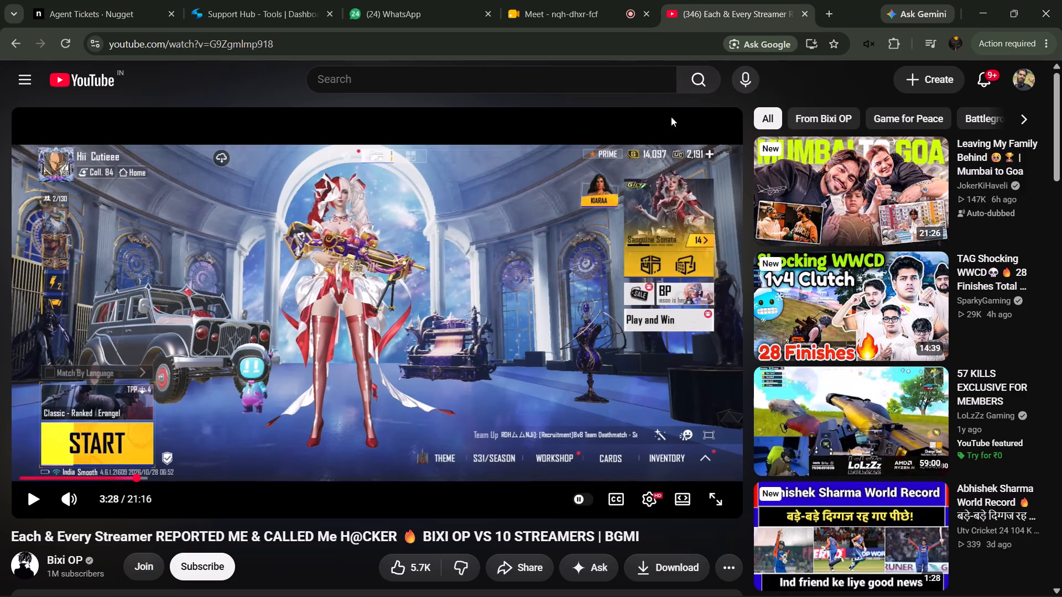
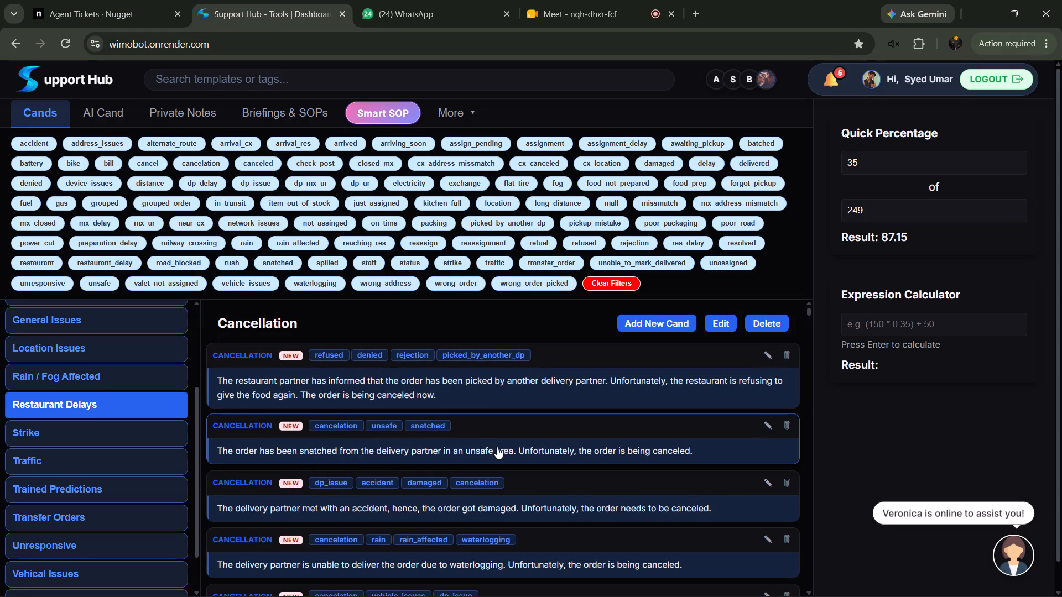
{"action": "scroll", "coordinate": [497, 447], "scroll_direction": "up", "scroll_amount": 3}
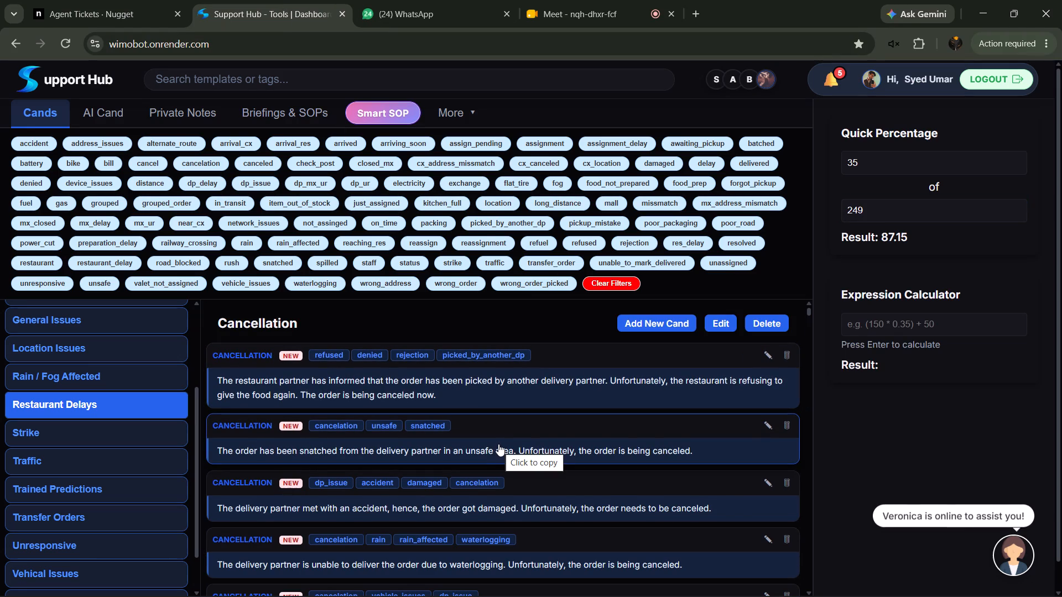
{"action": "scroll", "coordinate": [487, 437], "scroll_direction": "down", "scroll_amount": 2}
{"action": "scroll", "coordinate": [487, 437], "scroll_direction": "up", "scroll_amount": 4}
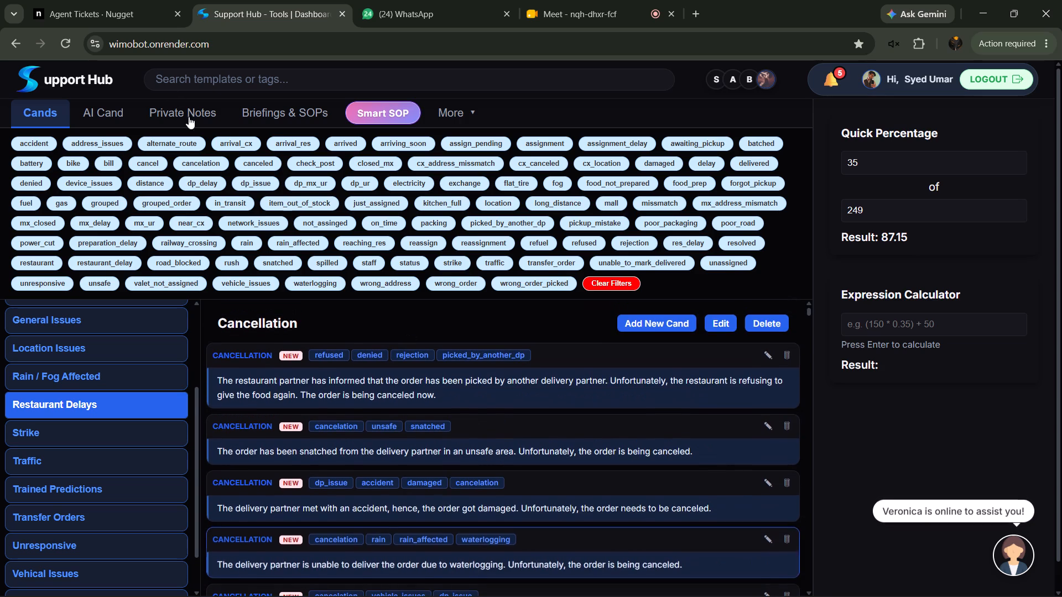
{"action": "left_click", "coordinate": [144, 8]}
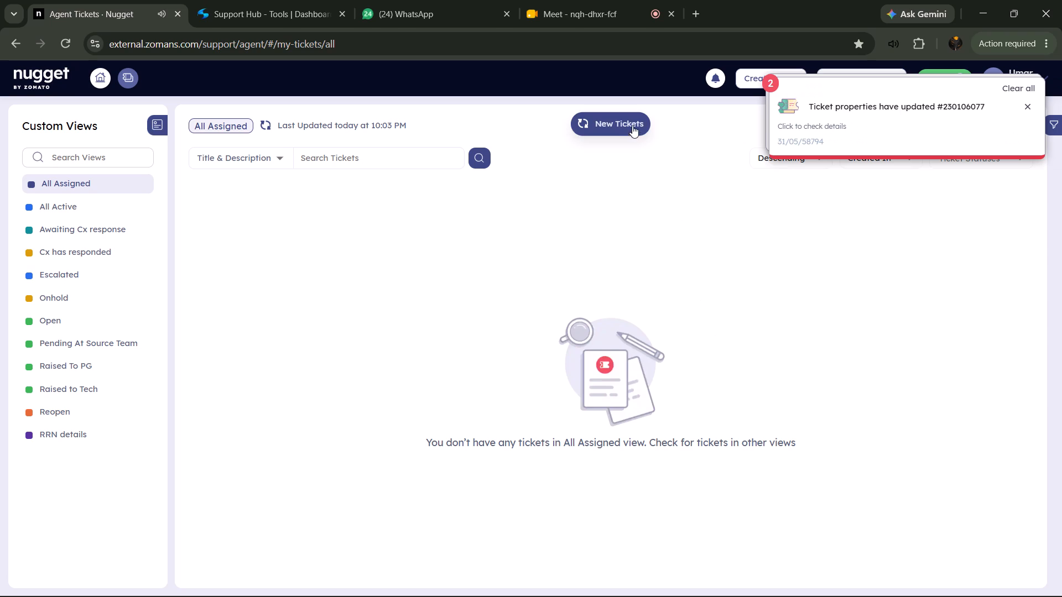
{"action": "left_click", "coordinate": [618, 128]}
{"action": "left_click", "coordinate": [650, 227]}
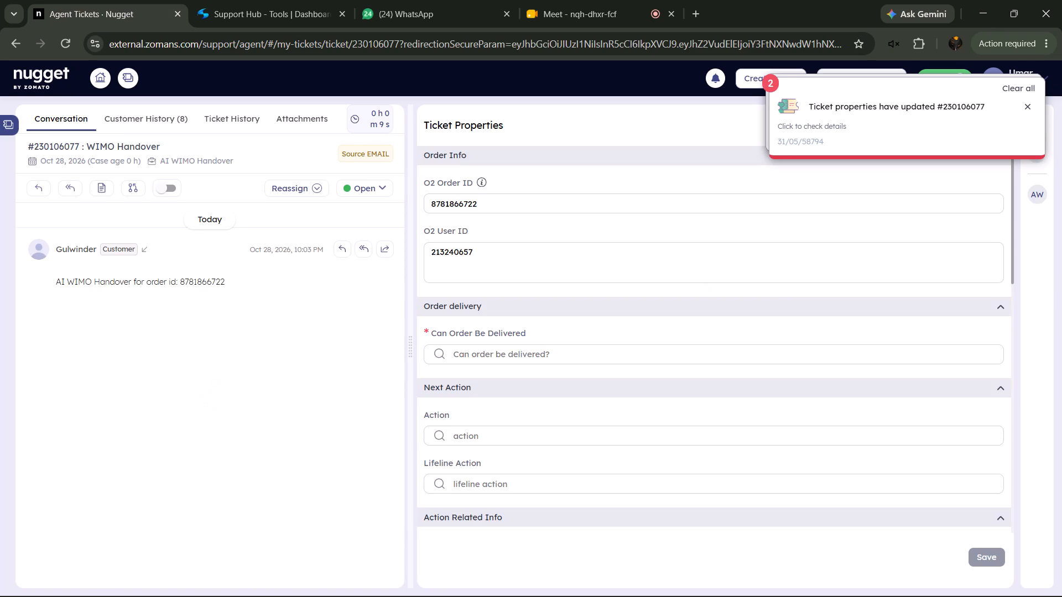
{"action": "left_click", "coordinate": [1019, 95]}
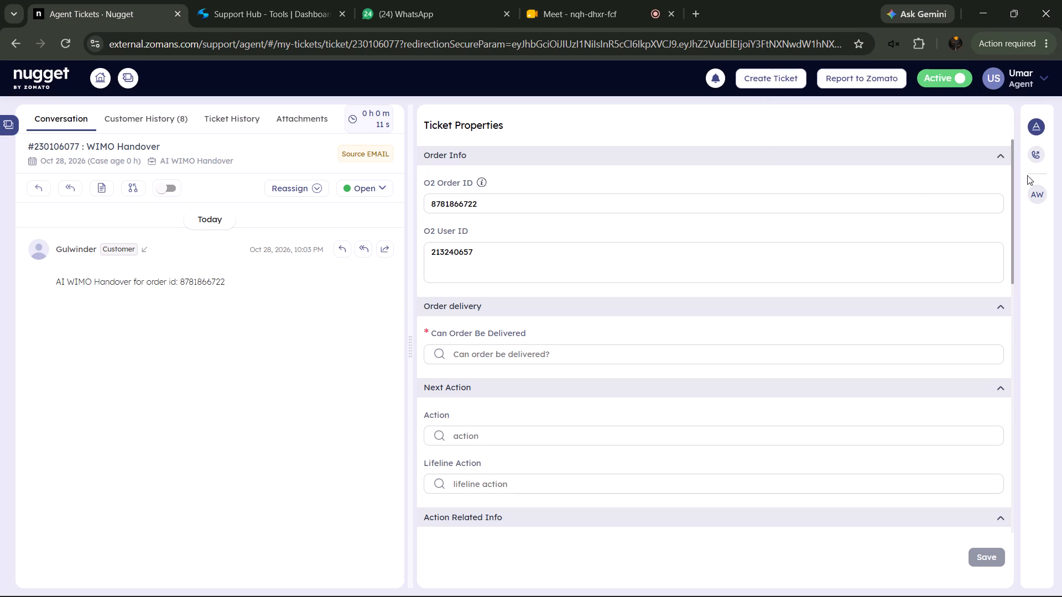
{"action": "left_click", "coordinate": [1038, 195]}
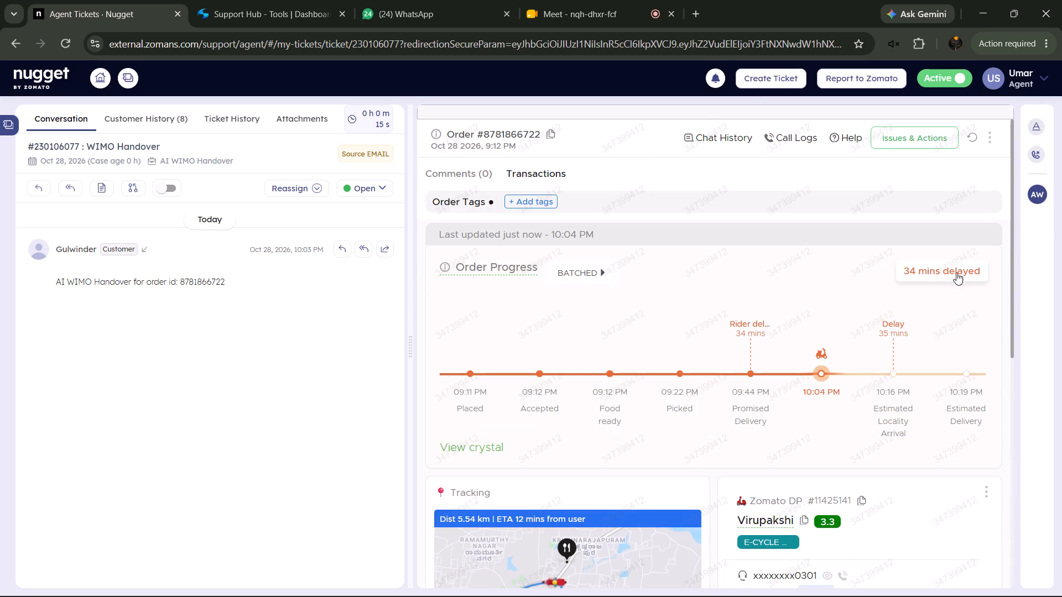
Copy the order's "34 mins delayed" label and add it as a private note on the ticket.
{"action": "left_click_drag", "start_coordinate": [901, 271], "coordinate": [989, 263]}
{"action": "right_click", "coordinate": [954, 270]}
{"action": "left_click", "coordinate": [792, 286]}
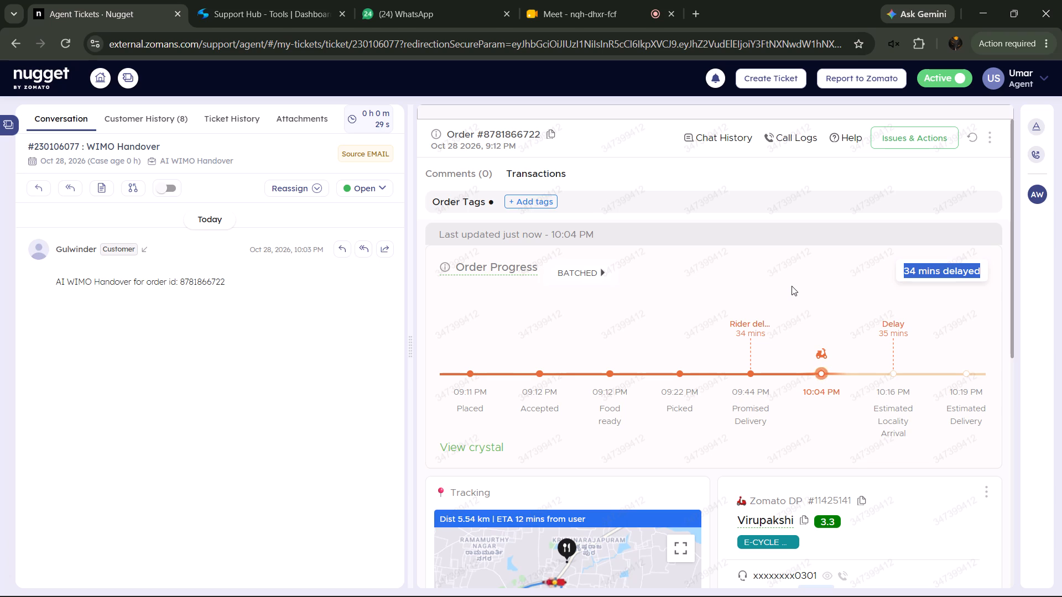
{"action": "right_click", "coordinate": [908, 273]}
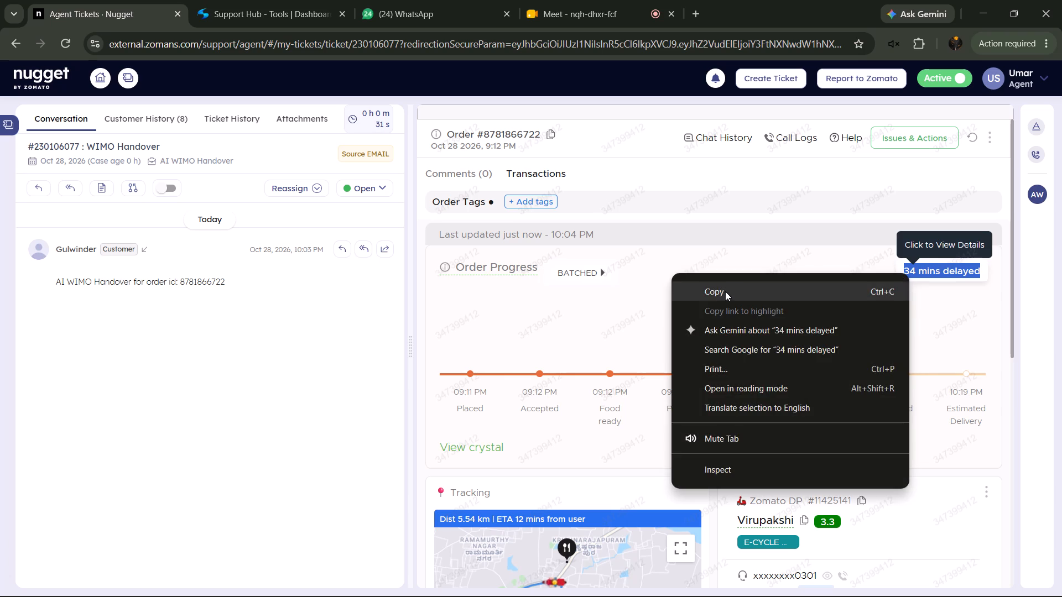
{"action": "left_click", "coordinate": [725, 292]}
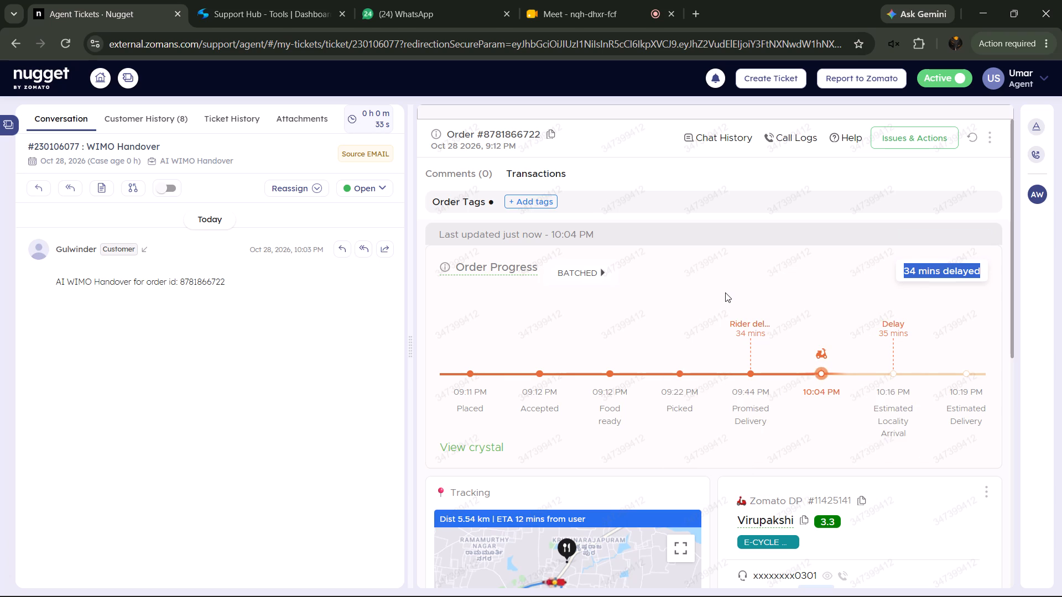
{"action": "left_click", "coordinate": [98, 187]}
{"action": "right_click", "coordinate": [536, 305]}
{"action": "left_click", "coordinate": [626, 399]}
{"action": "left_click", "coordinate": [682, 413]}
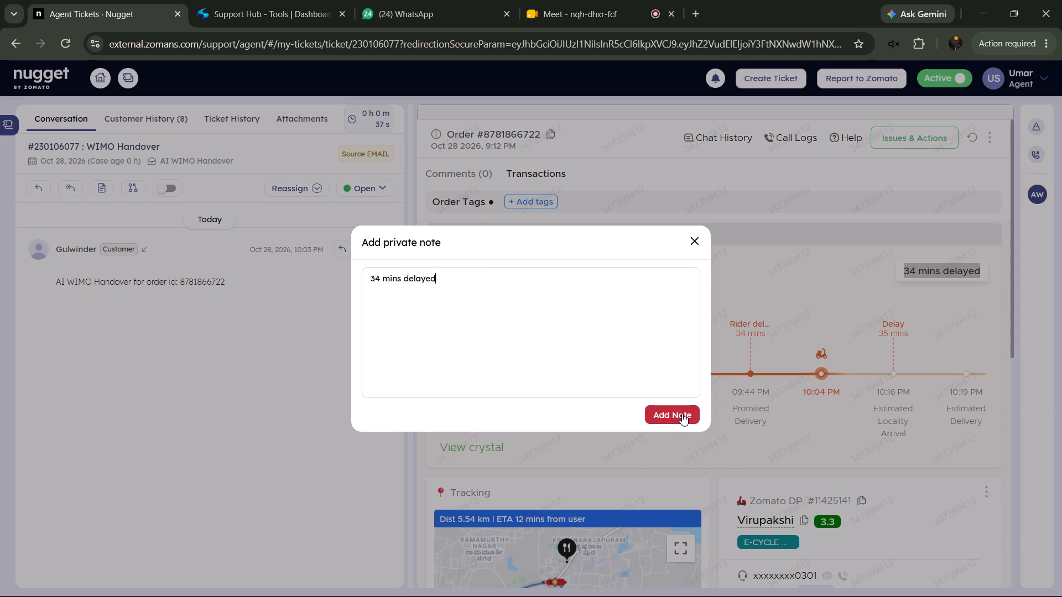
Copy the "09:22 PM Picked" entry from the order progress timeline and add it as a private note.
{"action": "left_click_drag", "start_coordinate": [657, 394], "coordinate": [702, 413]}
{"action": "right_click", "coordinate": [680, 403]}
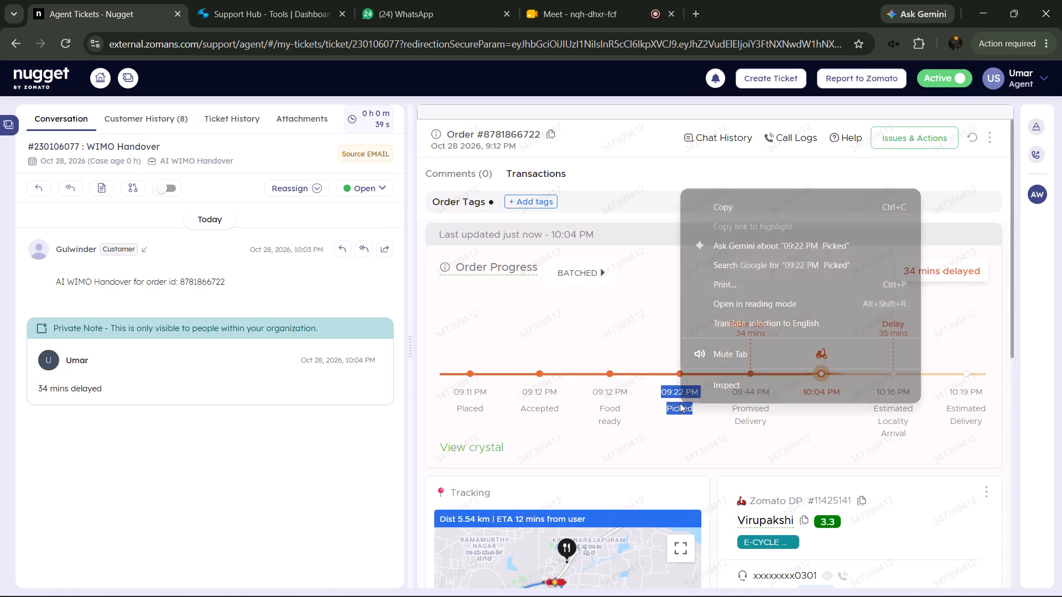
{"action": "left_click", "coordinate": [724, 195]}
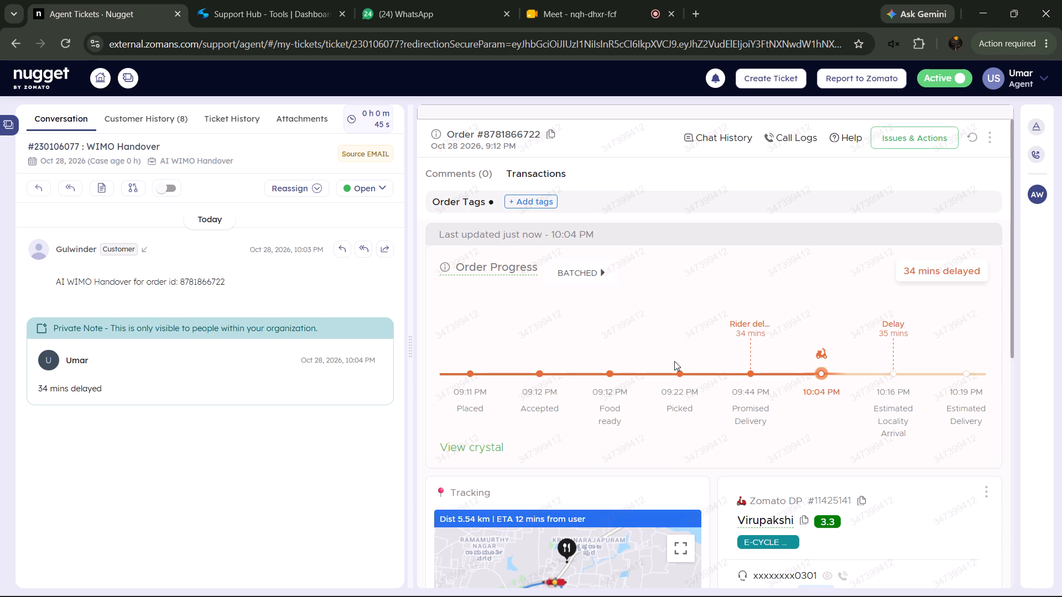
{"action": "left_click_drag", "start_coordinate": [659, 395], "coordinate": [712, 418]}
{"action": "right_click", "coordinate": [681, 401]}
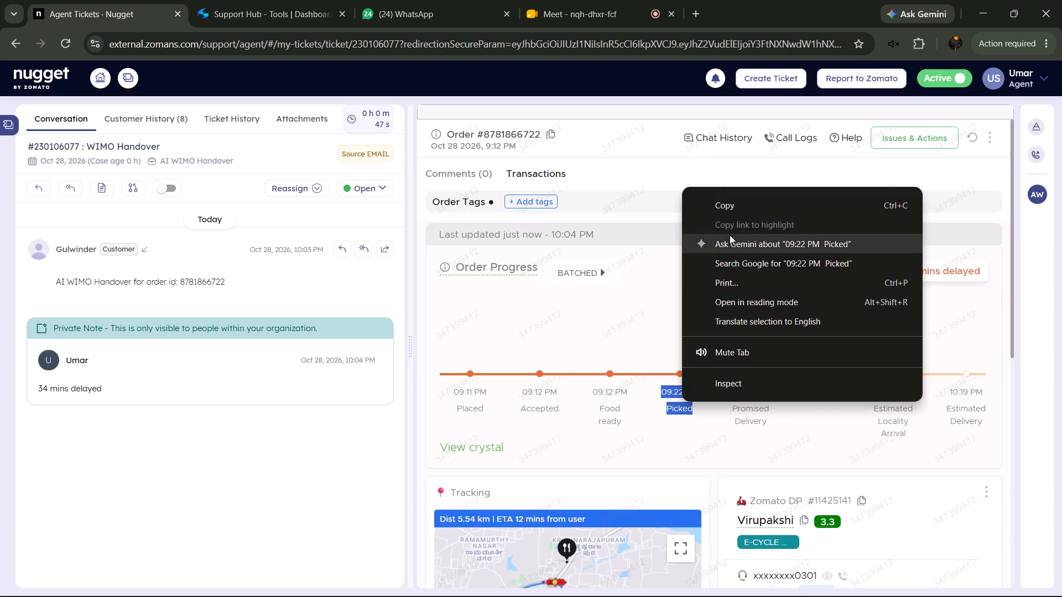
{"action": "left_click", "coordinate": [735, 206]}
{"action": "left_click", "coordinate": [103, 193]}
{"action": "right_click", "coordinate": [555, 305]}
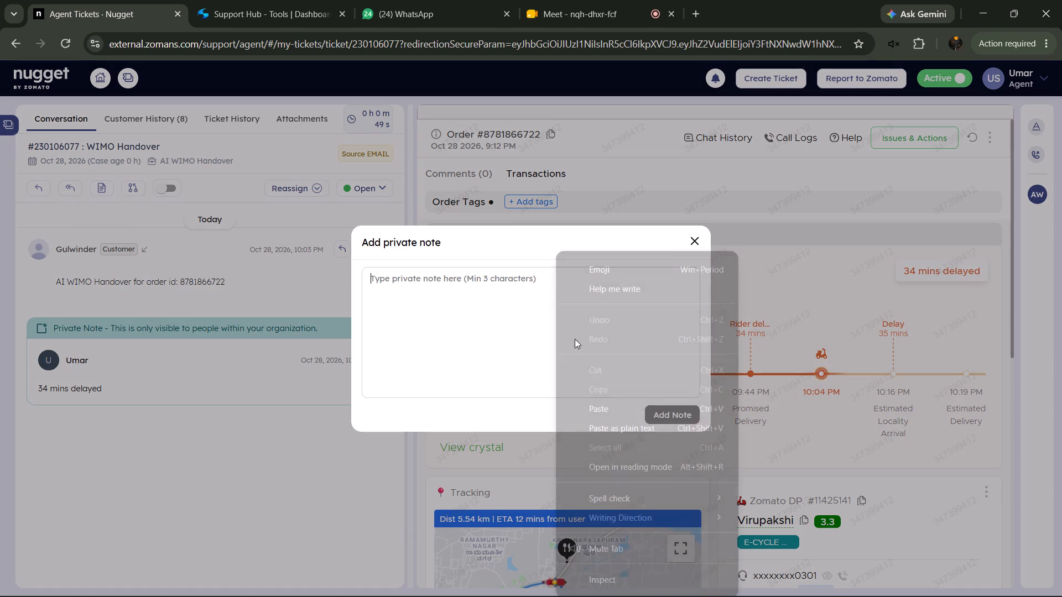
{"action": "left_click", "coordinate": [623, 410]}
{"action": "left_click", "coordinate": [668, 414]}
Copy the tracking line "Dist 5.54 km | ETA 12 mins from user" and add it as a private note.
{"action": "left_click_drag", "start_coordinate": [607, 517], "coordinate": [408, 517]}
{"action": "right_click", "coordinate": [457, 517]}
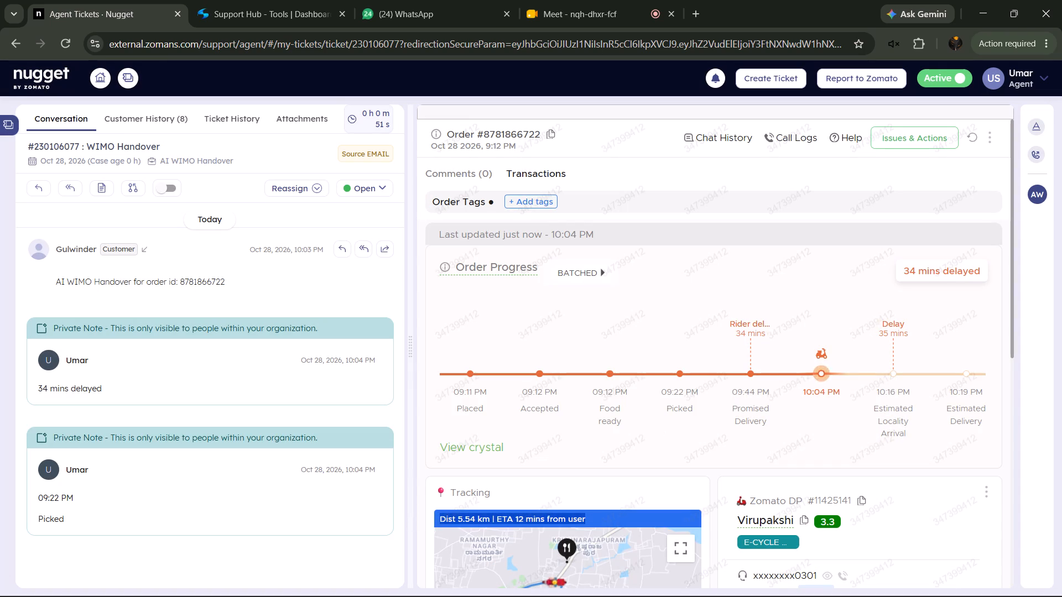
{"action": "left_click", "coordinate": [508, 322]}
{"action": "left_click", "coordinate": [106, 182]}
{"action": "right_click", "coordinate": [533, 317]}
{"action": "left_click", "coordinate": [631, 420]}
{"action": "left_click", "coordinate": [672, 413]}
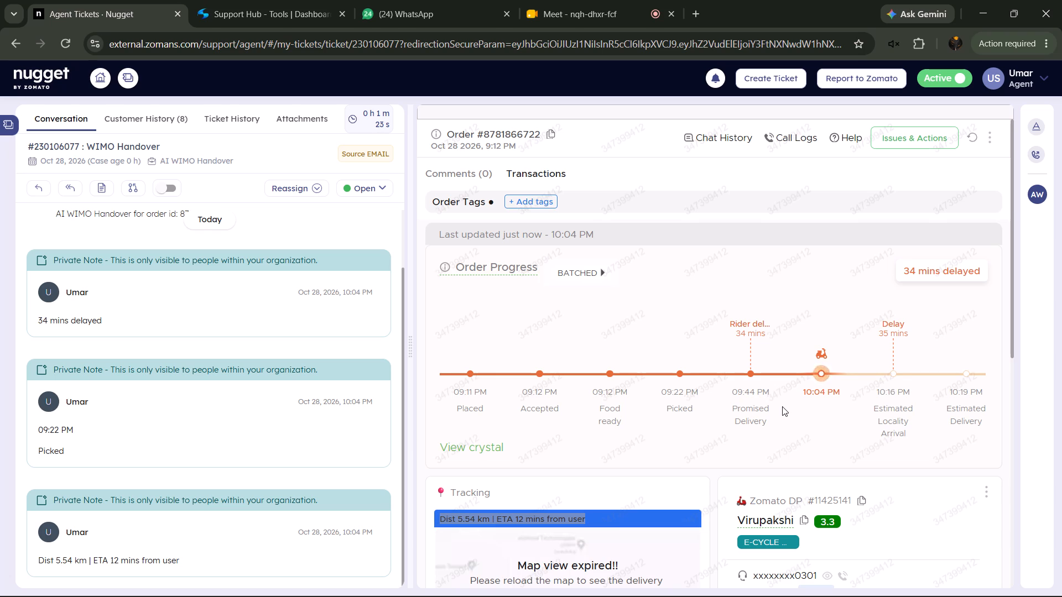
Place a callback call to the delivery partner from the order's rider details and return to the order progress.
{"action": "scroll", "coordinate": [842, 365], "scroll_direction": "down", "scroll_amount": 1}
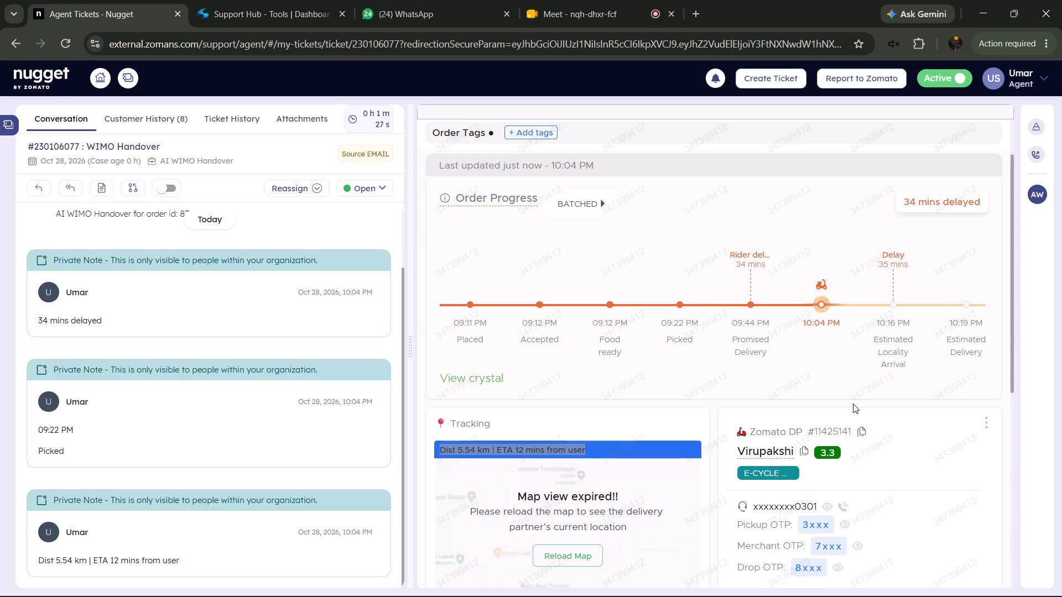
{"action": "left_click", "coordinate": [843, 507]}
{"action": "left_click", "coordinate": [946, 425]}
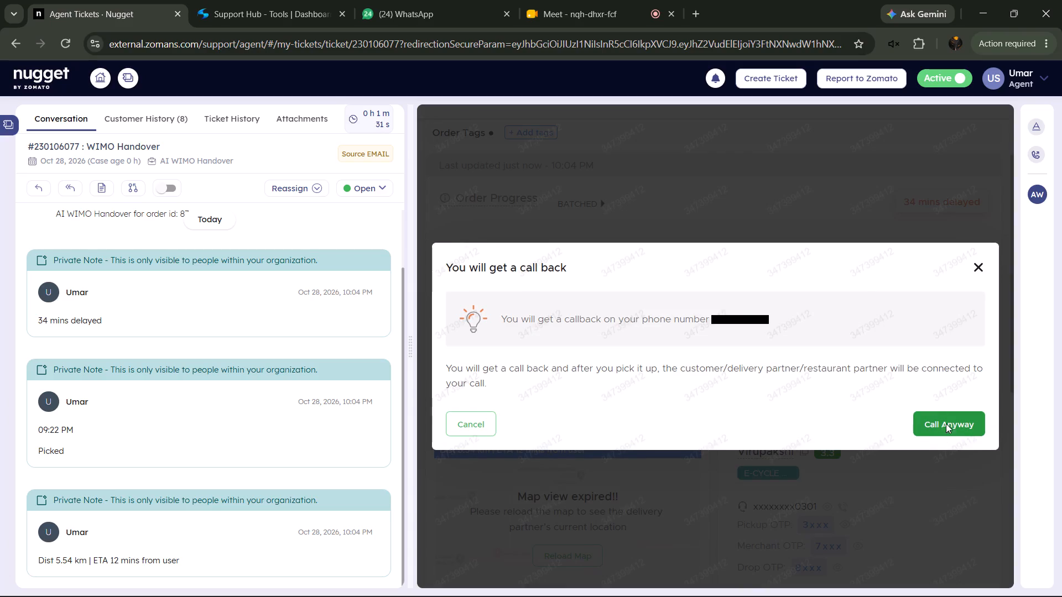
{"action": "left_click", "coordinate": [840, 221]}
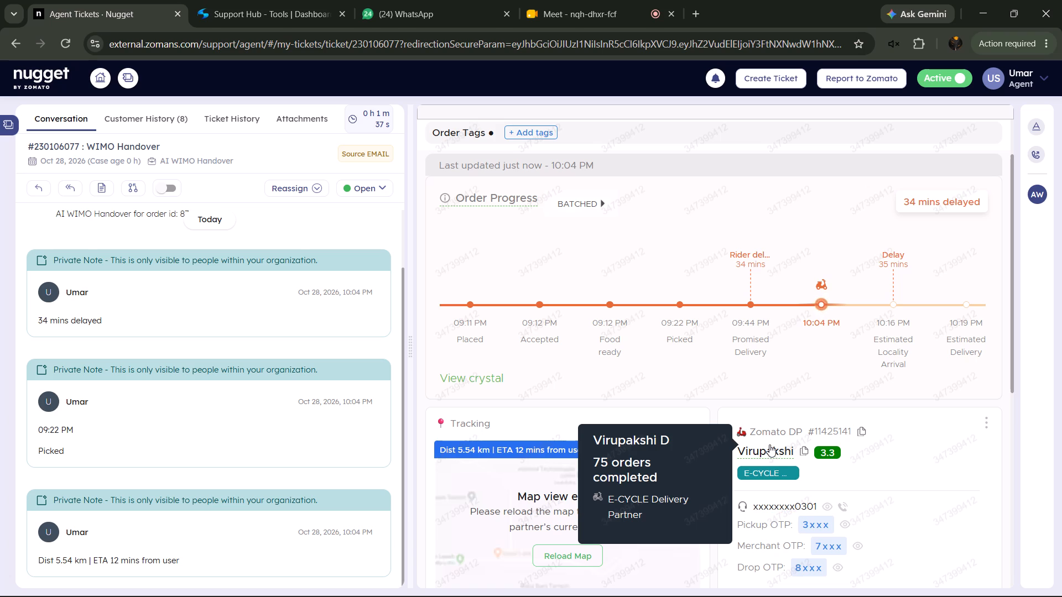
{"action": "scroll", "coordinate": [799, 428], "scroll_direction": "up", "scroll_amount": 3}
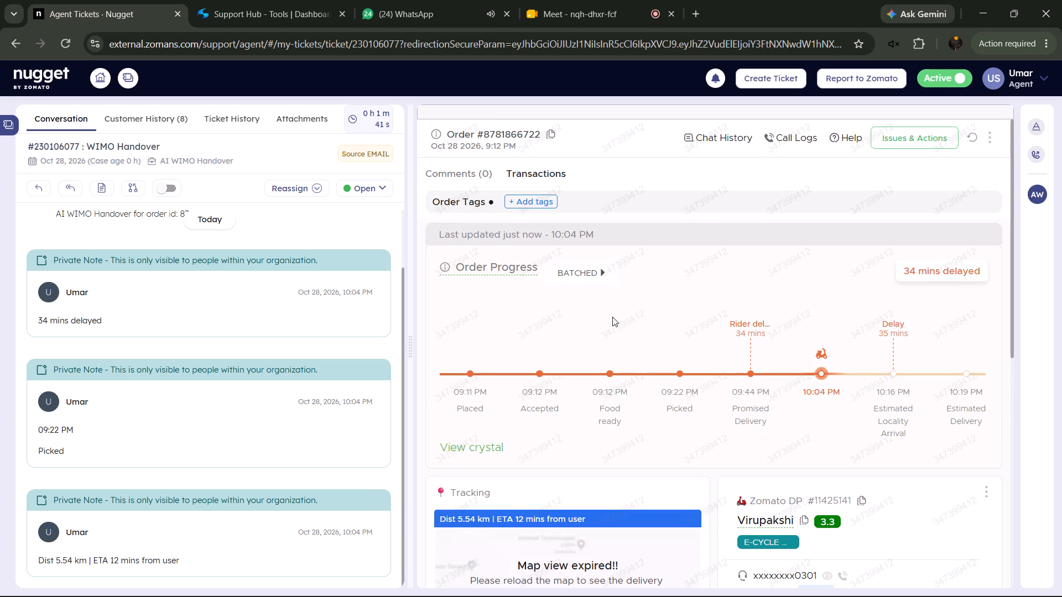
{"action": "left_click", "coordinate": [602, 266]}
Add a private note reading "dp connected".
{"action": "left_click", "coordinate": [103, 186]}
{"action": "type", "text": "dp"}
{"action": "key", "text": "space"}
{"action": "type", "text": "c"}
{"action": "key", "text": "o"}
{"action": "key", "text": "o"}
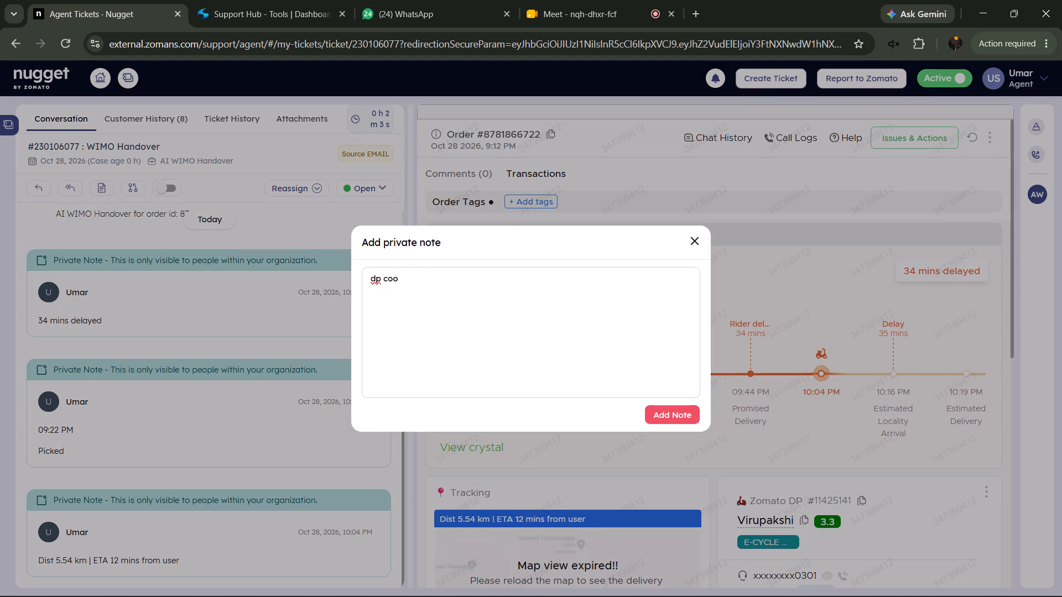
{"action": "key", "text": "BackSpace"}
{"action": "type", "text": "nn"}
{"action": "key", "text": "e"}
{"action": "key", "text": "c"}
{"action": "type", "text": "ted"}
{"action": "left_click", "coordinate": [678, 415]}
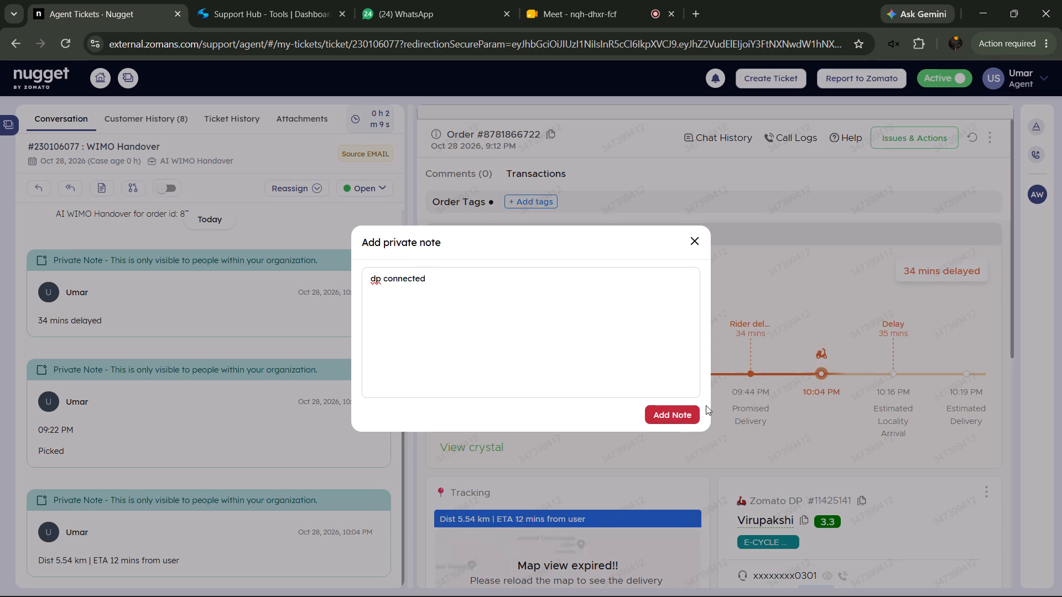
Open the delivery partner's Assignment History for the order and close it.
{"action": "scroll", "coordinate": [948, 358], "scroll_direction": "down", "scroll_amount": 1}
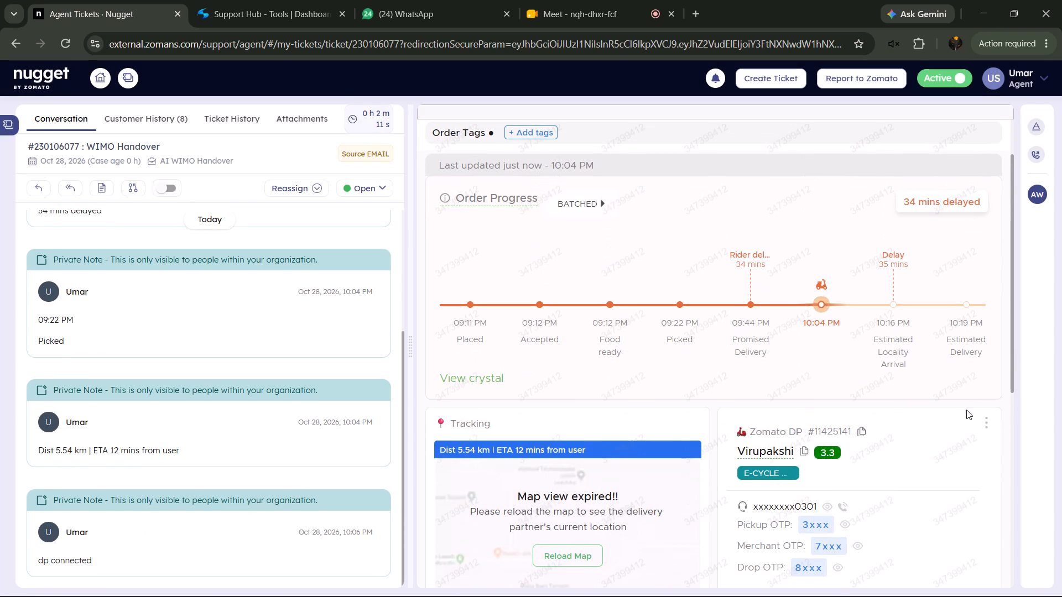
{"action": "left_click", "coordinate": [992, 423]}
{"action": "left_click", "coordinate": [934, 460]}
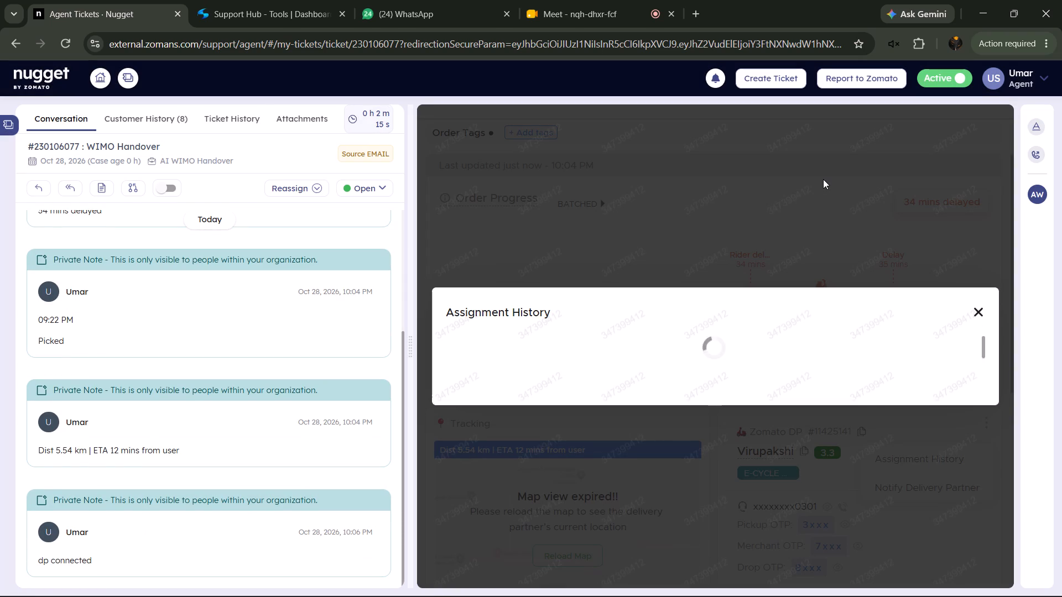
{"action": "left_click", "coordinate": [823, 179]}
{"action": "scroll", "coordinate": [865, 382], "scroll_direction": "up", "scroll_amount": 3}
In the ticket properties, set Can Order Be Delivered to Yes, Action to No Action and Lifeline Action to Compensation.
{"action": "left_click", "coordinate": [1035, 122]}
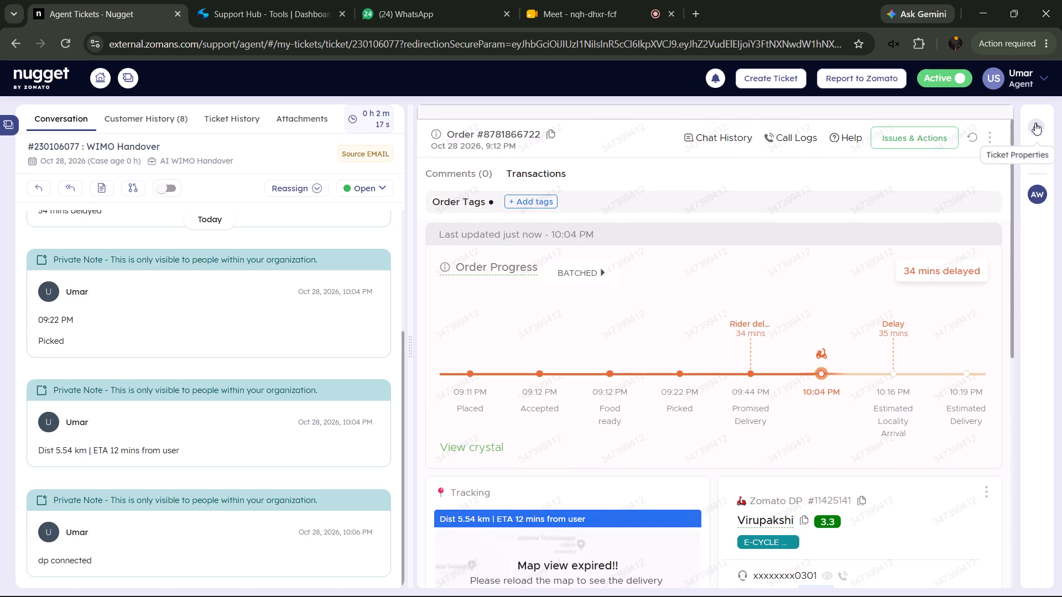
{"action": "left_click", "coordinate": [877, 357]}
{"action": "left_click", "coordinate": [865, 378]}
{"action": "scroll", "coordinate": [891, 236], "scroll_direction": "down", "scroll_amount": 2}
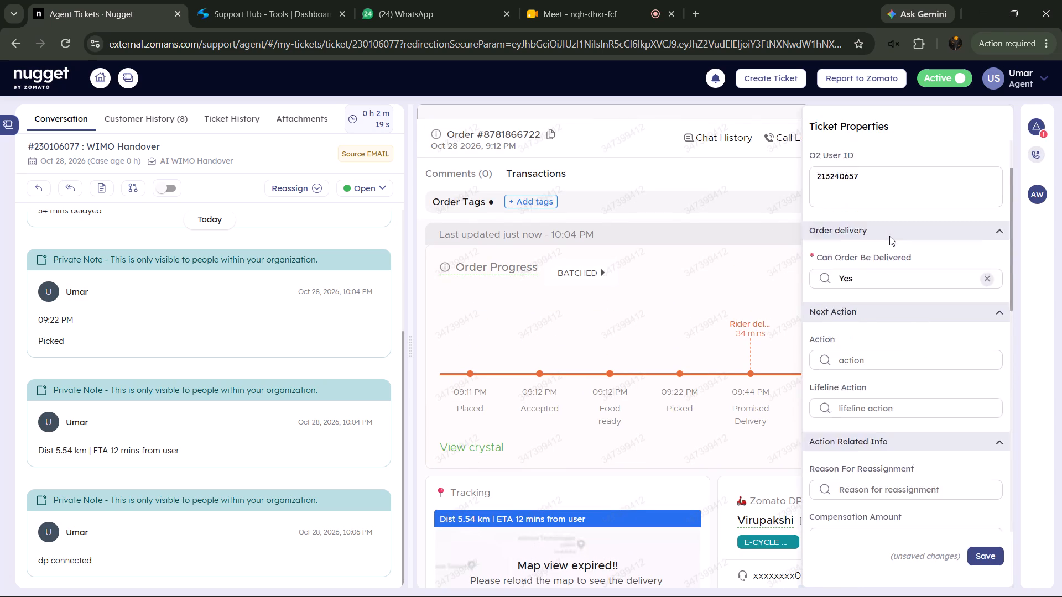
{"action": "left_click", "coordinate": [854, 297]}
{"action": "left_click", "coordinate": [853, 317]}
{"action": "left_click", "coordinate": [856, 340]}
{"action": "left_click", "coordinate": [855, 390]}
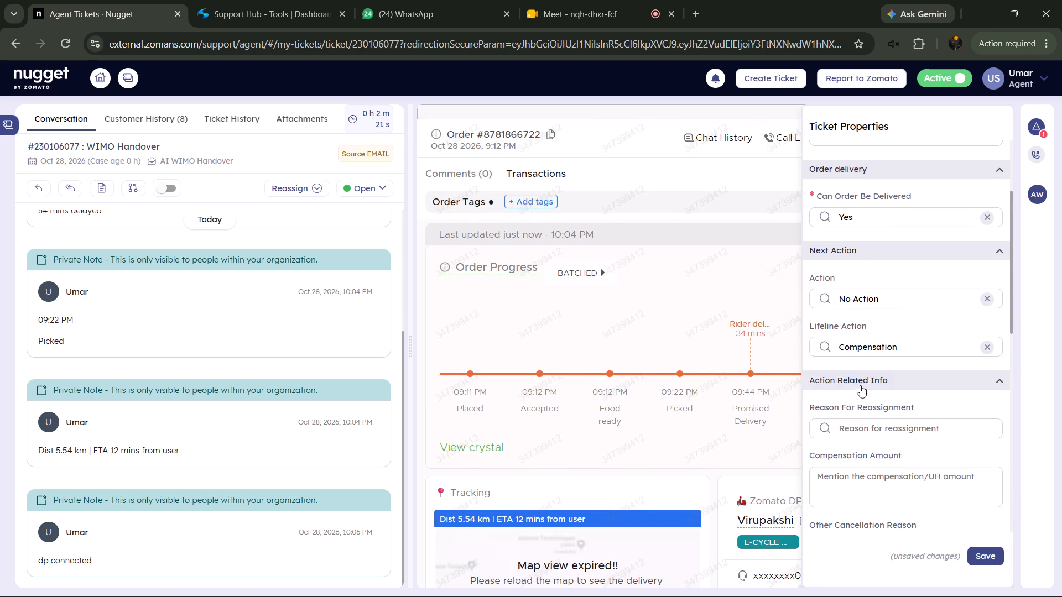
Set Are Properties Filled to Yes and Order Status Expected Time to Arrival at cx location.
{"action": "scroll", "coordinate": [860, 385], "scroll_direction": "down", "scroll_amount": 9}
{"action": "left_click", "coordinate": [871, 340]}
{"action": "left_click", "coordinate": [865, 356]}
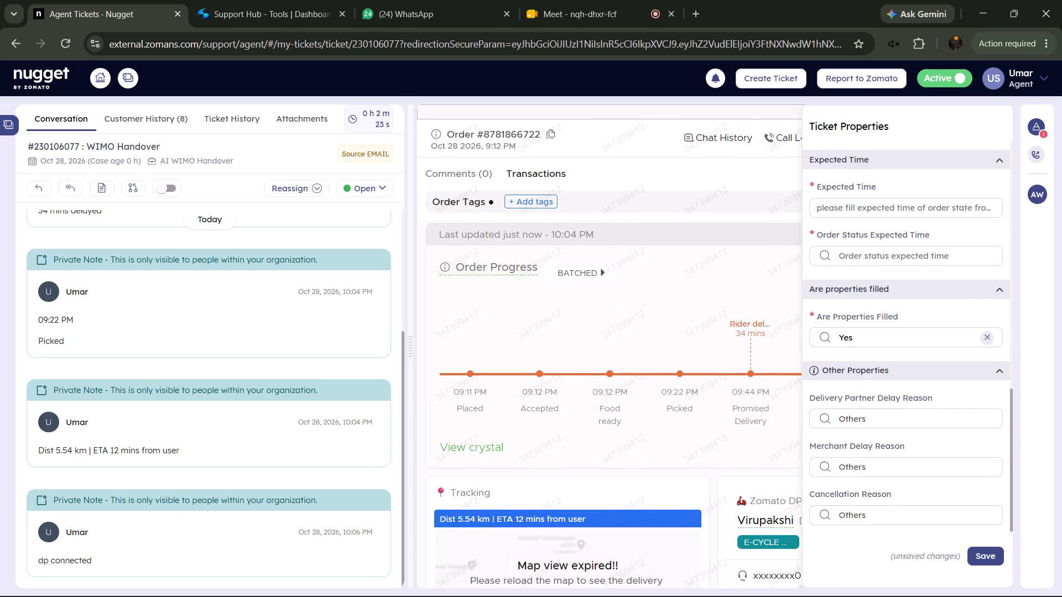
{"action": "left_click", "coordinate": [873, 259]}
{"action": "left_click", "coordinate": [874, 317]}
Refresh the order details and set Expected Time to 5 in the ticket properties.
{"action": "scroll", "coordinate": [877, 350], "scroll_direction": "up", "scroll_amount": 2}
{"action": "left_click", "coordinate": [878, 349]}
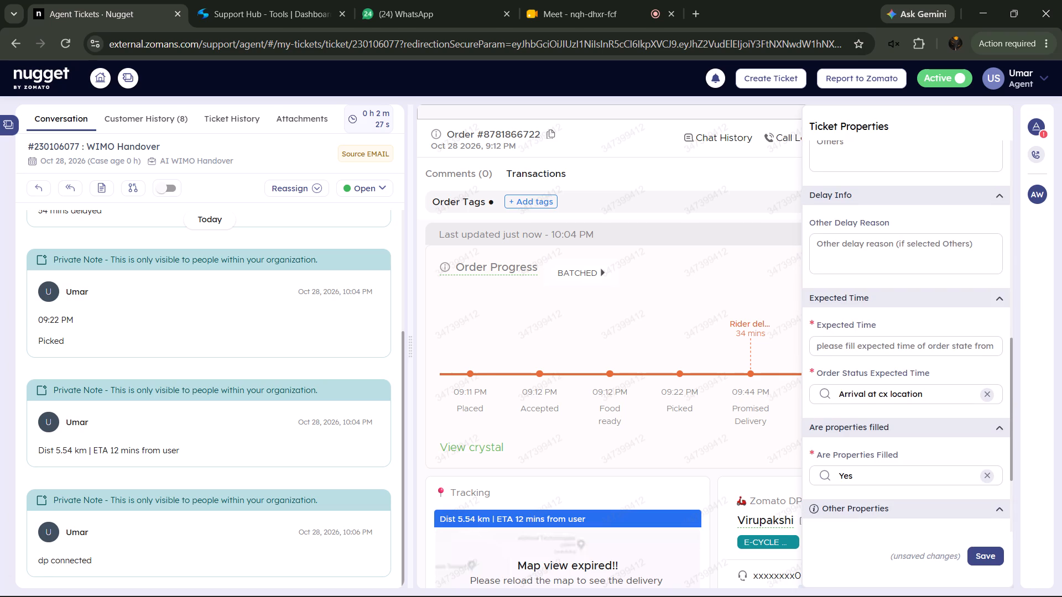
{"action": "left_click", "coordinate": [891, 350]}
{"action": "left_click", "coordinate": [1038, 125]}
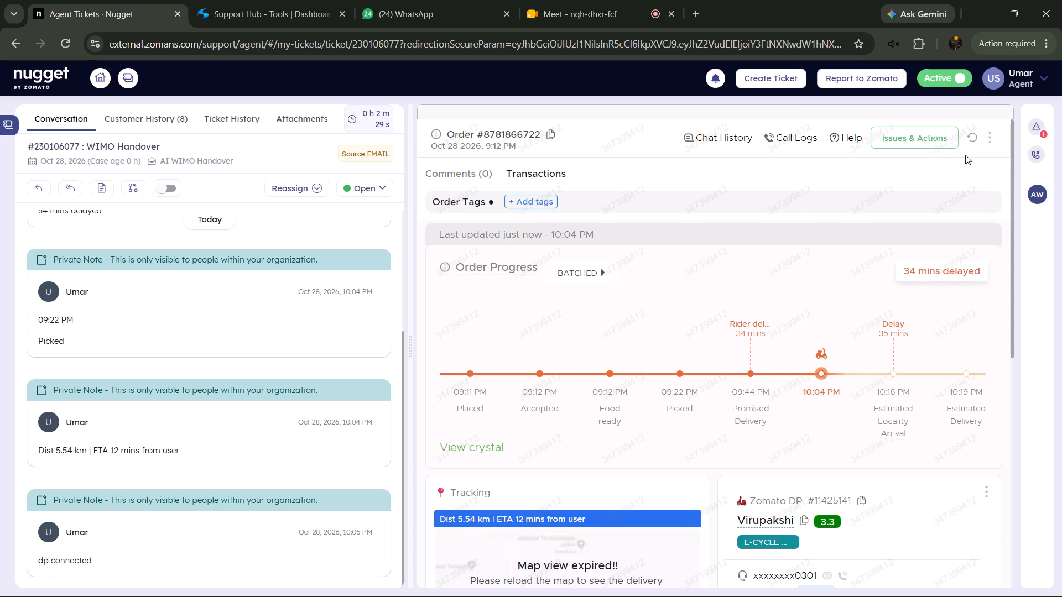
{"action": "left_click", "coordinate": [973, 138]}
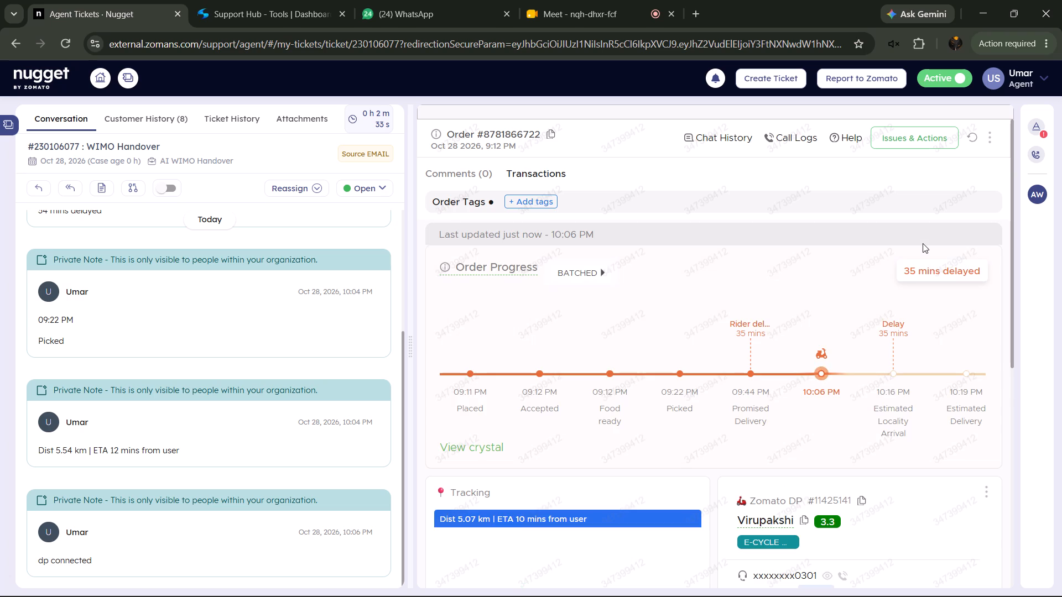
{"action": "left_click", "coordinate": [1033, 126]}
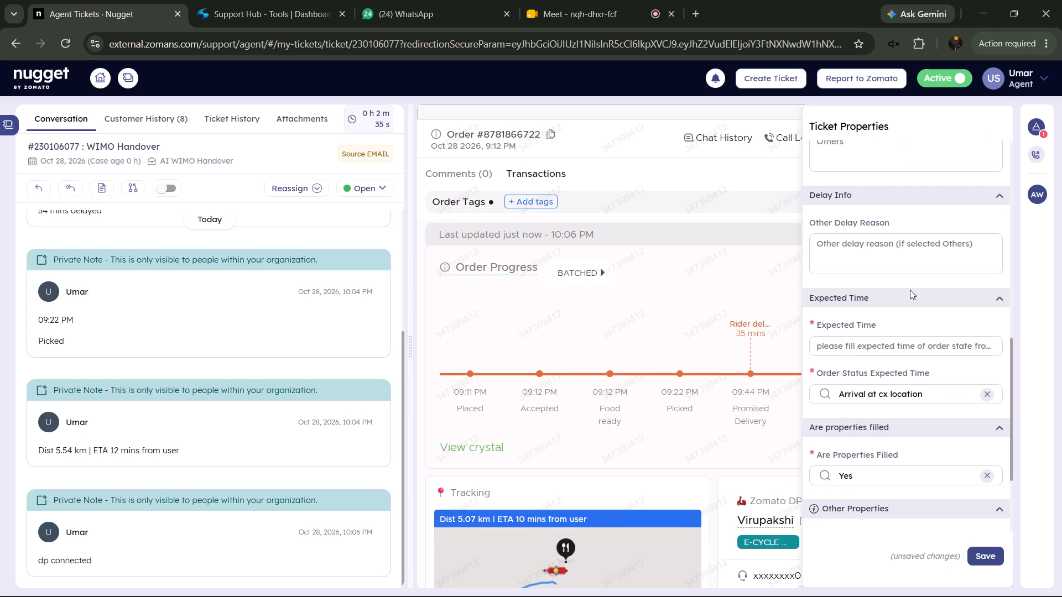
{"action": "left_click", "coordinate": [857, 347]}
{"action": "key", "text": "5"}
Fill Other Delay Reason with Support Hub's bike-tagged vehicle-issues template stating the delivery partner is now on the way to the customer's location.
{"action": "left_click", "coordinate": [862, 248]}
{"action": "left_click", "coordinate": [217, 0]}
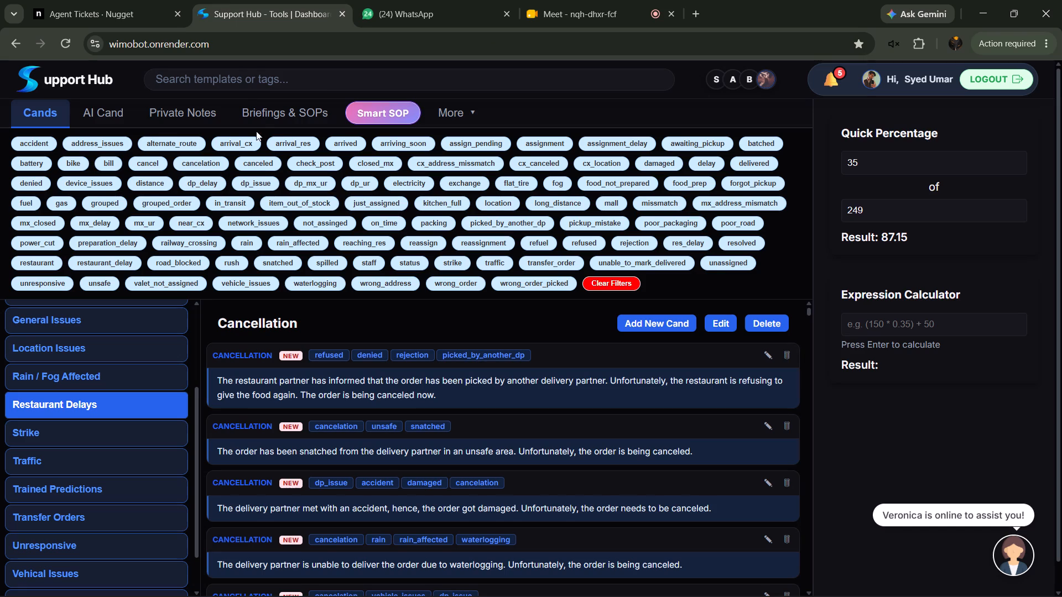
{"action": "left_click", "coordinate": [64, 164]}
{"action": "left_click", "coordinate": [423, 385]}
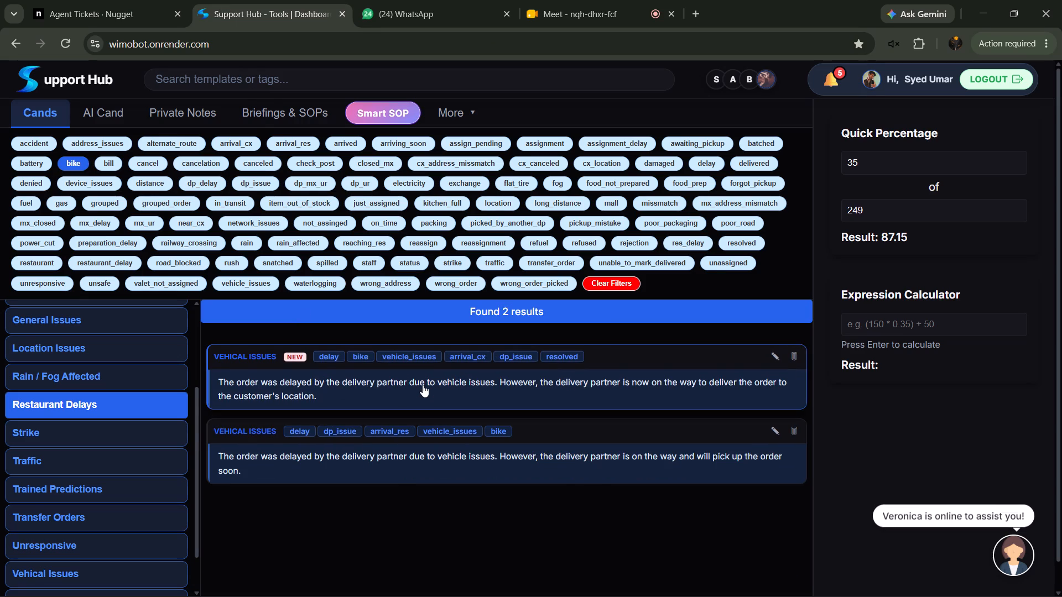
{"action": "left_click", "coordinate": [134, 0]}
{"action": "left_click", "coordinate": [907, 259]}
{"action": "key", "text": "ctrl+v"}
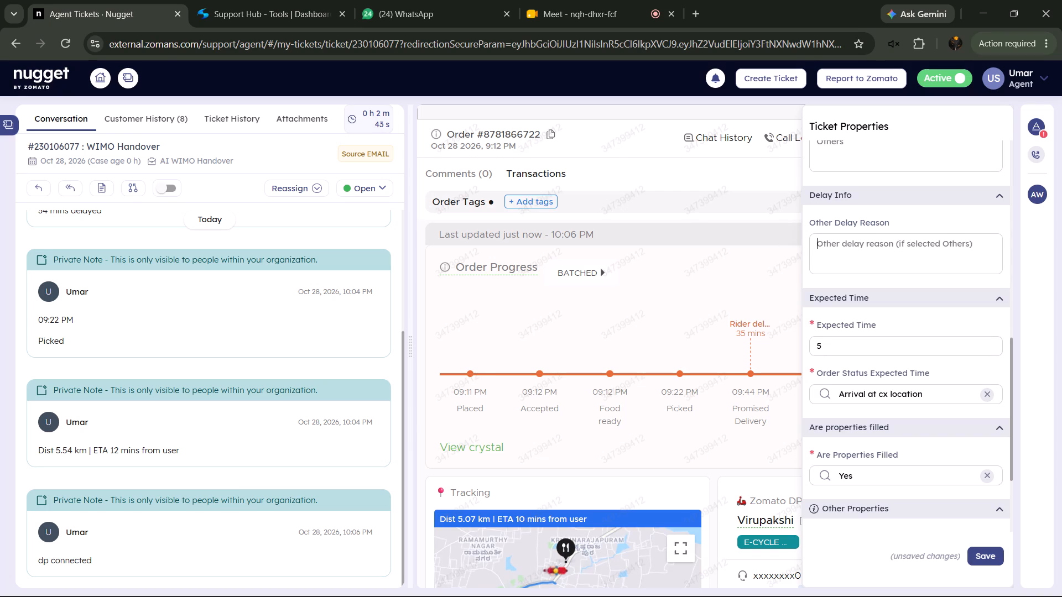
Copy the order total 155.66 from the order details and calculate 35 percent of it with Support Hub's Quick Percentage.
{"action": "scroll", "coordinate": [904, 255], "scroll_direction": "down", "scroll_amount": 2}
{"action": "left_click", "coordinate": [1034, 124]}
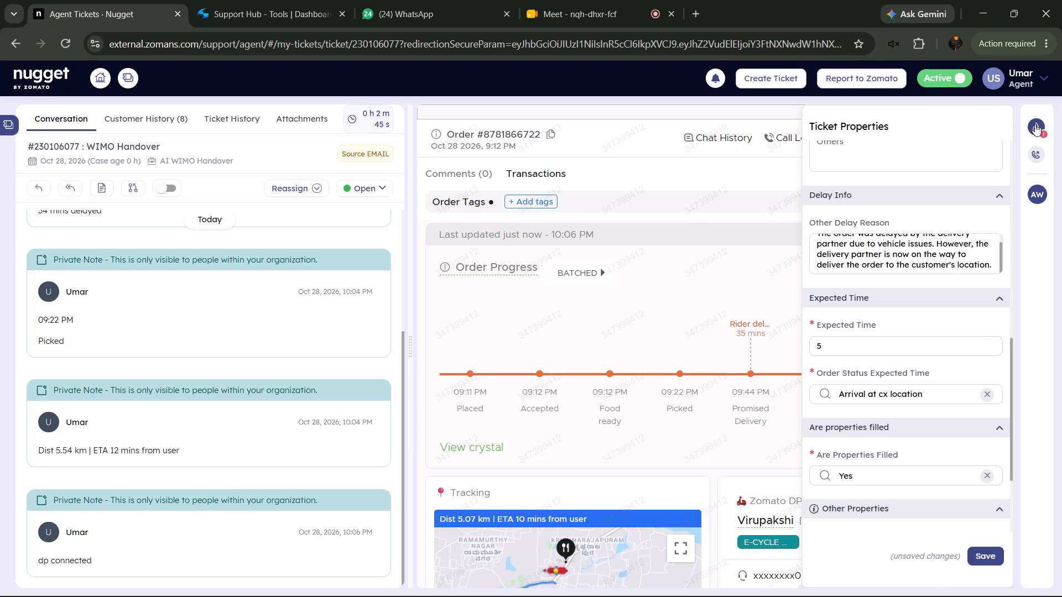
{"action": "scroll", "coordinate": [949, 259], "scroll_direction": "down", "scroll_amount": 5}
{"action": "left_click_drag", "start_coordinate": [963, 453], "coordinate": [964, 453]}
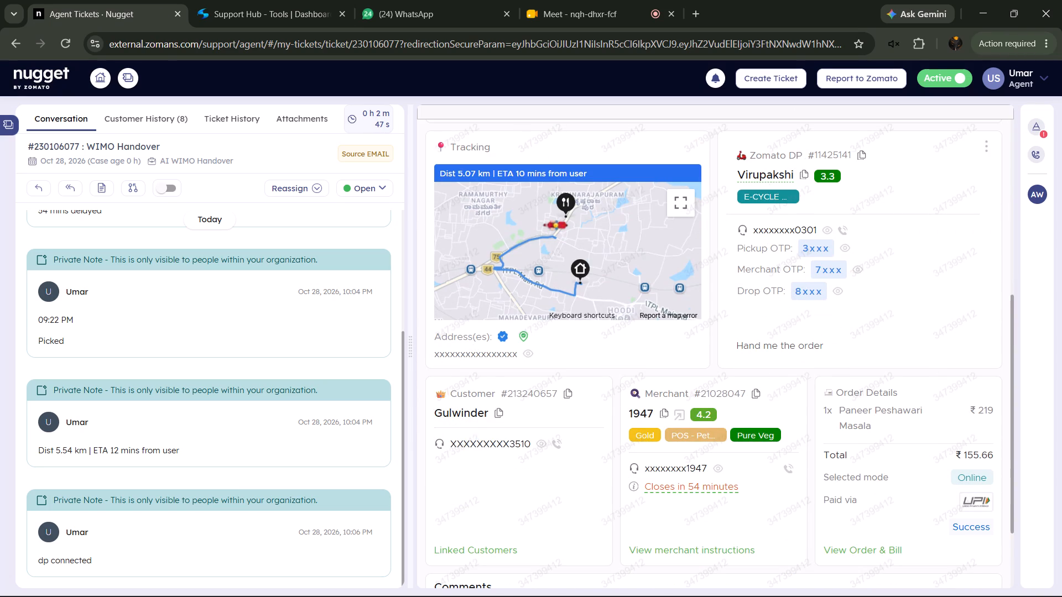
{"action": "left_click_drag", "start_coordinate": [964, 453], "coordinate": [987, 454]}
{"action": "left_click", "coordinate": [936, 401]}
{"action": "left_click_drag", "start_coordinate": [964, 453], "coordinate": [1004, 459]}
{"action": "left_click_drag", "start_coordinate": [1004, 459], "coordinate": [1007, 459]}
{"action": "key", "text": "ctrl+c"}
{"action": "left_click", "coordinate": [256, 0]}
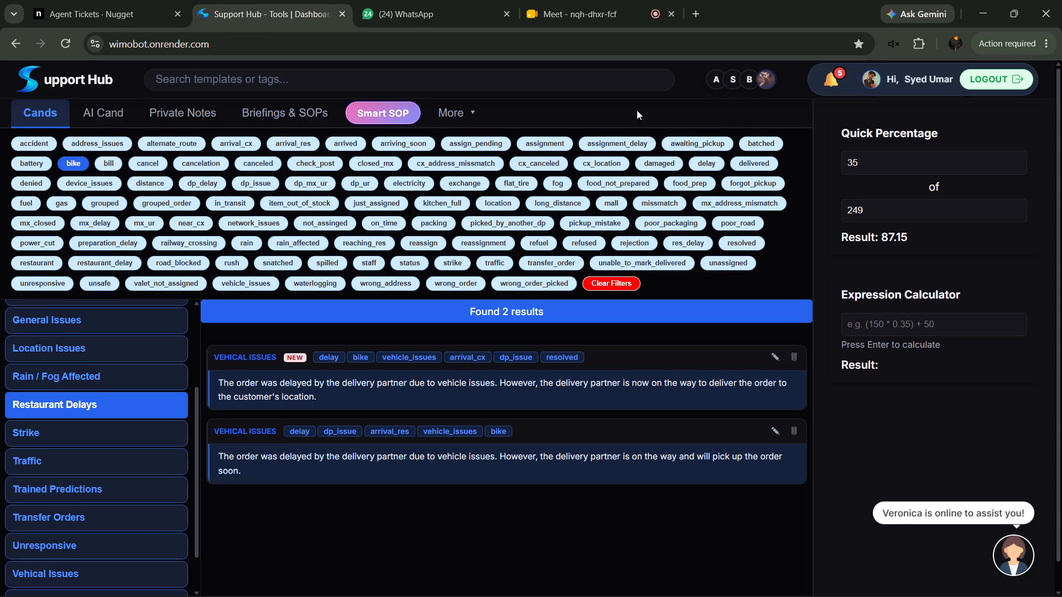
{"action": "left_click_drag", "start_coordinate": [912, 198], "coordinate": [741, 208]}
{"action": "key", "text": "BackSpace"}
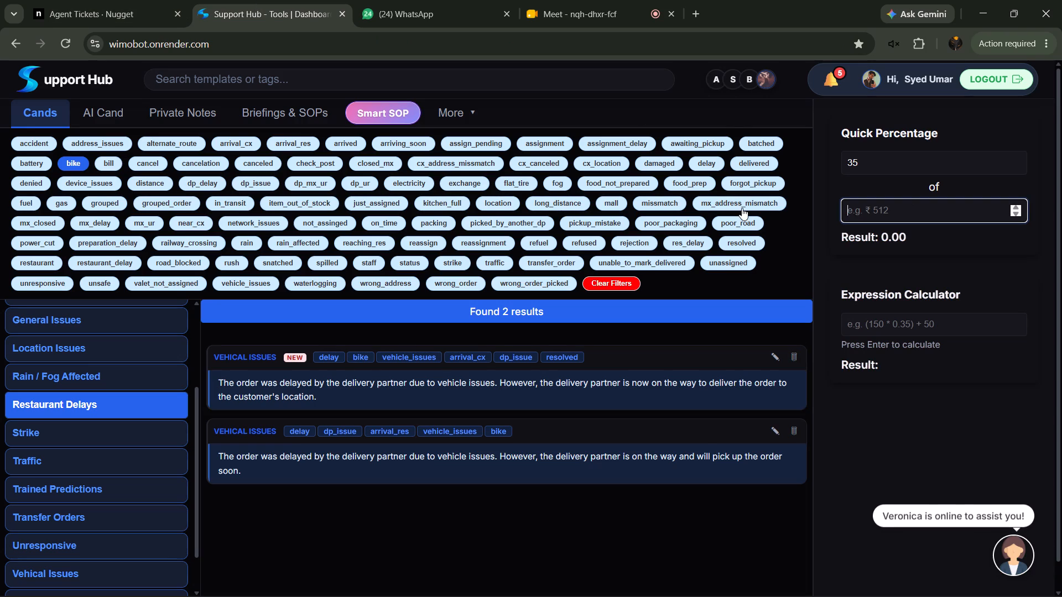
{"action": "key", "text": "ctrl+v"}
From the order's Order Delayed issue, add the private note "Since the order was delayed by 36 minutes, credits can be added to the user's account.".
{"action": "left_click", "coordinate": [100, 0]}
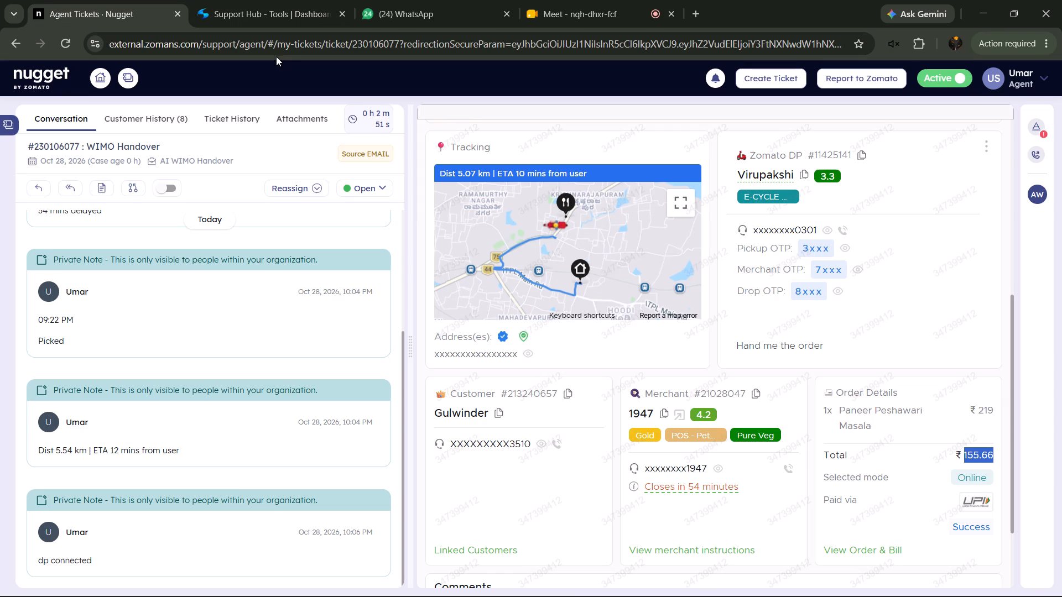
{"action": "scroll", "coordinate": [852, 231], "scroll_direction": "up", "scroll_amount": 10}
{"action": "left_click", "coordinate": [922, 138]}
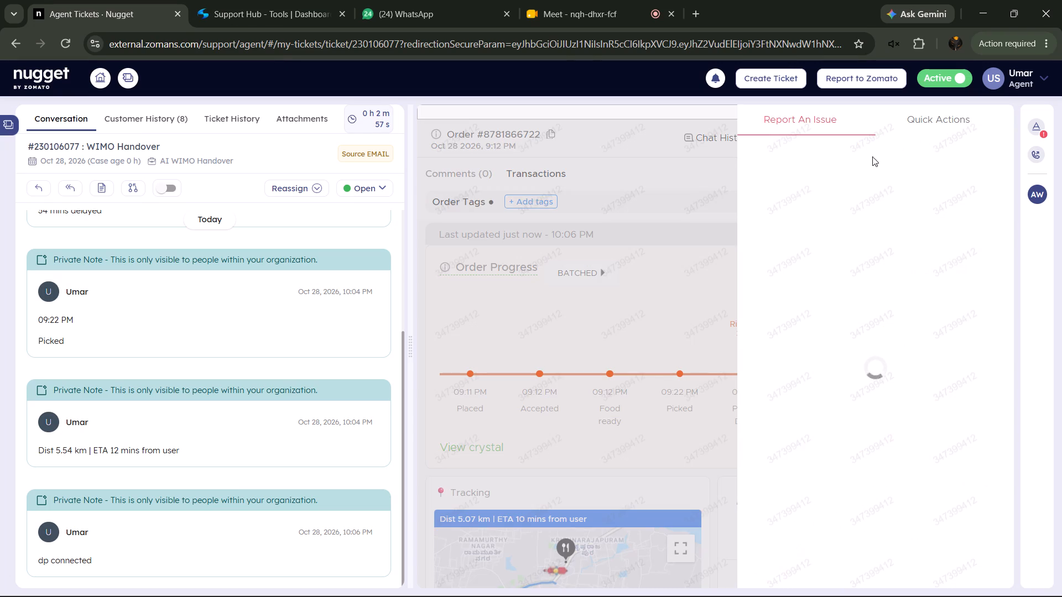
{"action": "left_click", "coordinate": [818, 188]}
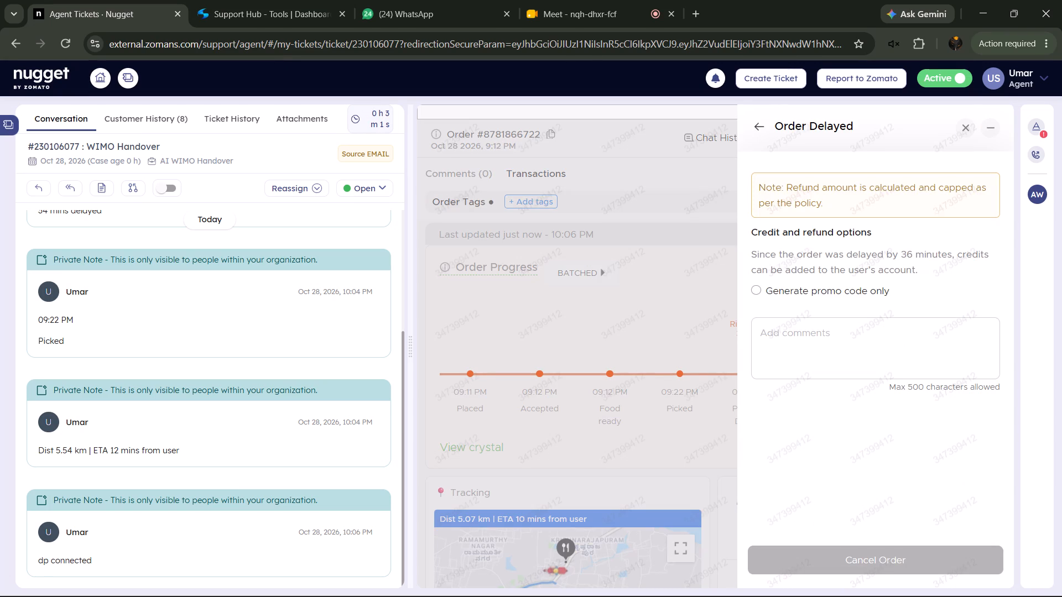
{"action": "left_click_drag", "start_coordinate": [751, 250], "coordinate": [979, 271]}
{"action": "key", "text": "ctrl+c"}
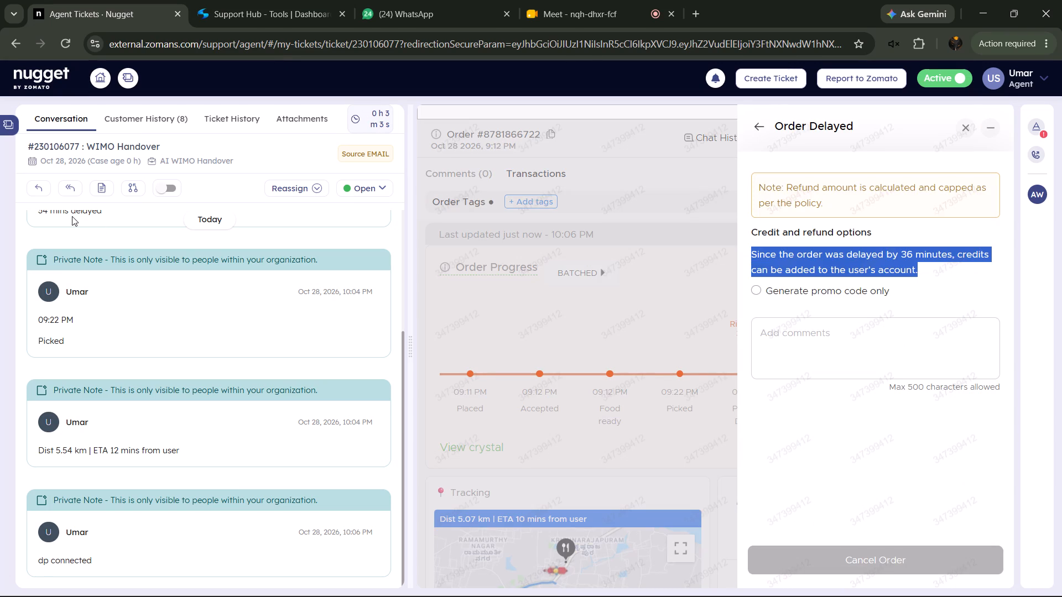
{"action": "left_click", "coordinate": [96, 190]}
{"action": "left_click", "coordinate": [580, 316]}
{"action": "key", "text": "ctrl+v"}
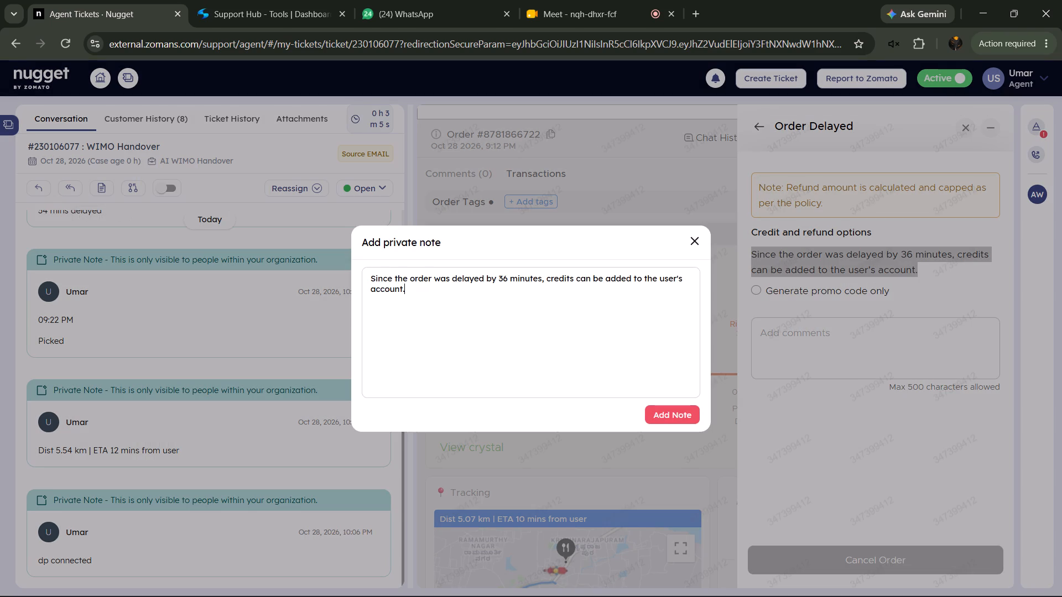
{"action": "left_click", "coordinate": [670, 423]}
Issue a promo code only for the delayed order, with a custom amount of ₹54.
{"action": "left_click", "coordinate": [265, 0]}
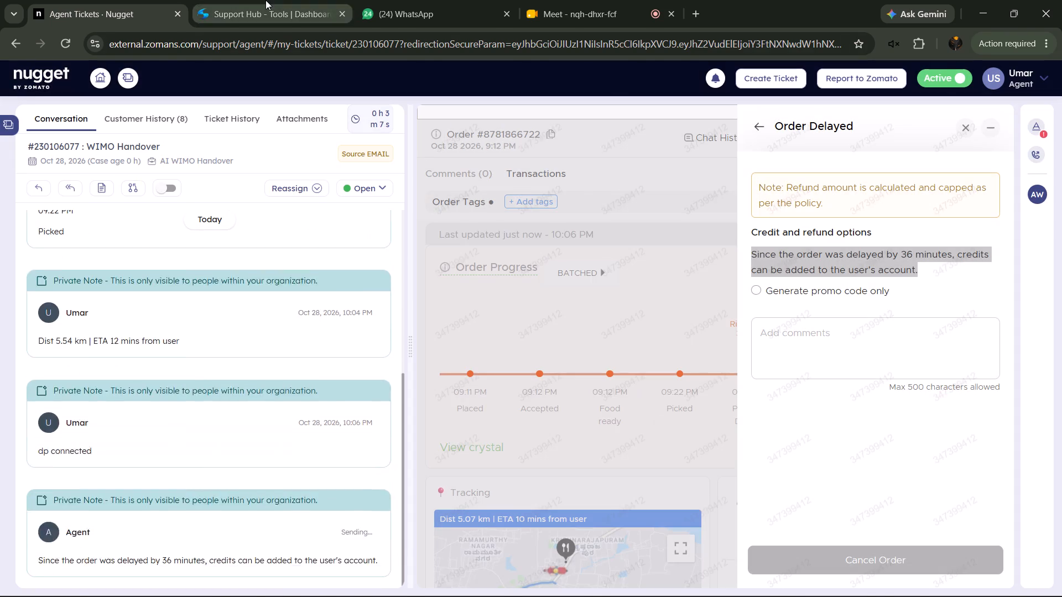
{"action": "left_click", "coordinate": [74, 0]}
{"action": "left_click", "coordinate": [782, 291]}
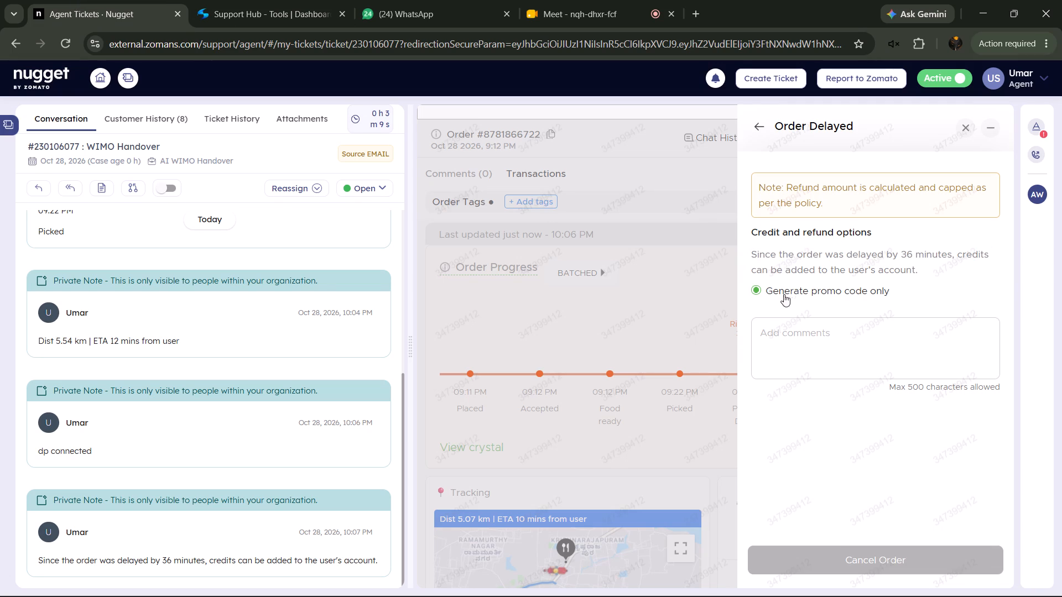
{"action": "left_click", "coordinate": [794, 379]}
{"action": "key", "text": "5"}
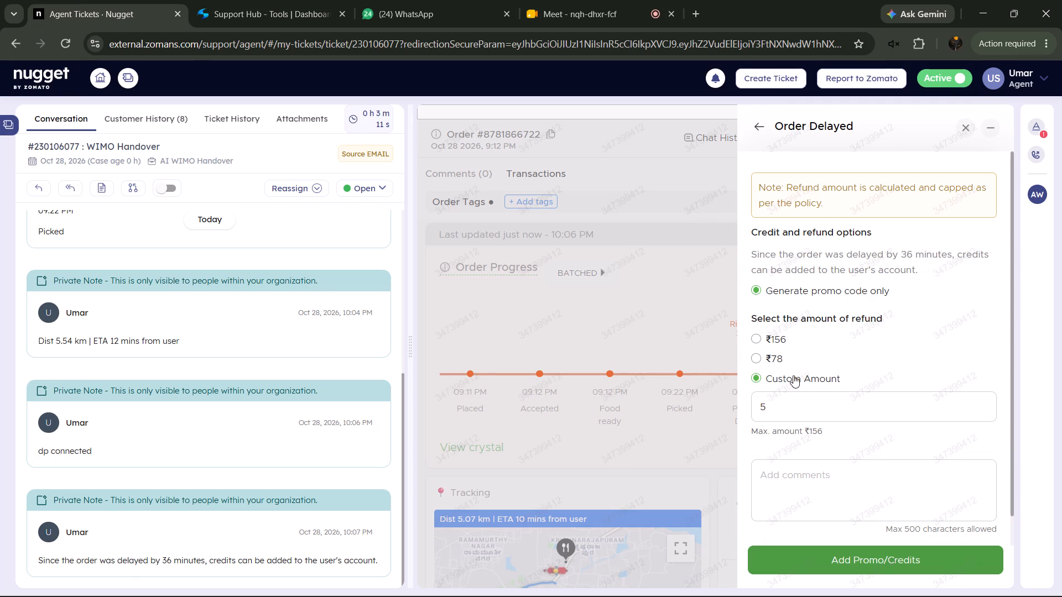
{"action": "key", "text": "4"}
{"action": "left_click", "coordinate": [904, 565]}
Set Compensation Amount to 54 in the ticket properties, review the filled fields and save them.
{"action": "left_click", "coordinate": [1029, 127]}
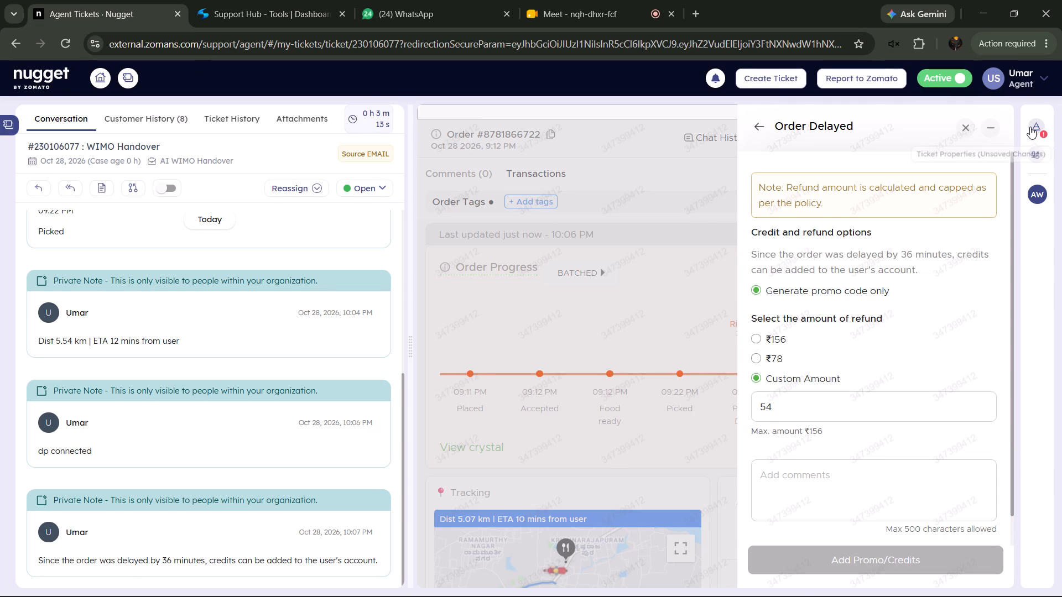
{"action": "scroll", "coordinate": [940, 373], "scroll_direction": "up", "scroll_amount": 3}
{"action": "left_click", "coordinate": [898, 294]}
{"action": "type", "text": "54"}
{"action": "scroll", "coordinate": [898, 293], "scroll_direction": "up", "scroll_amount": 4}
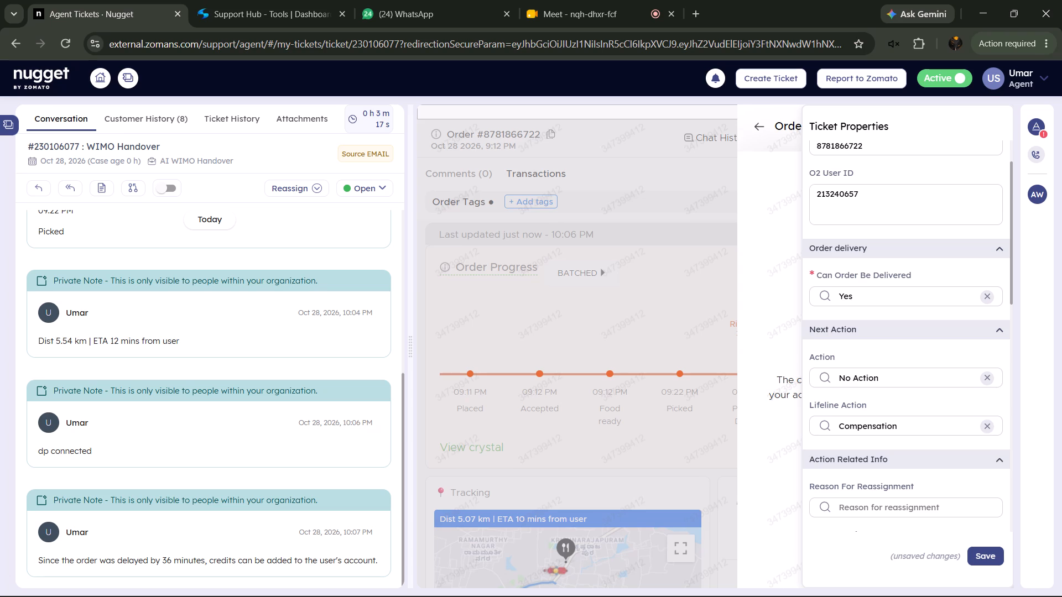
{"action": "scroll", "coordinate": [898, 293], "scroll_direction": "down", "scroll_amount": 5}
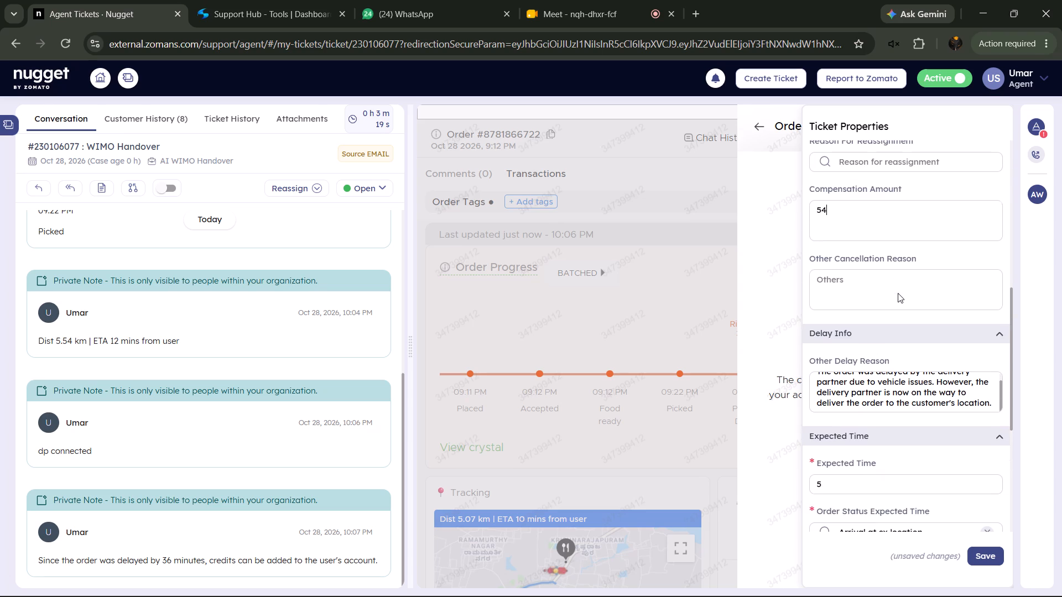
{"action": "scroll", "coordinate": [898, 311], "scroll_direction": "up", "scroll_amount": 3}
{"action": "scroll", "coordinate": [898, 311], "scroll_direction": "down", "scroll_amount": 7}
{"action": "left_click", "coordinate": [980, 558]}
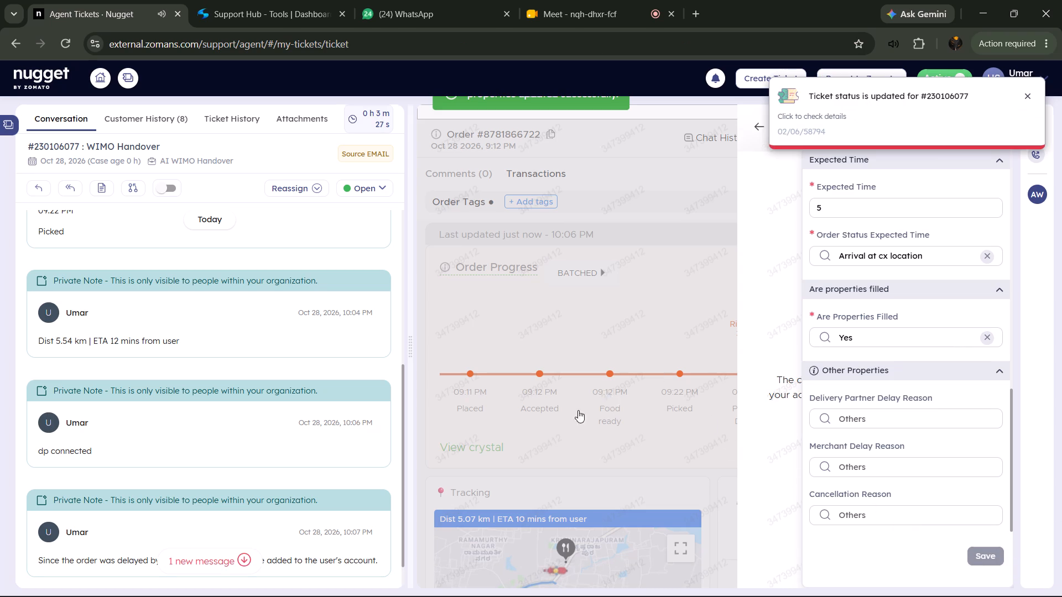
Go to the My Tickets page.
{"action": "left_click", "coordinate": [554, 462]}
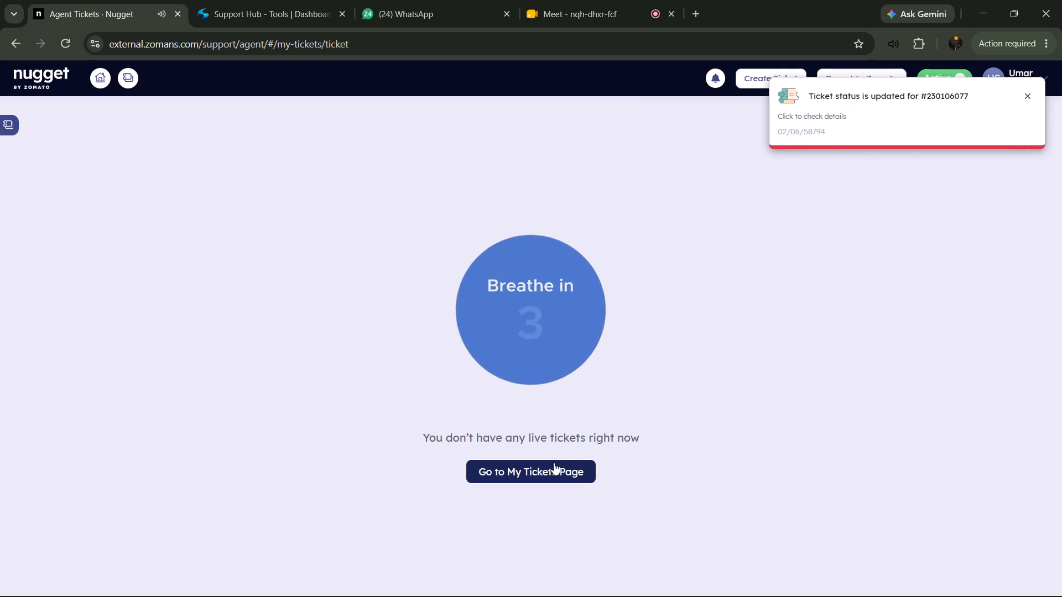
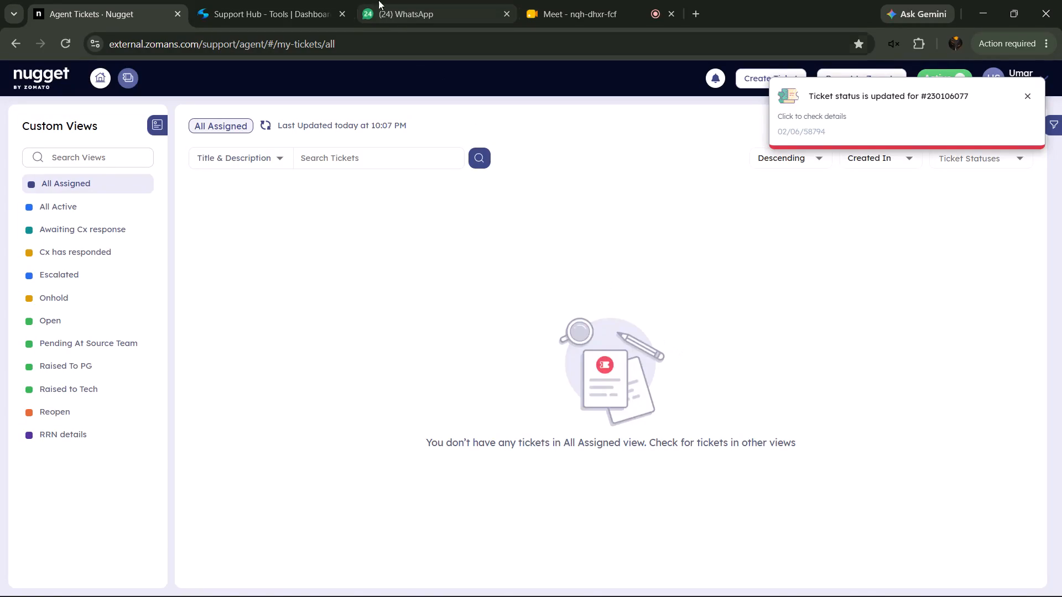
Switch to the Support Hub and remove the bike tag filter from the canned responses.
{"action": "left_click", "coordinate": [313, 0]}
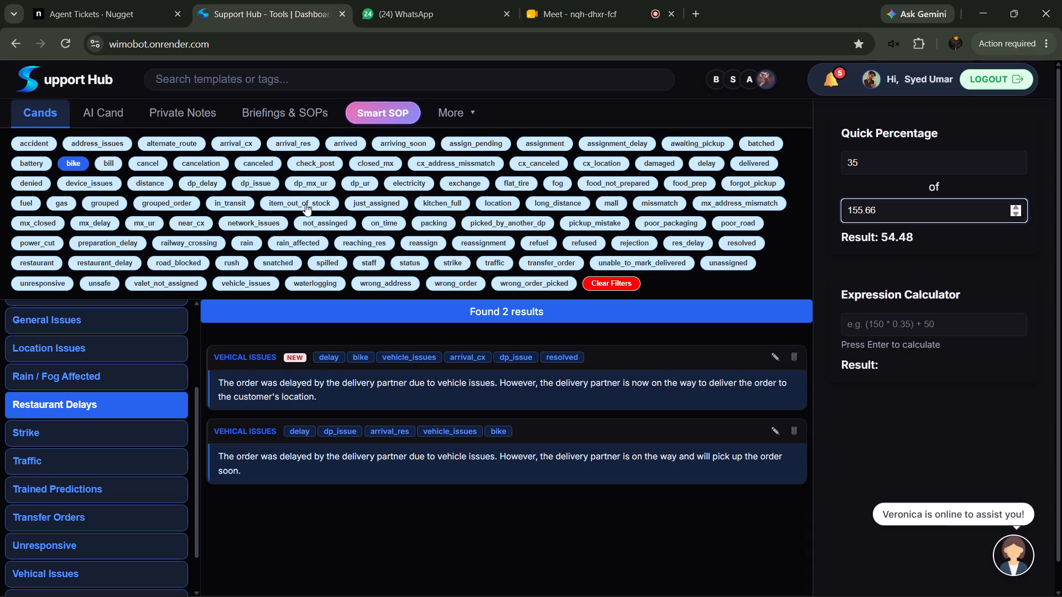
{"action": "left_click", "coordinate": [79, 165]}
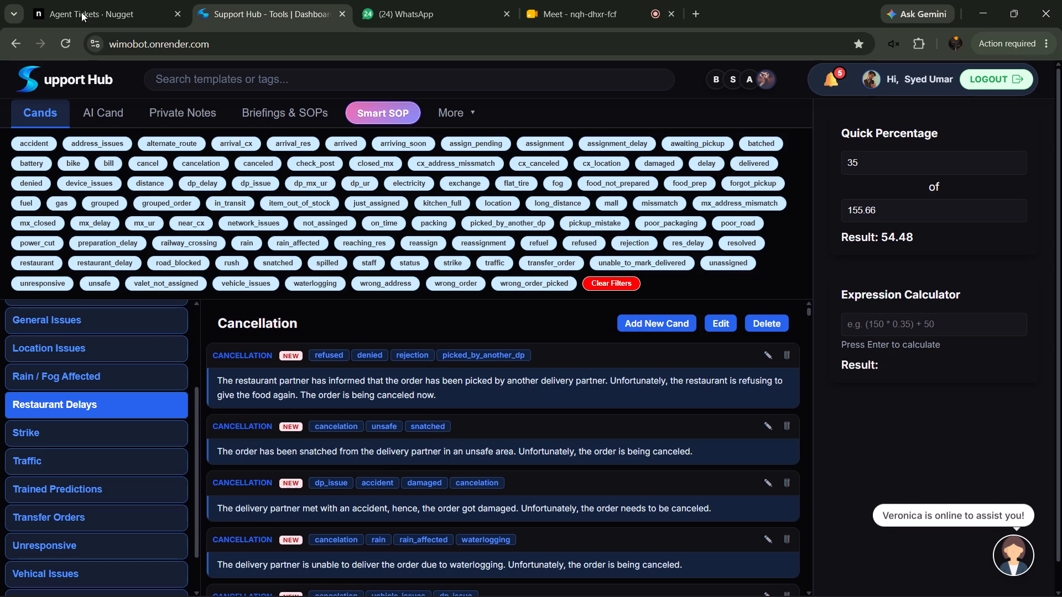
{"action": "left_click", "coordinate": [90, 0]}
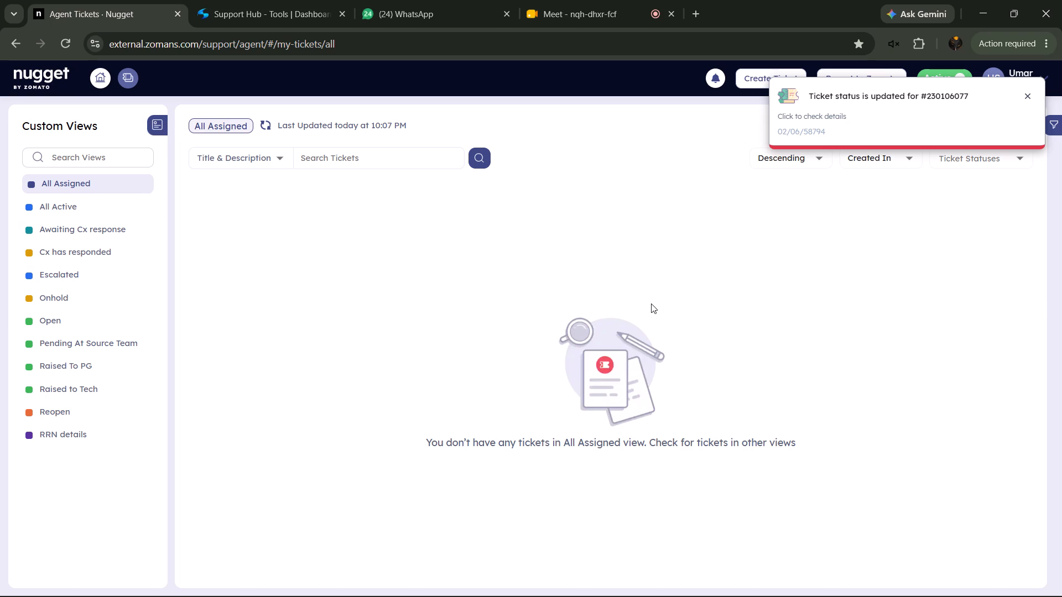
{"action": "left_click", "coordinate": [268, 127]}
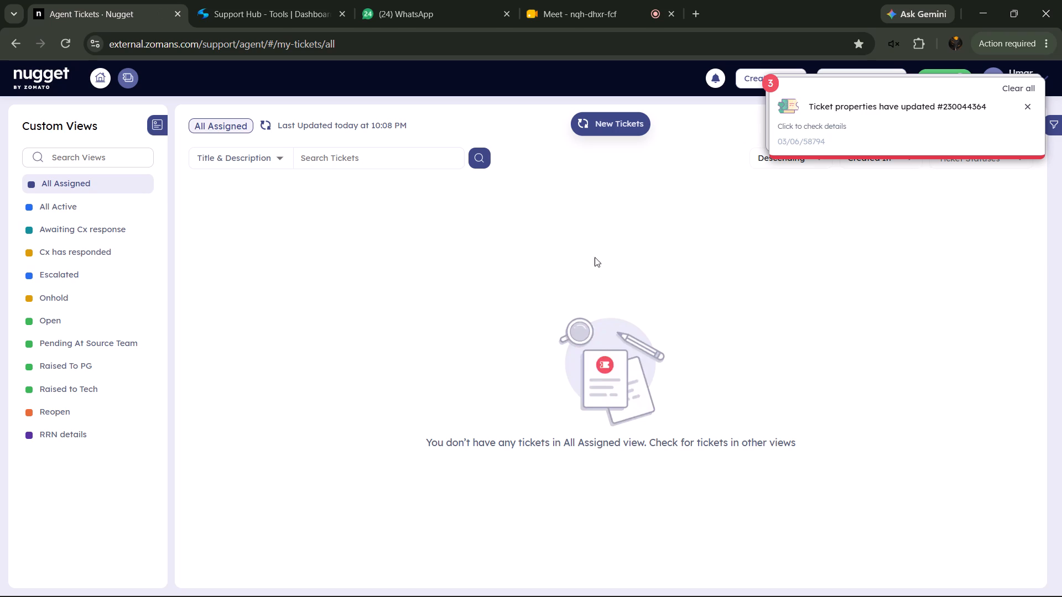
{"action": "left_click", "coordinate": [639, 113]}
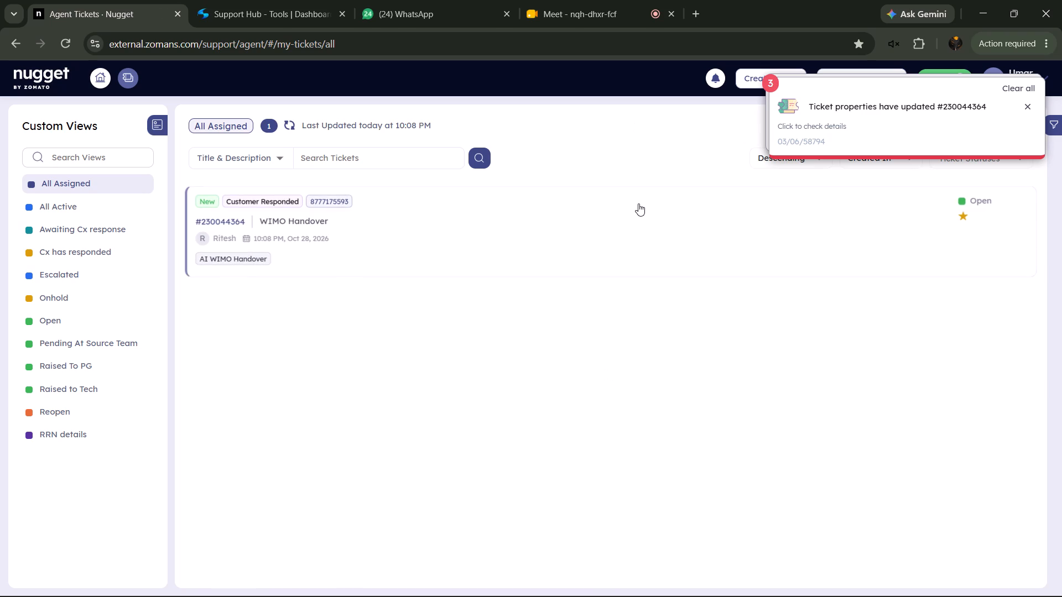
{"action": "left_click", "coordinate": [638, 203]}
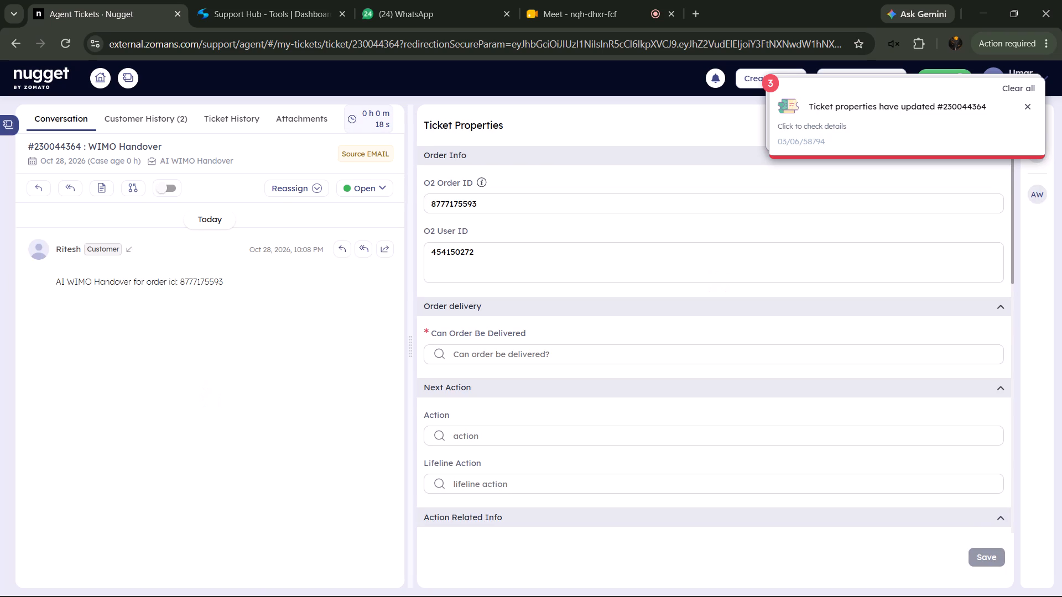
{"action": "left_click", "coordinate": [1015, 85]}
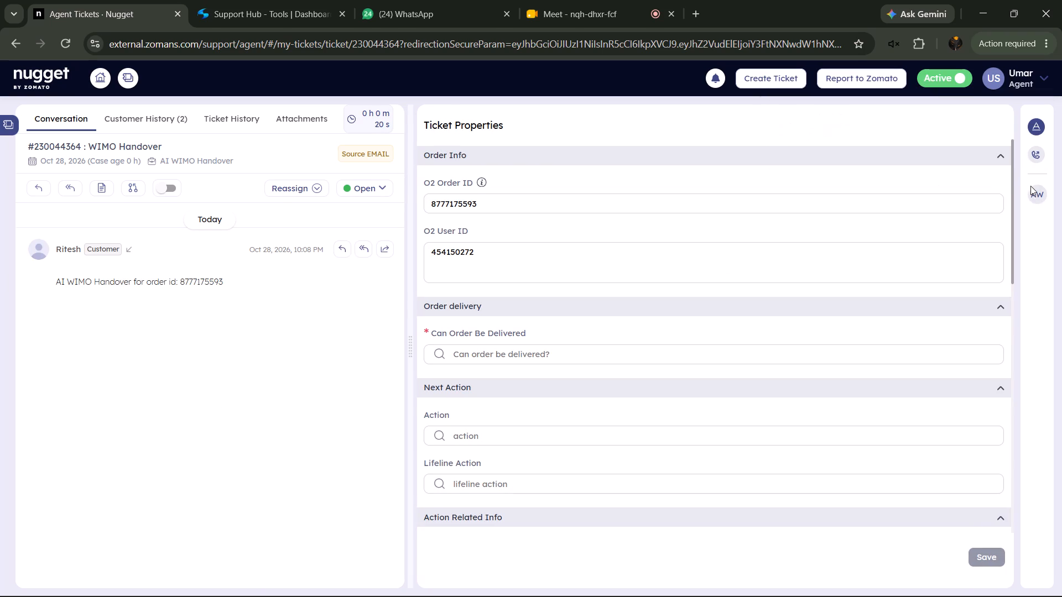
Open the order details, copy the delay status and add it as the private note "16 mins delayed".
{"action": "left_click", "coordinate": [1037, 191]}
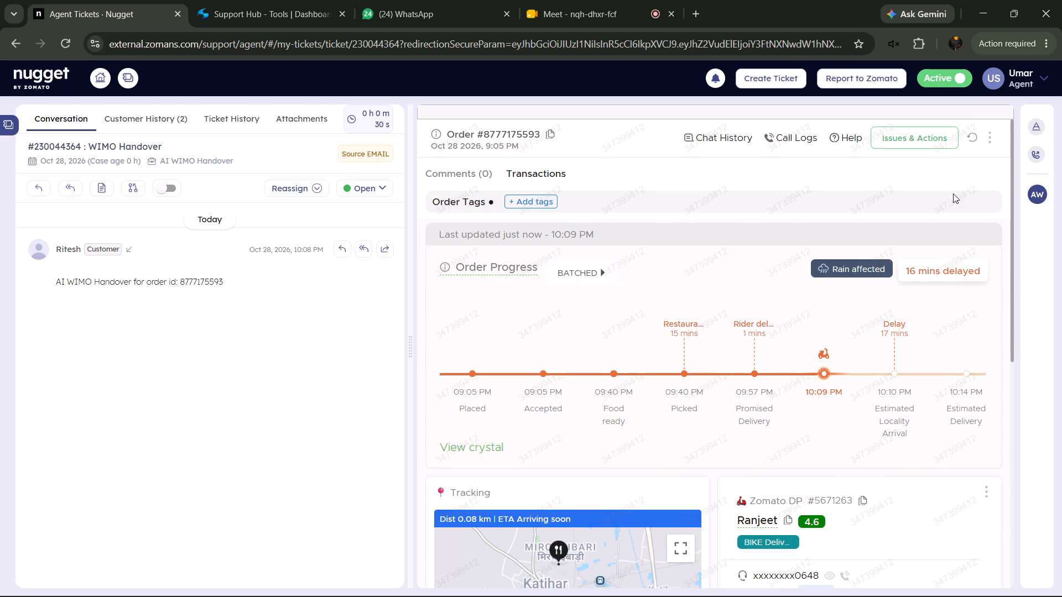
{"action": "left_click_drag", "start_coordinate": [897, 265], "coordinate": [1013, 265]}
{"action": "right_click", "coordinate": [972, 268]}
{"action": "left_click", "coordinate": [799, 286]}
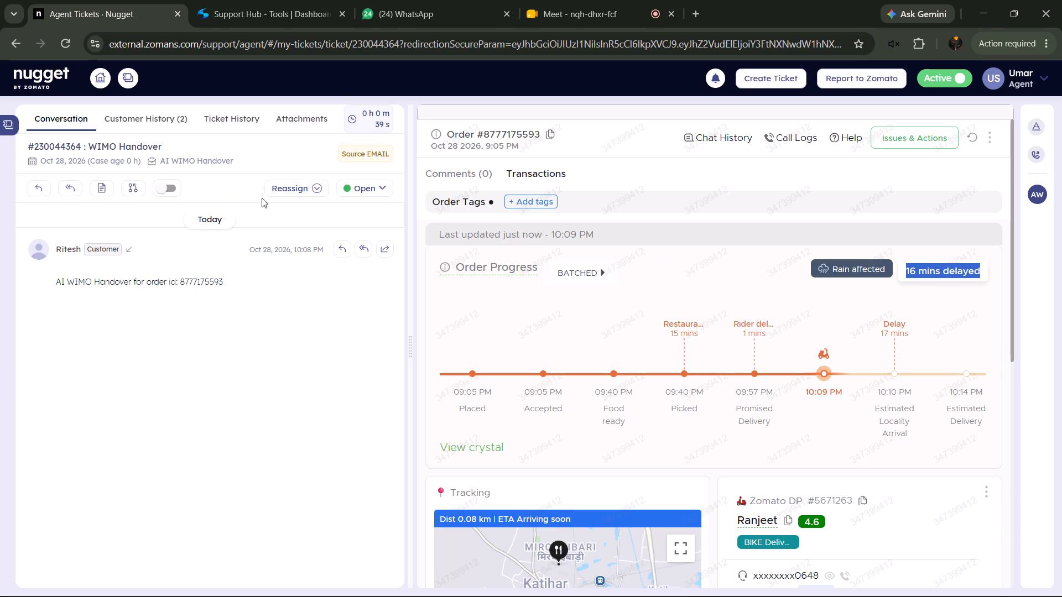
{"action": "left_click", "coordinate": [100, 188]}
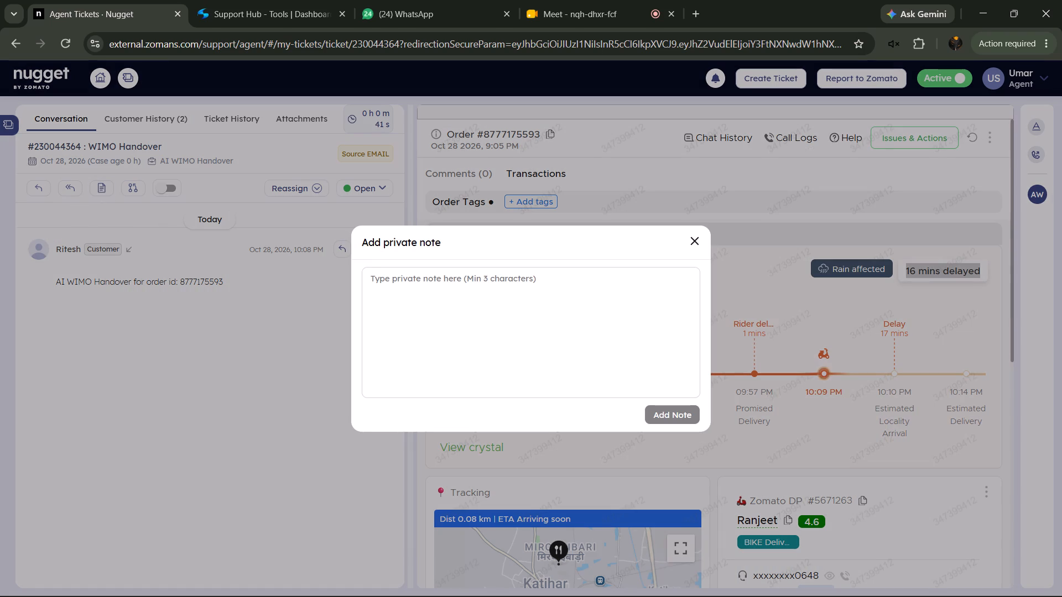
{"action": "right_click", "coordinate": [503, 315]}
{"action": "left_click_drag", "start_coordinate": [585, 392], "coordinate": [590, 396]}
{"action": "left_click", "coordinate": [603, 411]}
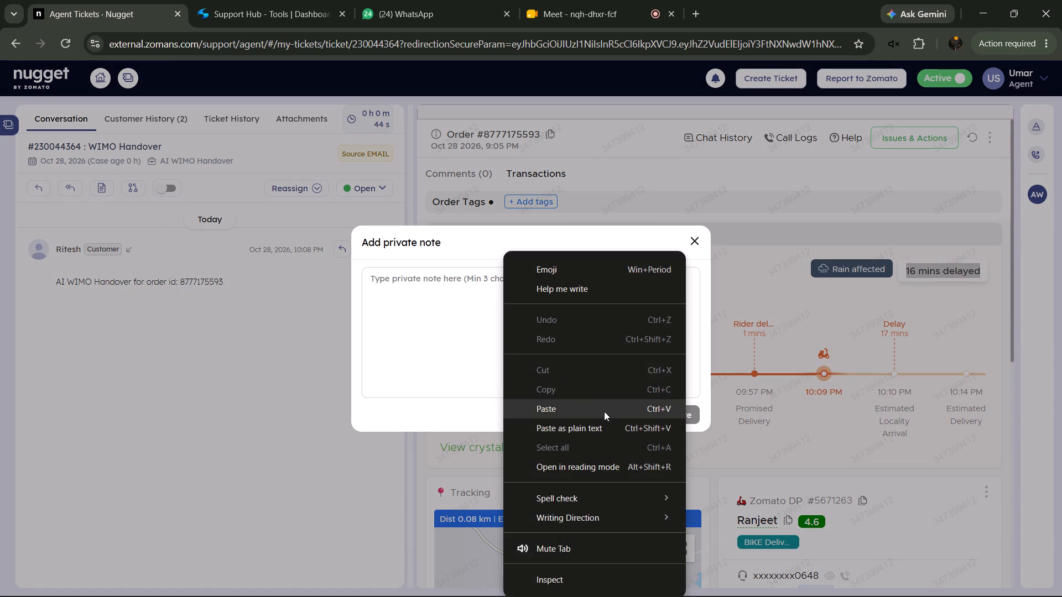
{"action": "left_click", "coordinate": [652, 410]}
Copy the pickup time from Order Progress and add it as the private note "09:40 PM Picked".
{"action": "left_click_drag", "start_coordinate": [655, 395], "coordinate": [686, 406]}
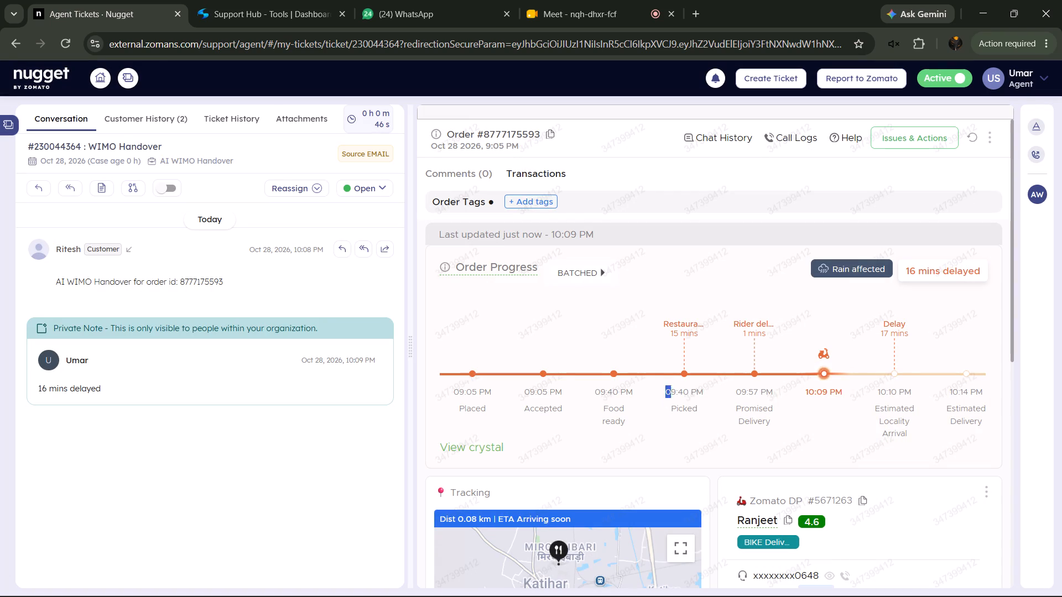
{"action": "left_click_drag", "start_coordinate": [686, 406], "coordinate": [709, 414]}
{"action": "right_click", "coordinate": [694, 409]}
{"action": "left_click", "coordinate": [746, 214]}
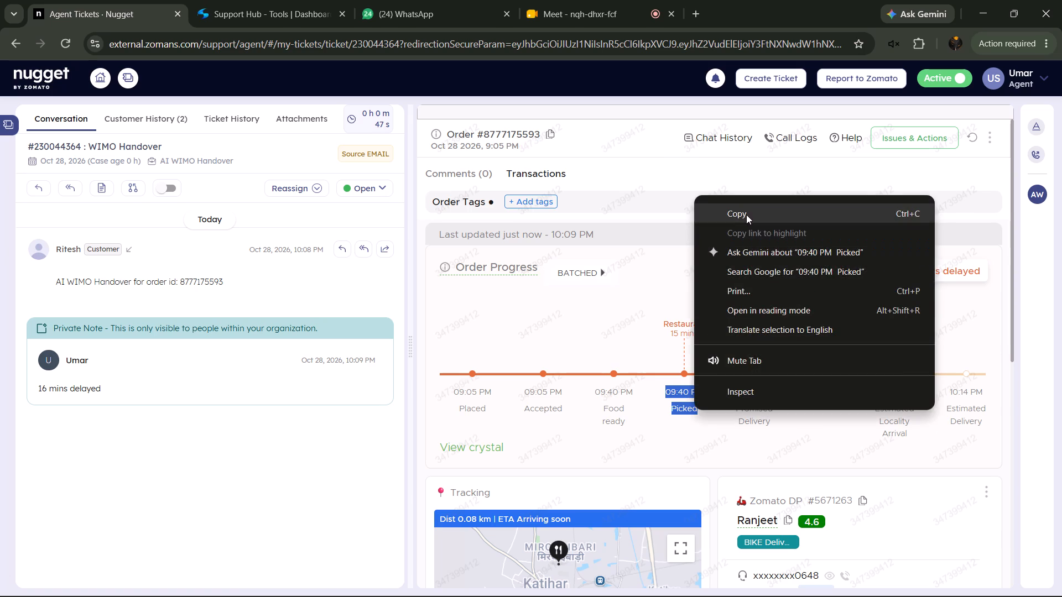
{"action": "left_click", "coordinate": [105, 191]}
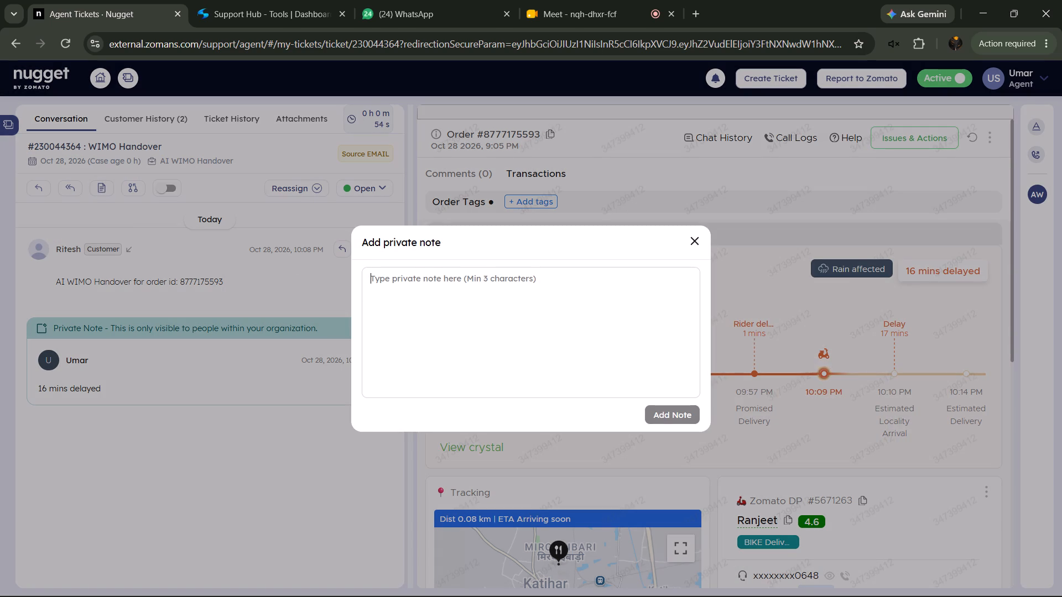
{"action": "right_click", "coordinate": [442, 304]}
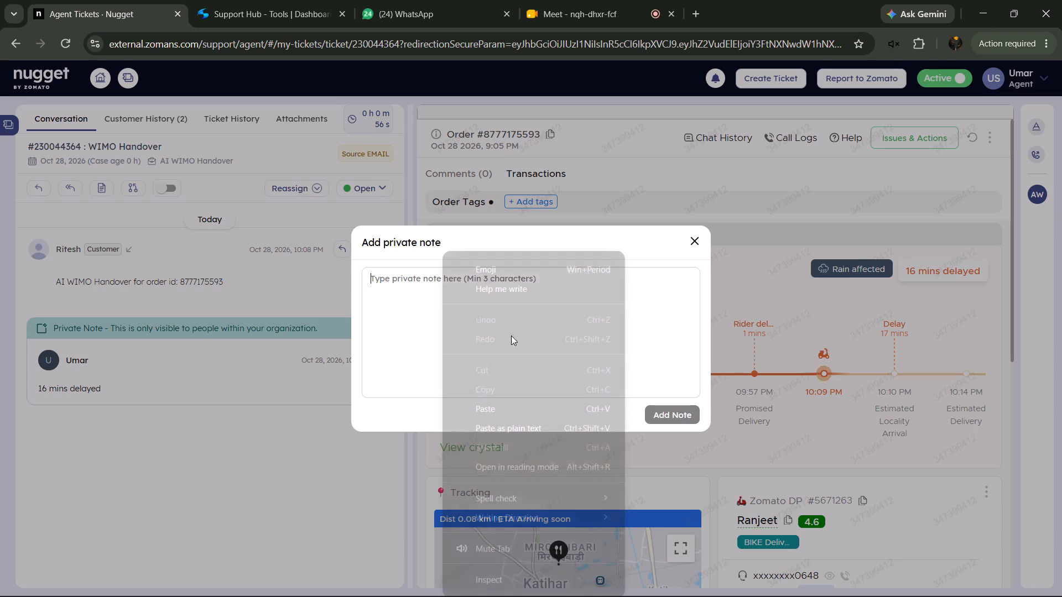
{"action": "left_click_drag", "start_coordinate": [559, 422], "coordinate": [564, 429]}
{"action": "left_click", "coordinate": [678, 415]}
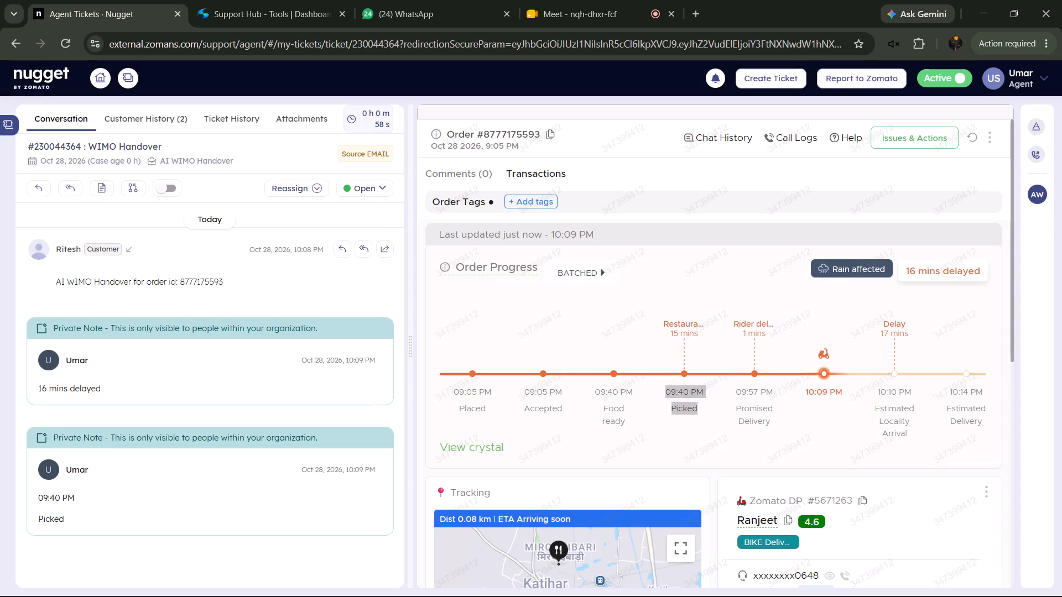
Copy the tracking status and add it as the private note "Dist 0.08 km | ETA Arriving soon".
{"action": "scroll", "coordinate": [689, 301], "scroll_direction": "down", "scroll_amount": 1}
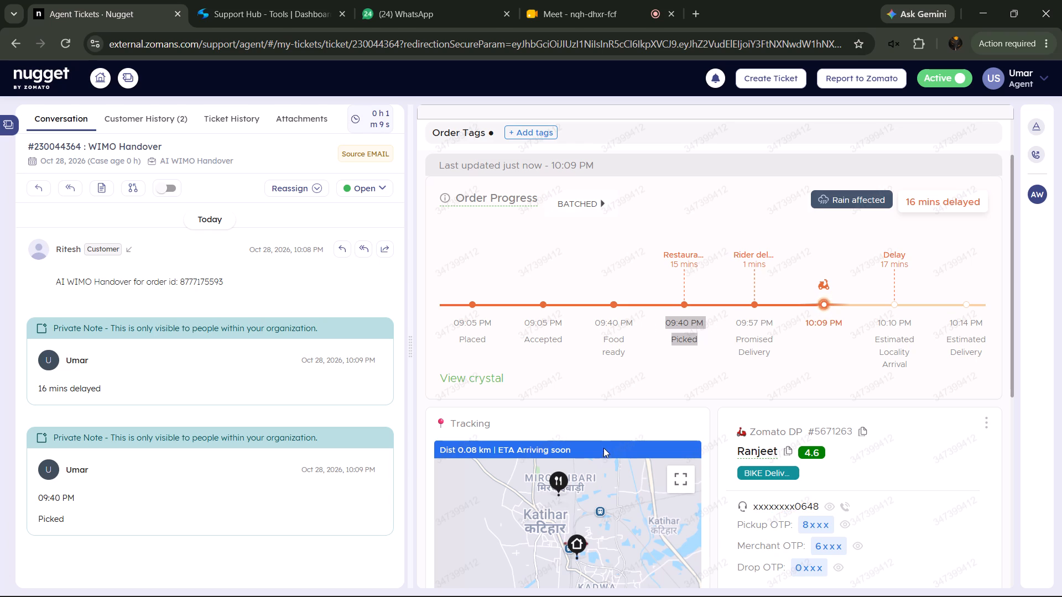
{"action": "left_click_drag", "start_coordinate": [603, 444], "coordinate": [421, 459]}
{"action": "left_click_drag", "start_coordinate": [431, 446], "coordinate": [603, 442]}
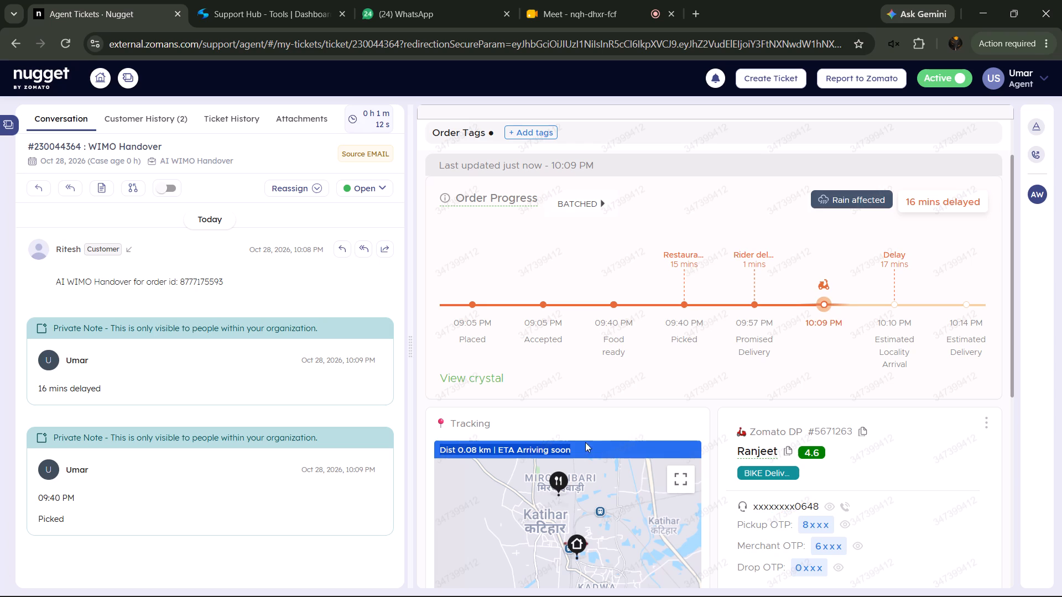
{"action": "right_click", "coordinate": [561, 448]}
{"action": "left_click", "coordinate": [617, 252]}
{"action": "left_click", "coordinate": [100, 191]}
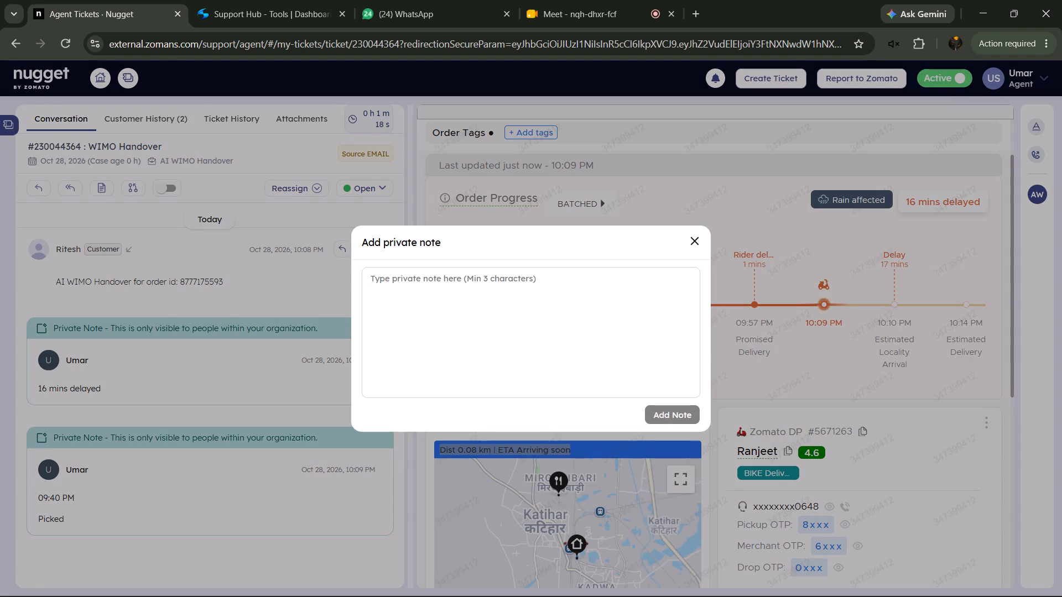
{"action": "right_click", "coordinate": [459, 294]}
{"action": "left_click", "coordinate": [540, 395]}
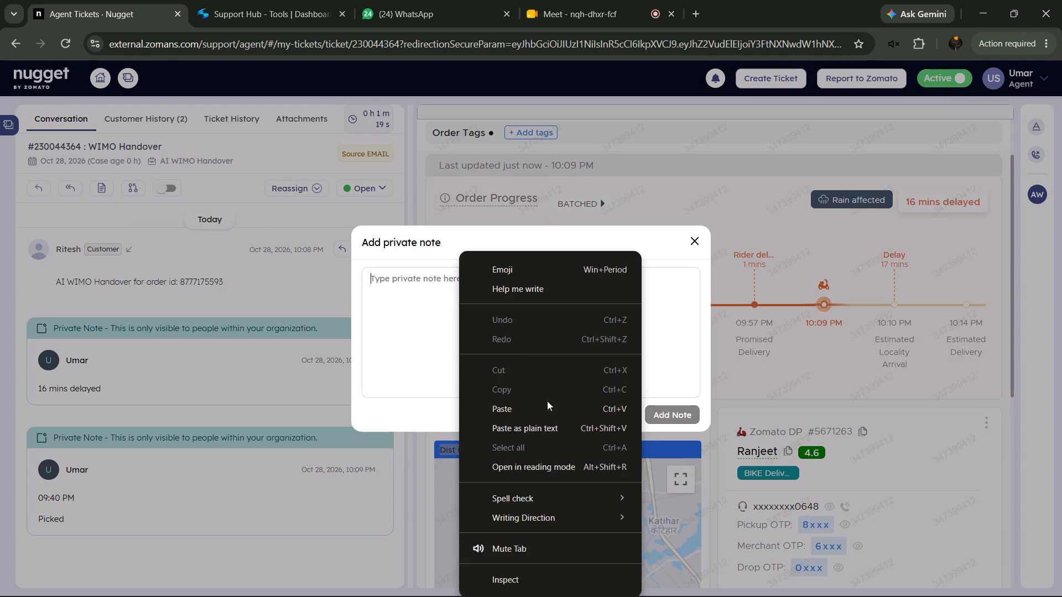
{"action": "left_click", "coordinate": [561, 418]}
{"action": "left_click", "coordinate": [660, 406]}
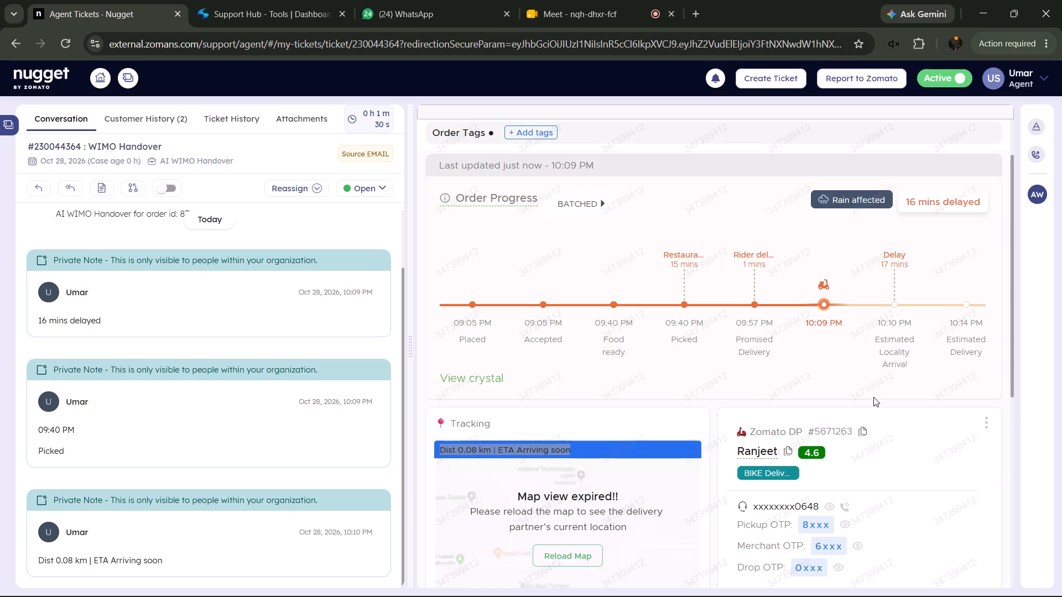
Call the order's delivery partner through a callback.
{"action": "scroll", "coordinate": [873, 397], "scroll_direction": "down", "scroll_amount": 1}
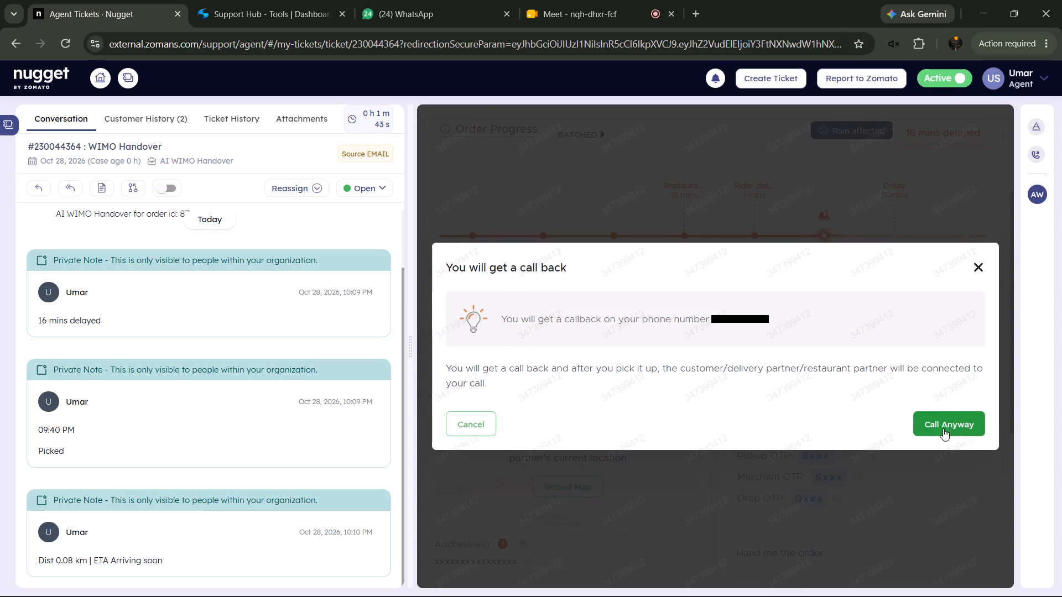
{"action": "left_click", "coordinate": [943, 428]}
{"action": "left_click", "coordinate": [951, 213]}
Check the batched order details and refresh the order's progress.
{"action": "scroll", "coordinate": [930, 357], "scroll_direction": "up", "scroll_amount": 5}
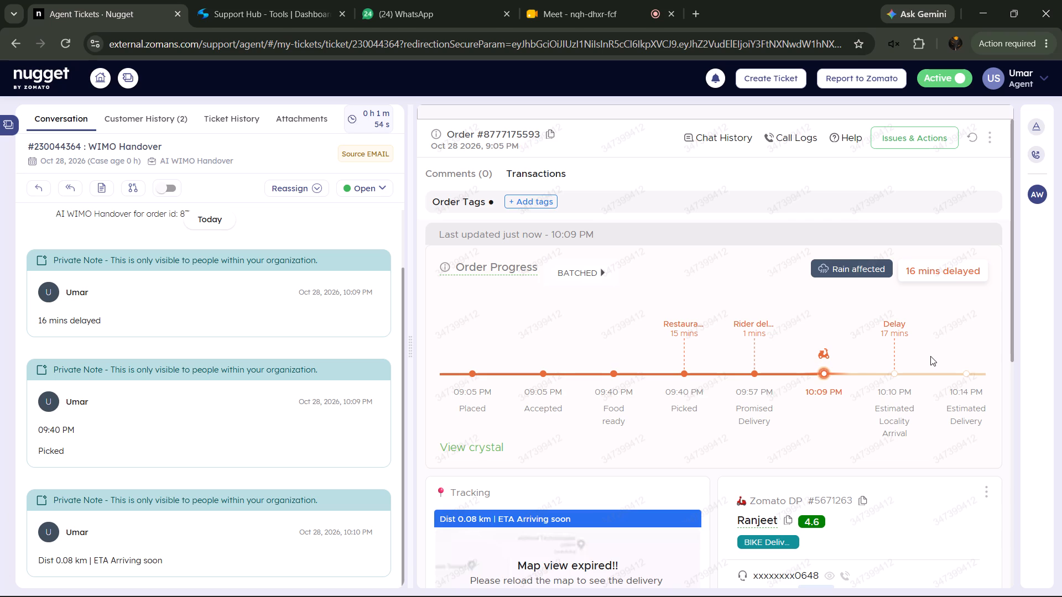
{"action": "left_click", "coordinate": [602, 274]}
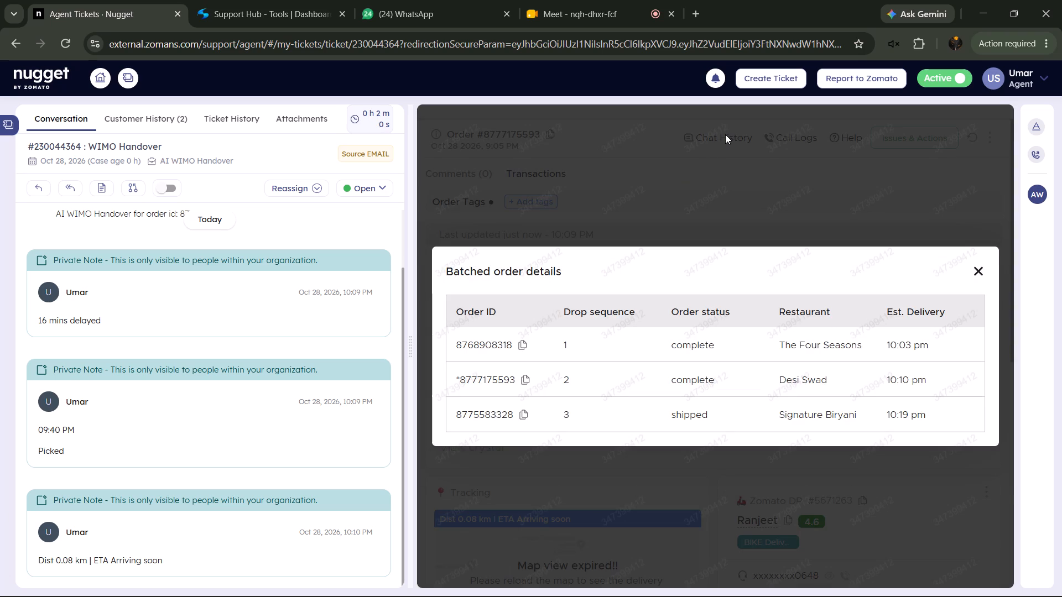
{"action": "left_click", "coordinate": [971, 136]}
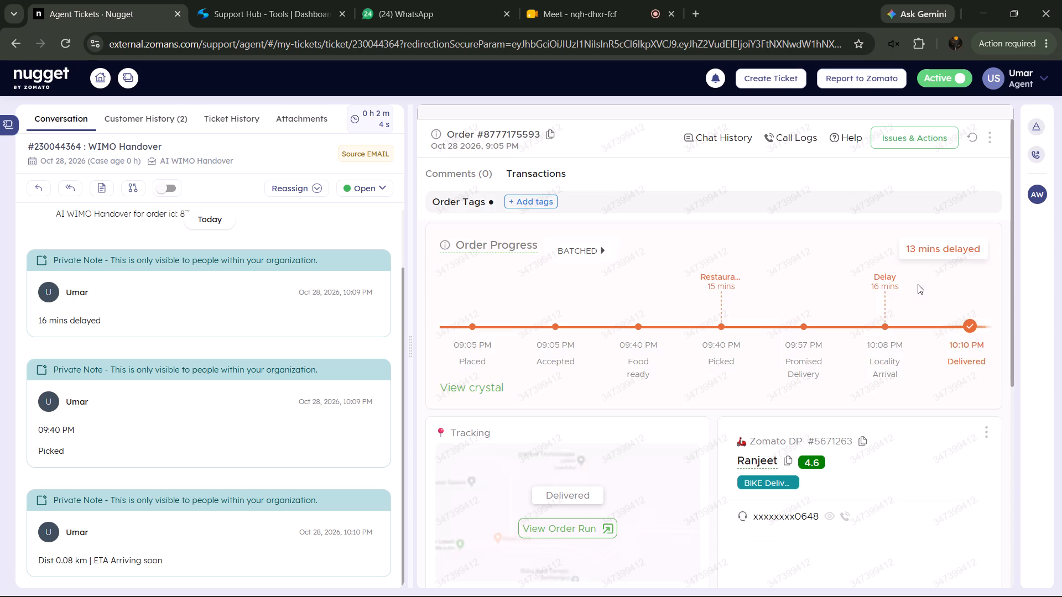
Add the private note "order got delivered during the ticket" to the ticket.
{"action": "left_click", "coordinate": [106, 192]}
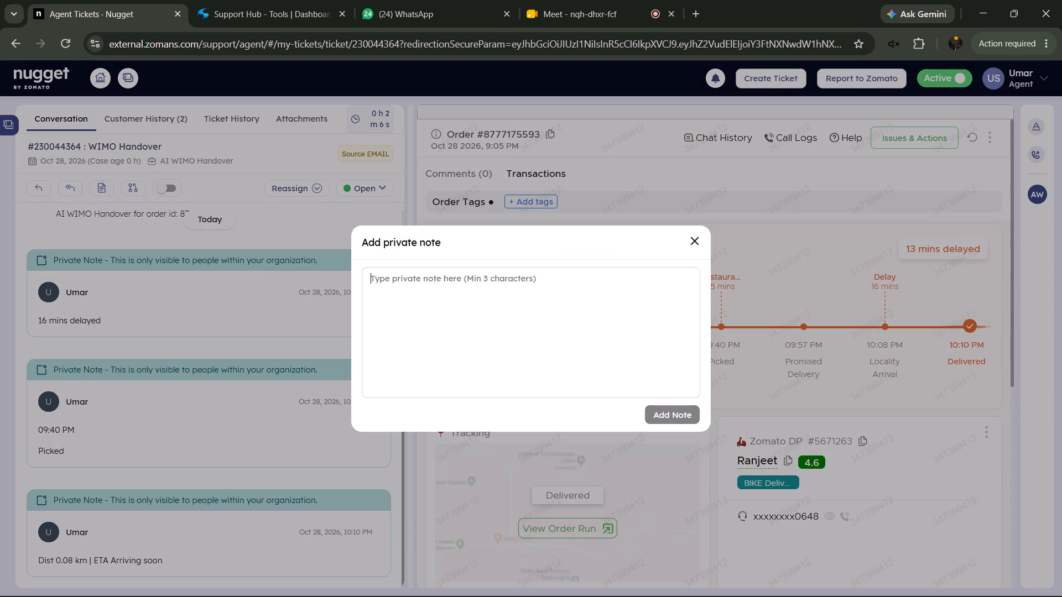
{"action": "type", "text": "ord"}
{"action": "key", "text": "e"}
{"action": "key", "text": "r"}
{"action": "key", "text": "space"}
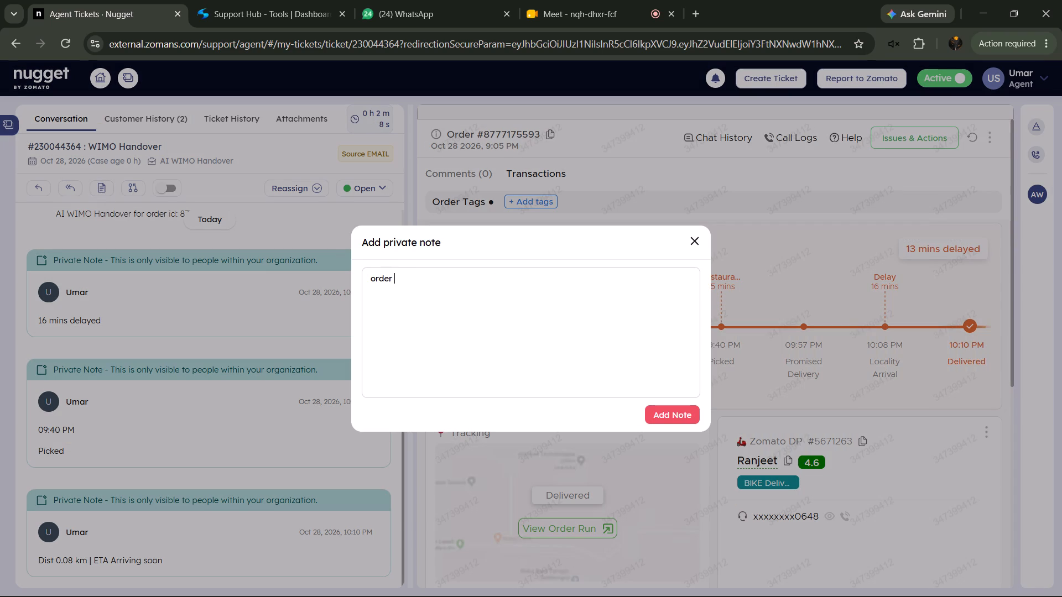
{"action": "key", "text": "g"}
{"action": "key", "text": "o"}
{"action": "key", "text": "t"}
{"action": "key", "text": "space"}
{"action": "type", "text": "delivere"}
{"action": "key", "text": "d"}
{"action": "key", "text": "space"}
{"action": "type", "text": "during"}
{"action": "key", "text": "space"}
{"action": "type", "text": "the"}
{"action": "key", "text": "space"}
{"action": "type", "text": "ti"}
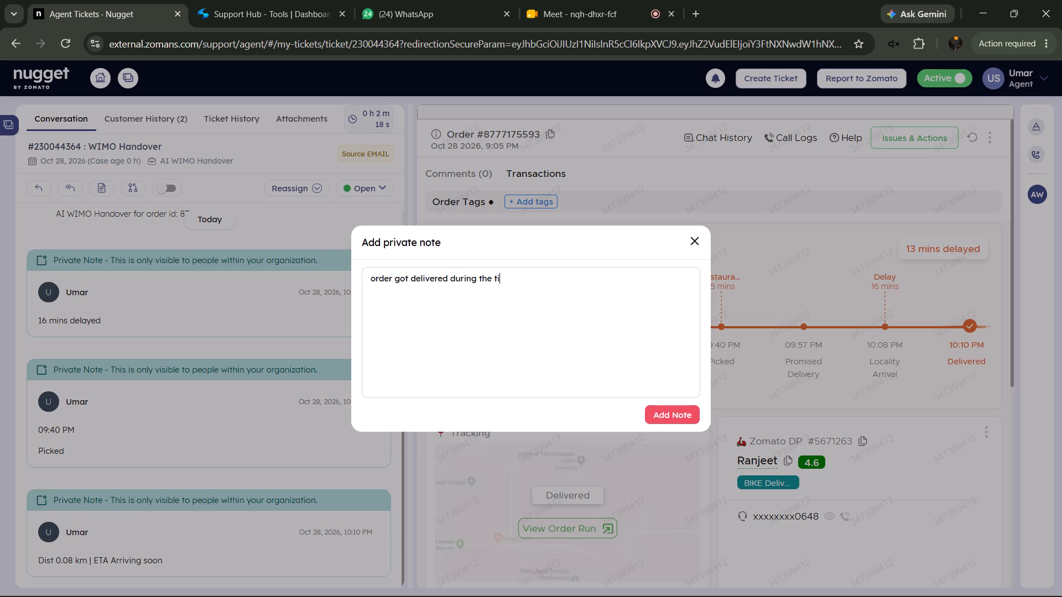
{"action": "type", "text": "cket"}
{"action": "left_click", "coordinate": [671, 409]}
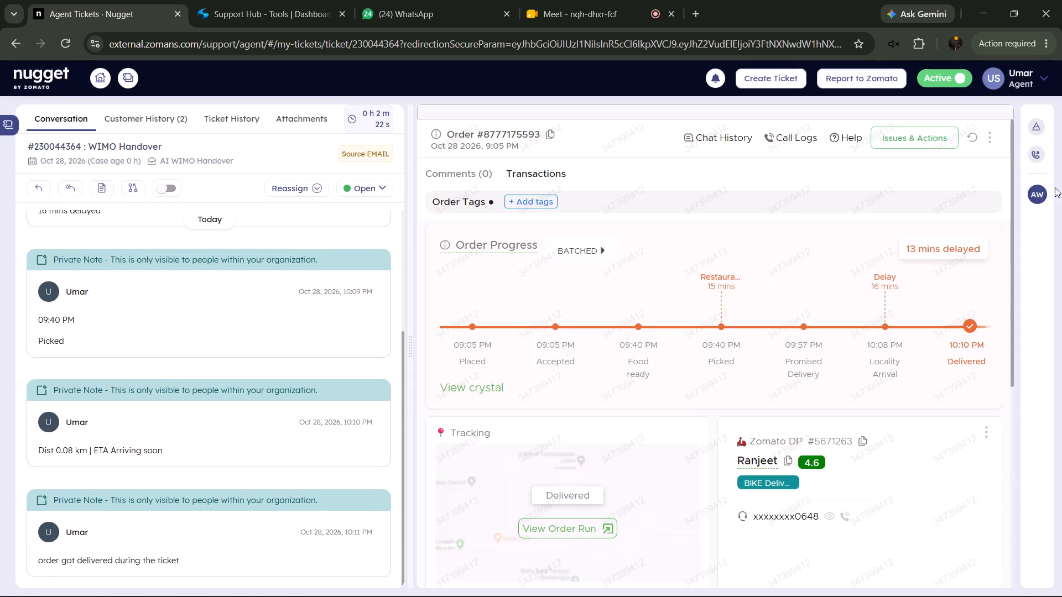
In the ticket properties, set Can Order Be Delivered to Yes, Action and Lifeline Action to No Action, and Are Properties Filled to Yes.
{"action": "left_click", "coordinate": [1040, 126]}
{"action": "left_click", "coordinate": [905, 360]}
{"action": "left_click", "coordinate": [886, 373]}
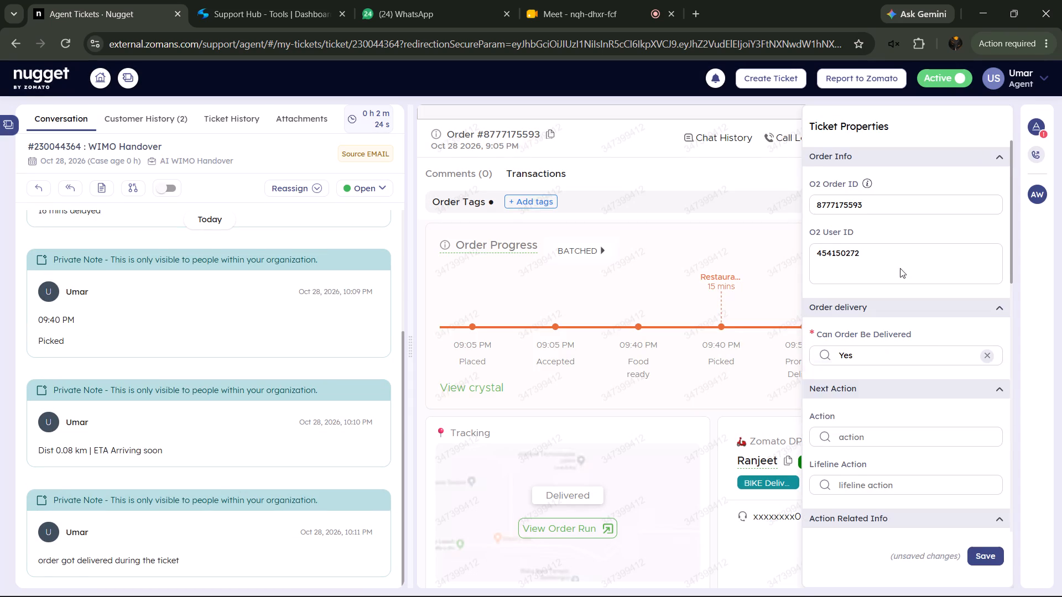
{"action": "scroll", "coordinate": [909, 208], "scroll_direction": "down", "scroll_amount": 3}
{"action": "left_click", "coordinate": [888, 231]}
{"action": "left_click", "coordinate": [873, 249]}
{"action": "left_click", "coordinate": [876, 283]}
{"action": "left_click", "coordinate": [870, 294]}
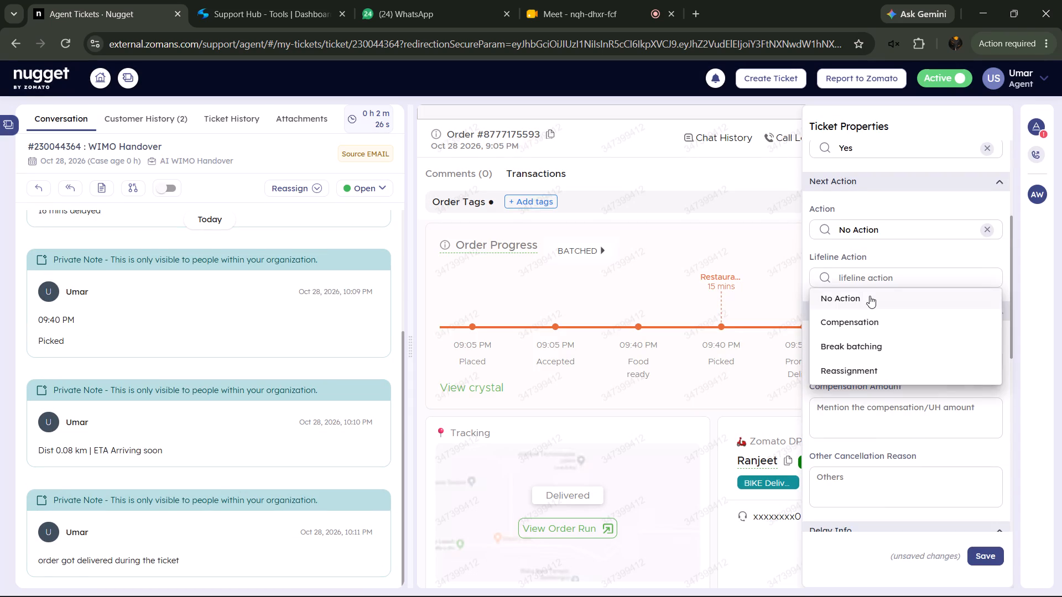
{"action": "scroll", "coordinate": [877, 295], "scroll_direction": "down", "scroll_amount": 8}
{"action": "left_click", "coordinate": [900, 349]}
{"action": "left_click", "coordinate": [898, 341]}
{"action": "left_click", "coordinate": [892, 354]}
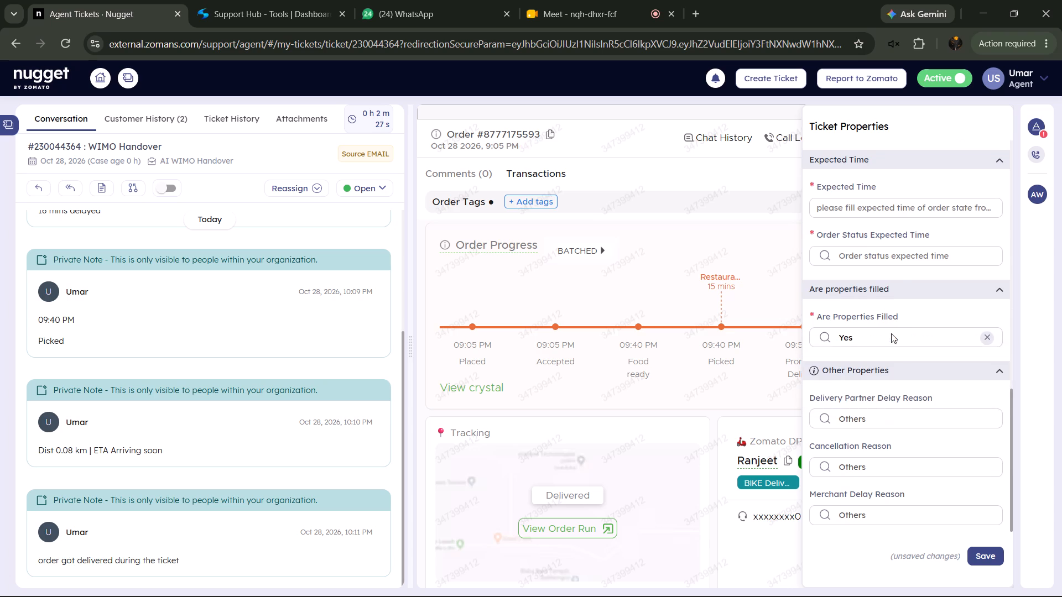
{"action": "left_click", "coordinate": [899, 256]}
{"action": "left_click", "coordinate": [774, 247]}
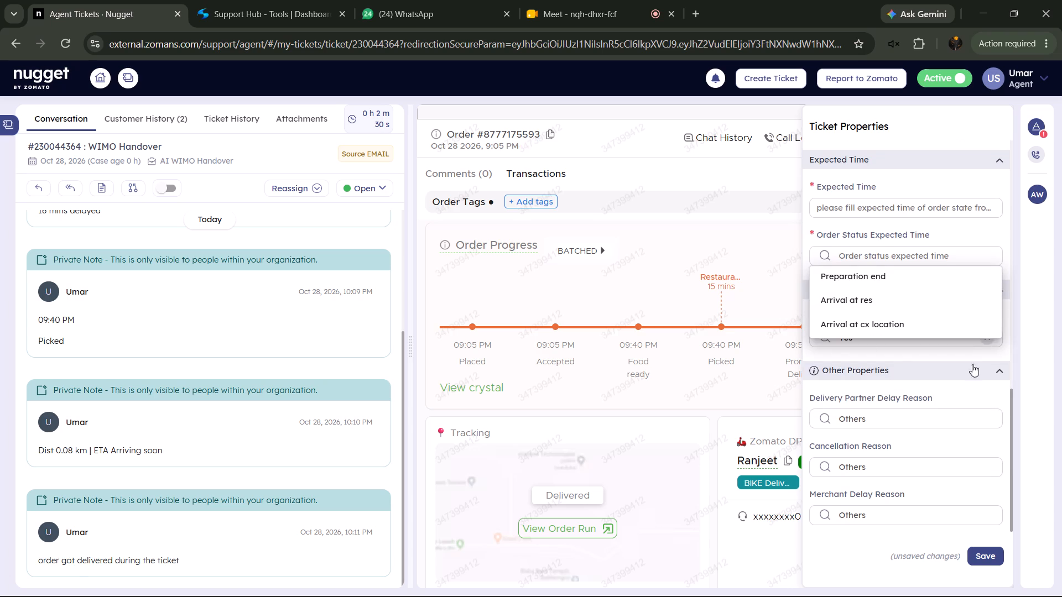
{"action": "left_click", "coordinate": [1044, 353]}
Fill Other Delay Reason with the Support Hub Restaurant Delays template stating the restaurant delayed the order and the delivery partner is on the way.
{"action": "scroll", "coordinate": [887, 393], "scroll_direction": "up", "scroll_amount": 3}
{"action": "left_click", "coordinate": [876, 320]}
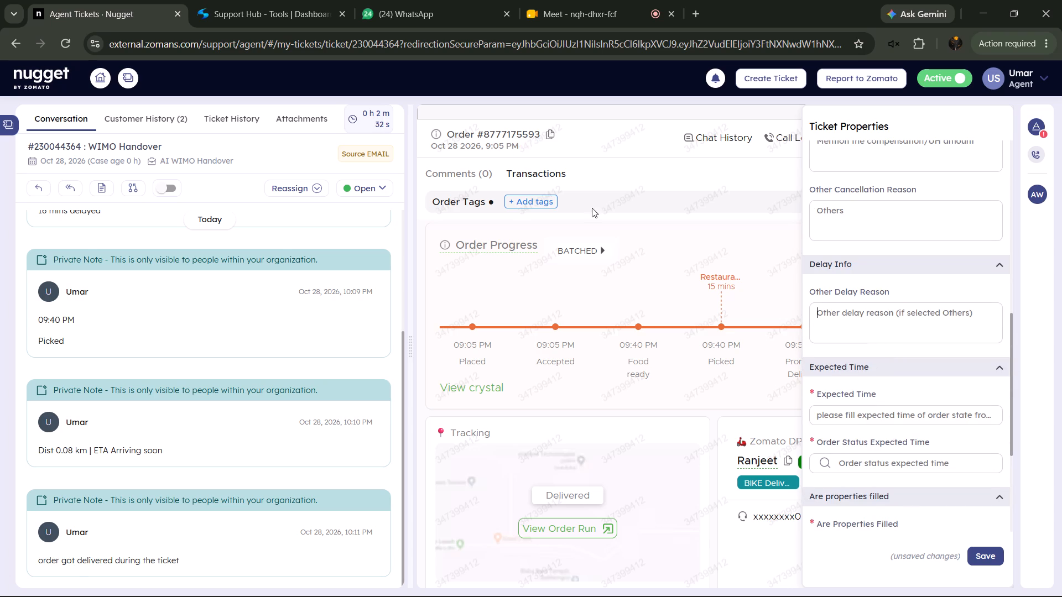
{"action": "left_click", "coordinate": [316, 0]}
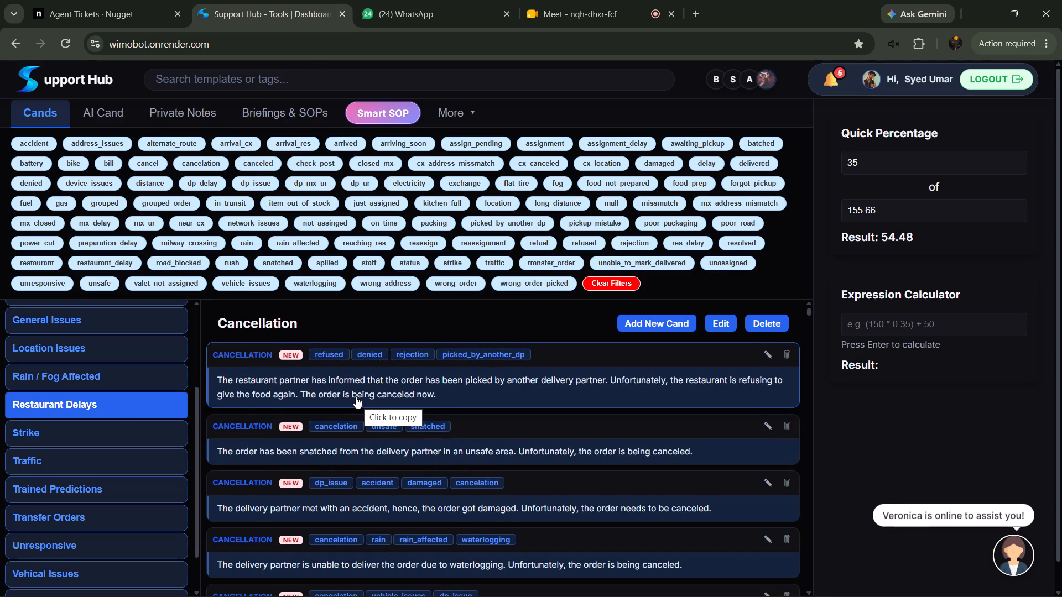
{"action": "left_click", "coordinate": [117, 407]}
{"action": "scroll", "coordinate": [444, 440], "scroll_direction": "down", "scroll_amount": 2}
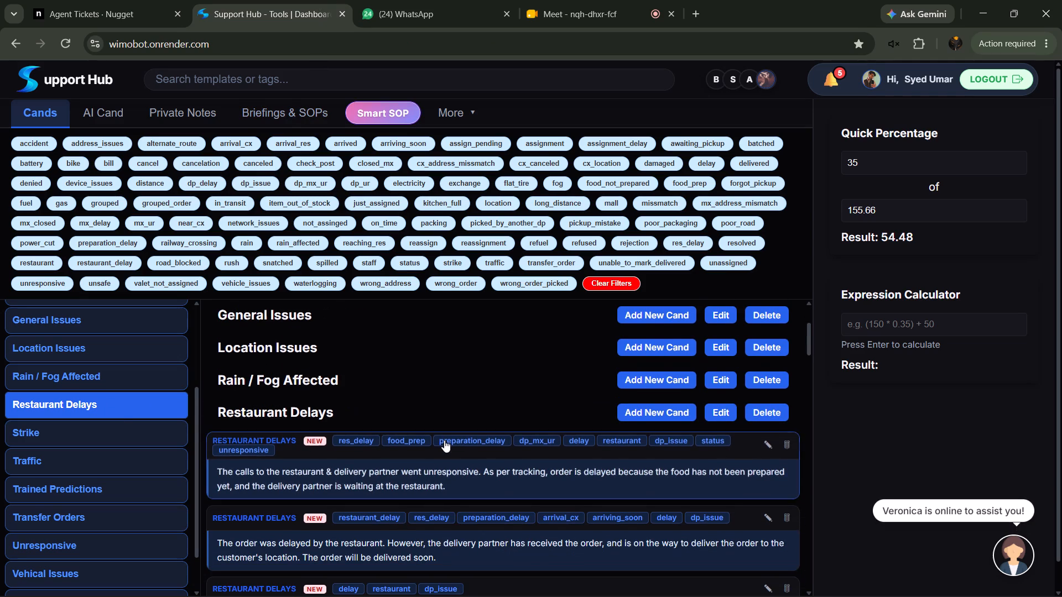
{"action": "left_click", "coordinate": [457, 547]}
{"action": "left_click", "coordinate": [116, 0]}
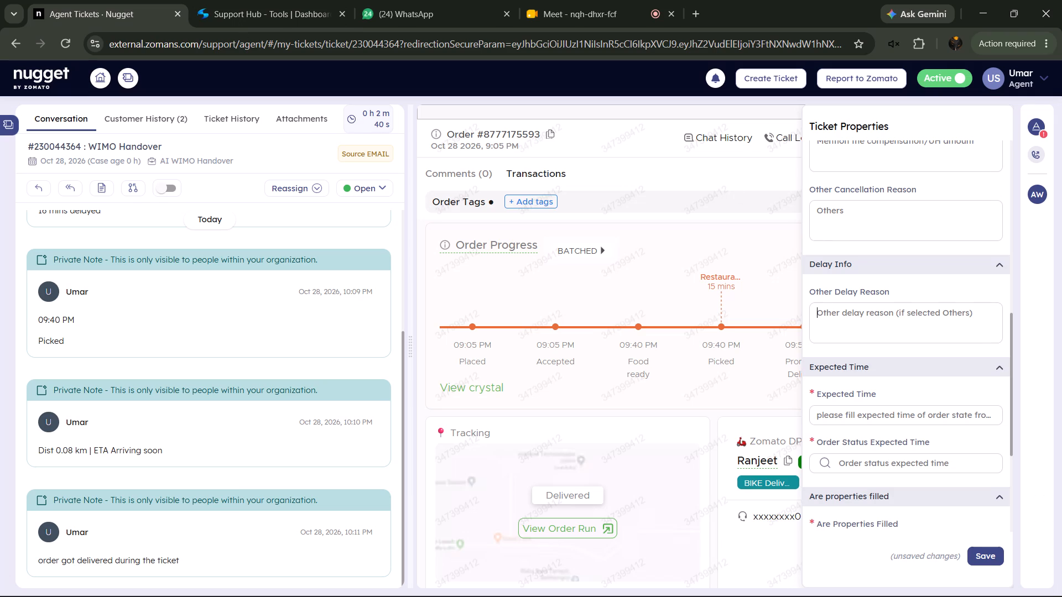
{"action": "right_click", "coordinate": [868, 318]}
{"action": "left_click", "coordinate": [954, 439]}
{"action": "left_click", "coordinate": [949, 430]}
{"action": "left_click", "coordinate": [941, 417]}
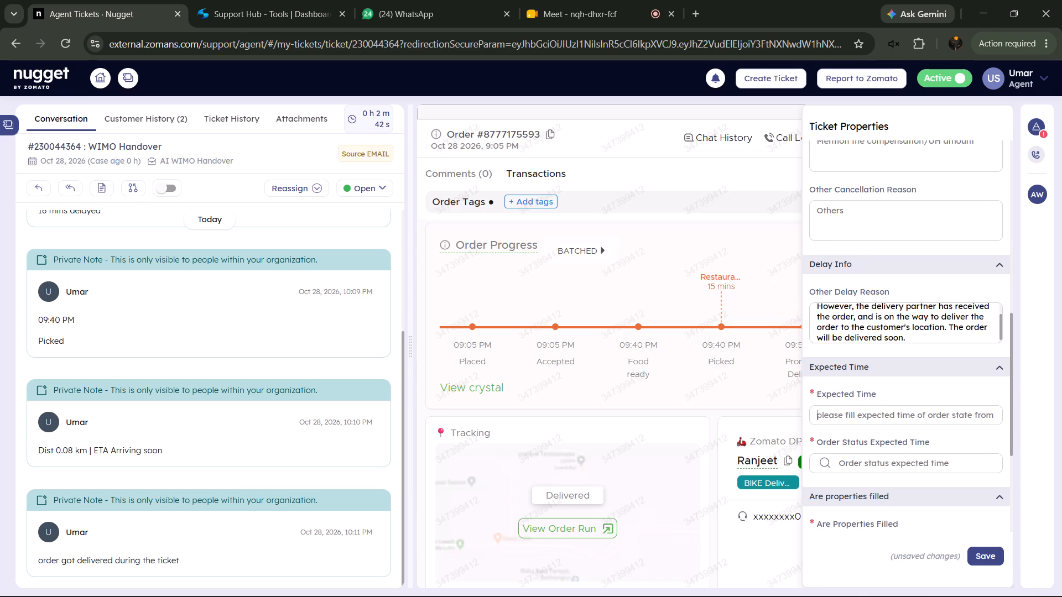
{"action": "left_click", "coordinate": [934, 412]}
{"action": "left_click", "coordinate": [907, 338]}
Replace the end of the delay reason from "received" onward with "delivered the order.".
{"action": "scroll", "coordinate": [923, 334], "scroll_direction": "up", "scroll_amount": 3}
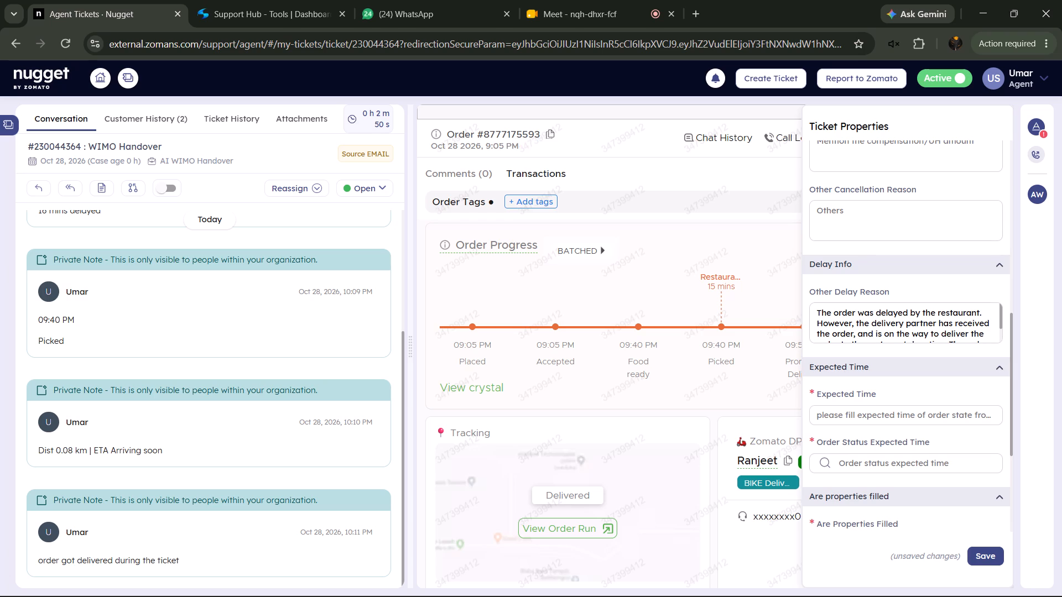
{"action": "left_click_drag", "start_coordinate": [955, 322], "coordinate": [1002, 353]}
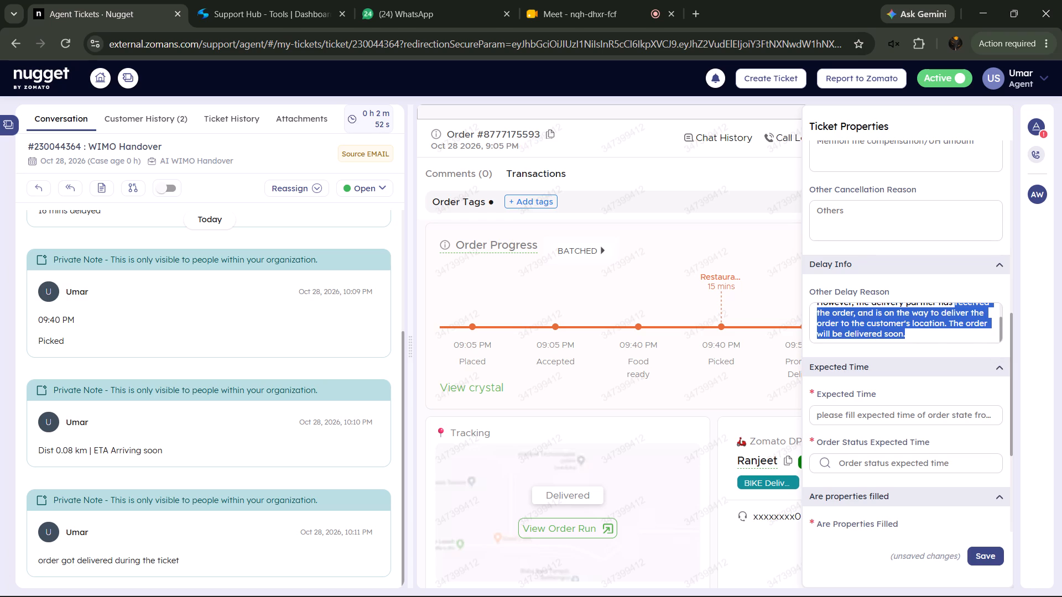
{"action": "key", "text": "BackSpace"}
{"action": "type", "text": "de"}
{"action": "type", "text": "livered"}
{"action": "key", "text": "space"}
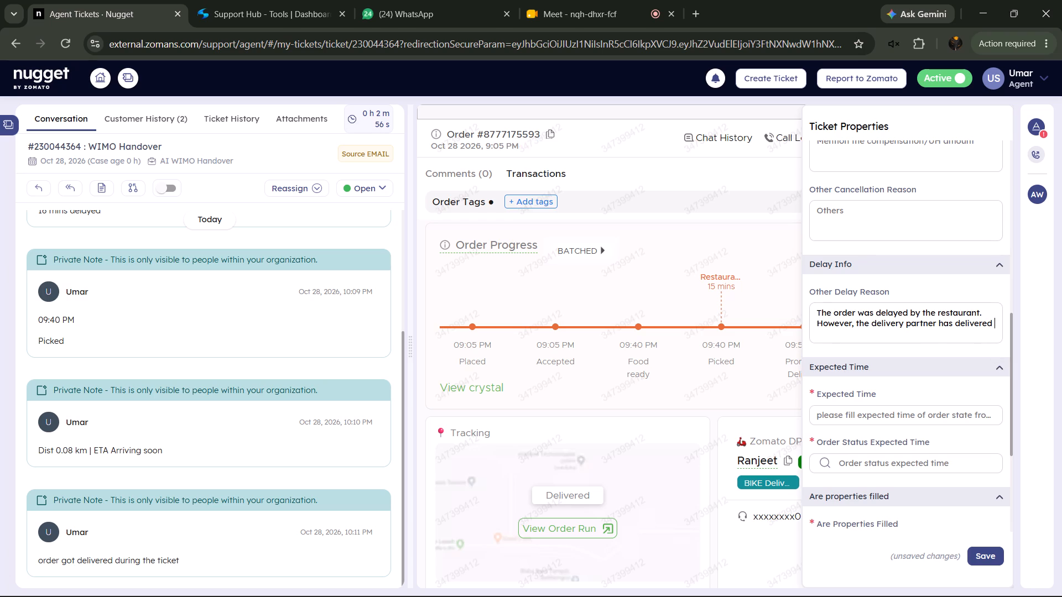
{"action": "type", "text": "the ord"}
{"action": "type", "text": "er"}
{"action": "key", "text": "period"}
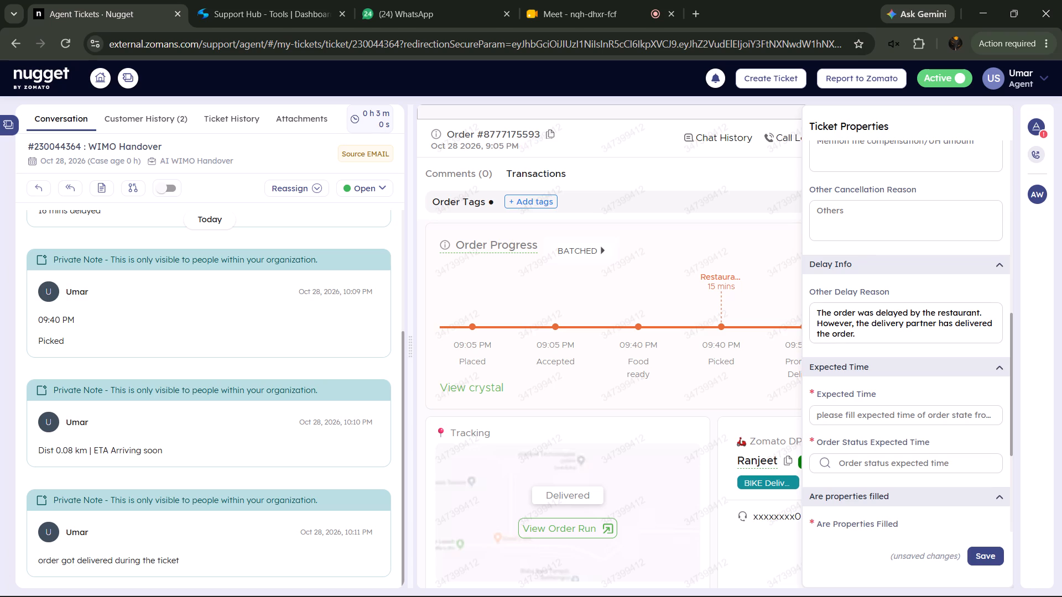
Insert "due to an item issue" after "restaurant" in the first sentence of the delay reason.
{"action": "left_click", "coordinate": [978, 313]}
{"action": "left_click", "coordinate": [980, 311]}
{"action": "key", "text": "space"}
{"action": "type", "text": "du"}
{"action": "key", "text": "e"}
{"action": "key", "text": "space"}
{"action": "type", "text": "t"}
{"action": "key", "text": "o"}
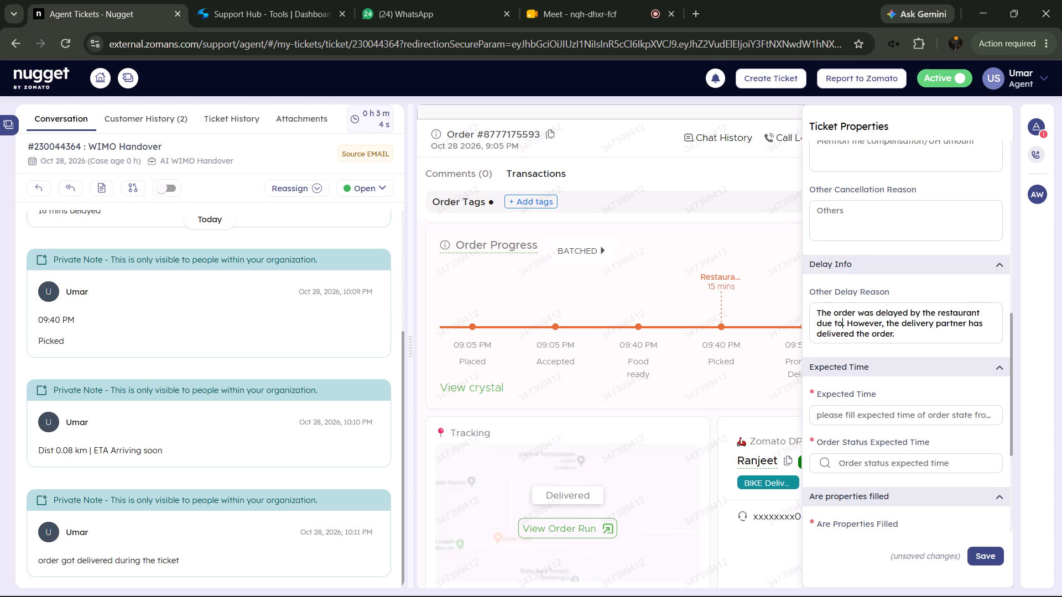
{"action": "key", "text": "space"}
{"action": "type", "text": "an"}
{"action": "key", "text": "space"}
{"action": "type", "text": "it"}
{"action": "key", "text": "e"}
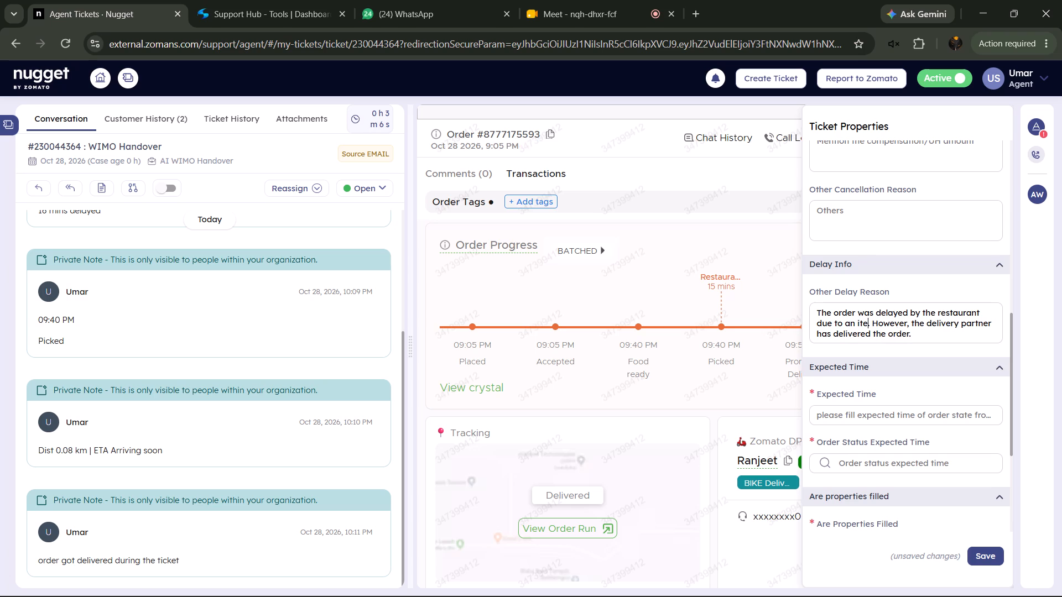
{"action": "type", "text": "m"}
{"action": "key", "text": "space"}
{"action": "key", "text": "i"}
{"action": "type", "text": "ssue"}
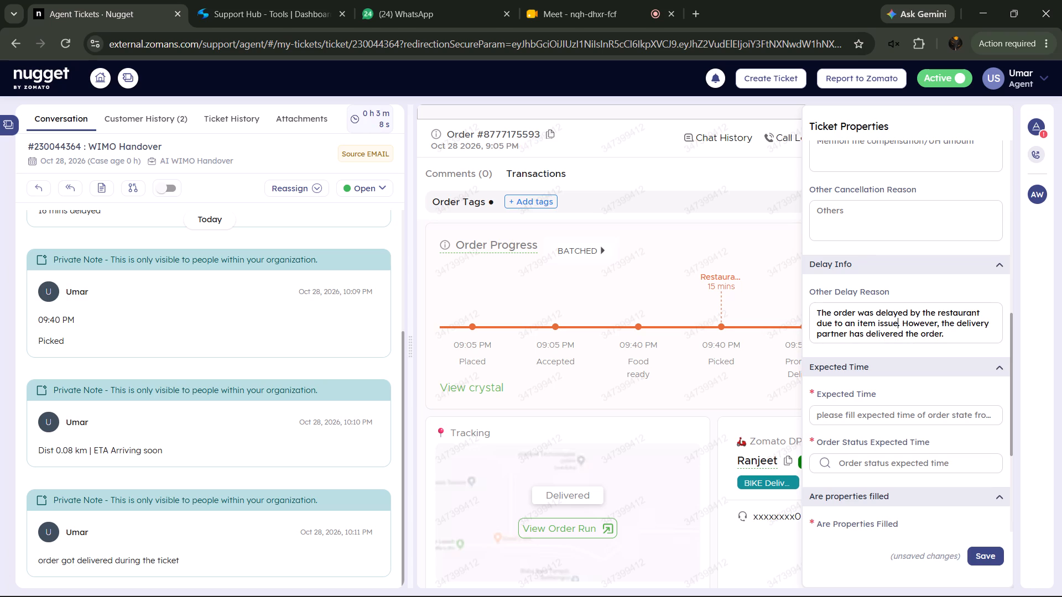
Add the private note "dp connected" to the ticket.
{"action": "left_click", "coordinate": [97, 190]}
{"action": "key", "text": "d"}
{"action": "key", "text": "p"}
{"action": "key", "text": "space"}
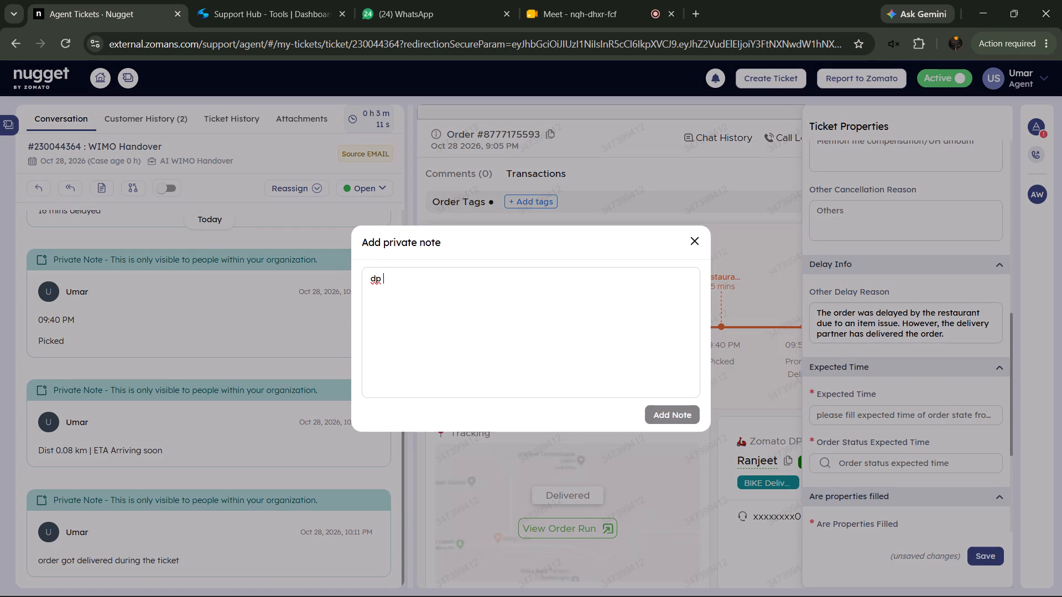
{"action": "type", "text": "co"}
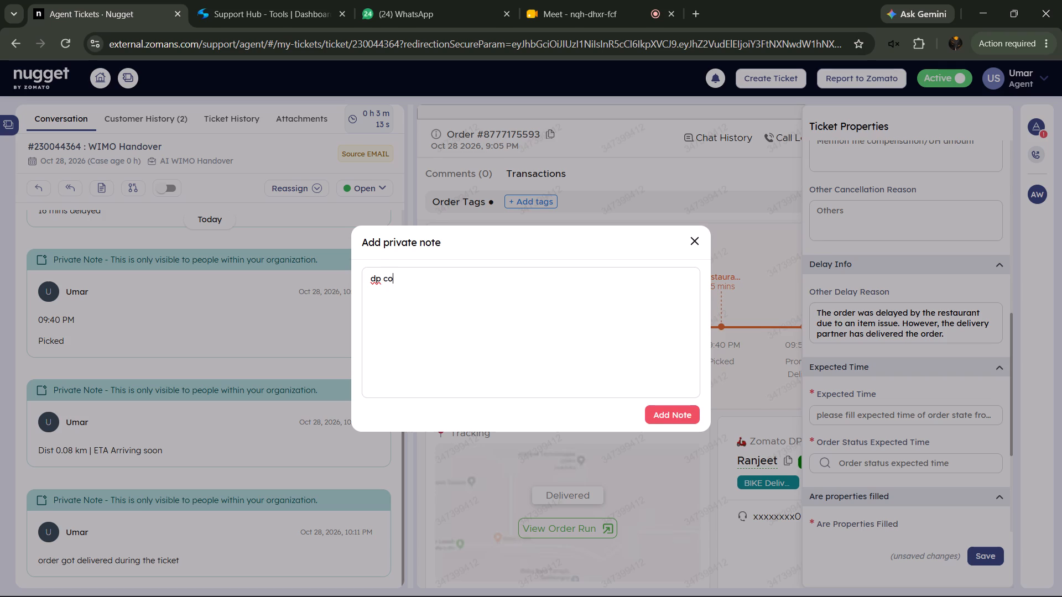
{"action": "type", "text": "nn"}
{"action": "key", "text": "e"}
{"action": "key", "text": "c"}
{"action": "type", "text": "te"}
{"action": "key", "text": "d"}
{"action": "left_click", "coordinate": [672, 410]}
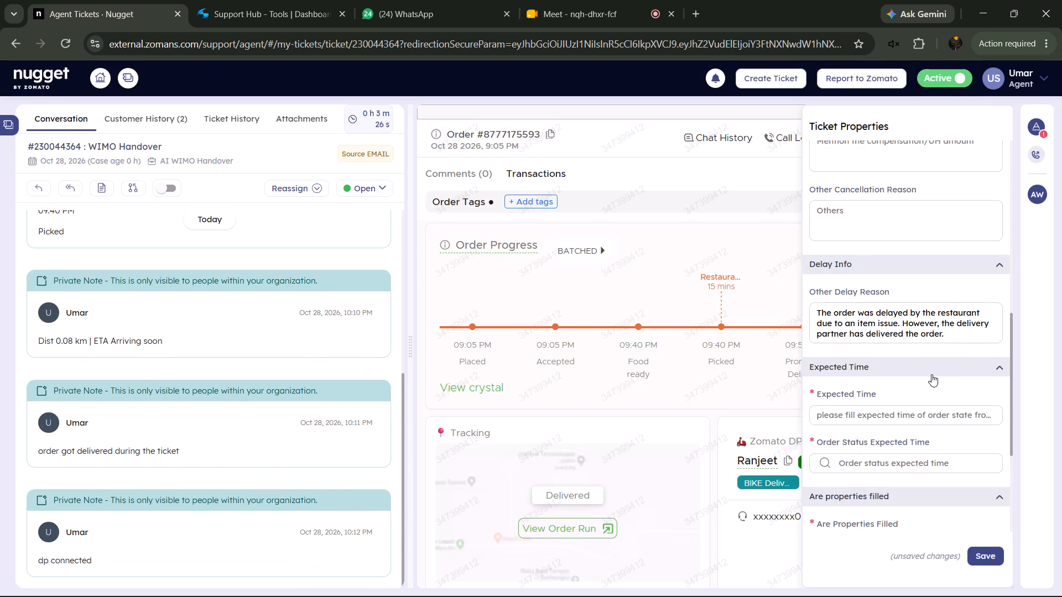
Review the filled ticket properties and save them.
{"action": "scroll", "coordinate": [932, 371], "scroll_direction": "up", "scroll_amount": 5}
{"action": "scroll", "coordinate": [932, 371], "scroll_direction": "down", "scroll_amount": 4}
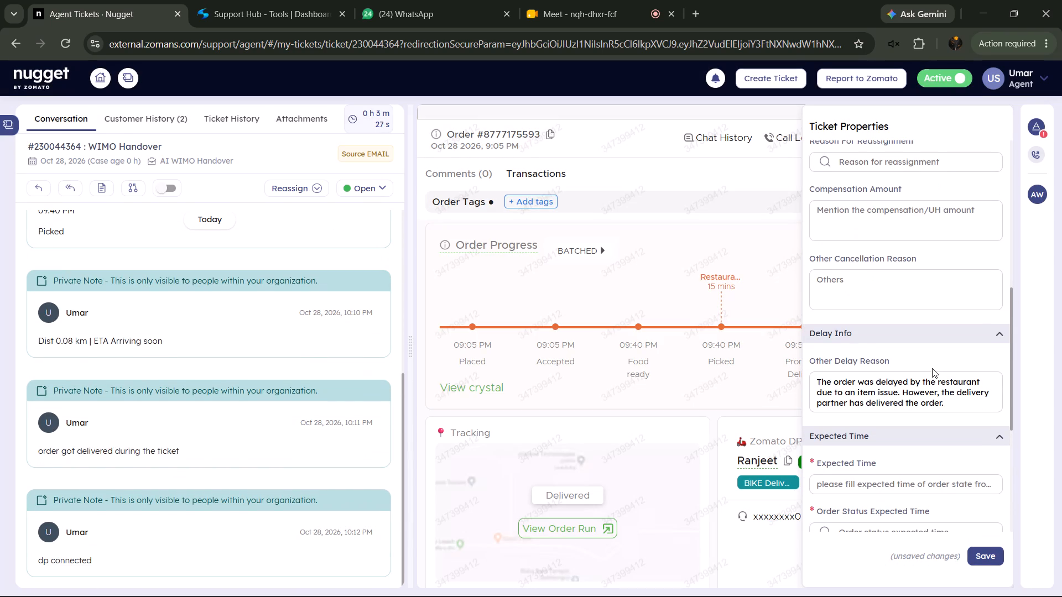
{"action": "scroll", "coordinate": [932, 348], "scroll_direction": "down", "scroll_amount": 3}
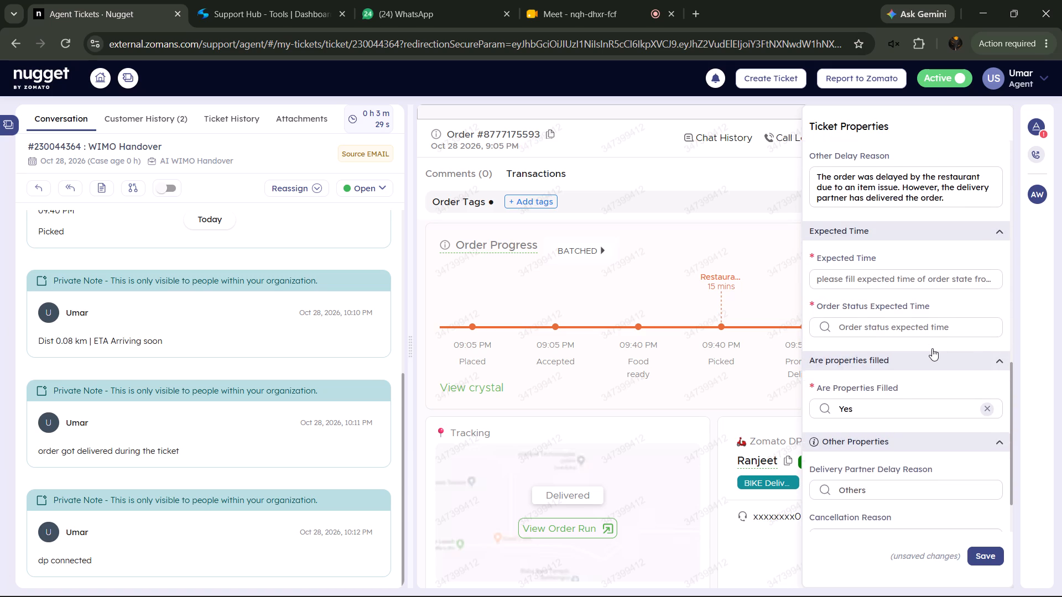
{"action": "left_click", "coordinate": [976, 557]}
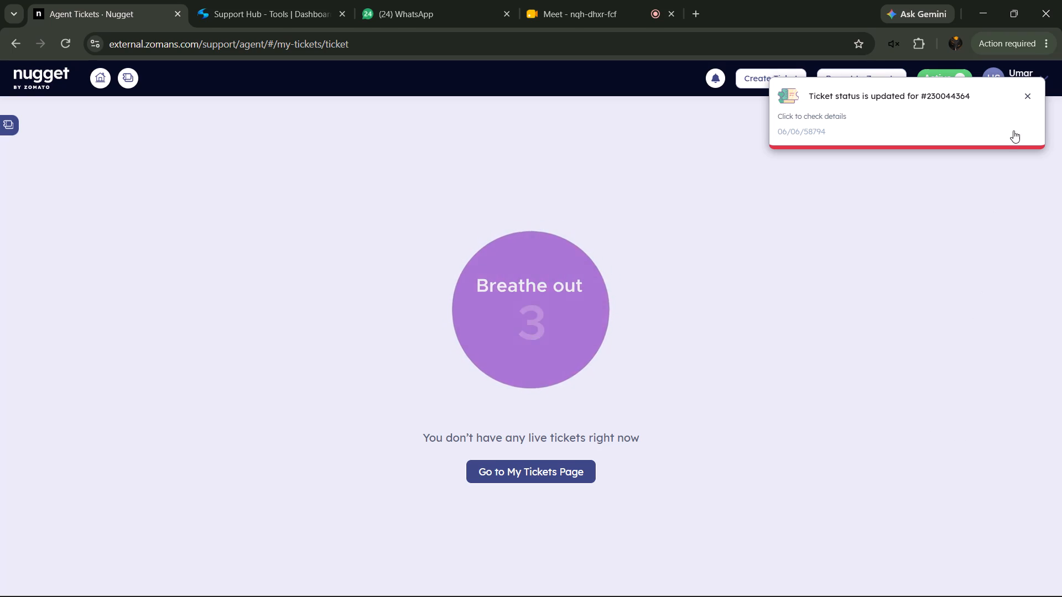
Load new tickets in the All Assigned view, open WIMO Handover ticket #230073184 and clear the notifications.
{"action": "left_click", "coordinate": [1022, 96]}
{"action": "left_click", "coordinate": [530, 479]}
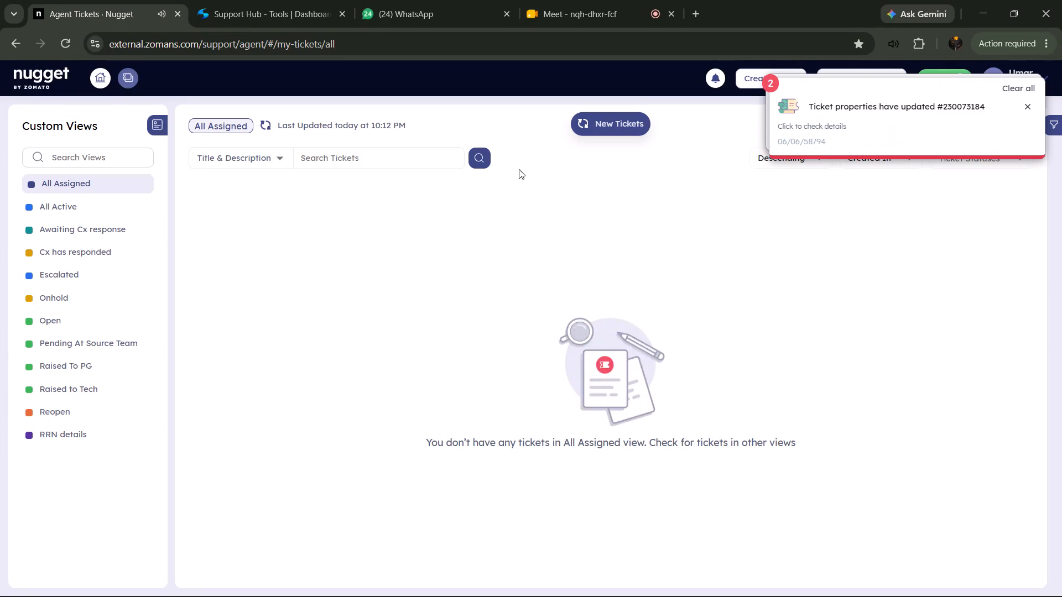
{"action": "left_click", "coordinate": [616, 124]}
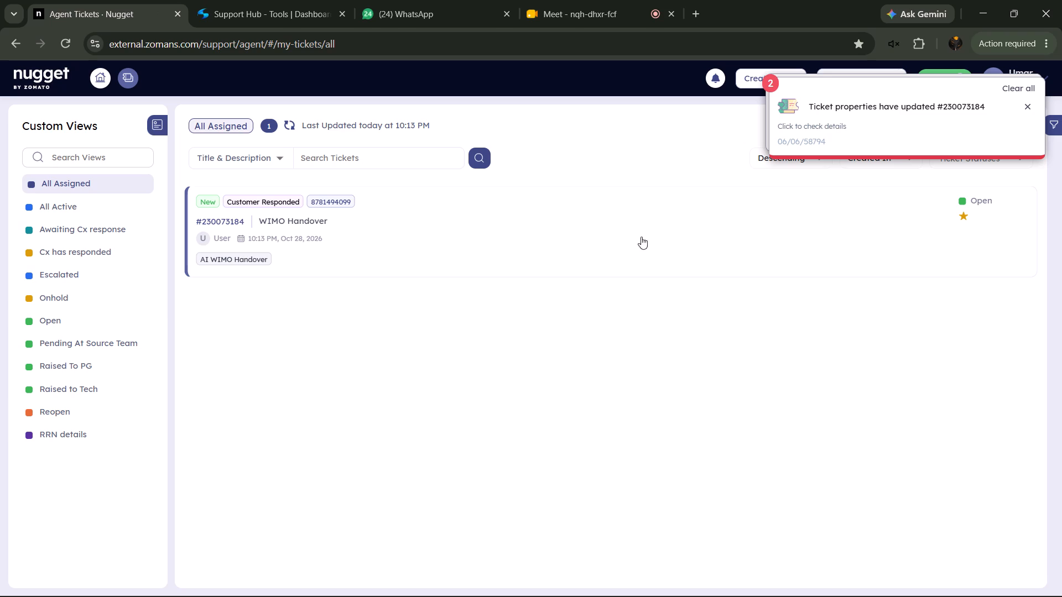
{"action": "left_click", "coordinate": [574, 214]}
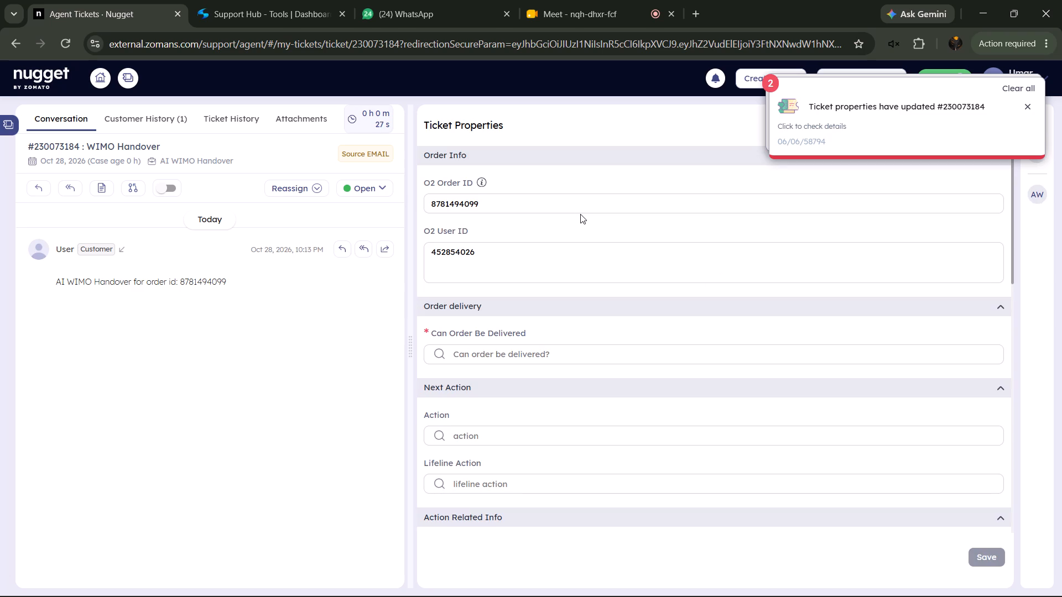
{"action": "left_click", "coordinate": [1011, 93]}
Show the ticket's order details and copy the "25 mins delayed" text from Order Progress.
{"action": "left_click", "coordinate": [1043, 196]}
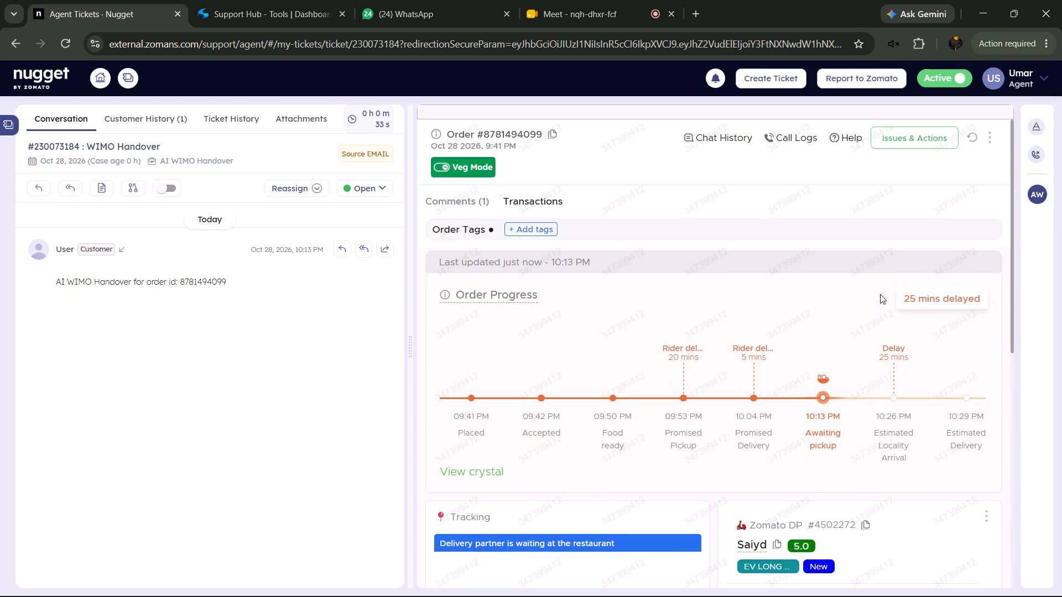
{"action": "left_click_drag", "start_coordinate": [878, 293], "coordinate": [1032, 292]}
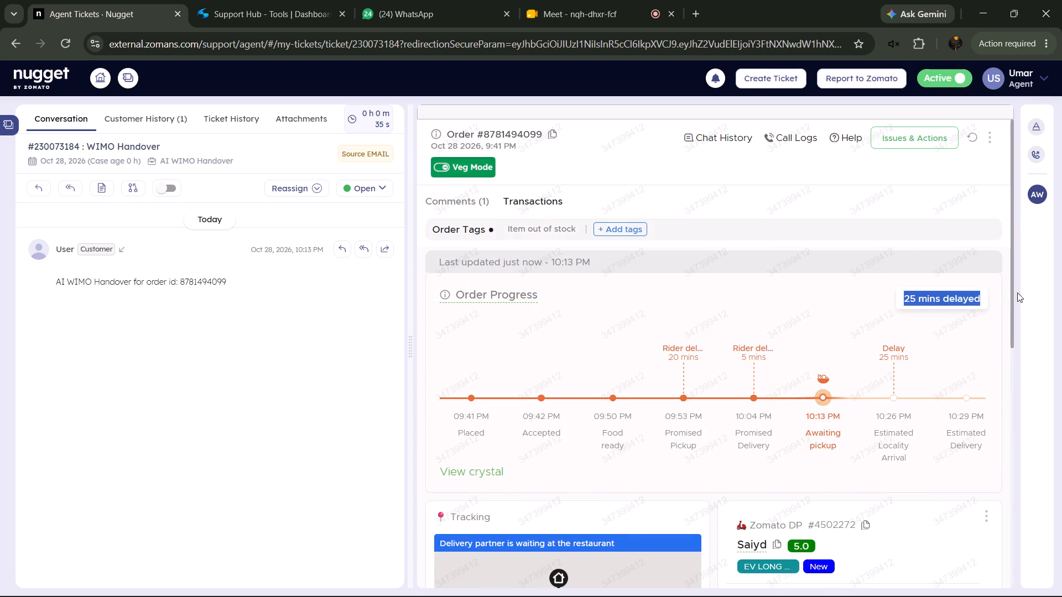
{"action": "right_click", "coordinate": [978, 302]}
{"action": "left_click", "coordinate": [814, 323]}
Call the order's delivery partner through a callback.
{"action": "scroll", "coordinate": [826, 317], "scroll_direction": "down", "scroll_amount": 3}
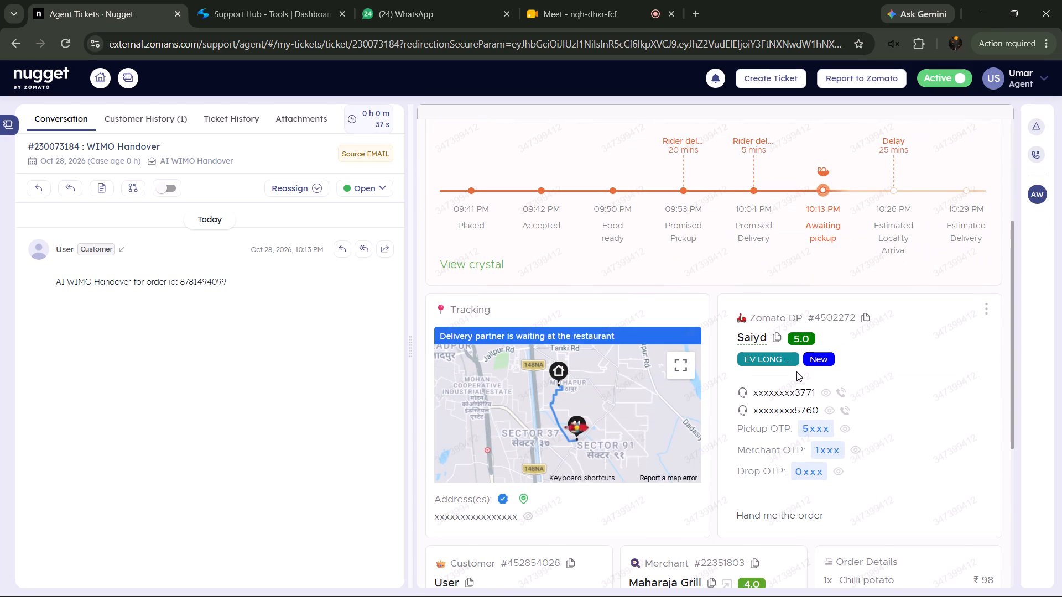
{"action": "left_click", "coordinate": [842, 391]}
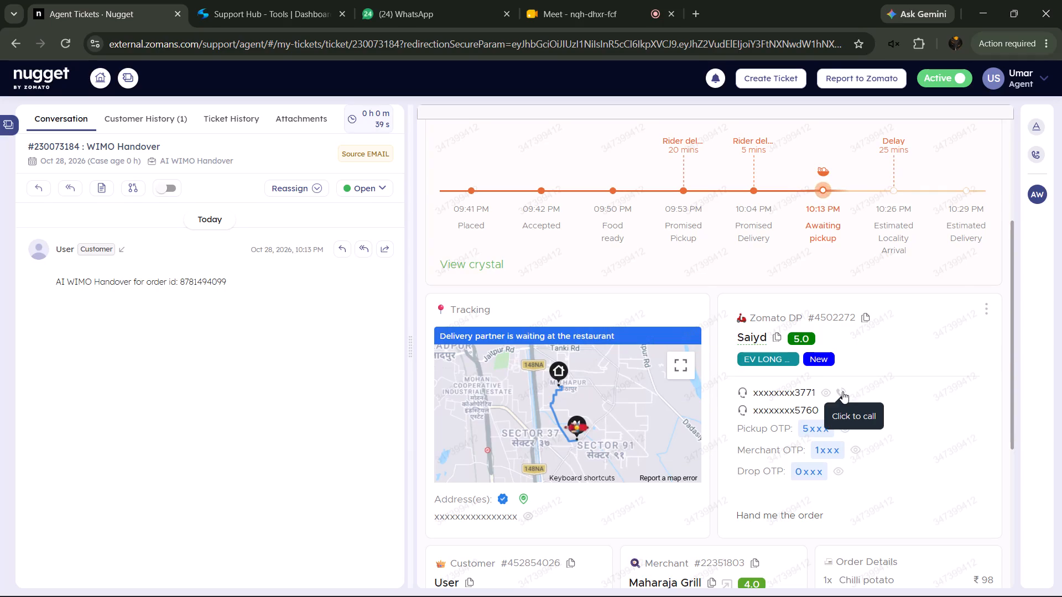
{"action": "left_click", "coordinate": [943, 418]}
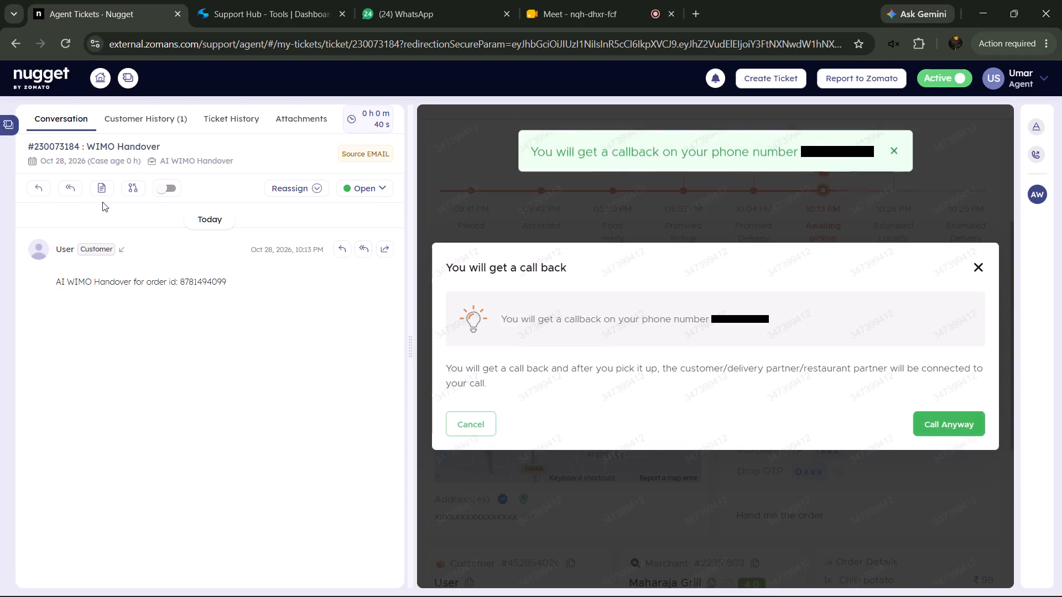
Add the private note "25 mins delayed" to the ticket.
{"action": "left_click", "coordinate": [102, 191]}
{"action": "right_click", "coordinate": [553, 337]}
{"action": "left_click", "coordinate": [625, 422]}
{"action": "left_click", "coordinate": [688, 420]}
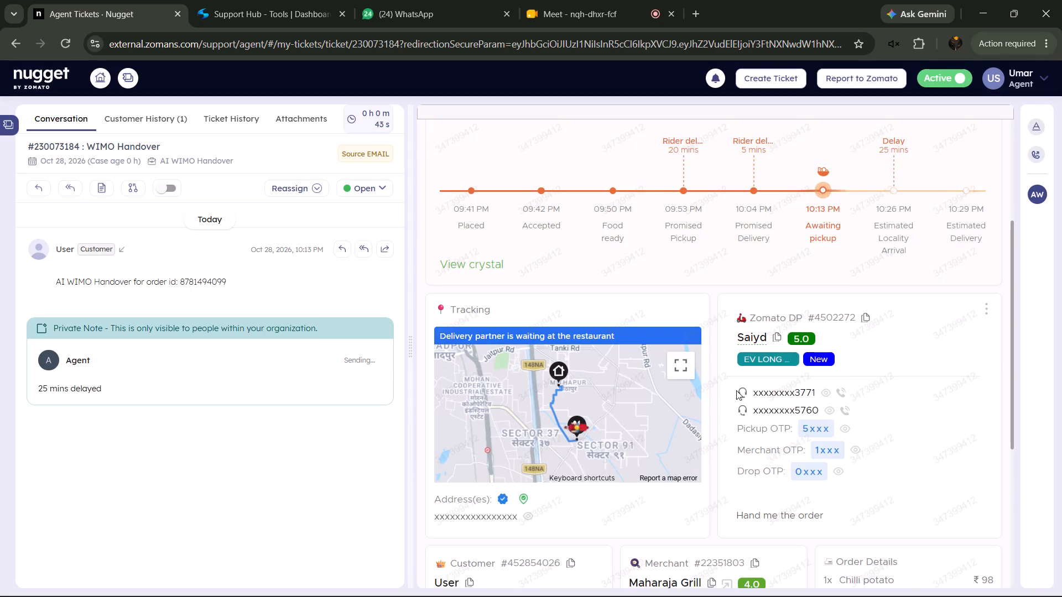
Copy the "10:13 PM Awaiting pickup" status from Order Progress and add it as a private note on the ticket.
{"action": "left_click_drag", "start_coordinate": [801, 209], "coordinate": [836, 239]}
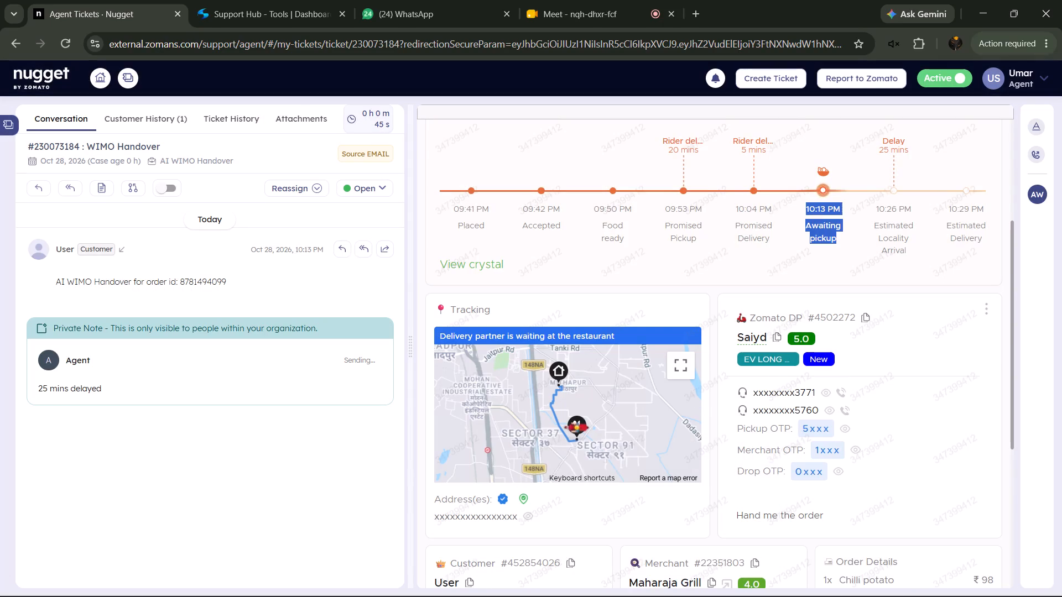
{"action": "right_click", "coordinate": [833, 238]}
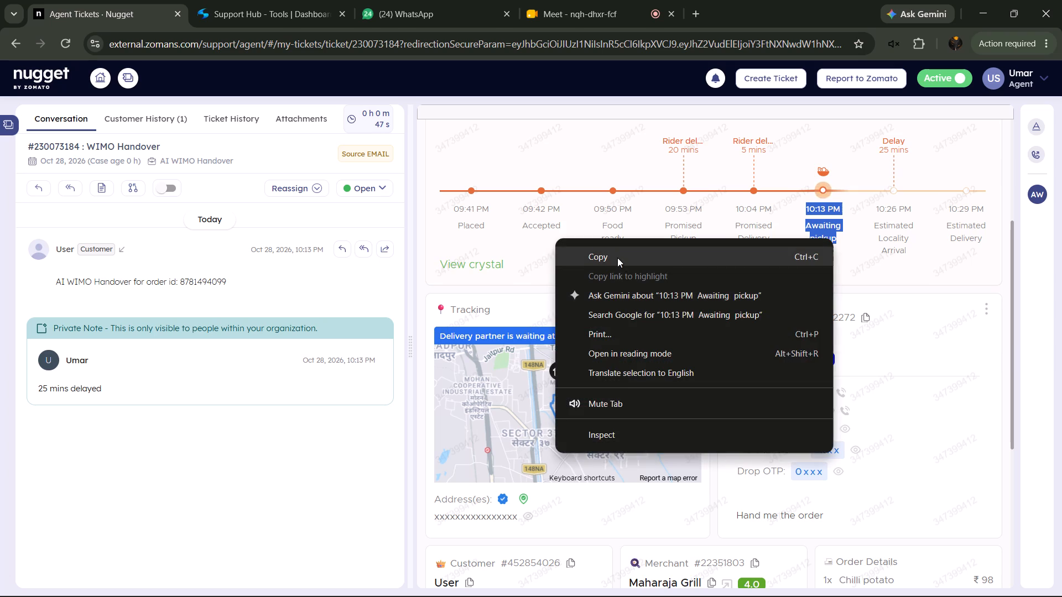
{"action": "left_click", "coordinate": [617, 258]}
{"action": "left_click", "coordinate": [98, 183]}
{"action": "right_click", "coordinate": [550, 311]}
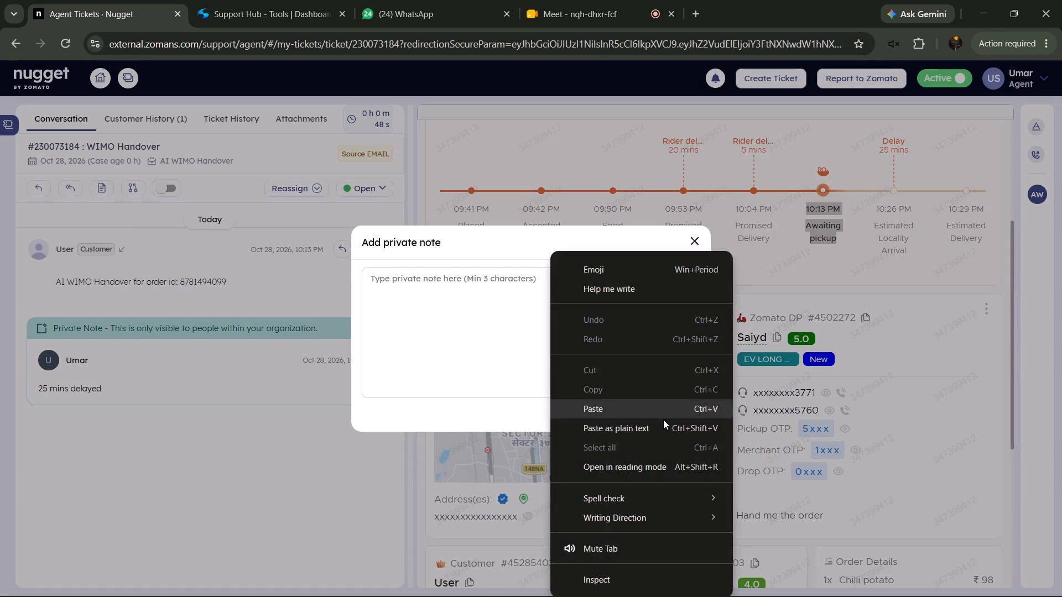
{"action": "left_click", "coordinate": [665, 421]}
{"action": "left_click", "coordinate": [689, 413]}
Copy the tracking status "Delivery partner is waiting at the restaurant" and add it as another private note.
{"action": "left_click_drag", "start_coordinate": [654, 333], "coordinate": [409, 327]}
{"action": "right_click", "coordinate": [470, 333]}
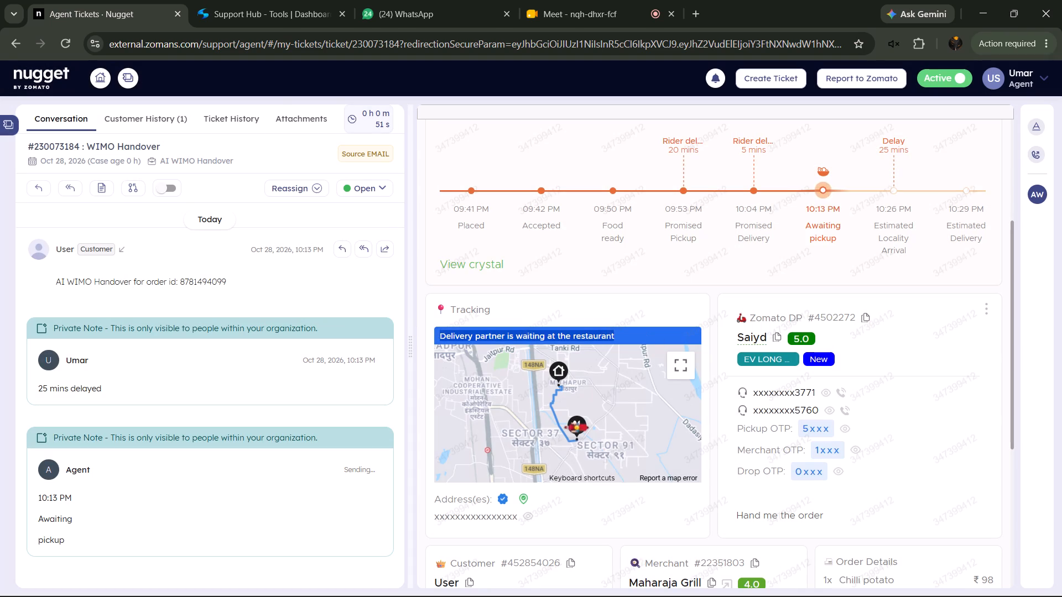
{"action": "left_click", "coordinate": [540, 352]}
{"action": "left_click", "coordinate": [103, 184]}
{"action": "right_click", "coordinate": [512, 282]}
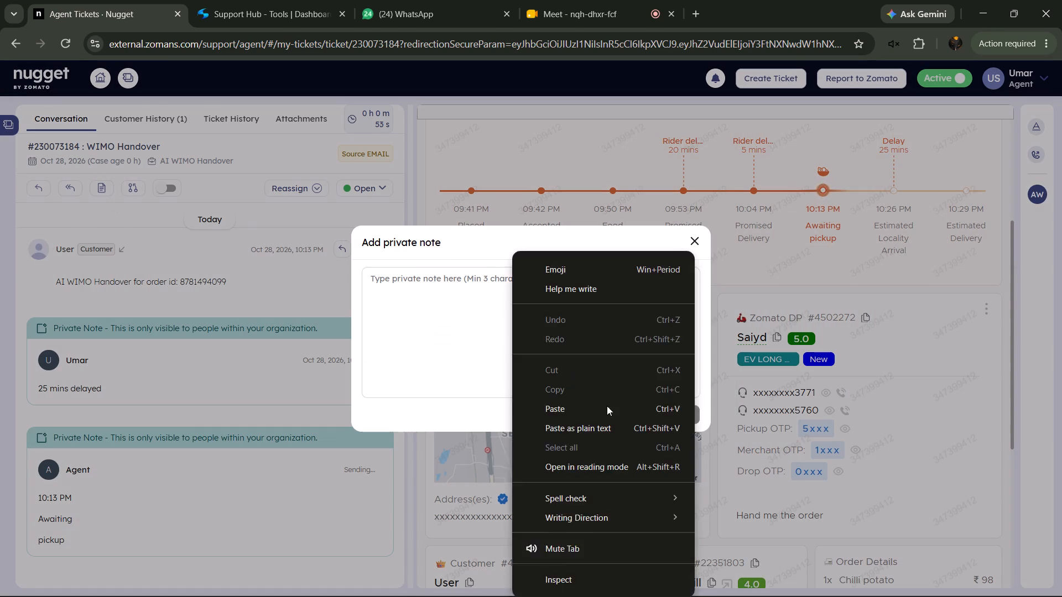
{"action": "left_click", "coordinate": [609, 408]}
{"action": "left_click", "coordinate": [667, 409]}
Call the order's delivery partner again through a callback.
{"action": "scroll", "coordinate": [905, 387], "scroll_direction": "up", "scroll_amount": 4}
{"action": "scroll", "coordinate": [904, 387], "scroll_direction": "down", "scroll_amount": 2}
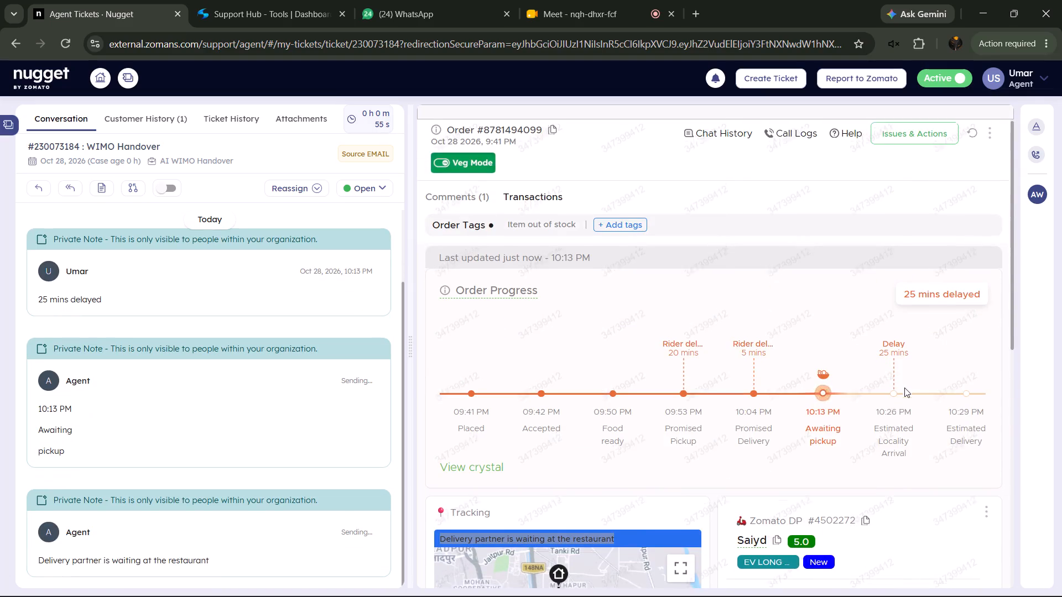
{"action": "left_click", "coordinate": [839, 467]}
{"action": "left_click", "coordinate": [841, 462]}
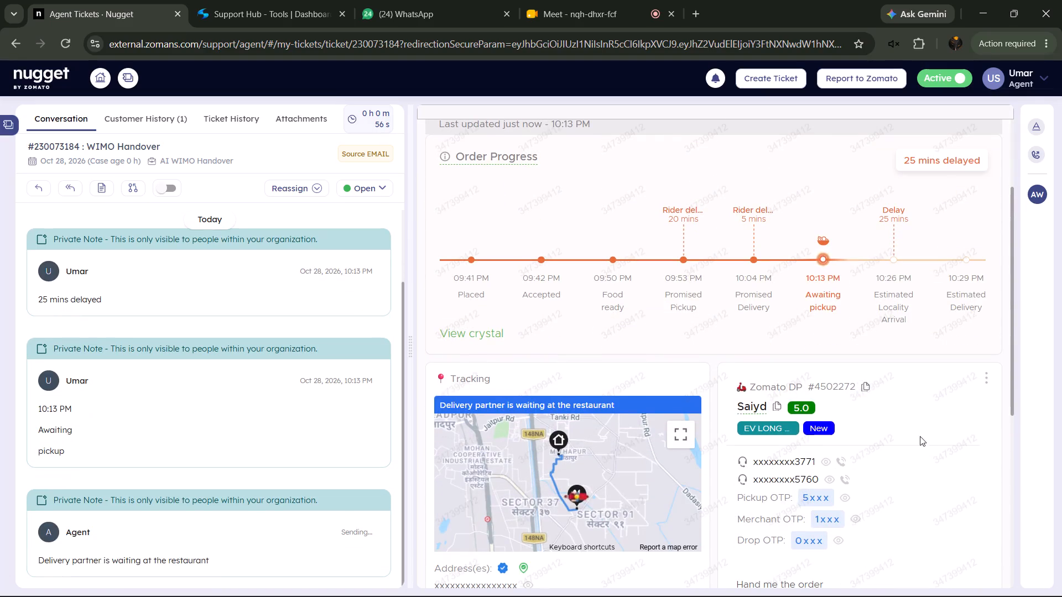
{"action": "left_click", "coordinate": [841, 461]}
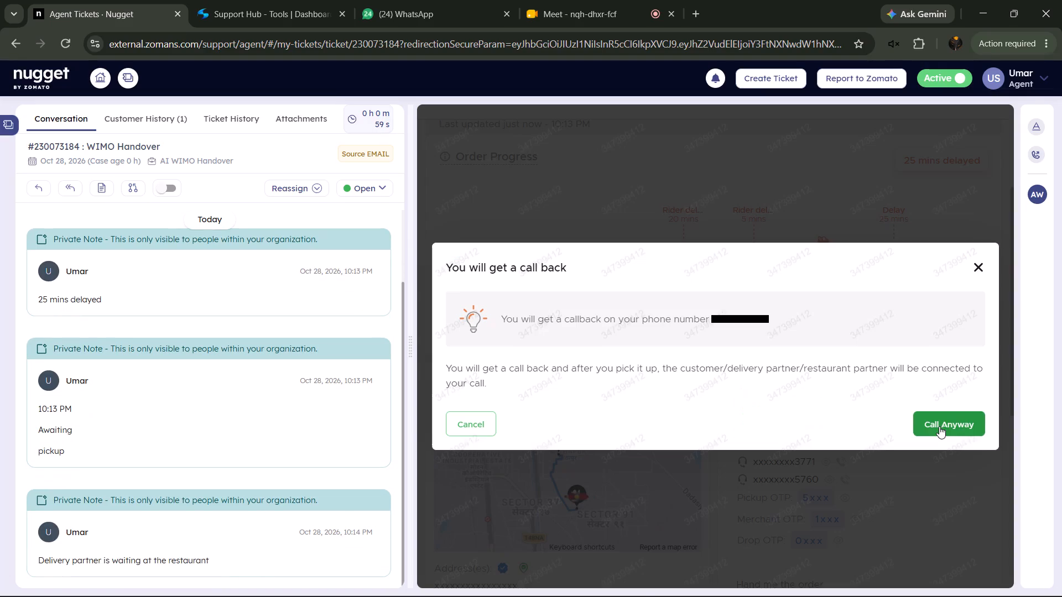
{"action": "left_click", "coordinate": [939, 426]}
{"action": "scroll", "coordinate": [939, 426], "scroll_direction": "down", "scroll_amount": 1}
{"action": "left_click", "coordinate": [898, 215]}
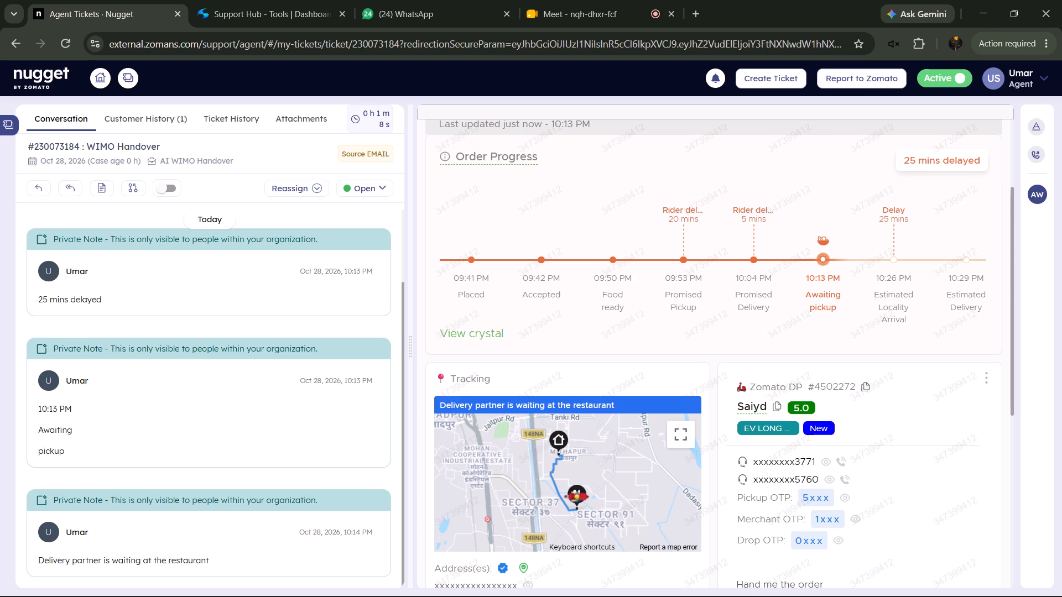
Review the order's comments and the delivery partner's assignment history.
{"action": "scroll", "coordinate": [902, 418], "scroll_direction": "up", "scroll_amount": 4}
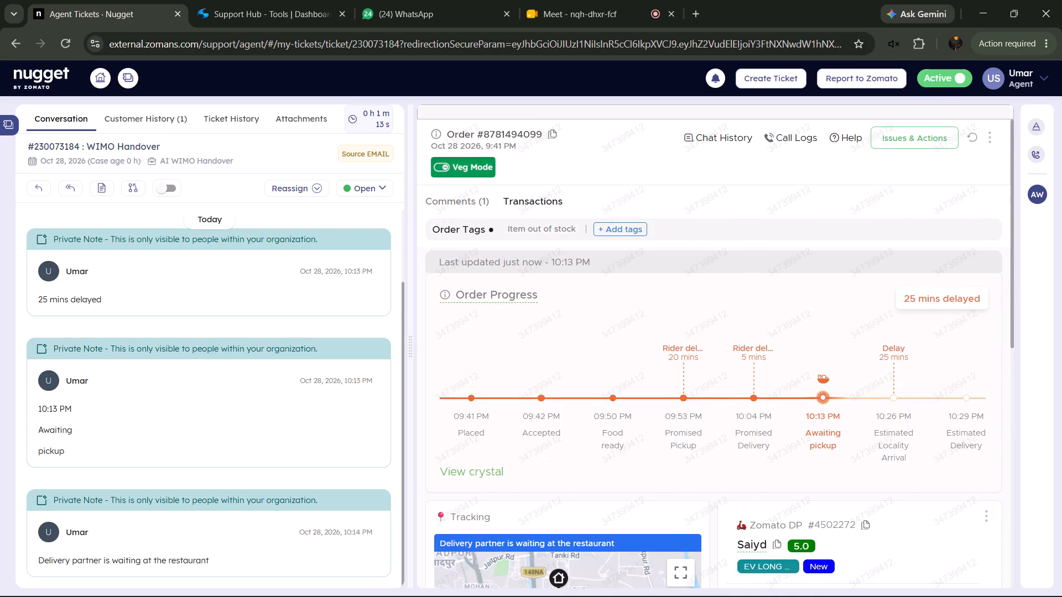
{"action": "left_click", "coordinate": [471, 202]}
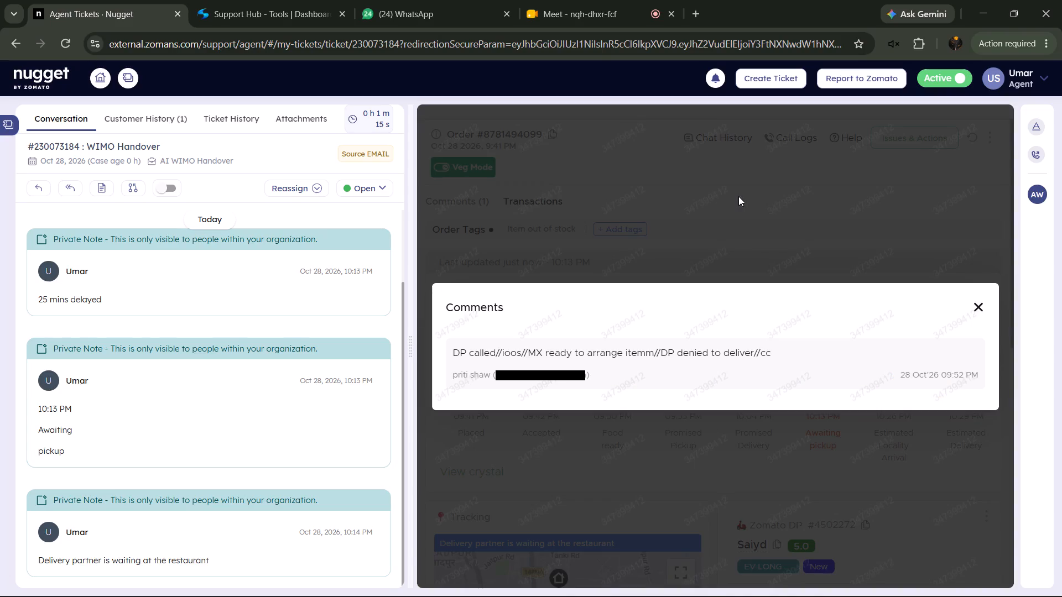
{"action": "left_click", "coordinate": [738, 196]}
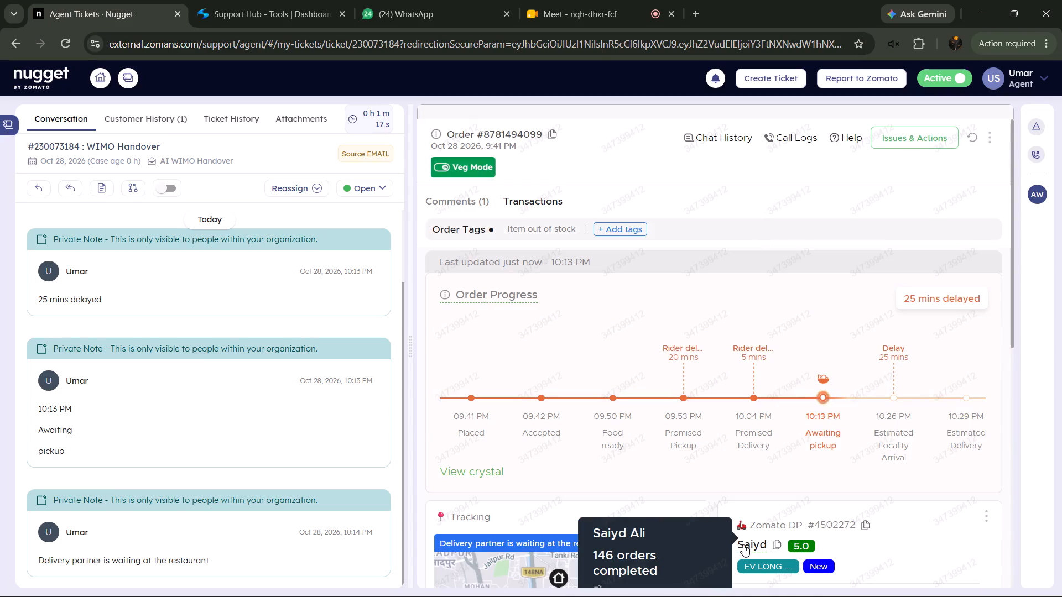
{"action": "left_click", "coordinate": [464, 201]}
{"action": "left_click", "coordinate": [739, 182]}
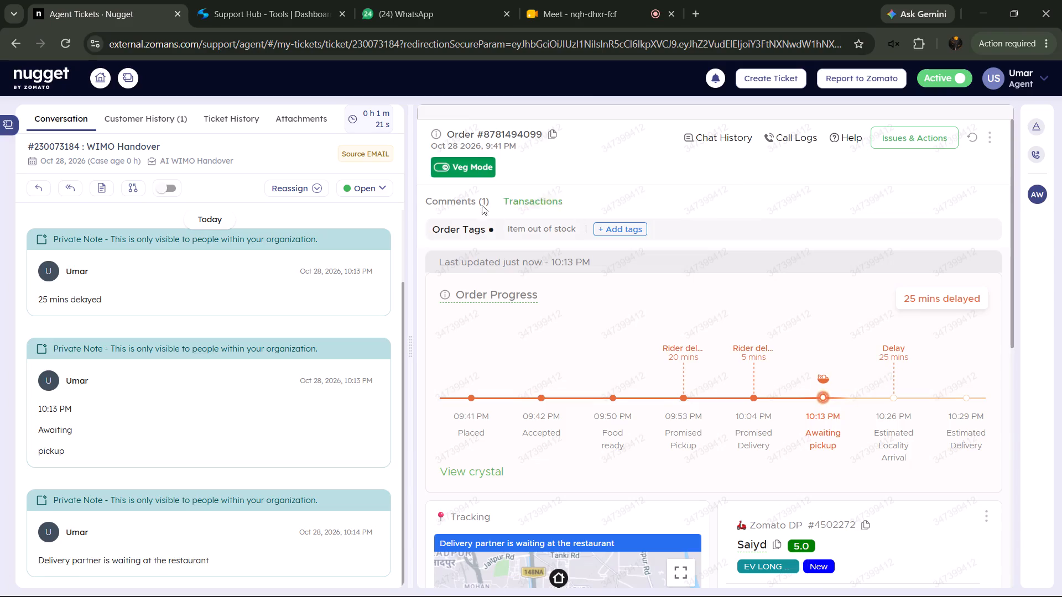
{"action": "left_click", "coordinate": [473, 204]}
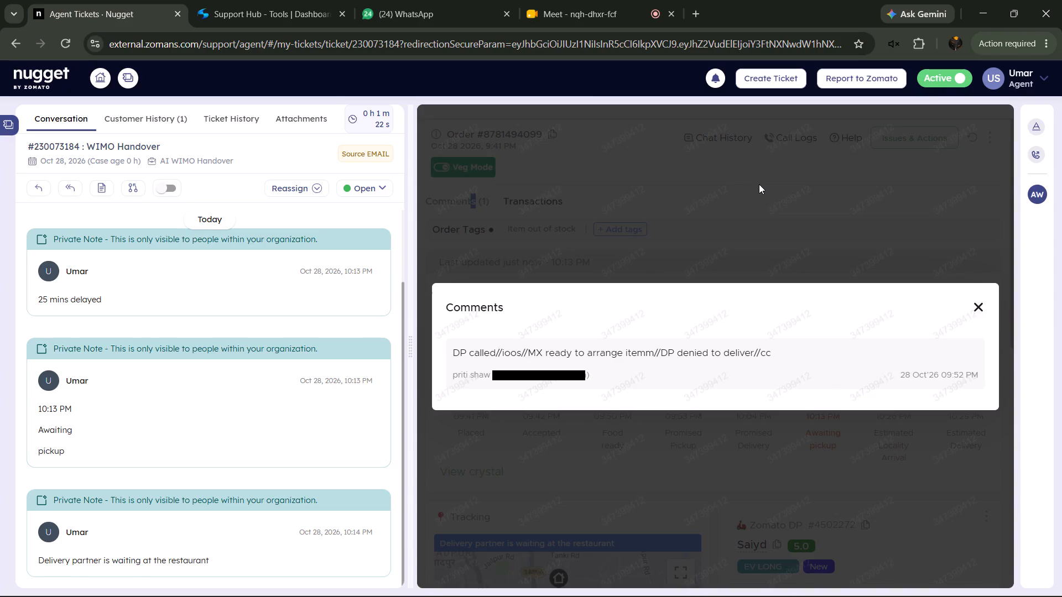
{"action": "left_click", "coordinate": [759, 184]}
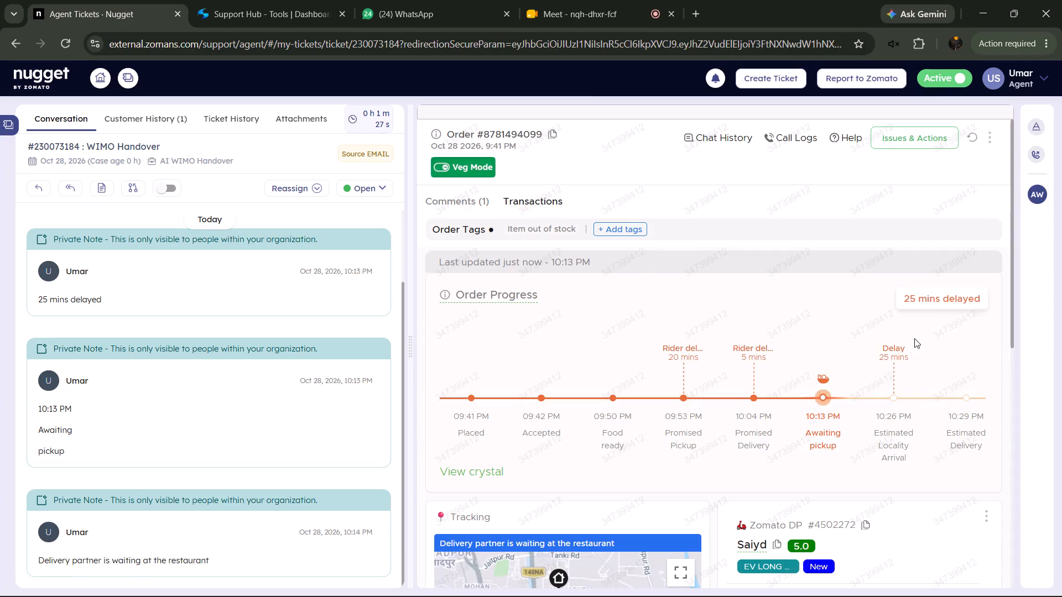
{"action": "left_click", "coordinate": [986, 517]}
{"action": "left_click", "coordinate": [954, 547]}
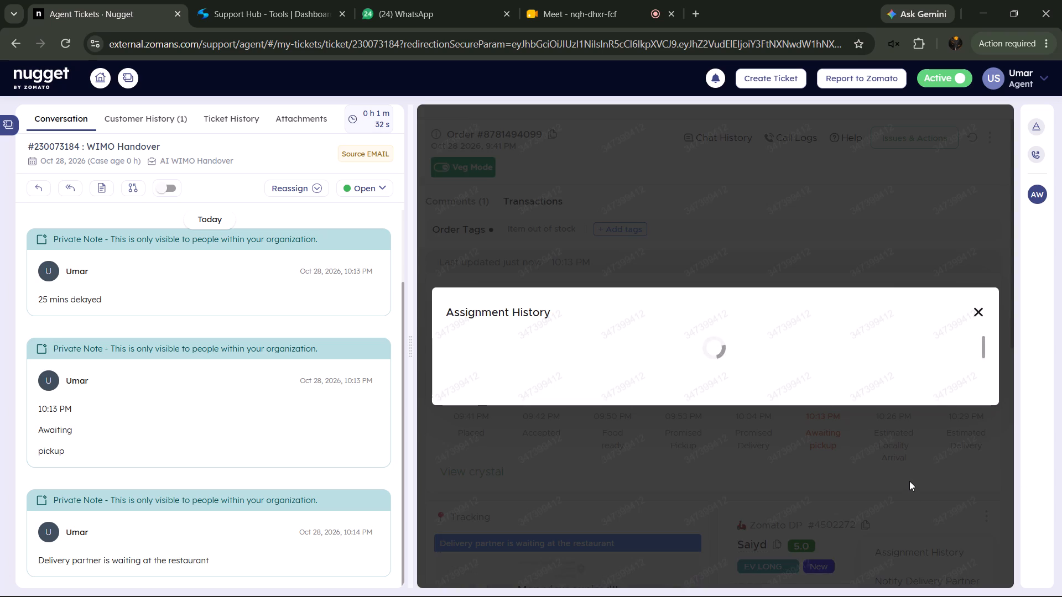
{"action": "left_click", "coordinate": [982, 306]}
Refresh the order data and call the merchant Maharaja Grill through a callback.
{"action": "scroll", "coordinate": [956, 366], "scroll_direction": "up", "scroll_amount": 3}
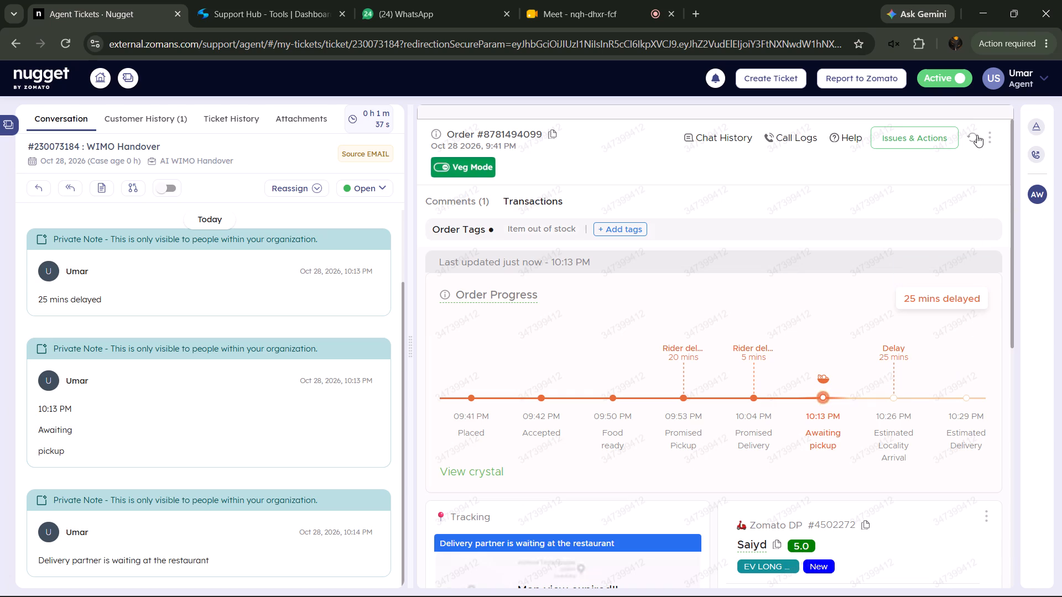
{"action": "left_click", "coordinate": [977, 134]}
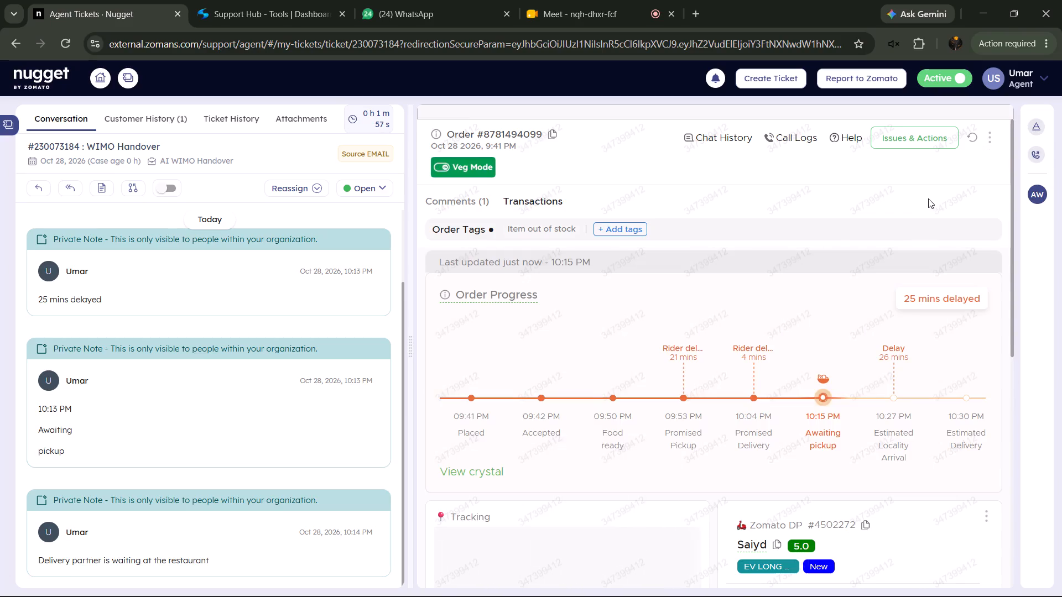
{"action": "scroll", "coordinate": [928, 202], "scroll_direction": "down", "scroll_amount": 8}
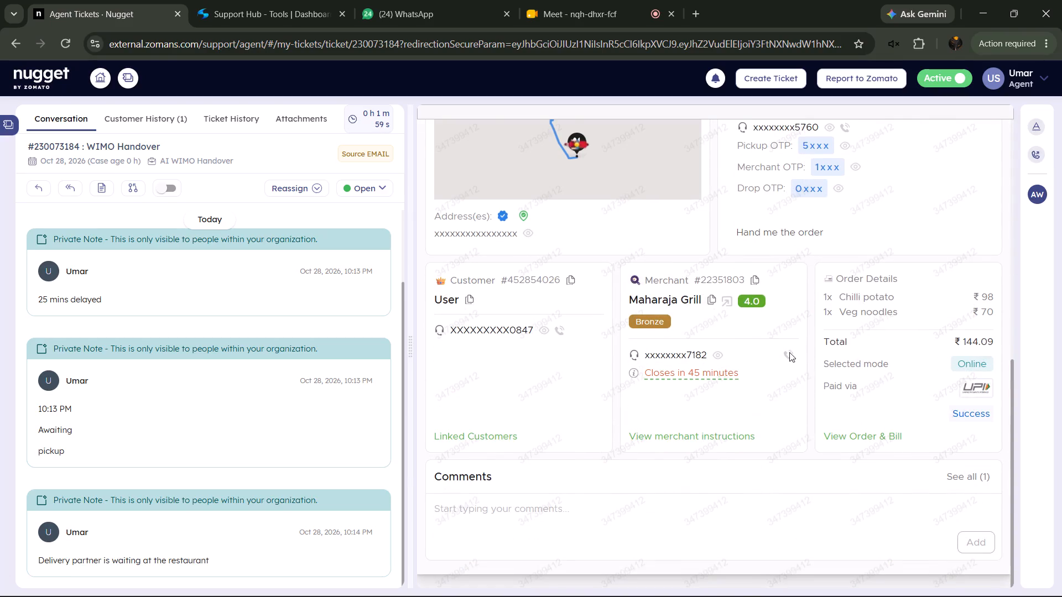
{"action": "left_click", "coordinate": [785, 361]}
{"action": "left_click", "coordinate": [787, 355]}
{"action": "left_click", "coordinate": [954, 427]}
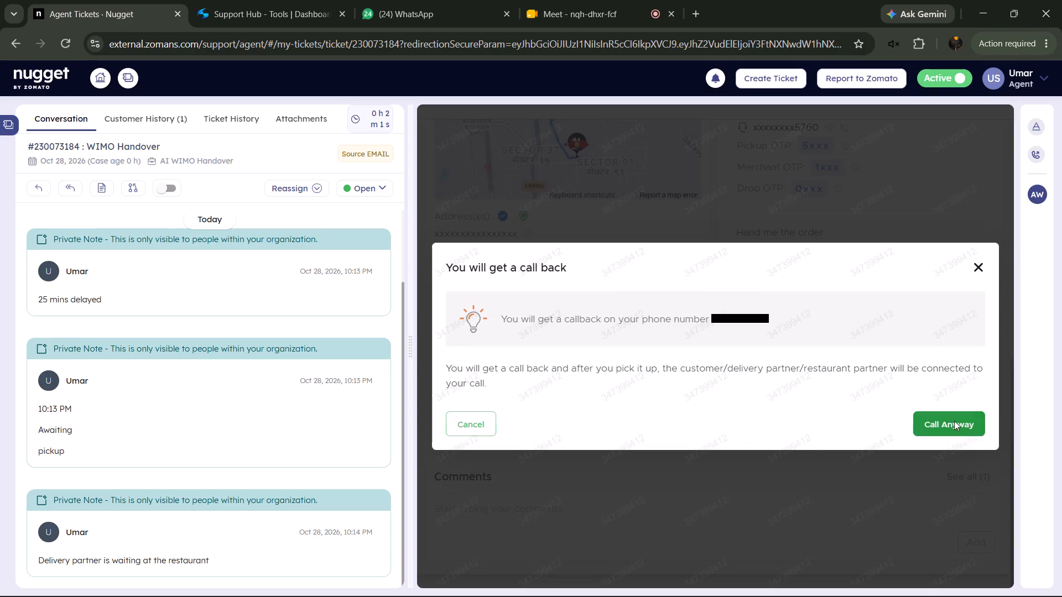
{"action": "left_click", "coordinate": [950, 189]}
In the ticket properties, set the field just above Next Action to Yes, and Action and Lifeline Action to No Action.
{"action": "scroll", "coordinate": [941, 322], "scroll_direction": "up", "scroll_amount": 5}
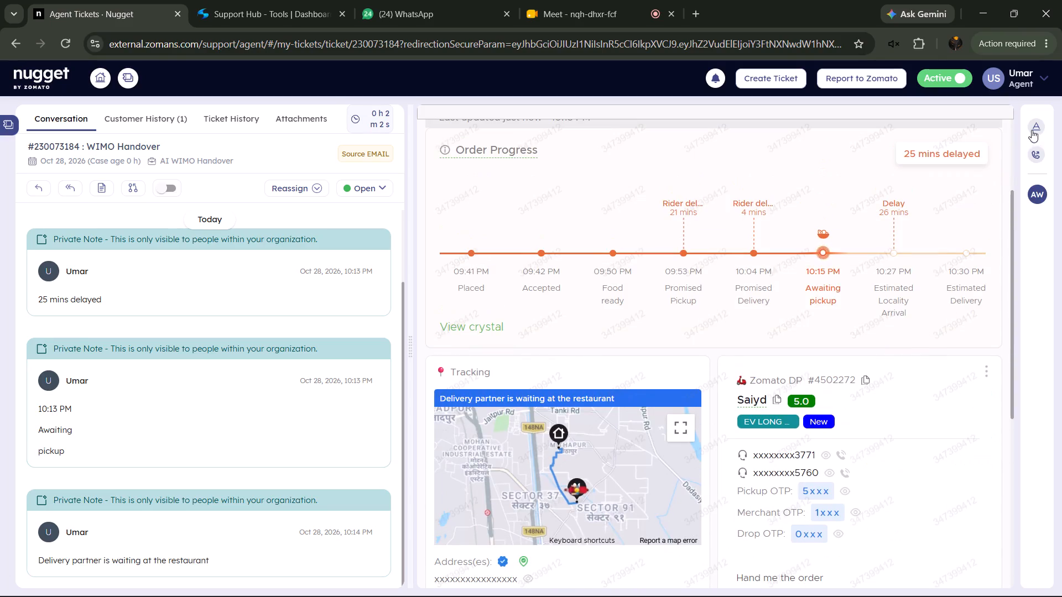
{"action": "left_click", "coordinate": [1032, 130]}
{"action": "left_click", "coordinate": [864, 363]}
{"action": "left_click", "coordinate": [856, 374]}
{"action": "scroll", "coordinate": [896, 200], "scroll_direction": "down", "scroll_amount": 3}
{"action": "left_click", "coordinate": [879, 227]}
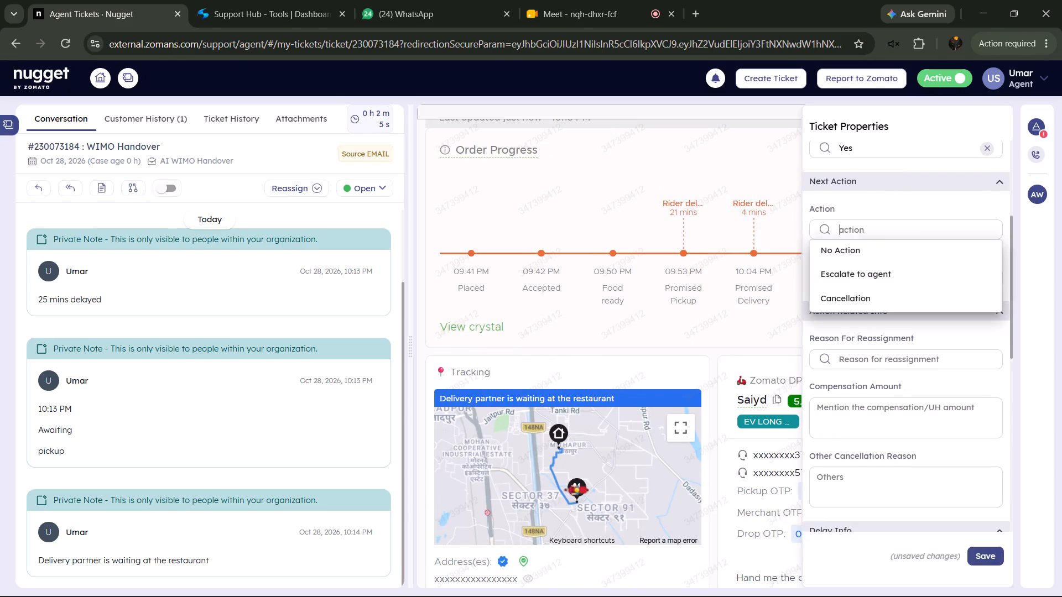
{"action": "left_click", "coordinate": [873, 239]}
{"action": "left_click", "coordinate": [866, 275]}
{"action": "left_click", "coordinate": [859, 294]}
{"action": "left_click", "coordinate": [862, 274]}
{"action": "left_click", "coordinate": [858, 291]}
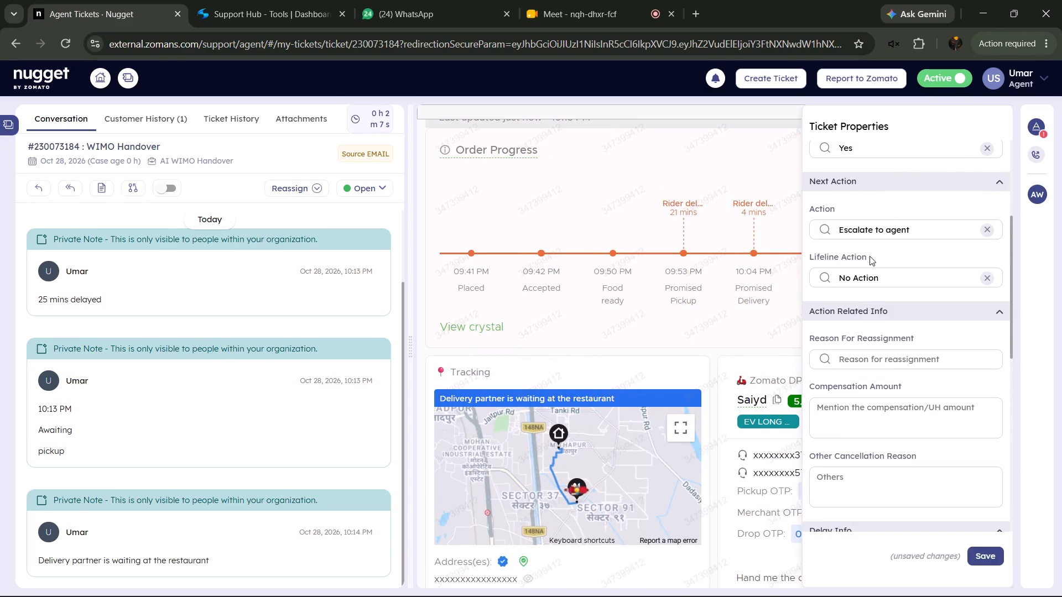
{"action": "left_click", "coordinate": [885, 237]}
{"action": "left_click", "coordinate": [873, 248]}
Set Are Properties Filled to Yes, Order Status Expected Time to Preparation end and Expected Time to 4, leaving the properties unsaved.
{"action": "scroll", "coordinate": [894, 310], "scroll_direction": "down", "scroll_amount": 4}
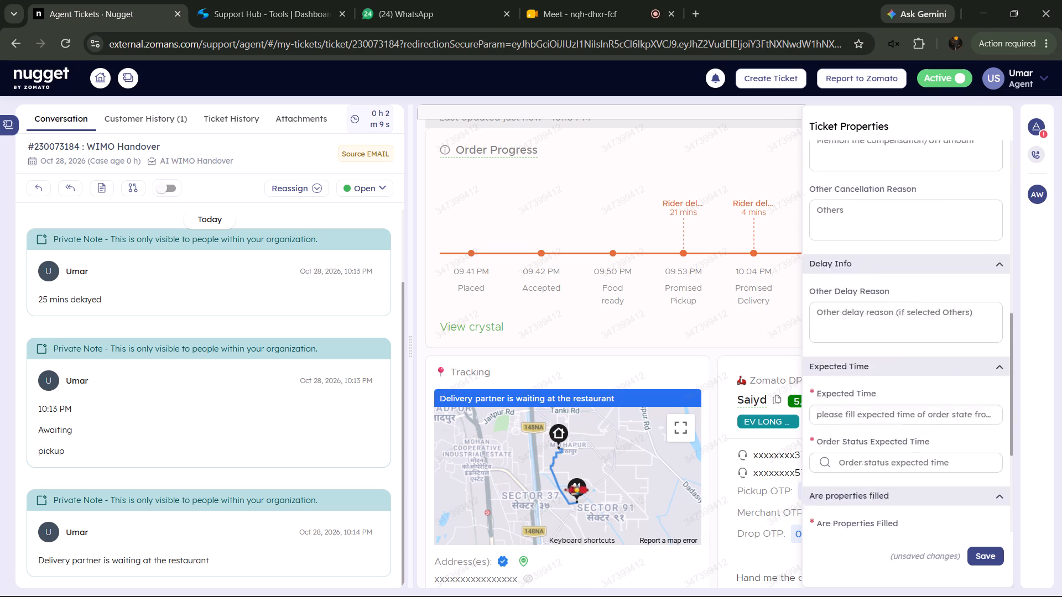
{"action": "scroll", "coordinate": [895, 310], "scroll_direction": "down", "scroll_amount": 5}
{"action": "left_click", "coordinate": [907, 336]}
{"action": "left_click", "coordinate": [898, 354]}
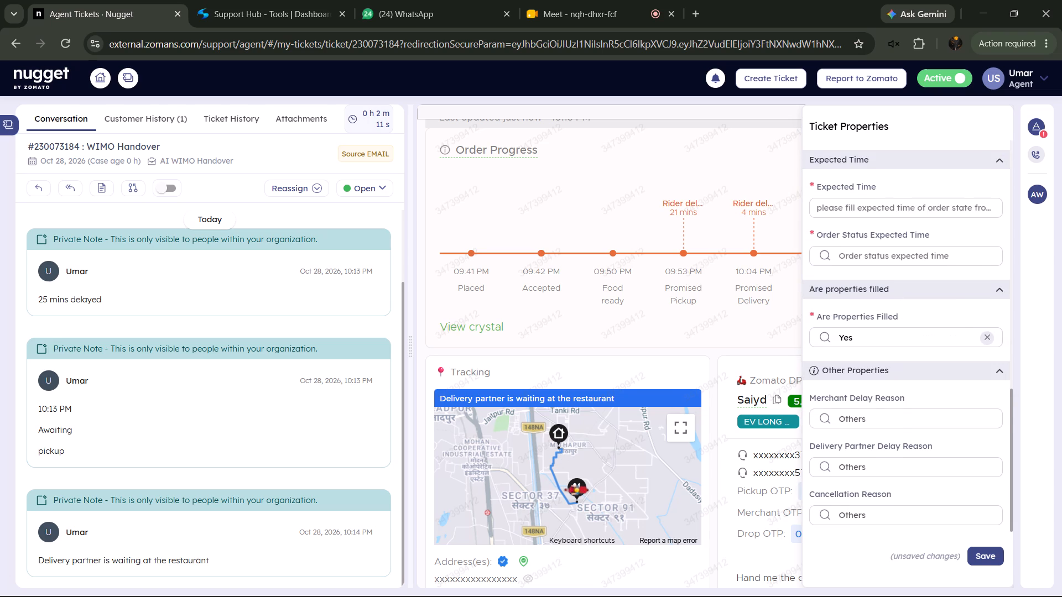
{"action": "left_click", "coordinate": [909, 256]}
{"action": "left_click", "coordinate": [899, 273]}
{"action": "left_click", "coordinate": [943, 206]}
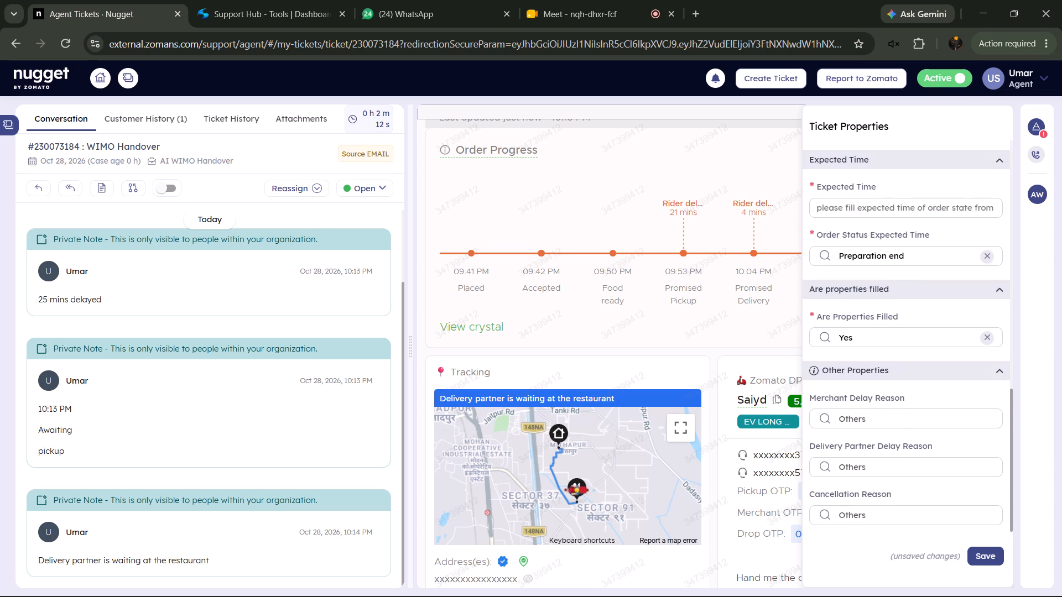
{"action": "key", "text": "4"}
{"action": "scroll", "coordinate": [914, 311], "scroll_direction": "up", "scroll_amount": 3}
{"action": "left_click", "coordinate": [858, 304]}
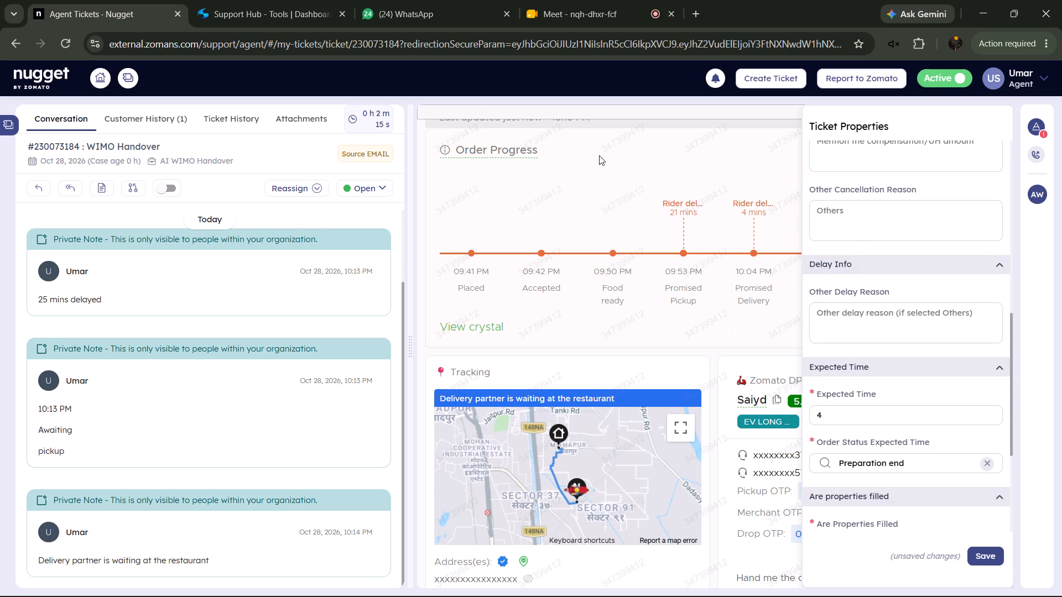
{"action": "scroll", "coordinate": [738, 270], "scroll_direction": "up", "scroll_amount": 4}
{"action": "left_click", "coordinate": [1028, 130]}
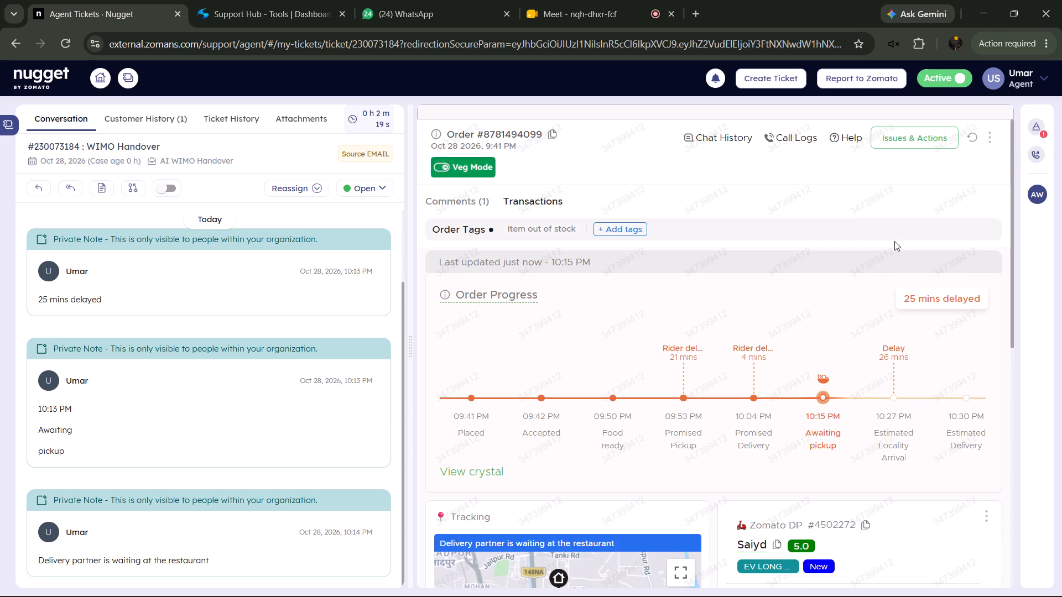
Refresh the order data and re-check the order's progress, delivery tracking and comments.
{"action": "scroll", "coordinate": [894, 243], "scroll_direction": "down", "scroll_amount": 3}
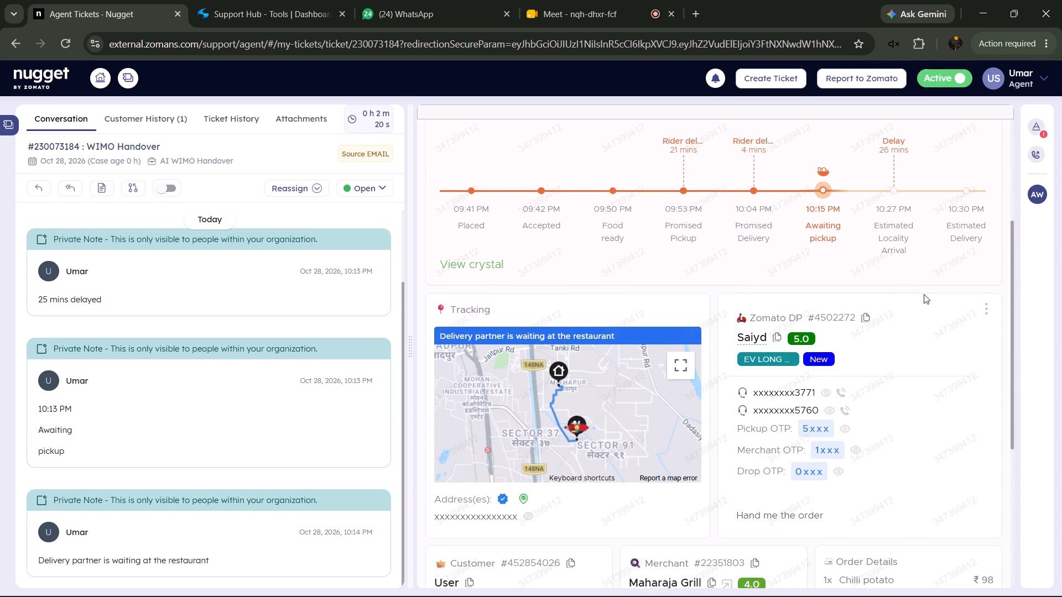
{"action": "scroll", "coordinate": [924, 294], "scroll_direction": "up", "scroll_amount": 4}
{"action": "left_click", "coordinate": [975, 140]}
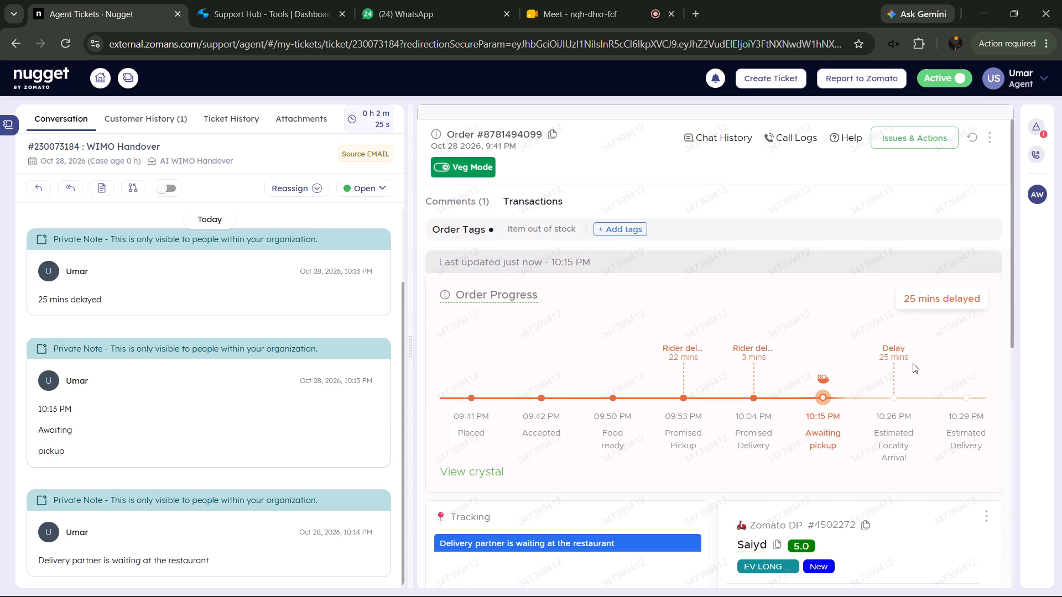
{"action": "scroll", "coordinate": [913, 362], "scroll_direction": "down", "scroll_amount": 3}
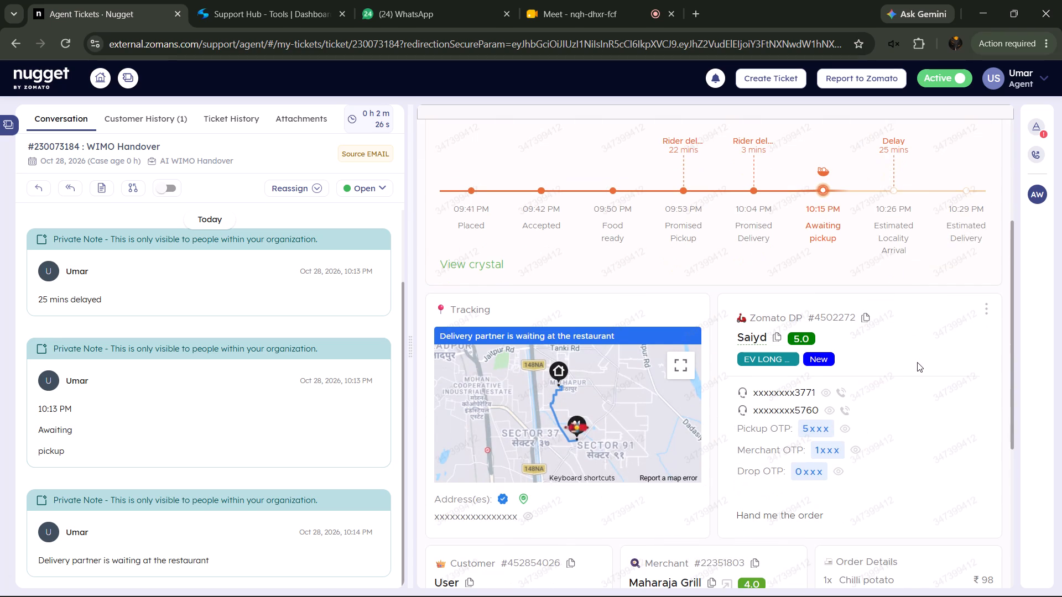
{"action": "scroll", "coordinate": [917, 362], "scroll_direction": "up", "scroll_amount": 4}
{"action": "scroll", "coordinate": [917, 362], "scroll_direction": "down", "scroll_amount": 4}
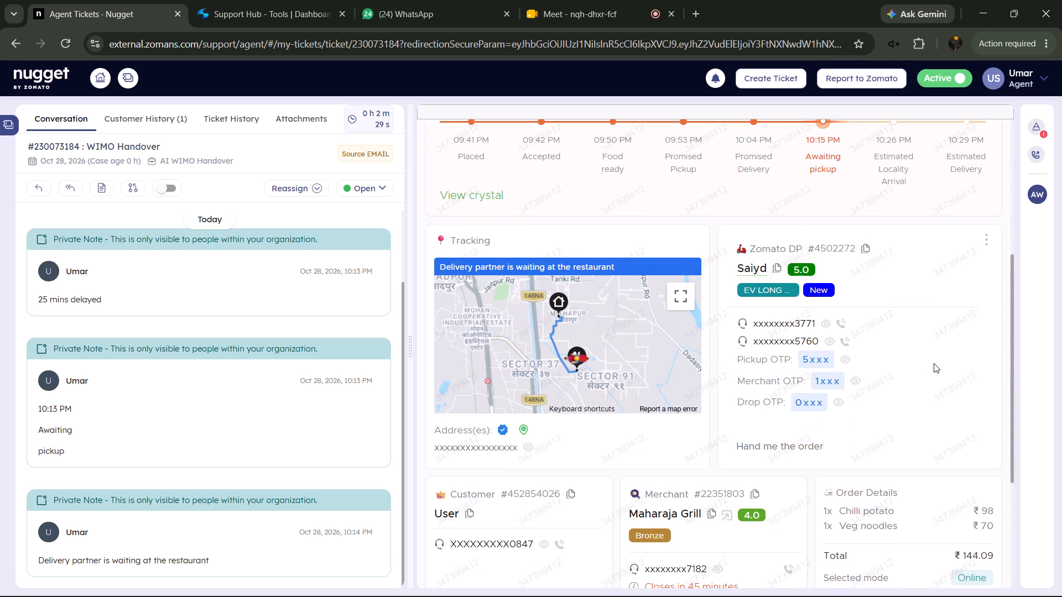
{"action": "scroll", "coordinate": [934, 363], "scroll_direction": "up", "scroll_amount": 9}
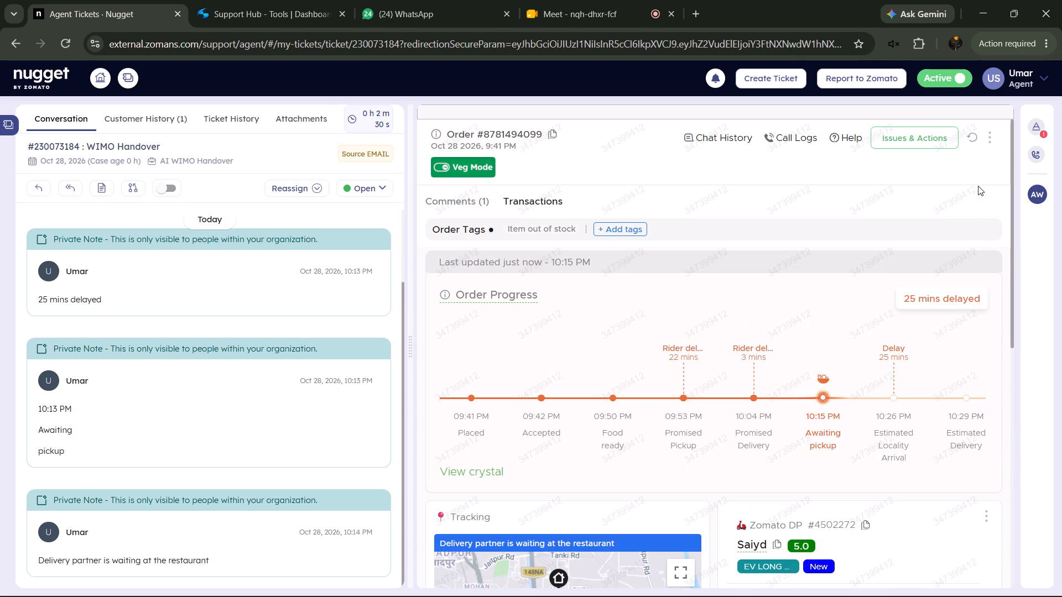
{"action": "left_click", "coordinate": [972, 135]}
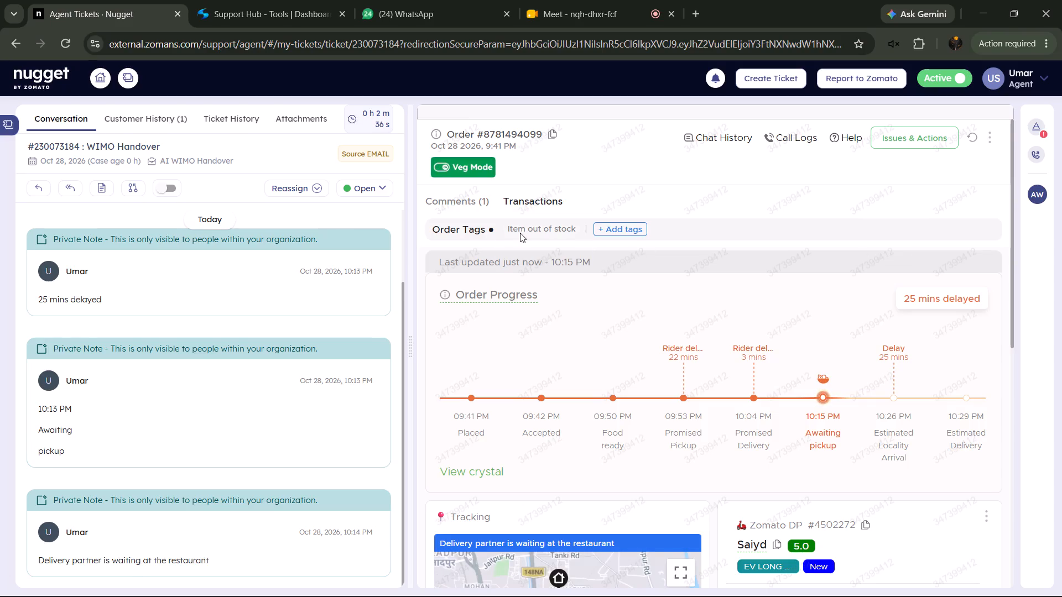
{"action": "left_click", "coordinate": [466, 201]}
{"action": "left_click", "coordinate": [702, 197]}
Re-check the order's delivery tracking and progress, and refresh the order data.
{"action": "scroll", "coordinate": [887, 353], "scroll_direction": "down", "scroll_amount": 4}
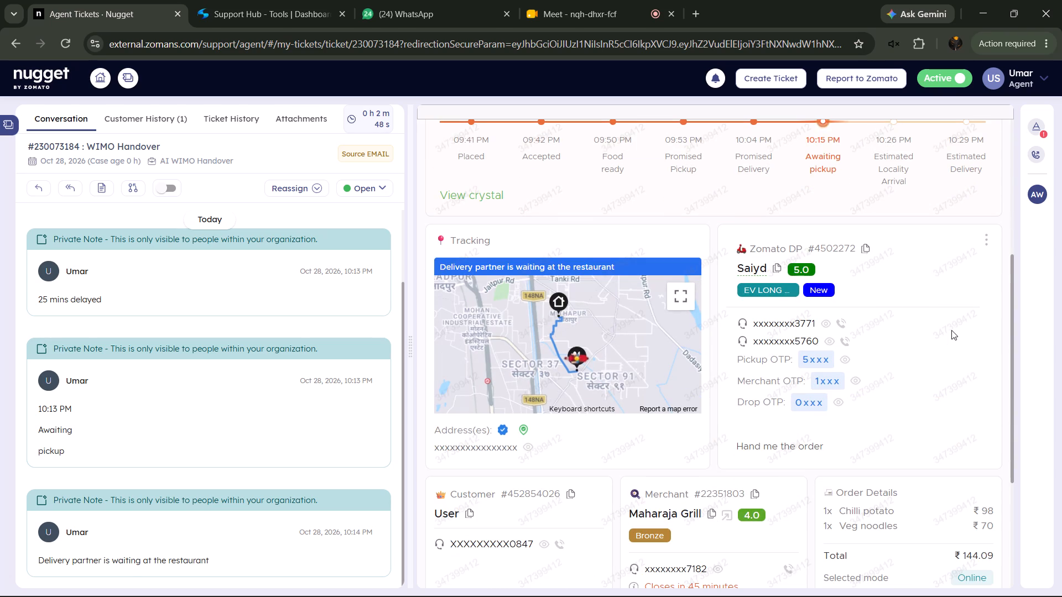
{"action": "scroll", "coordinate": [951, 330], "scroll_direction": "up", "scroll_amount": 9}
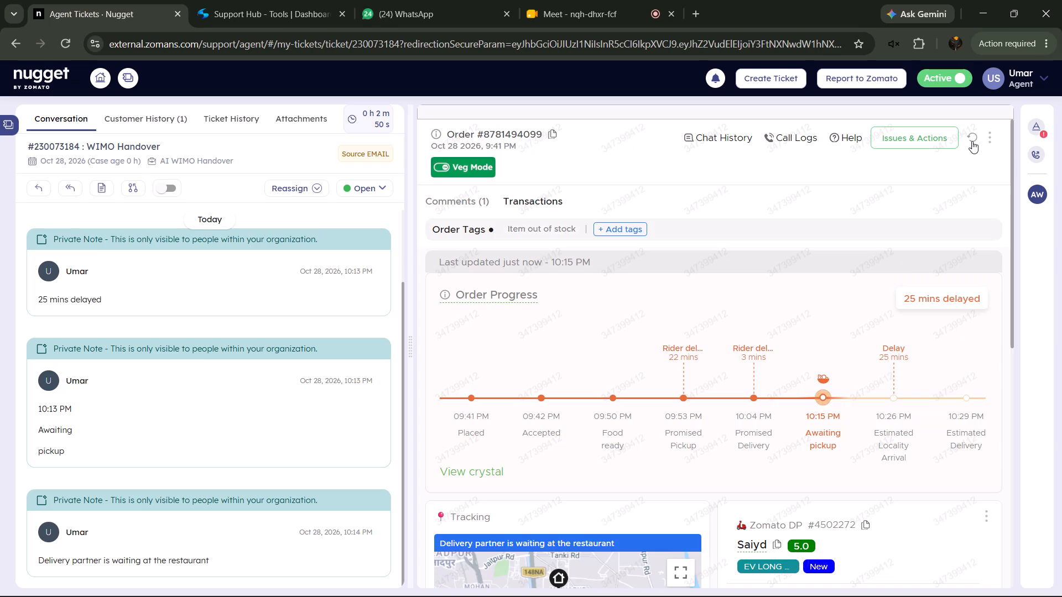
{"action": "left_click", "coordinate": [970, 134]}
Copy the Restaurant Delays template about power cut issues from Support Hub into the ticket's Other Delay Reason property.
{"action": "left_click", "coordinate": [1037, 123]}
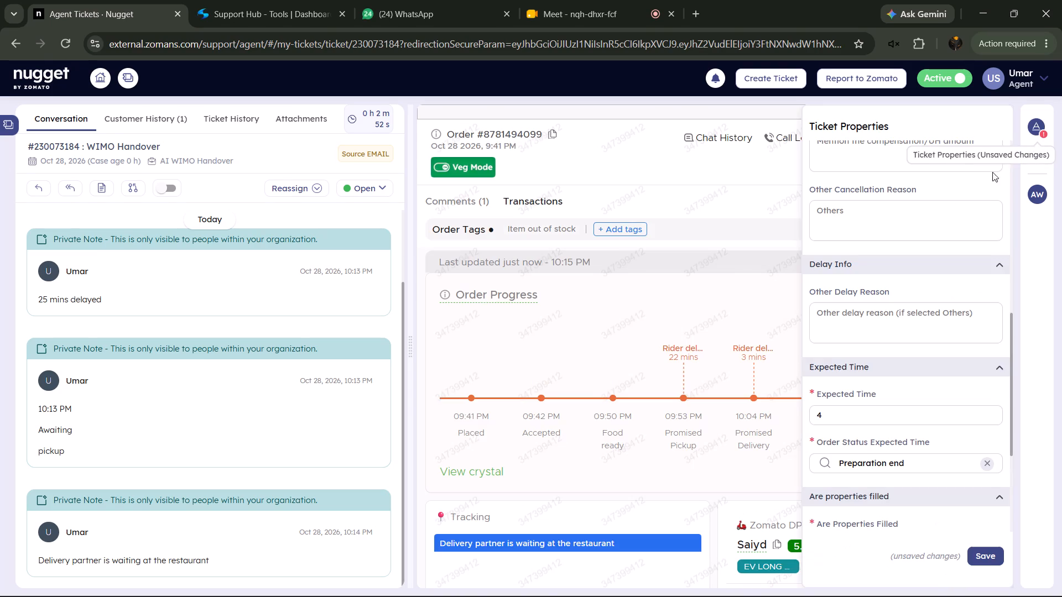
{"action": "left_click", "coordinate": [865, 322]}
{"action": "left_click", "coordinate": [287, 0]}
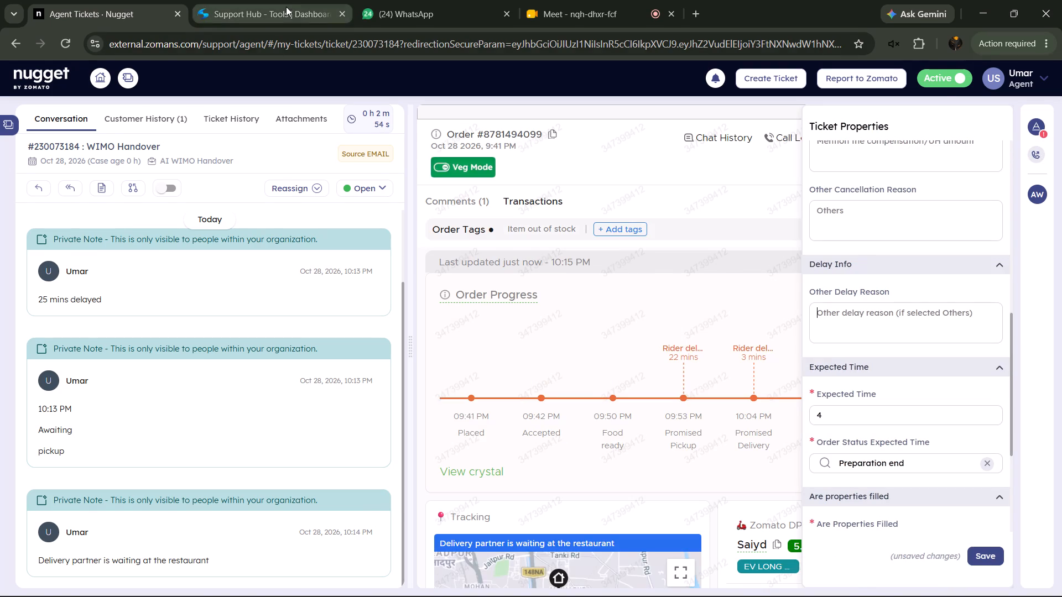
{"action": "scroll", "coordinate": [450, 436], "scroll_direction": "down", "scroll_amount": 2}
{"action": "scroll", "coordinate": [572, 471], "scroll_direction": "down", "scroll_amount": 1}
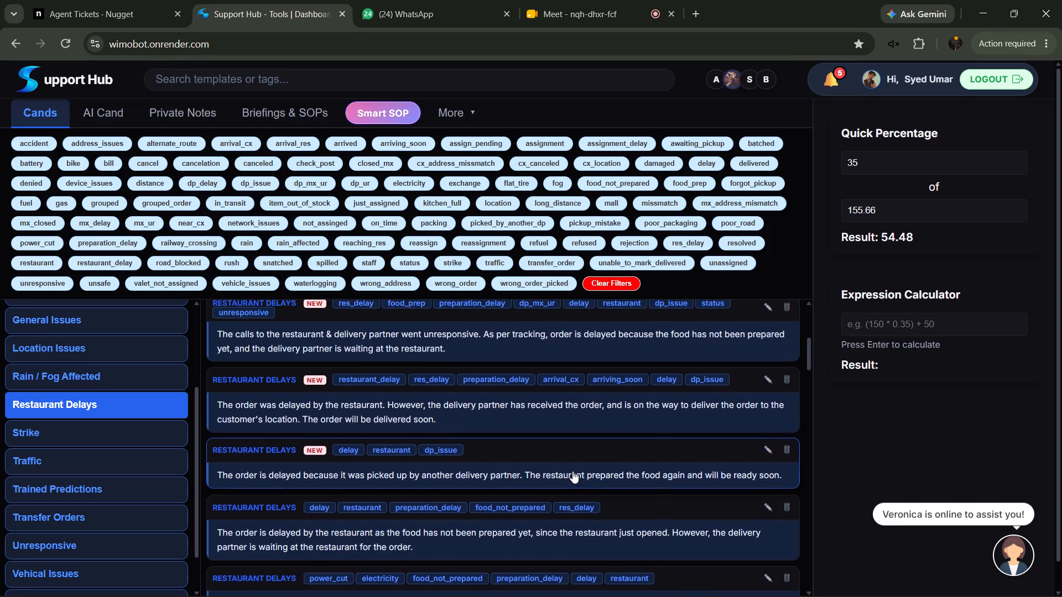
{"action": "left_click", "coordinate": [585, 541]}
{"action": "left_click", "coordinate": [103, 0]}
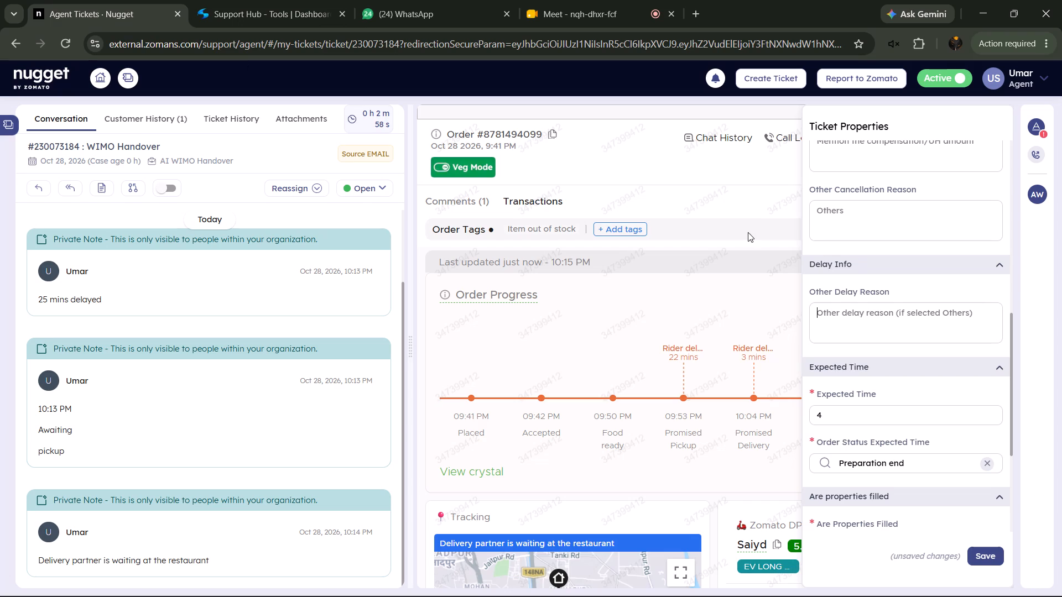
{"action": "right_click", "coordinate": [834, 315]}
{"action": "left_click", "coordinate": [893, 418]}
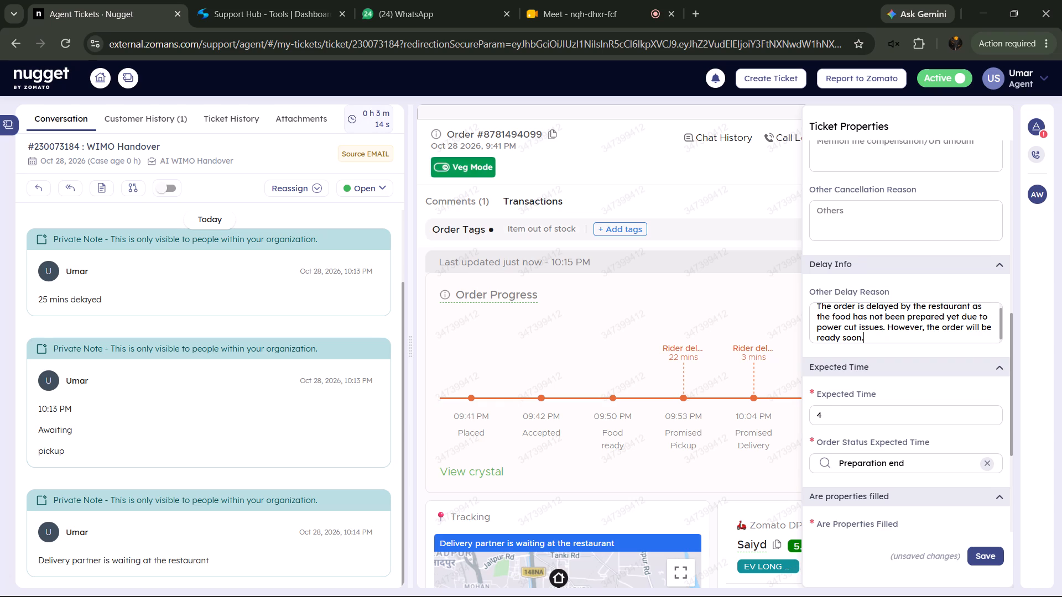
In Other Delay Reason, replace "power cut issues" with "order mismatch".
{"action": "left_click_drag", "start_coordinate": [882, 330], "coordinate": [792, 324]}
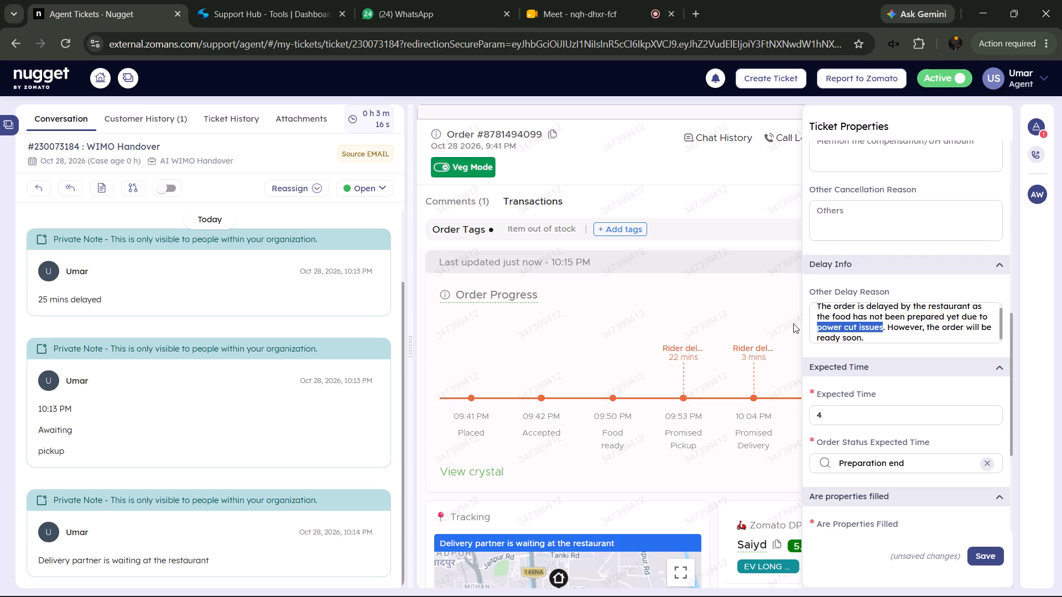
{"action": "key", "text": "BackSpace"}
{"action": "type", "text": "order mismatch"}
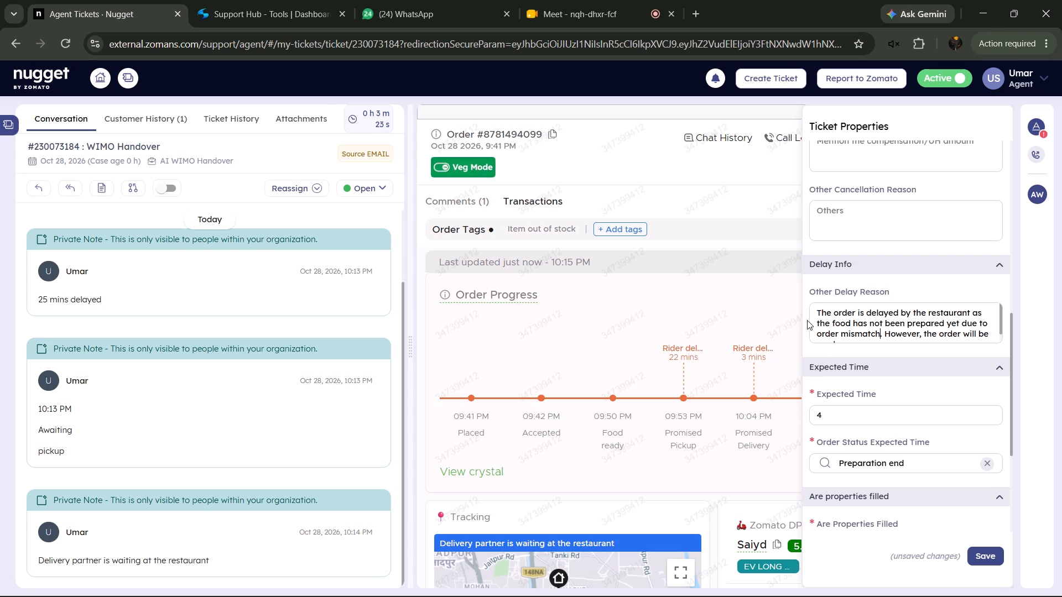
{"action": "scroll", "coordinate": [917, 327], "scroll_direction": "down", "scroll_amount": 3}
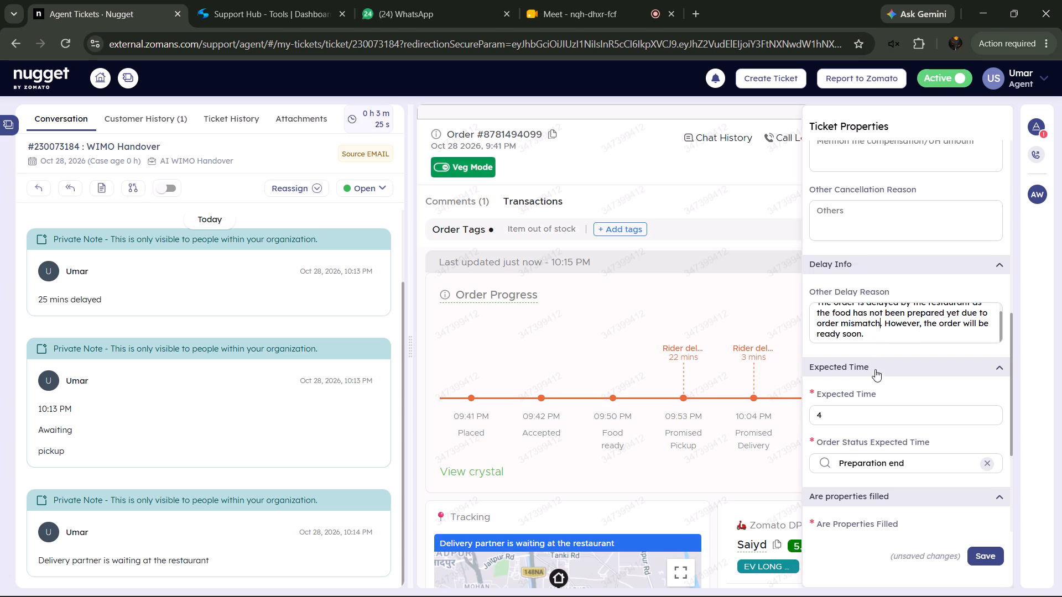
Add the private note "dp, mx connected" to the ticket.
{"action": "left_click", "coordinate": [105, 190]}
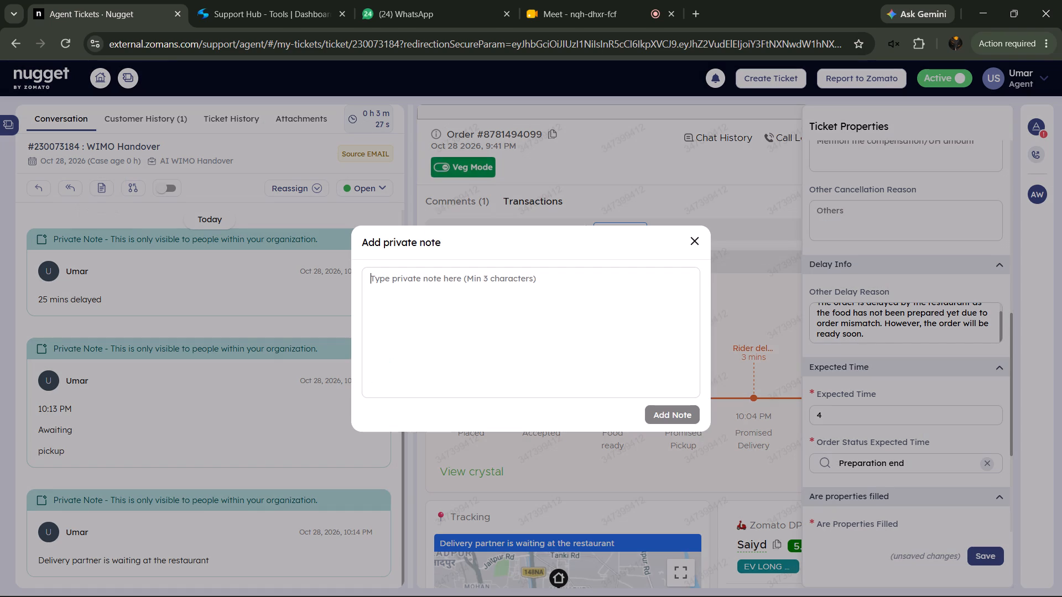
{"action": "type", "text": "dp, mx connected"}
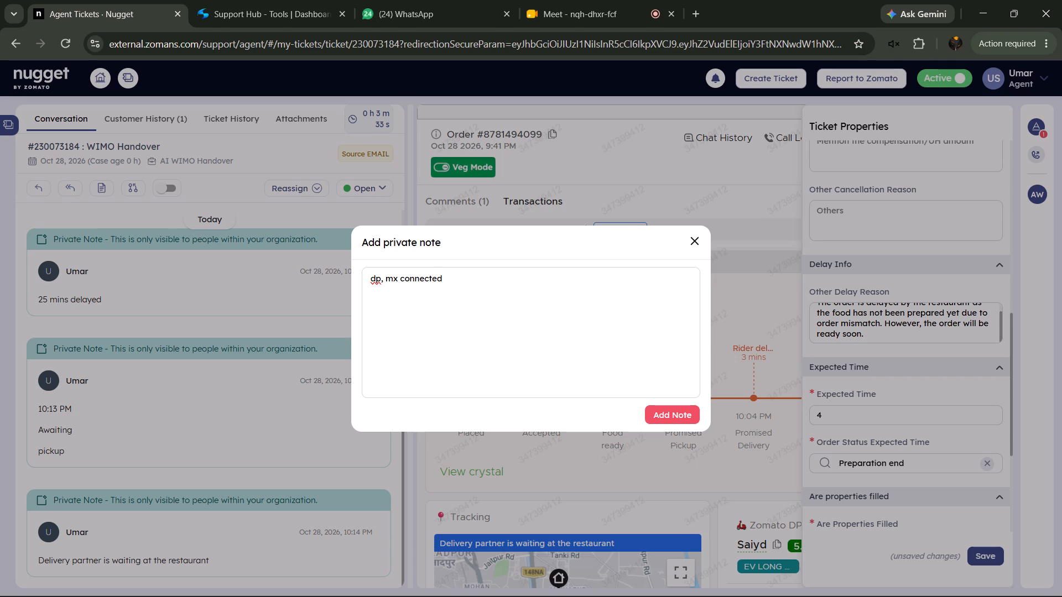
{"action": "left_click", "coordinate": [675, 415]}
Review the delay reason and the remaining ticket properties, and save them.
{"action": "scroll", "coordinate": [931, 326], "scroll_direction": "up", "scroll_amount": 3}
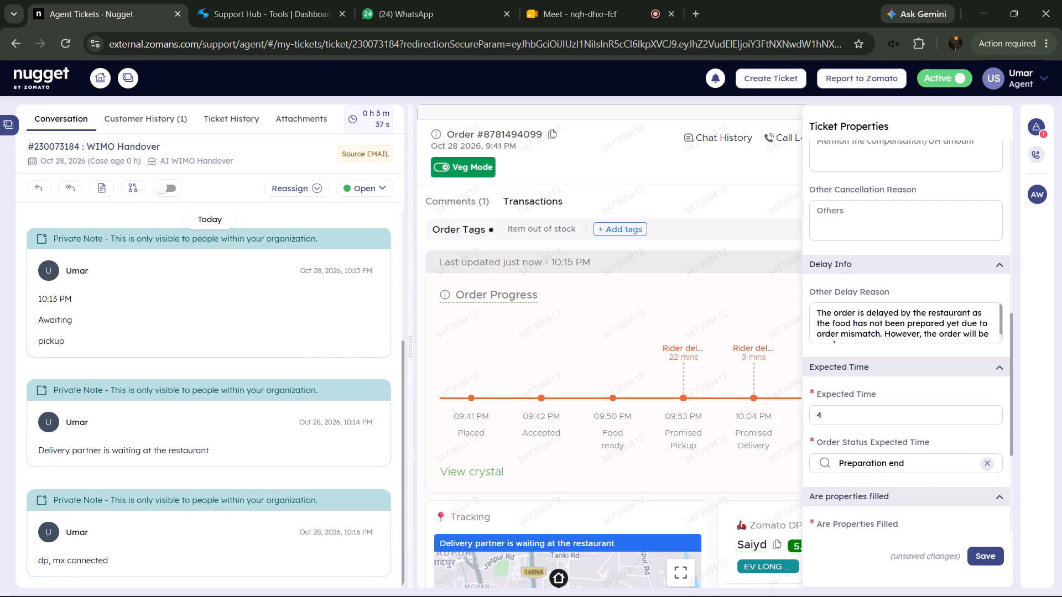
{"action": "scroll", "coordinate": [920, 322], "scroll_direction": "down", "scroll_amount": 1}
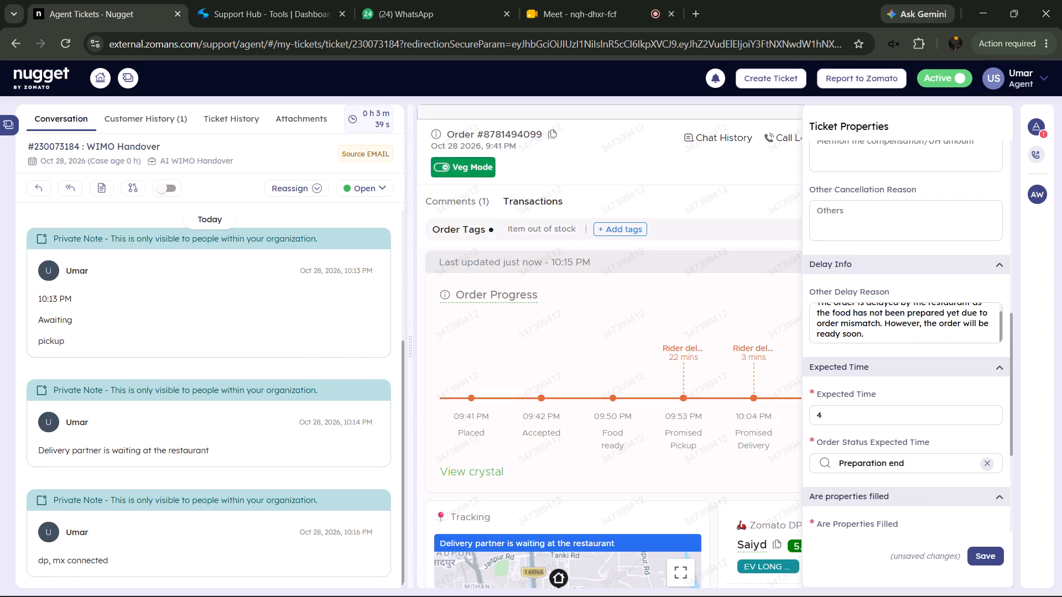
{"action": "scroll", "coordinate": [903, 358], "scroll_direction": "up", "scroll_amount": 5}
{"action": "scroll", "coordinate": [907, 341], "scroll_direction": "down", "scroll_amount": 8}
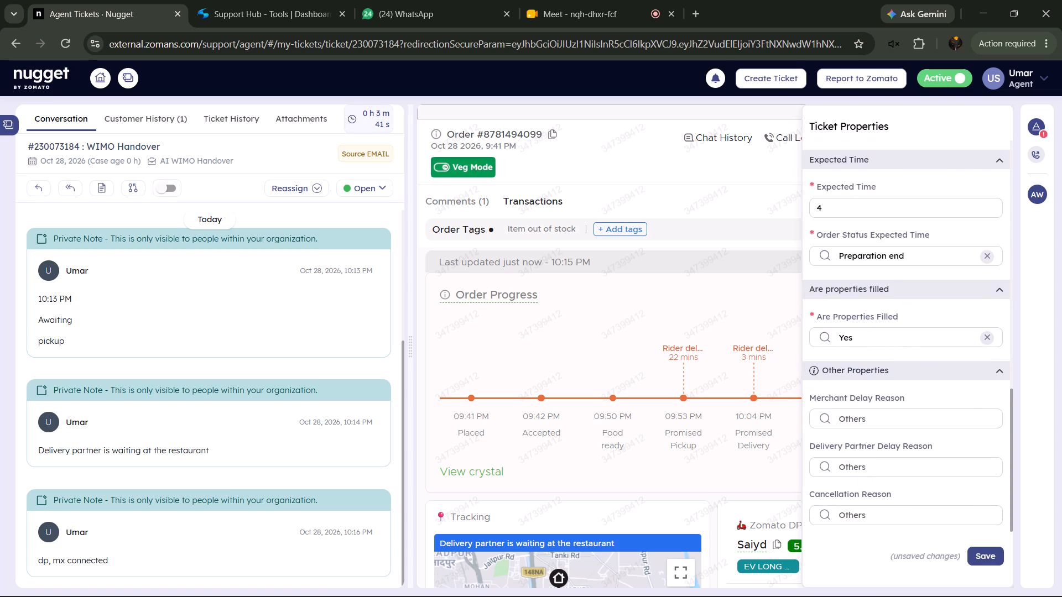
{"action": "left_click", "coordinate": [986, 547]}
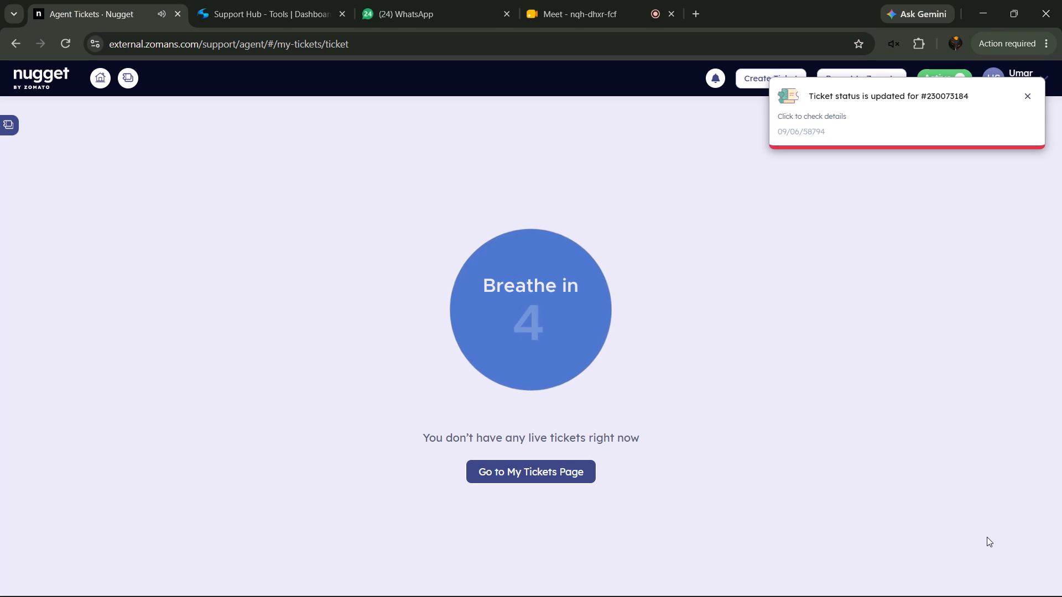
Go to the My Tickets page listing all assigned tickets.
{"action": "left_click", "coordinate": [537, 466]}
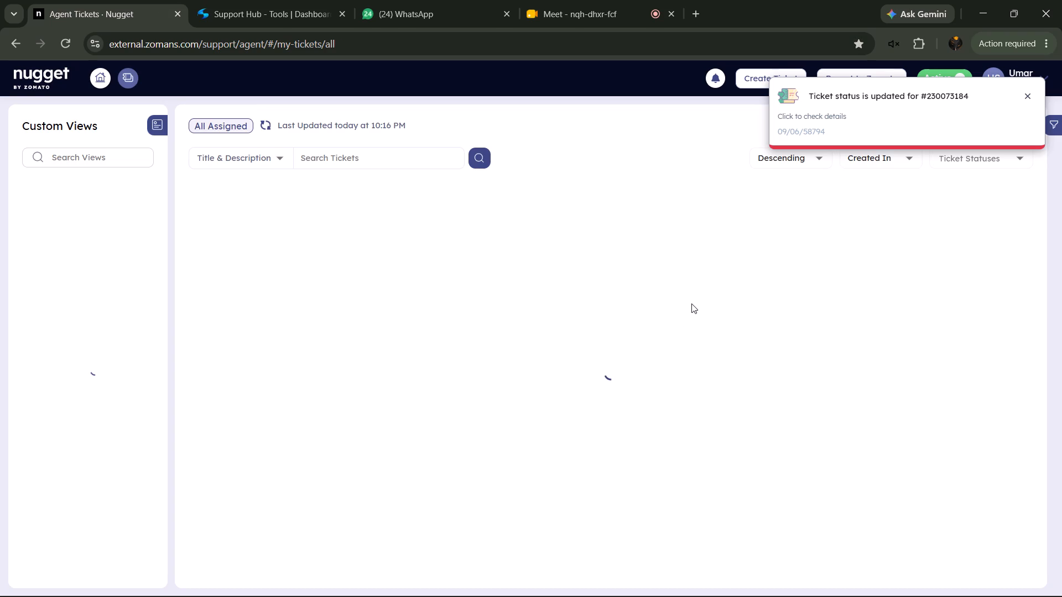
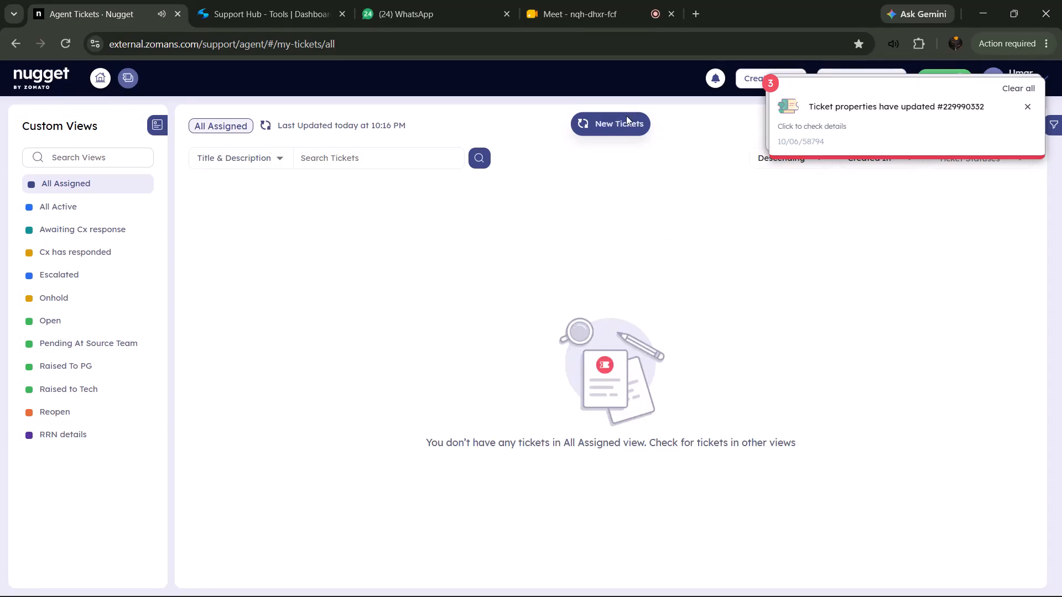
{"action": "left_click", "coordinate": [624, 121]}
{"action": "left_click", "coordinate": [636, 253]}
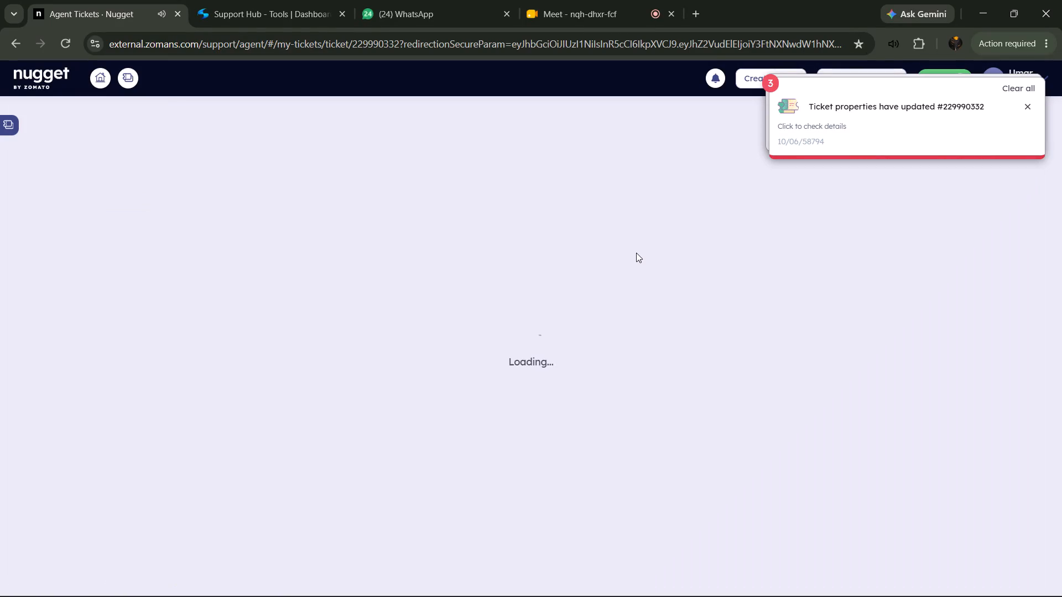
{"action": "left_click", "coordinate": [1022, 85]}
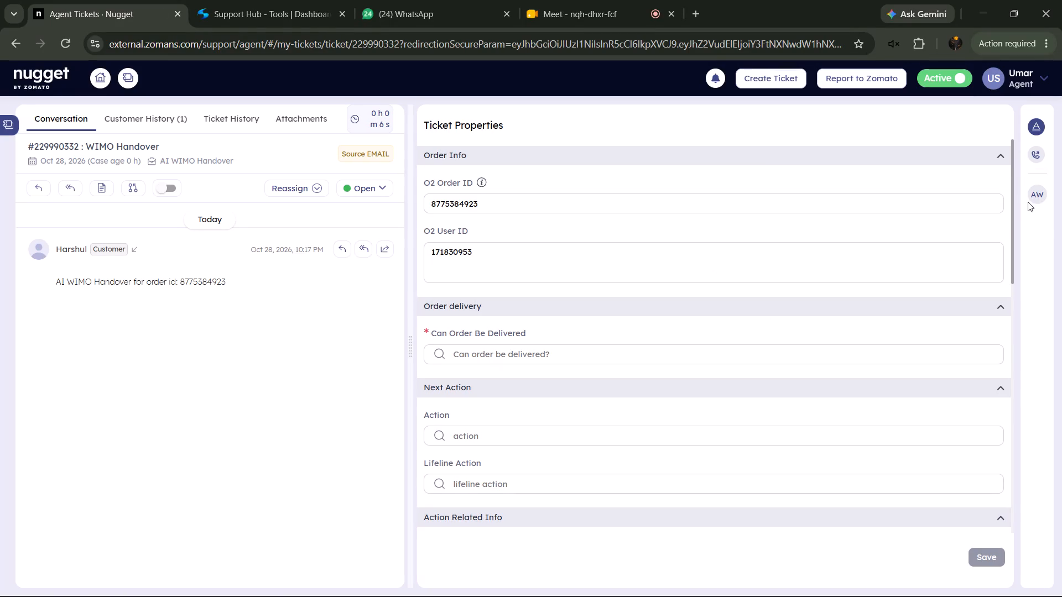
{"action": "left_click", "coordinate": [1036, 197]}
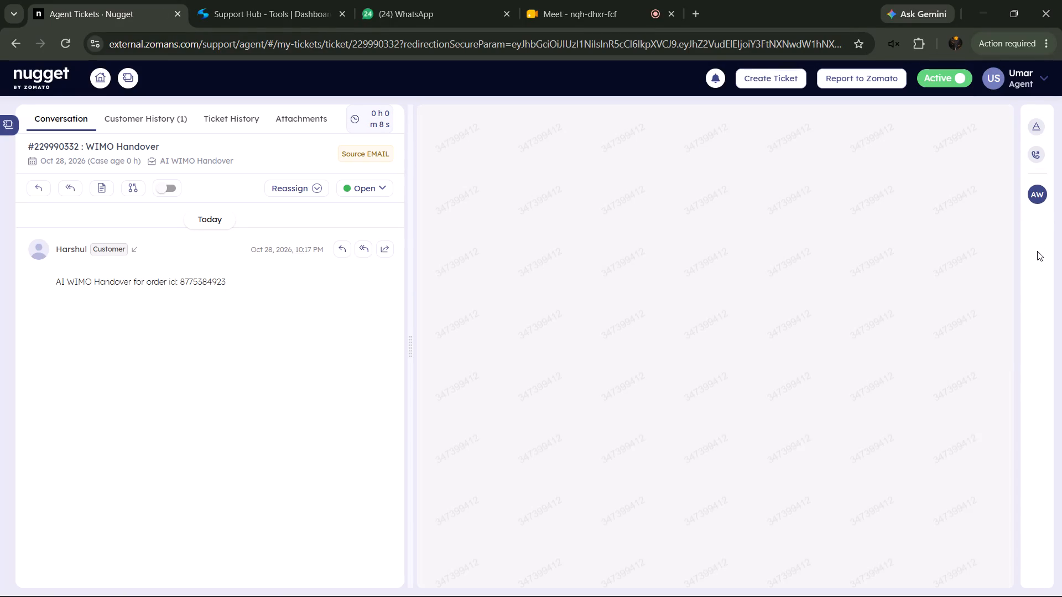
Copy the delay text from the order progress and add it as the private note "26 mins delayed".
{"action": "left_click_drag", "start_coordinate": [902, 295], "coordinate": [997, 285]}
{"action": "right_click", "coordinate": [943, 294]}
{"action": "left_click", "coordinate": [766, 317]}
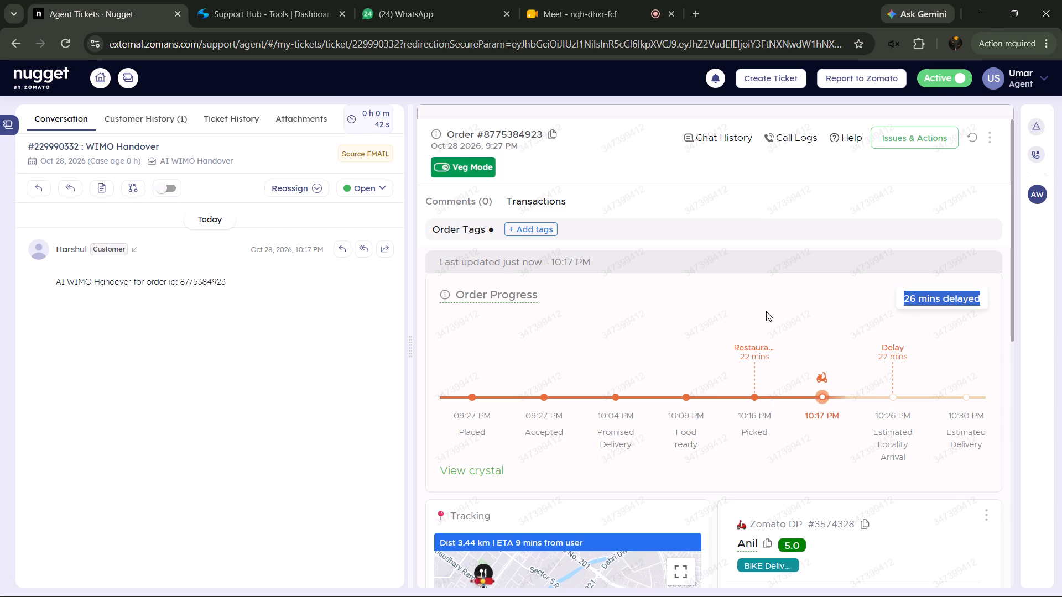
{"action": "right_click", "coordinate": [915, 302]}
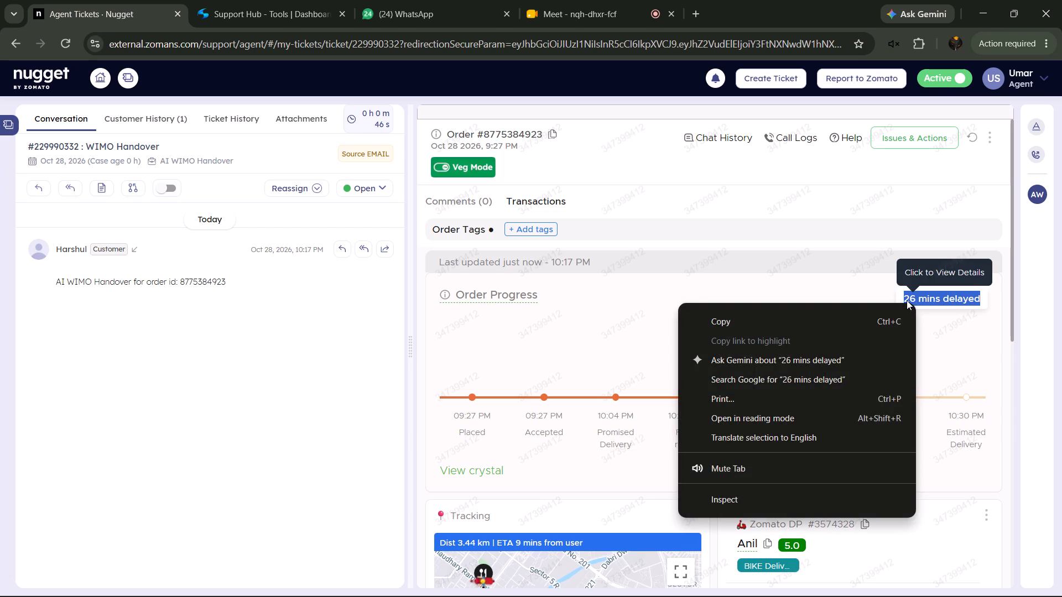
{"action": "left_click", "coordinate": [726, 321]}
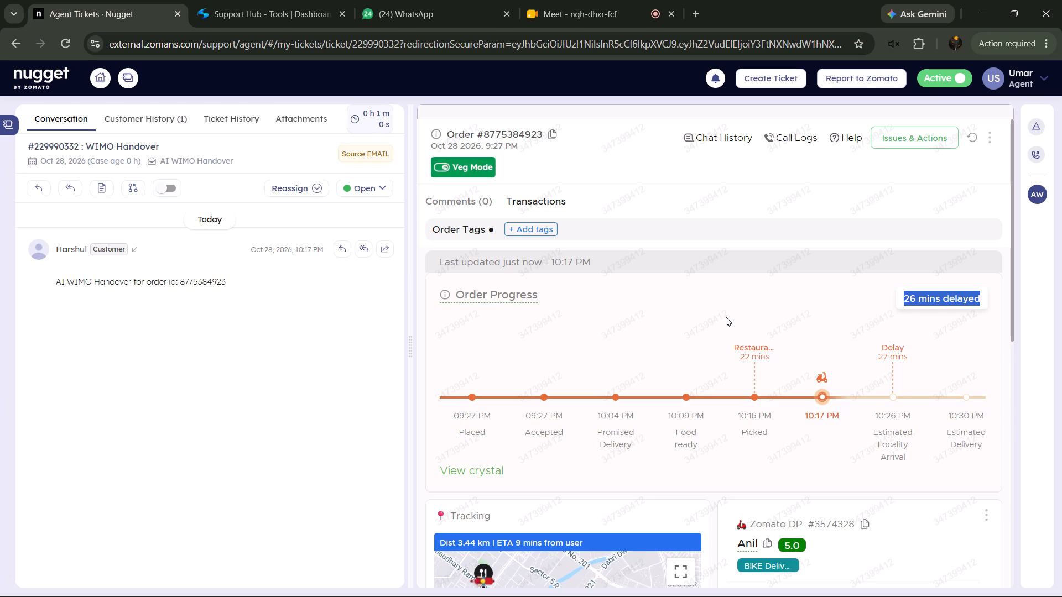
{"action": "left_click", "coordinate": [105, 190]}
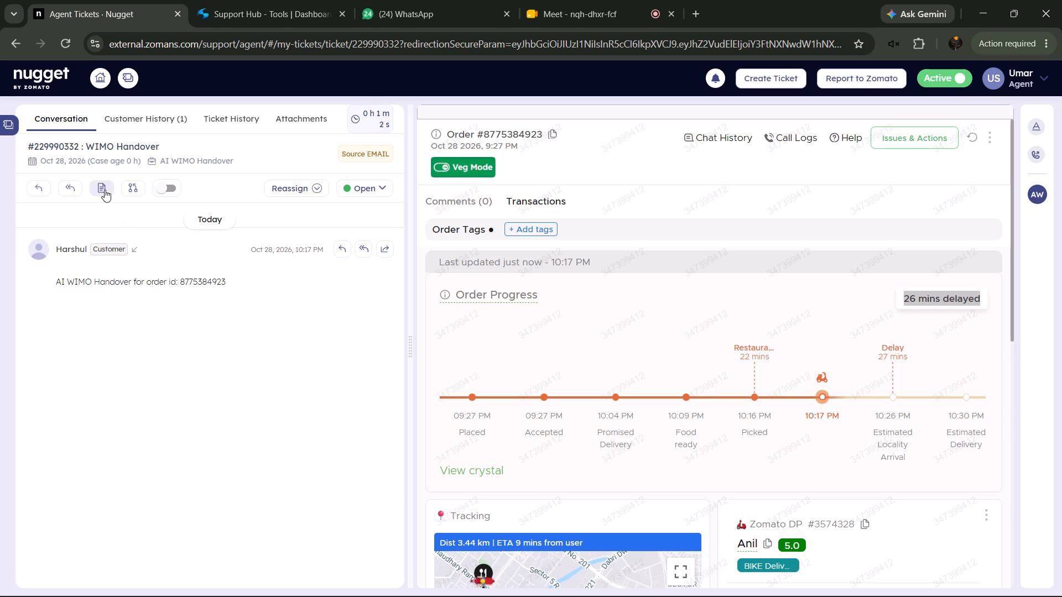
{"action": "right_click", "coordinate": [447, 300]}
{"action": "left_click", "coordinate": [533, 404]}
{"action": "left_click", "coordinate": [679, 416]}
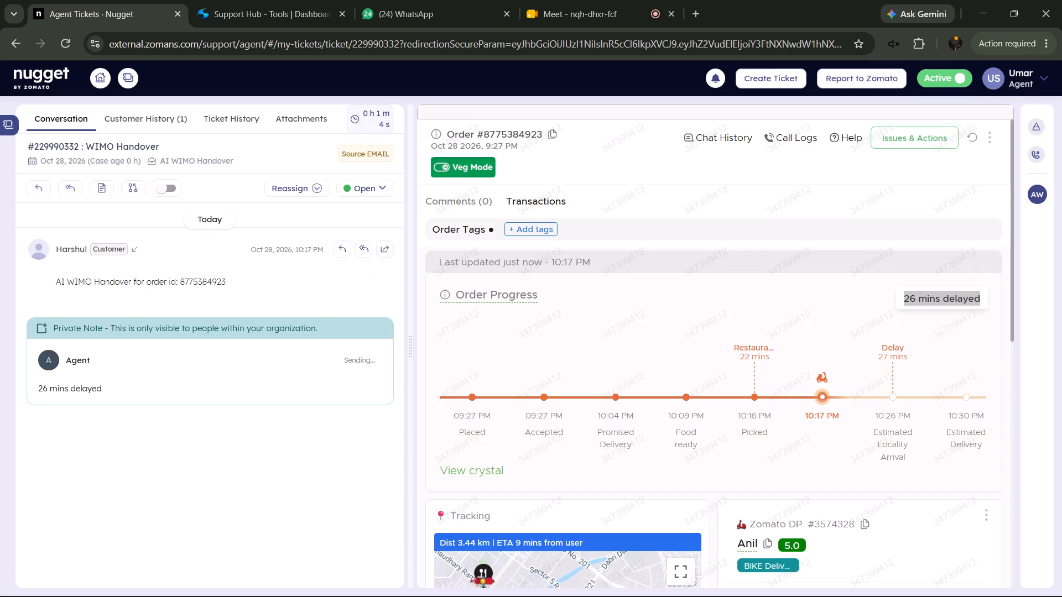
Copy the pickup milestone from the order timeline and add it as the private note "10:16 PM Picked".
{"action": "left_click_drag", "start_coordinate": [734, 416], "coordinate": [772, 437]}
{"action": "right_click", "coordinate": [759, 427]}
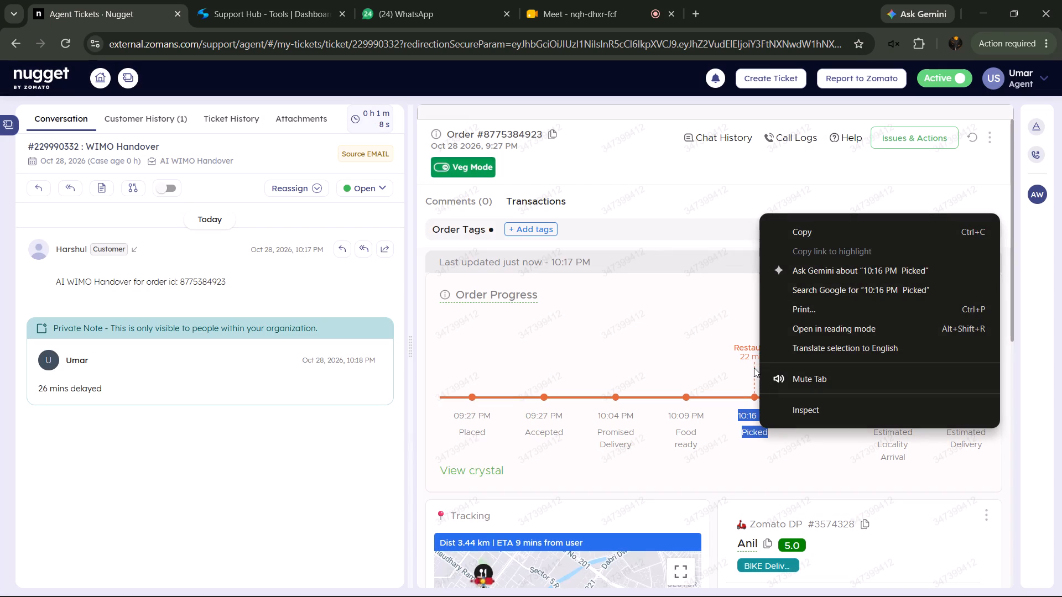
{"action": "left_click", "coordinate": [806, 232]}
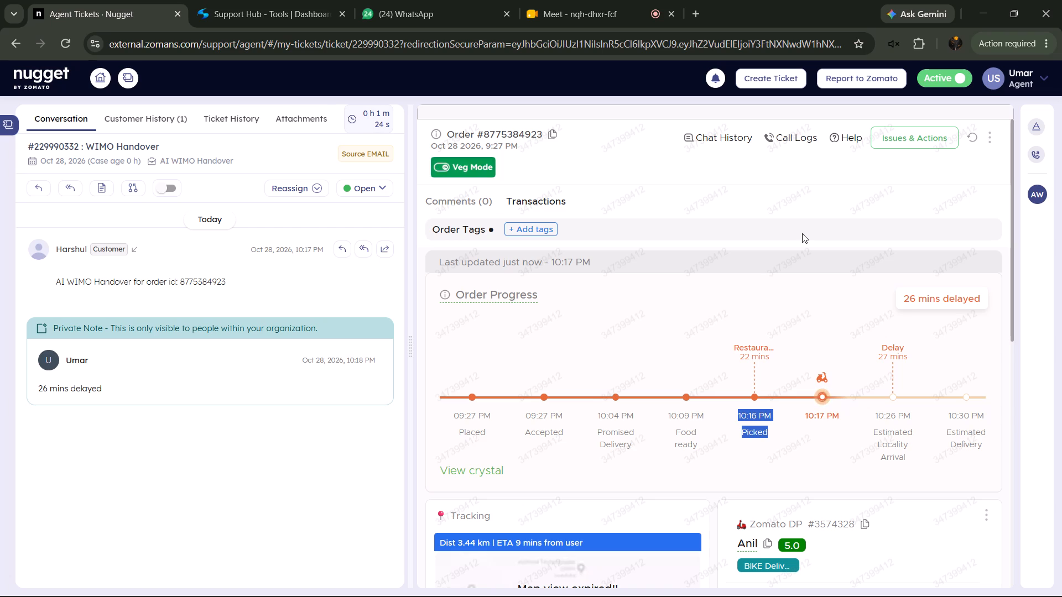
{"action": "left_click", "coordinate": [95, 187]}
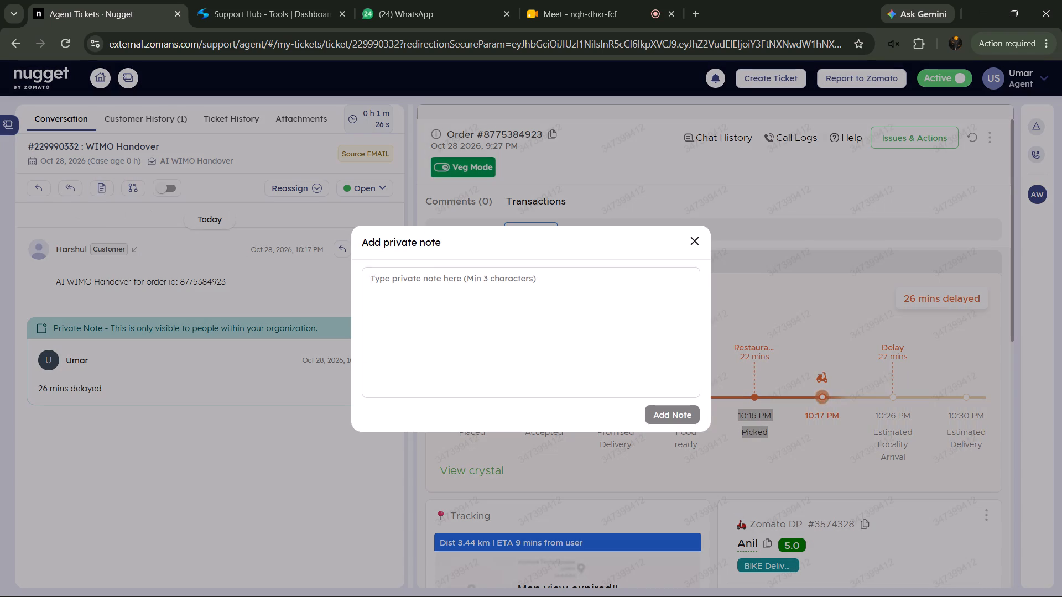
{"action": "right_click", "coordinate": [552, 332]}
{"action": "left_click", "coordinate": [626, 422]}
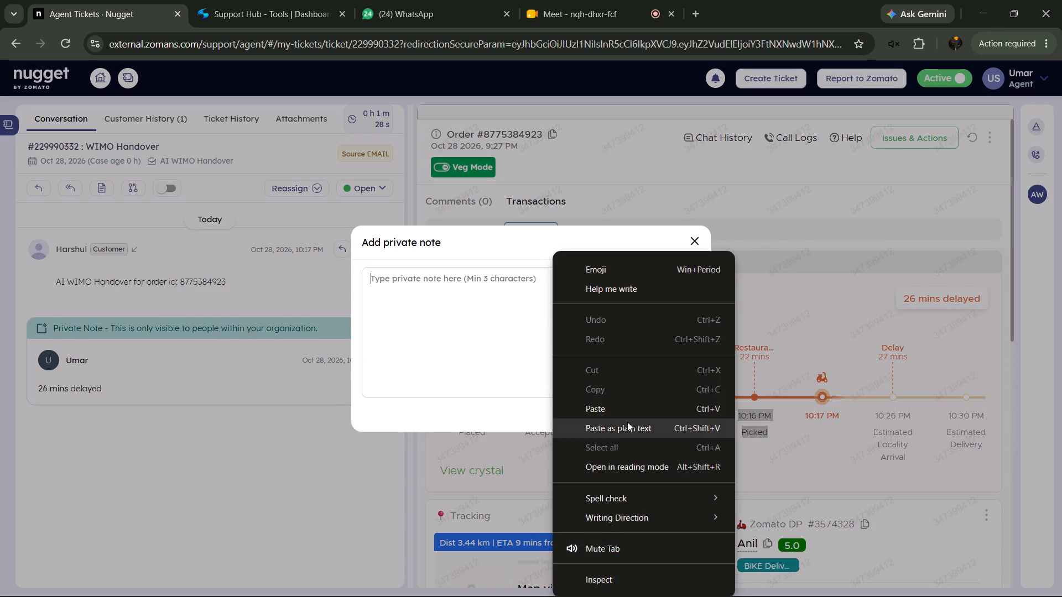
{"action": "left_click", "coordinate": [654, 416]}
Copy the tracking banner text and add it as the private note "Dist 3.44 km | ETA 9 mins from user".
{"action": "scroll", "coordinate": [662, 397], "scroll_direction": "down", "scroll_amount": 1}
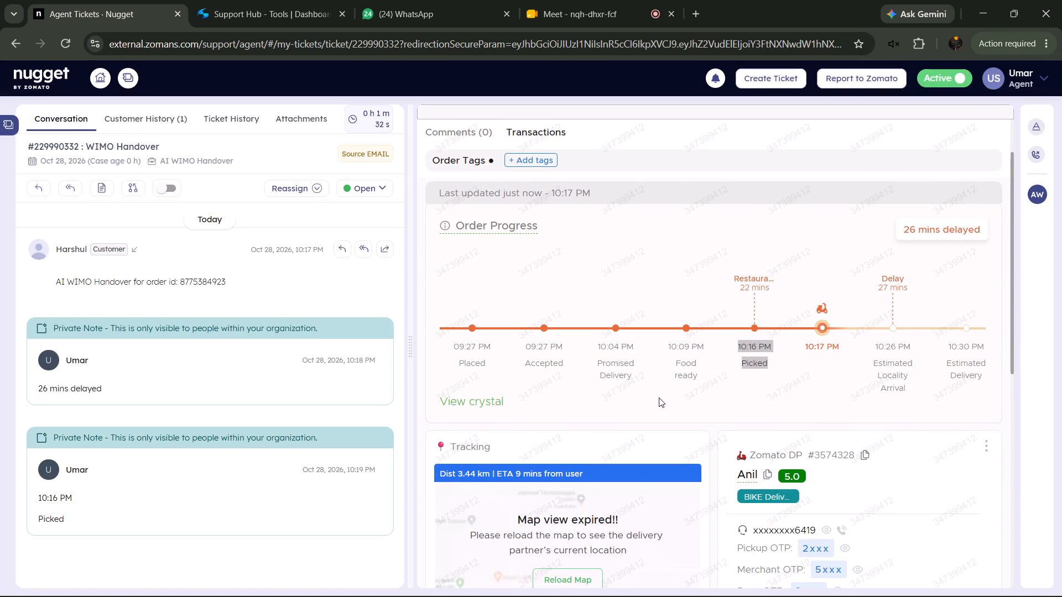
{"action": "left_click", "coordinate": [603, 477]}
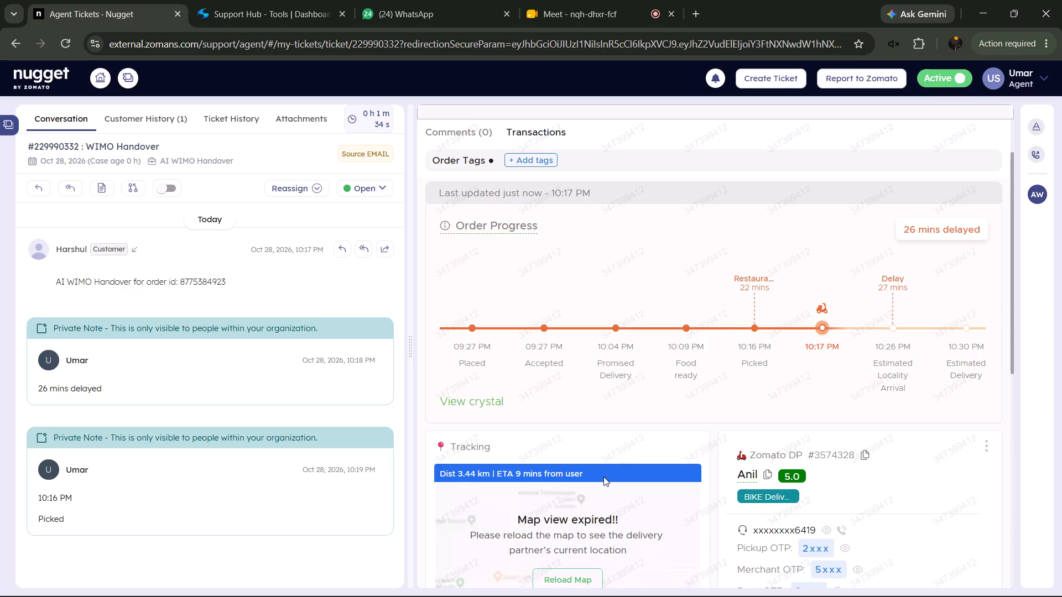
{"action": "left_click_drag", "start_coordinate": [600, 467], "coordinate": [430, 462]}
{"action": "right_click", "coordinate": [457, 470]}
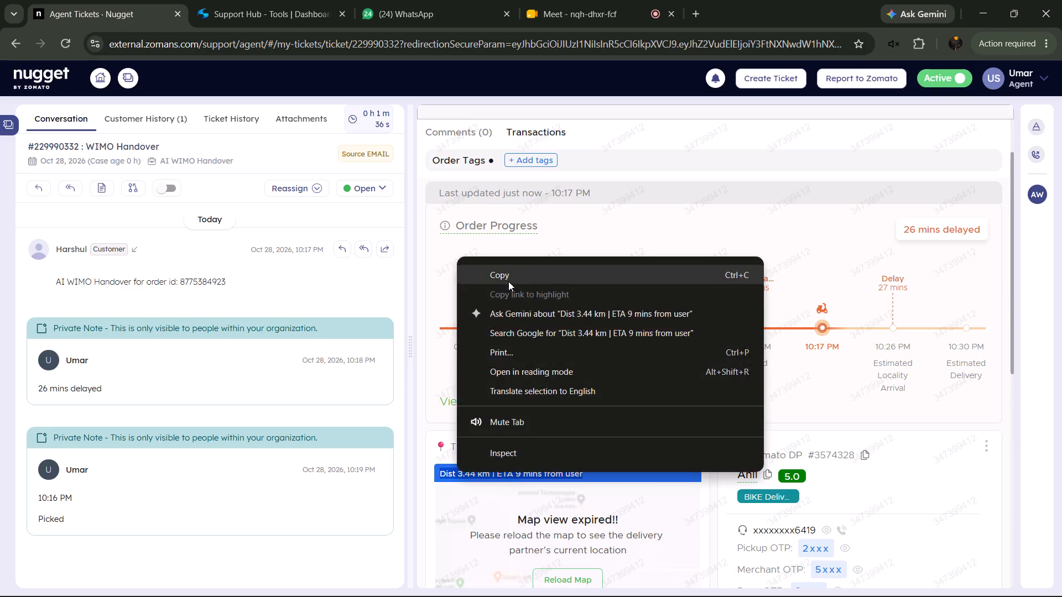
{"action": "left_click", "coordinate": [508, 277]}
{"action": "left_click", "coordinate": [106, 192]}
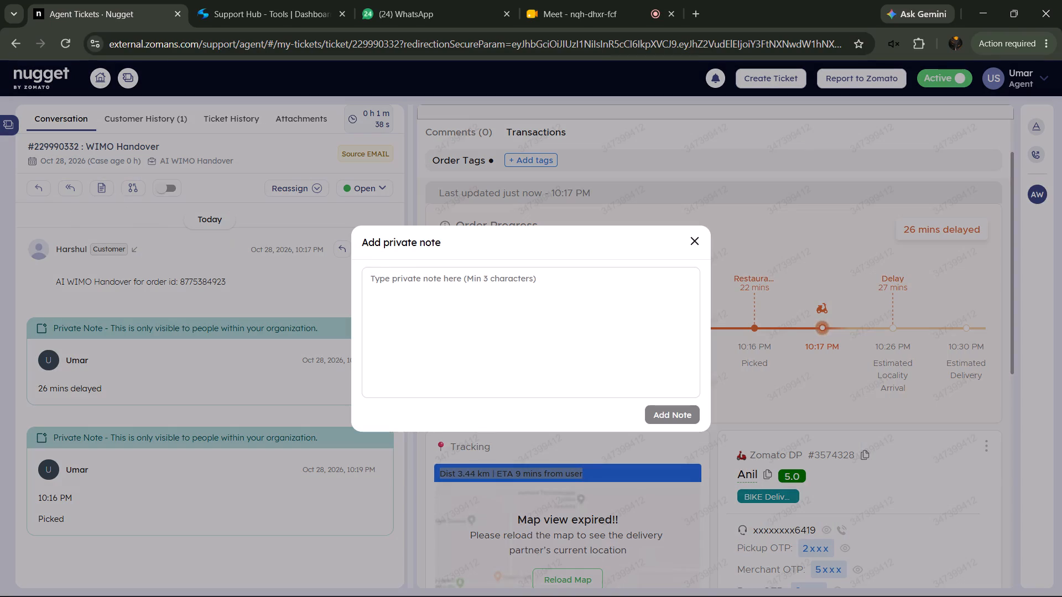
{"action": "right_click", "coordinate": [522, 321]}
{"action": "left_click", "coordinate": [617, 413]}
{"action": "left_click", "coordinate": [650, 410]}
Request a callback that connects to the order's delivery partner.
{"action": "scroll", "coordinate": [809, 394], "scroll_direction": "down", "scroll_amount": 1}
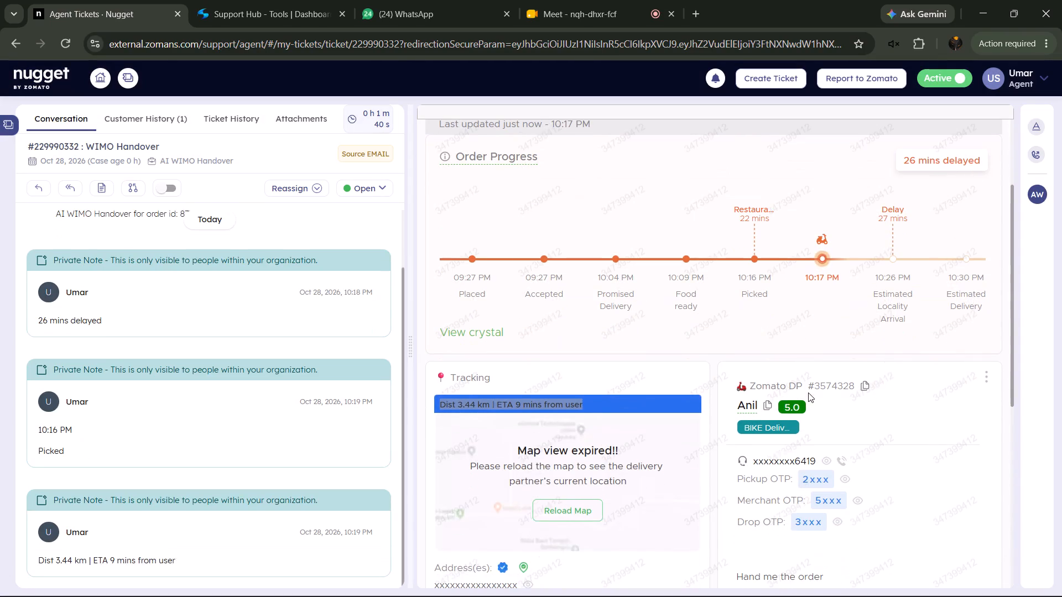
{"action": "left_click", "coordinate": [844, 459]}
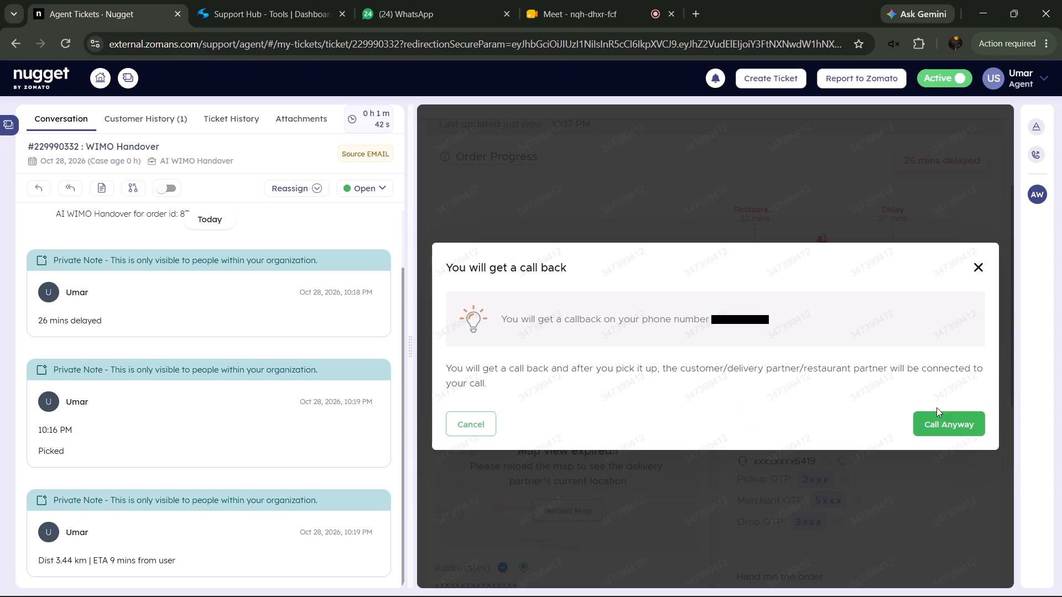
{"action": "left_click", "coordinate": [949, 420]}
{"action": "left_click", "coordinate": [879, 192]}
{"action": "scroll", "coordinate": [852, 265], "scroll_direction": "up", "scroll_amount": 3}
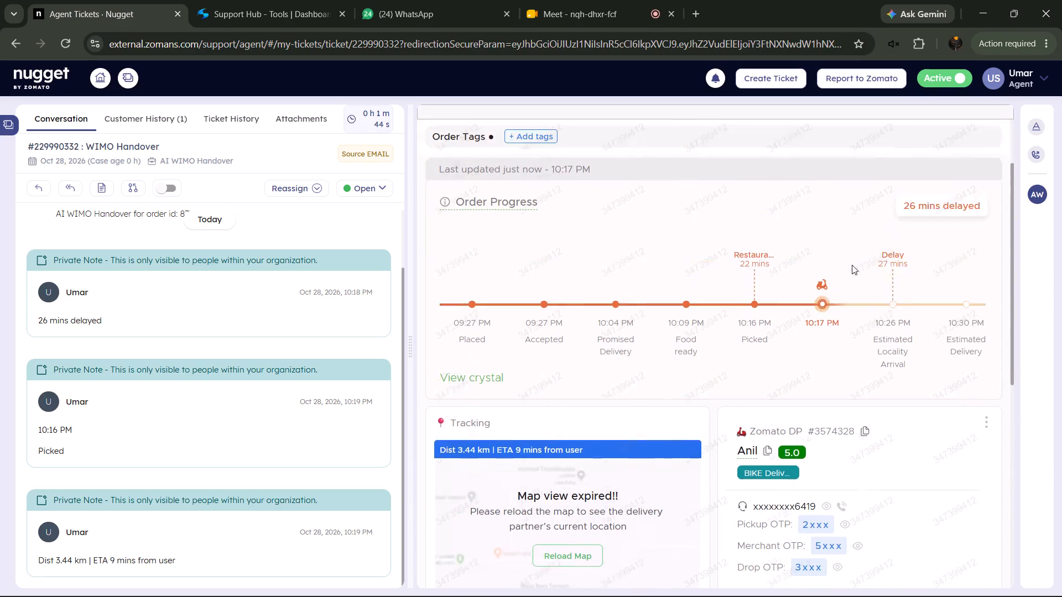
{"action": "scroll", "coordinate": [852, 265], "scroll_direction": "up", "scroll_amount": 3}
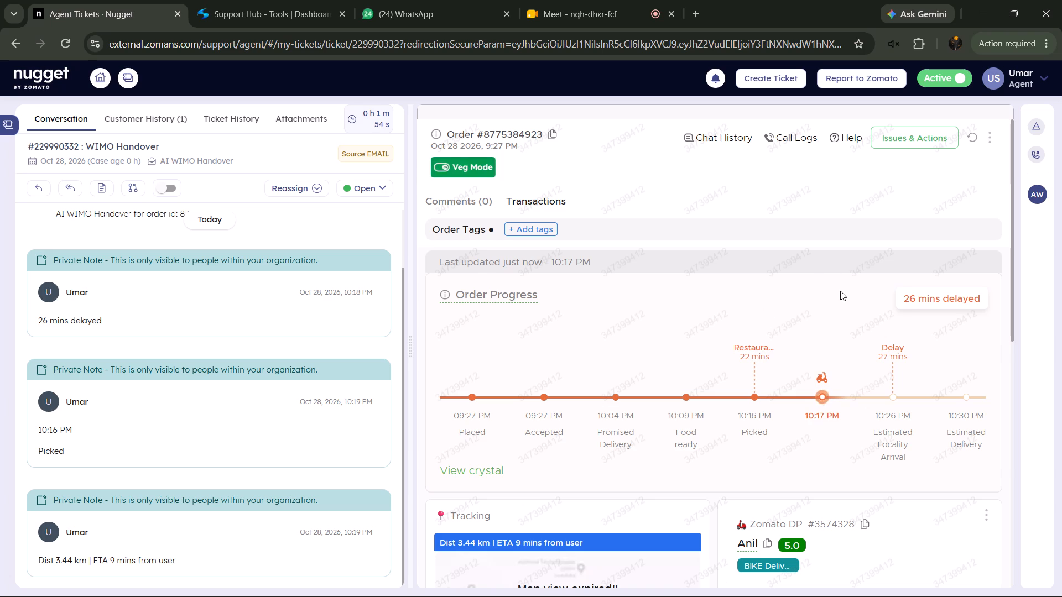
Check the delivery partner's assignment history for the order and close it.
{"action": "scroll", "coordinate": [840, 291], "scroll_direction": "down", "scroll_amount": 1}
{"action": "left_click", "coordinate": [987, 450]}
{"action": "left_click", "coordinate": [943, 480]}
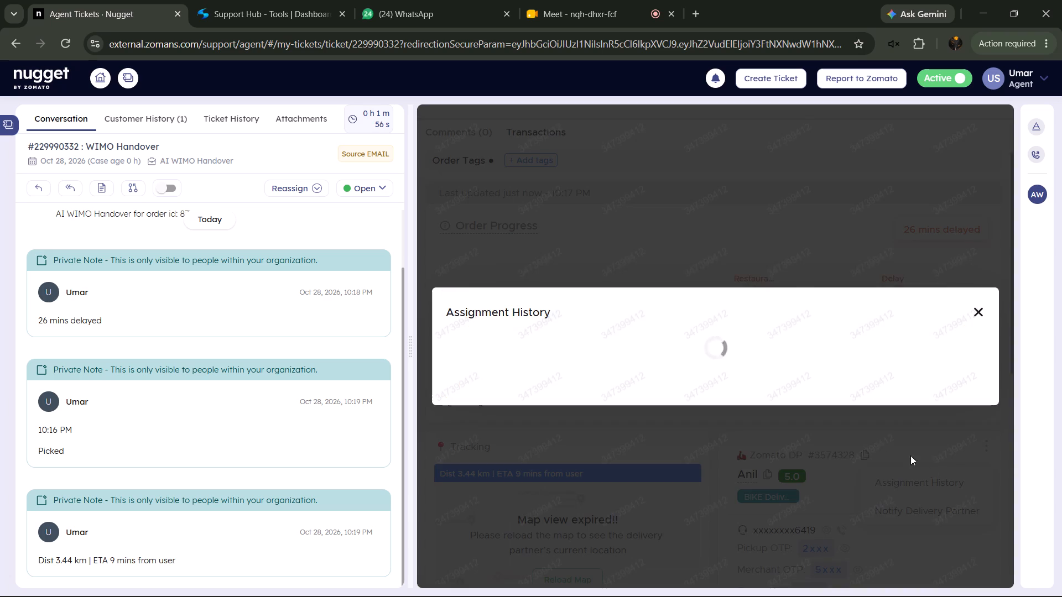
{"action": "left_click", "coordinate": [736, 195]}
{"action": "scroll", "coordinate": [862, 377], "scroll_direction": "up", "scroll_amount": 3}
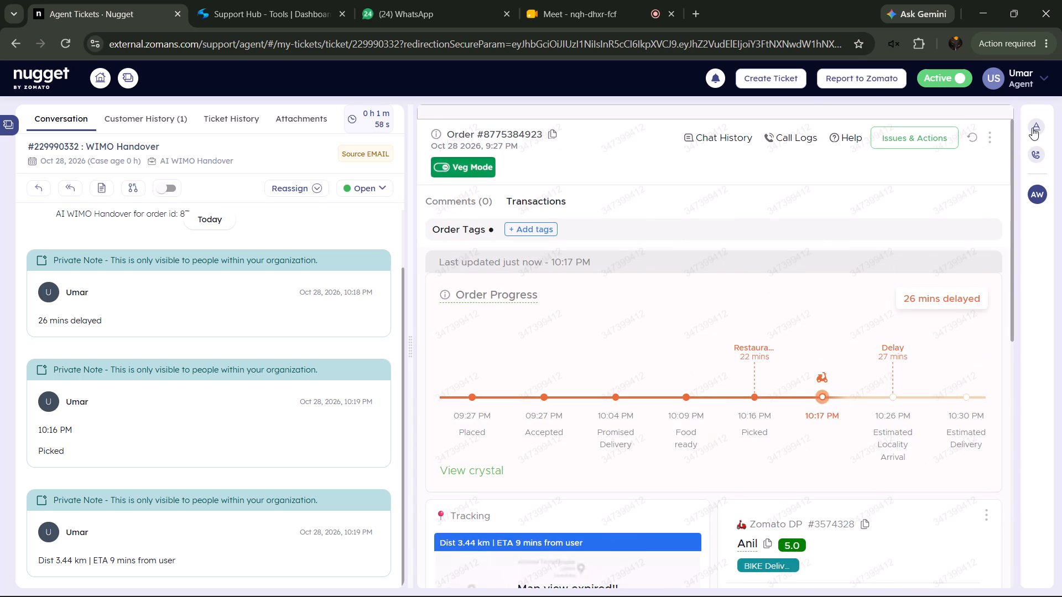
In the ticket properties, set Can Order Be Delivered to Yes and both Action and Lifeline Action to No Action.
{"action": "left_click", "coordinate": [1032, 127]}
{"action": "left_click", "coordinate": [903, 356]}
{"action": "left_click", "coordinate": [888, 364]}
{"action": "left_click", "coordinate": [884, 378]}
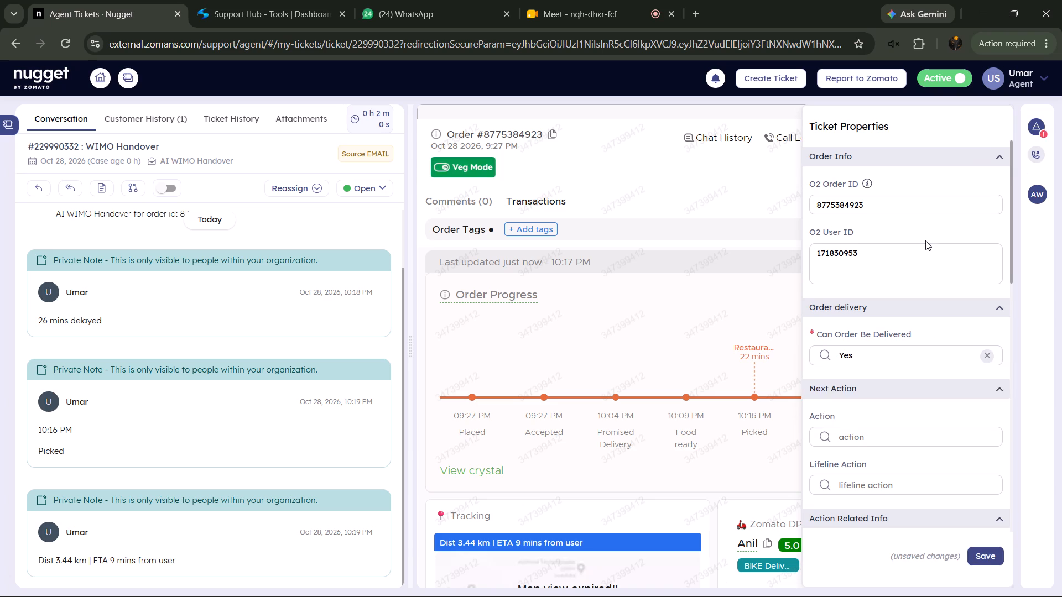
{"action": "scroll", "coordinate": [925, 241], "scroll_direction": "down", "scroll_amount": 2}
{"action": "left_click", "coordinate": [896, 295]}
{"action": "left_click", "coordinate": [884, 311]}
{"action": "left_click", "coordinate": [872, 344]}
{"action": "left_click", "coordinate": [856, 373]}
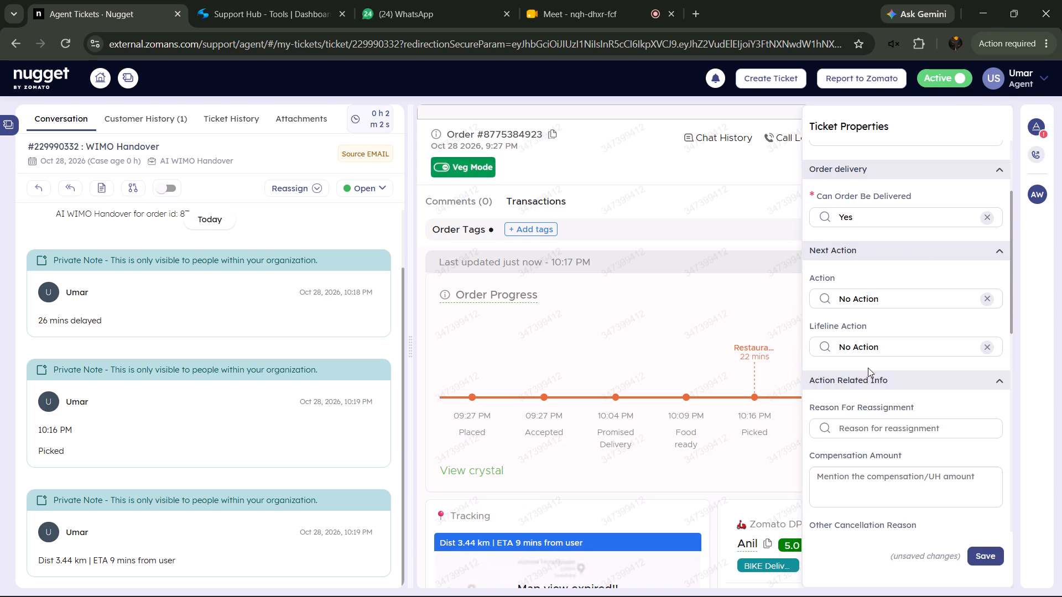
Set Are Properties Filled to Yes and Order Status Expected Time to "Arrival at cx location".
{"action": "scroll", "coordinate": [868, 366], "scroll_direction": "down", "scroll_amount": 9}
{"action": "left_click", "coordinate": [900, 335]}
{"action": "left_click", "coordinate": [897, 352]}
{"action": "left_click", "coordinate": [914, 262]}
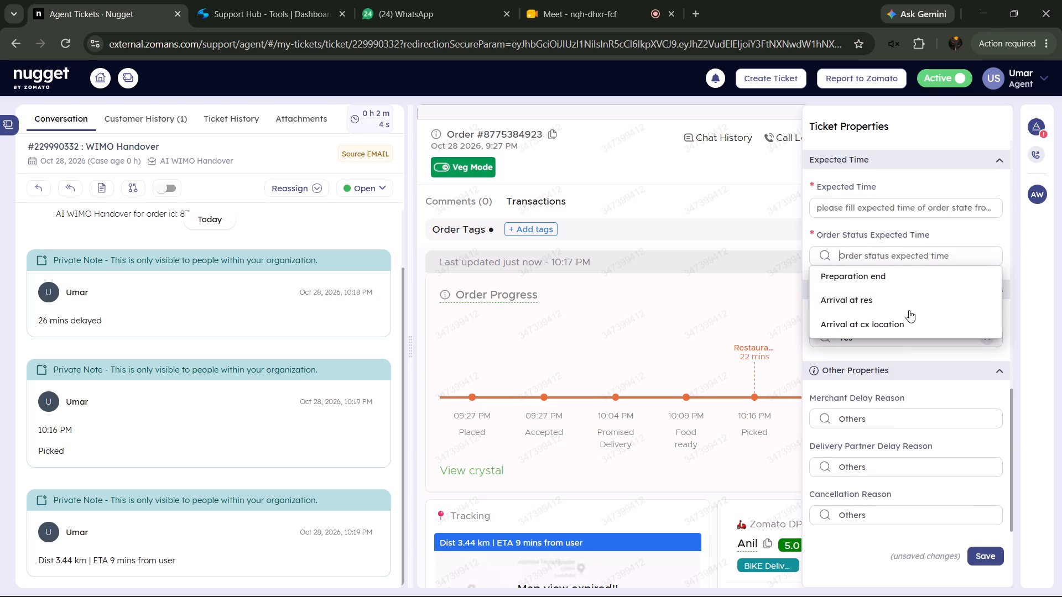
{"action": "left_click", "coordinate": [909, 312]}
{"action": "left_click", "coordinate": [893, 334]}
Copy Support Hub's "The order was delayed by the restaurant" template into Other Delay Reason, and close the ticket properties.
{"action": "scroll", "coordinate": [884, 353], "scroll_direction": "up", "scroll_amount": 3}
{"action": "left_click", "coordinate": [871, 306]}
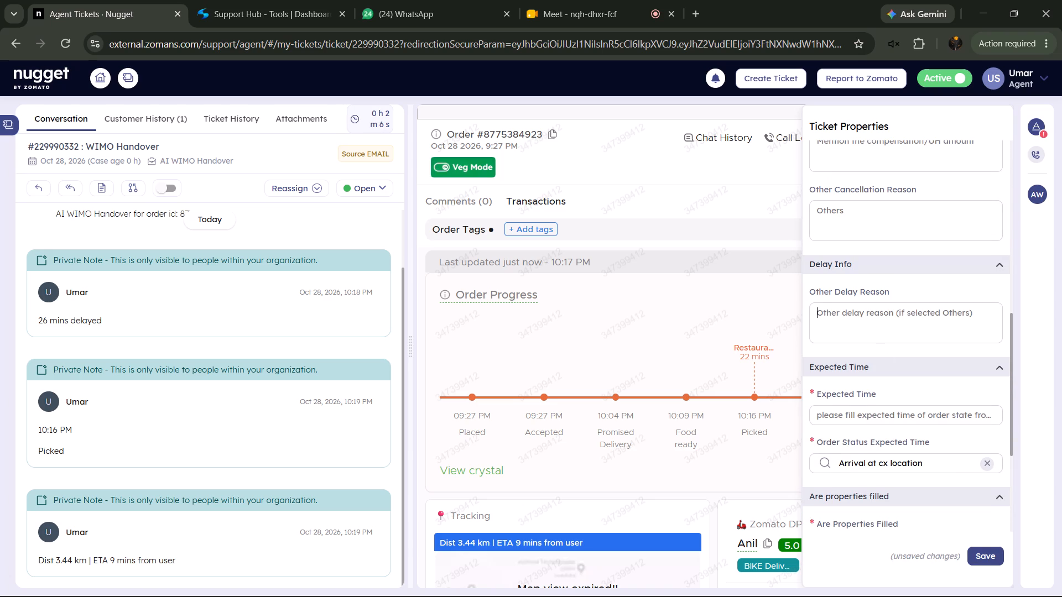
{"action": "left_click", "coordinate": [328, 0]}
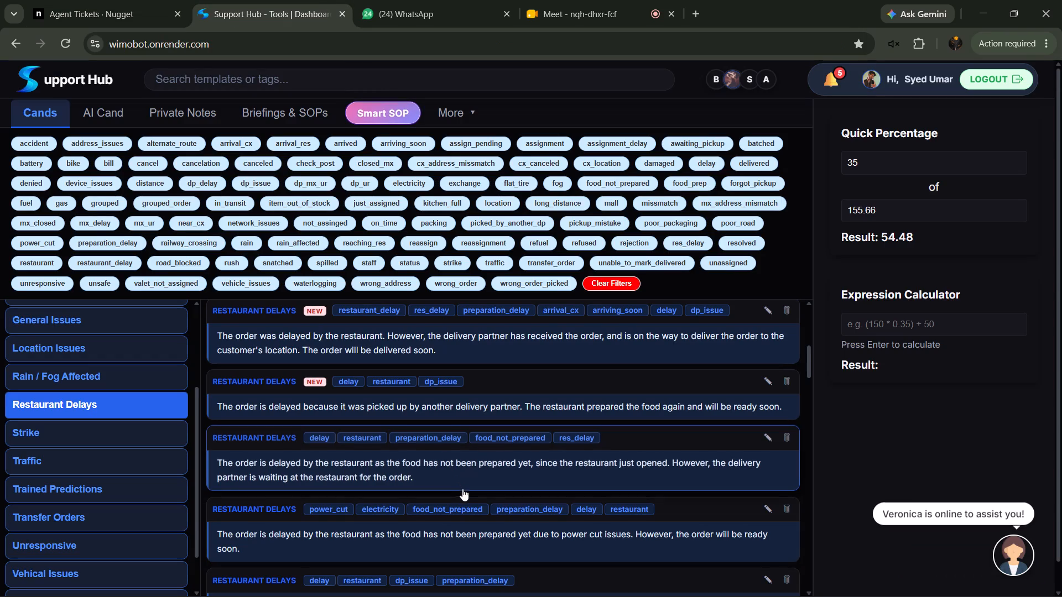
{"action": "scroll", "coordinate": [467, 472], "scroll_direction": "up", "scroll_amount": 4}
{"action": "scroll", "coordinate": [467, 472], "scroll_direction": "down", "scroll_amount": 2}
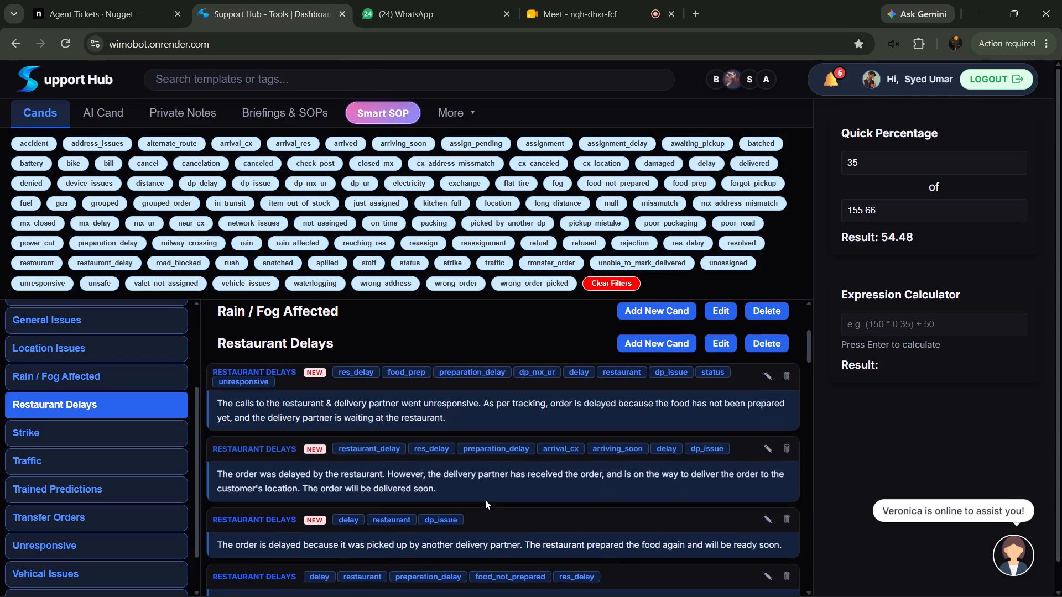
{"action": "left_click", "coordinate": [487, 485]}
{"action": "left_click", "coordinate": [116, 0]}
{"action": "right_click", "coordinate": [904, 328]}
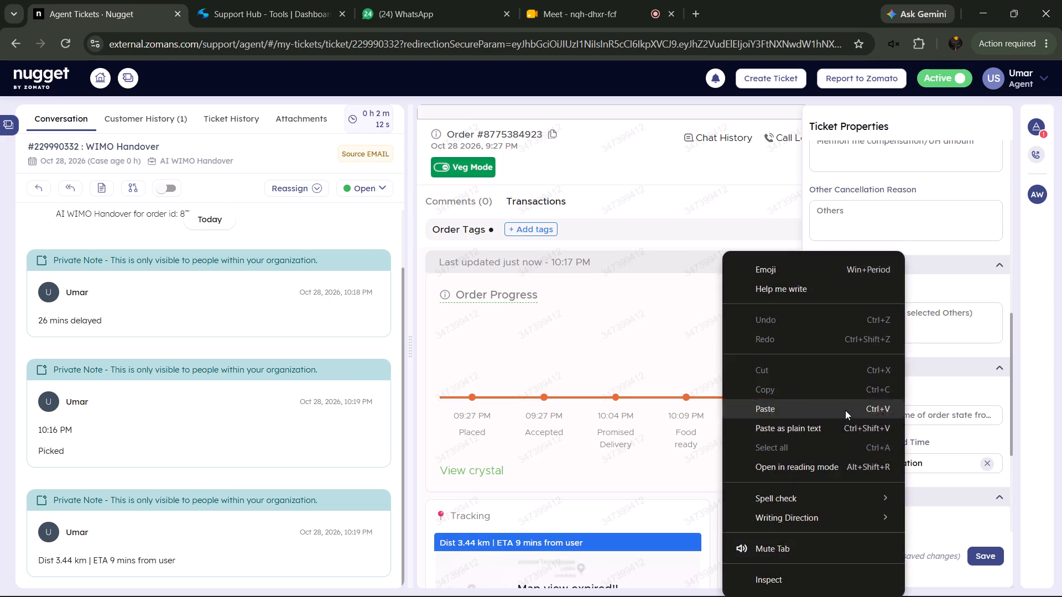
{"action": "left_click", "coordinate": [829, 434]}
{"action": "left_click", "coordinate": [889, 415]}
{"action": "left_click", "coordinate": [1030, 129]}
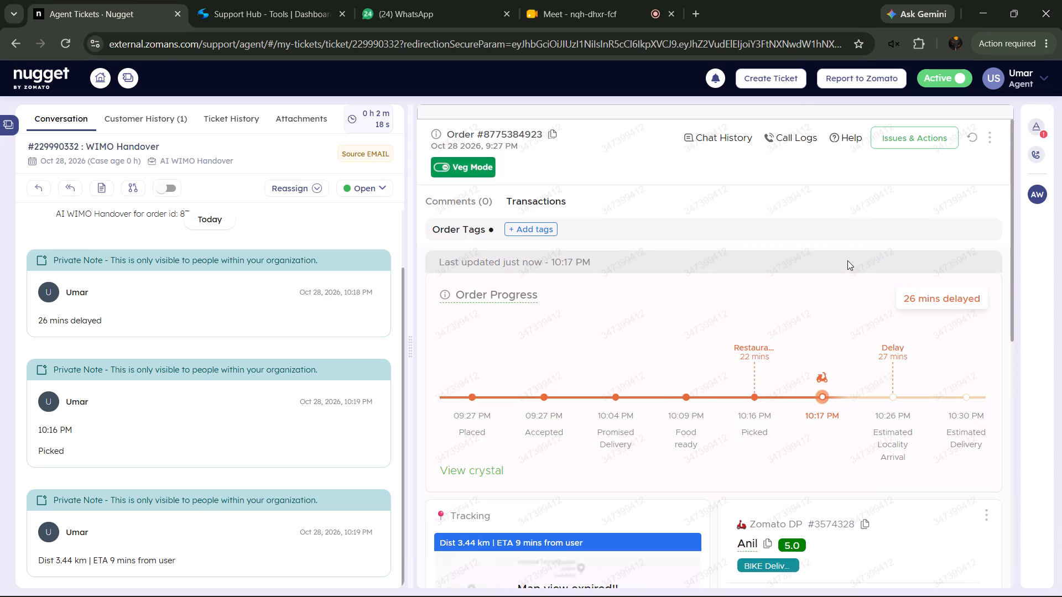
Request another callback to the order's delivery partner.
{"action": "scroll", "coordinate": [847, 260], "scroll_direction": "down", "scroll_amount": 3}
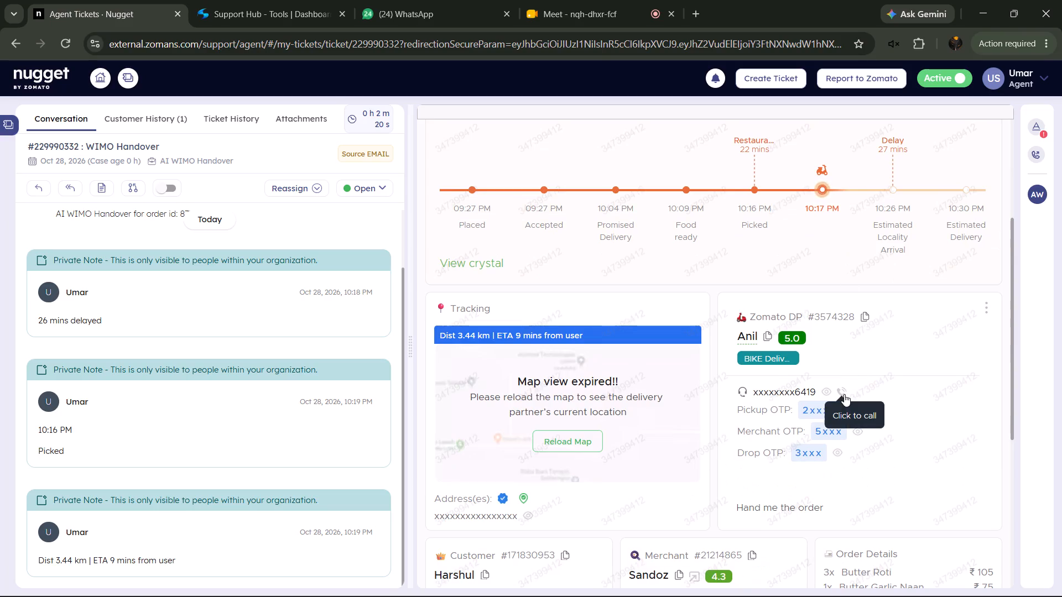
{"action": "left_click", "coordinate": [844, 394]}
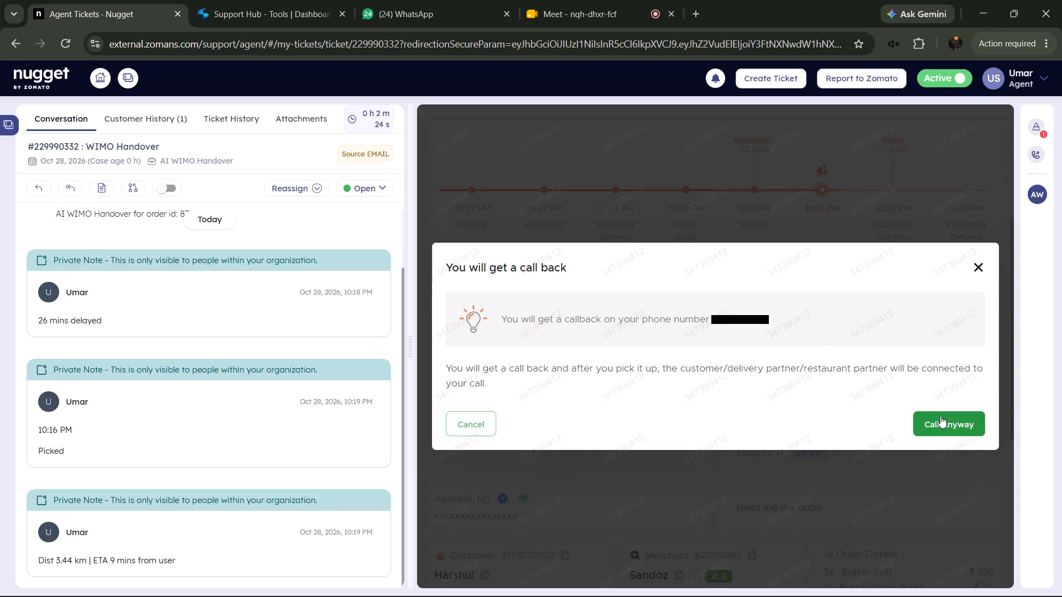
{"action": "left_click", "coordinate": [940, 422]}
{"action": "left_click", "coordinate": [934, 217]}
{"action": "scroll", "coordinate": [905, 334], "scroll_direction": "up", "scroll_amount": 2}
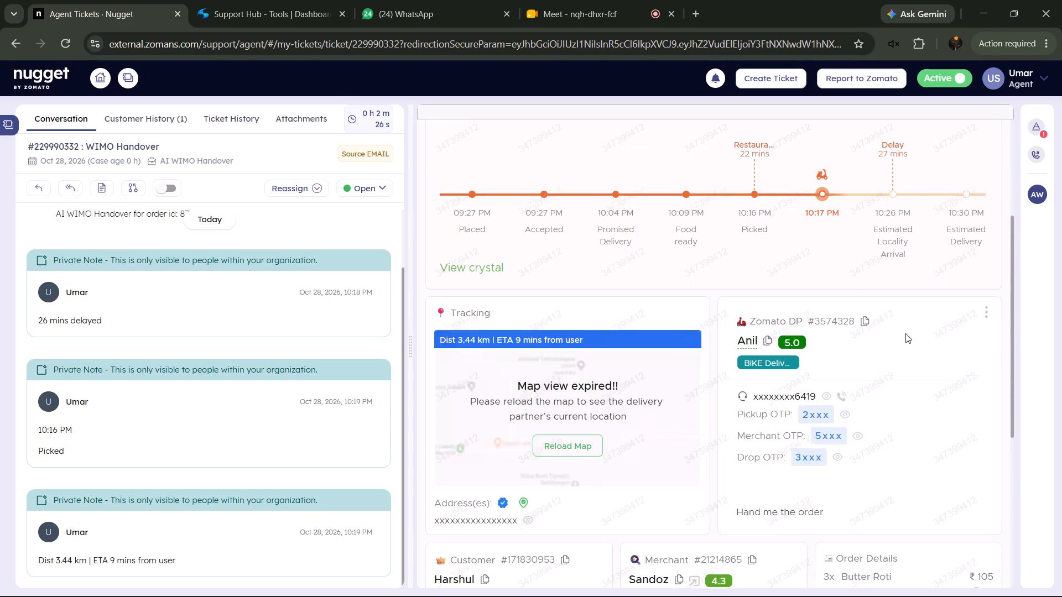
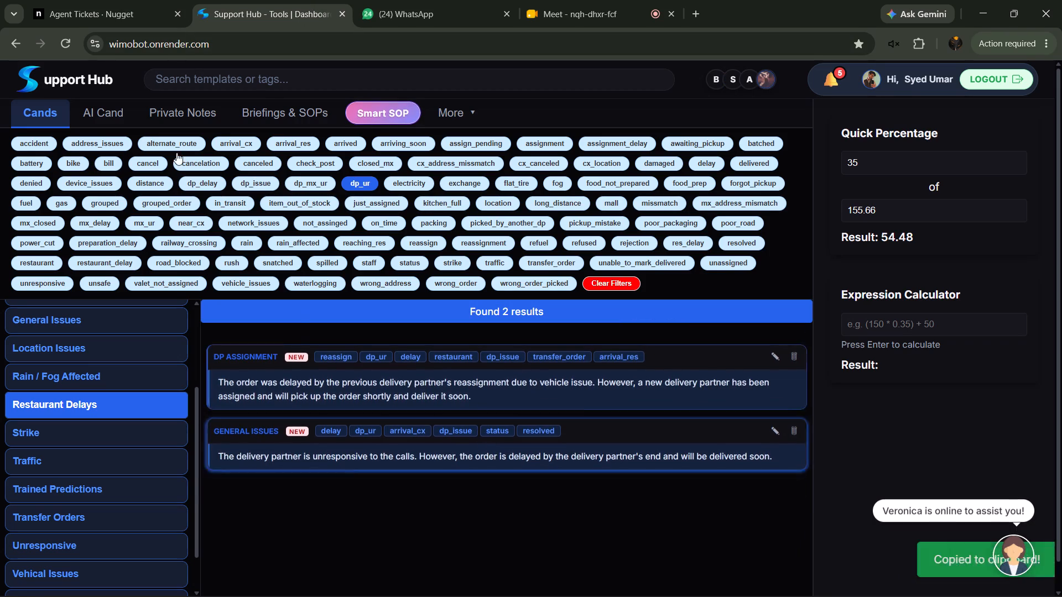
Switch back to the Nugget ticket, reopen its properties and check the Other Delay Reason text and Expected Time field.
{"action": "left_click", "coordinate": [69, 0]}
{"action": "left_click", "coordinate": [1030, 132]}
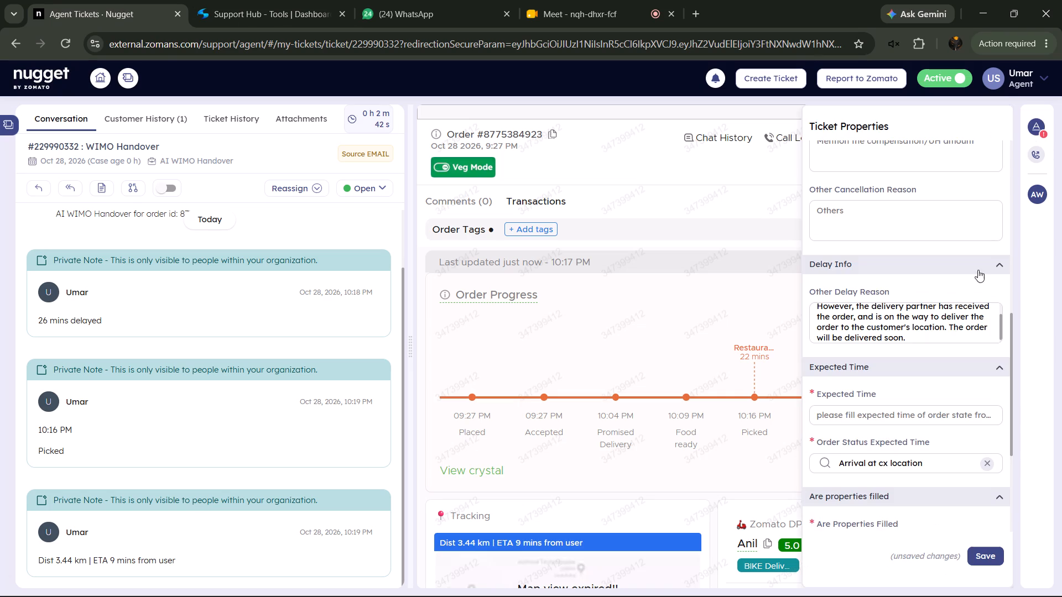
{"action": "left_click_drag", "start_coordinate": [926, 338], "coordinate": [755, 259]}
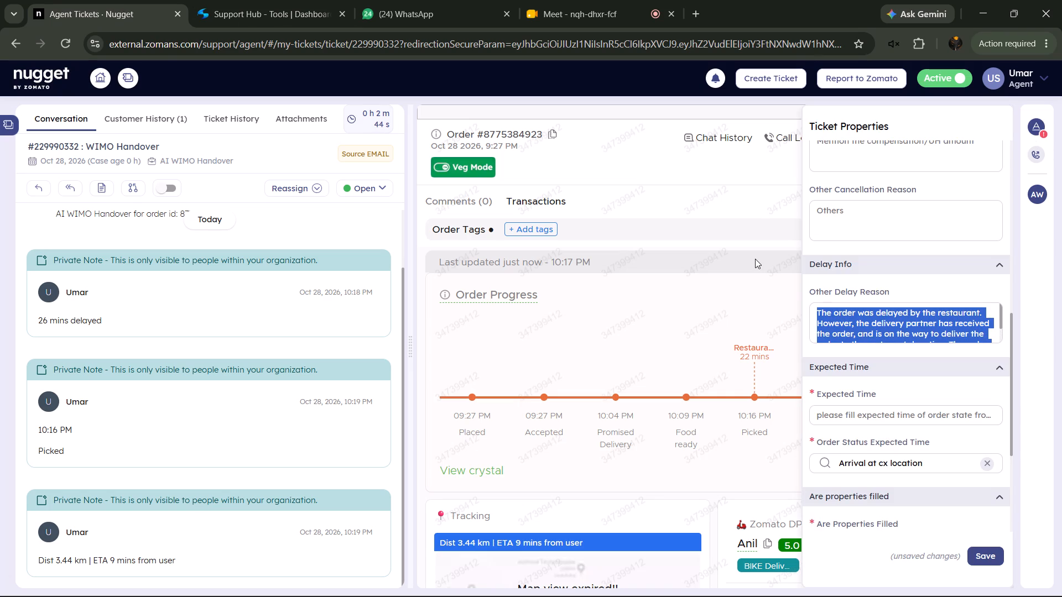
{"action": "left_click", "coordinate": [852, 416]}
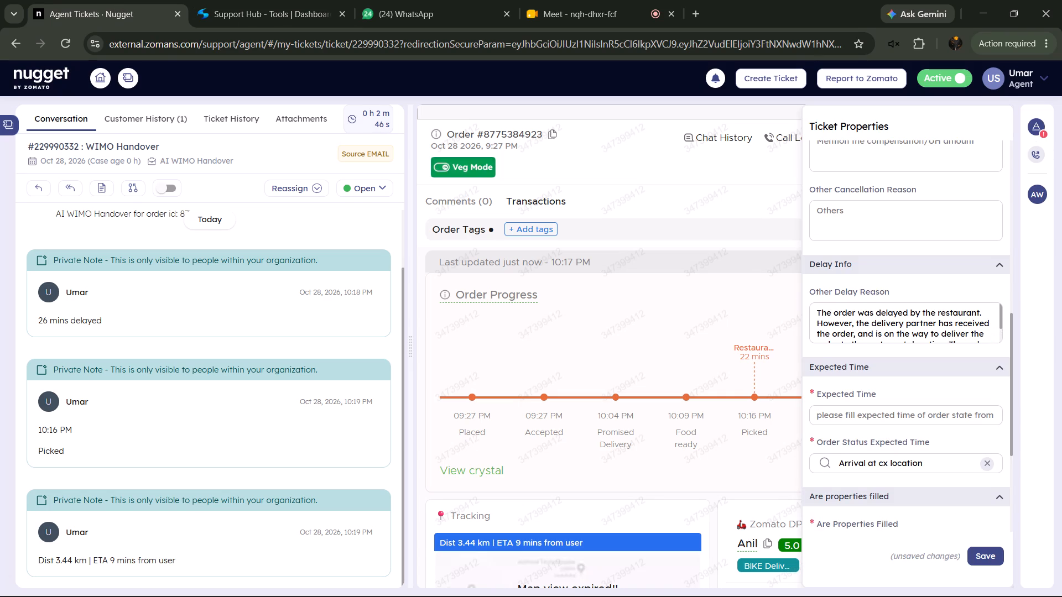
{"action": "left_click", "coordinate": [841, 415]}
{"action": "left_click", "coordinate": [104, 189]}
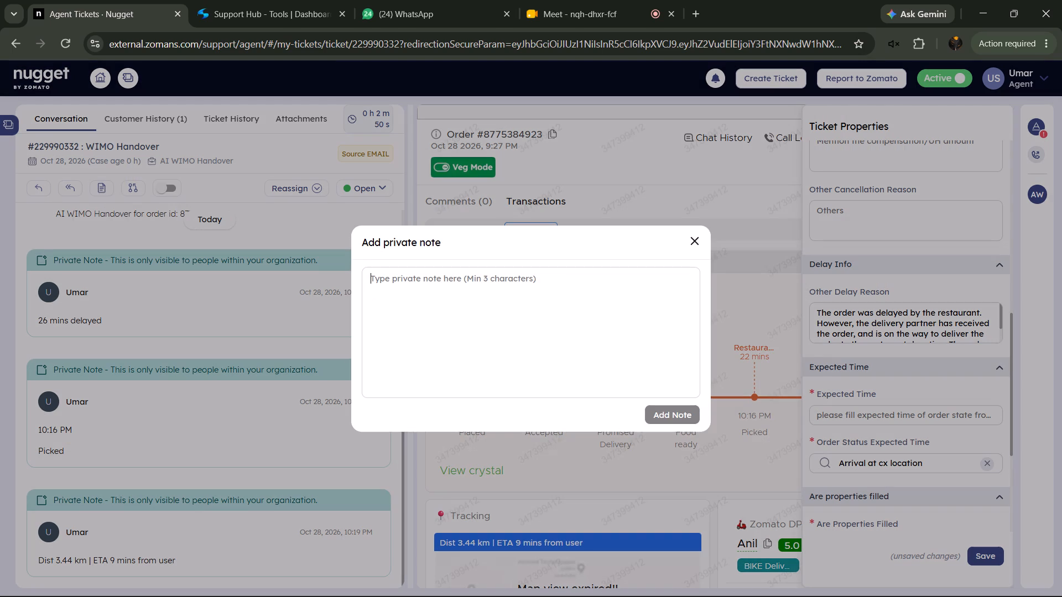
{"action": "key", "text": "d"}
{"action": "key", "text": "p"}
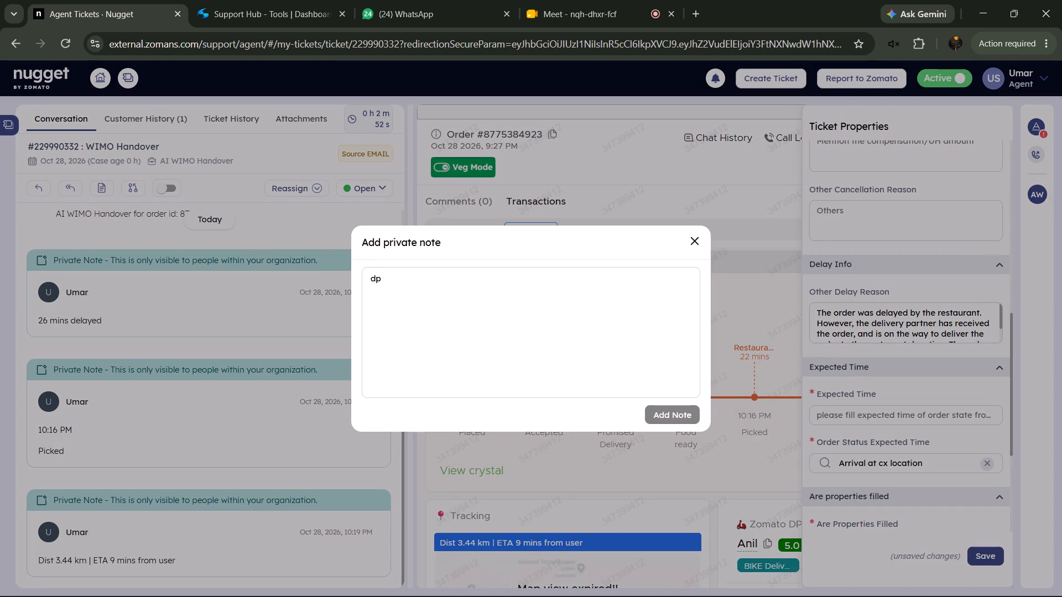
{"action": "key", "text": "space"}
{"action": "key", "text": "c"}
{"action": "key", "text": "o"}
{"action": "key", "text": "n"}
{"action": "type", "text": "nn"}
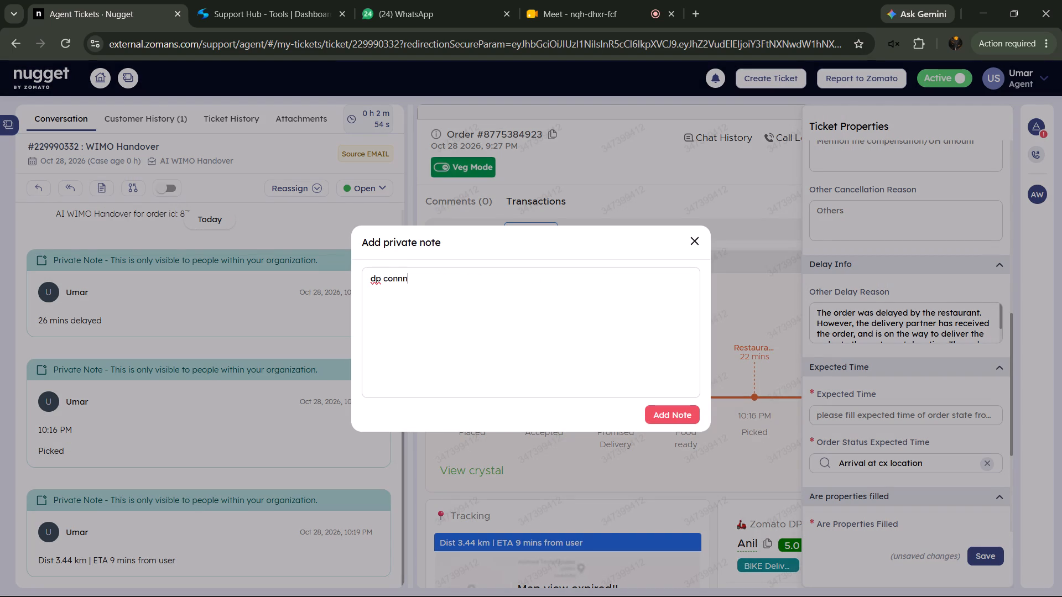
{"action": "key", "text": "BackSpace"}
{"action": "key", "text": "e"}
{"action": "key", "text": "c"}
{"action": "key", "text": "t"}
{"action": "type", "text": "ed"}
{"action": "left_click_drag", "start_coordinate": [646, 400], "coordinate": [653, 401]}
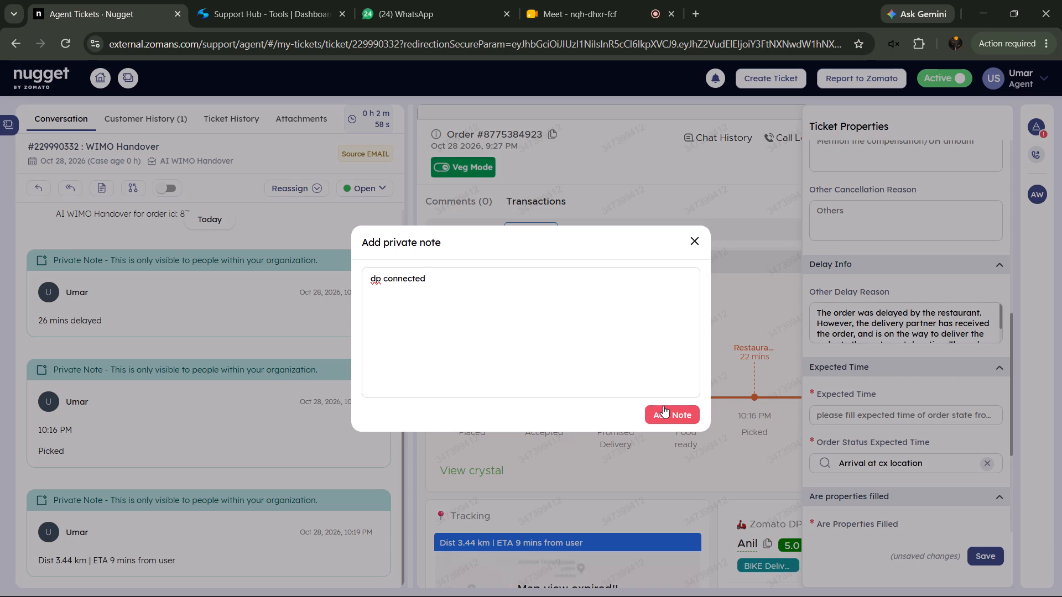
{"action": "left_click", "coordinate": [664, 407]}
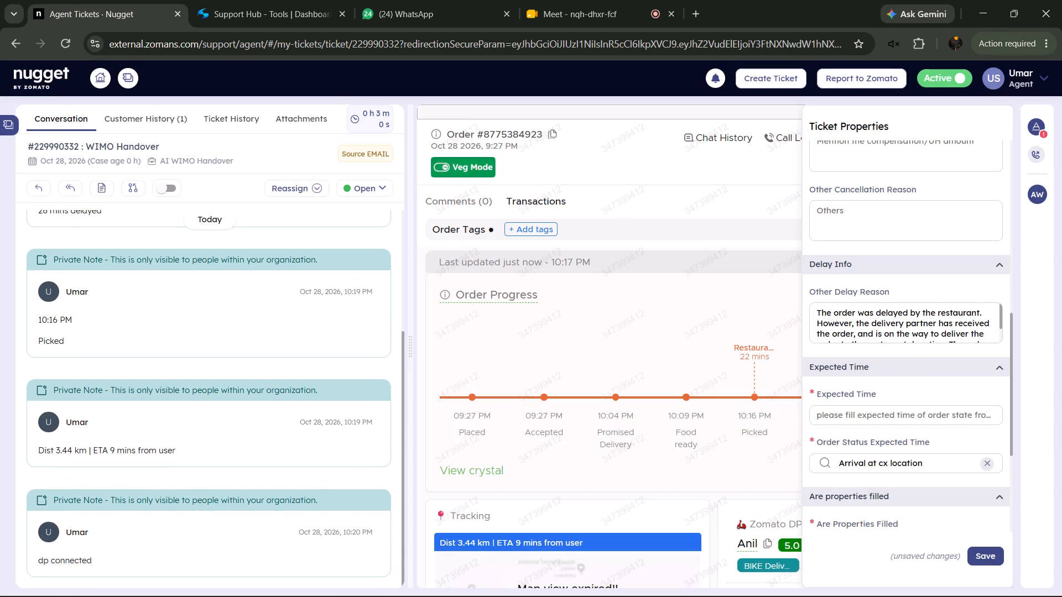
Recheck the full Other Delay Reason text and set Expected Time to 5 in the ticket properties.
{"action": "left_click", "coordinate": [979, 313]}
{"action": "left_click_drag", "start_coordinate": [877, 331], "coordinate": [990, 356]}
{"action": "left_click", "coordinate": [932, 337]}
{"action": "left_click", "coordinate": [932, 337]}
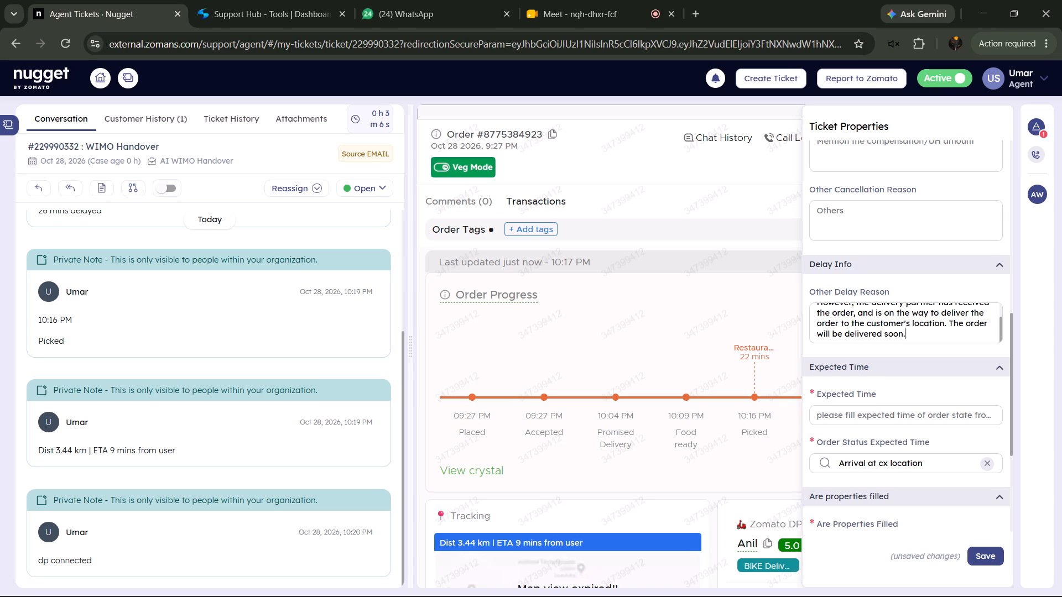
{"action": "scroll", "coordinate": [932, 337], "scroll_direction": "up", "scroll_amount": 4}
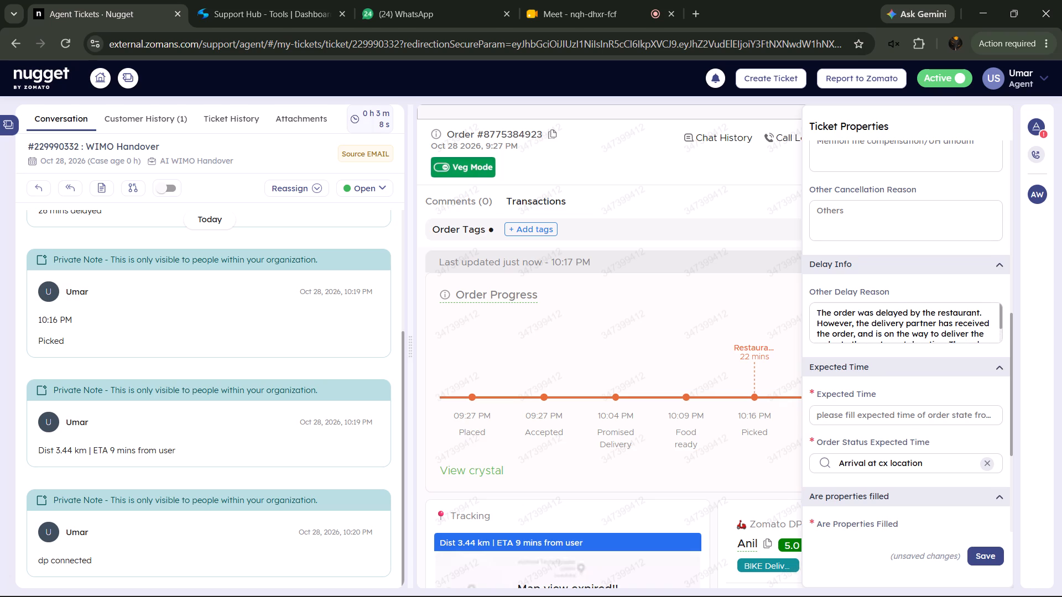
{"action": "left_click", "coordinate": [913, 420]}
{"action": "key", "text": "5"}
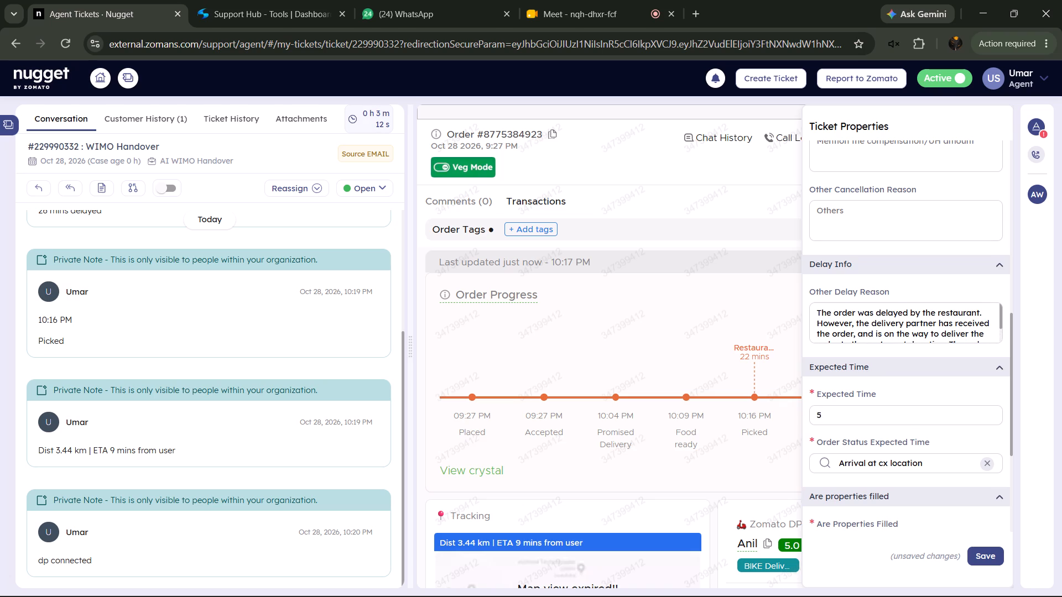
Review all the filled-in ticket properties from order delivery down to Other Properties, and save them.
{"action": "scroll", "coordinate": [931, 316], "scroll_direction": "down", "scroll_amount": 3}
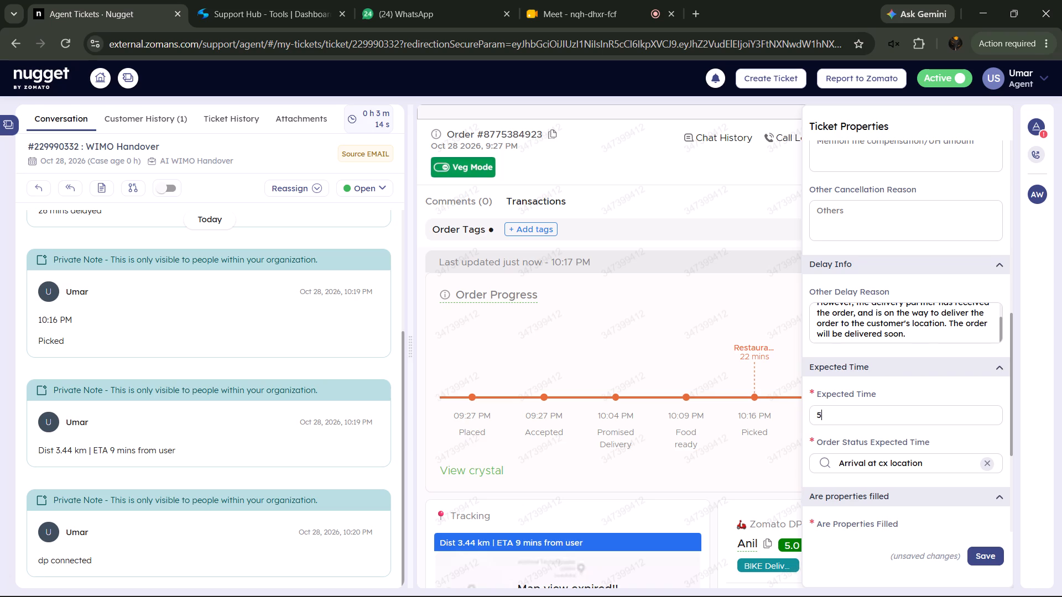
{"action": "scroll", "coordinate": [905, 366], "scroll_direction": "up", "scroll_amount": 6}
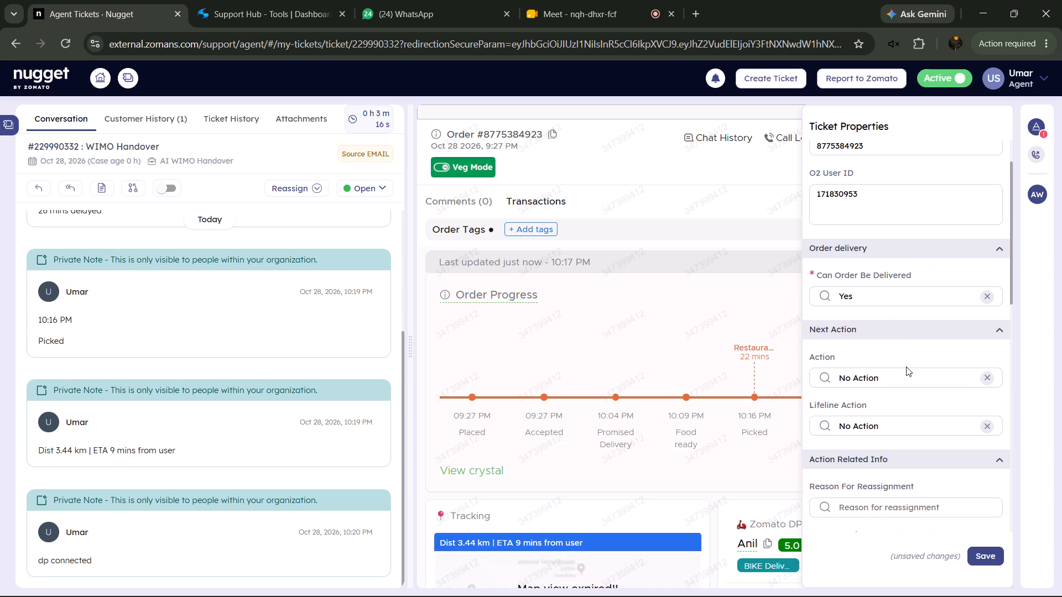
{"action": "scroll", "coordinate": [914, 326], "scroll_direction": "down", "scroll_amount": 8}
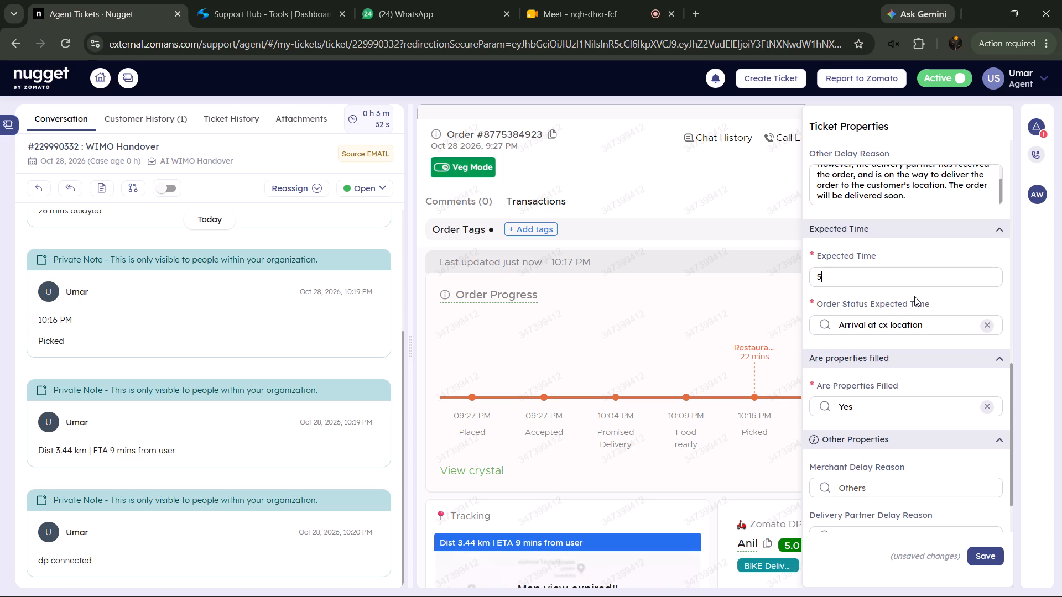
{"action": "scroll", "coordinate": [914, 296], "scroll_direction": "up", "scroll_amount": 4}
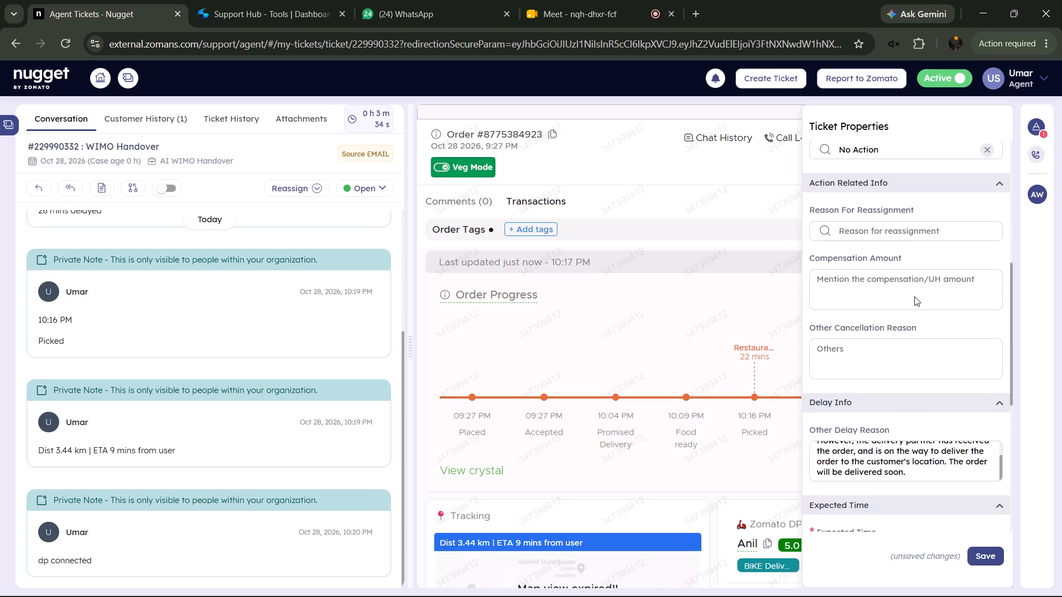
{"action": "scroll", "coordinate": [914, 296], "scroll_direction": "up", "scroll_amount": 4}
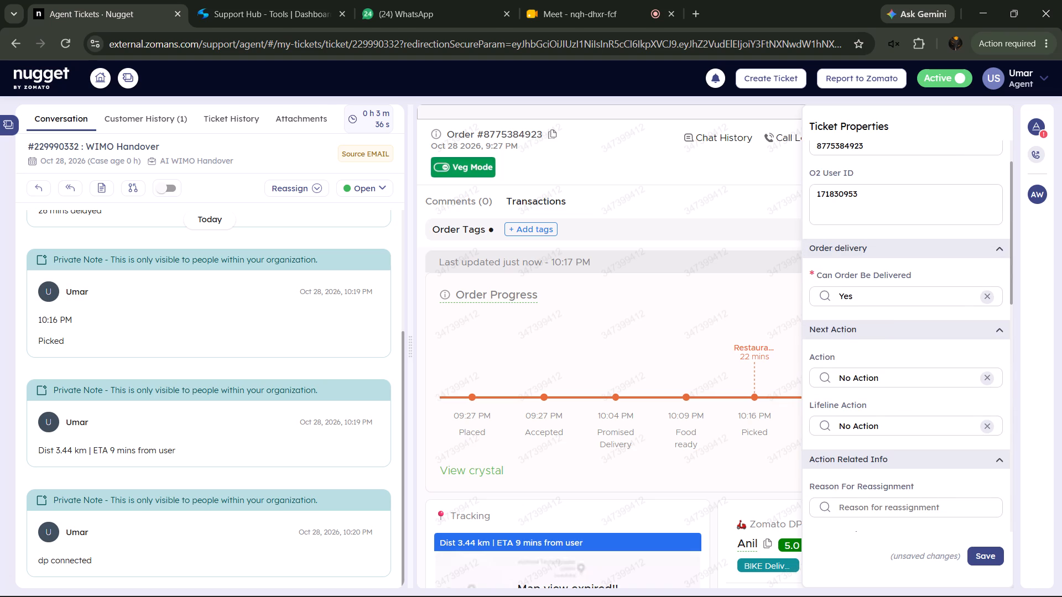
{"action": "scroll", "coordinate": [914, 296], "scroll_direction": "down", "scroll_amount": 4}
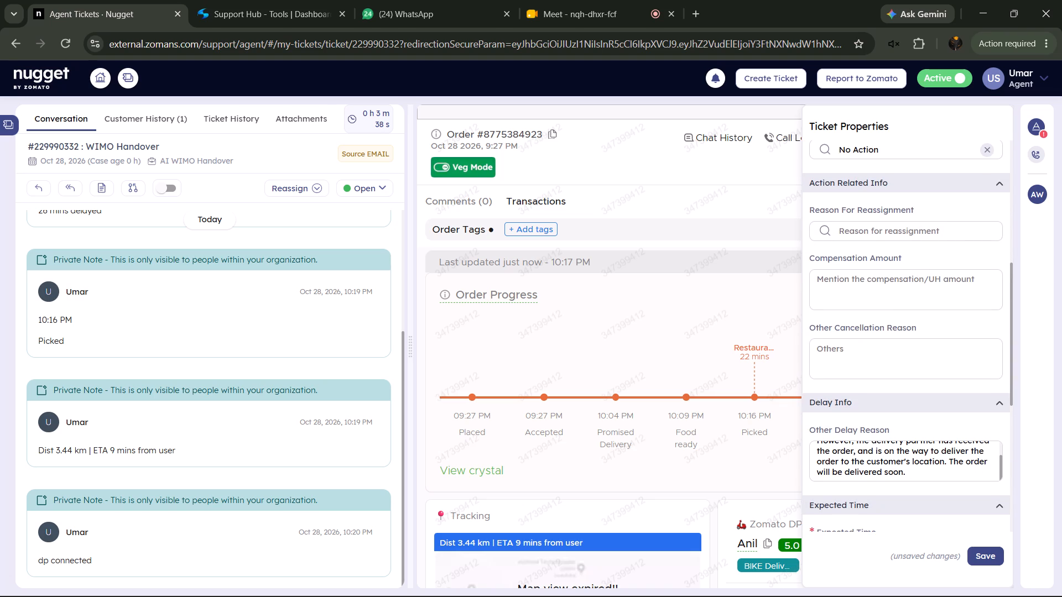
{"action": "scroll", "coordinate": [914, 296], "scroll_direction": "down", "scroll_amount": 2}
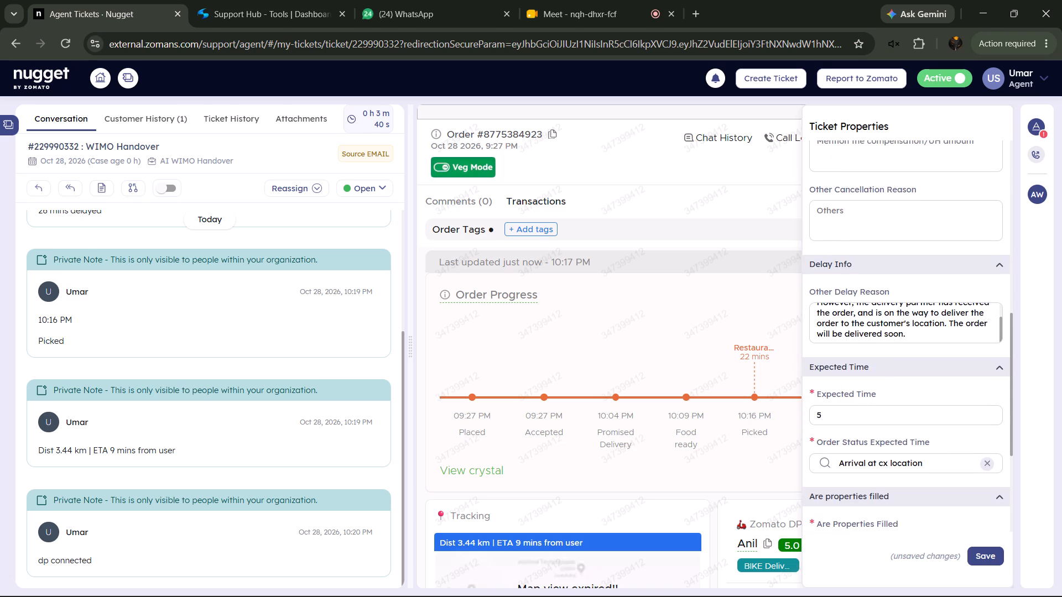
{"action": "scroll", "coordinate": [912, 318], "scroll_direction": "up", "scroll_amount": 3}
{"action": "scroll", "coordinate": [912, 316], "scroll_direction": "down", "scroll_amount": 1}
{"action": "scroll", "coordinate": [913, 226], "scroll_direction": "down", "scroll_amount": 3}
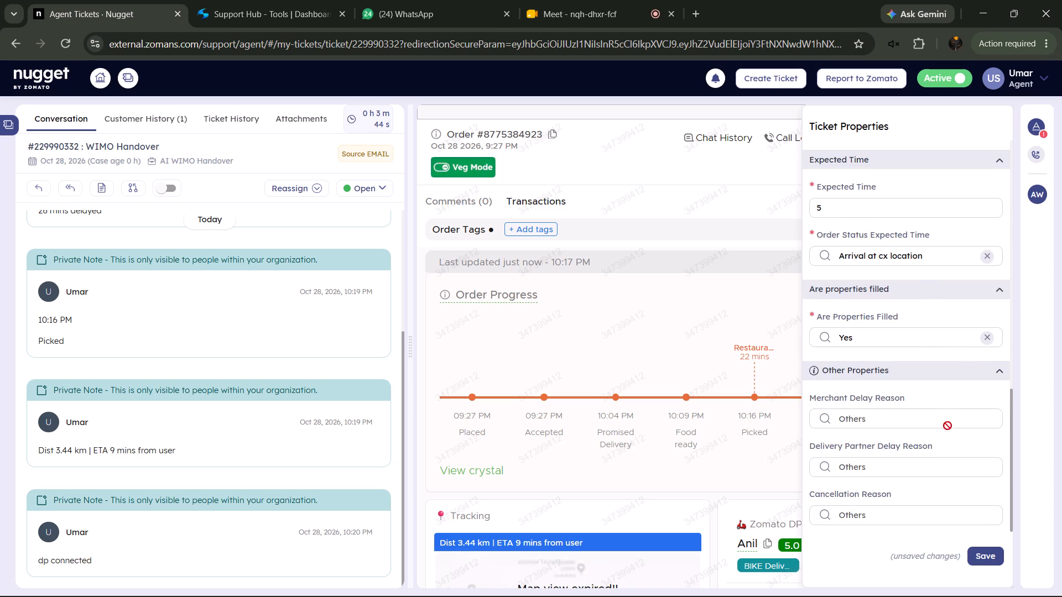
{"action": "left_click", "coordinate": [983, 561]}
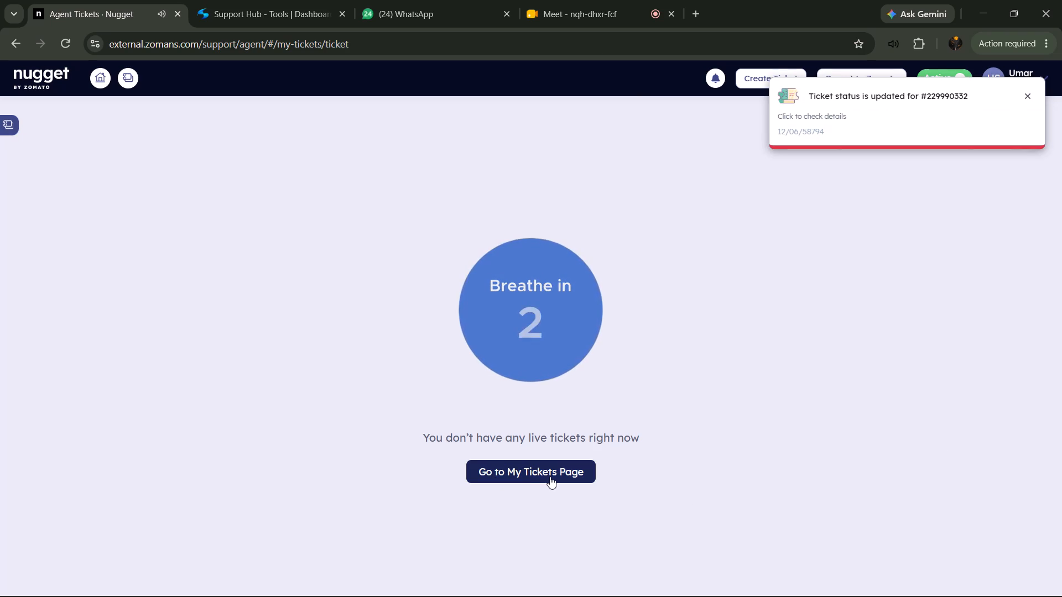
Go to the My Tickets page and dismiss the ticket status notification.
{"action": "left_click", "coordinate": [535, 473]}
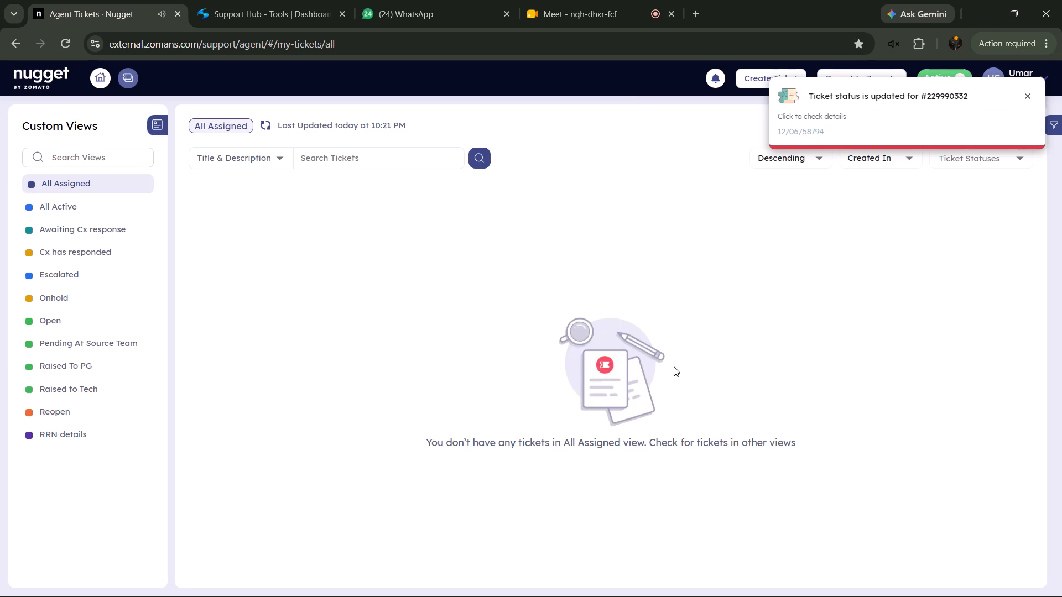
{"action": "left_click", "coordinate": [1025, 98]}
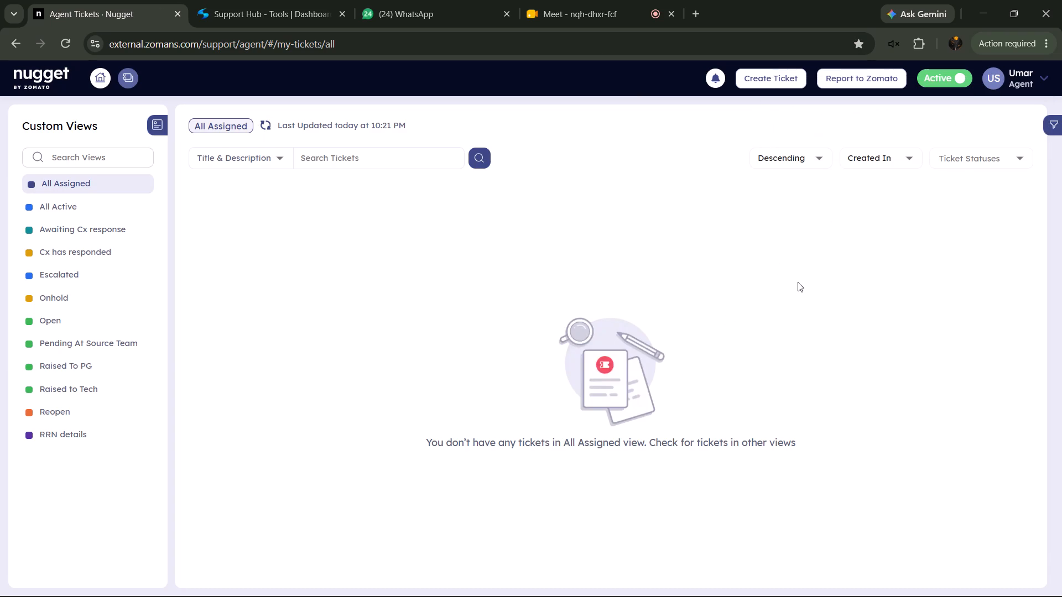
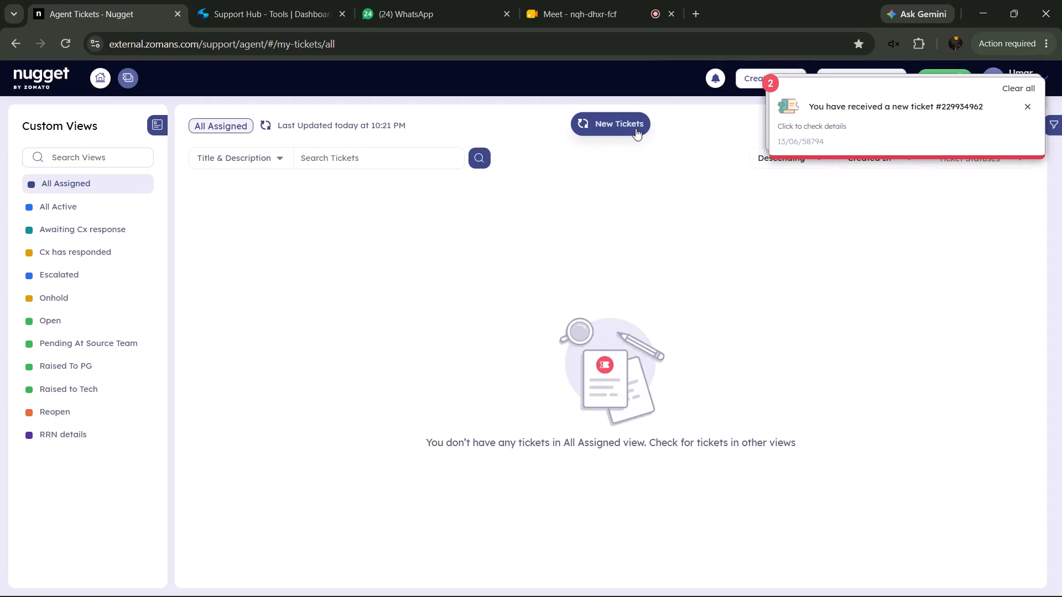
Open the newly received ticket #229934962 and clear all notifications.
{"action": "left_click", "coordinate": [628, 126]}
{"action": "left_click", "coordinate": [646, 231]}
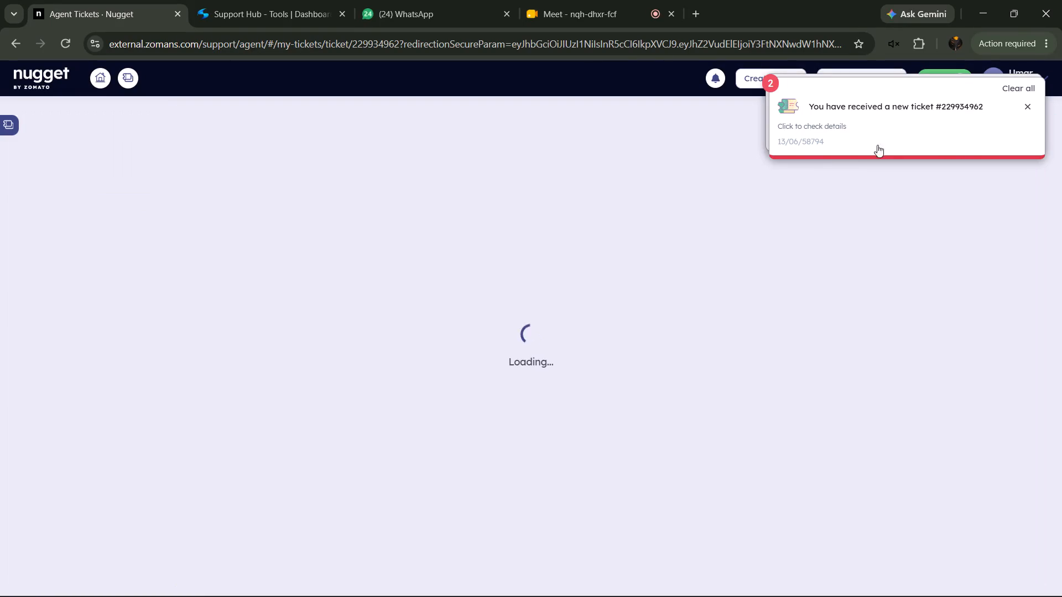
{"action": "left_click", "coordinate": [1032, 91]}
{"action": "left_click", "coordinate": [1035, 196]}
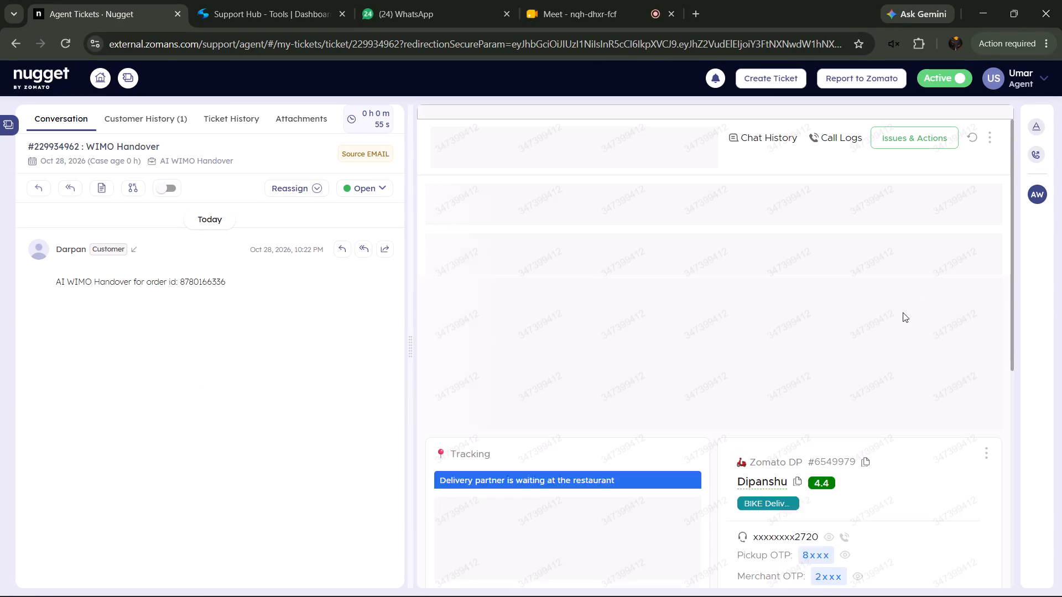
Copy the "34 mins delayed" label from Order Progress and add it as a private note to the ticket.
{"action": "left_click_drag", "start_coordinate": [873, 273], "coordinate": [992, 271]}
{"action": "right_click", "coordinate": [959, 274]}
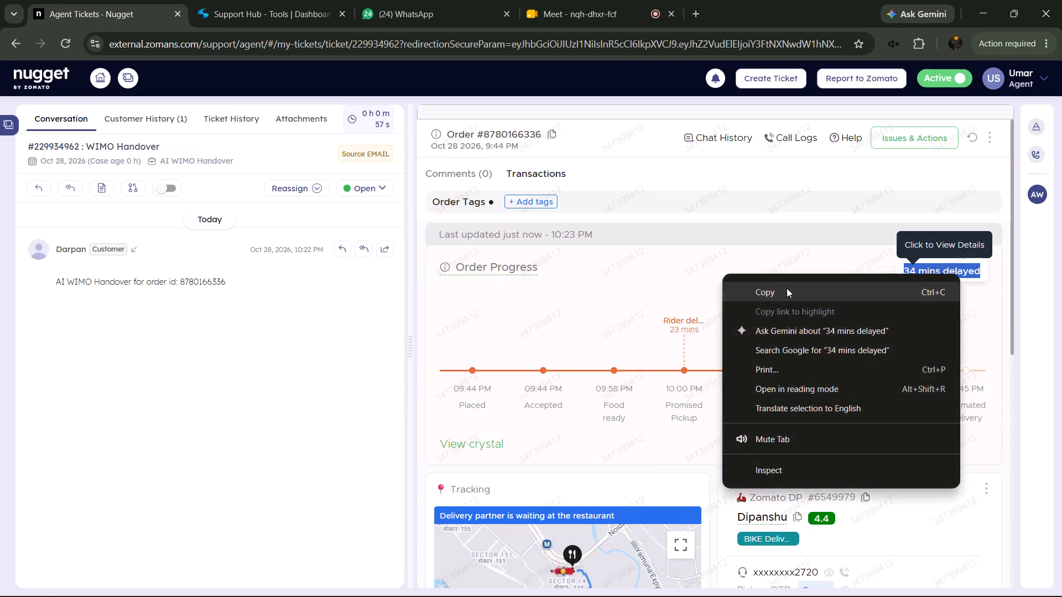
{"action": "left_click", "coordinate": [787, 288]}
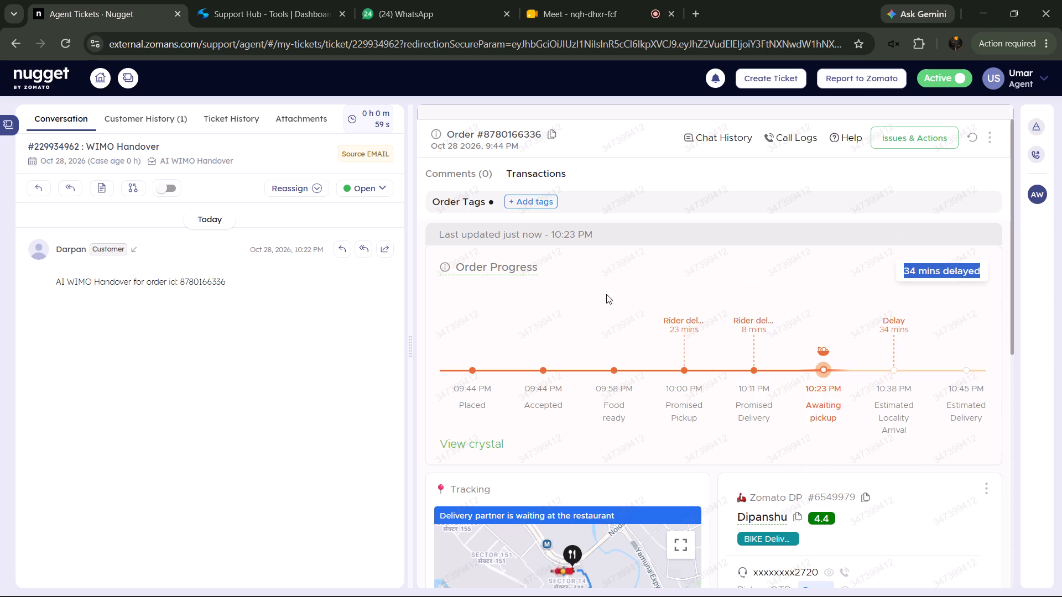
{"action": "left_click", "coordinate": [97, 188]}
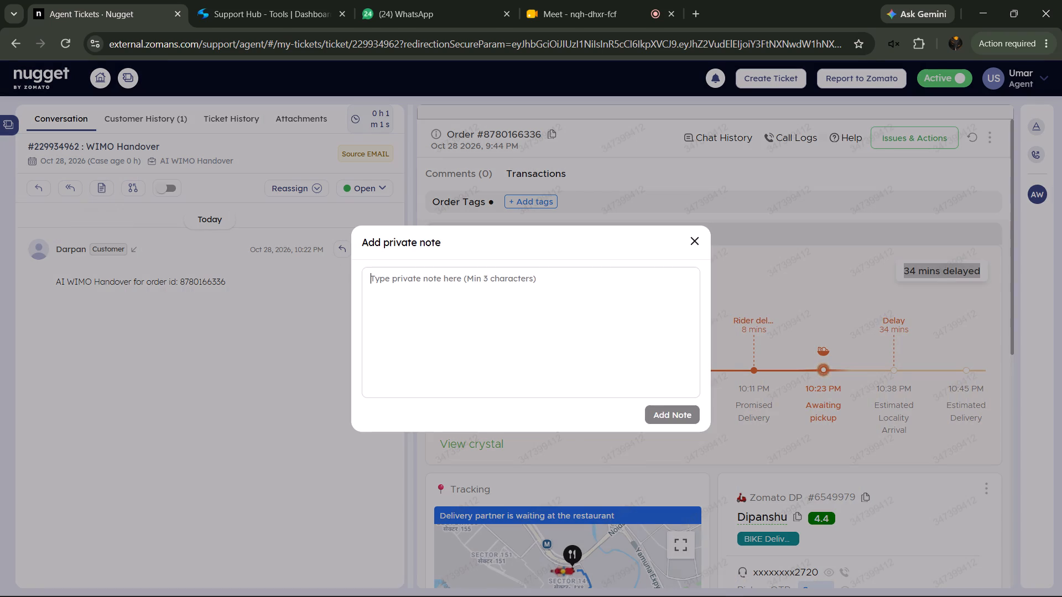
{"action": "right_click", "coordinate": [540, 336]}
{"action": "left_click", "coordinate": [617, 399]}
{"action": "left_click", "coordinate": [667, 416]}
Copy the current "10:23 PM Awaiting pickup" stage from the order timeline and add it as a private note.
{"action": "left_click_drag", "start_coordinate": [804, 385], "coordinate": [831, 412]}
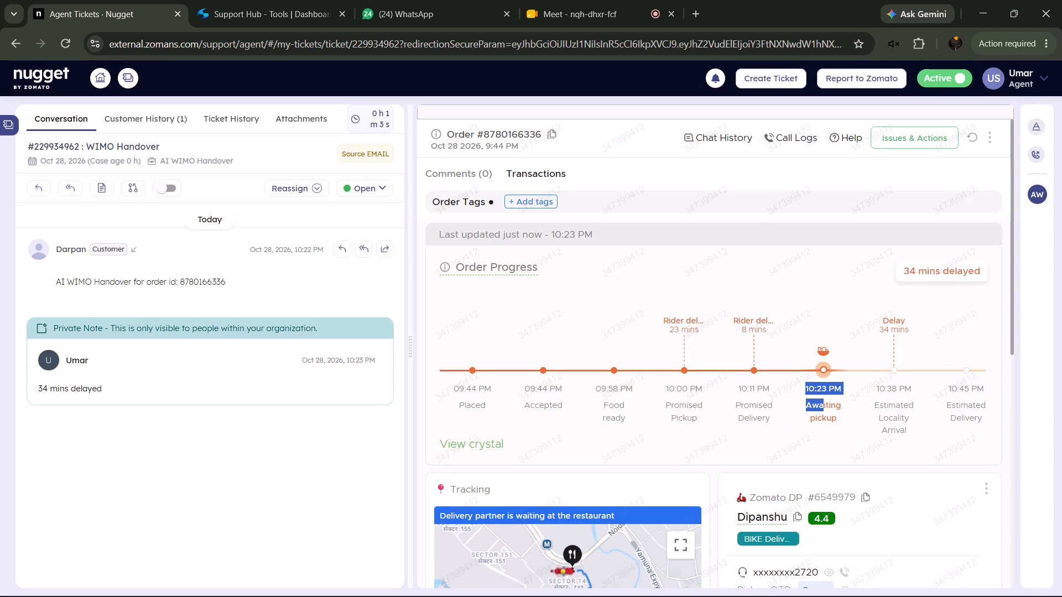
{"action": "left_click_drag", "start_coordinate": [831, 412], "coordinate": [840, 418]}
{"action": "right_click", "coordinate": [832, 413]}
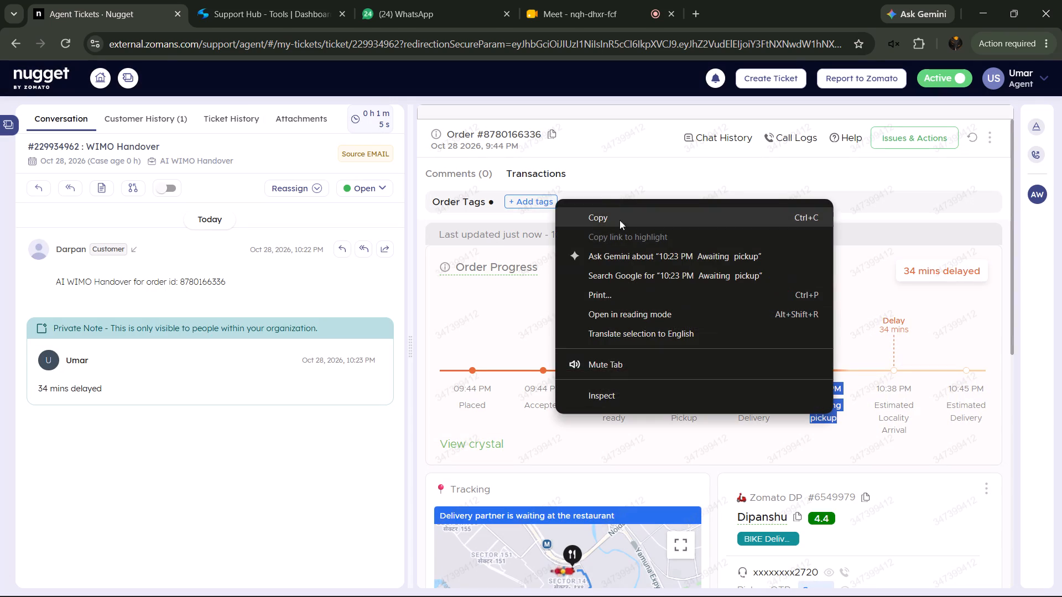
{"action": "left_click", "coordinate": [598, 208]}
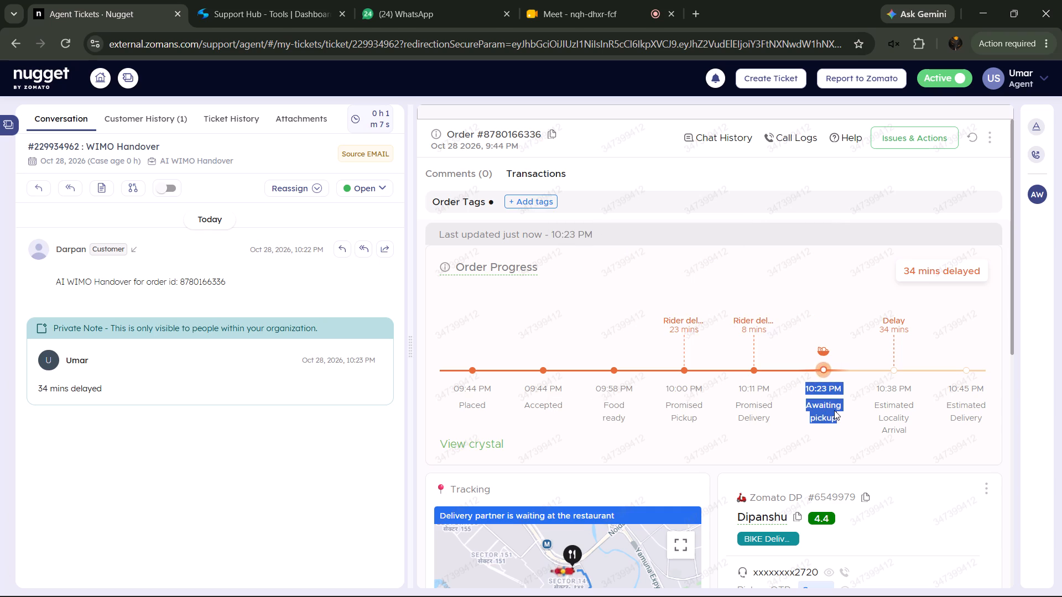
{"action": "right_click", "coordinate": [834, 410]}
{"action": "left_click", "coordinate": [606, 216]}
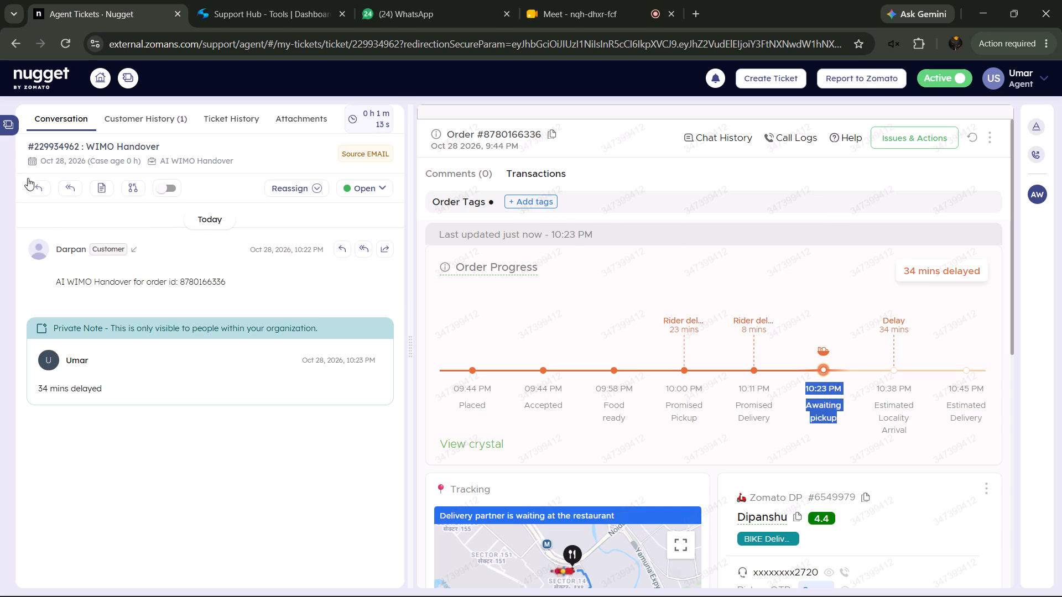
{"action": "left_click", "coordinate": [97, 187]}
{"action": "right_click", "coordinate": [511, 319]}
{"action": "left_click", "coordinate": [637, 420]}
{"action": "left_click", "coordinate": [668, 415]}
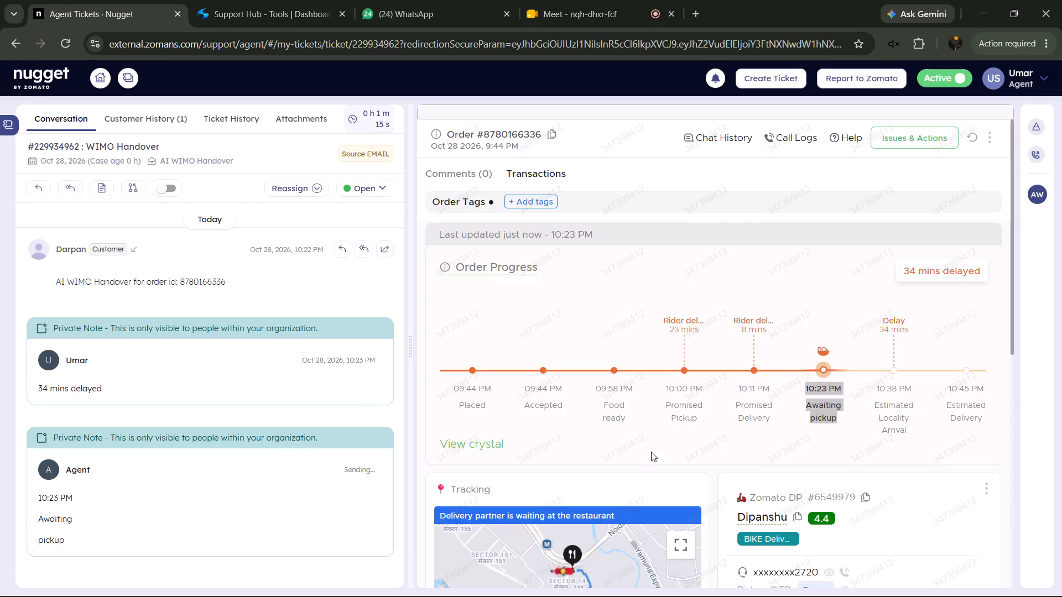
Copy the tracking status "Delivery partner is waiting at the restaurant" and add it as a private note.
{"action": "left_click_drag", "start_coordinate": [634, 514], "coordinate": [437, 507]}
{"action": "right_click", "coordinate": [451, 510]}
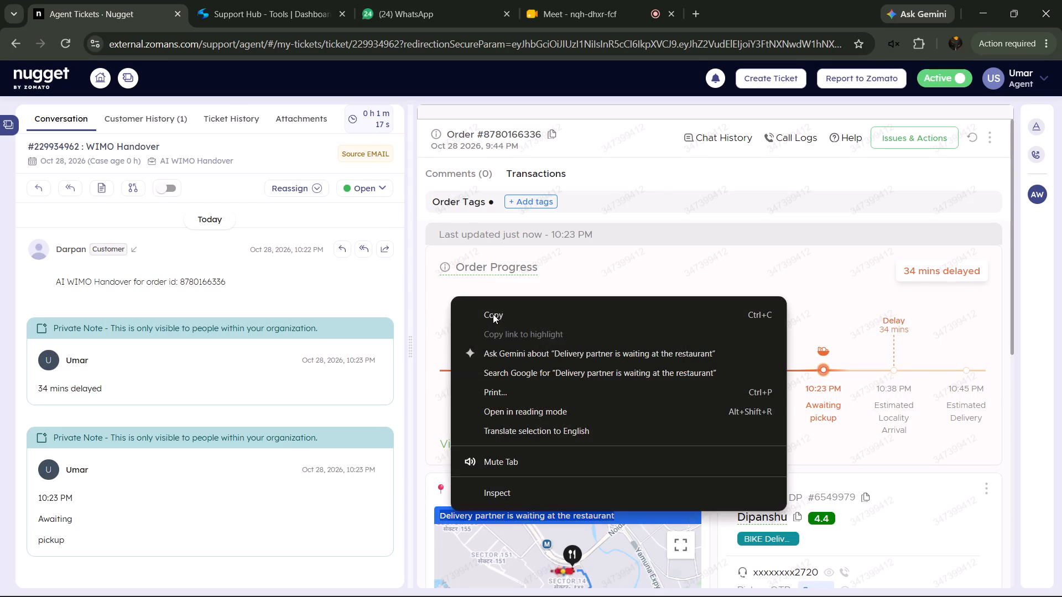
{"action": "left_click", "coordinate": [493, 313]}
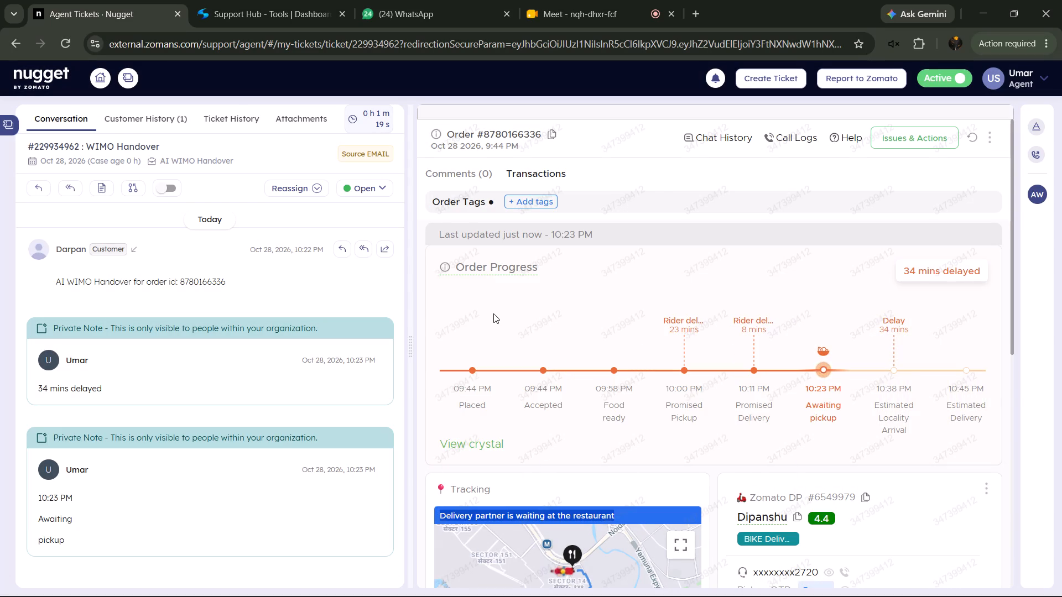
{"action": "left_click", "coordinate": [98, 194]}
{"action": "right_click", "coordinate": [625, 344]}
{"action": "left_click", "coordinate": [686, 418]}
{"action": "left_click", "coordinate": [692, 415]}
{"action": "scroll", "coordinate": [907, 389], "scroll_direction": "down", "scroll_amount": 2}
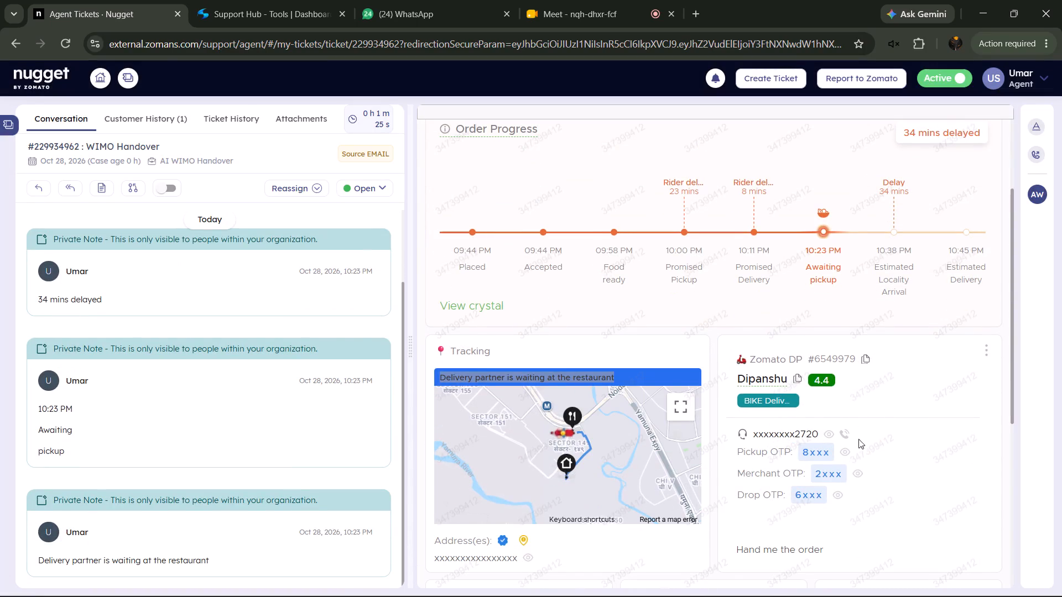
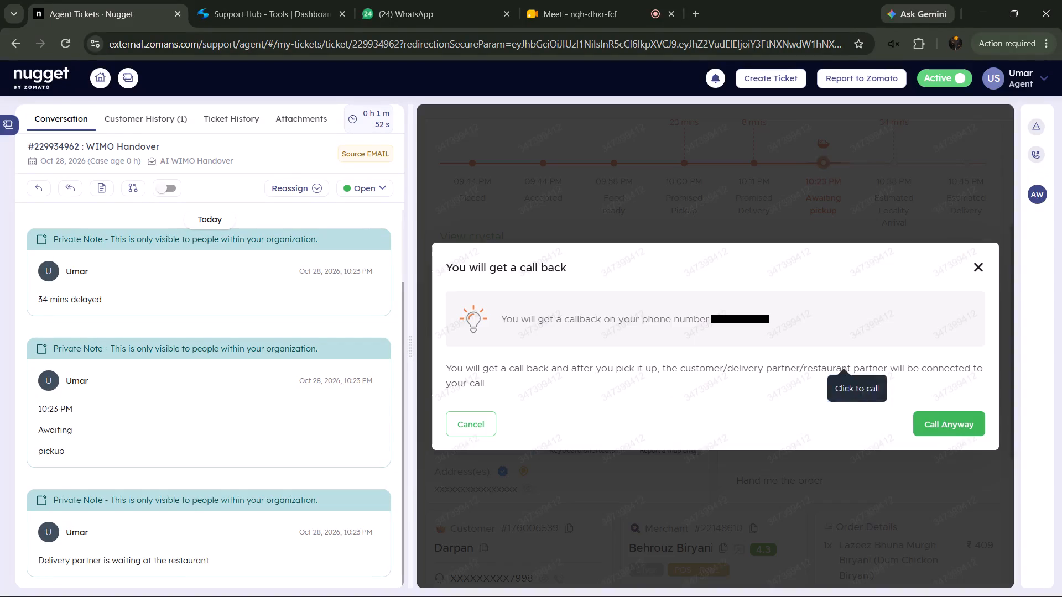
{"action": "left_click", "coordinate": [952, 418]}
{"action": "left_click", "coordinate": [870, 216]}
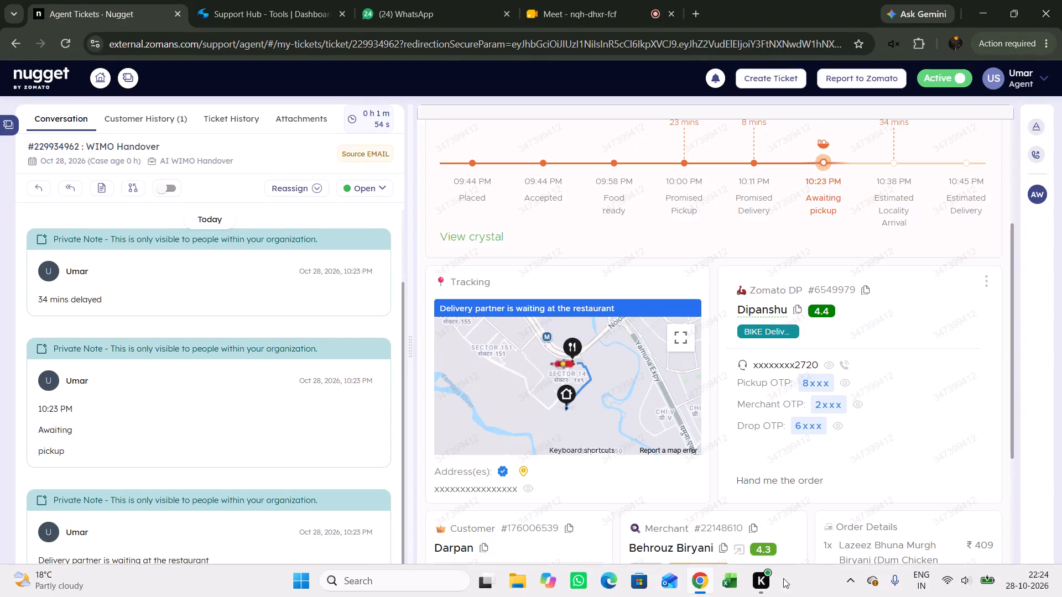
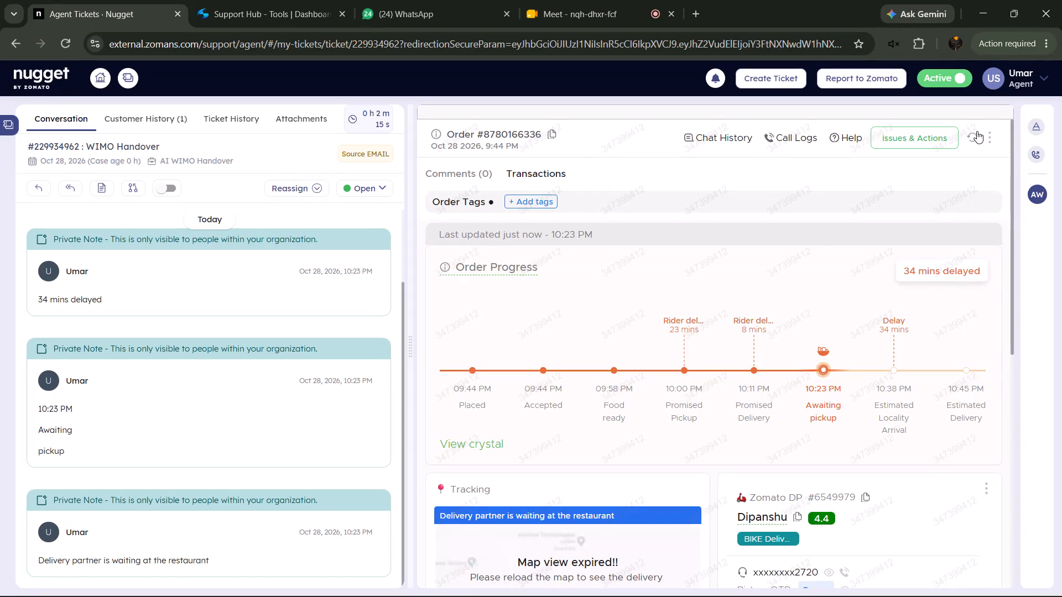
{"action": "left_click", "coordinate": [974, 135]}
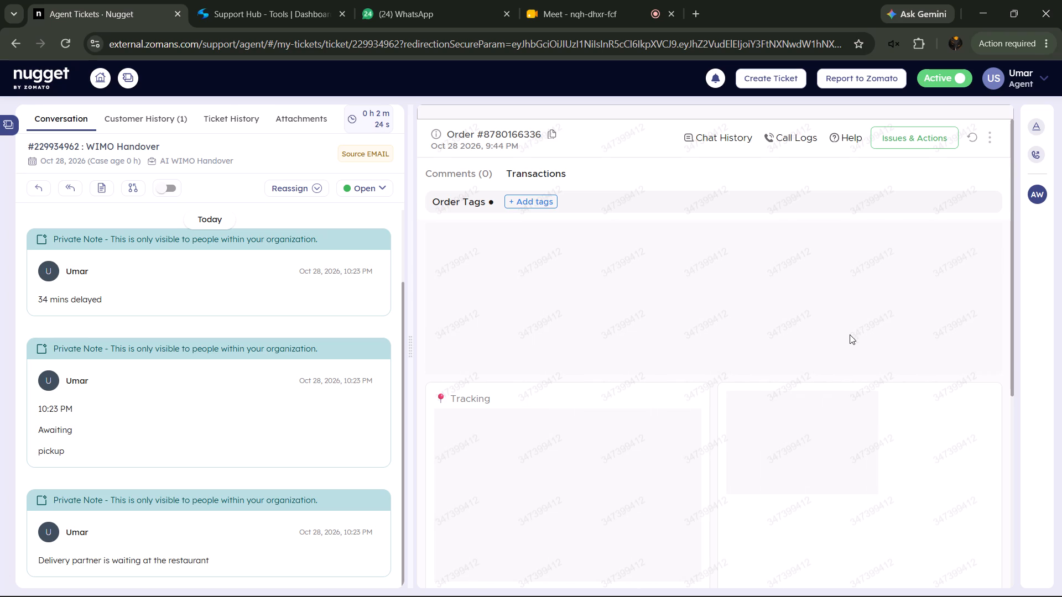
In the ticket properties, select Yes in the dropdown before Next Action, and choose an Action and a Lifeline Action.
{"action": "left_click", "coordinate": [1033, 128]}
{"action": "left_click", "coordinate": [882, 355]}
{"action": "left_click", "coordinate": [872, 377]}
{"action": "scroll", "coordinate": [889, 212], "scroll_direction": "down", "scroll_amount": 3}
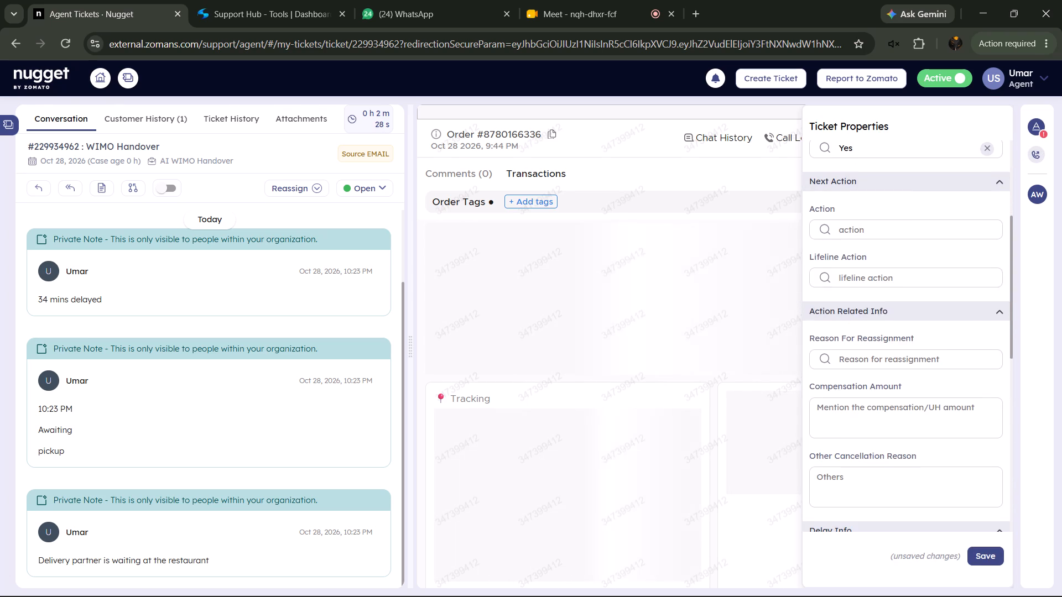
{"action": "left_click_drag", "start_coordinate": [882, 224], "coordinate": [879, 231]}
{"action": "left_click", "coordinate": [873, 252]}
{"action": "left_click", "coordinate": [873, 281]}
{"action": "left_click", "coordinate": [871, 320]}
Set Are Properties Filled to Yes and Order Status Expected Time to Preparation end in the ticket properties.
{"action": "scroll", "coordinate": [878, 315], "scroll_direction": "down", "scroll_amount": 4}
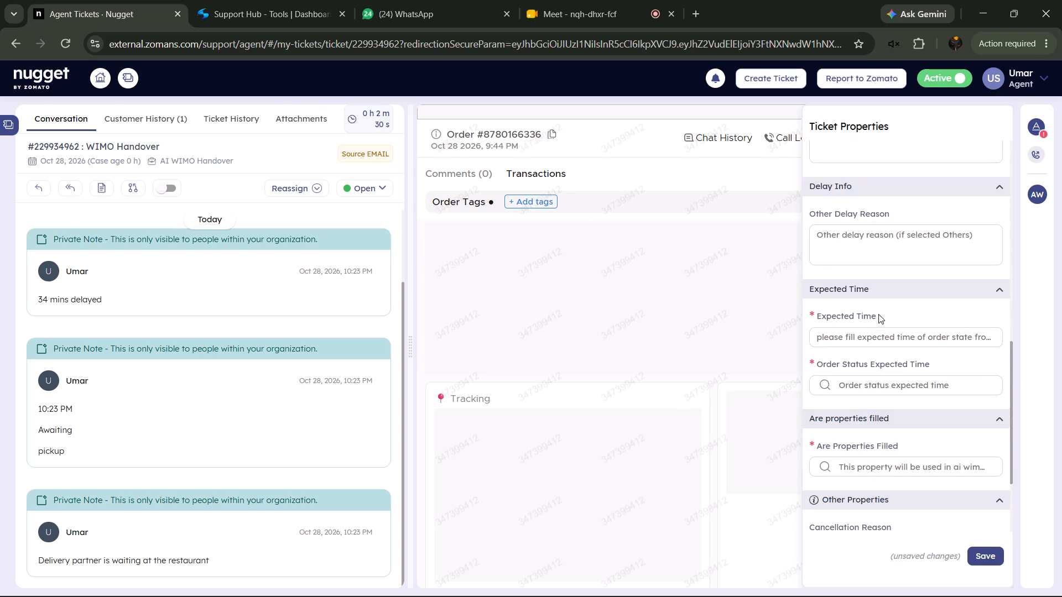
{"action": "scroll", "coordinate": [878, 314], "scroll_direction": "down", "scroll_amount": 4}
{"action": "left_click", "coordinate": [888, 341]}
{"action": "left_click", "coordinate": [873, 367]}
{"action": "left_click", "coordinate": [887, 249]}
{"action": "left_click", "coordinate": [885, 277]}
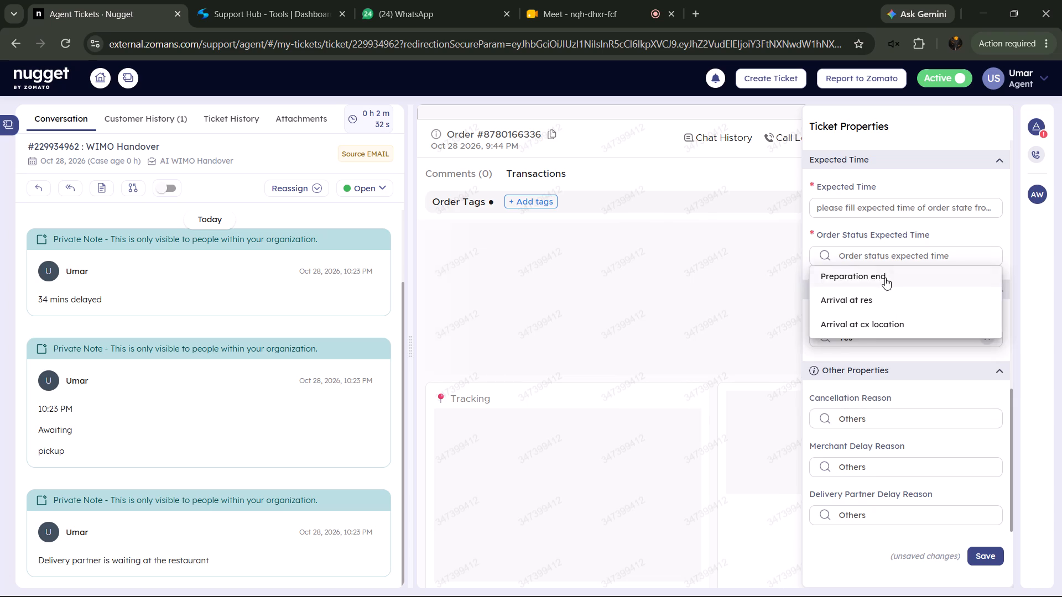
{"action": "scroll", "coordinate": [897, 368], "scroll_direction": "up", "scroll_amount": 3}
{"action": "left_click", "coordinate": [879, 320]}
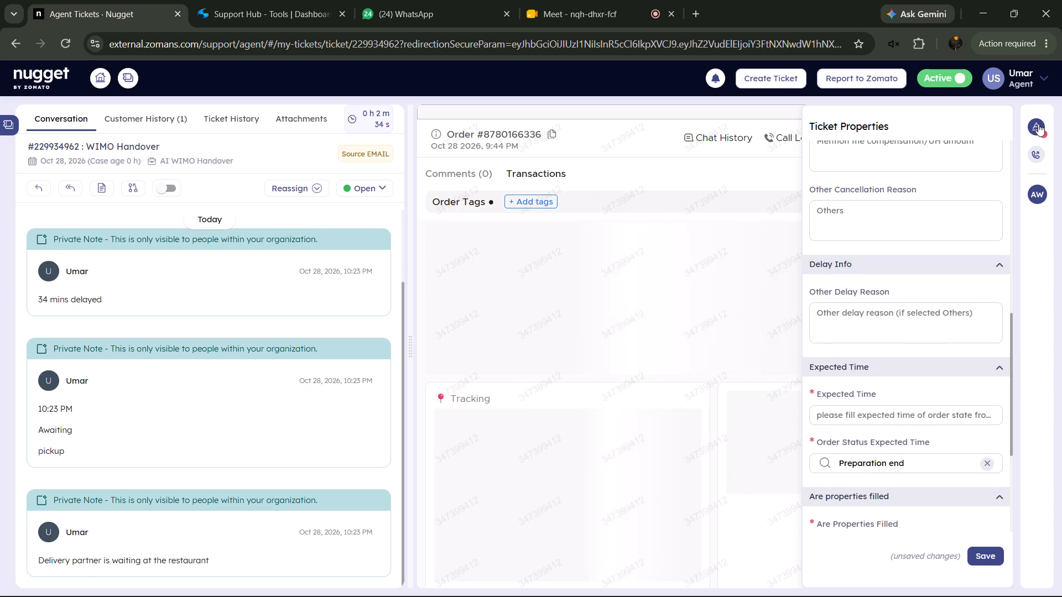
{"action": "left_click", "coordinate": [1038, 124]}
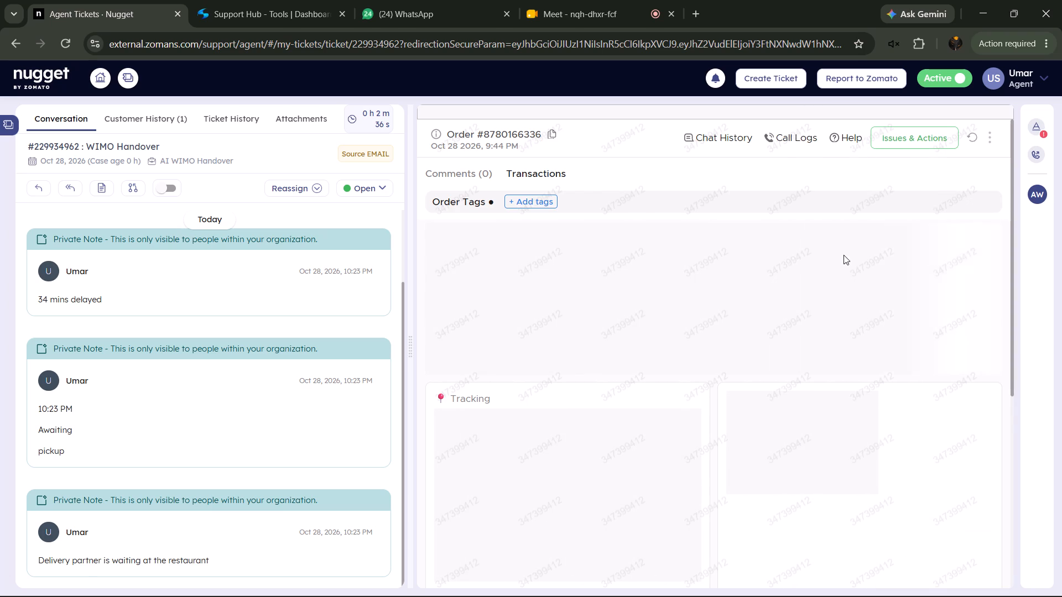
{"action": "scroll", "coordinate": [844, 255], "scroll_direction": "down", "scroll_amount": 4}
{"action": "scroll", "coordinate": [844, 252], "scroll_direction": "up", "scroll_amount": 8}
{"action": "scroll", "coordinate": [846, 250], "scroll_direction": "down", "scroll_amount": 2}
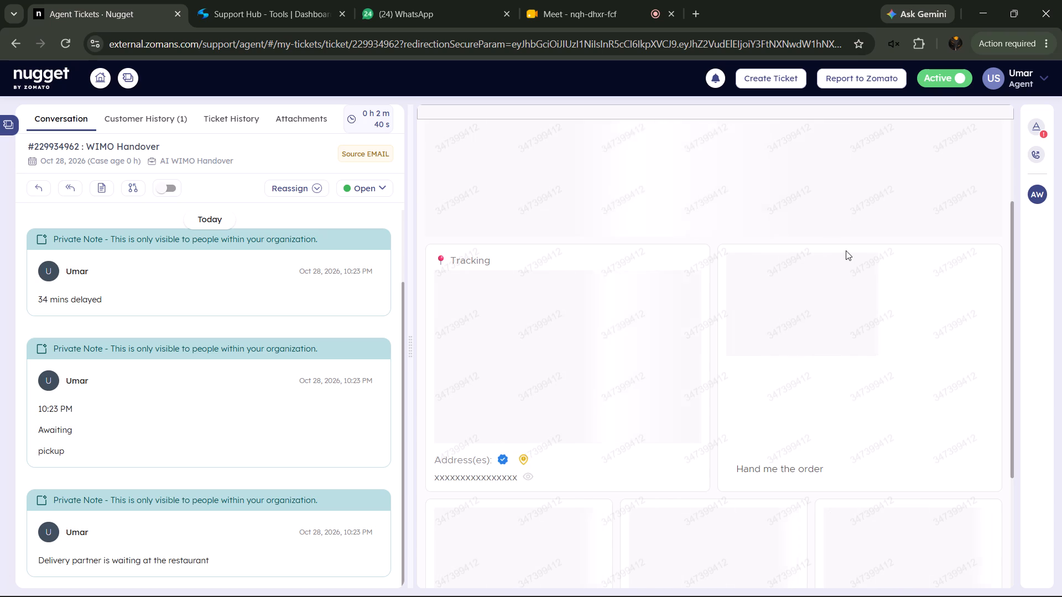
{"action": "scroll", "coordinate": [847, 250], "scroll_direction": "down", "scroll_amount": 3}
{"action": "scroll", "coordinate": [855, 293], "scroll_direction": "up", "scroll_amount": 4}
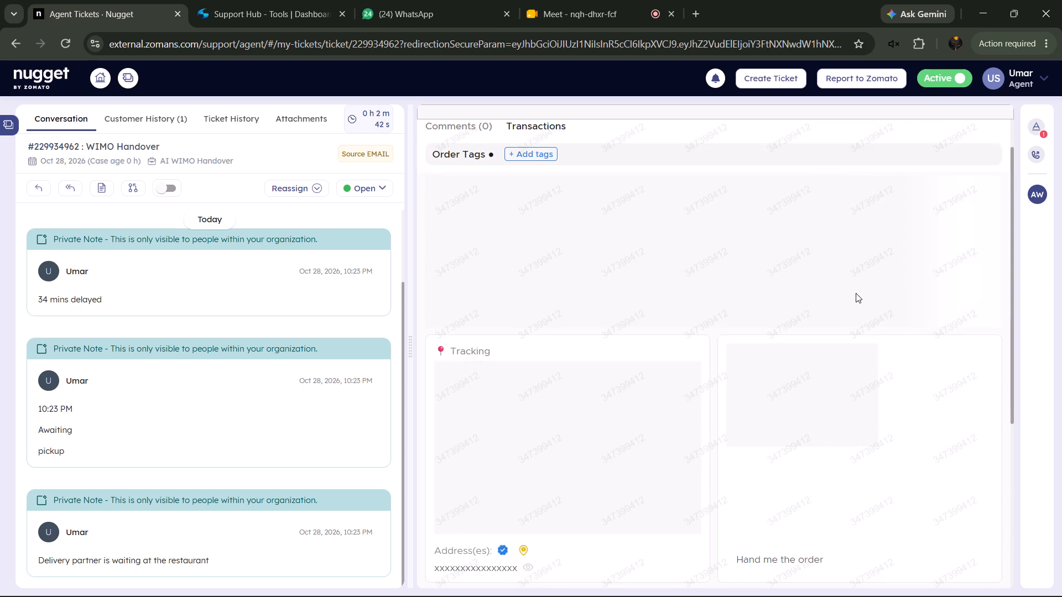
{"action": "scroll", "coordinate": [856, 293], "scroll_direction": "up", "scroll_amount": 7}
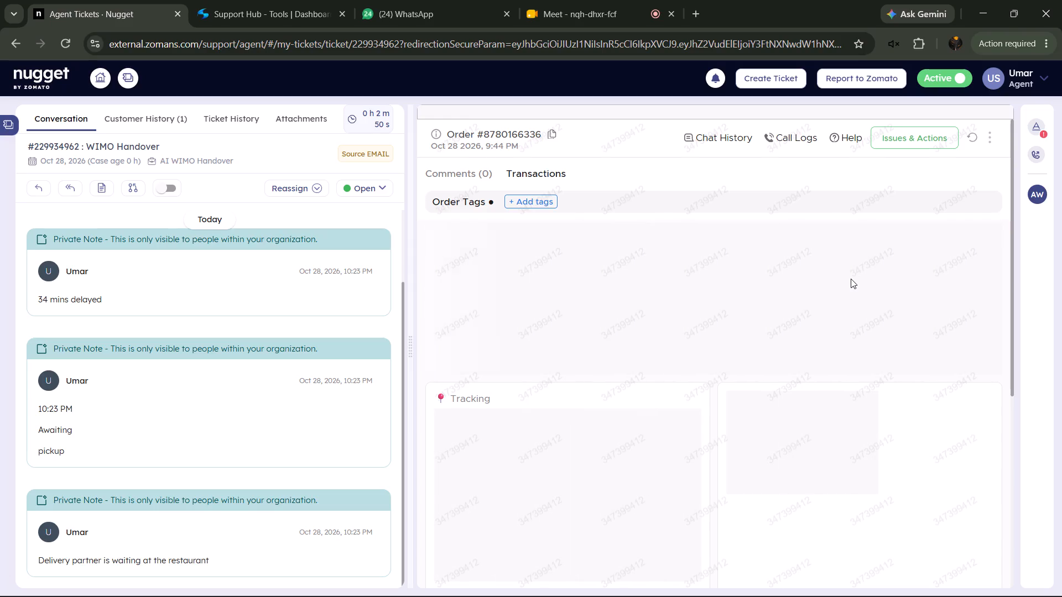
Place a callback call to the merchant Behrouz Biryani using its first listed number.
{"action": "scroll", "coordinate": [852, 276], "scroll_direction": "down", "scroll_amount": 4}
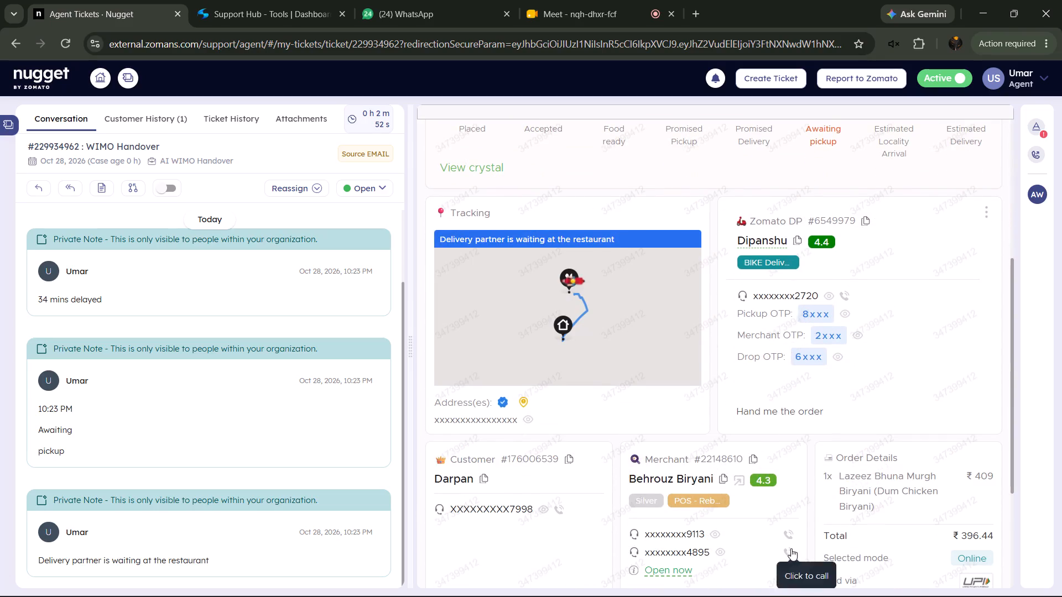
{"action": "left_click", "coordinate": [787, 531]}
{"action": "left_click", "coordinate": [949, 423]}
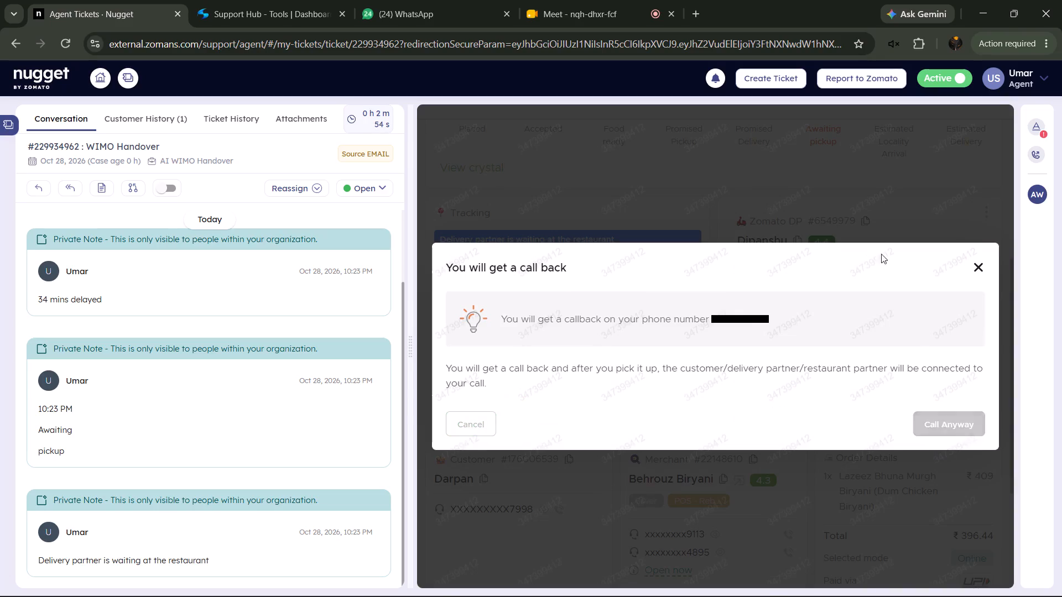
{"action": "left_click", "coordinate": [864, 197]}
{"action": "scroll", "coordinate": [874, 266], "scroll_direction": "up", "scroll_amount": 5}
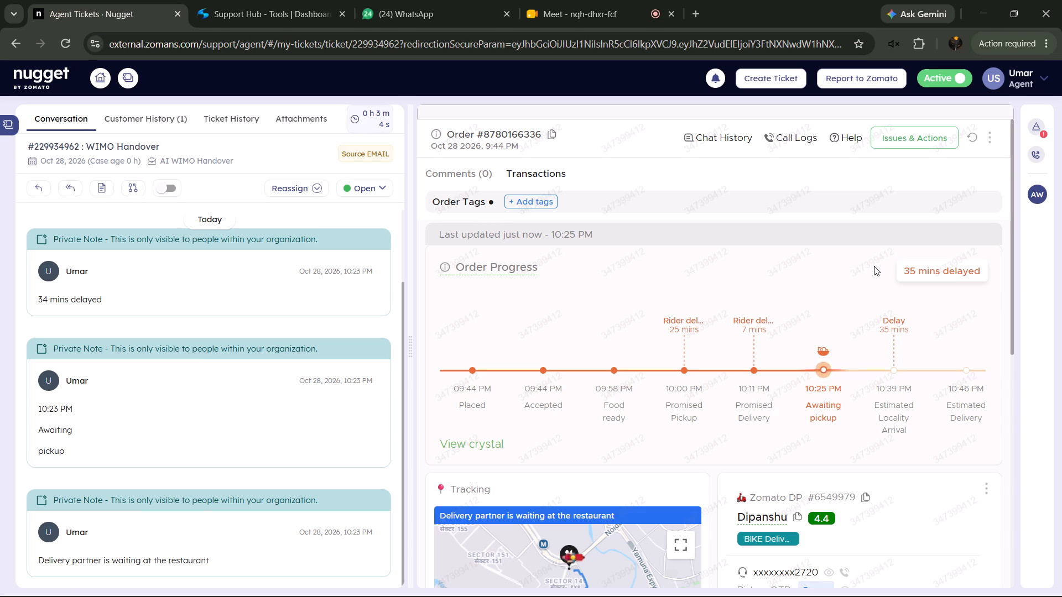
{"action": "scroll", "coordinate": [874, 266], "scroll_direction": "down", "scroll_amount": 5}
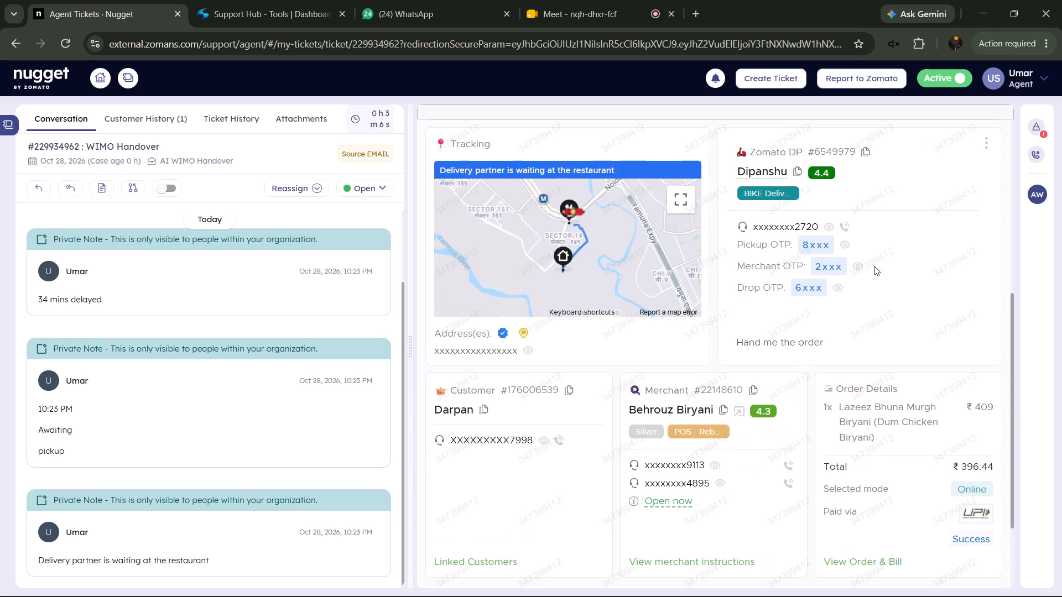
{"action": "scroll", "coordinate": [872, 317], "scroll_direction": "up", "scroll_amount": 10}
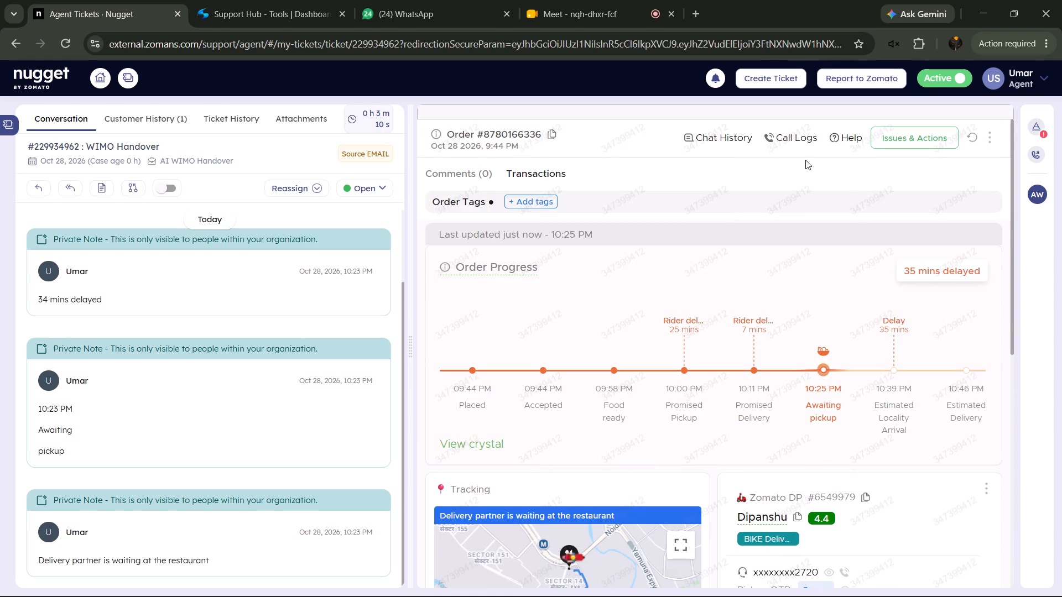
{"action": "left_click", "coordinate": [781, 137]}
{"action": "left_click", "coordinate": [783, 137]}
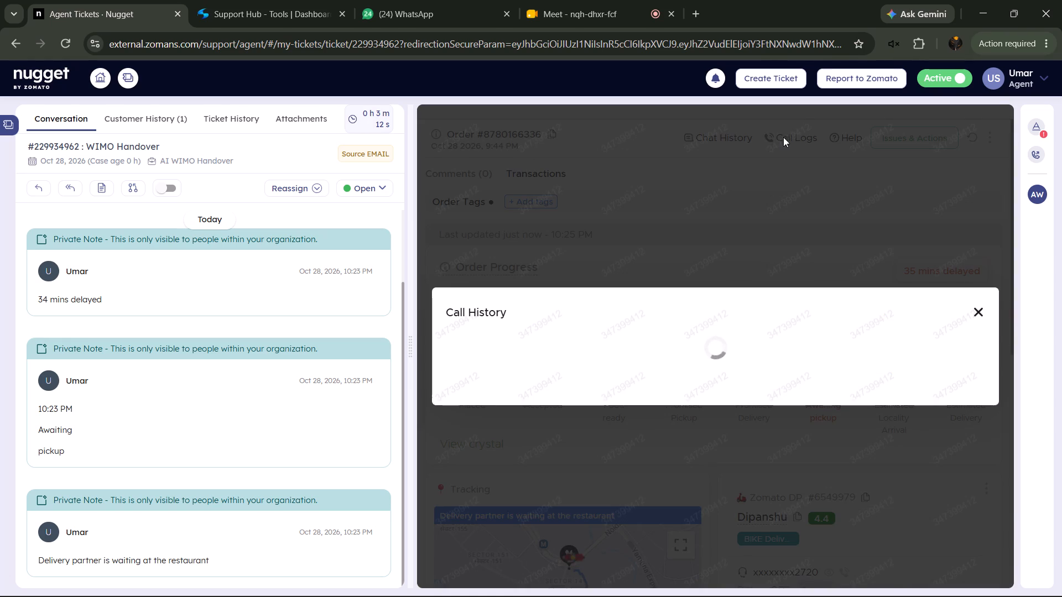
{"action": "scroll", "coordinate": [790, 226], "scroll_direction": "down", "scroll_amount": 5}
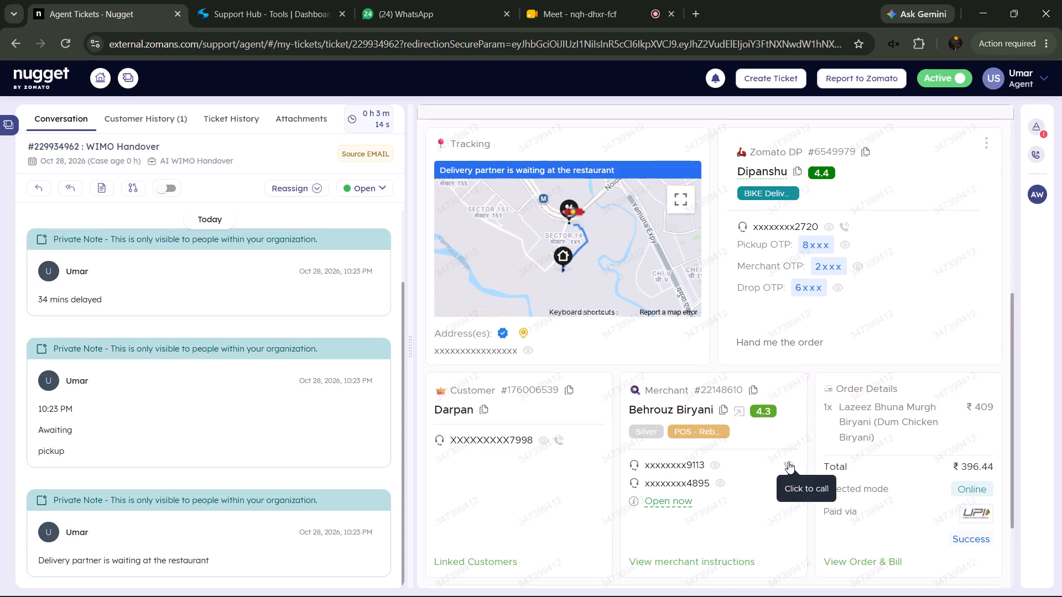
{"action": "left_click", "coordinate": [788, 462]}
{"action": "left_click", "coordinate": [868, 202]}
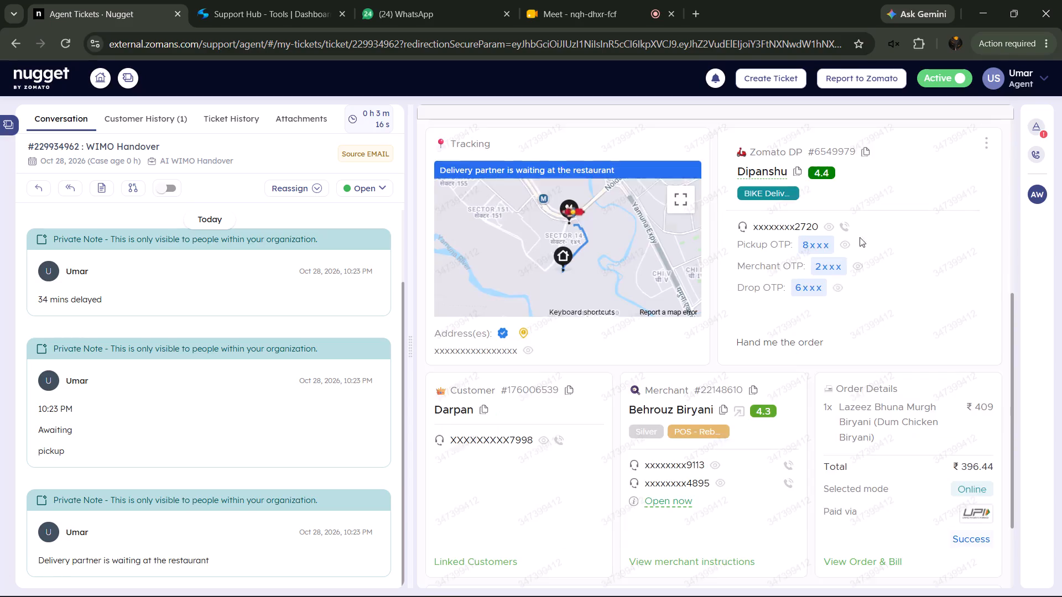
Check the order's call history again.
{"action": "scroll", "coordinate": [834, 297], "scroll_direction": "up", "scroll_amount": 10}
{"action": "left_click", "coordinate": [790, 113]}
{"action": "left_click", "coordinate": [790, 148]}
{"action": "left_click", "coordinate": [792, 141]}
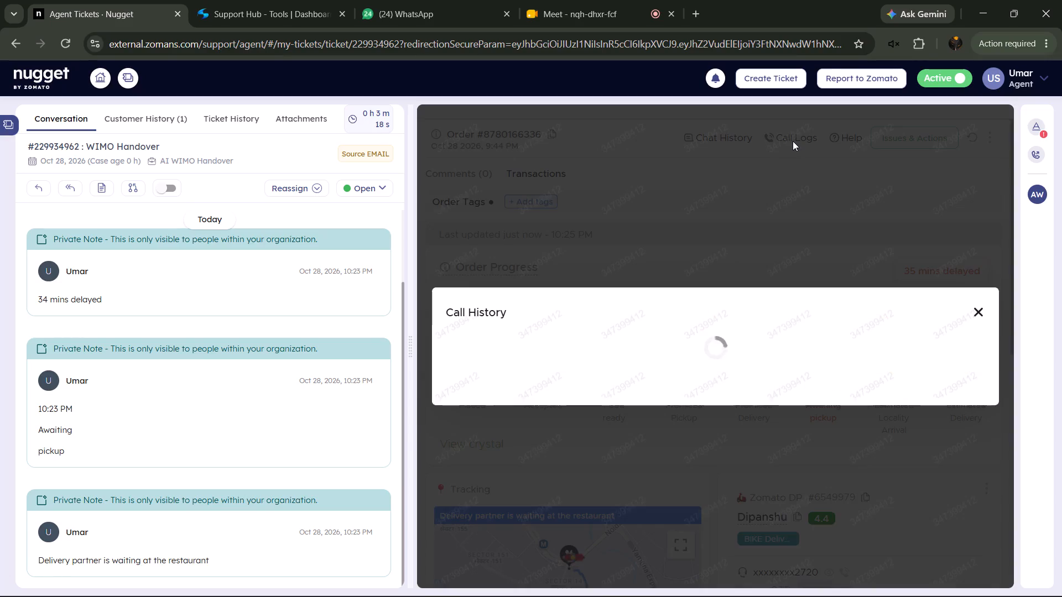
{"action": "left_click", "coordinate": [793, 141]}
Place another callback call to the merchant Behrouz Biryani using its first listed number.
{"action": "scroll", "coordinate": [788, 302], "scroll_direction": "down", "scroll_amount": 5}
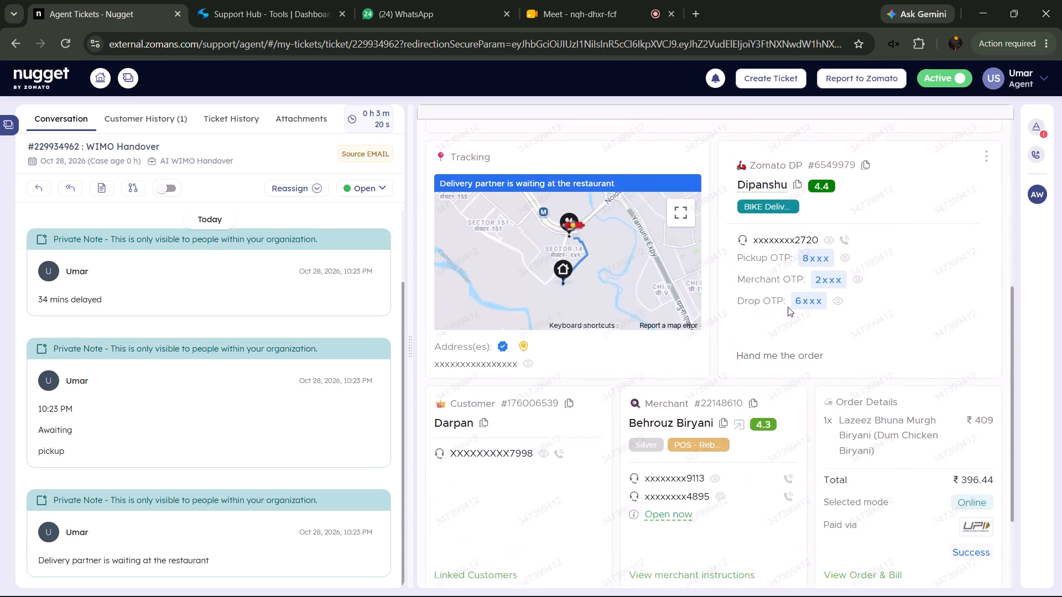
{"action": "left_click", "coordinate": [785, 464]}
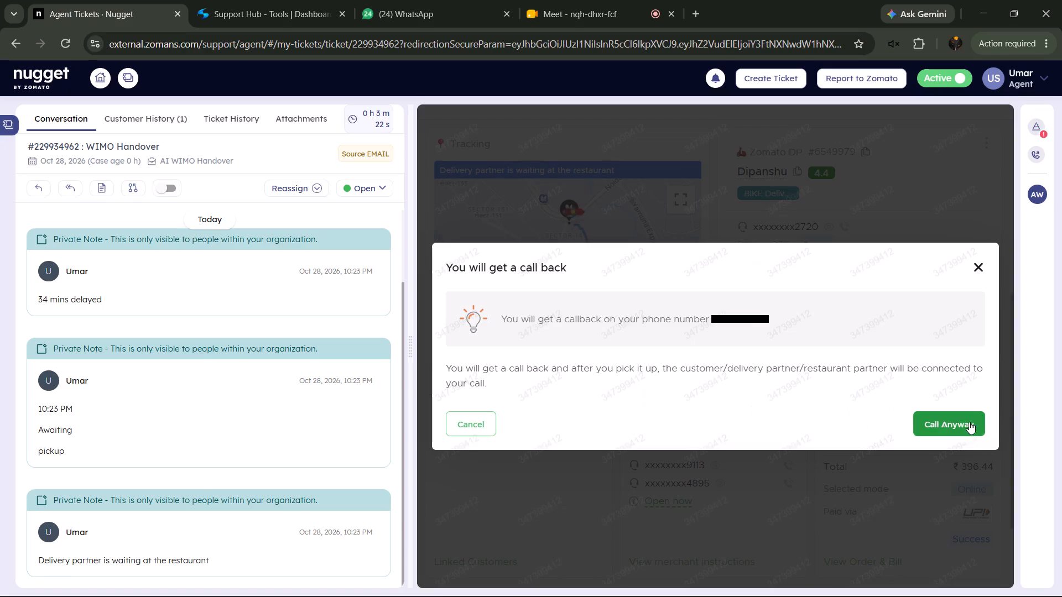
{"action": "left_click", "coordinate": [944, 424]}
{"action": "left_click", "coordinate": [944, 222]}
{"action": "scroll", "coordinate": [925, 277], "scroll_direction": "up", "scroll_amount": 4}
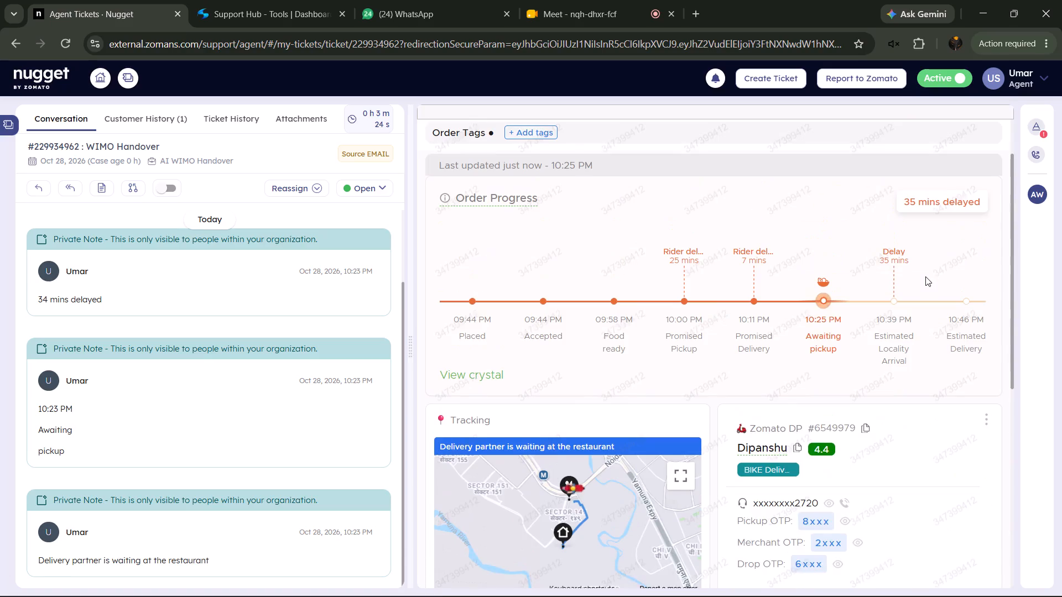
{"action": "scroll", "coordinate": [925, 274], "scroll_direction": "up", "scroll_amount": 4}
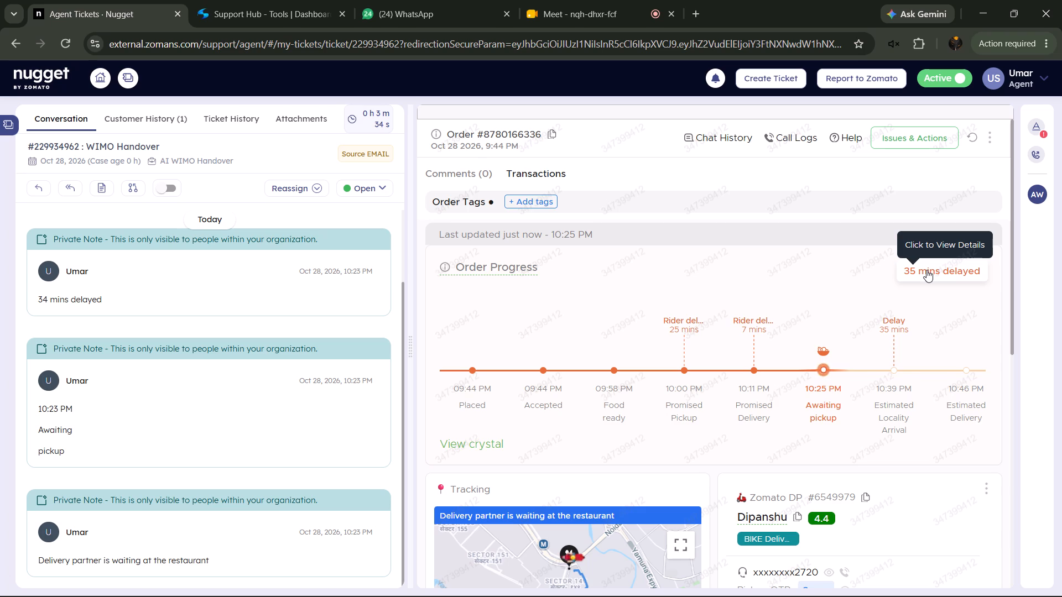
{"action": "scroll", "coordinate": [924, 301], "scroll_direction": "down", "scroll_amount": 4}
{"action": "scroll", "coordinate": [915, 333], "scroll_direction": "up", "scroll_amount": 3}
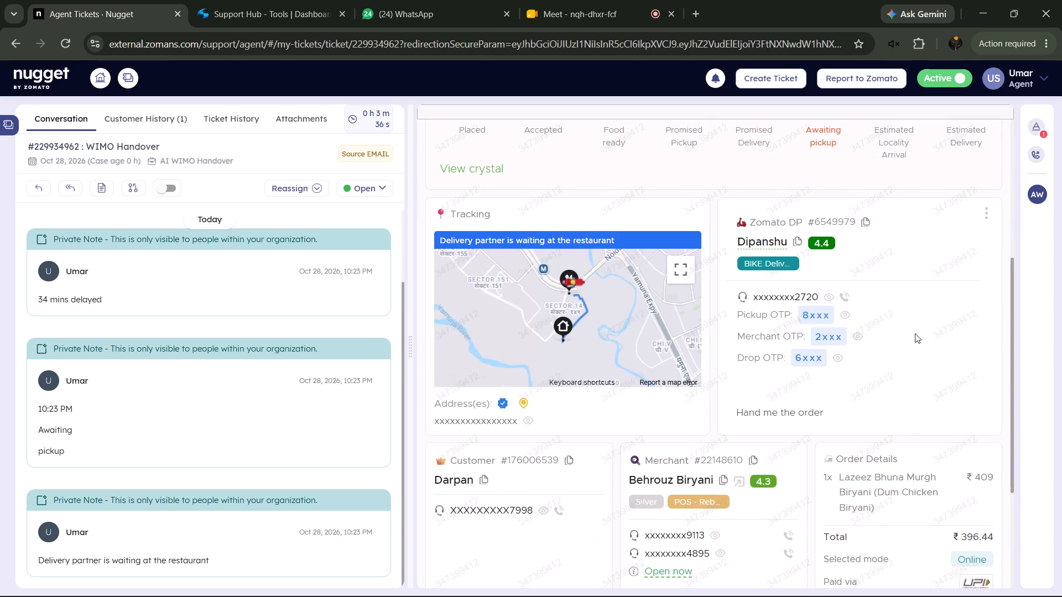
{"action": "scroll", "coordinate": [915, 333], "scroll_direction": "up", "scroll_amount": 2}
In Support Hub, copy the Restaurant Delays template saying the food is not prepared yet, the restaurant is unresponsive and the order will be ready soon.
{"action": "left_click", "coordinate": [1041, 132]}
{"action": "left_click", "coordinate": [905, 313]}
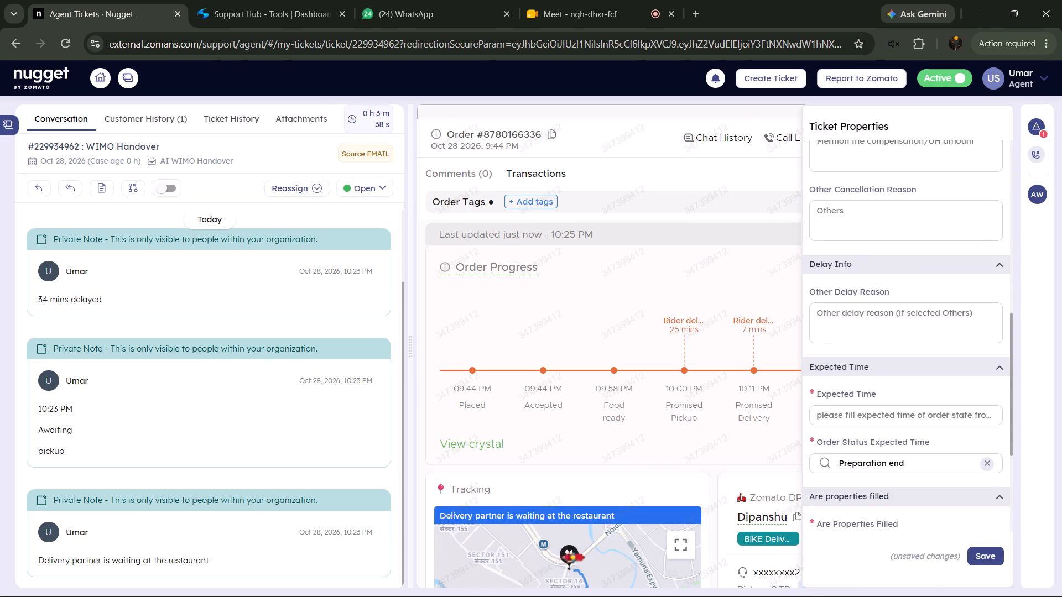
{"action": "left_click", "coordinate": [315, 0]}
{"action": "left_click", "coordinate": [360, 186]}
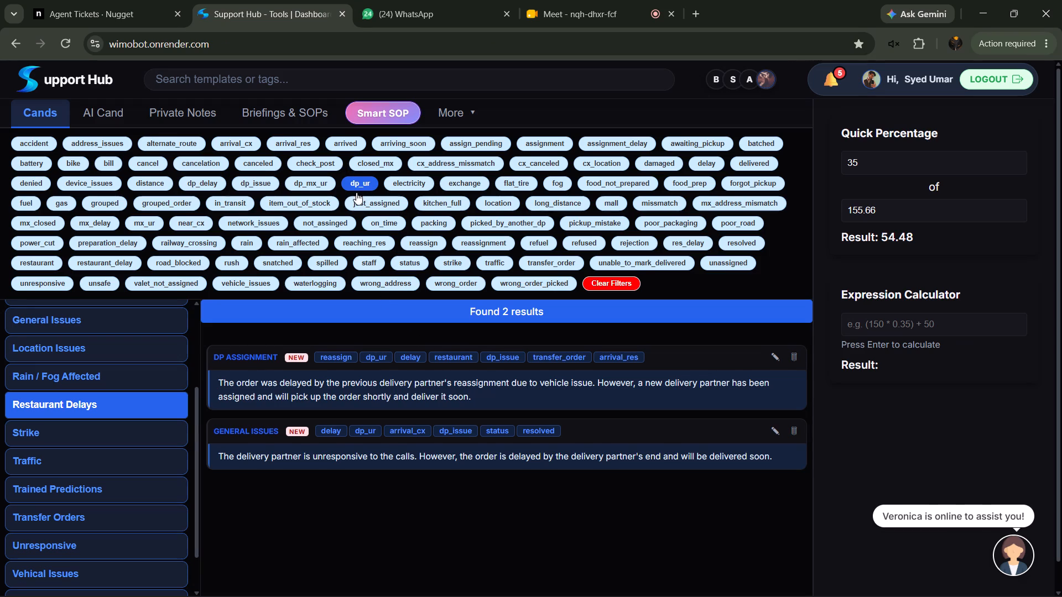
{"action": "left_click", "coordinate": [160, 402]}
{"action": "scroll", "coordinate": [452, 480], "scroll_direction": "down", "scroll_amount": 4}
{"action": "scroll", "coordinate": [590, 506], "scroll_direction": "down", "scroll_amount": 1}
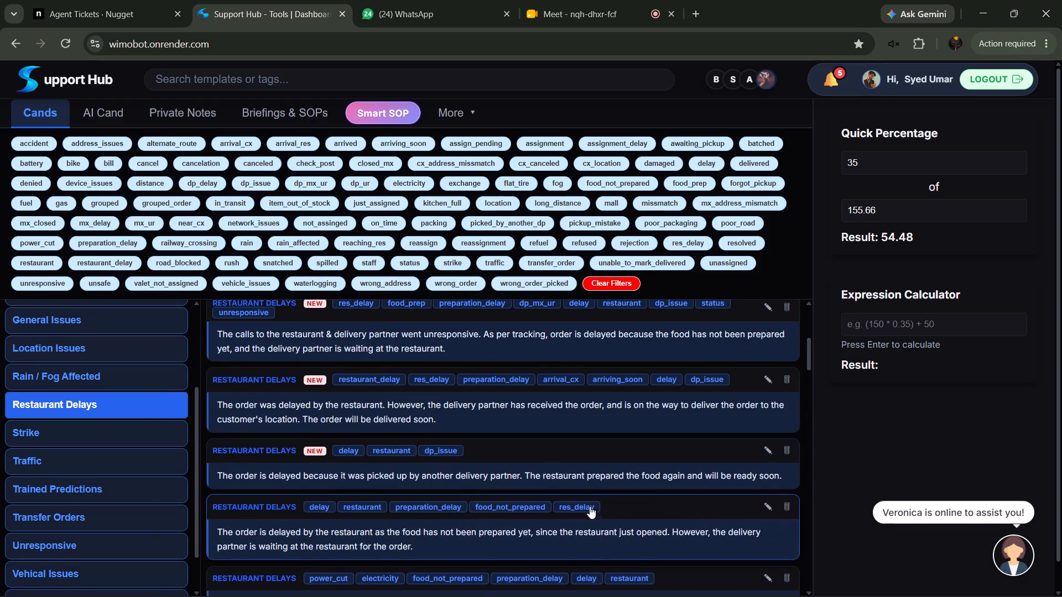
{"action": "scroll", "coordinate": [621, 535], "scroll_direction": "down", "scroll_amount": 1}
{"action": "left_click", "coordinate": [620, 536]}
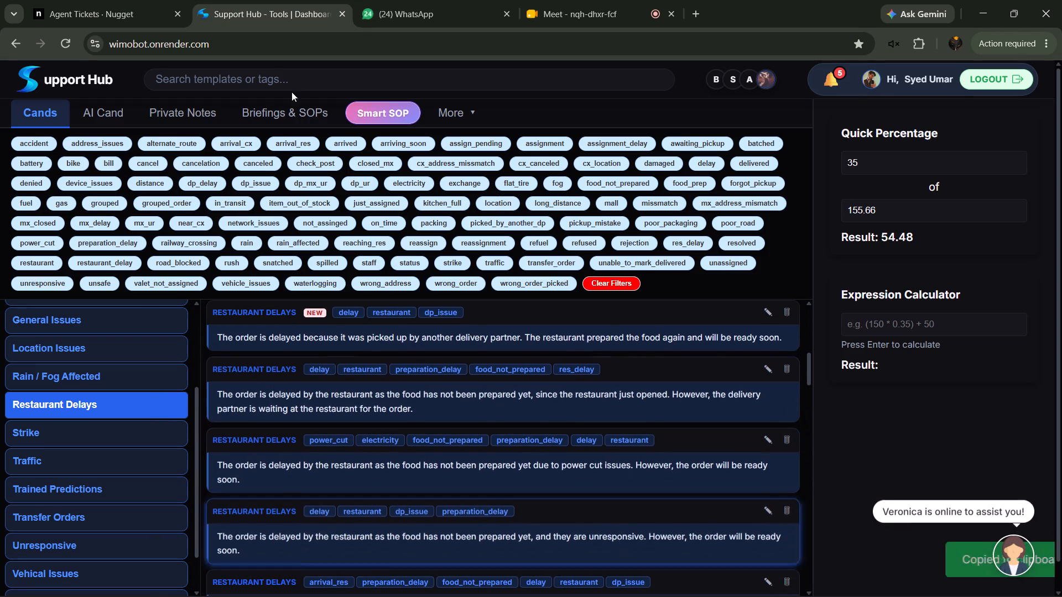
{"action": "left_click", "coordinate": [149, 0]}
{"action": "left_click", "coordinate": [834, 312]}
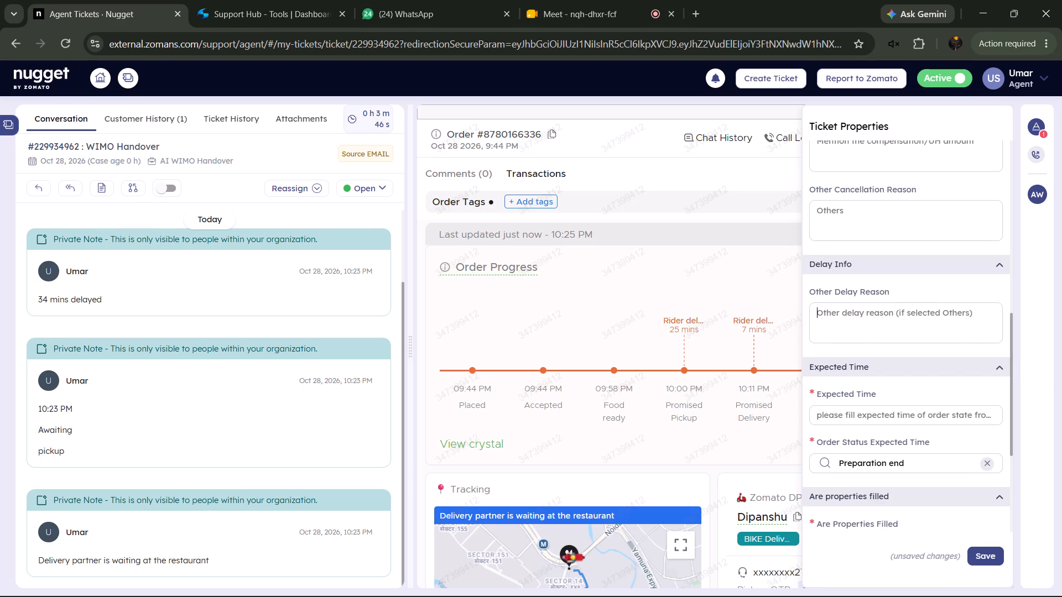
{"action": "key", "text": "ctrl+v"}
Set the Expected Time to 10.
{"action": "left_click", "coordinate": [887, 412]}
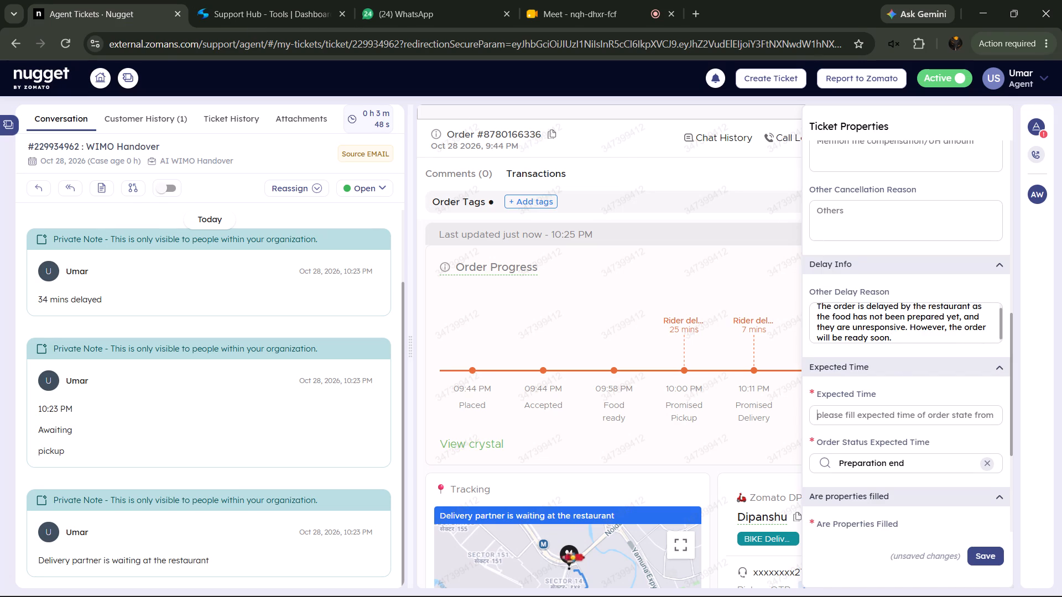
{"action": "key", "text": "1"}
{"action": "key", "text": "0"}
Insert "due to a rush" after "has not been prepared yet" in Other Delay Reason and close the ticket properties.
{"action": "left_click", "coordinate": [959, 317]}
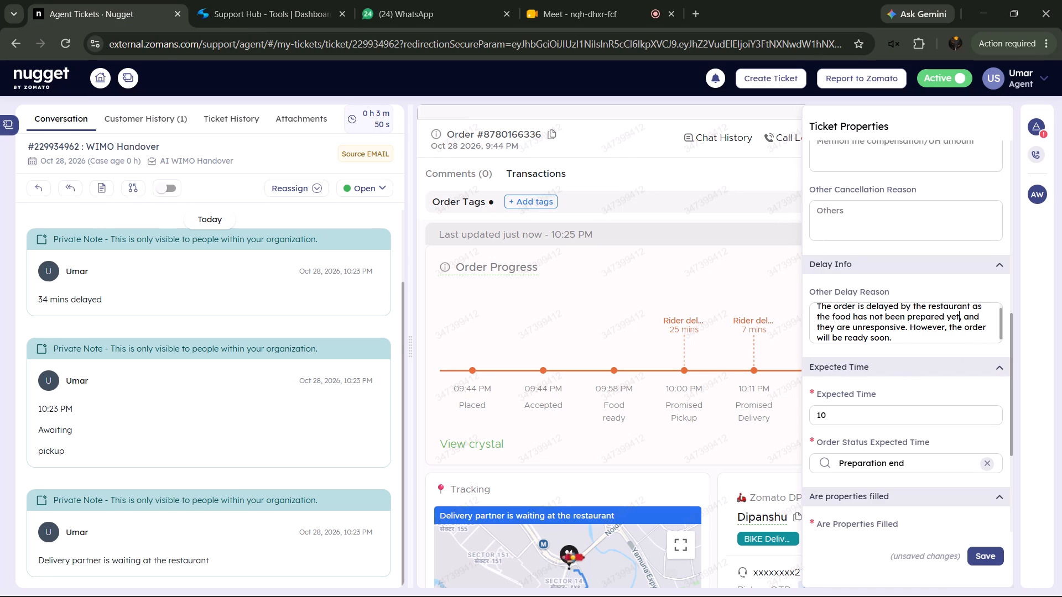
{"action": "key", "text": "space"}
{"action": "key", "text": "d"}
{"action": "key", "text": "u"}
{"action": "key", "text": "e"}
{"action": "key", "text": "space"}
{"action": "type", "text": "to"}
{"action": "key", "text": "space"}
{"action": "key", "text": "a"}
{"action": "key", "text": "space"}
{"action": "type", "text": "ru"}
{"action": "type", "text": "sh"}
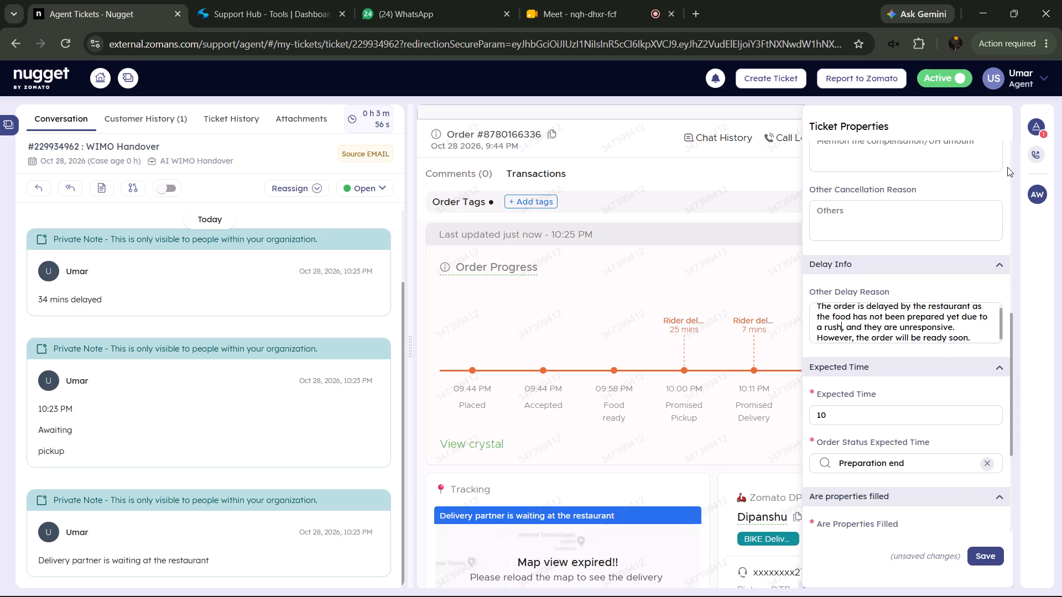
{"action": "left_click", "coordinate": [1022, 138]}
{"action": "left_click", "coordinate": [1030, 133]}
{"action": "scroll", "coordinate": [973, 194], "scroll_direction": "down", "scroll_amount": 5}
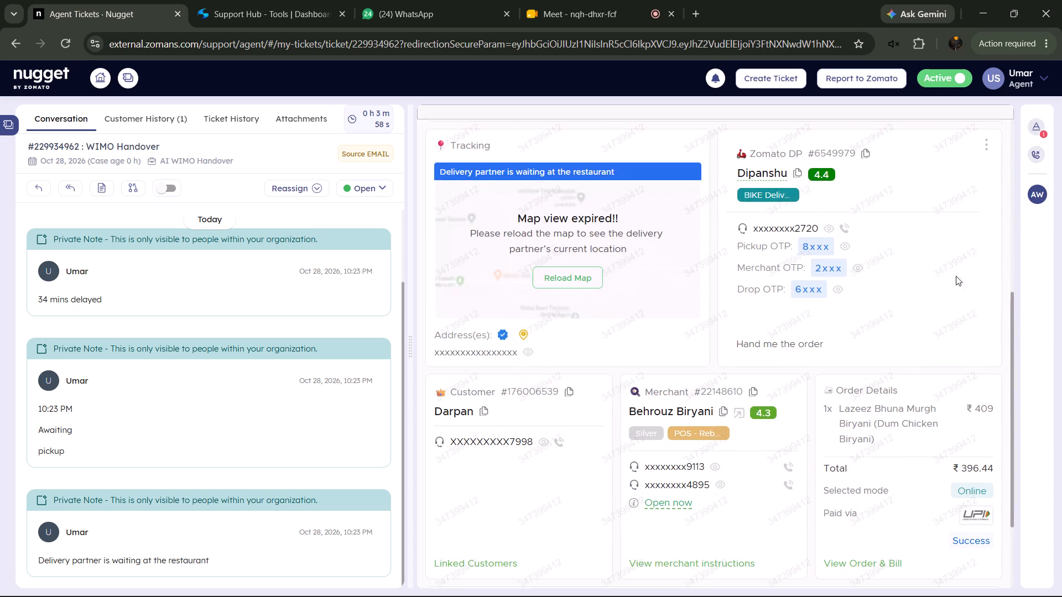
{"action": "scroll", "coordinate": [960, 339], "scroll_direction": "up", "scroll_amount": 5}
{"action": "scroll", "coordinate": [912, 277], "scroll_direction": "up", "scroll_amount": 5}
{"action": "left_click", "coordinate": [921, 143]}
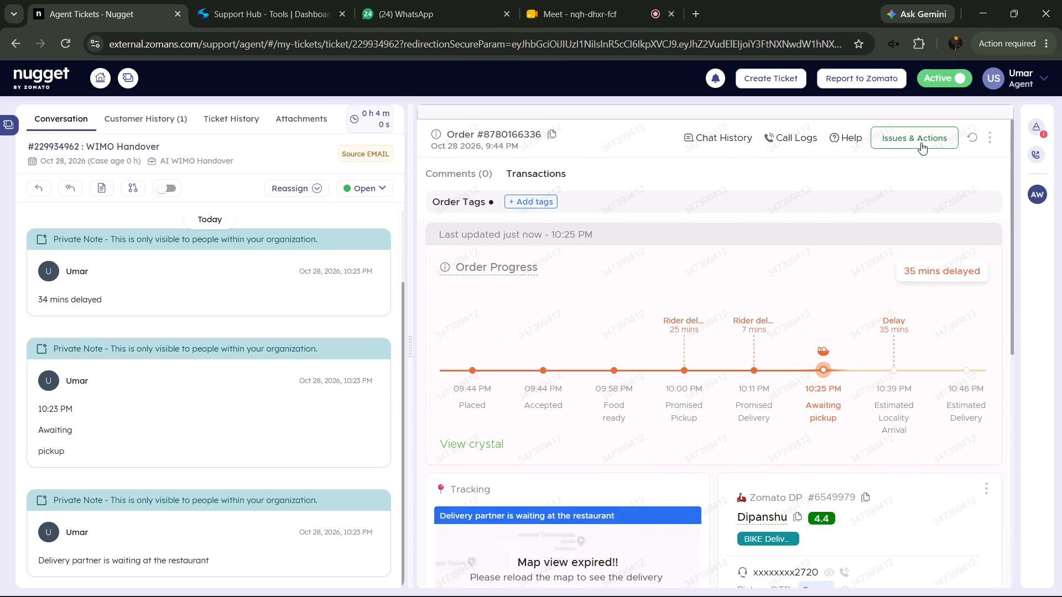
{"action": "left_click", "coordinate": [103, 188]}
{"action": "key", "text": "d"}
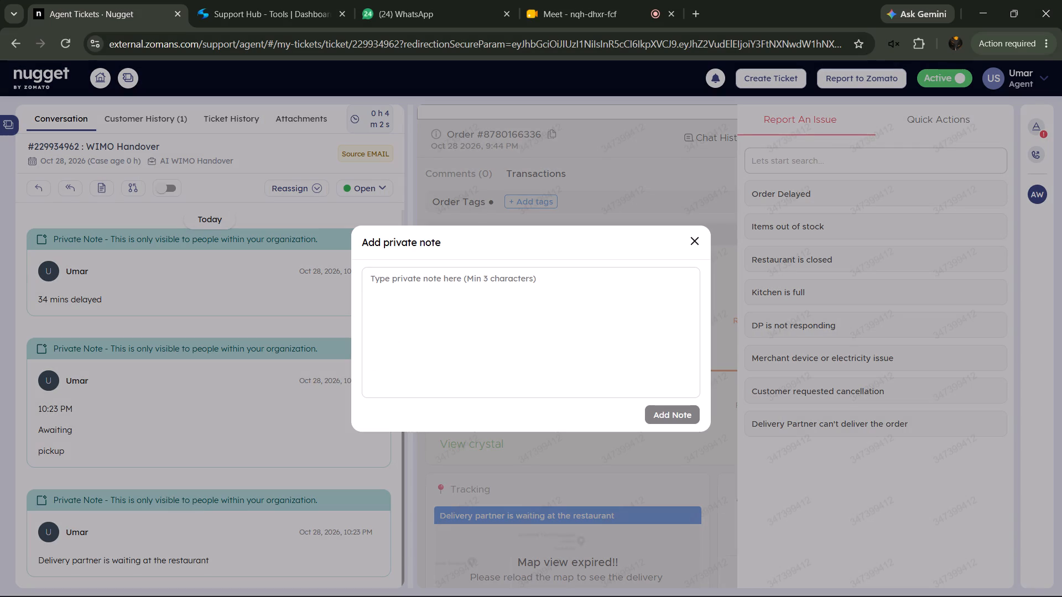
{"action": "key", "text": "p"}
{"action": "key", "text": "space"}
{"action": "key", "text": "c"}
{"action": "key", "text": "o"}
{"action": "type", "text": "nne"}
{"action": "key", "text": "c"}
{"action": "key", "text": "t"}
{"action": "key", "text": "e"}
{"action": "key", "text": "d"}
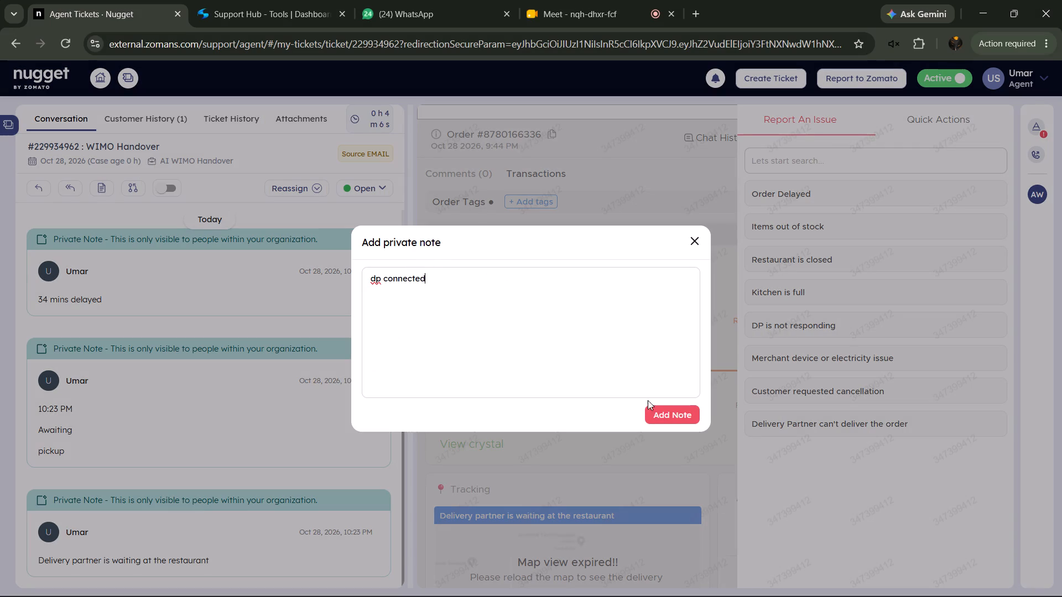
{"action": "left_click", "coordinate": [654, 406]}
Report the issue as Order Delayed and choose to generate a promo code only.
{"action": "left_click", "coordinate": [848, 207]}
{"action": "left_click", "coordinate": [848, 201]}
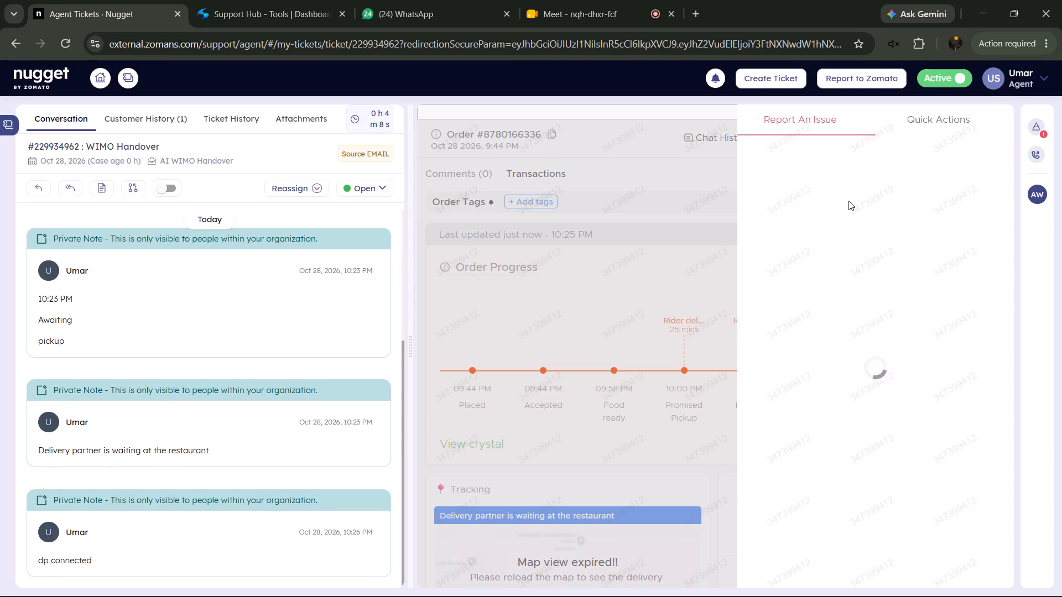
{"action": "left_click", "coordinate": [768, 291]}
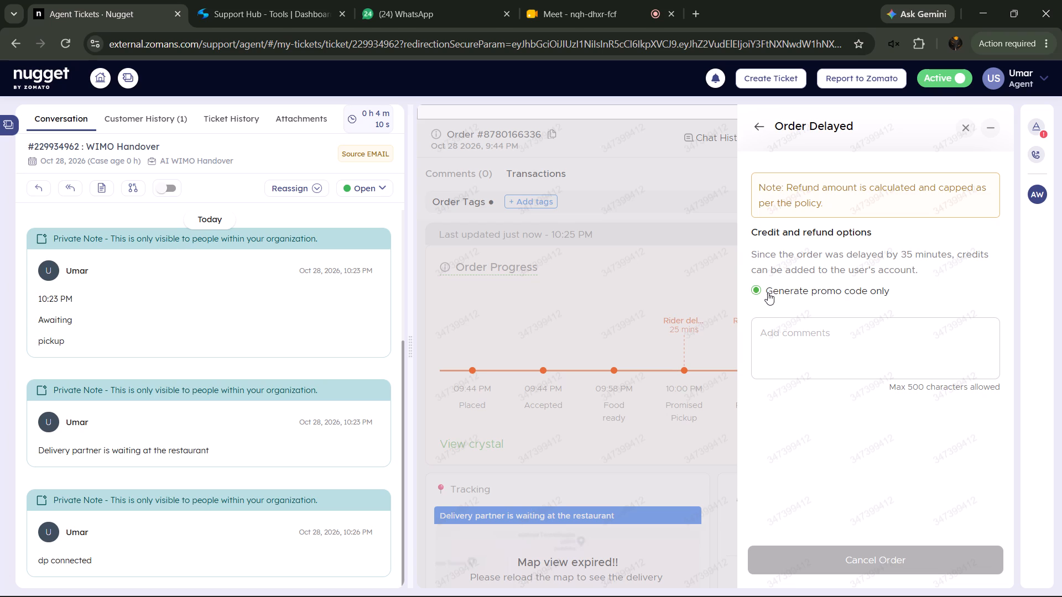
Copy the statement about adding credits for the delayed order and add it to the ticket as a private note.
{"action": "left_click_drag", "start_coordinate": [748, 252], "coordinate": [926, 263]}
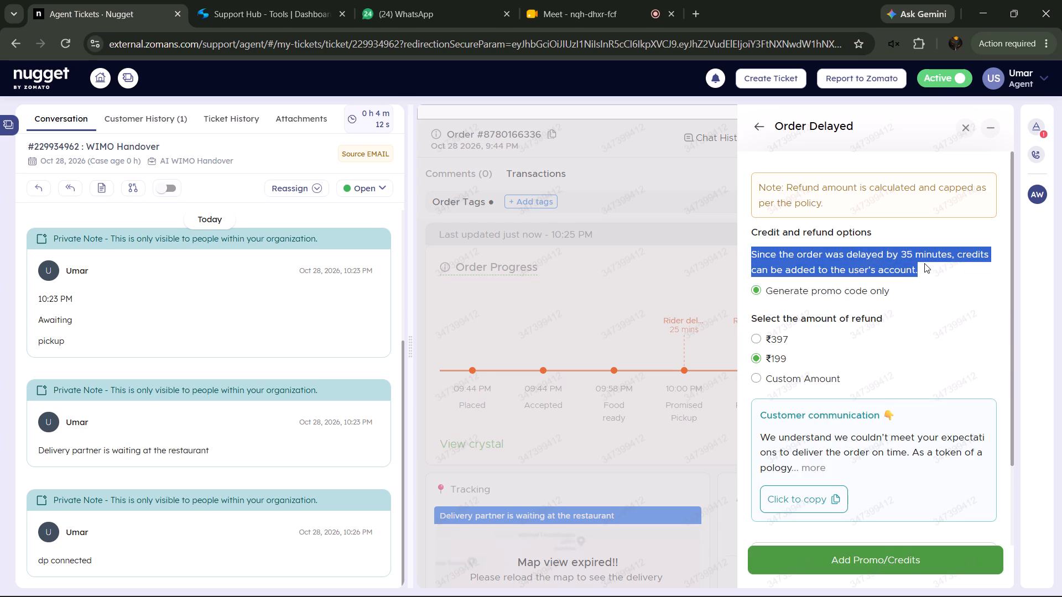
{"action": "key", "text": "ctrl+c"}
{"action": "left_click", "coordinate": [102, 188]}
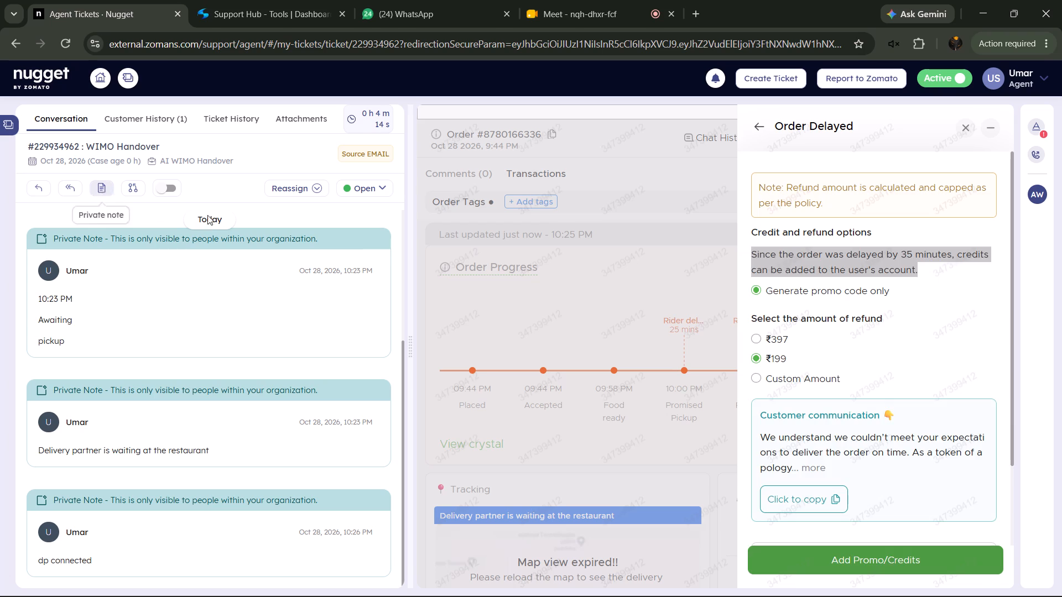
{"action": "left_click", "coordinate": [520, 316]}
{"action": "key", "text": "ctrl+v"}
{"action": "left_click", "coordinate": [668, 407]}
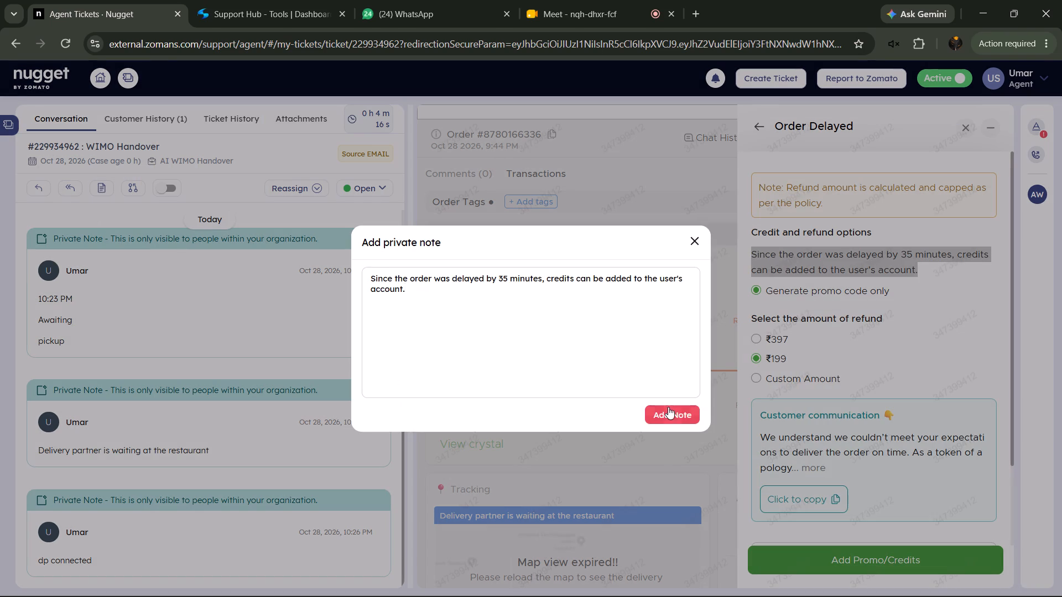
Add promo credits for the delayed order with a custom amount of ₹100.
{"action": "left_click", "coordinate": [771, 378]}
{"action": "type", "text": "10"}
{"action": "key", "text": "0"}
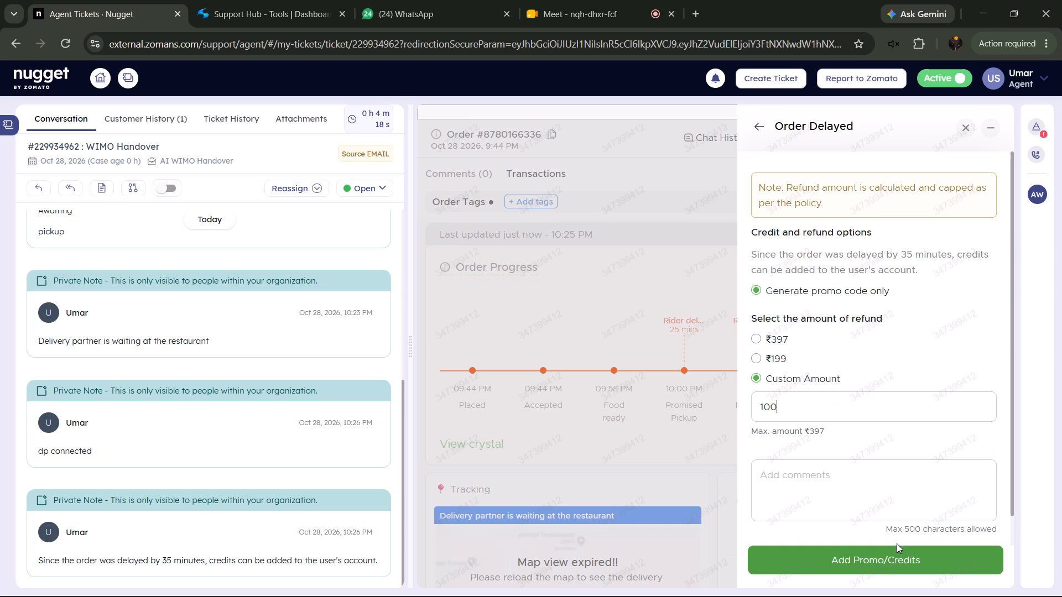
{"action": "left_click", "coordinate": [900, 556]}
Enter 100 as the Compensation Amount in the ticket properties.
{"action": "left_click", "coordinate": [1032, 129]}
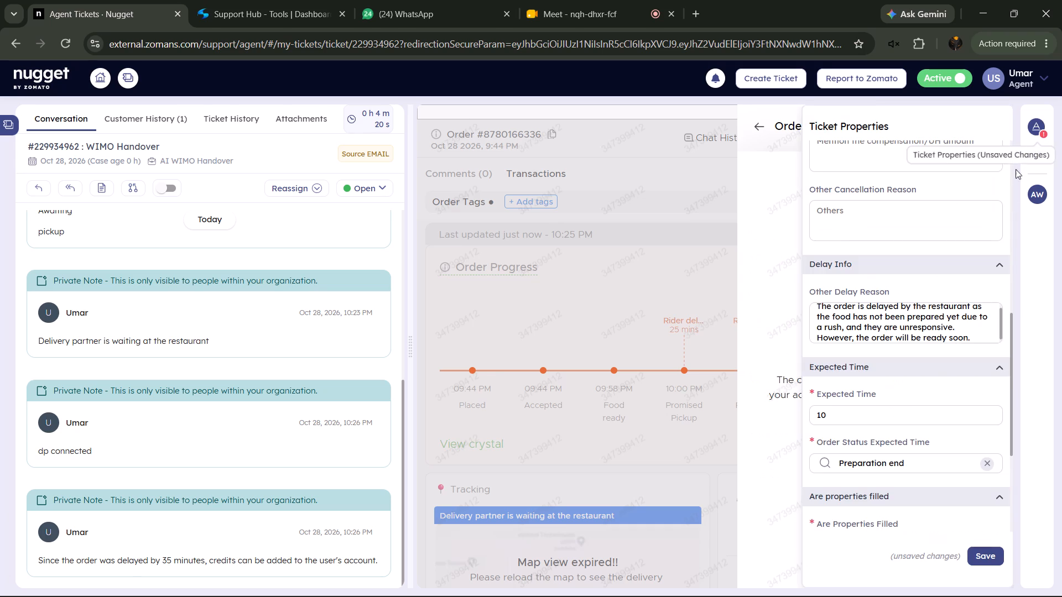
{"action": "scroll", "coordinate": [917, 395], "scroll_direction": "up", "scroll_amount": 3}
{"action": "left_click", "coordinate": [893, 362]}
{"action": "type", "text": "100"}
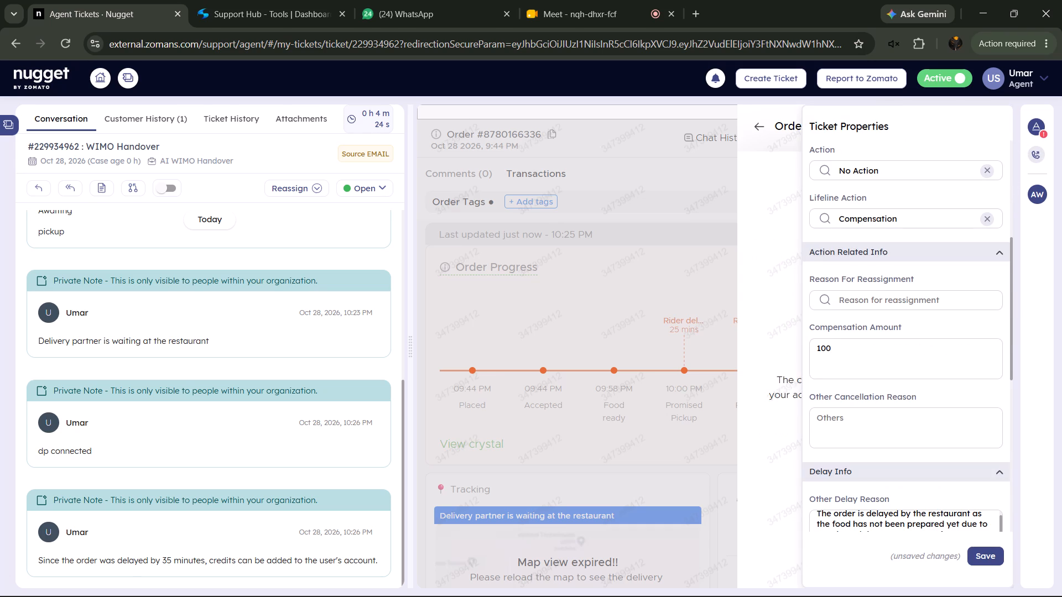
{"action": "scroll", "coordinate": [899, 343], "scroll_direction": "up", "scroll_amount": 3}
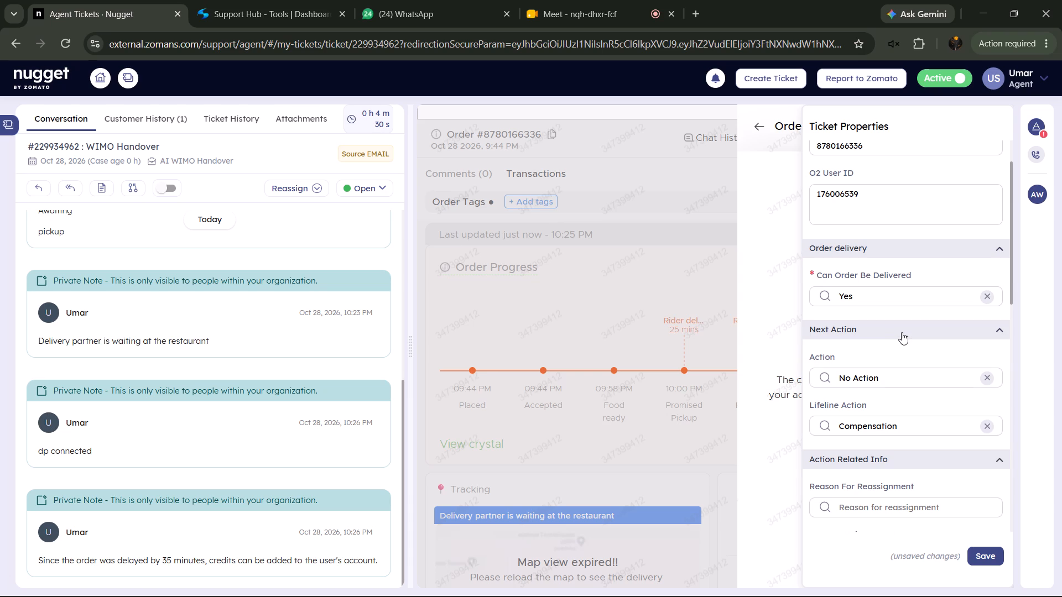
{"action": "scroll", "coordinate": [902, 332], "scroll_direction": "down", "scroll_amount": 5}
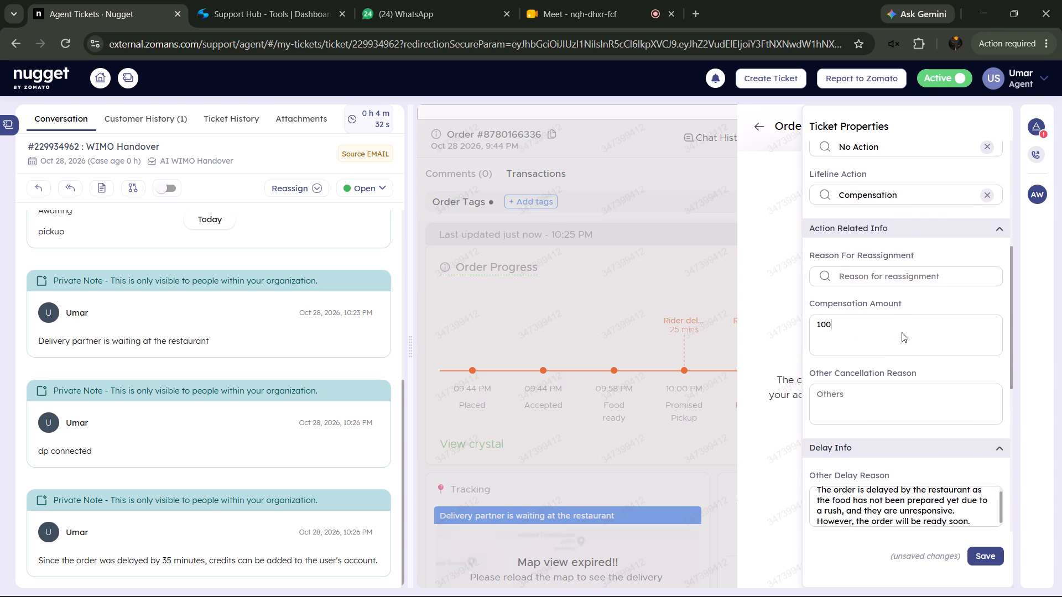
{"action": "scroll", "coordinate": [905, 317], "scroll_direction": "up", "scroll_amount": 3}
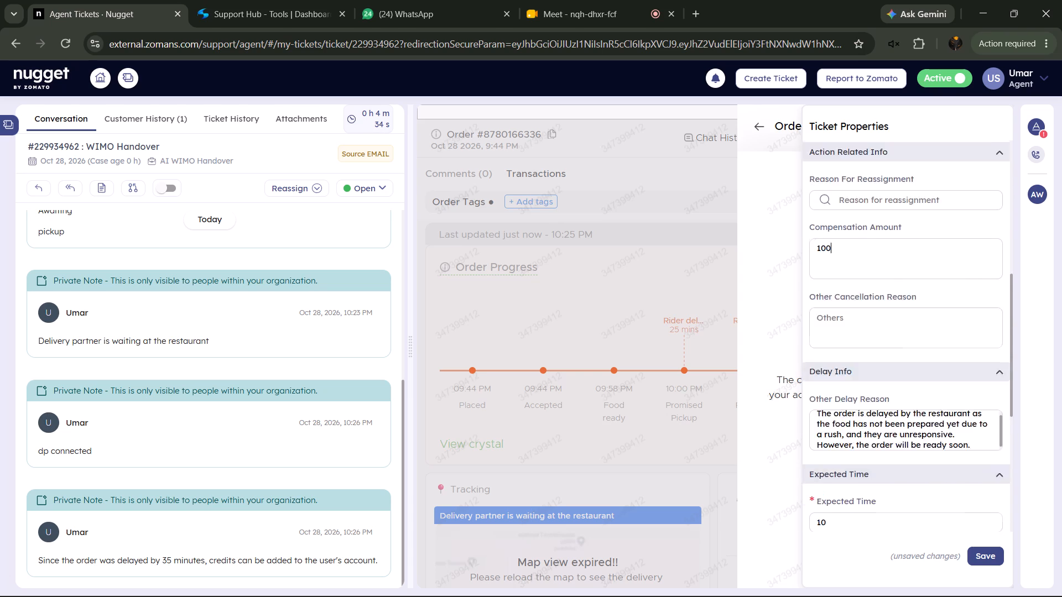
{"action": "scroll", "coordinate": [909, 316], "scroll_direction": "down", "scroll_amount": 8}
{"action": "left_click", "coordinate": [980, 557]}
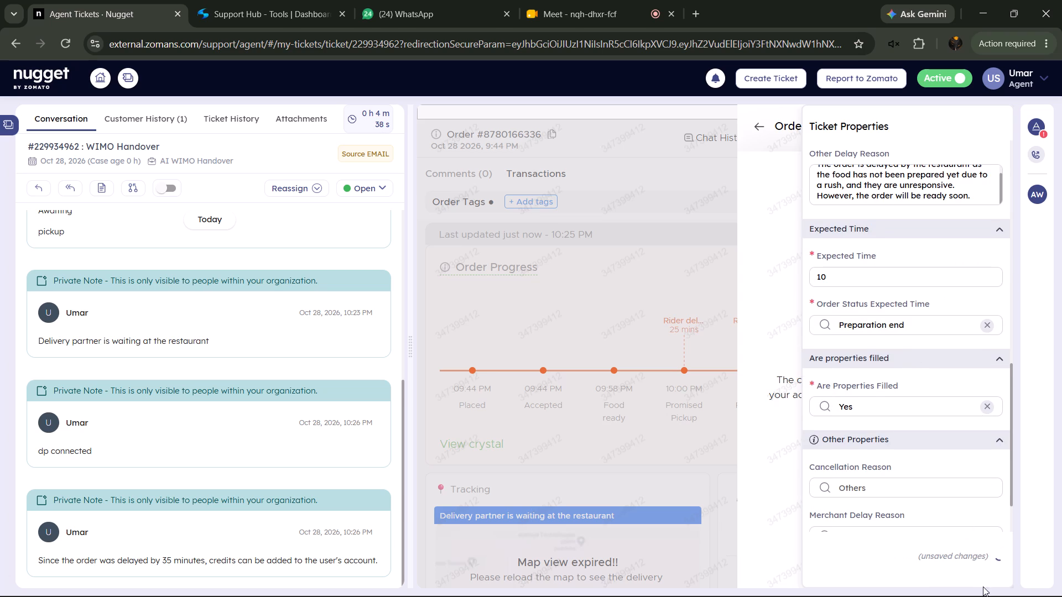
{"action": "scroll", "coordinate": [918, 451], "scroll_direction": "up", "scroll_amount": 8}
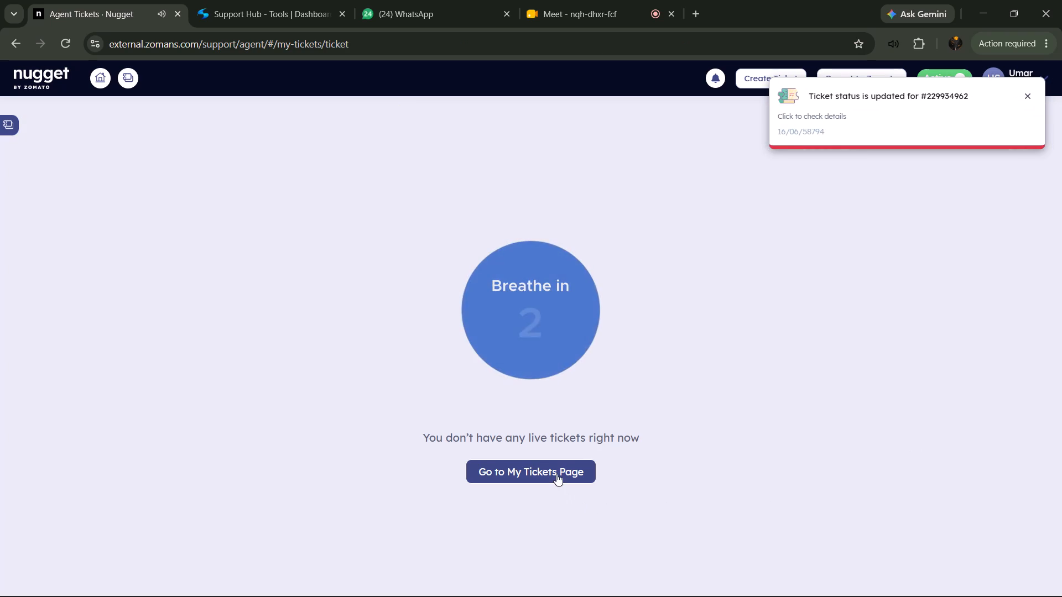
Go to the My Tickets page and dismiss the ticket status notification.
{"action": "left_click", "coordinate": [556, 474]}
{"action": "left_click", "coordinate": [1026, 97]}
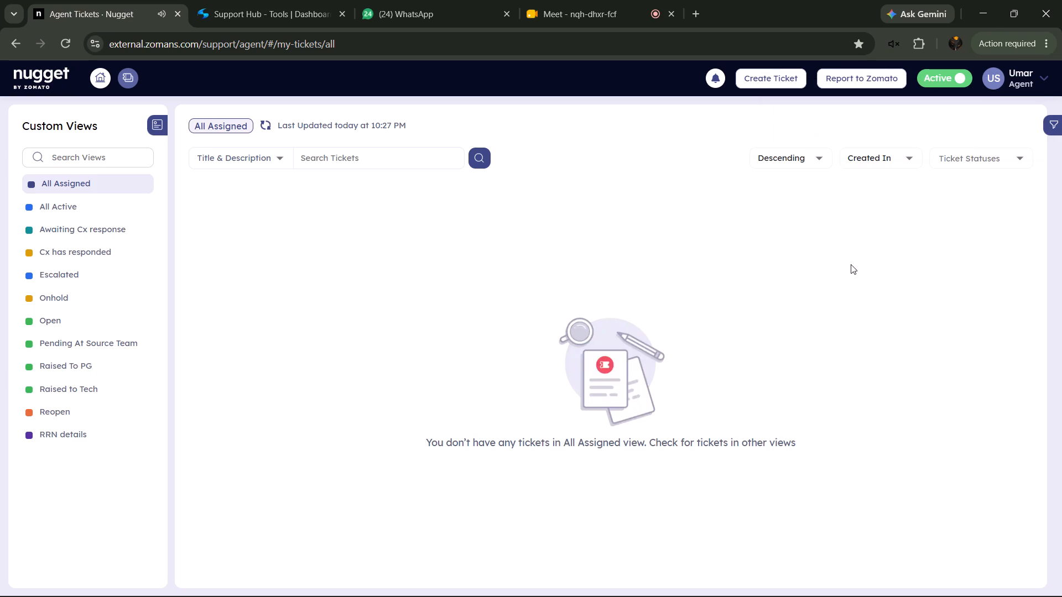
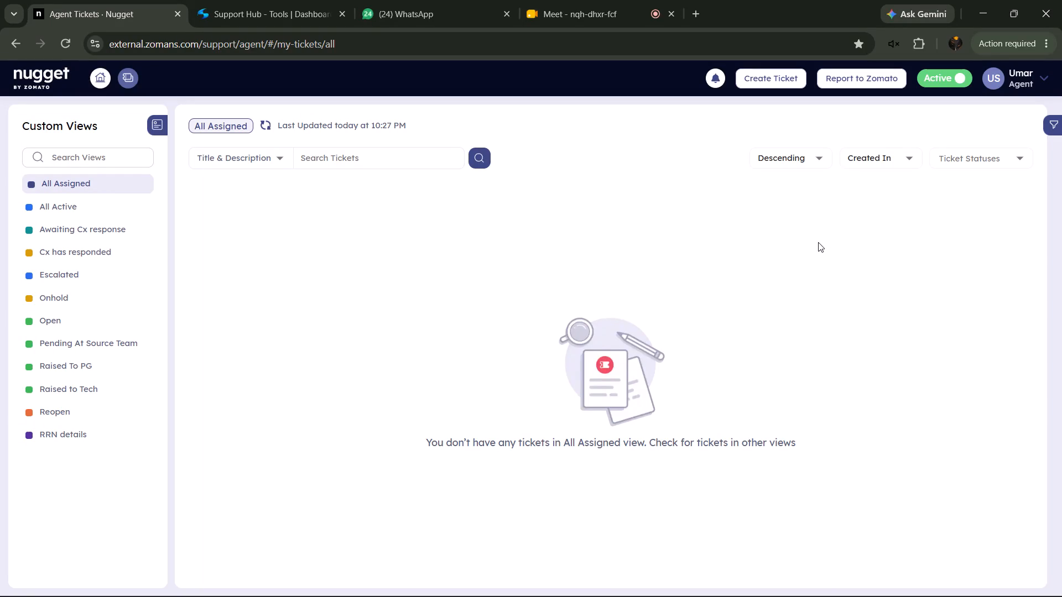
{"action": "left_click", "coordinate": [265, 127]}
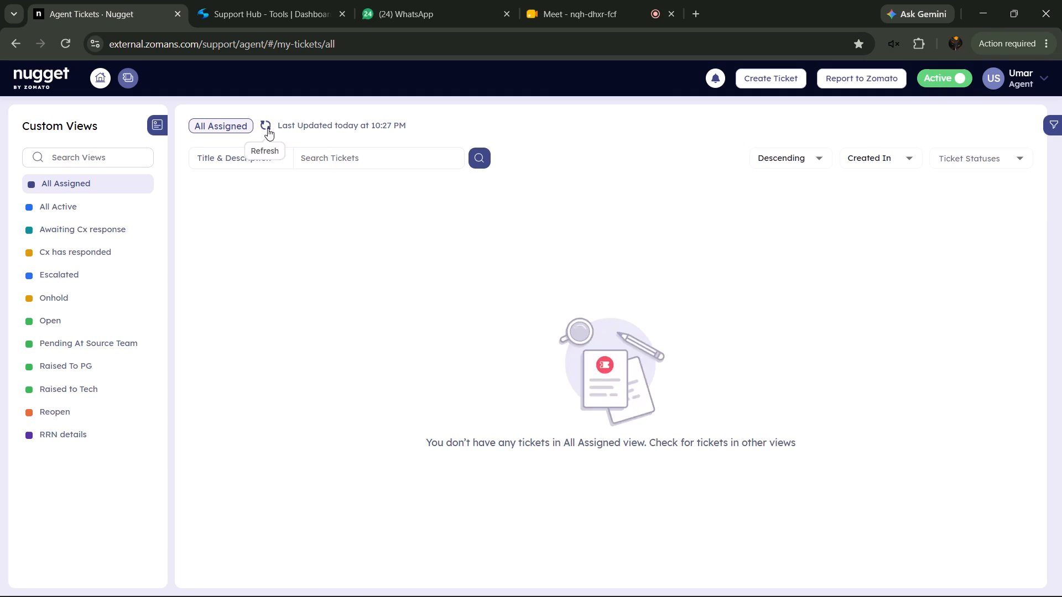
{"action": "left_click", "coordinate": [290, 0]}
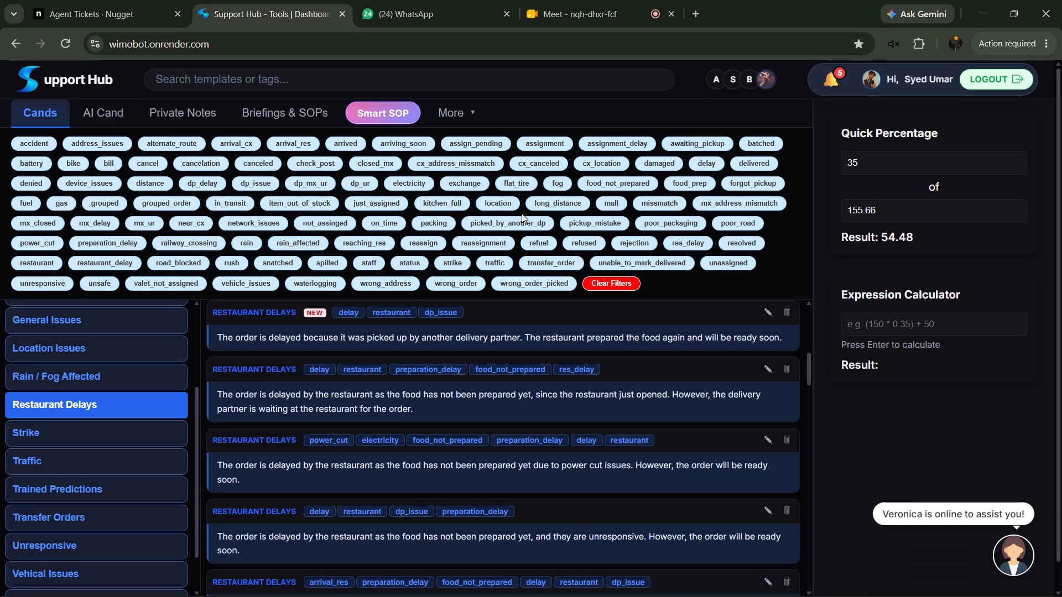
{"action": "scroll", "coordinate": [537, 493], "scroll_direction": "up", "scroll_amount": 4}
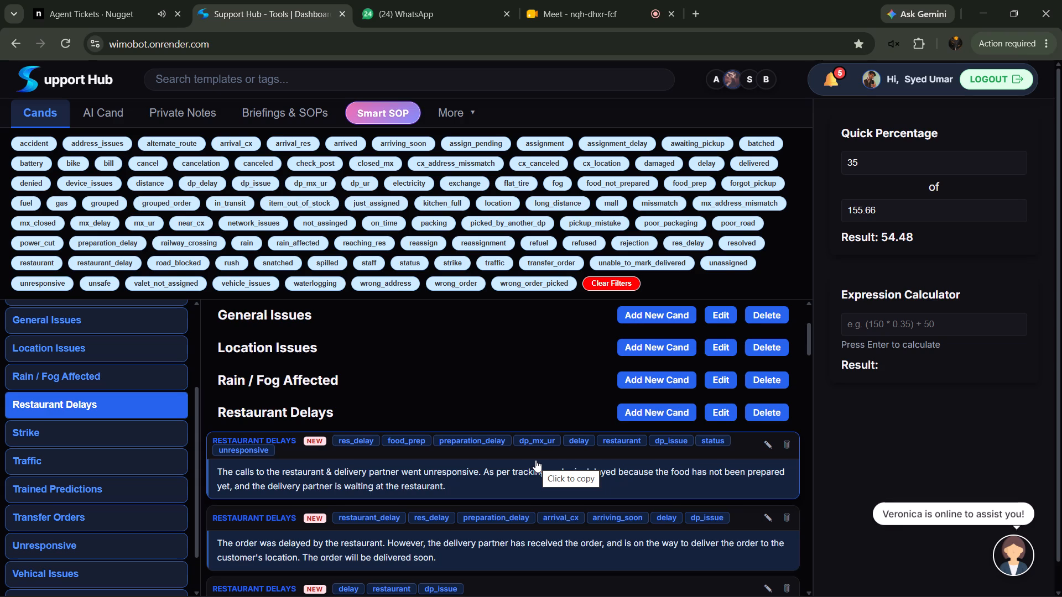
{"action": "left_click", "coordinate": [82, 0]}
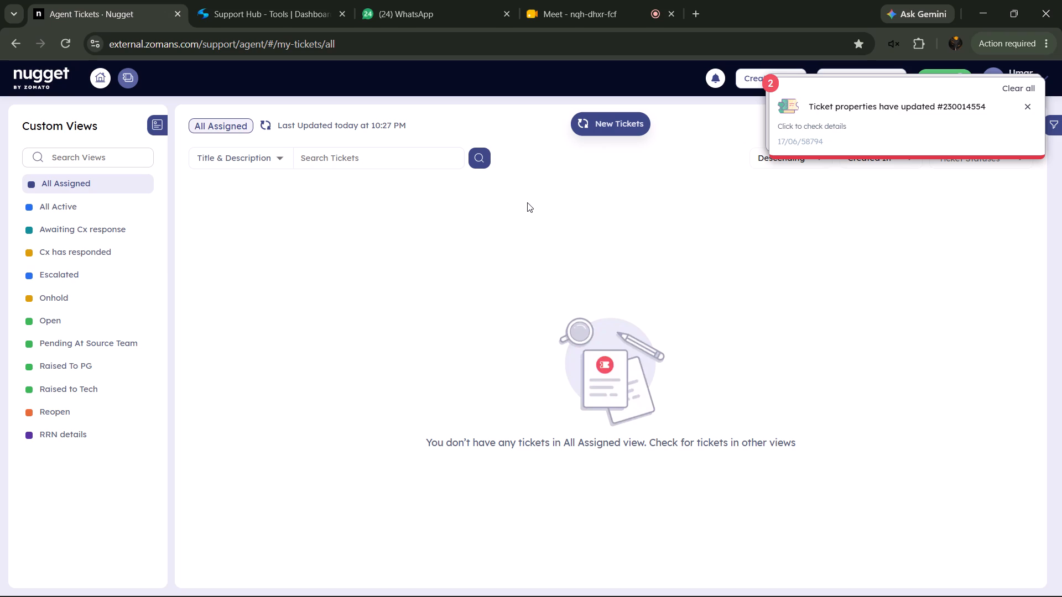
{"action": "left_click", "coordinate": [613, 132]}
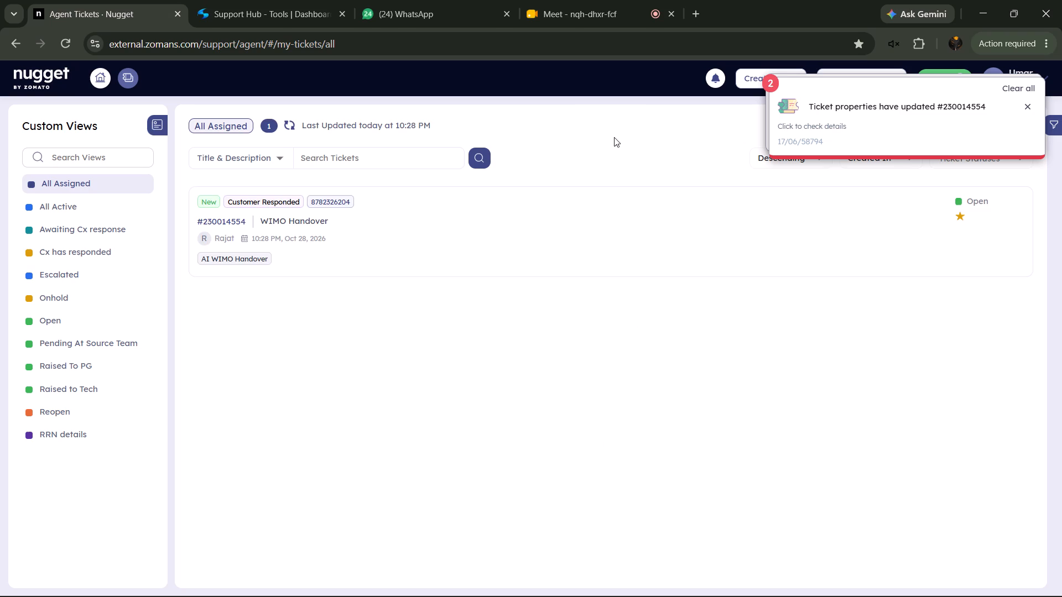
{"action": "left_click", "coordinate": [674, 223]}
{"action": "left_click", "coordinate": [1012, 86]}
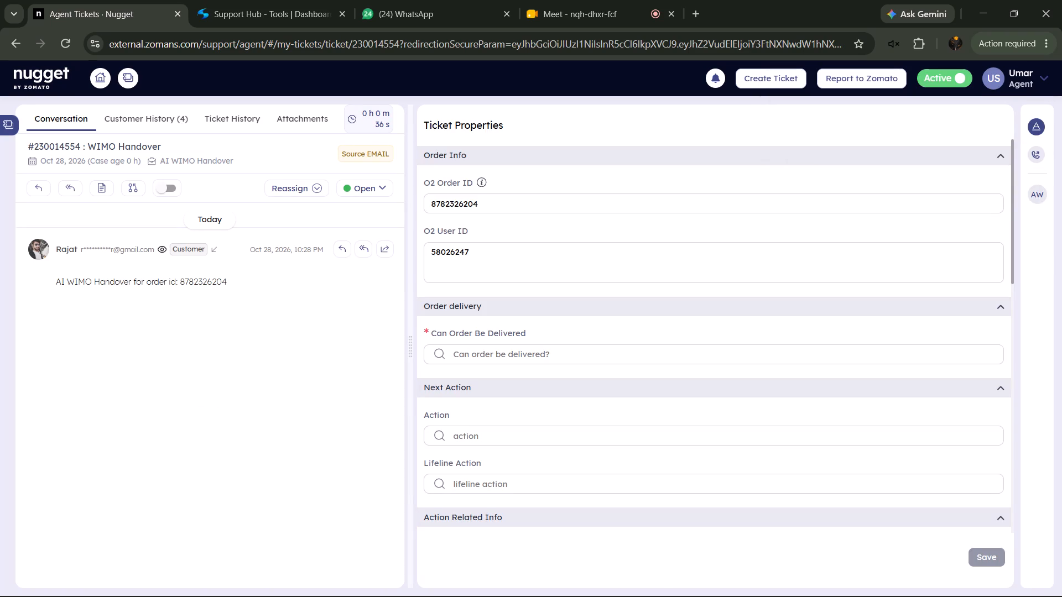
{"action": "left_click", "coordinate": [1035, 195]}
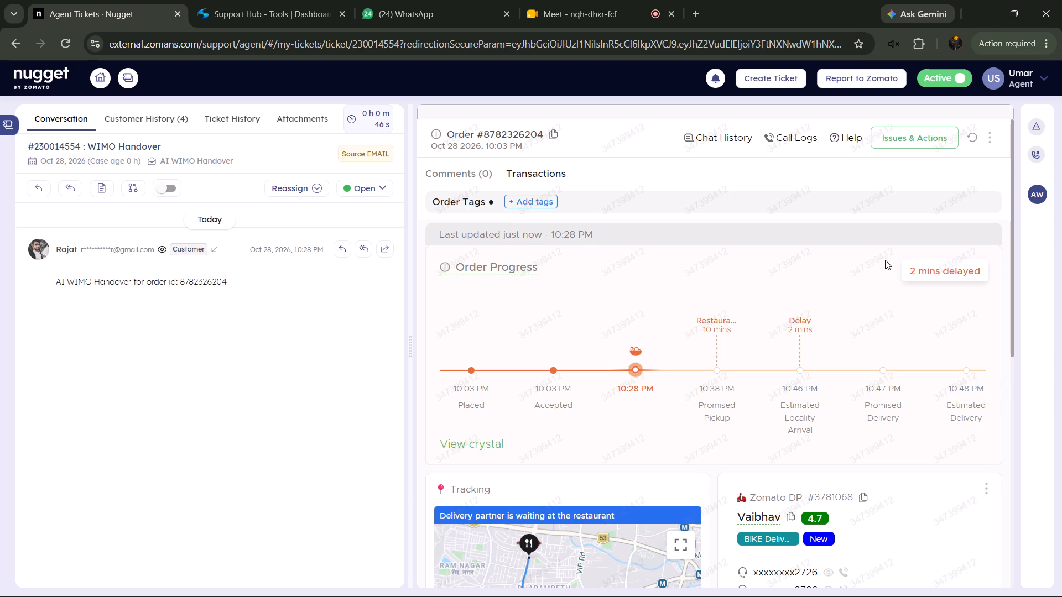
Add a private note with the delay text "2 mins delayed" copied from the order progress.
{"action": "left_click_drag", "start_coordinate": [882, 260], "coordinate": [1010, 263]}
{"action": "right_click", "coordinate": [924, 273]}
{"action": "left_click", "coordinate": [746, 294]}
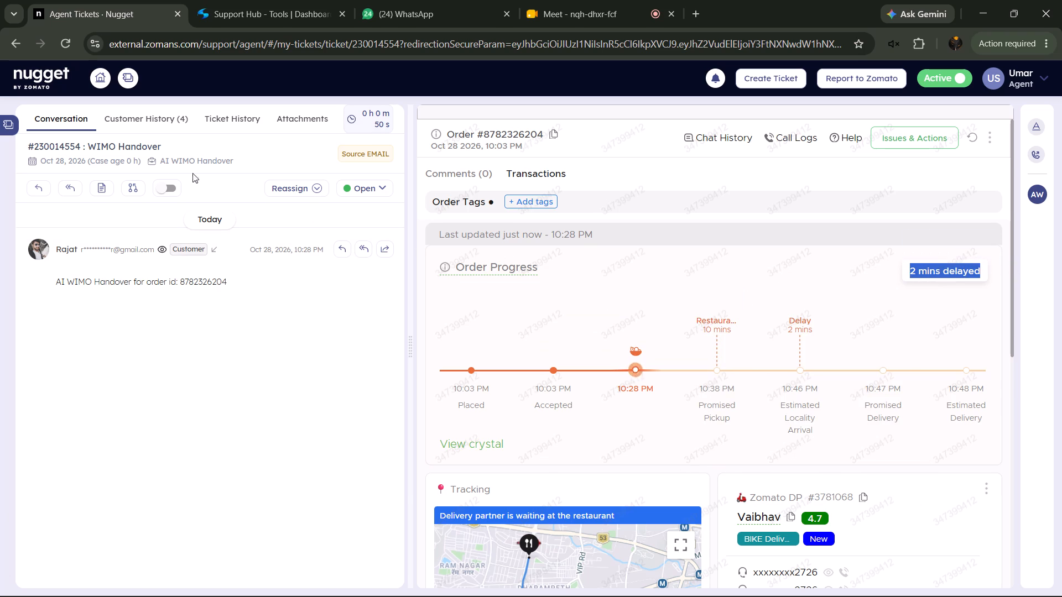
{"action": "left_click", "coordinate": [102, 187]}
{"action": "right_click", "coordinate": [512, 315]}
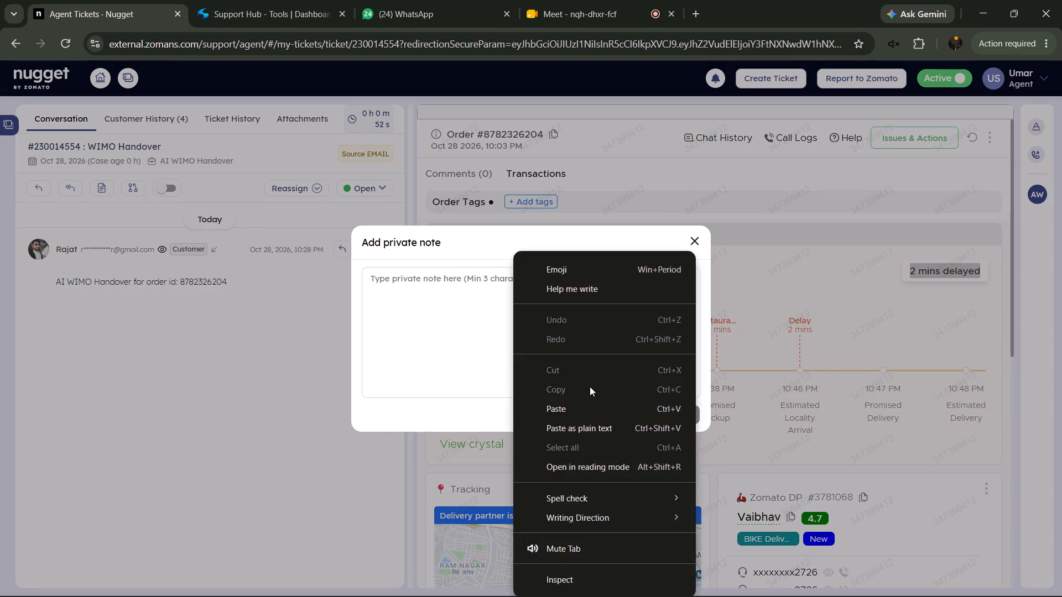
{"action": "left_click_drag", "start_coordinate": [600, 396], "coordinate": [613, 406]}
{"action": "left_click", "coordinate": [653, 411]}
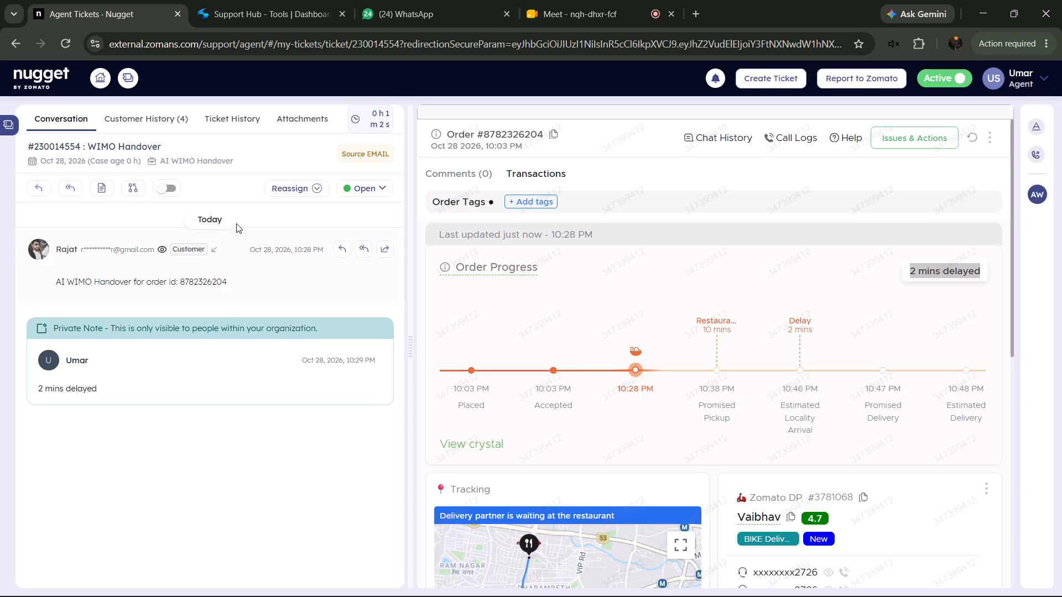
Add a second private note reading "food not ready".
{"action": "left_click", "coordinate": [109, 190]}
{"action": "key", "text": "f"}
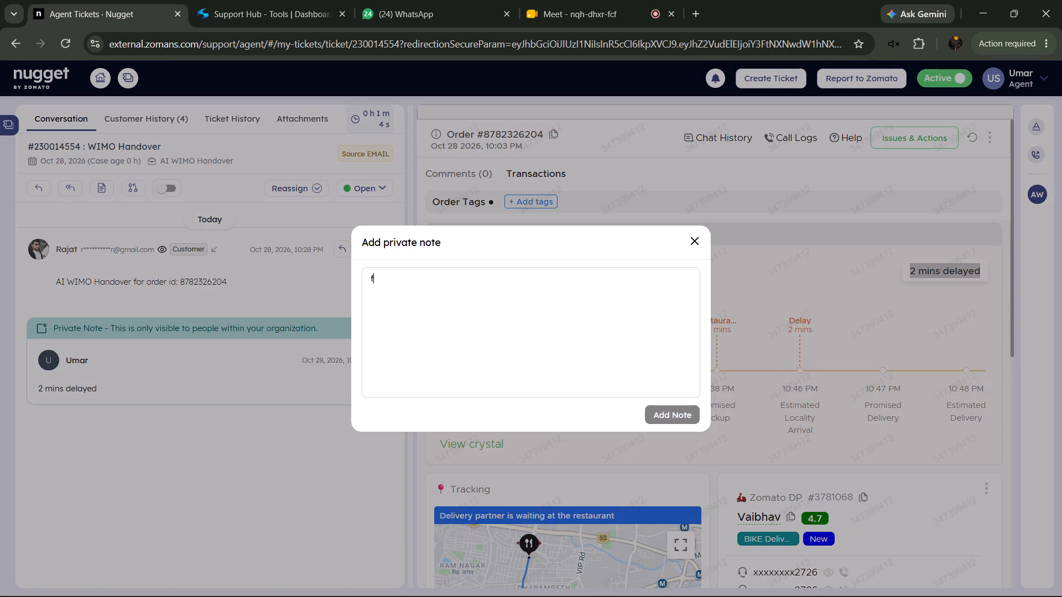
{"action": "key", "text": "o"}
{"action": "type", "text": "od"}
{"action": "key", "text": "space"}
{"action": "type", "text": "no"}
{"action": "key", "text": "t"}
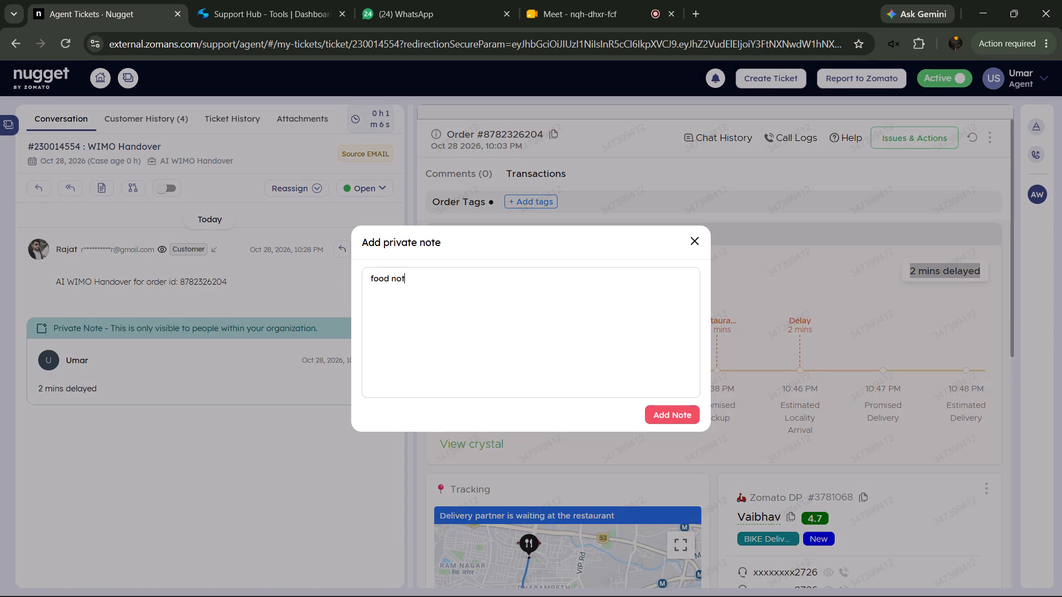
{"action": "key", "text": "space"}
{"action": "key", "text": "e"}
{"action": "key", "text": "a"}
{"action": "key", "text": "d"}
{"action": "key", "text": "y"}
{"action": "left_click", "coordinate": [410, 279]}
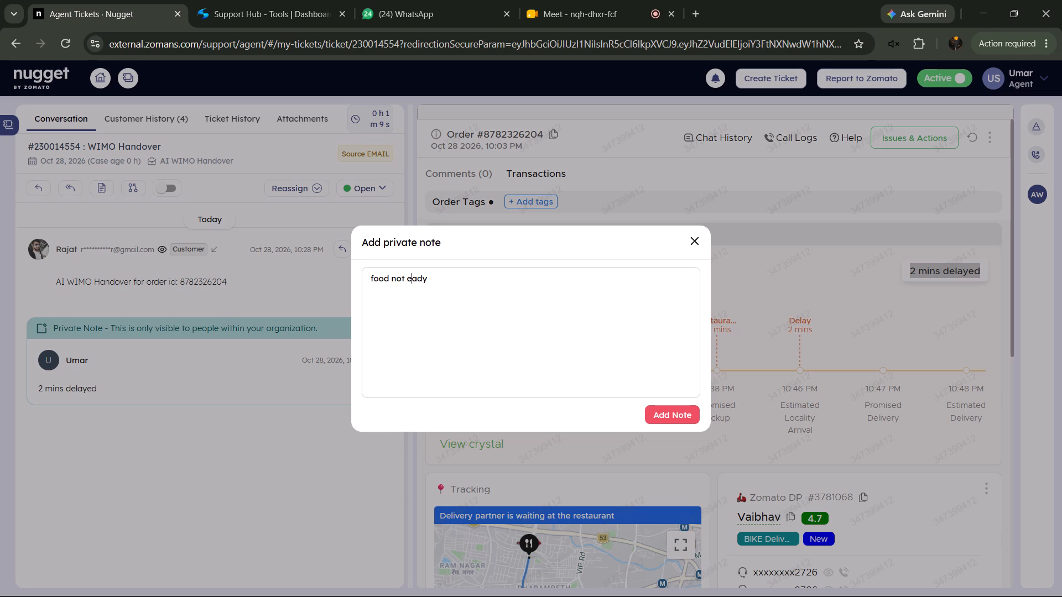
{"action": "left_click", "coordinate": [406, 280]}
{"action": "key", "text": "r"}
{"action": "left_click", "coordinate": [653, 410]}
Add a third private note with the tracking status "Delivery partner is waiting at the restaurant".
{"action": "scroll", "coordinate": [701, 333], "scroll_direction": "down", "scroll_amount": 2}
{"action": "left_click_drag", "start_coordinate": [658, 378], "coordinate": [456, 368]}
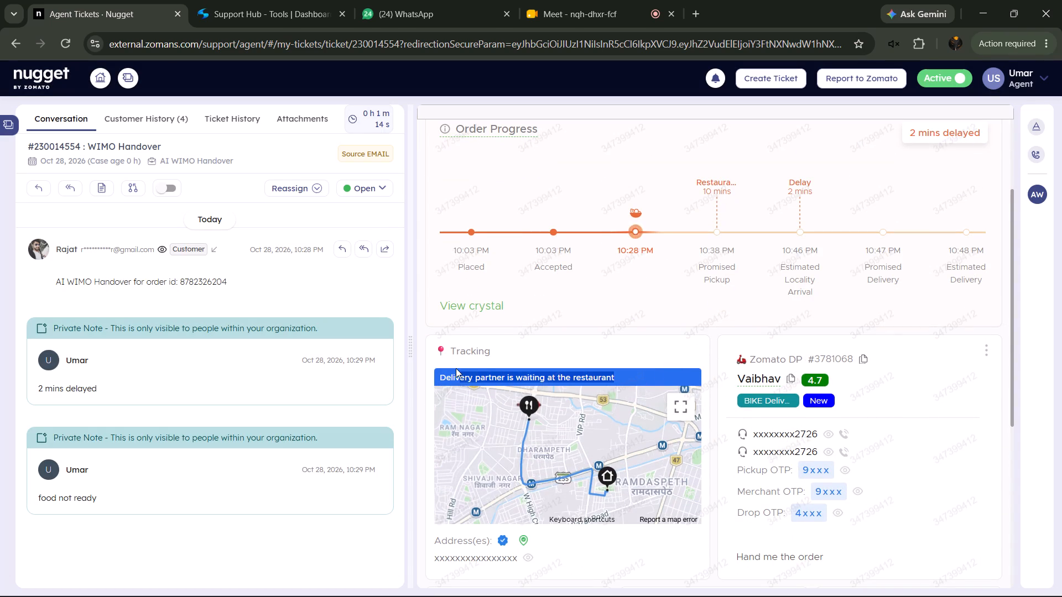
{"action": "left_click_drag", "start_coordinate": [456, 368], "coordinate": [414, 374]}
{"action": "right_click", "coordinate": [459, 373]}
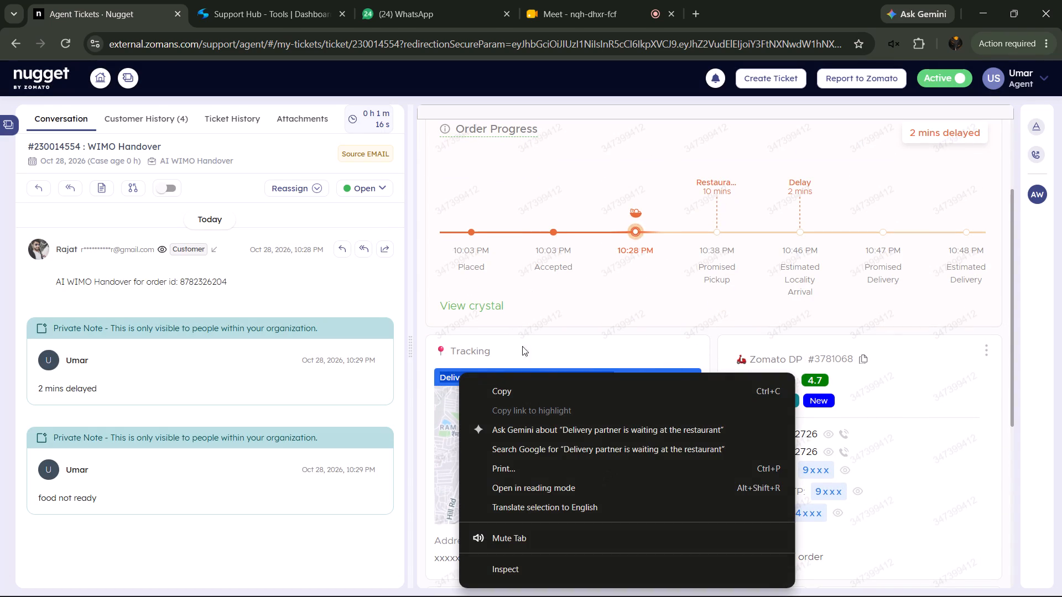
{"action": "left_click", "coordinate": [515, 394]}
{"action": "left_click", "coordinate": [100, 190]}
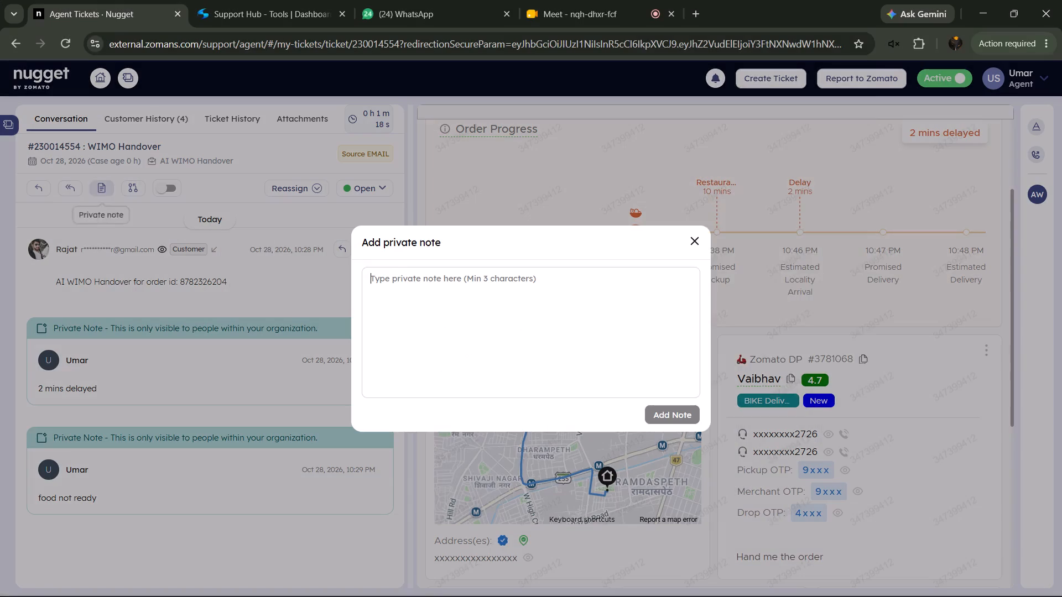
{"action": "right_click", "coordinate": [638, 387]}
{"action": "right_click", "coordinate": [569, 332]}
{"action": "left_click", "coordinate": [660, 418]}
{"action": "left_click", "coordinate": [668, 419]}
Request a call to the merchant, AB's - Absolute Barbecues, on its first listed number.
{"action": "scroll", "coordinate": [862, 353], "scroll_direction": "down", "scroll_amount": 4}
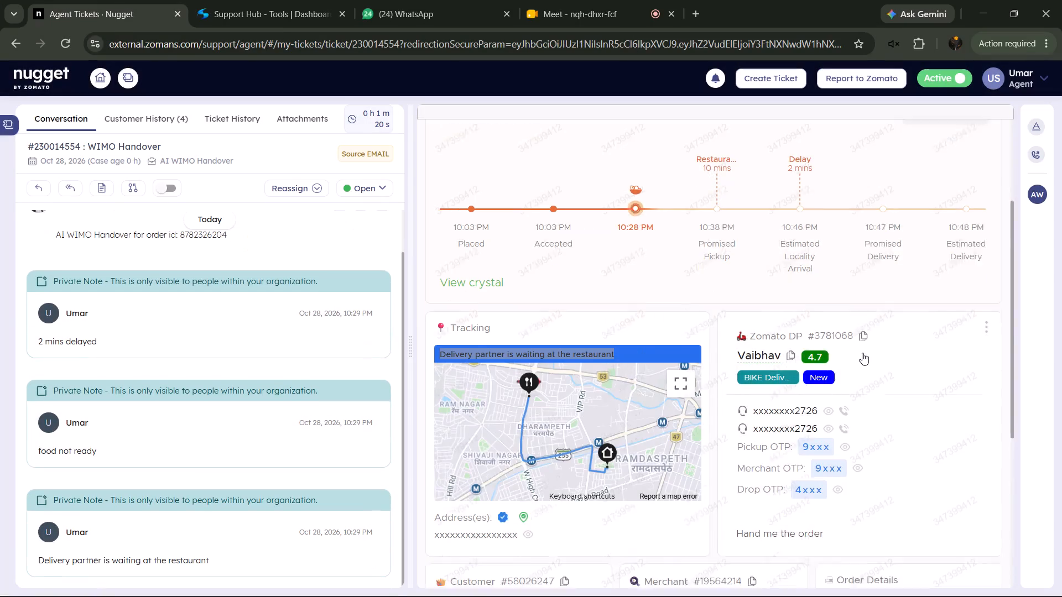
{"action": "left_click", "coordinate": [769, 416]}
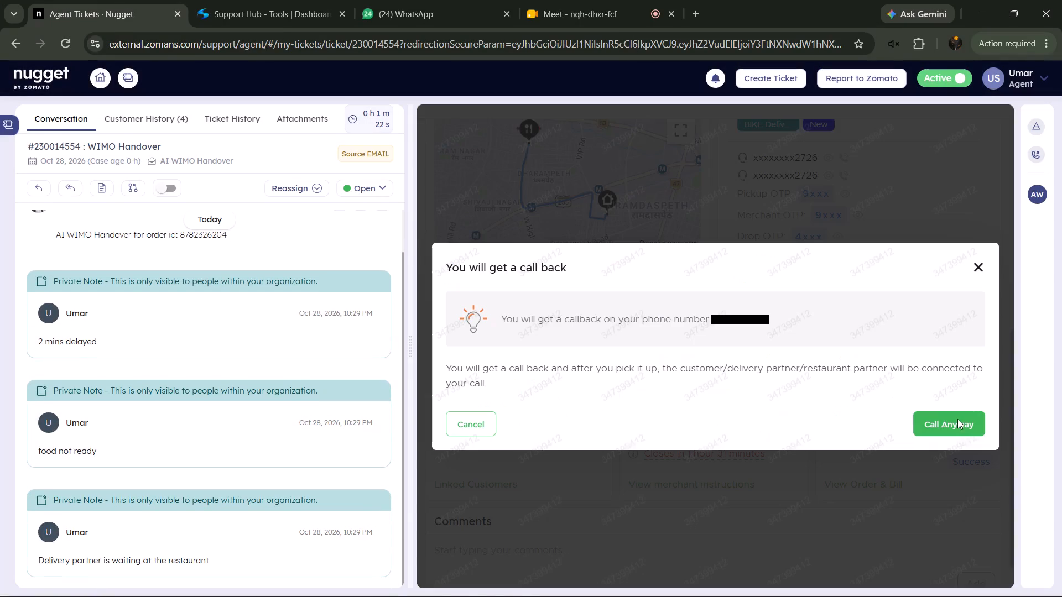
{"action": "left_click", "coordinate": [958, 431]}
{"action": "left_click", "coordinate": [901, 165]}
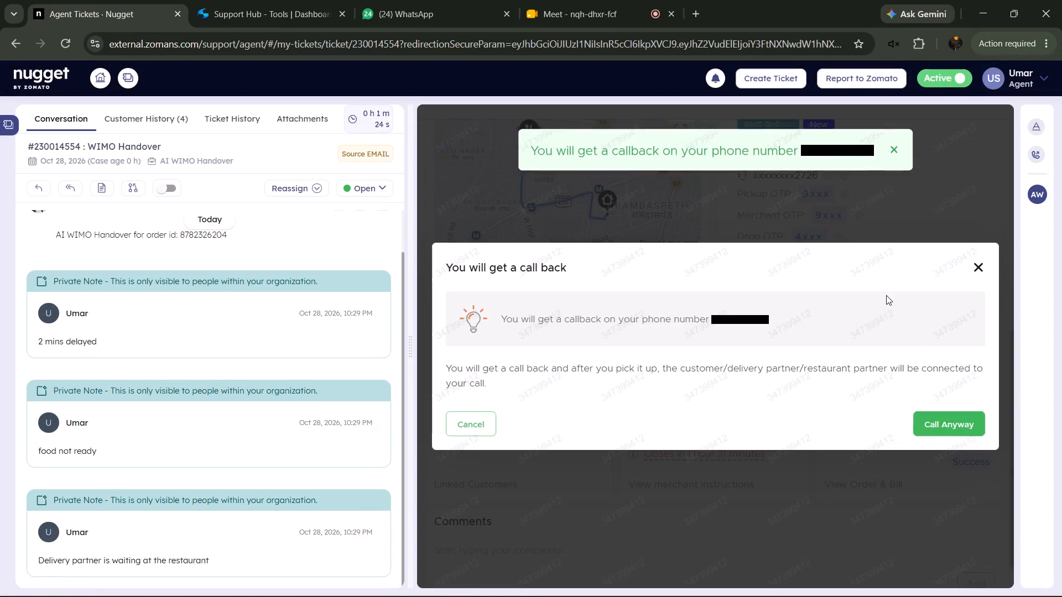
Request another call to AB's - Absolute Barbecues on the same first listed number.
{"action": "scroll", "coordinate": [863, 386], "scroll_direction": "up", "scroll_amount": 9}
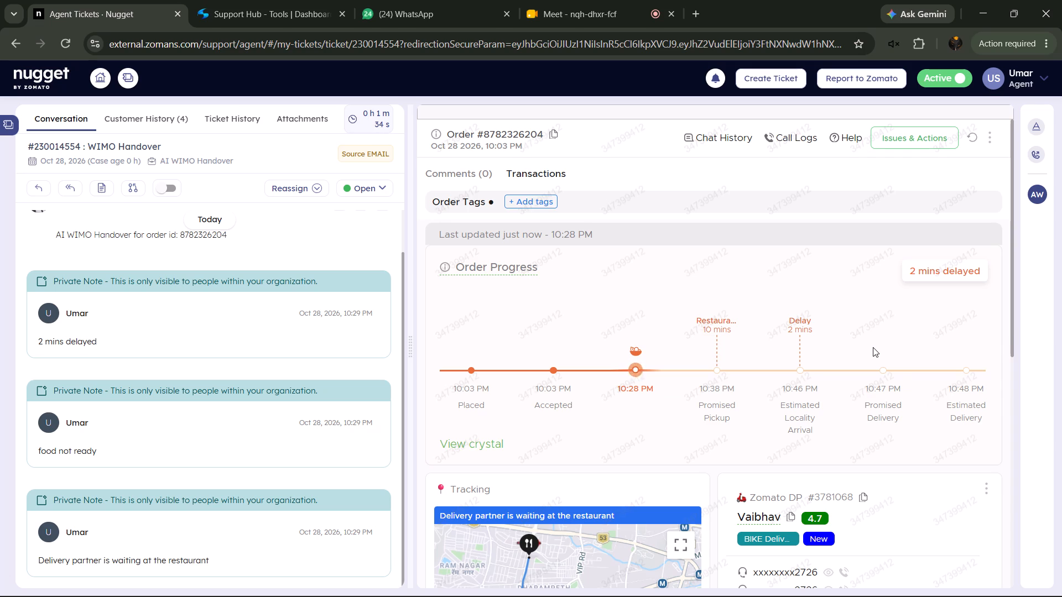
{"action": "scroll", "coordinate": [873, 345], "scroll_direction": "down", "scroll_amount": 8}
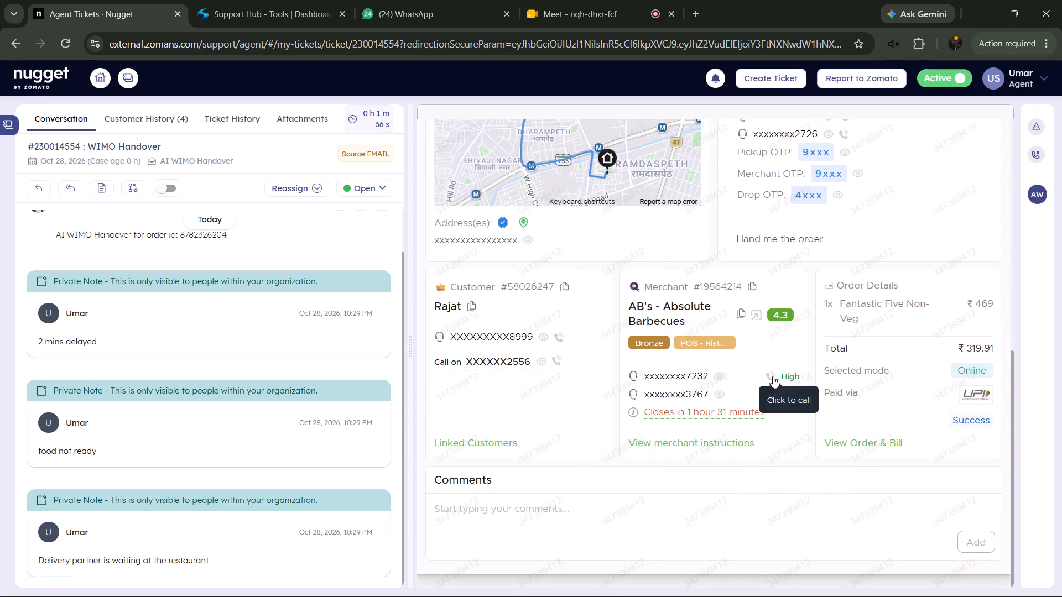
{"action": "left_click", "coordinate": [773, 376]}
{"action": "left_click", "coordinate": [933, 423]}
{"action": "left_click", "coordinate": [916, 228]}
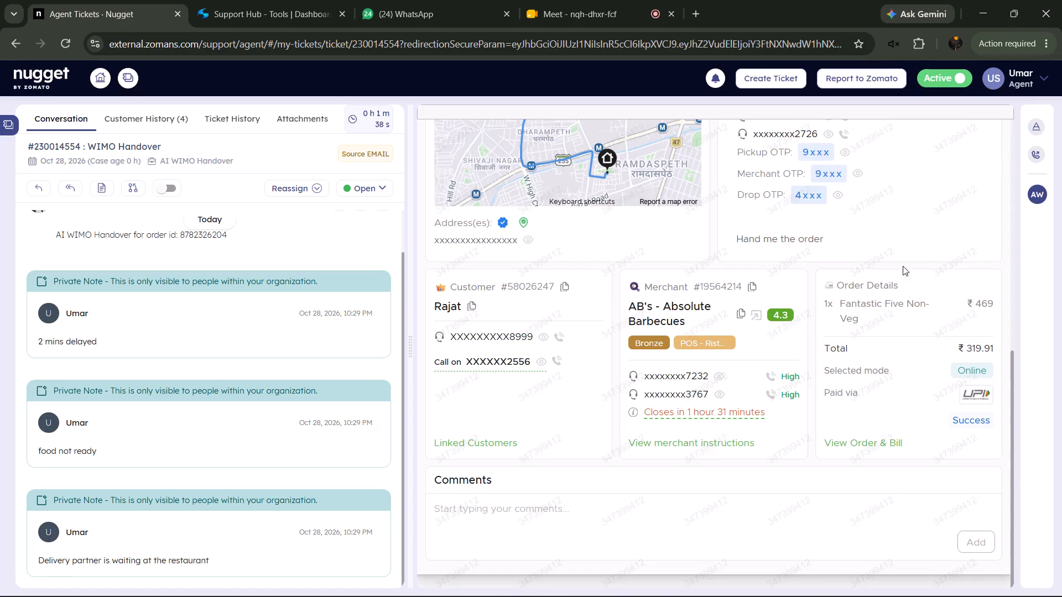
{"action": "scroll", "coordinate": [891, 286], "scroll_direction": "up", "scroll_amount": 9}
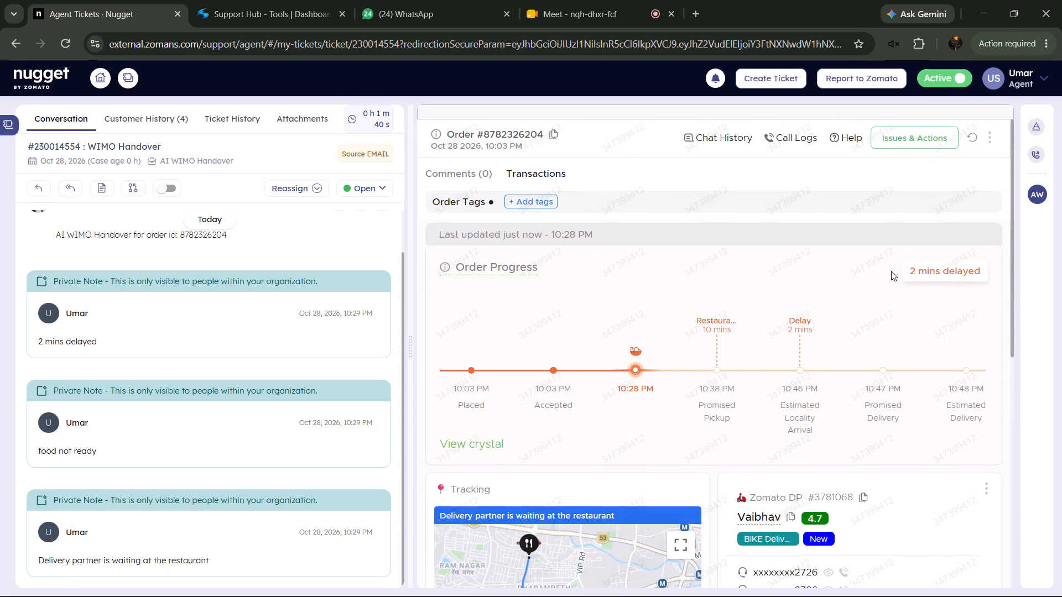
{"action": "left_click", "coordinate": [969, 140]}
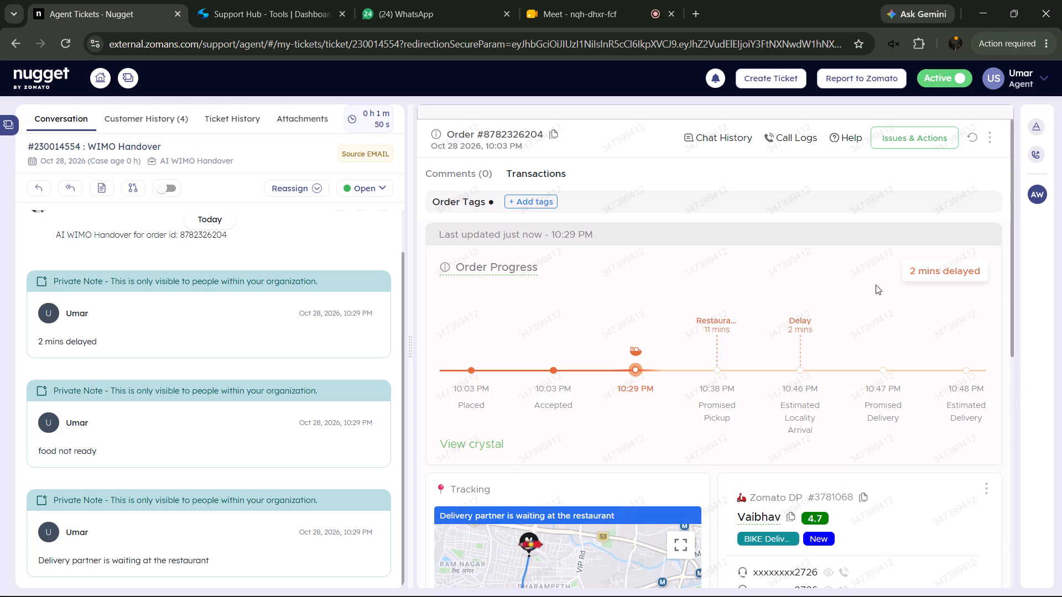
{"action": "scroll", "coordinate": [874, 284], "scroll_direction": "down", "scroll_amount": 7}
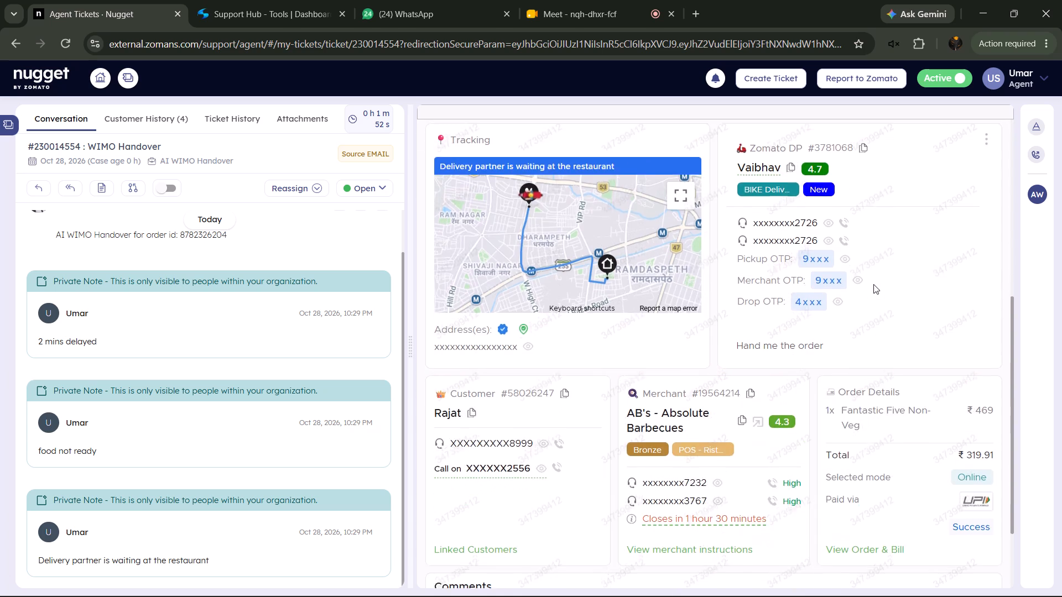
{"action": "scroll", "coordinate": [873, 284], "scroll_direction": "down", "scroll_amount": 2}
{"action": "scroll", "coordinate": [873, 284], "scroll_direction": "up", "scroll_amount": 7}
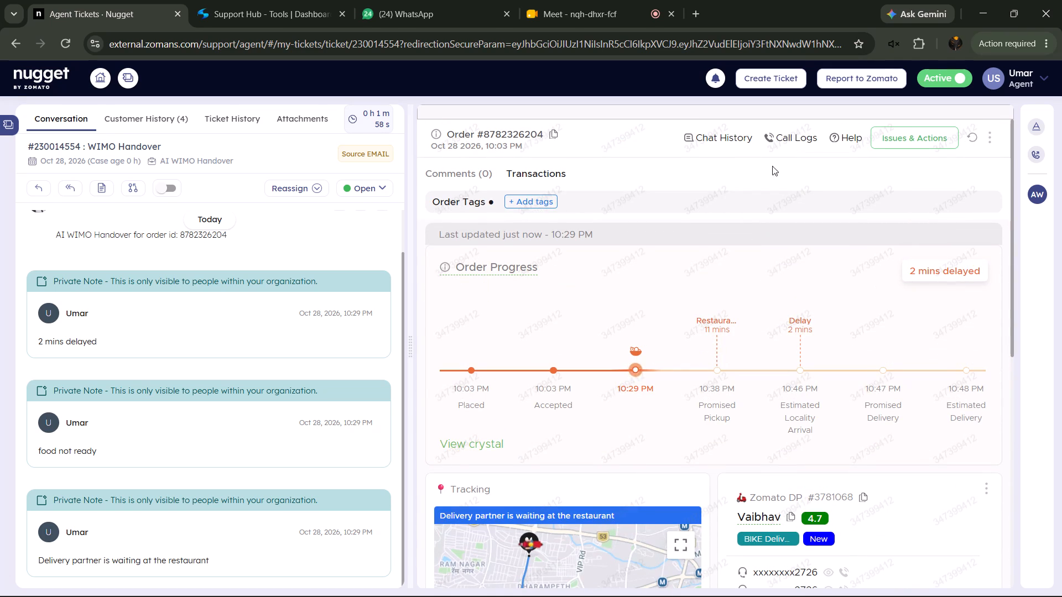
{"action": "left_click", "coordinate": [791, 143]}
{"action": "left_click", "coordinate": [791, 143]}
Request a call to the order's delivery partner on the first listed number.
{"action": "scroll", "coordinate": [832, 242], "scroll_direction": "down", "scroll_amount": 4}
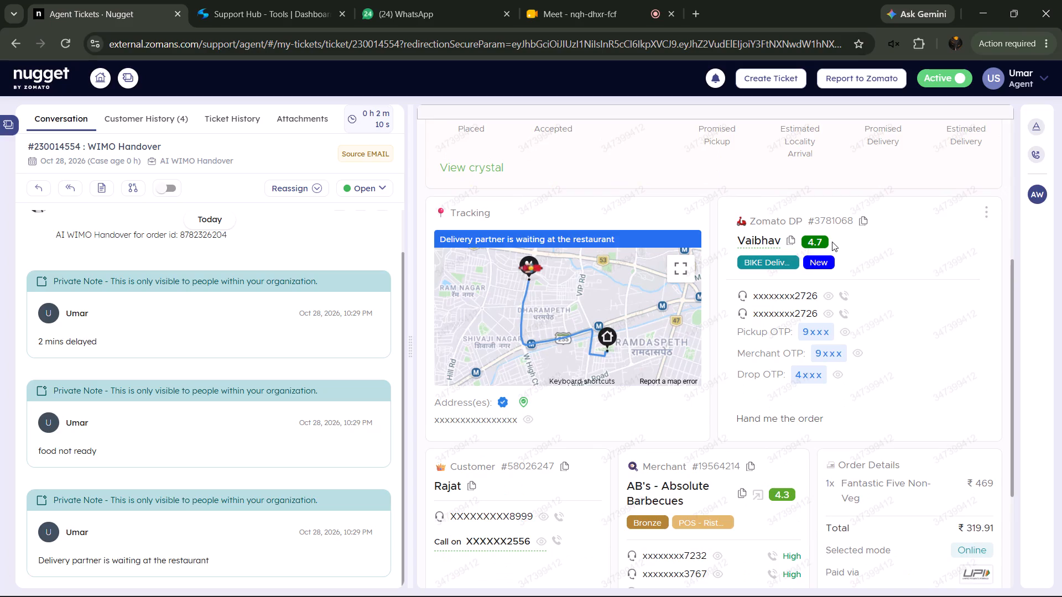
{"action": "left_click", "coordinate": [843, 294]}
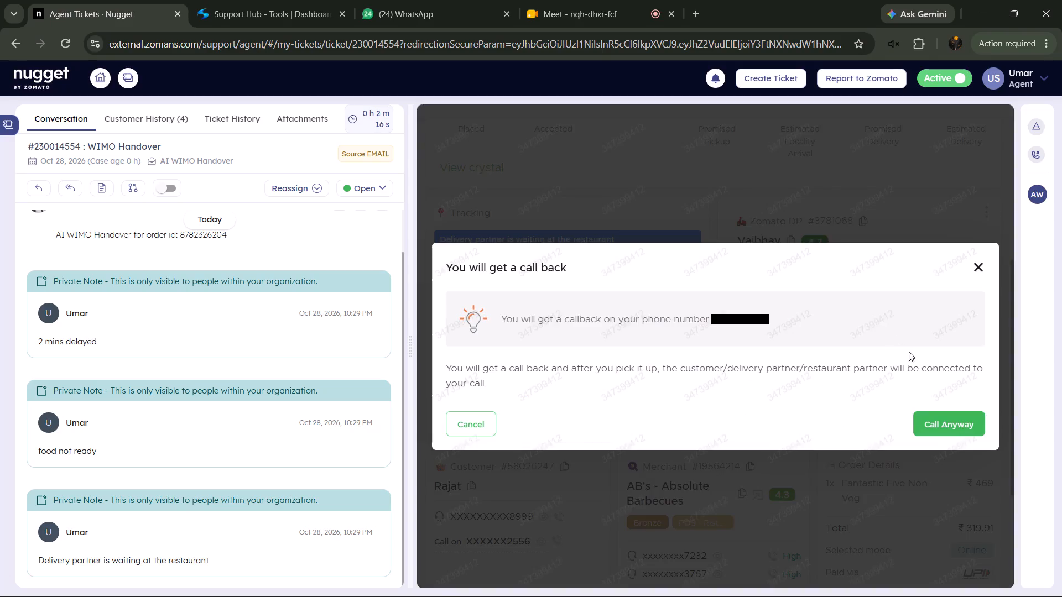
{"action": "left_click", "coordinate": [937, 423]}
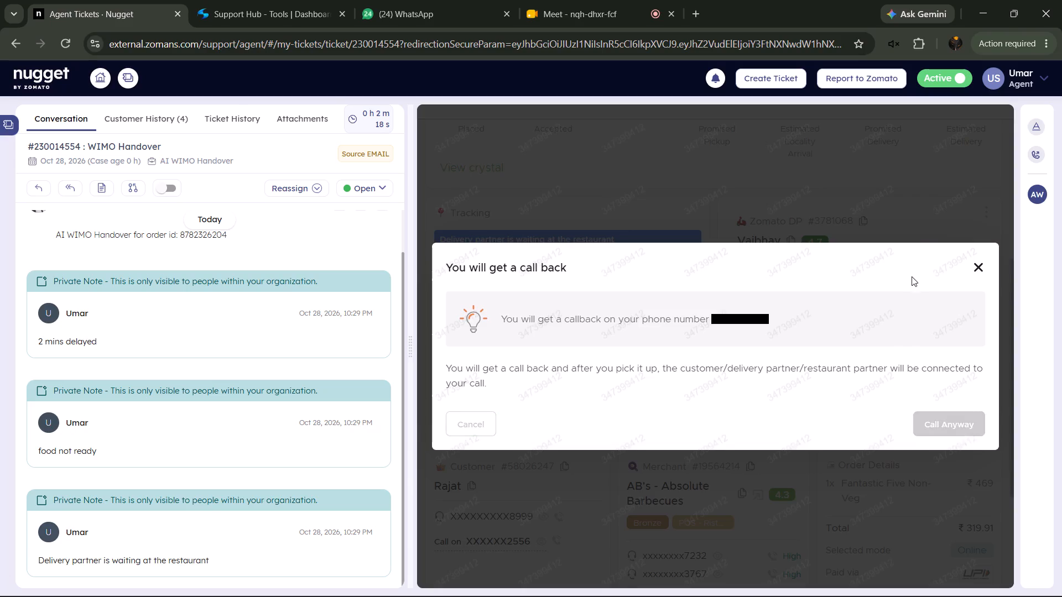
{"action": "left_click", "coordinate": [918, 236]}
{"action": "scroll", "coordinate": [888, 316], "scroll_direction": "up", "scroll_amount": 8}
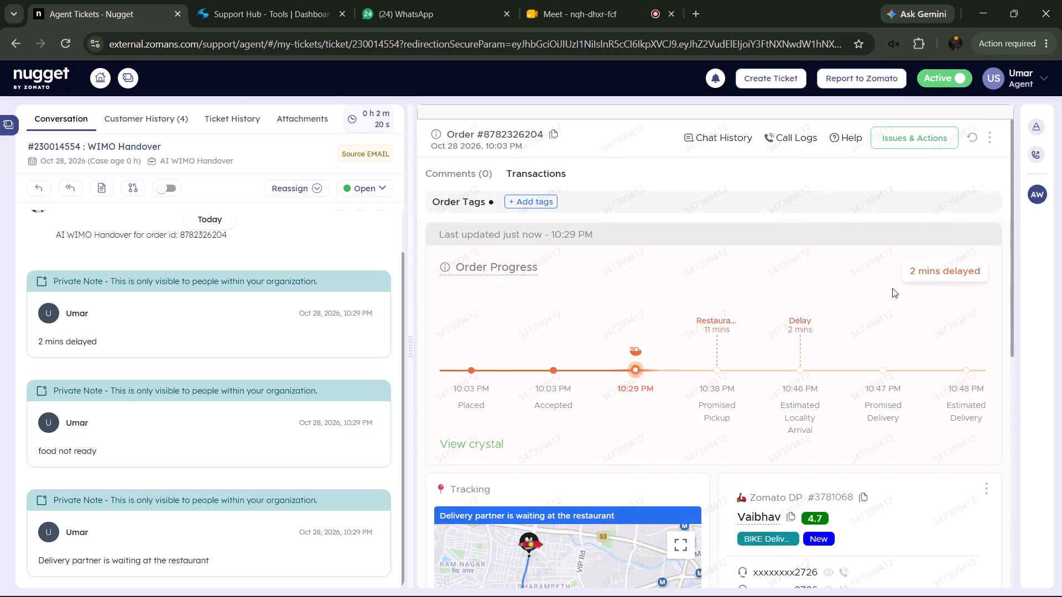
{"action": "left_click", "coordinate": [967, 139]}
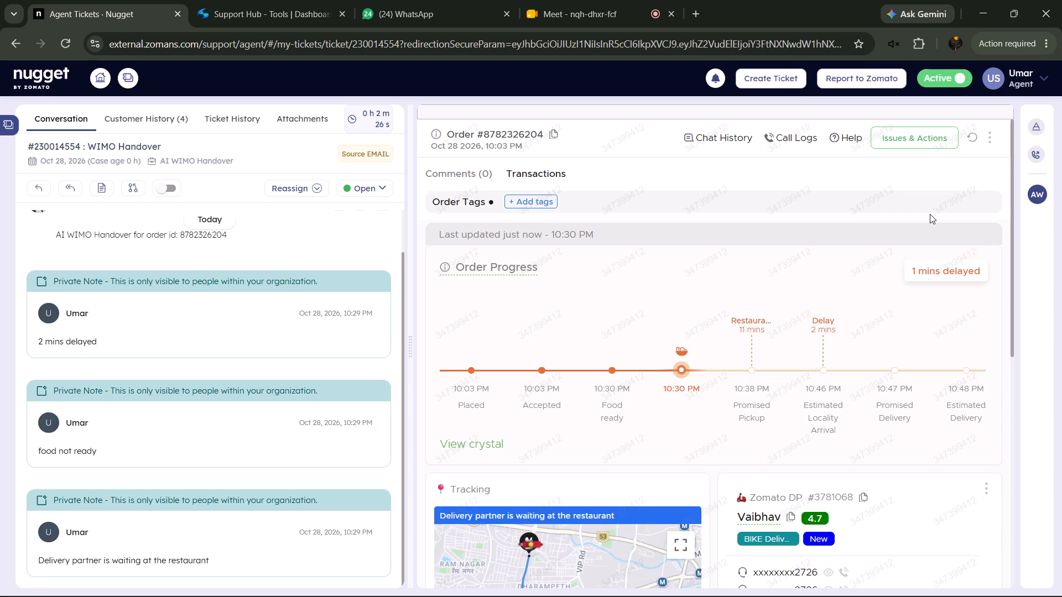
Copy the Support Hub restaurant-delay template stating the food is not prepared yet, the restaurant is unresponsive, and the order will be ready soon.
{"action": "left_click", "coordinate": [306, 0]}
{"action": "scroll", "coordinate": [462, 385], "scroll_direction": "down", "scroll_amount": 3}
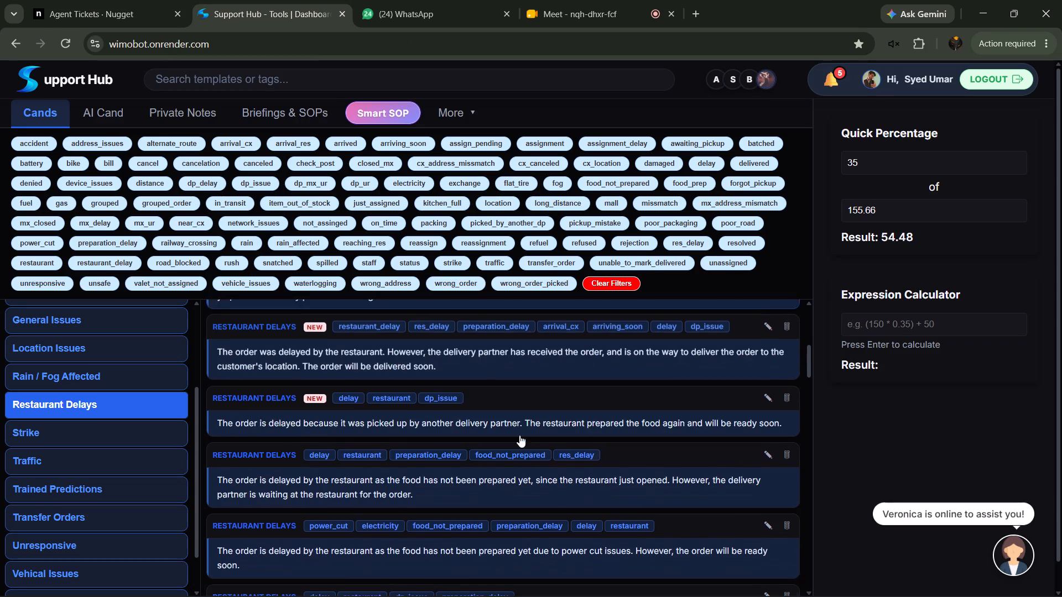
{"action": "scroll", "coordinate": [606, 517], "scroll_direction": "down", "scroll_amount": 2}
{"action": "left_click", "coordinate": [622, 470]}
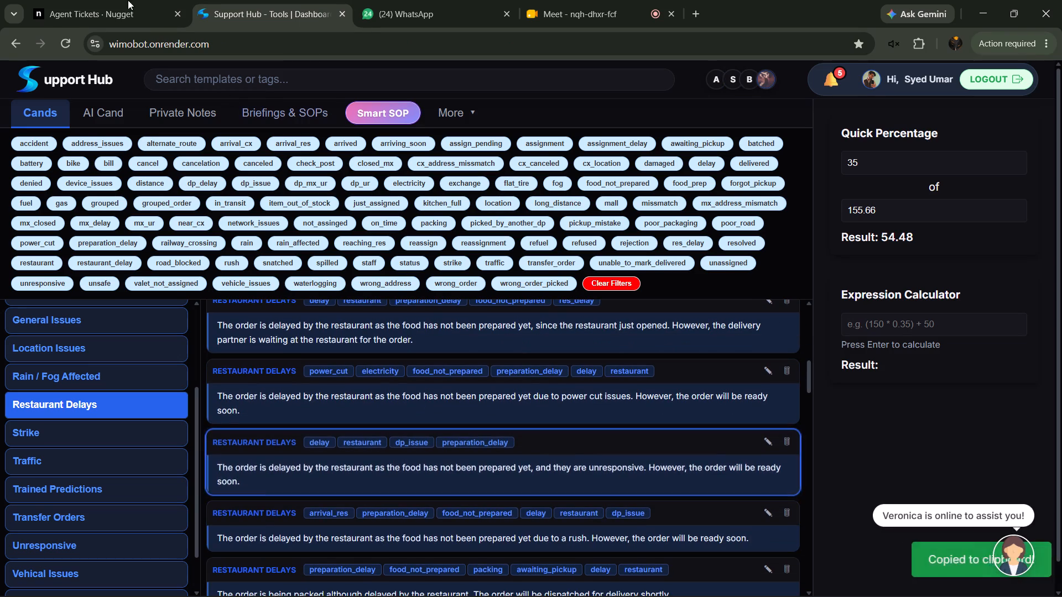
{"action": "left_click", "coordinate": [120, 0]}
{"action": "left_click", "coordinate": [1040, 129]}
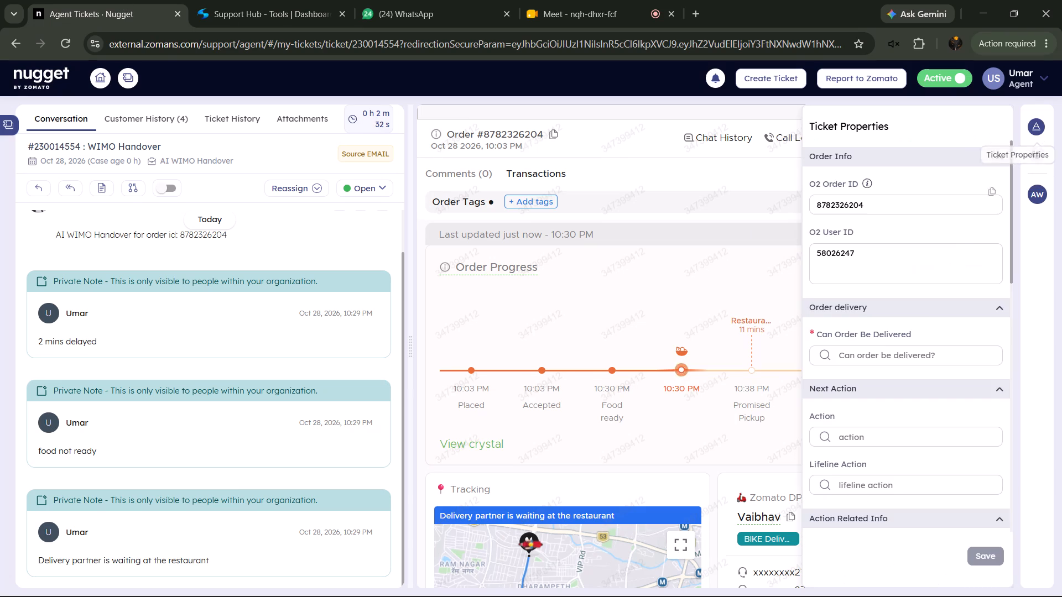
{"action": "left_click", "coordinate": [900, 341]}
{"action": "left_click", "coordinate": [896, 350]}
{"action": "left_click", "coordinate": [883, 369]}
{"action": "scroll", "coordinate": [910, 237], "scroll_direction": "down", "scroll_amount": 2}
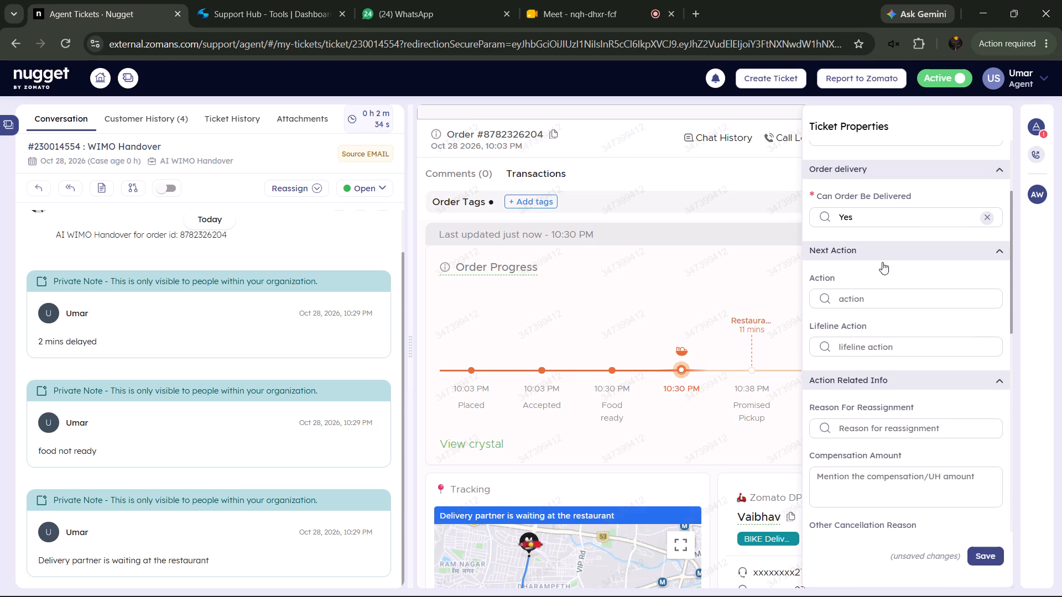
{"action": "left_click", "coordinate": [872, 291]}
{"action": "left_click", "coordinate": [865, 309]}
{"action": "left_click_drag", "start_coordinate": [860, 344], "coordinate": [860, 349]}
{"action": "left_click", "coordinate": [853, 373]}
Set Are Properties Filled to Yes and Order Status Expected Time to Preparation end.
{"action": "scroll", "coordinate": [853, 374], "scroll_direction": "down", "scroll_amount": 9}
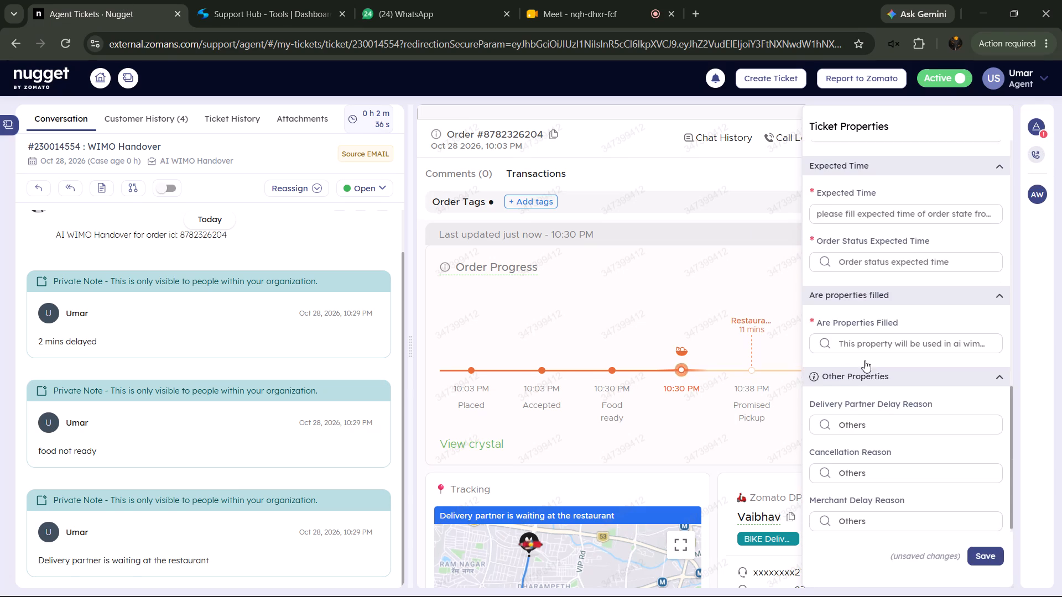
{"action": "left_click", "coordinate": [876, 342]}
{"action": "left_click", "coordinate": [873, 357]}
{"action": "left_click", "coordinate": [892, 260]}
{"action": "left_click", "coordinate": [891, 274]}
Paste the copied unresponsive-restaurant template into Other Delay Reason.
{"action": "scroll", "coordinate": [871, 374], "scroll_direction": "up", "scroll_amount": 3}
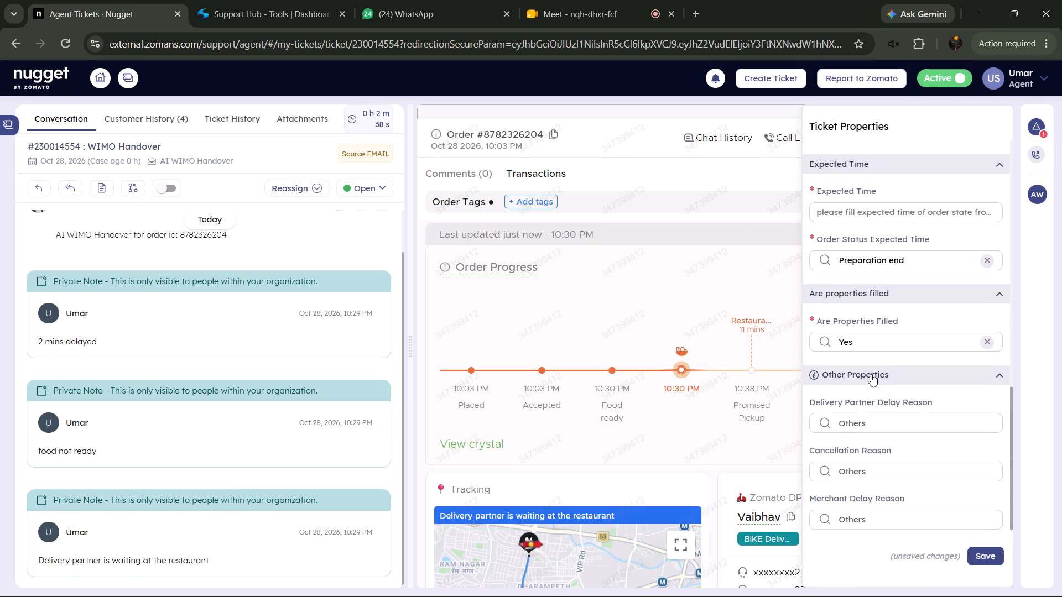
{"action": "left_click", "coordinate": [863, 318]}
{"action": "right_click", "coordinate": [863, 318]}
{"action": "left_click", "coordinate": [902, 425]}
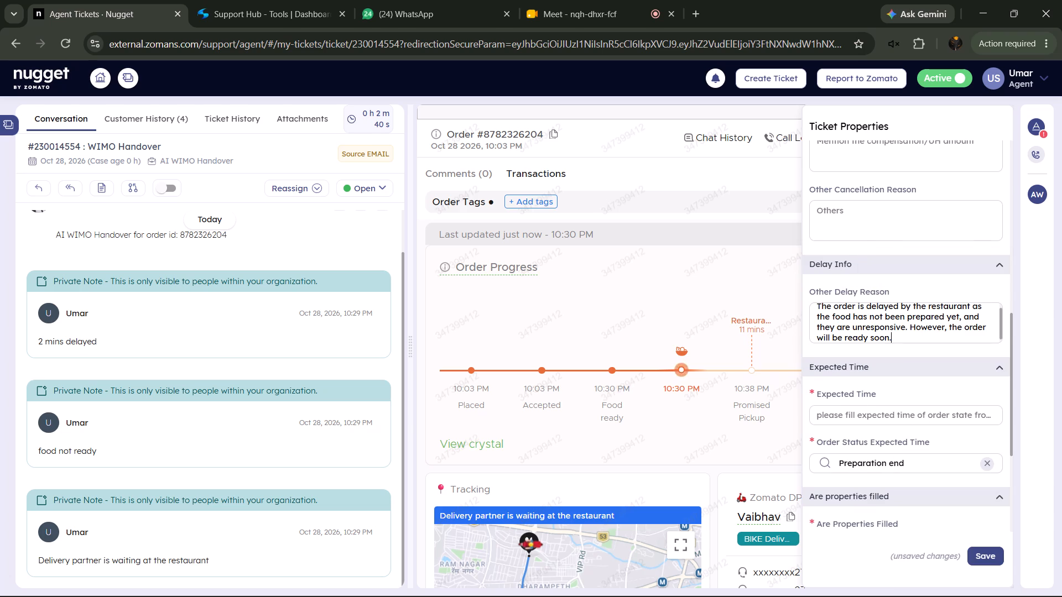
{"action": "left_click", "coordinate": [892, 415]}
{"action": "left_click", "coordinate": [1035, 129]}
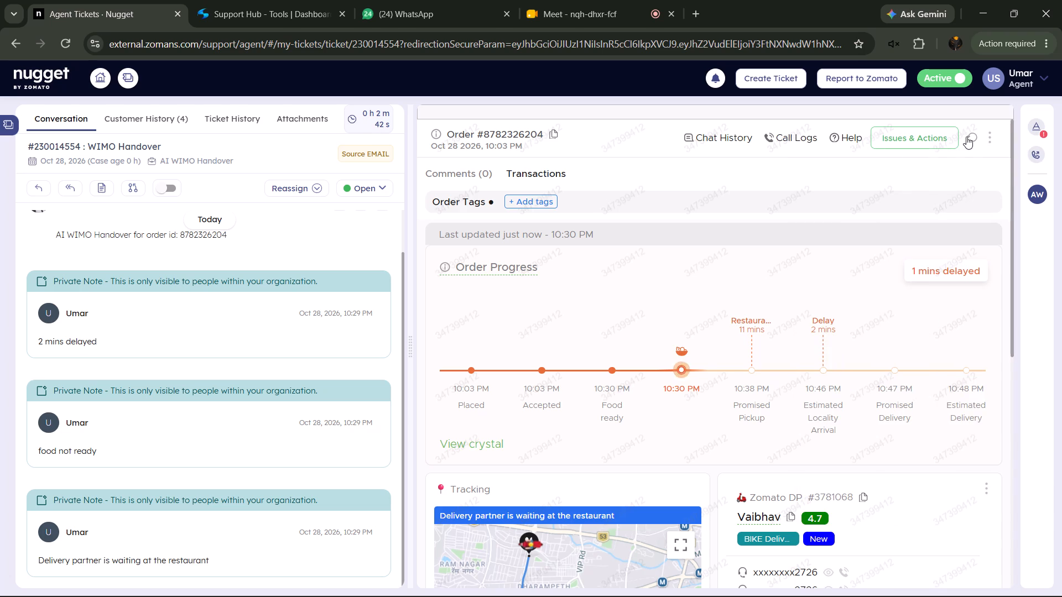
{"action": "left_click", "coordinate": [968, 133]}
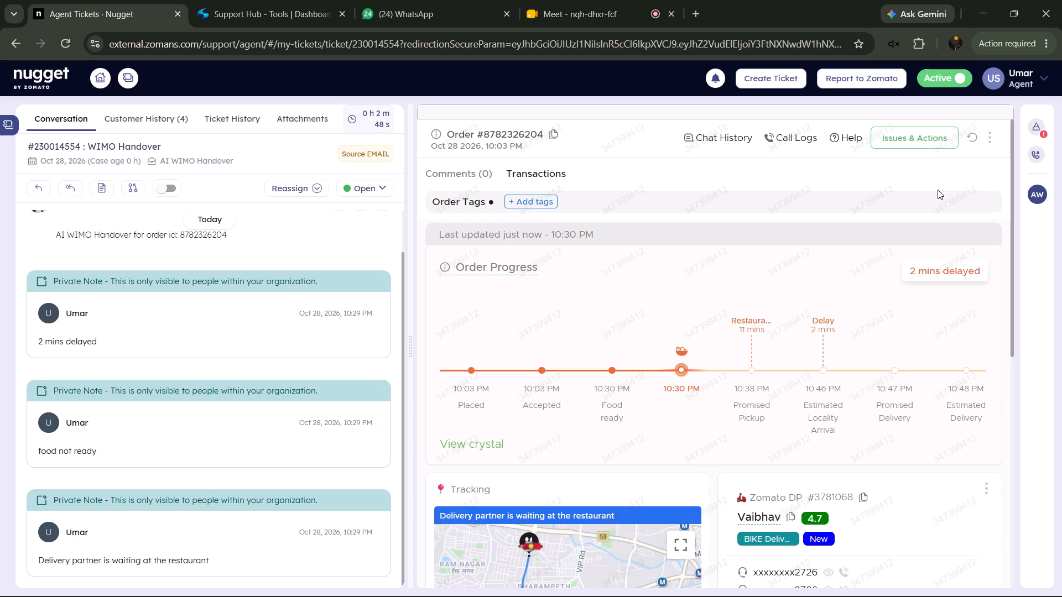
{"action": "left_click", "coordinate": [969, 139]}
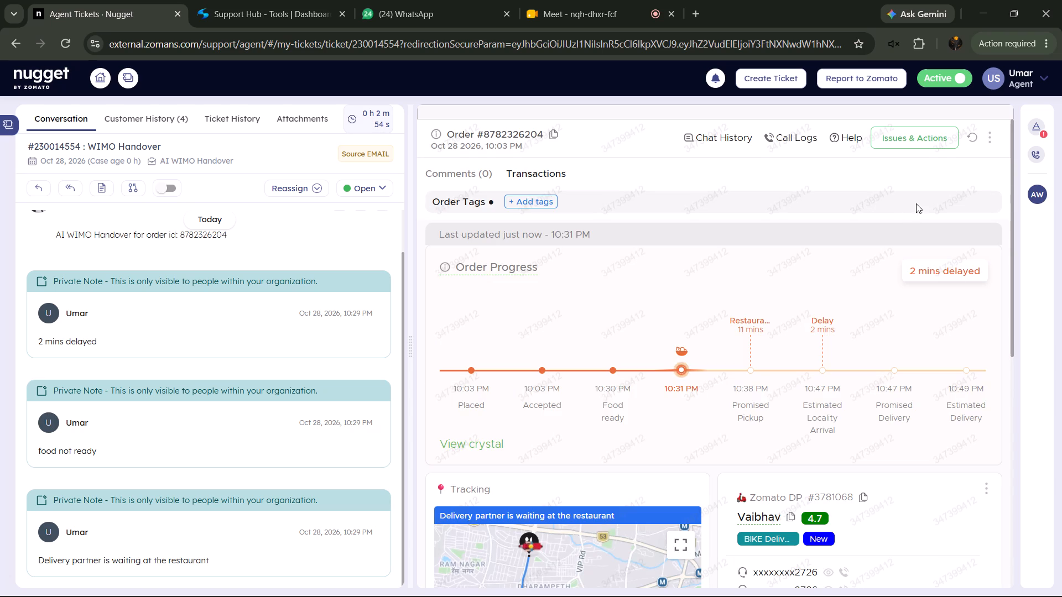
Replace Other Delay Reason with the Support Hub template saying the restaurant delayed the order but the delivery partner has received it and is on the way.
{"action": "left_click", "coordinate": [1034, 130]}
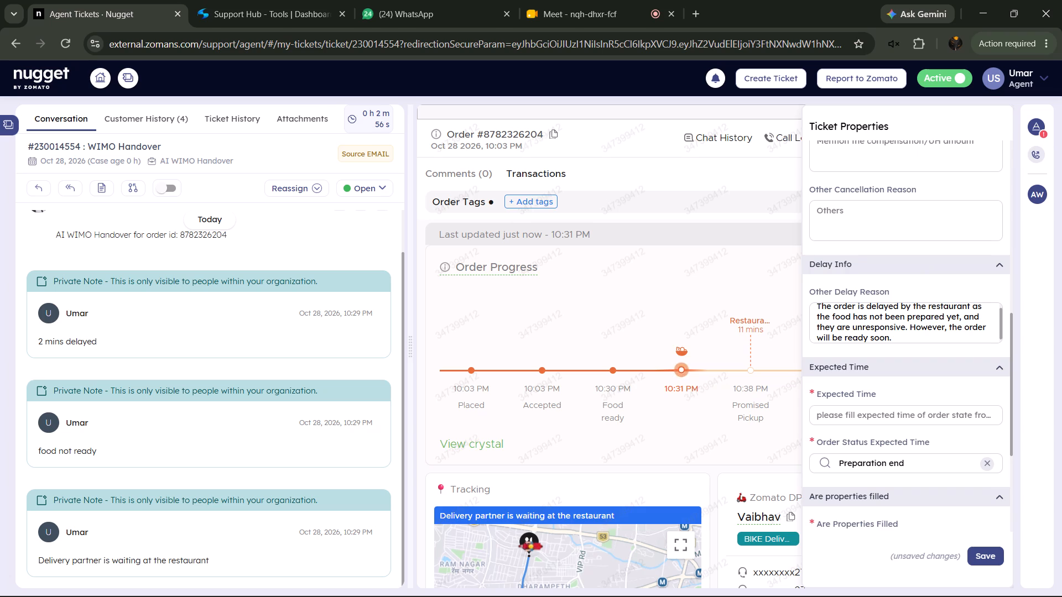
{"action": "left_click", "coordinate": [903, 338]}
{"action": "left_click_drag", "start_coordinate": [900, 338], "coordinate": [800, 305]}
{"action": "right_click", "coordinate": [836, 313]}
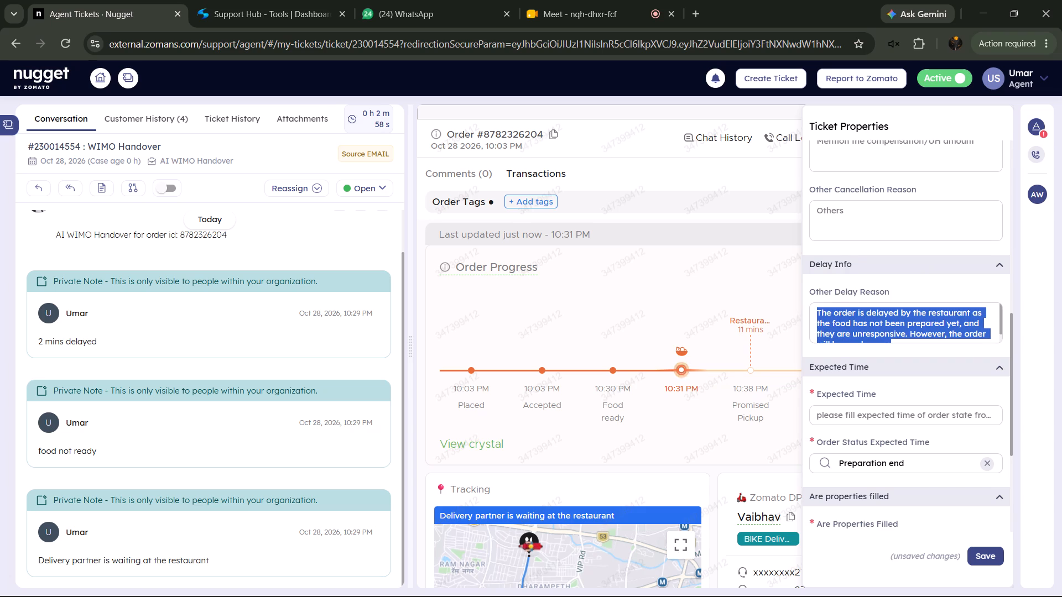
{"action": "left_click", "coordinate": [544, 258]}
{"action": "left_click", "coordinate": [275, 0]}
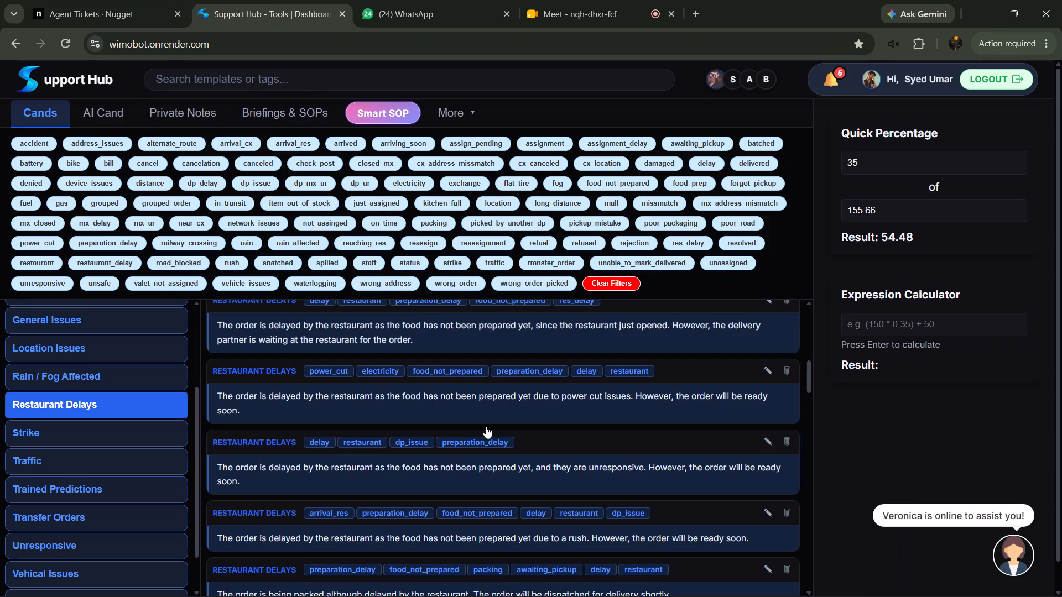
{"action": "scroll", "coordinate": [517, 472], "scroll_direction": "up", "scroll_amount": 4}
{"action": "left_click", "coordinate": [507, 480]}
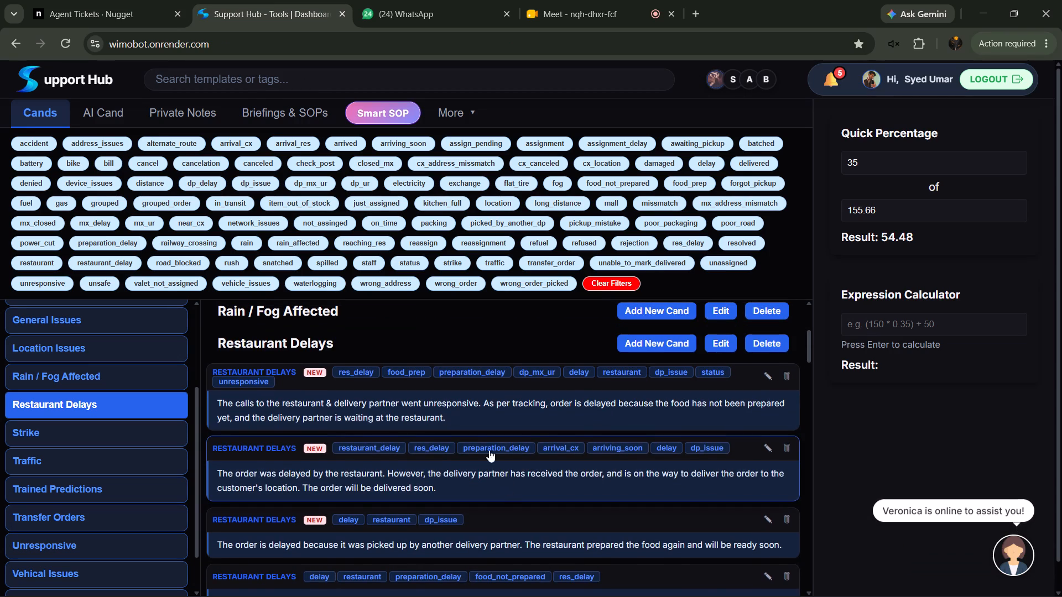
{"action": "left_click", "coordinate": [113, 0]}
{"action": "right_click", "coordinate": [832, 328]}
{"action": "left_click", "coordinate": [918, 415]}
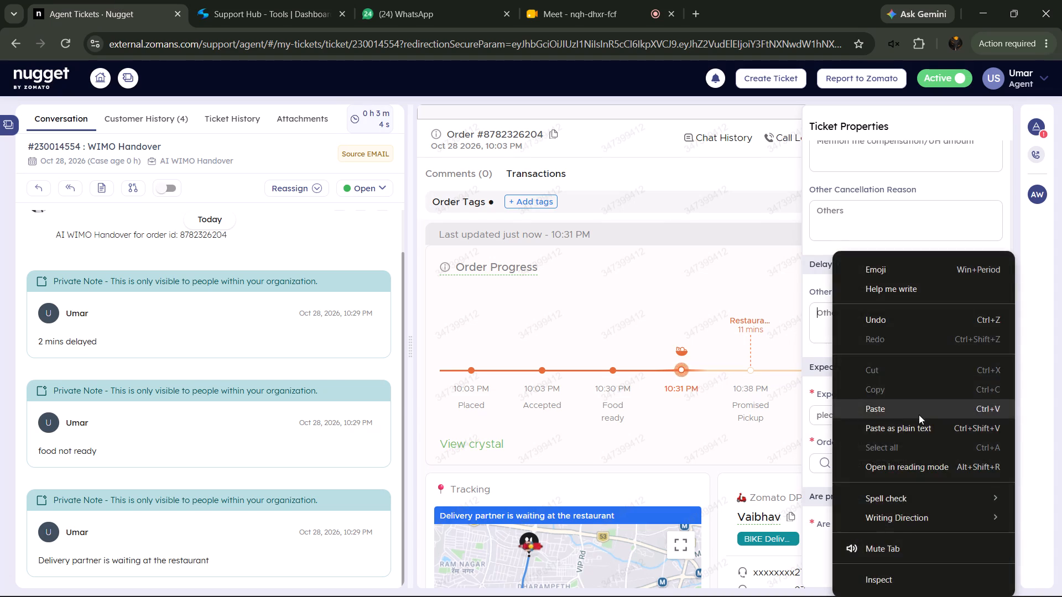
Set Order Status Expected Time to Arrival at cx location.
{"action": "left_click", "coordinate": [904, 463]}
{"action": "left_click", "coordinate": [903, 527]}
{"action": "left_click", "coordinate": [898, 413]}
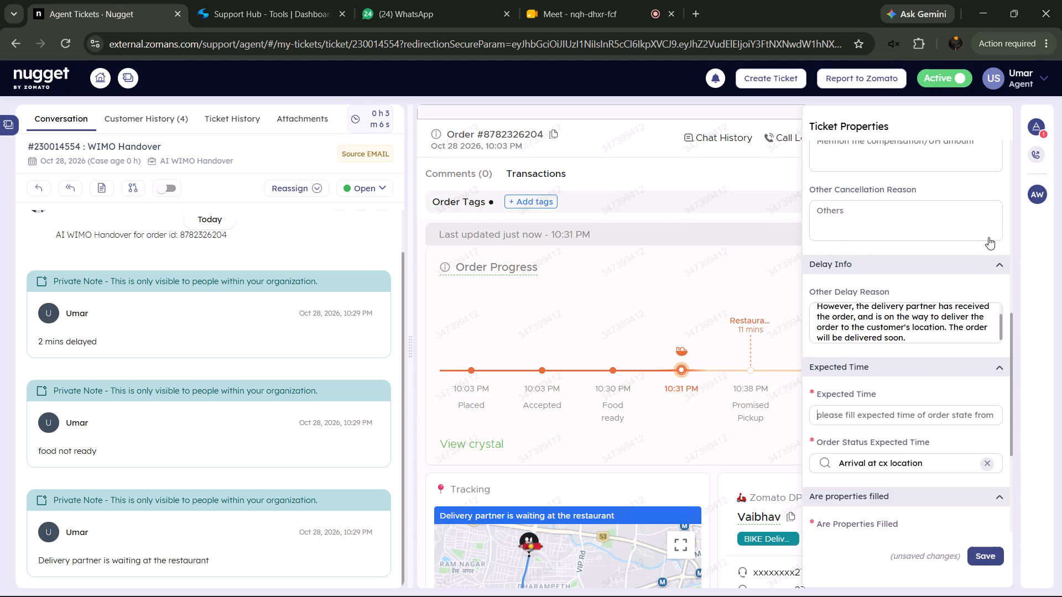
{"action": "left_click", "coordinate": [1036, 134]}
{"action": "left_click", "coordinate": [973, 138]}
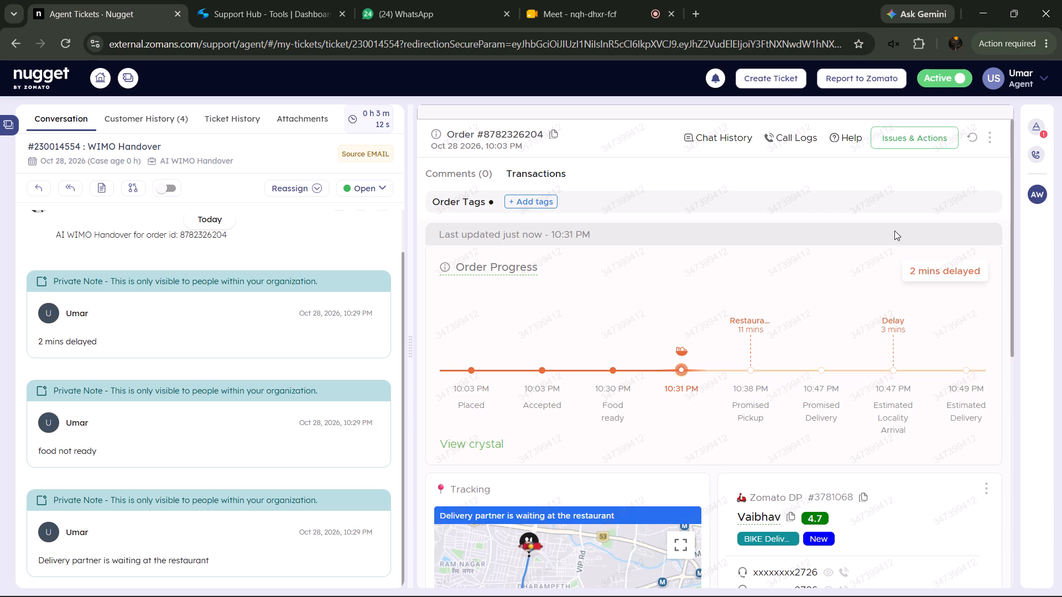
{"action": "left_click", "coordinate": [101, 189]}
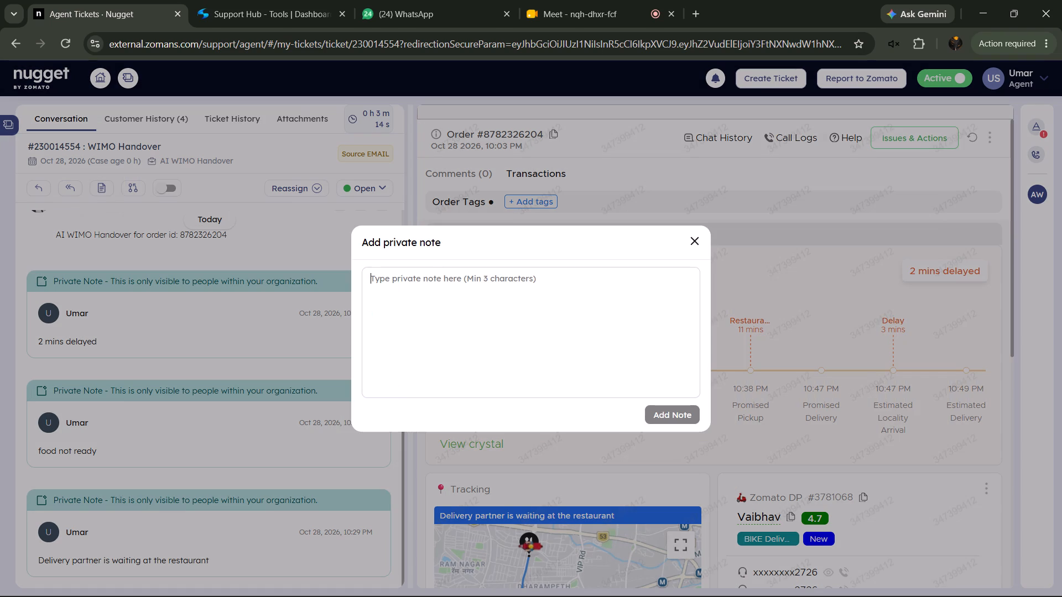
{"action": "left_click", "coordinate": [697, 243]}
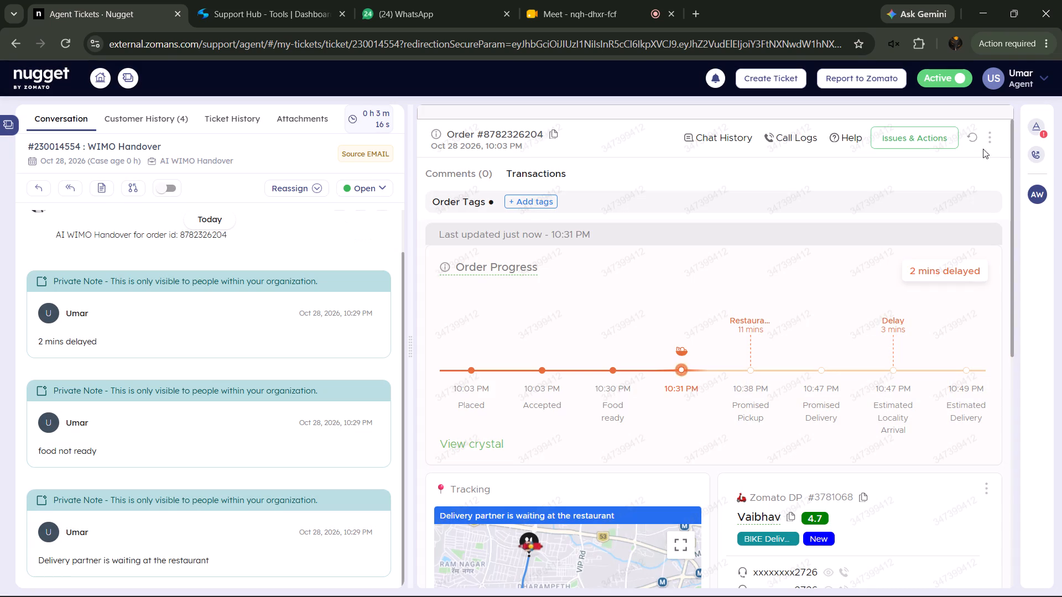
{"action": "left_click", "coordinate": [973, 137]}
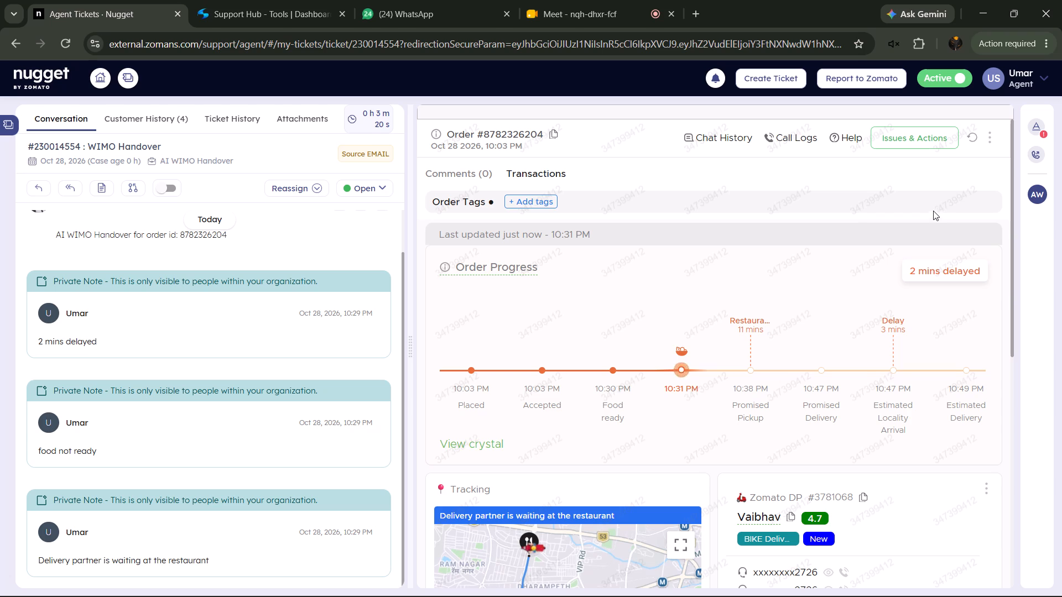
{"action": "left_click", "coordinate": [978, 135]}
{"action": "left_click", "coordinate": [976, 135]}
{"action": "left_click", "coordinate": [970, 138]}
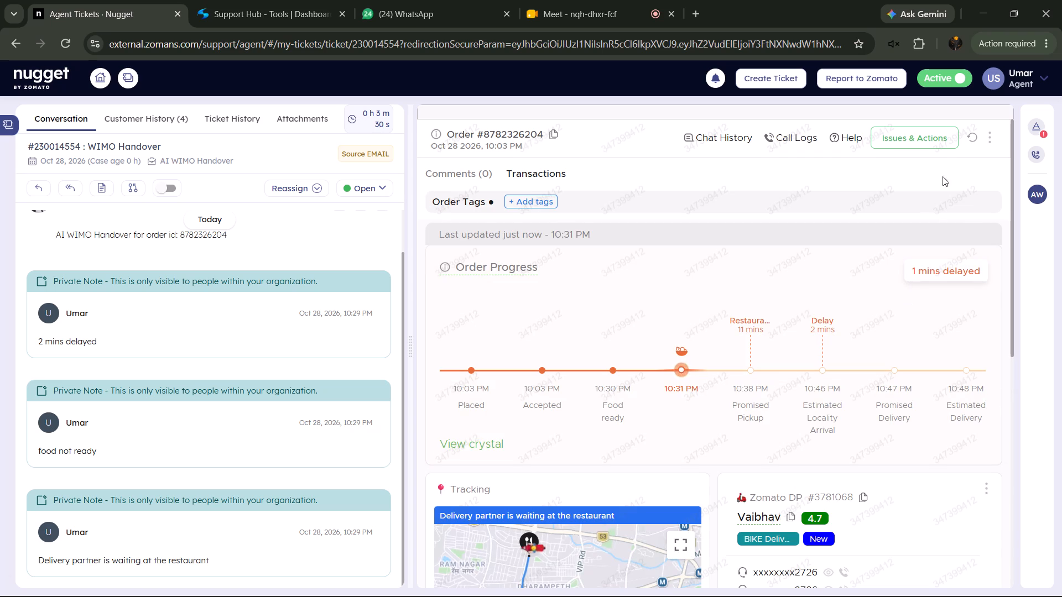
{"action": "left_click", "coordinate": [974, 134]}
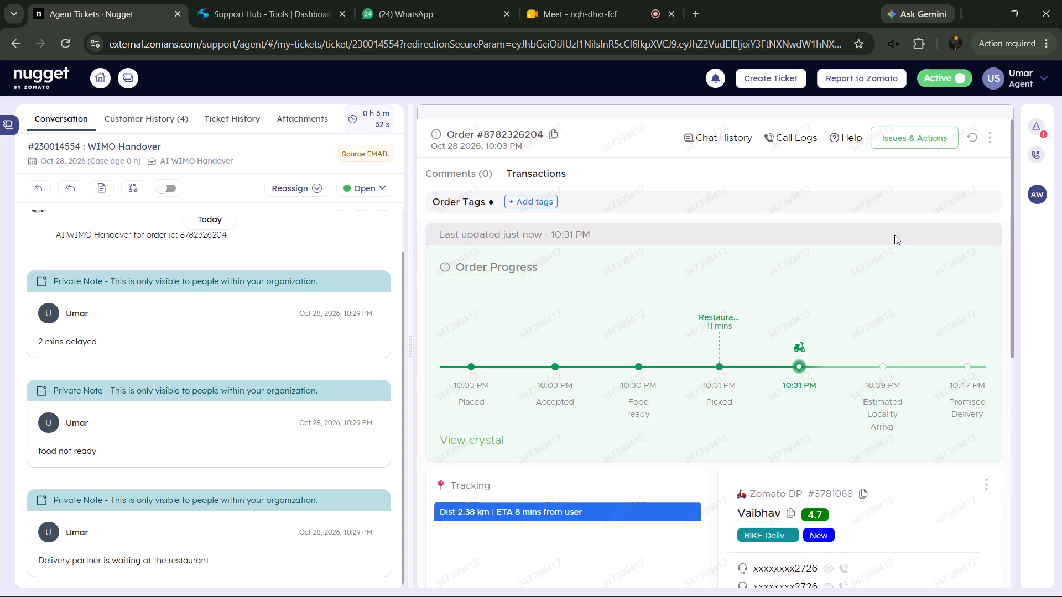
Add a private note with the pickup status copied from the order progress: "10:31 PM Picked".
{"action": "left_click_drag", "start_coordinate": [697, 386], "coordinate": [766, 413]}
{"action": "right_click", "coordinate": [734, 396]}
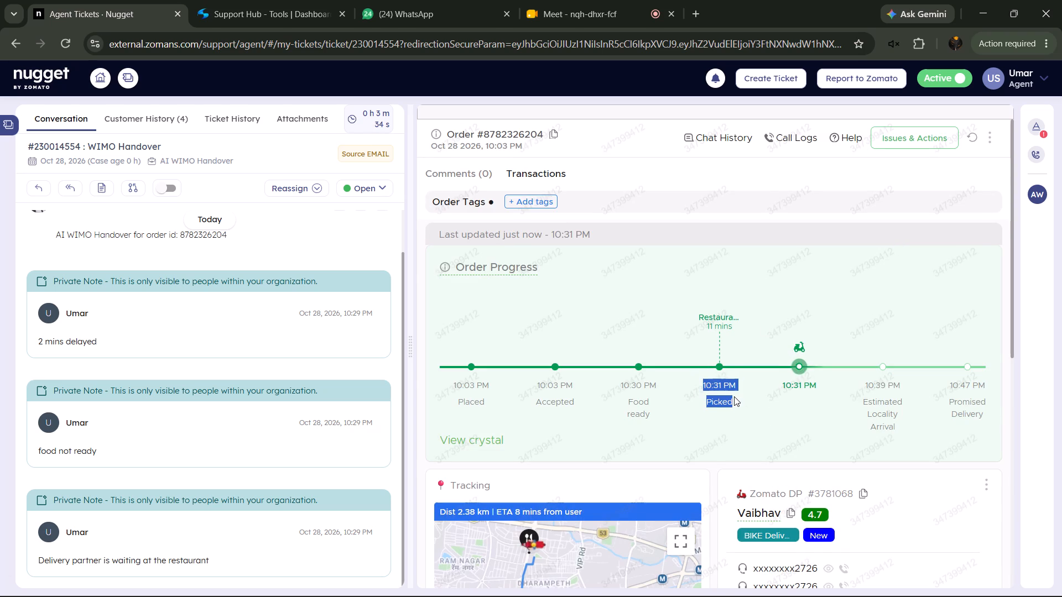
{"action": "left_click", "coordinate": [795, 199]}
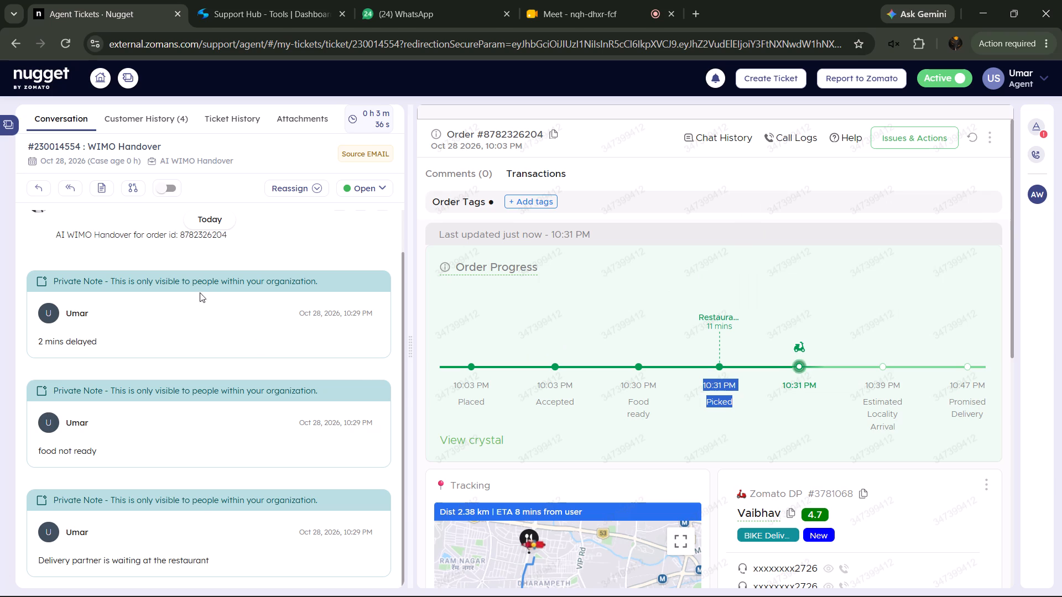
{"action": "left_click", "coordinate": [105, 187]}
{"action": "right_click", "coordinate": [543, 331]}
{"action": "left_click", "coordinate": [626, 416]}
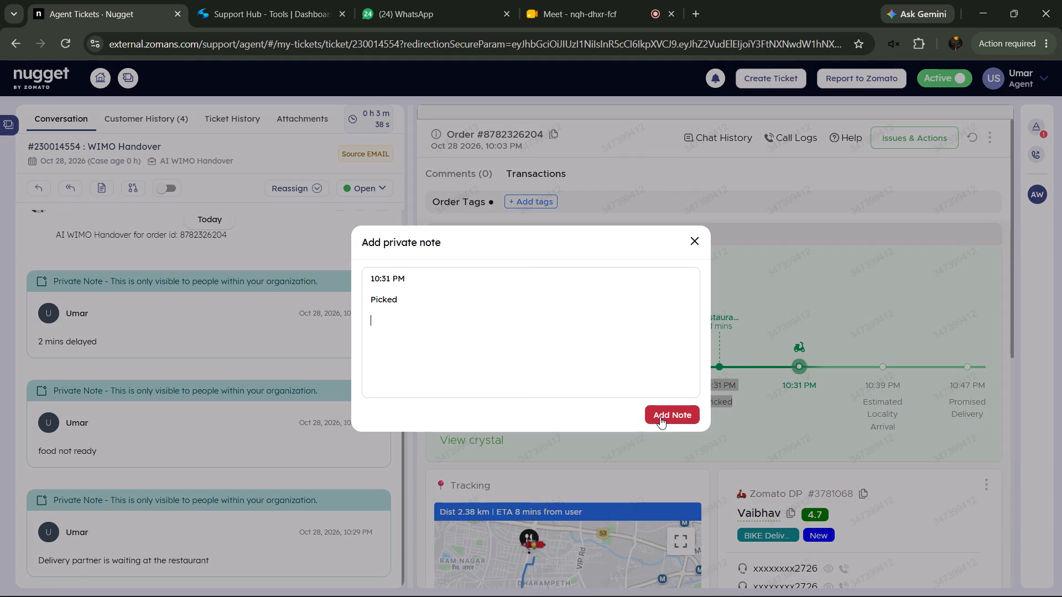
{"action": "left_click", "coordinate": [660, 417]}
Add a private note with the tracking text "Dist 2.38 km | ETA 8 mins from user".
{"action": "left_click_drag", "start_coordinate": [608, 507], "coordinate": [428, 507]}
{"action": "right_click", "coordinate": [467, 510]}
{"action": "left_click", "coordinate": [518, 319]}
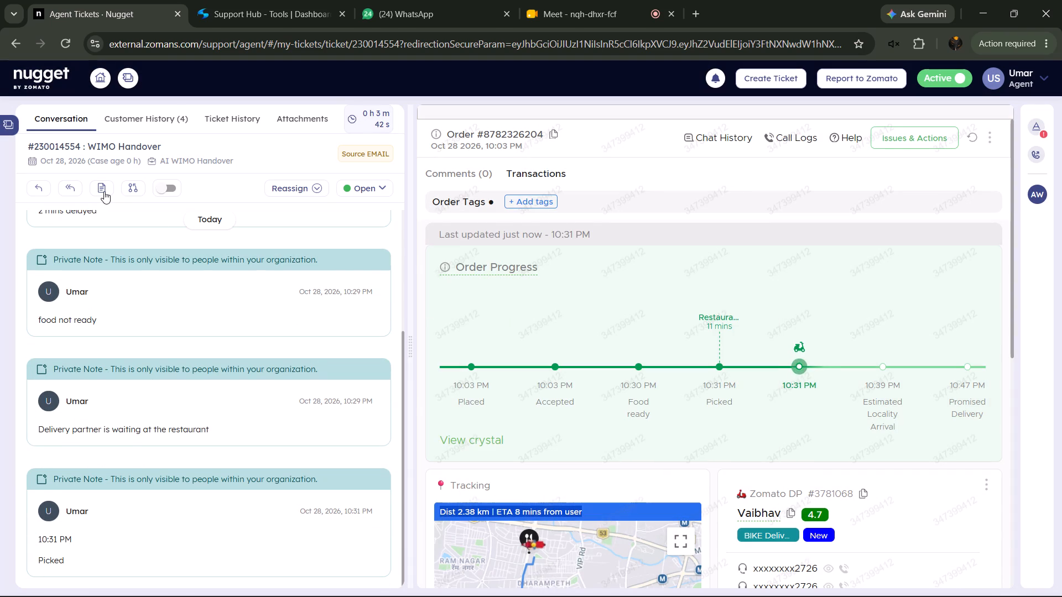
{"action": "left_click", "coordinate": [101, 191]}
{"action": "right_click", "coordinate": [578, 326]}
{"action": "left_click", "coordinate": [668, 422]}
{"action": "left_click", "coordinate": [674, 418]}
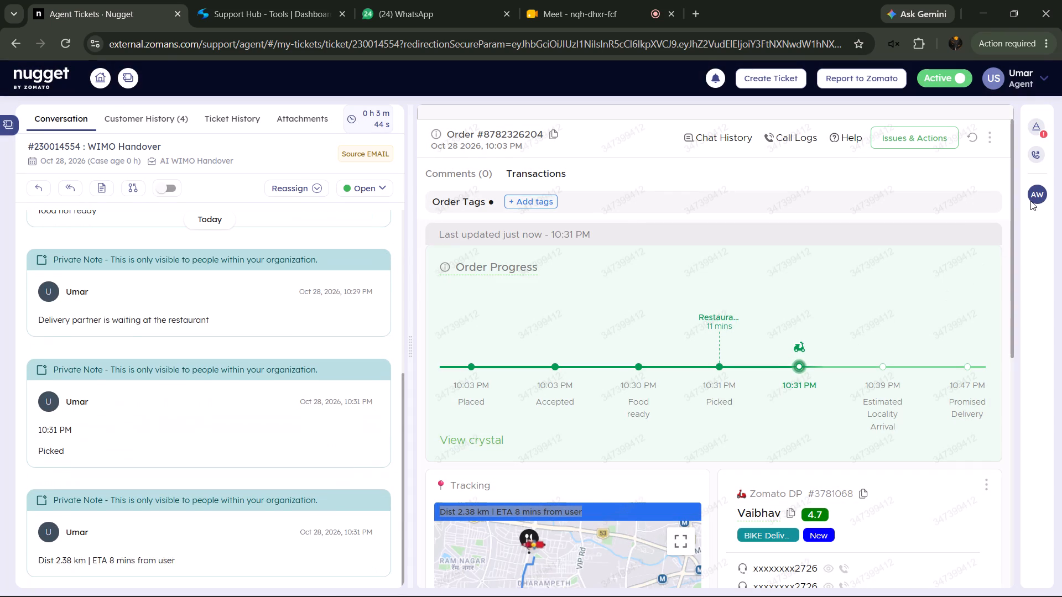
Enter 7 as the Expected Time in the ticket properties.
{"action": "left_click", "coordinate": [1037, 133]}
{"action": "left_click", "coordinate": [874, 409]}
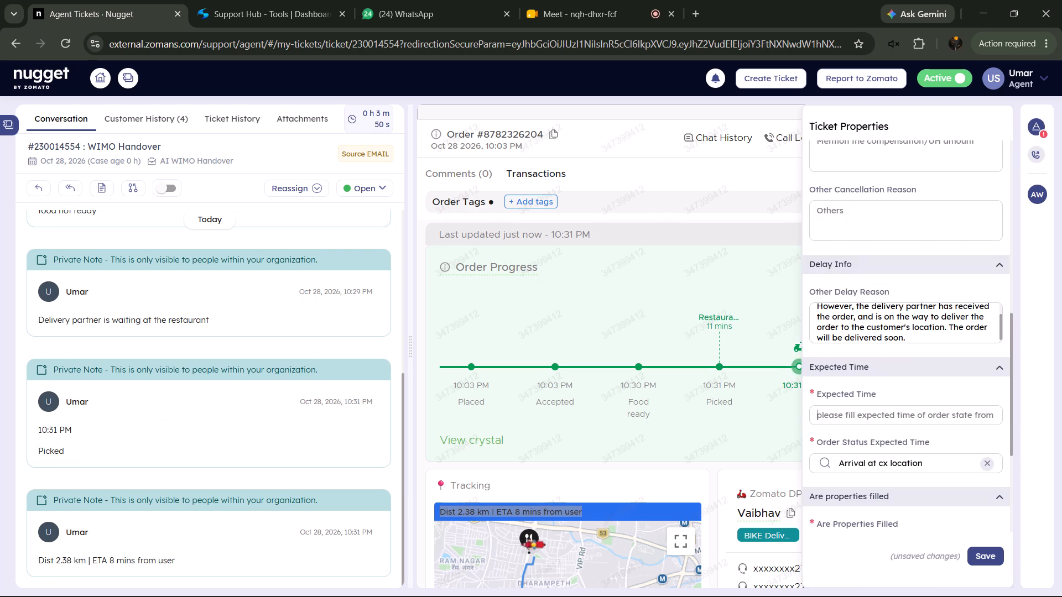
{"action": "key", "text": "7"}
Replace the ending of Other Delay Reason after "has received the order, and" with "will deliver it soon.".
{"action": "scroll", "coordinate": [926, 325], "scroll_direction": "up", "scroll_amount": 3}
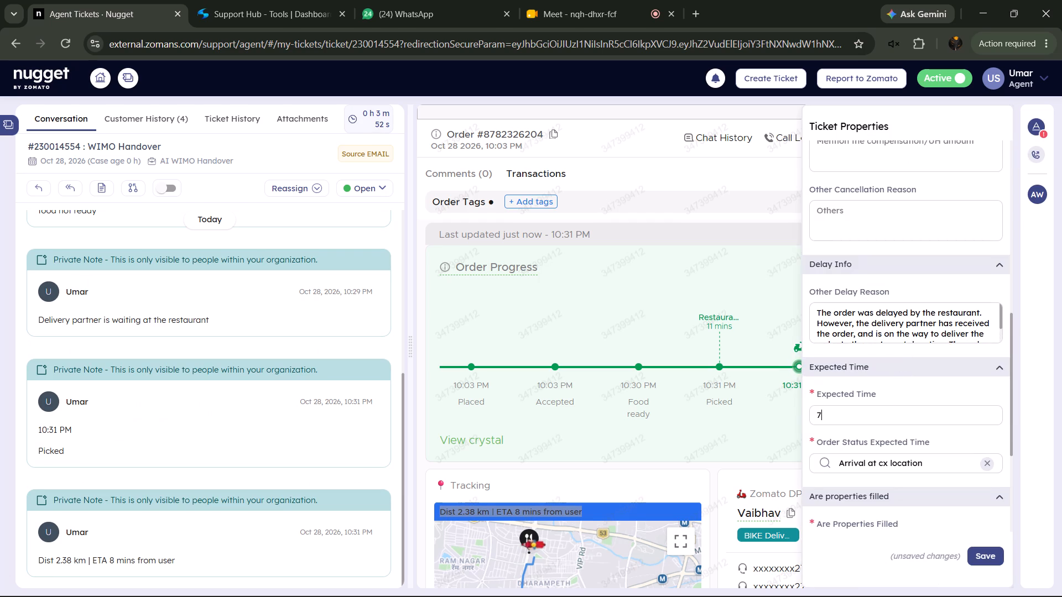
{"action": "left_click_drag", "start_coordinate": [877, 335], "coordinate": [983, 362]}
{"action": "key", "text": "BackSpace"}
{"action": "key", "text": "BackSpace"}
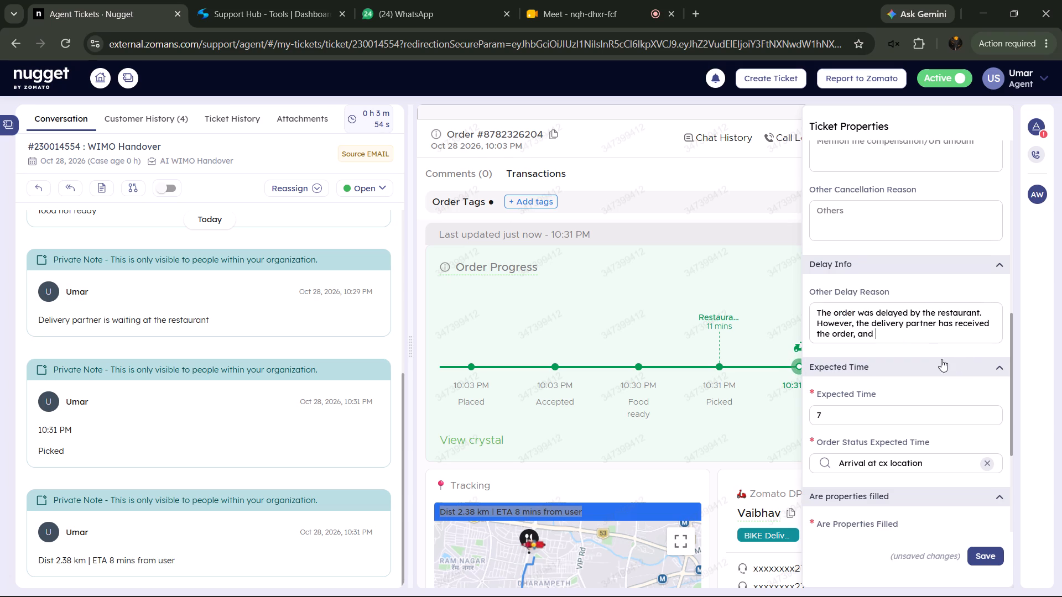
{"action": "type", "text": "will de"}
{"action": "type", "text": "li"}
{"action": "type", "text": "ver it soo"}
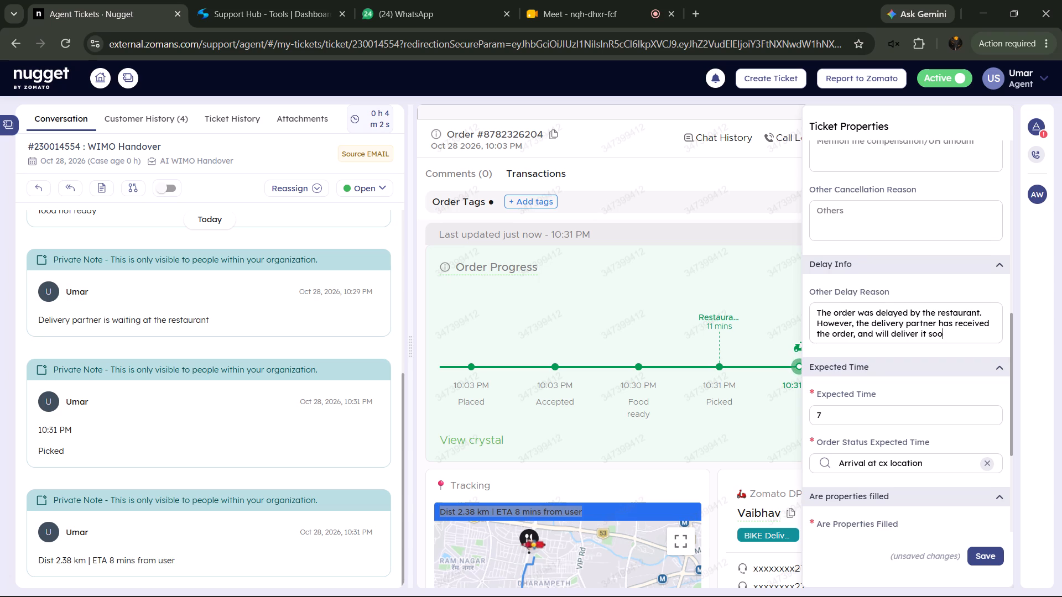
{"action": "key", "text": "n"}
{"action": "key", "text": "period"}
Insert "and they were unresponsive" after "The order was delayed by the restaurant" in Other Delay Reason.
{"action": "left_click", "coordinate": [980, 312]}
{"action": "key", "text": "space"}
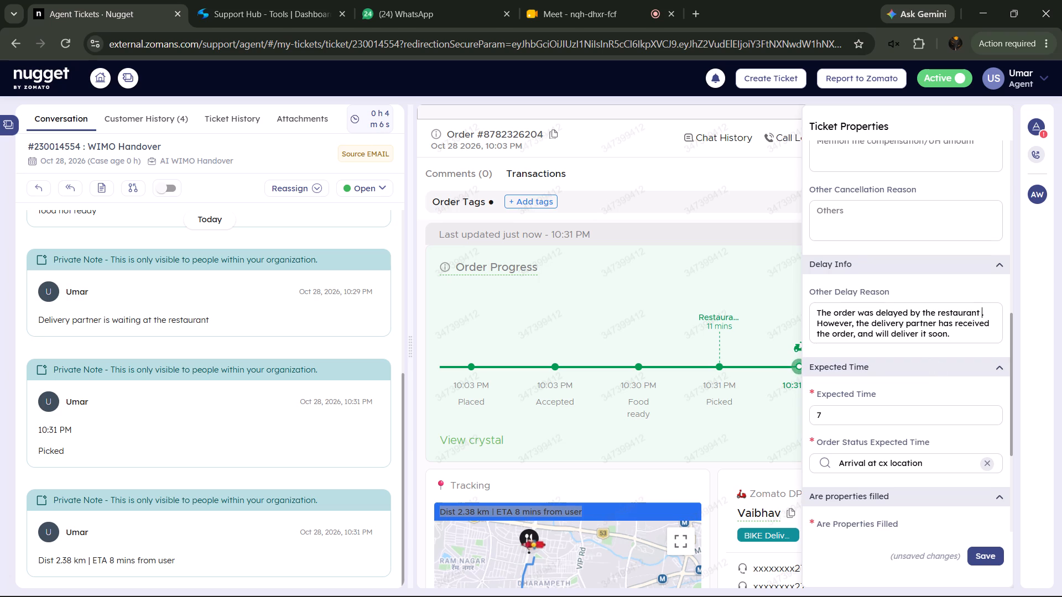
{"action": "type", "text": "and"}
{"action": "key", "text": "space"}
{"action": "type", "text": "th"}
{"action": "type", "text": "ey"}
{"action": "key", "text": "space"}
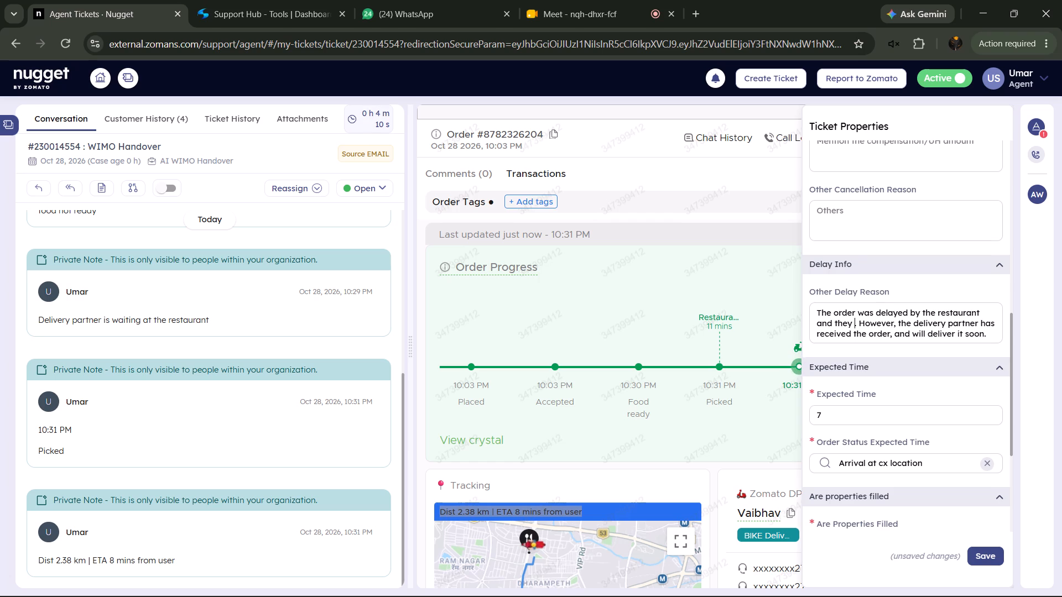
{"action": "type", "text": "were unresponsive"}
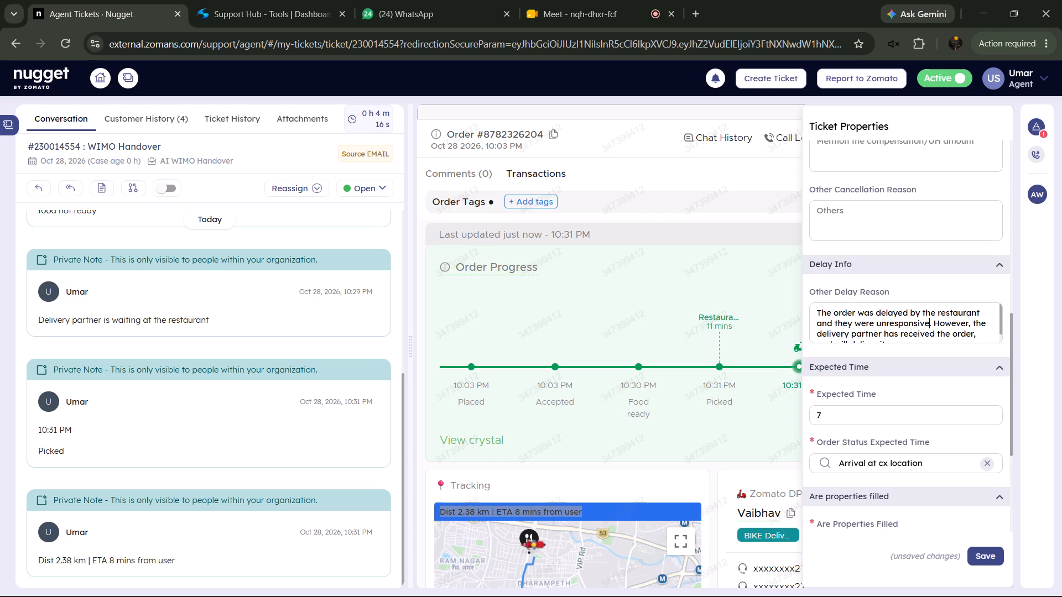
Add a private note reading "dp connected" to the ticket.
{"action": "left_click", "coordinate": [107, 190]}
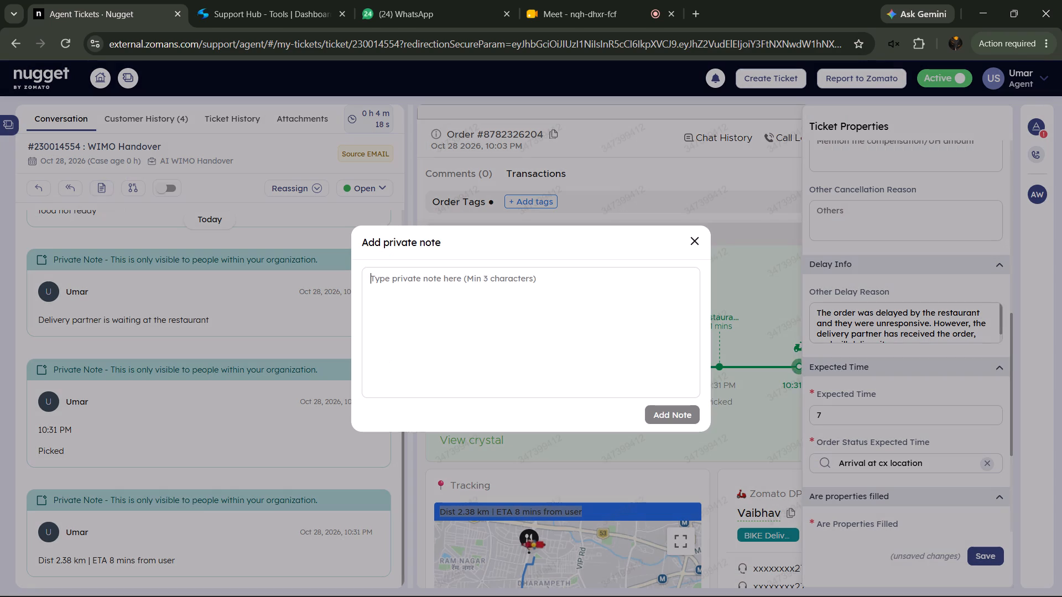
{"action": "key", "text": "d"}
{"action": "key", "text": "p"}
{"action": "key", "text": "space"}
{"action": "type", "text": "co"}
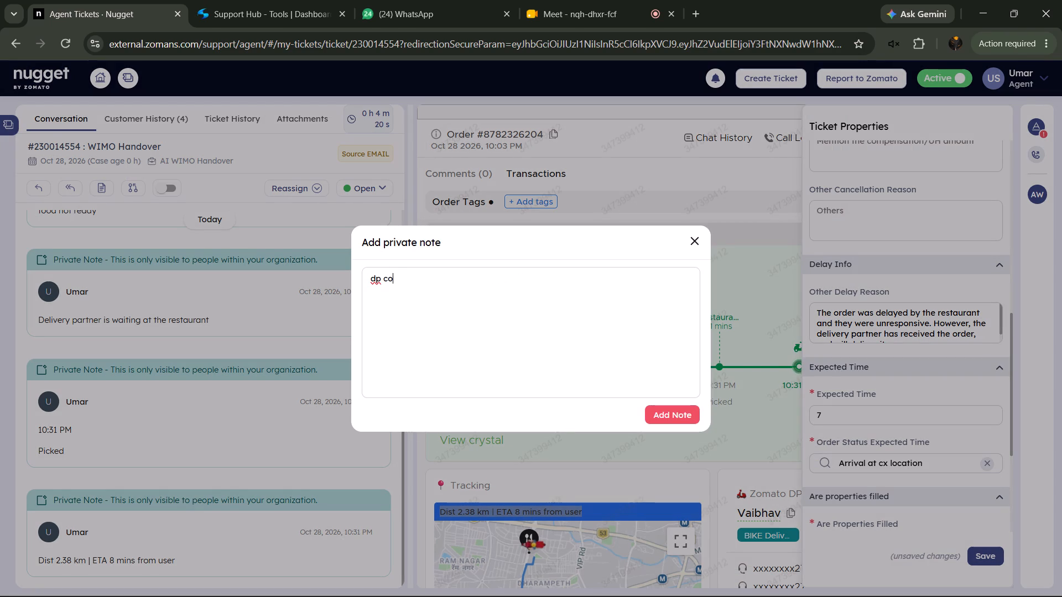
{"action": "type", "text": "nne"}
{"action": "key", "text": "c"}
{"action": "type", "text": "ted"}
{"action": "left_click", "coordinate": [679, 417]}
{"action": "scroll", "coordinate": [930, 337], "scroll_direction": "down", "scroll_amount": 3}
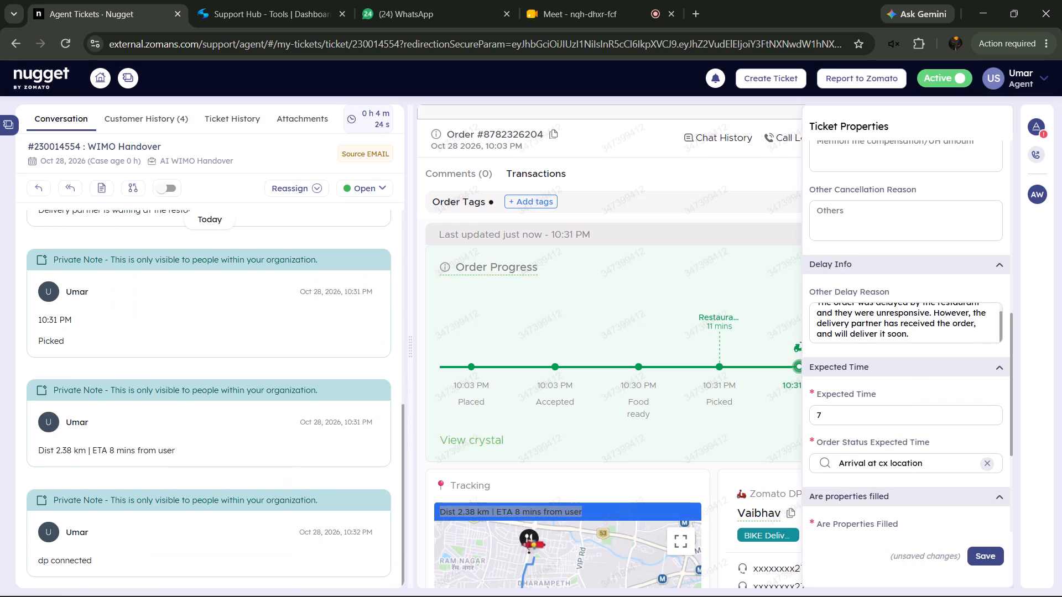
{"action": "scroll", "coordinate": [936, 359], "scroll_direction": "up", "scroll_amount": 6}
{"action": "scroll", "coordinate": [935, 292], "scroll_direction": "down", "scroll_amount": 10}
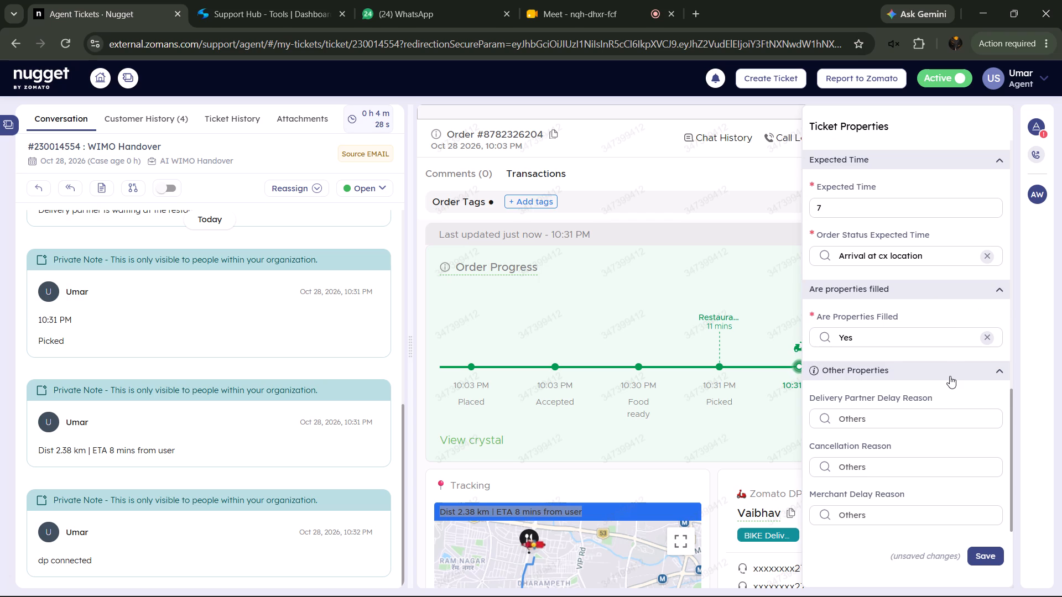
{"action": "left_click", "coordinate": [987, 554]}
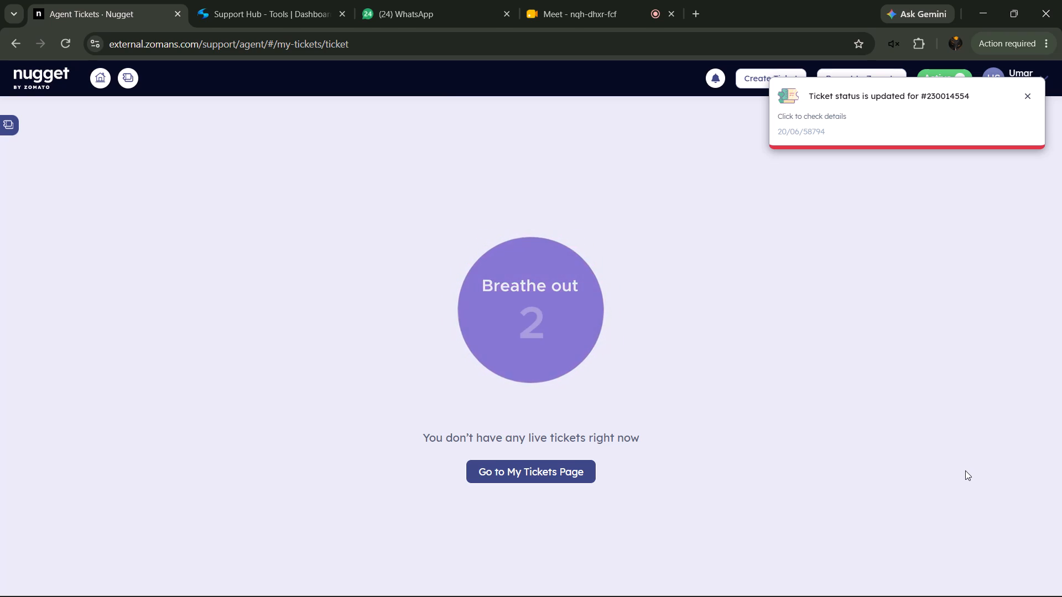
Open the My Tickets page to check for assigned tickets.
{"action": "left_click", "coordinate": [562, 468]}
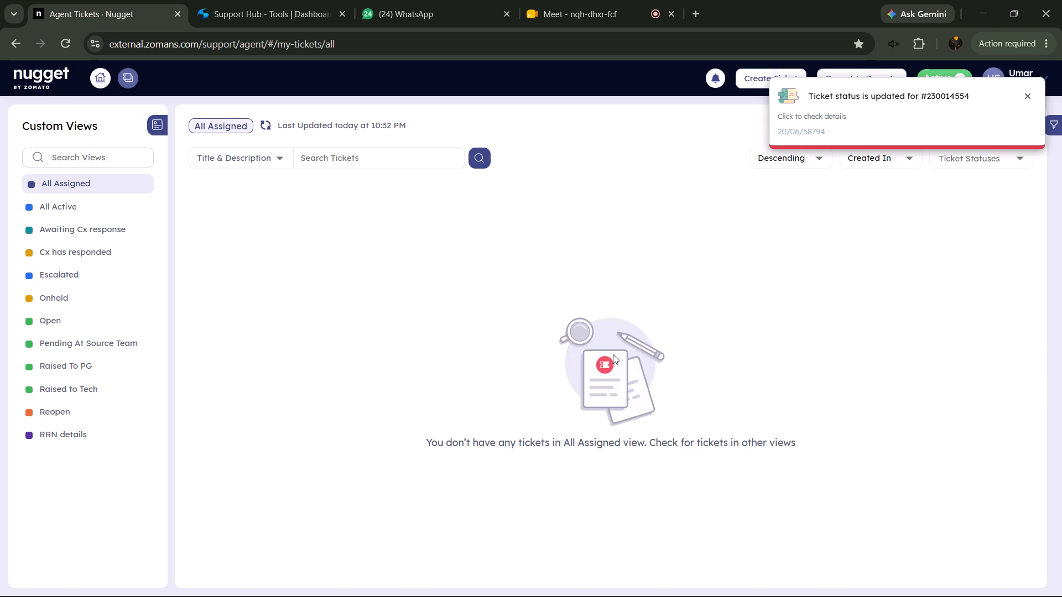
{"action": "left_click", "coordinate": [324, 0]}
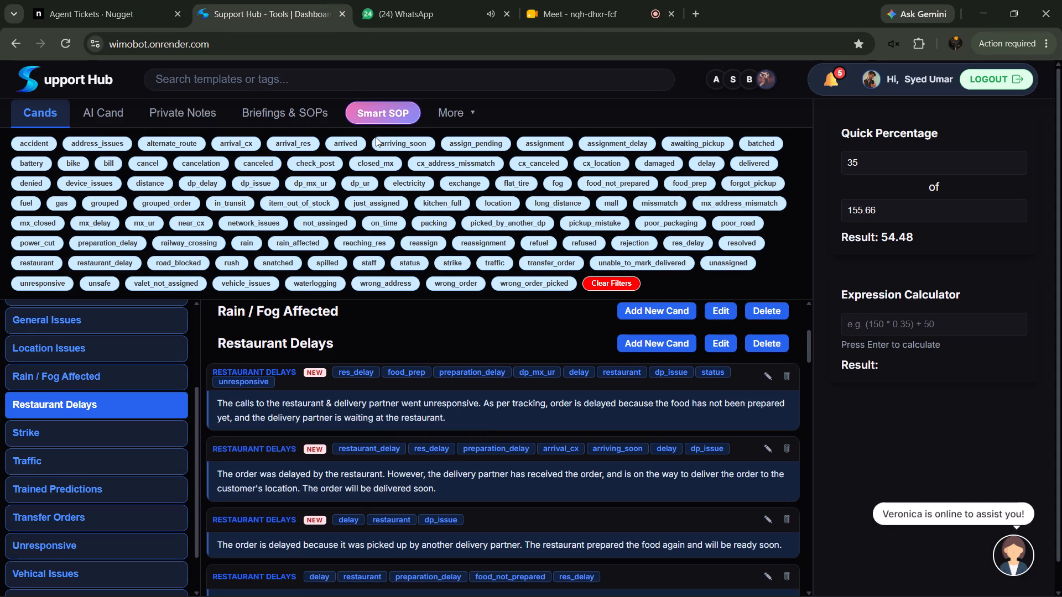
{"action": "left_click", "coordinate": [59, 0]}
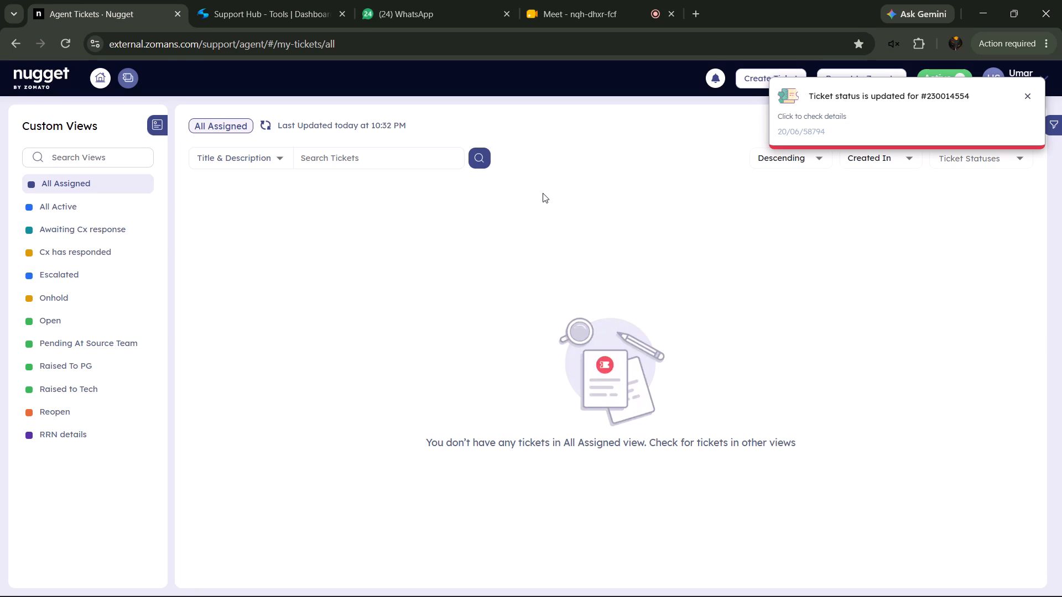
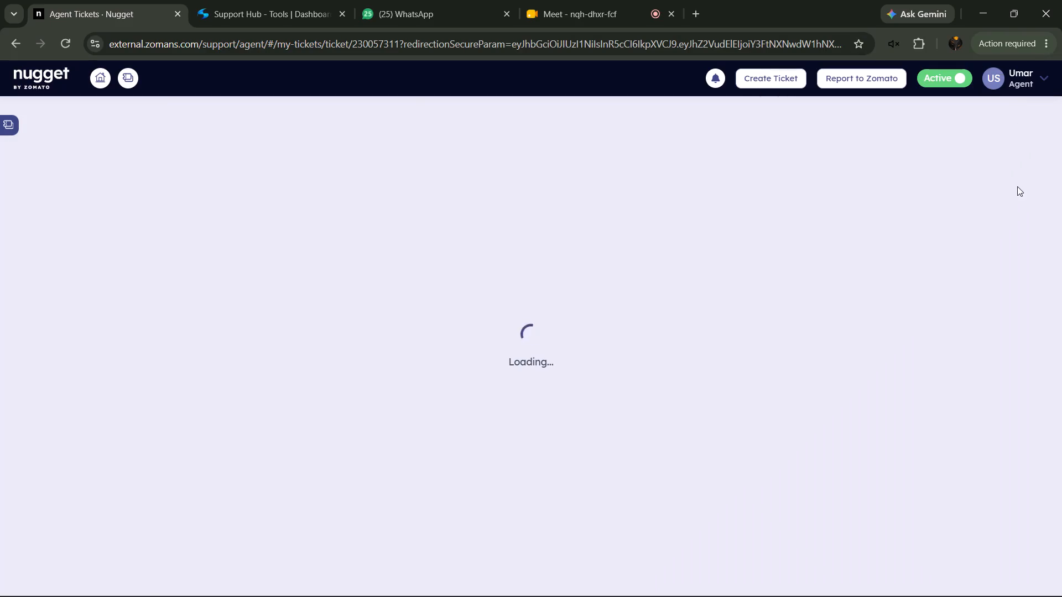
{"action": "left_click", "coordinate": [1036, 194]}
{"action": "left_click", "coordinate": [1036, 198]}
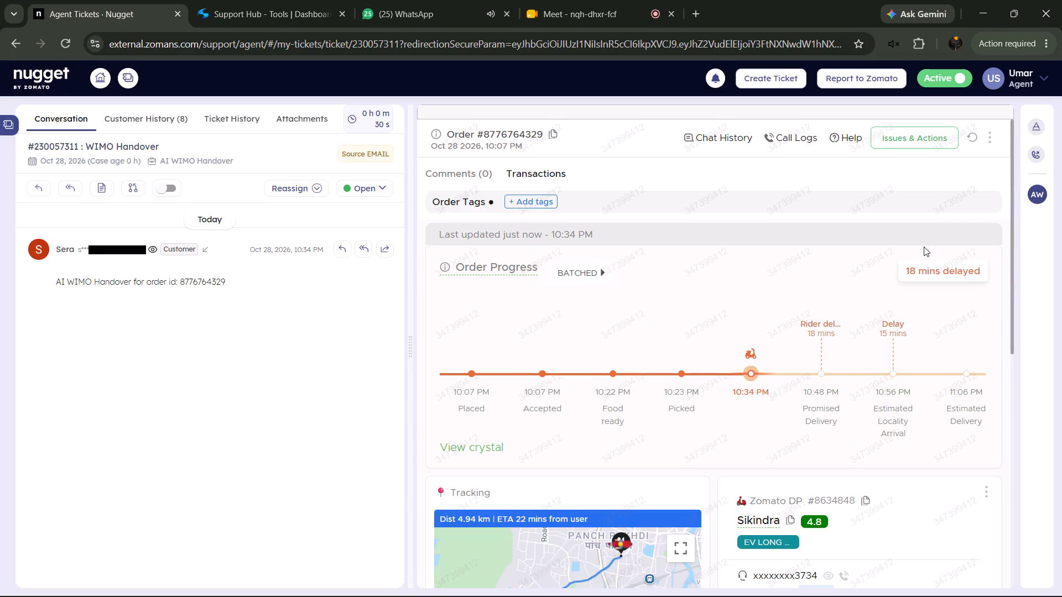
{"action": "left_click_drag", "start_coordinate": [889, 265], "coordinate": [1004, 268]}
{"action": "right_click", "coordinate": [955, 267]}
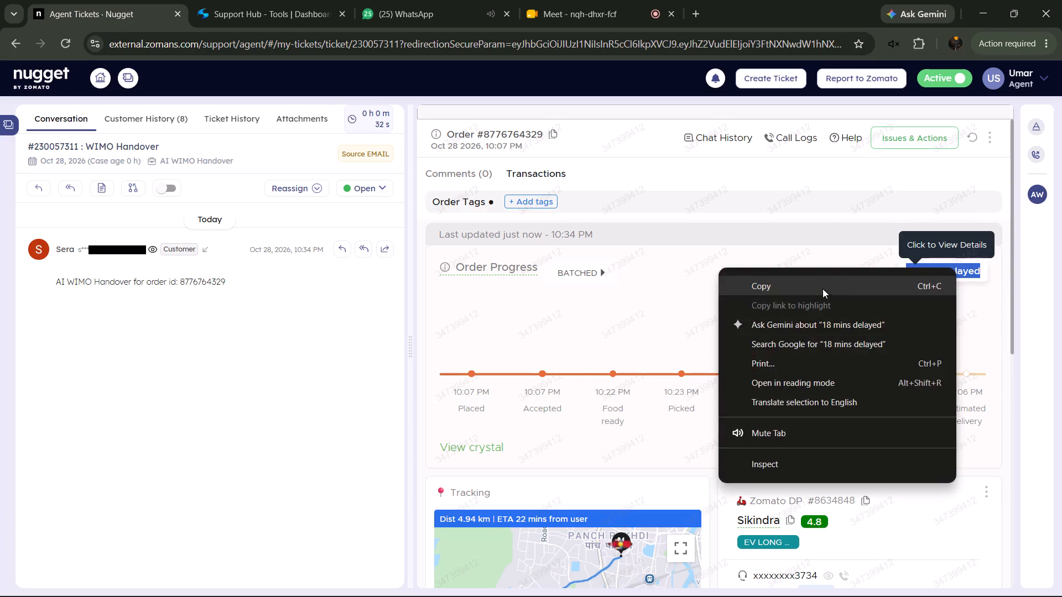
{"action": "left_click", "coordinate": [822, 287]}
{"action": "left_click", "coordinate": [102, 195]}
{"action": "right_click", "coordinate": [458, 312]}
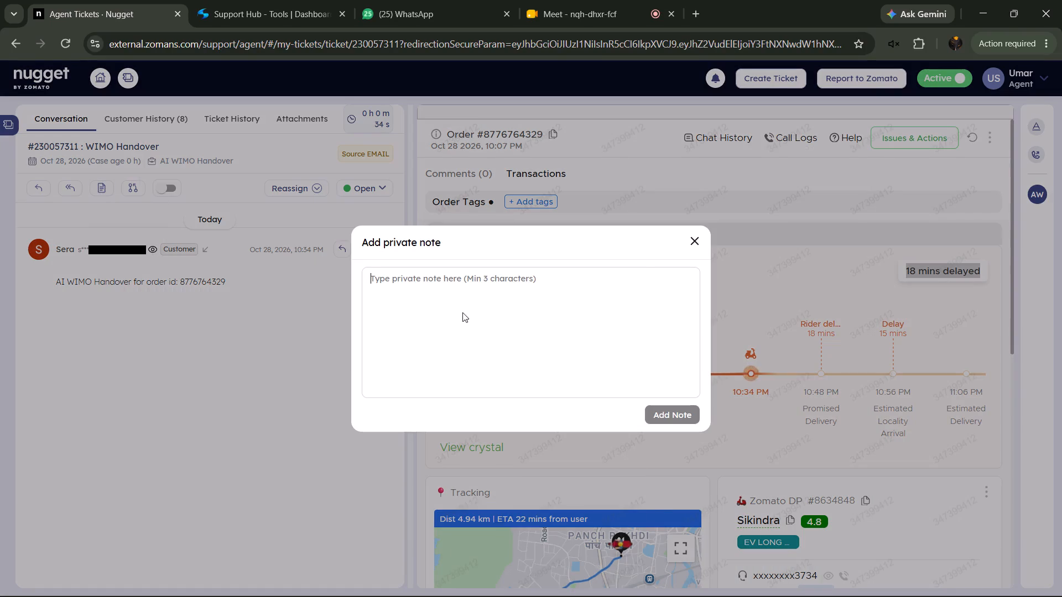
{"action": "left_click", "coordinate": [634, 433]}
{"action": "left_click", "coordinate": [674, 414]}
Copy the Picked stage from the order timeline into a new private note reading "10:23 PM Picked".
{"action": "left_click_drag", "start_coordinate": [658, 394], "coordinate": [704, 418]}
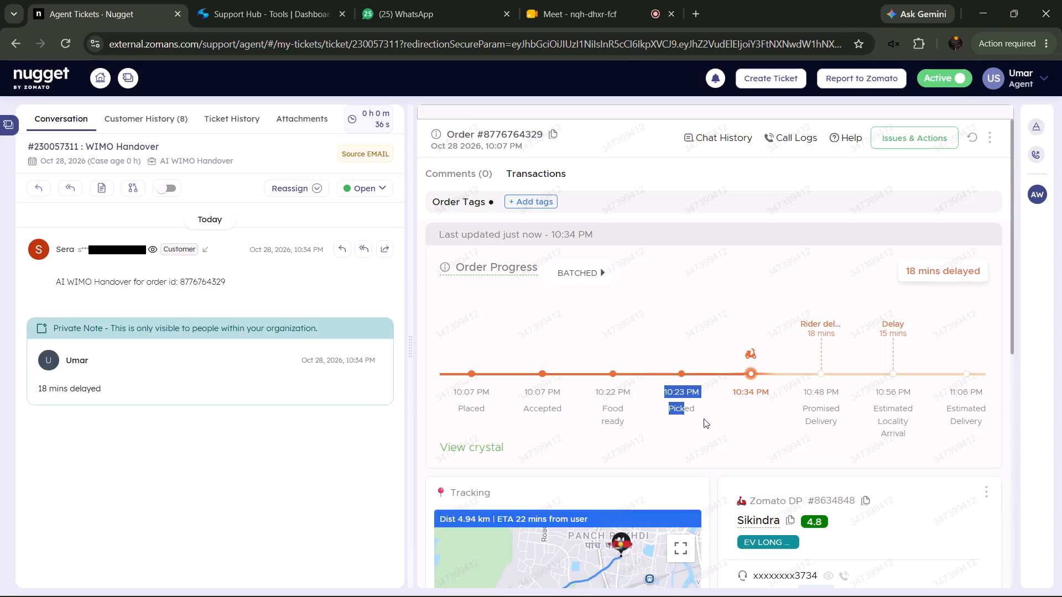
{"action": "left_click_drag", "start_coordinate": [704, 418], "coordinate": [710, 421]}
{"action": "right_click", "coordinate": [690, 407]}
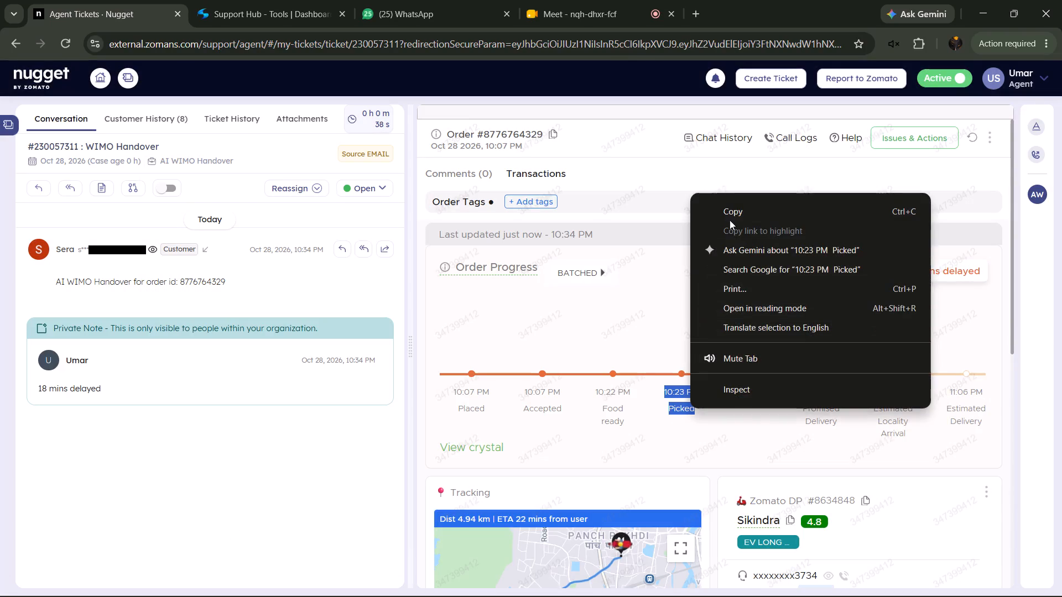
{"action": "left_click", "coordinate": [735, 212]}
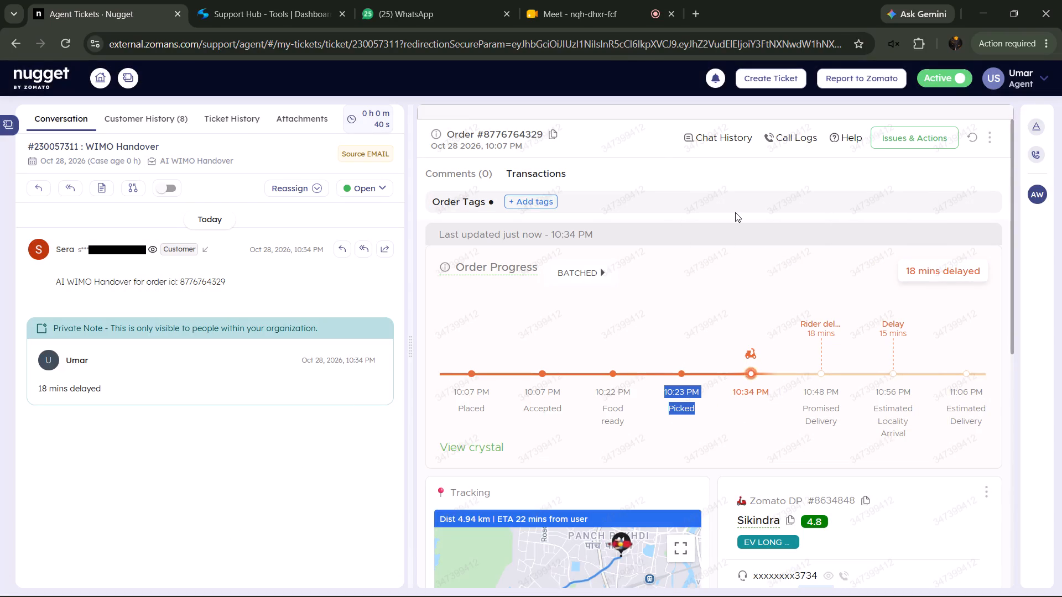
{"action": "left_click", "coordinate": [100, 191]}
{"action": "right_click", "coordinate": [450, 301]}
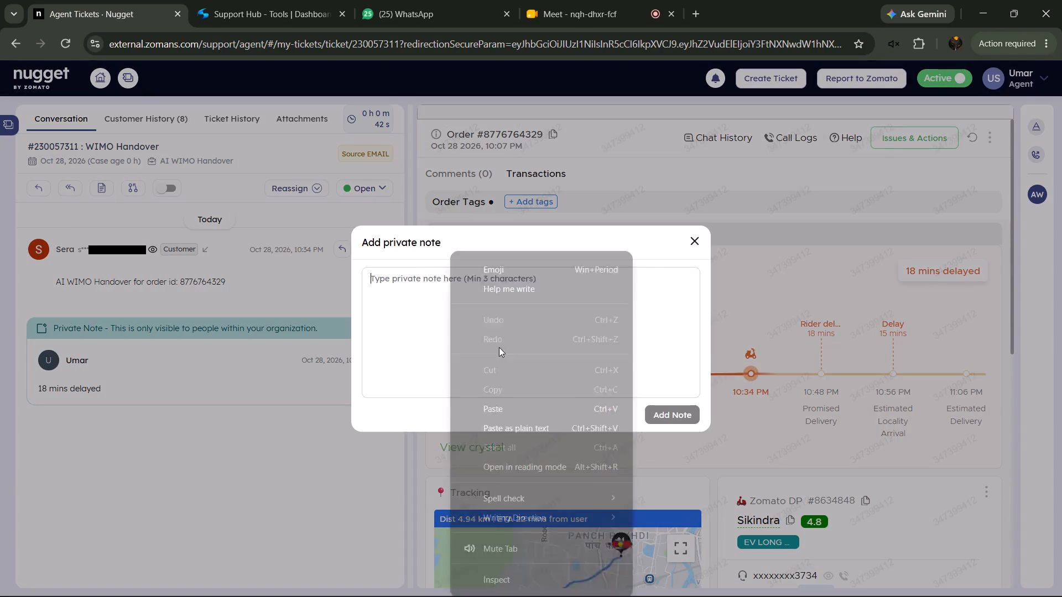
{"action": "left_click", "coordinate": [554, 417]}
{"action": "left_click", "coordinate": [670, 416]}
Copy the tracking banner text into a new private note reading "Dist 4.94 km | ETA 22 mins from user".
{"action": "left_click_drag", "start_coordinate": [621, 514], "coordinate": [434, 521]}
{"action": "right_click", "coordinate": [452, 517]}
{"action": "left_click", "coordinate": [500, 310]}
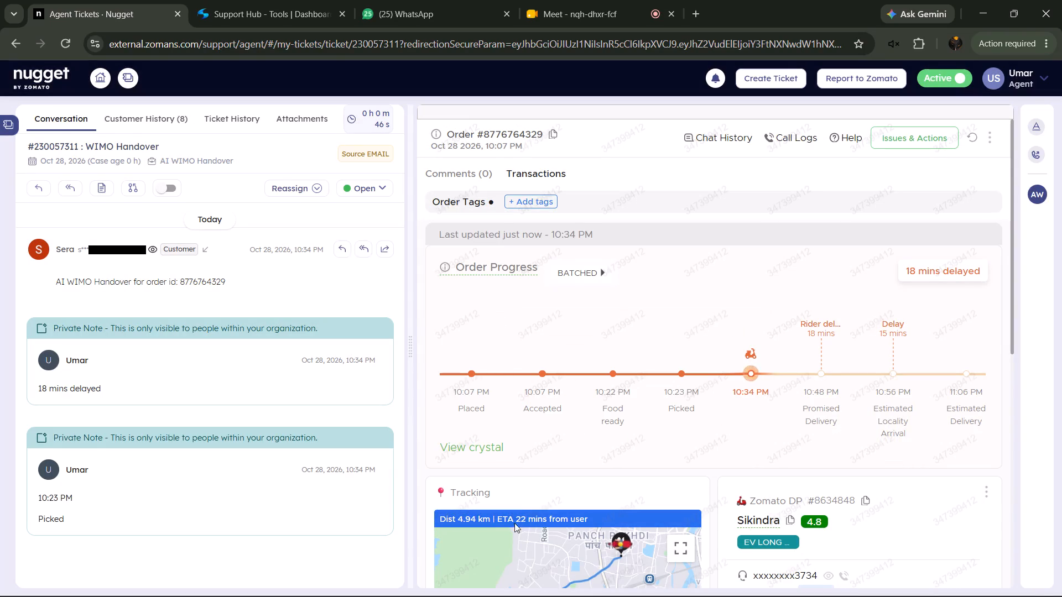
{"action": "left_click_drag", "start_coordinate": [439, 515], "coordinate": [615, 519]}
{"action": "right_click", "coordinate": [578, 521]}
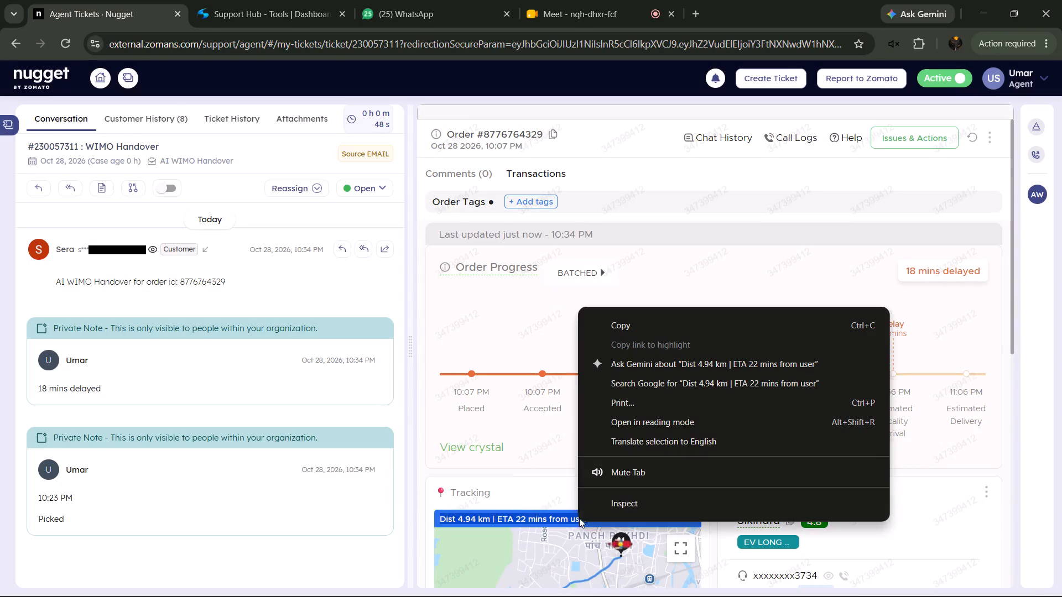
{"action": "left_click", "coordinate": [628, 328]}
{"action": "left_click", "coordinate": [101, 186]}
{"action": "right_click", "coordinate": [499, 312]}
{"action": "left_click", "coordinate": [584, 421]}
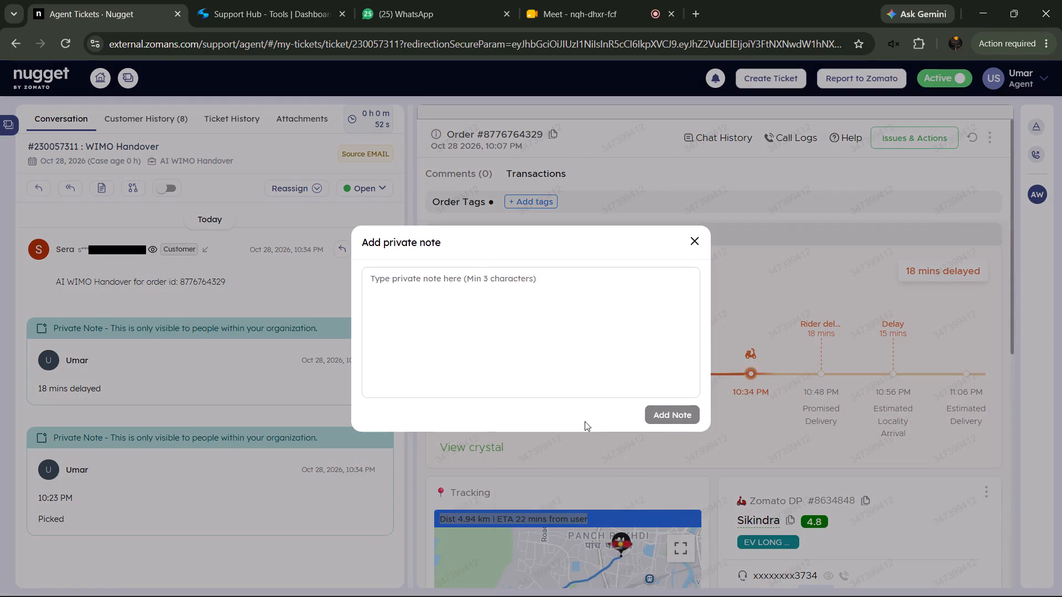
{"action": "left_click", "coordinate": [671, 412]}
In the ticket properties, set Can Order Be Delivered to Yes and Action to No Action.
{"action": "left_click", "coordinate": [1039, 132]}
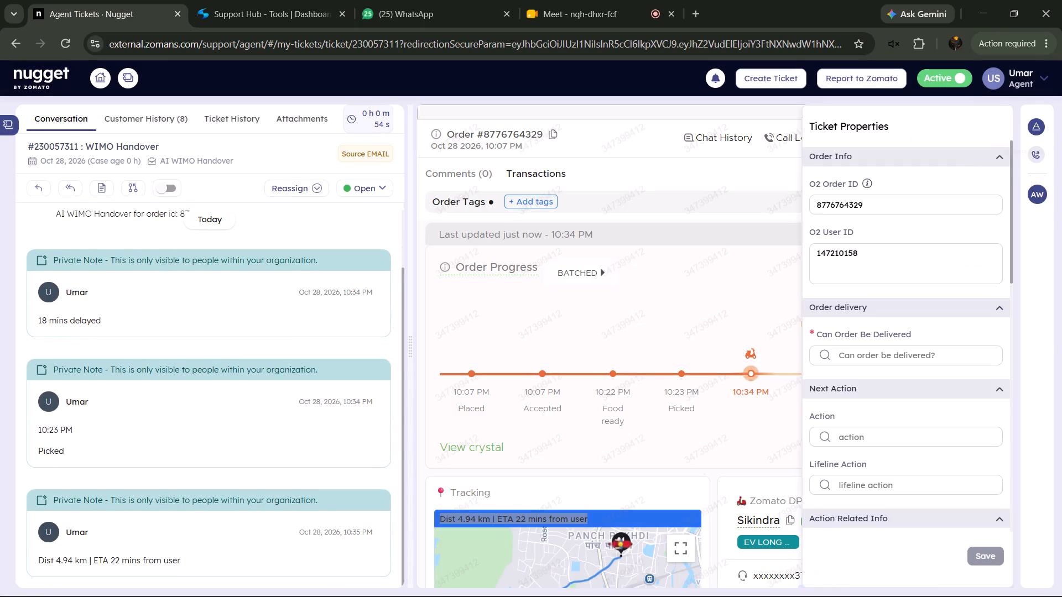
{"action": "left_click", "coordinate": [880, 359]}
{"action": "left_click", "coordinate": [874, 376]}
{"action": "scroll", "coordinate": [934, 217], "scroll_direction": "down", "scroll_amount": 3}
{"action": "left_click", "coordinate": [897, 235]}
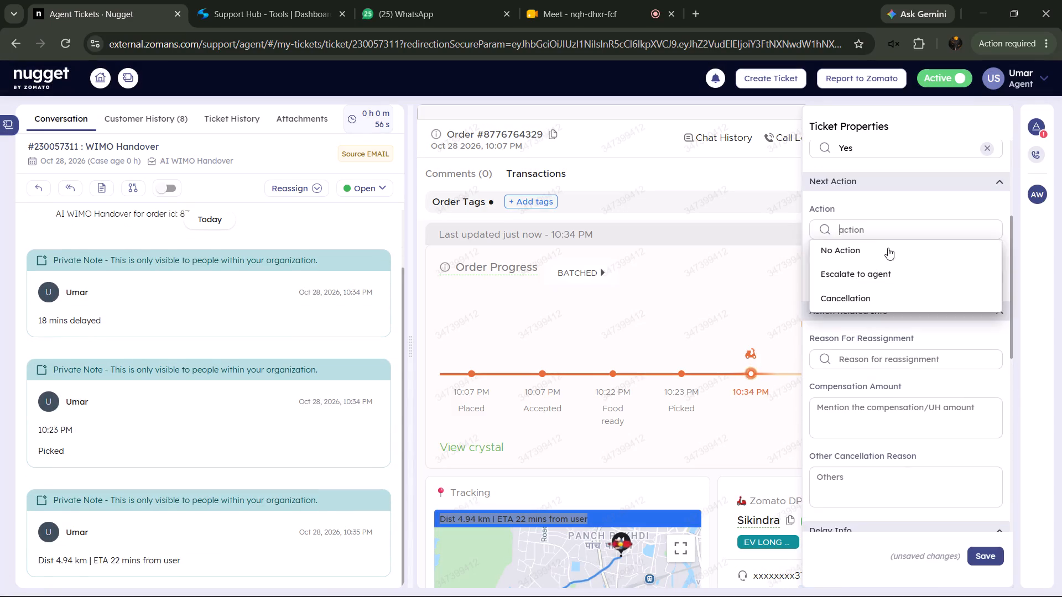
{"action": "left_click", "coordinate": [886, 253]}
{"action": "left_click", "coordinate": [876, 291]}
{"action": "left_click", "coordinate": [874, 297]}
{"action": "left_click", "coordinate": [881, 284]}
{"action": "left_click", "coordinate": [880, 289]}
Set Are Properties Filled to Yes and Order Status Expected Time to "Arrival at cx location".
{"action": "scroll", "coordinate": [880, 304], "scroll_direction": "down", "scroll_amount": 4}
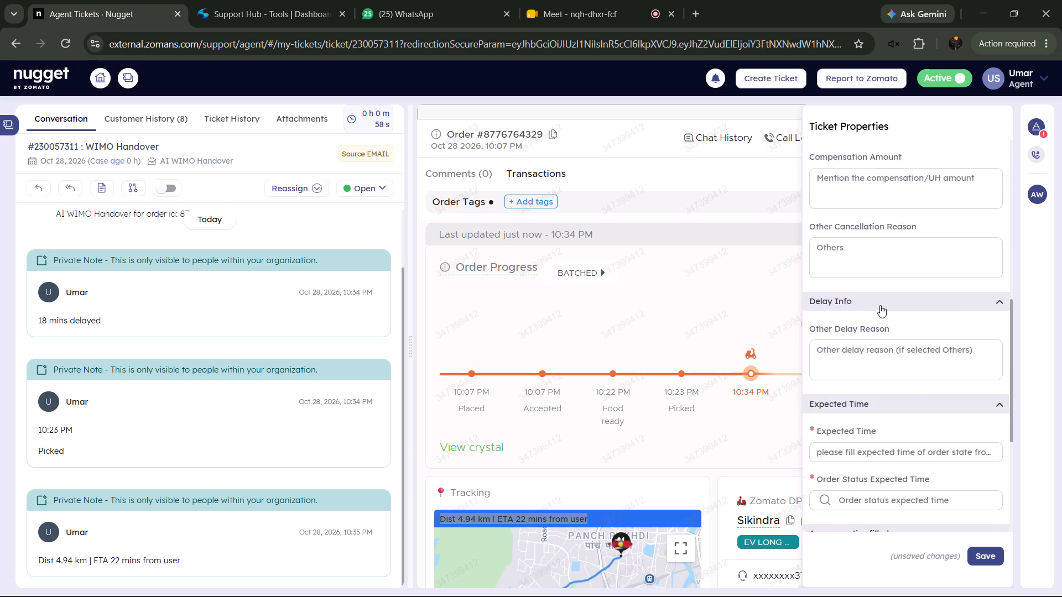
{"action": "scroll", "coordinate": [880, 305], "scroll_direction": "down", "scroll_amount": 4}
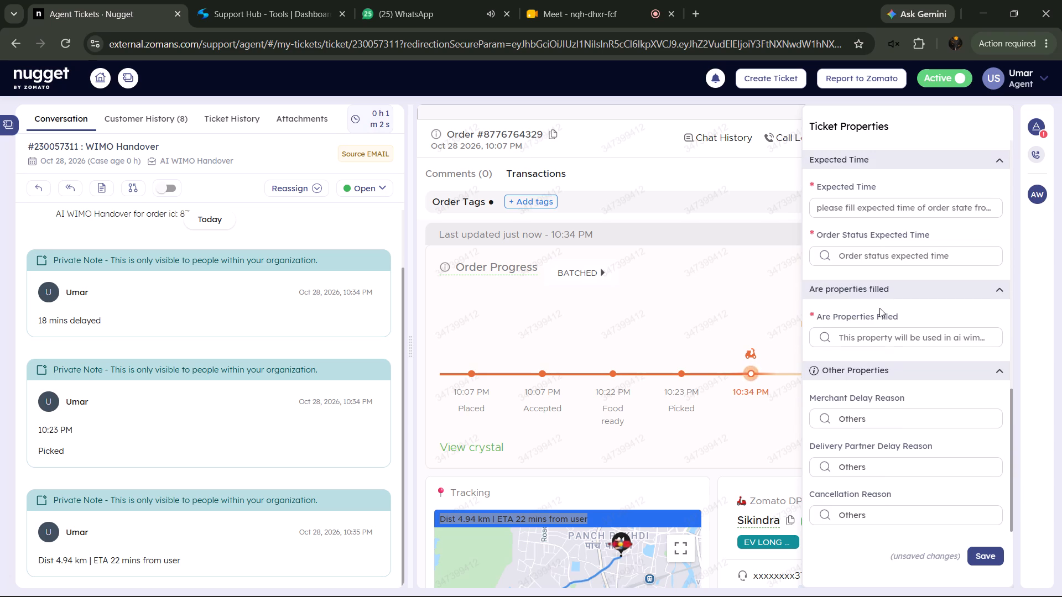
{"action": "left_click", "coordinate": [894, 336]}
{"action": "left_click", "coordinate": [888, 346]}
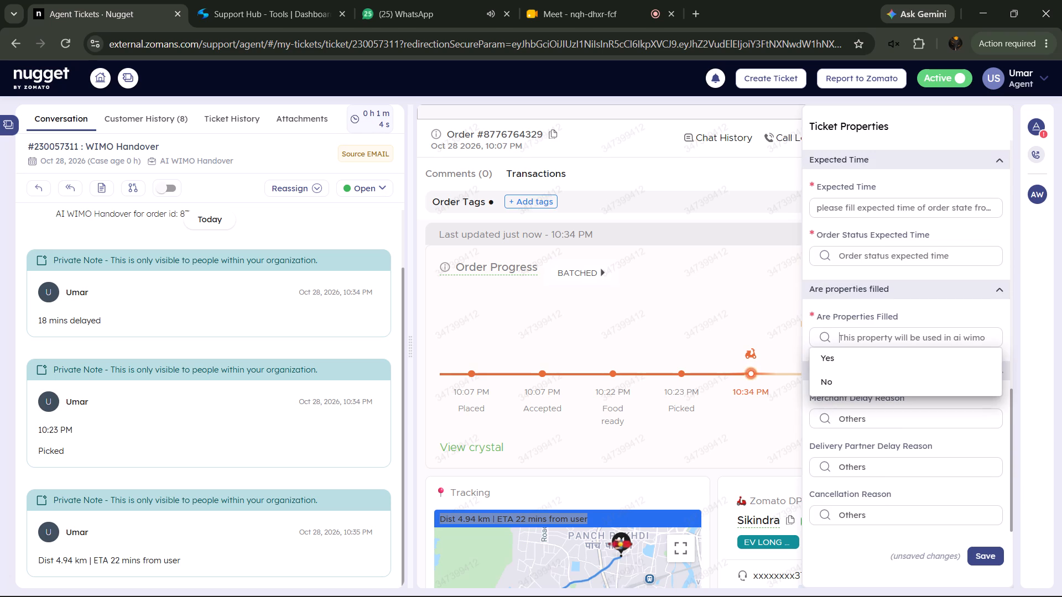
{"action": "left_click", "coordinate": [886, 353]}
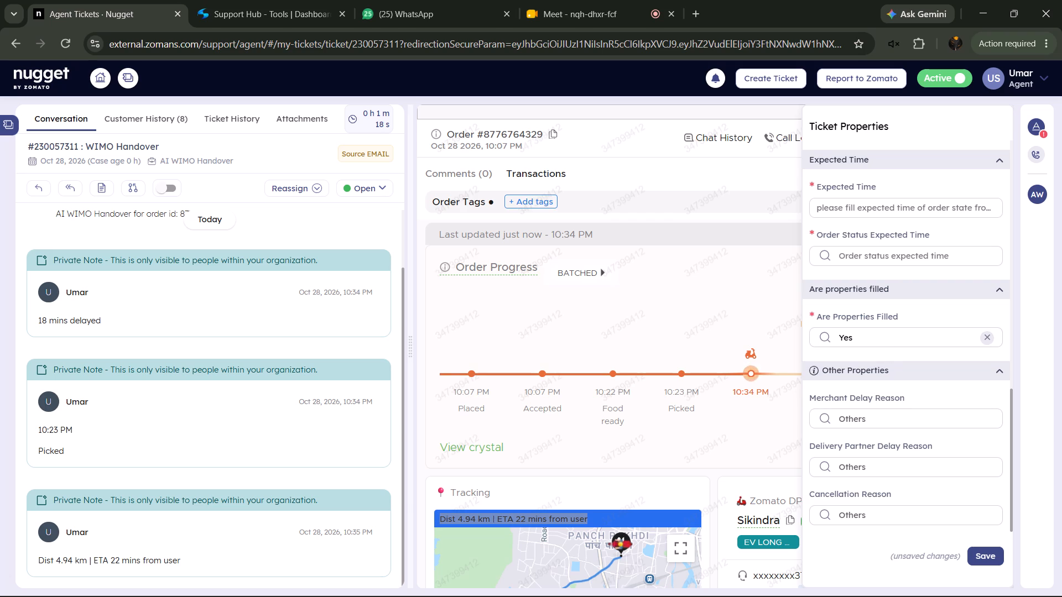
{"action": "left_click", "coordinate": [909, 247]}
{"action": "left_click", "coordinate": [904, 325]}
{"action": "scroll", "coordinate": [897, 370], "scroll_direction": "up", "scroll_amount": 2}
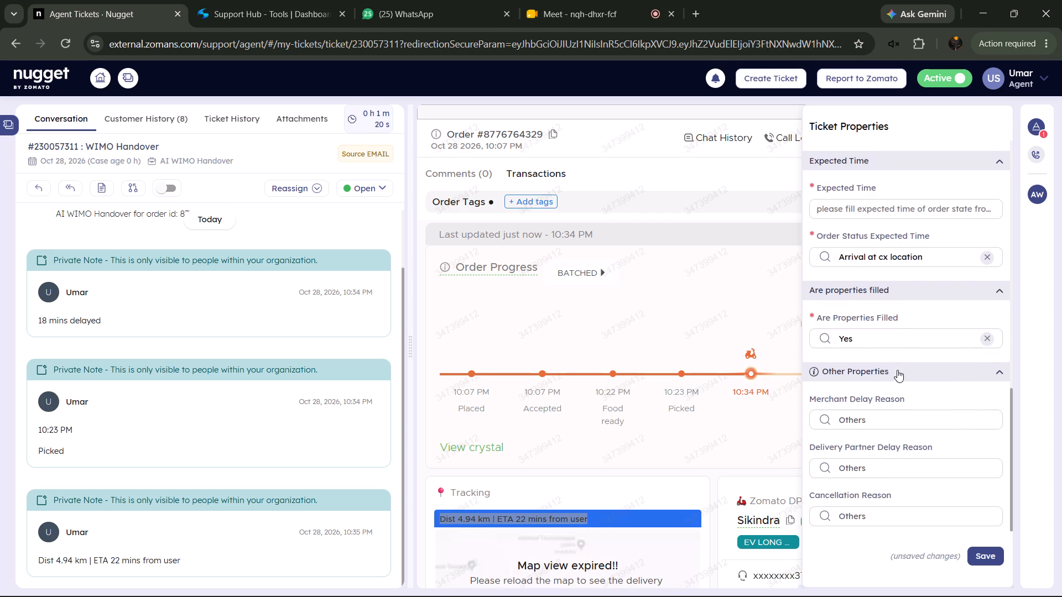
{"action": "left_click", "coordinate": [883, 250]}
Refresh the order details and request a callback that connects to the delivery partner.
{"action": "left_click", "coordinate": [1034, 128]}
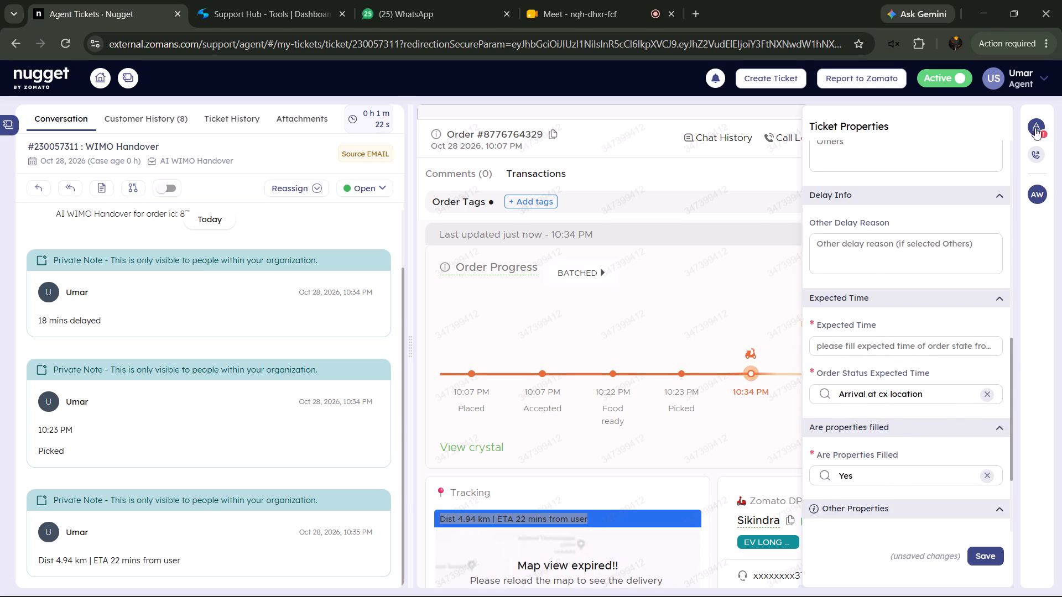
{"action": "left_click", "coordinate": [972, 141]}
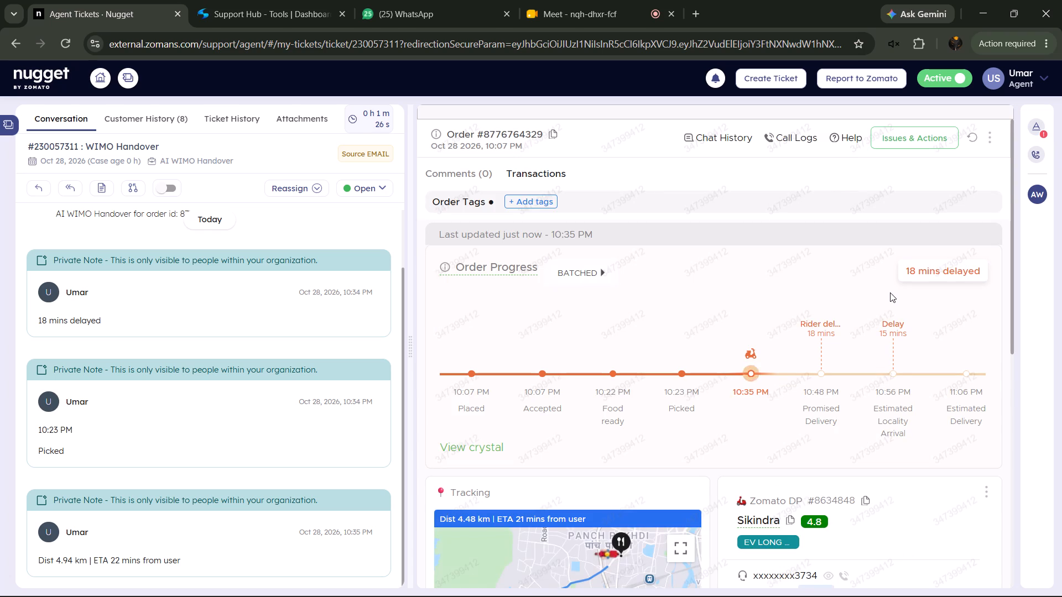
{"action": "scroll", "coordinate": [879, 310], "scroll_direction": "down", "scroll_amount": 2}
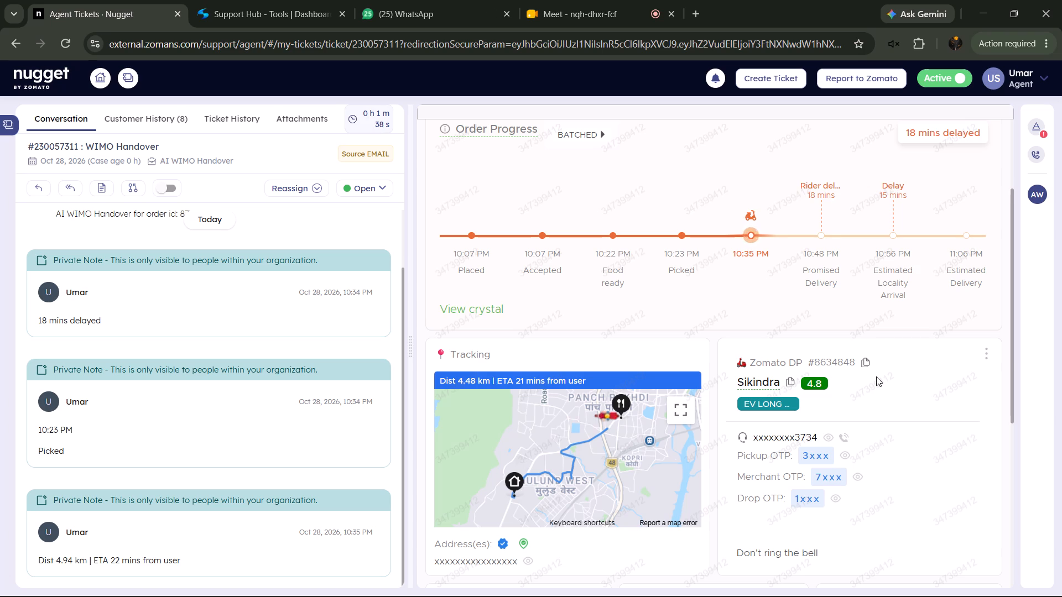
{"action": "left_click", "coordinate": [842, 440]}
{"action": "left_click", "coordinate": [931, 420]}
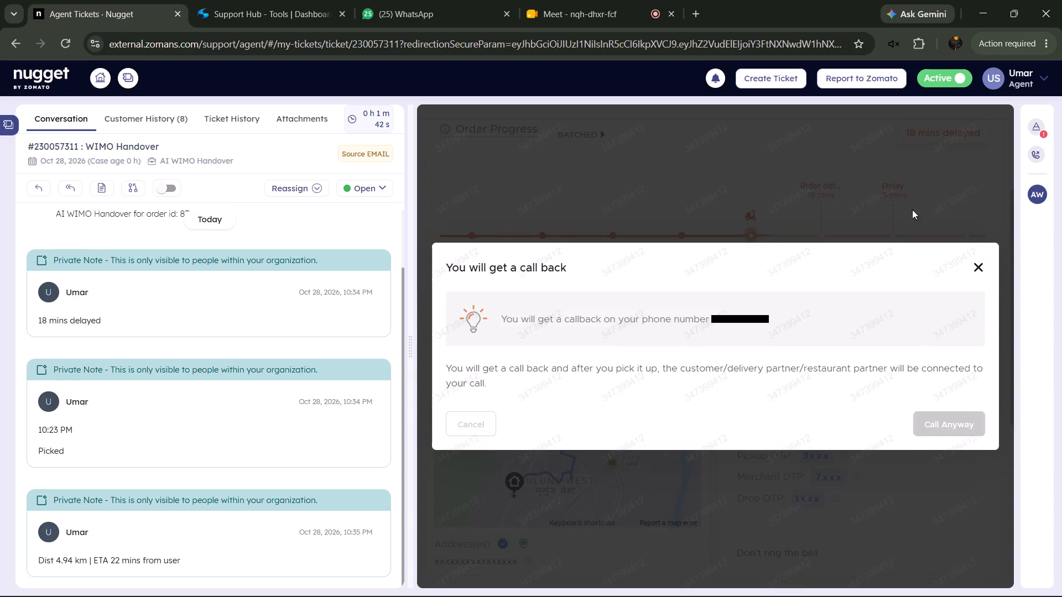
{"action": "left_click", "coordinate": [909, 199]}
Review the batched order details for the drop sequence and estimated delivery times.
{"action": "scroll", "coordinate": [885, 342], "scroll_direction": "up", "scroll_amount": 4}
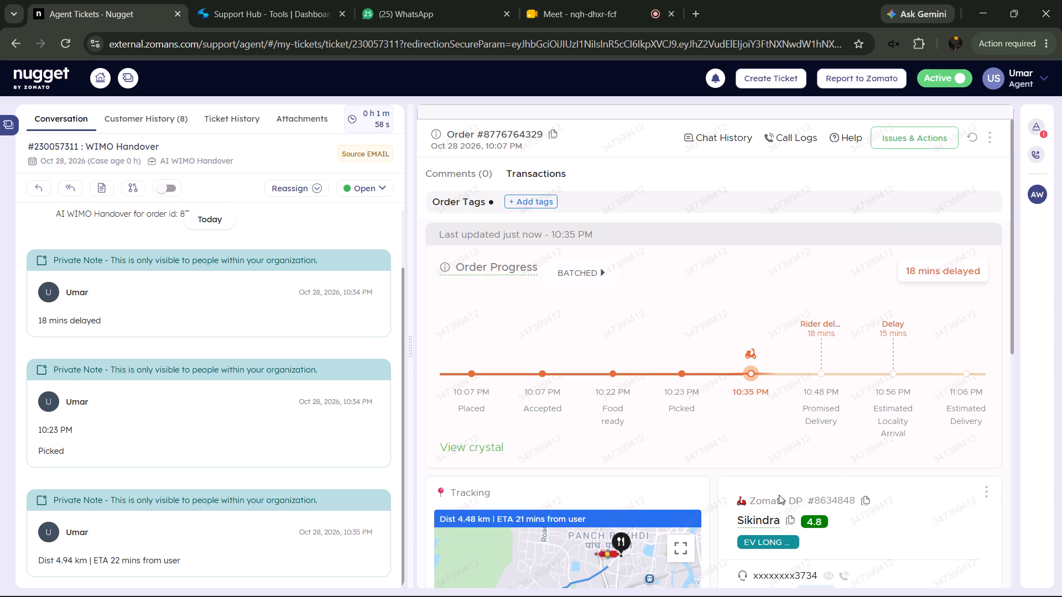
{"action": "left_click", "coordinate": [598, 268]}
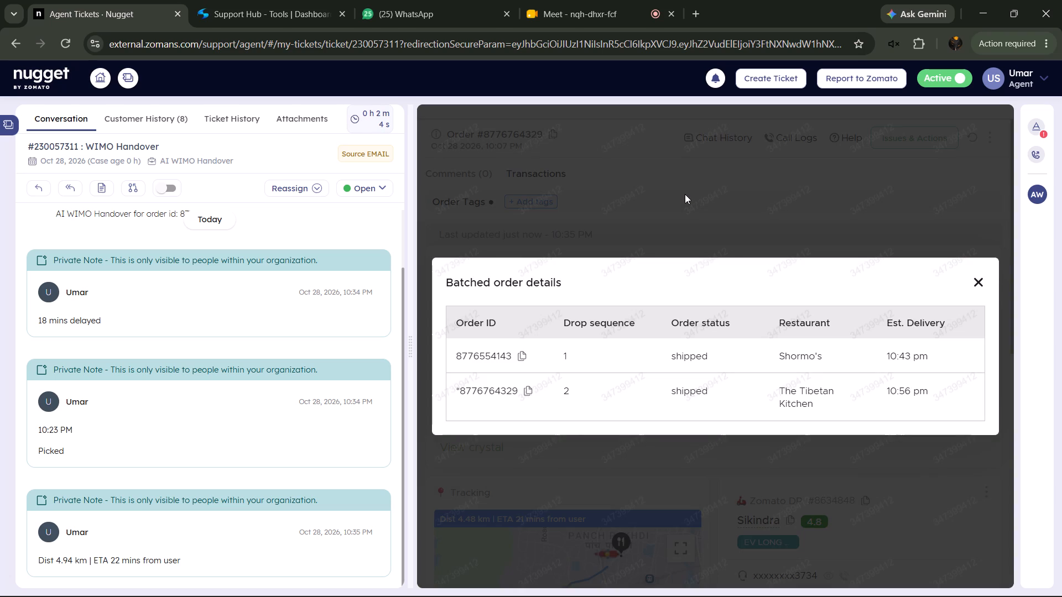
{"action": "left_click", "coordinate": [685, 194]}
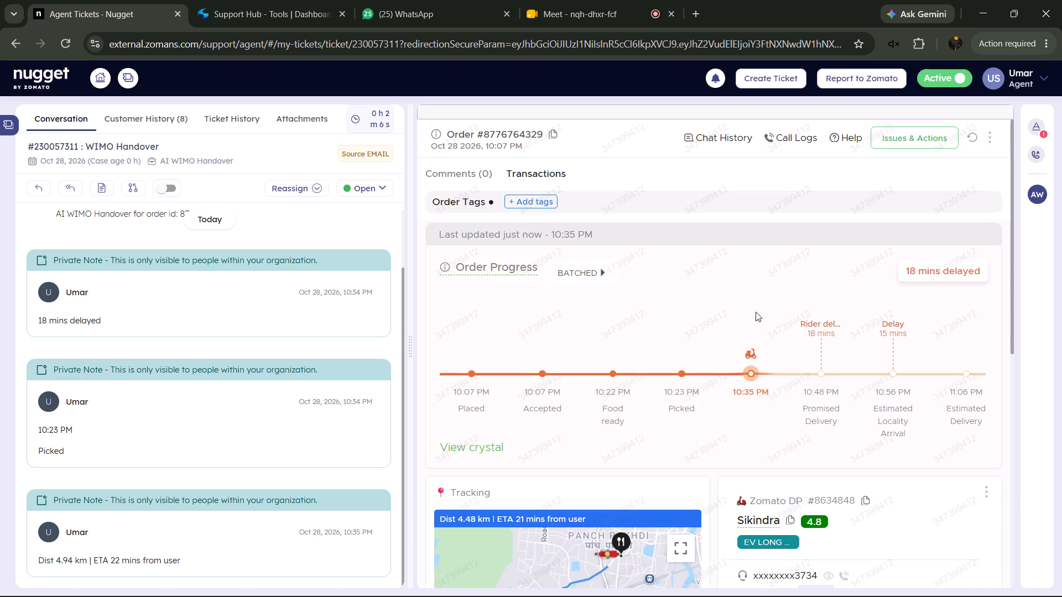
Add a private note reading "dp connected" to the ticket.
{"action": "left_click", "coordinate": [99, 192]}
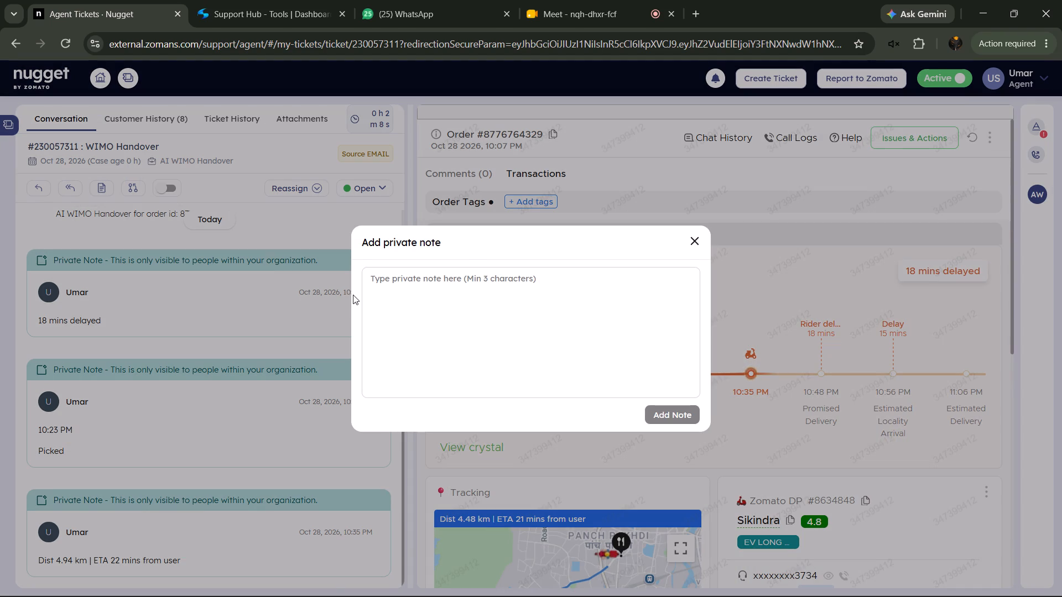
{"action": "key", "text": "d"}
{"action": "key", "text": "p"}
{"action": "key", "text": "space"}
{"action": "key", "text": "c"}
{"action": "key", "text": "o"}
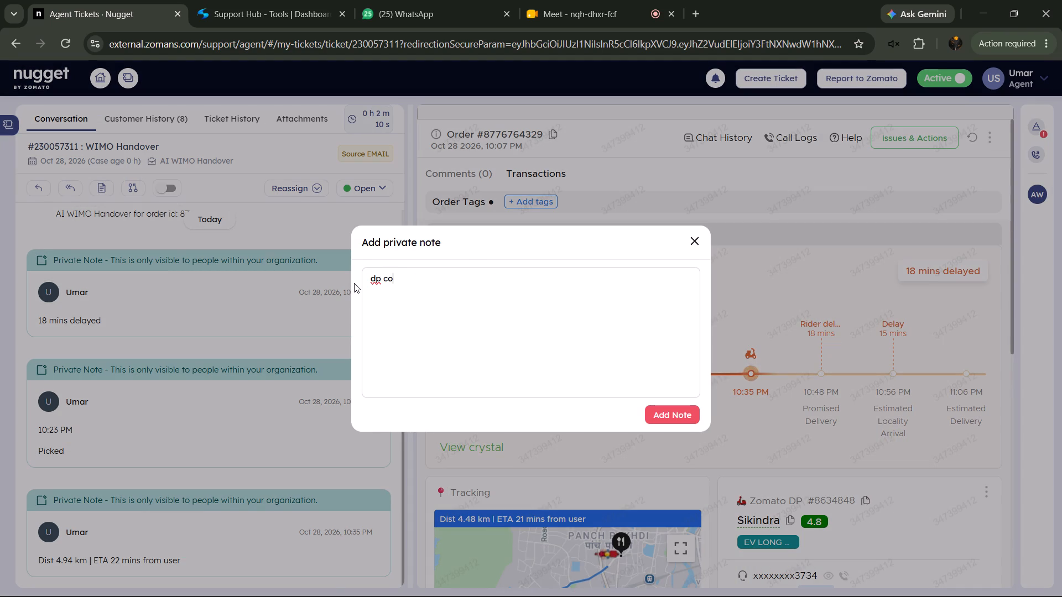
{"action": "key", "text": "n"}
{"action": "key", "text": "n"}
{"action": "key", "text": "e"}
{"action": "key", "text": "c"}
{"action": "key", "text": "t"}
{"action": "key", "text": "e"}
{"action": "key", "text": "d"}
{"action": "left_click", "coordinate": [683, 409]}
Check the batched order details once more.
{"action": "left_click", "coordinate": [592, 268]}
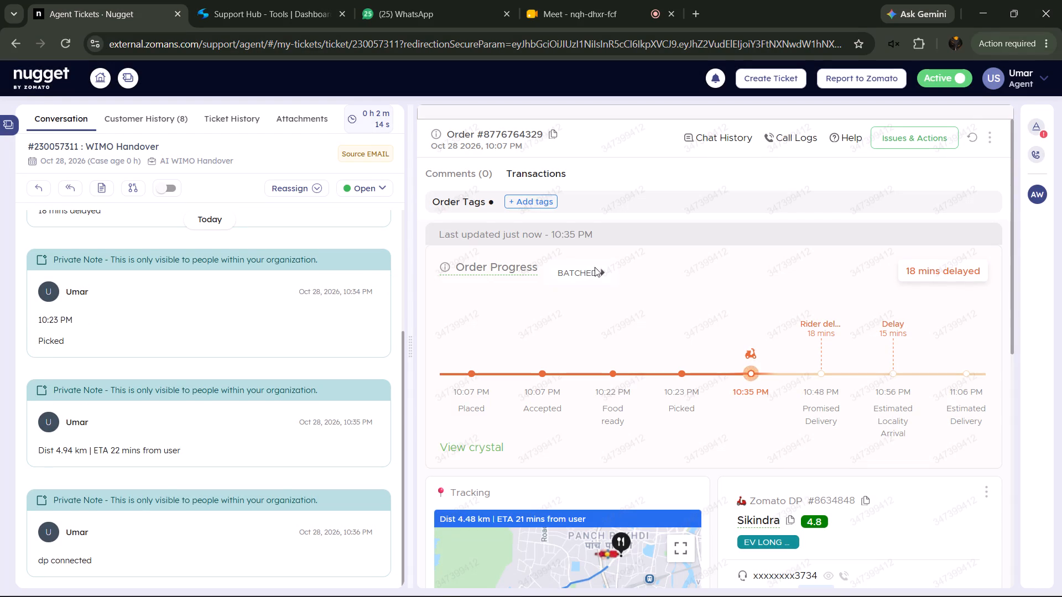
{"action": "left_click", "coordinate": [729, 195]}
In Support Hub, filter the cands by batched and copy the General Issues text beginning "The order is delayed by the delivery partner due to grouped orders".
{"action": "left_click", "coordinate": [1030, 125]}
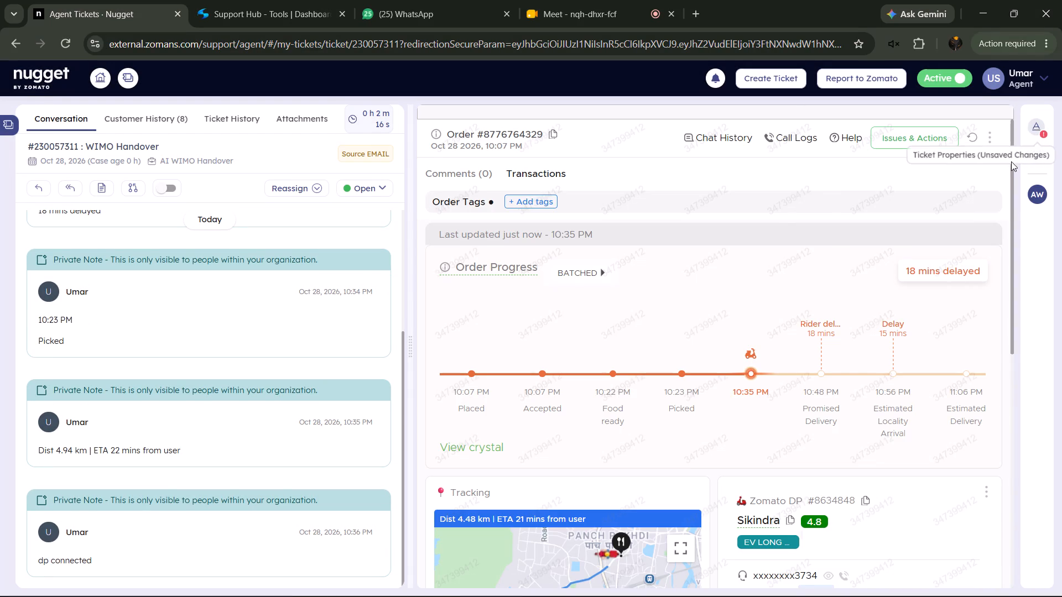
{"action": "left_click", "coordinate": [891, 253]}
{"action": "left_click", "coordinate": [295, 0]}
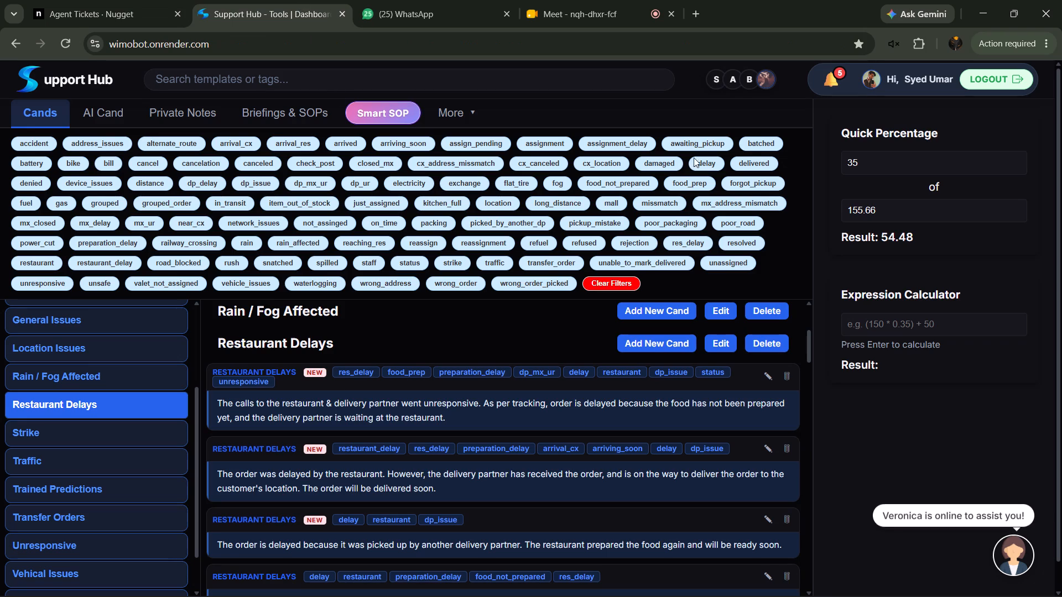
{"action": "left_click", "coordinate": [758, 146]}
{"action": "scroll", "coordinate": [330, 485], "scroll_direction": "up", "scroll_amount": 11}
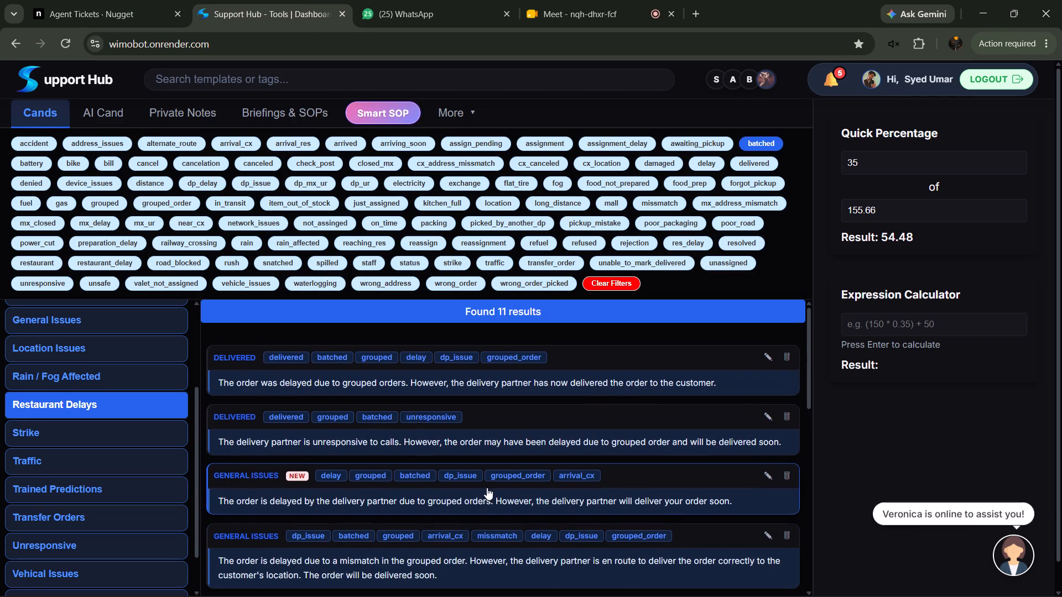
{"action": "left_click", "coordinate": [470, 501]}
In Nugget, set Other Delay Reason to "The order is delayed by the delivery partner due to grouped orders. However, the delivery partner will deliver your order soon.".
{"action": "left_click", "coordinate": [152, 0]}
{"action": "scroll", "coordinate": [610, 240], "scroll_direction": "down", "scroll_amount": 5}
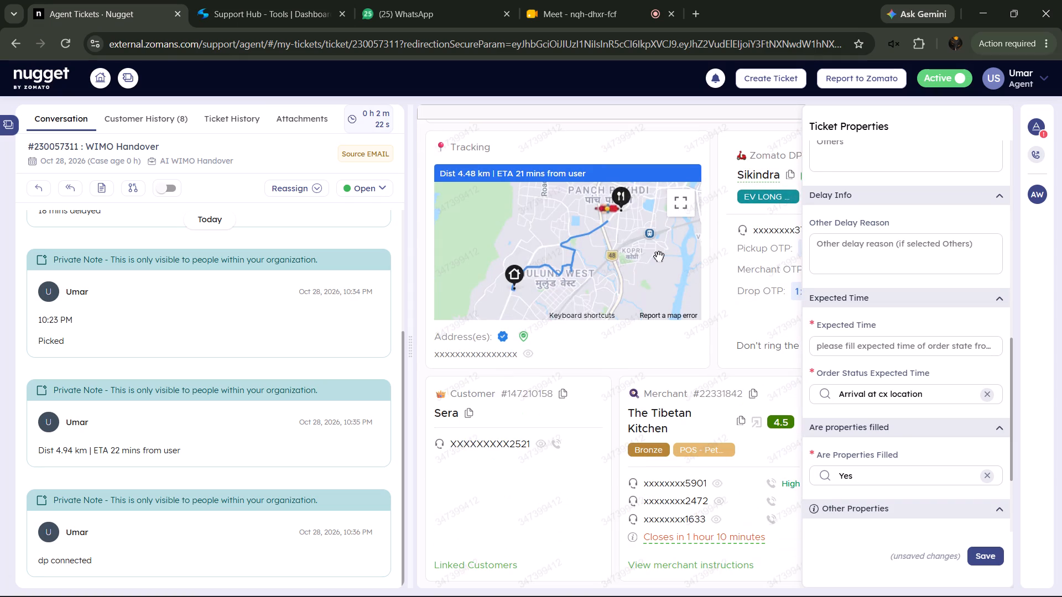
{"action": "scroll", "coordinate": [658, 256], "scroll_direction": "up", "scroll_amount": 5}
{"action": "scroll", "coordinate": [655, 259], "scroll_direction": "down", "scroll_amount": 5}
{"action": "scroll", "coordinate": [719, 341], "scroll_direction": "up", "scroll_amount": 6}
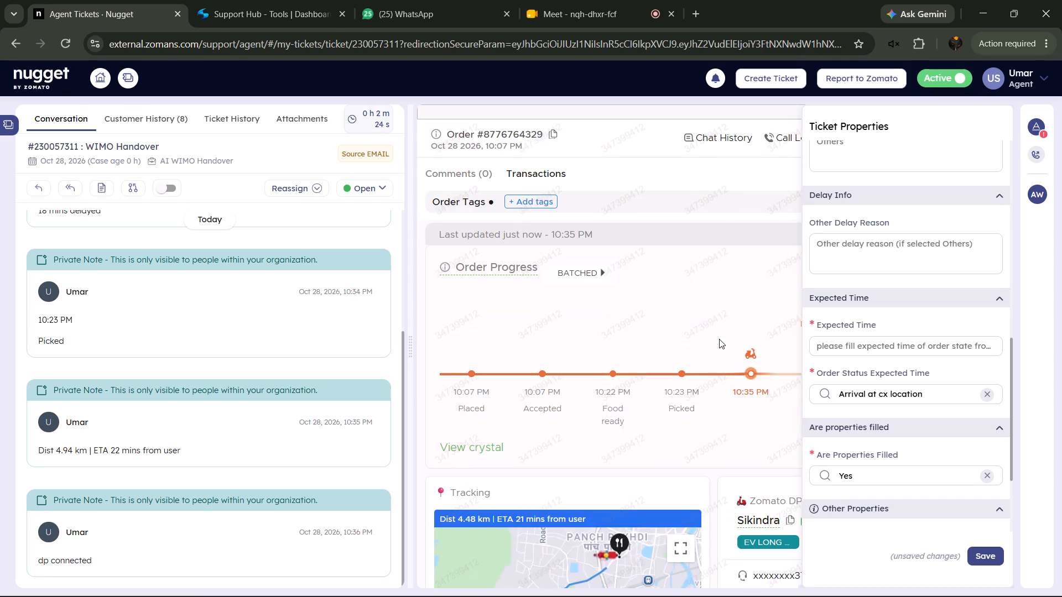
{"action": "scroll", "coordinate": [719, 339], "scroll_direction": "up", "scroll_amount": 3}
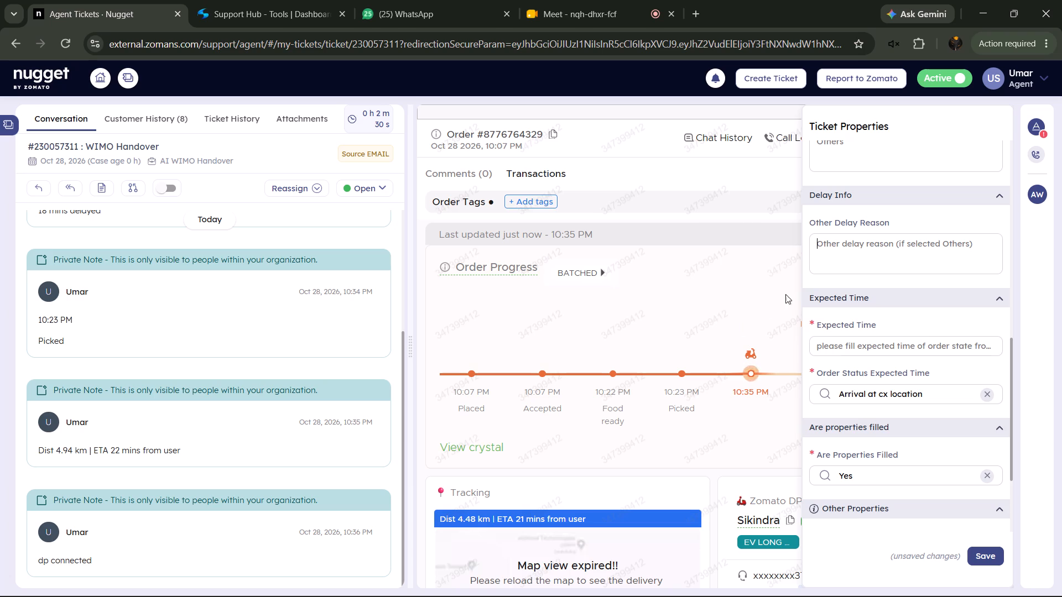
{"action": "left_click", "coordinate": [841, 261]}
{"action": "key", "text": "ctrl+v"}
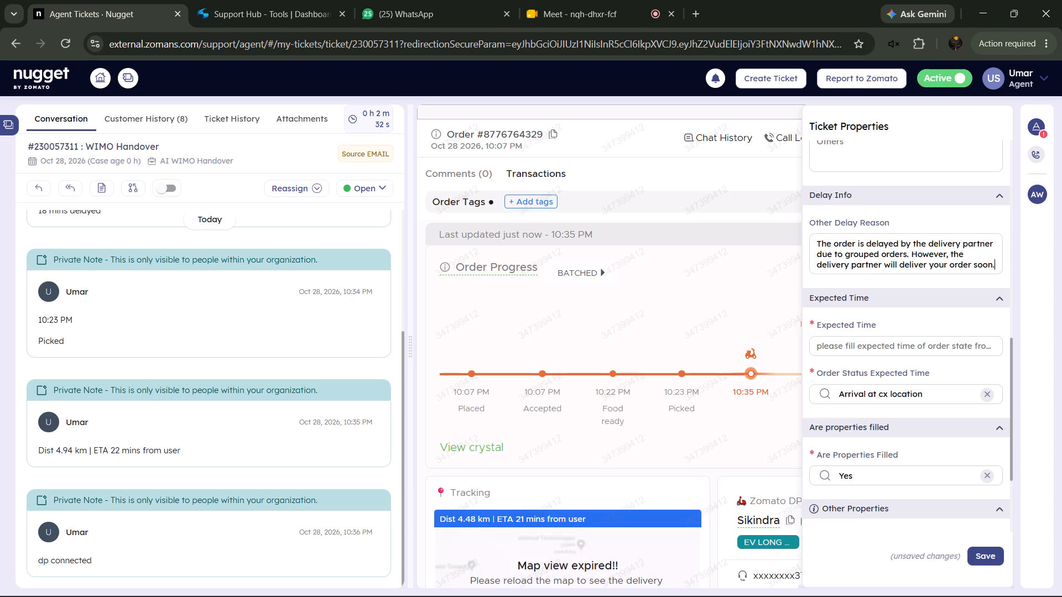
Set the ticket's Expected Time to 15.
{"action": "left_click", "coordinate": [893, 347]}
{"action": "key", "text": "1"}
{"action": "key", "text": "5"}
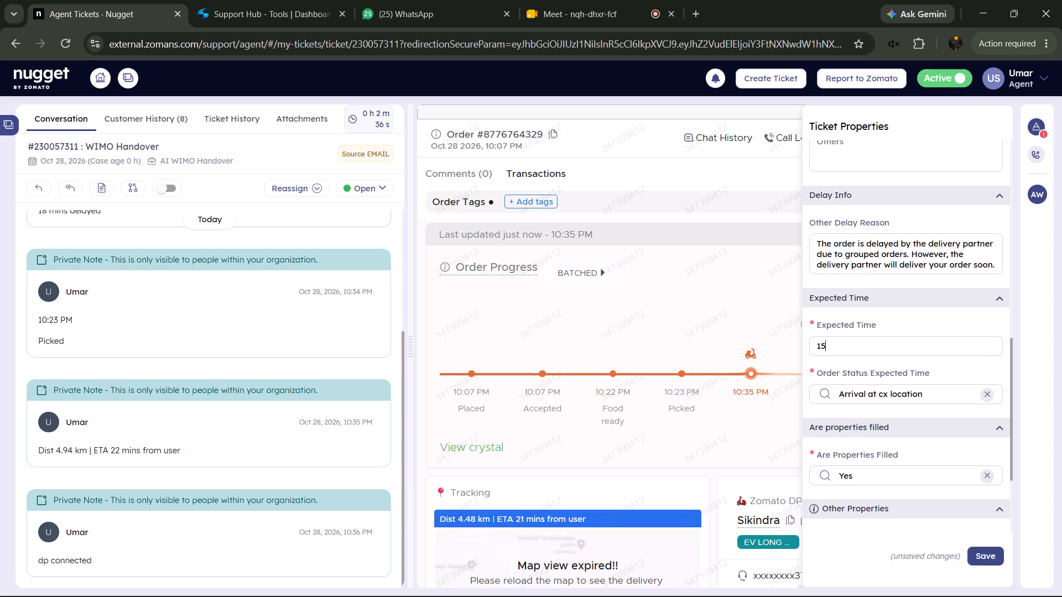
Correct "grouped orders" to "grouped order" in the Other Delay Reason text.
{"action": "left_click", "coordinate": [907, 256]}
{"action": "key", "text": "BackSpace"}
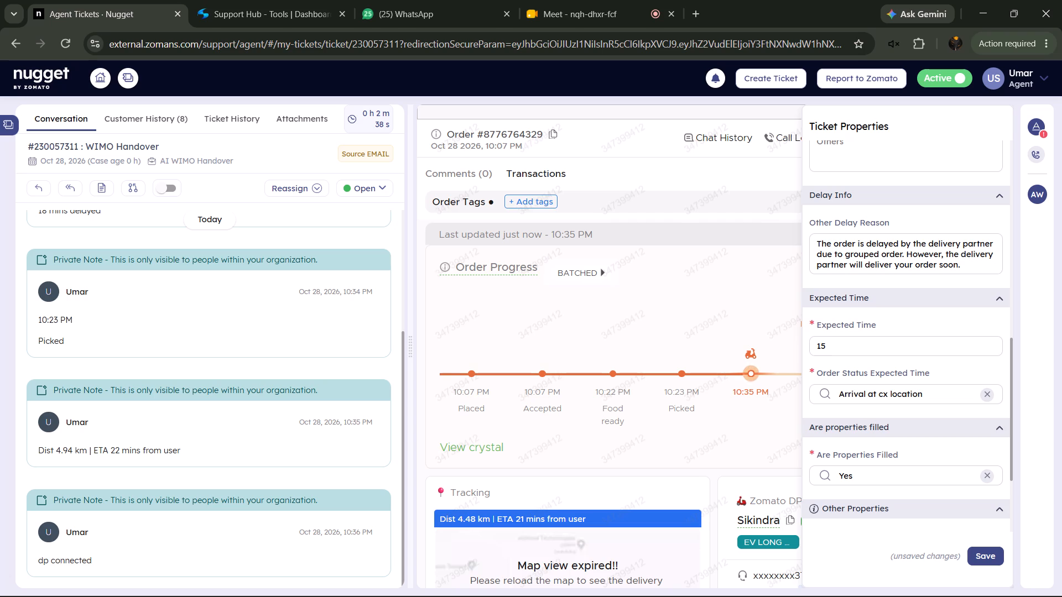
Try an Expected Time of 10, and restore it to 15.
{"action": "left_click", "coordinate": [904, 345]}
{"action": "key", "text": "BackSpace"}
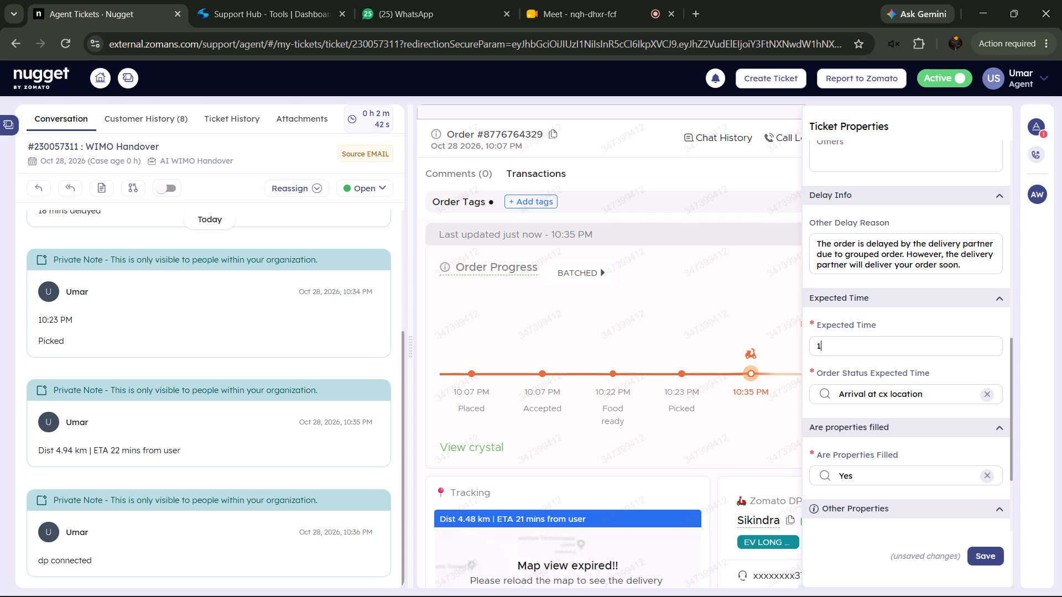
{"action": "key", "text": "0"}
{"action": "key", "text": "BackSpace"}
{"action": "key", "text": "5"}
{"action": "scroll", "coordinate": [919, 313], "scroll_direction": "up", "scroll_amount": 10}
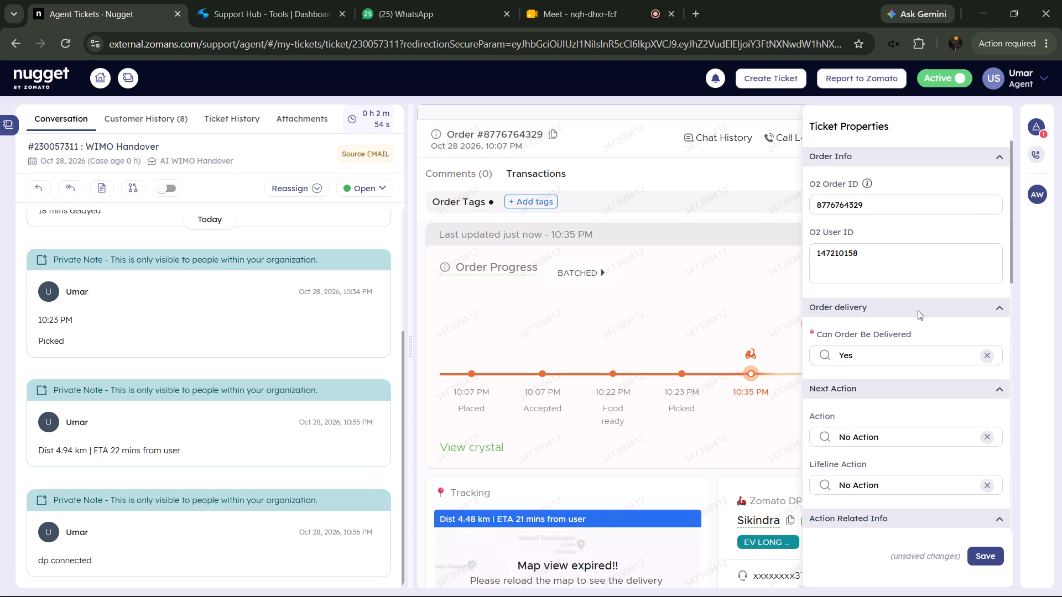
{"action": "scroll", "coordinate": [918, 311], "scroll_direction": "down", "scroll_amount": 10}
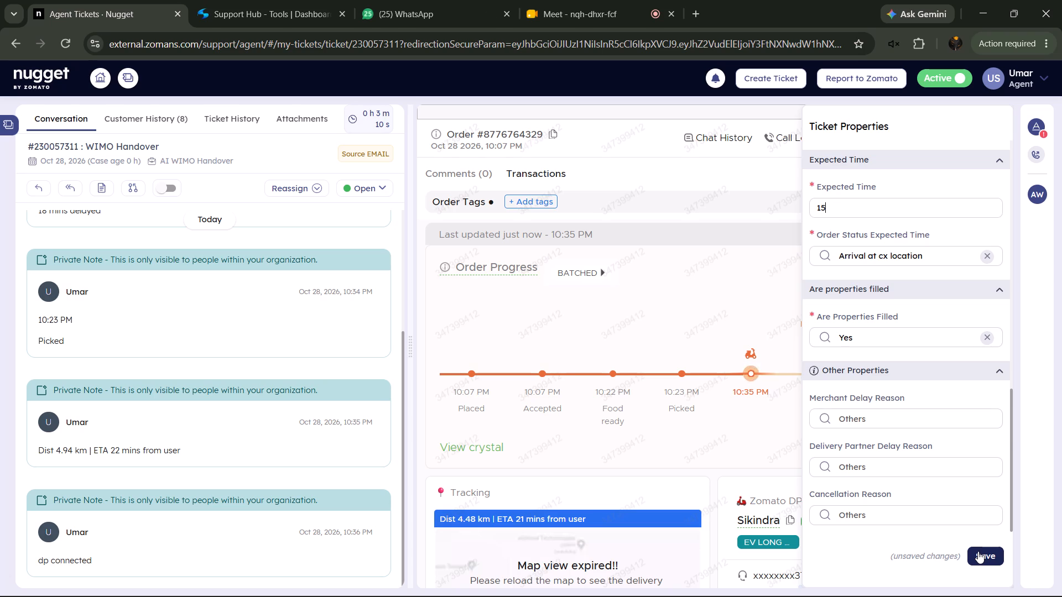
{"action": "left_click", "coordinate": [983, 553]}
{"action": "scroll", "coordinate": [946, 492], "scroll_direction": "up", "scroll_amount": 5}
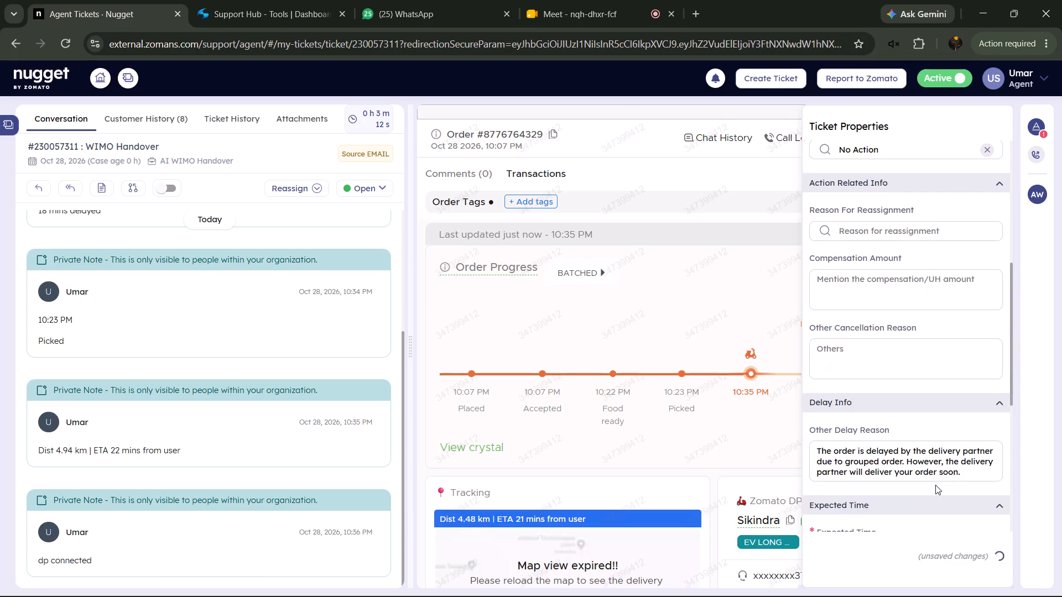
{"action": "scroll", "coordinate": [934, 481], "scroll_direction": "up", "scroll_amount": 4}
{"action": "scroll", "coordinate": [901, 392], "scroll_direction": "down", "scroll_amount": 4}
{"action": "scroll", "coordinate": [270, 336], "scroll_direction": "up", "scroll_amount": 4}
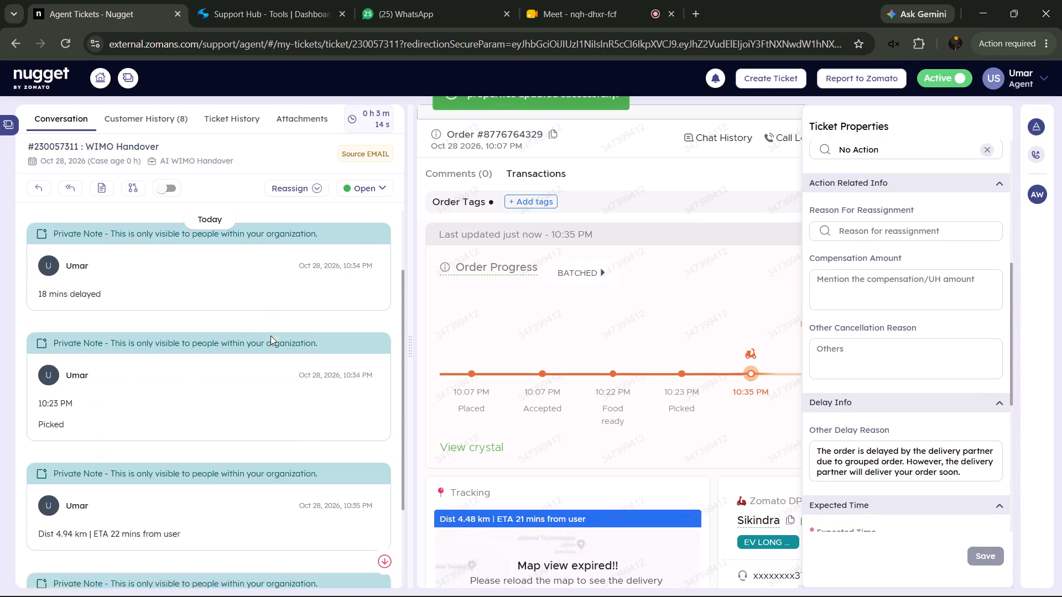
{"action": "scroll", "coordinate": [270, 336], "scroll_direction": "down", "scroll_amount": 5}
{"action": "left_click", "coordinate": [542, 474]}
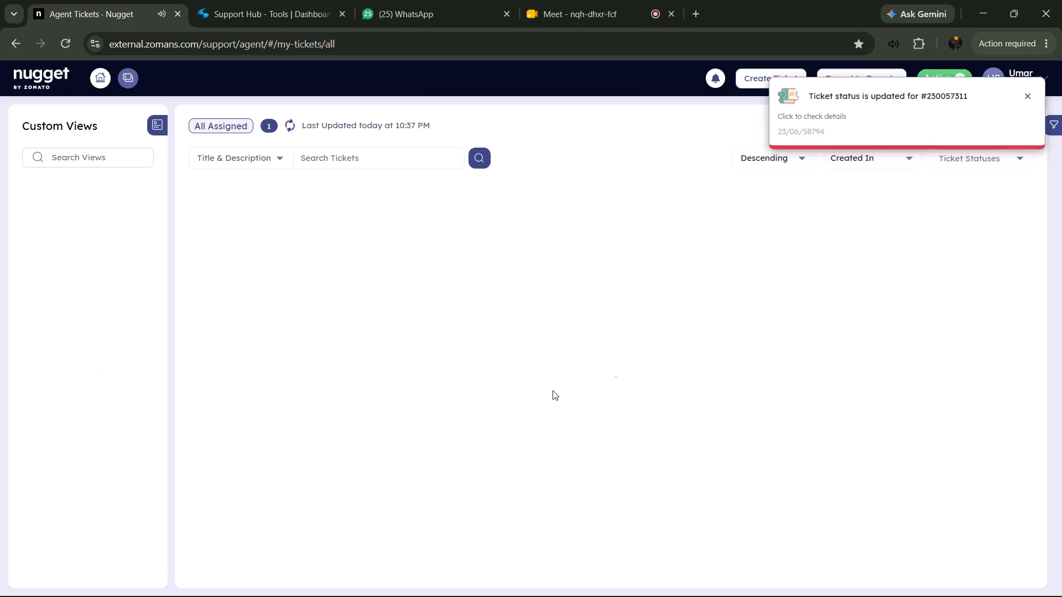
Open the newly assigned WIMO Handover ticket #230060769.
{"action": "left_click", "coordinate": [603, 236]}
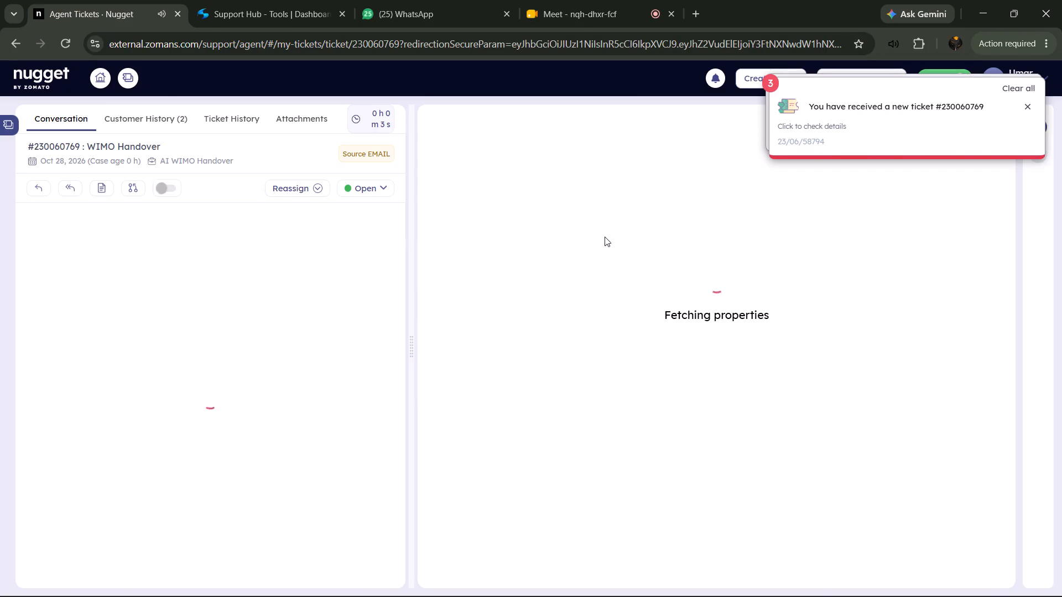
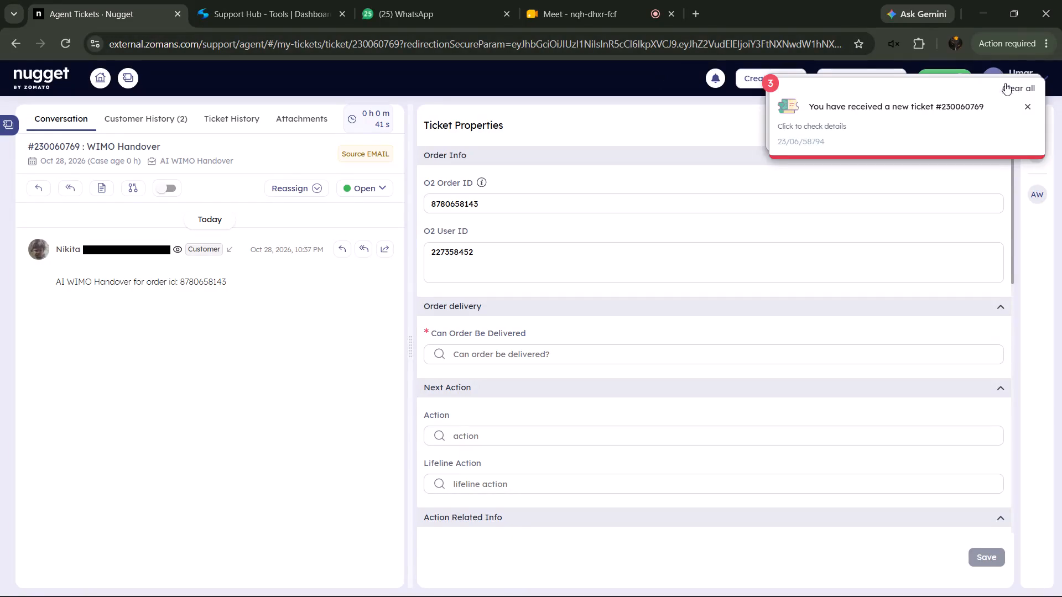
{"action": "left_click", "coordinate": [1008, 86]}
{"action": "left_click", "coordinate": [1035, 193]}
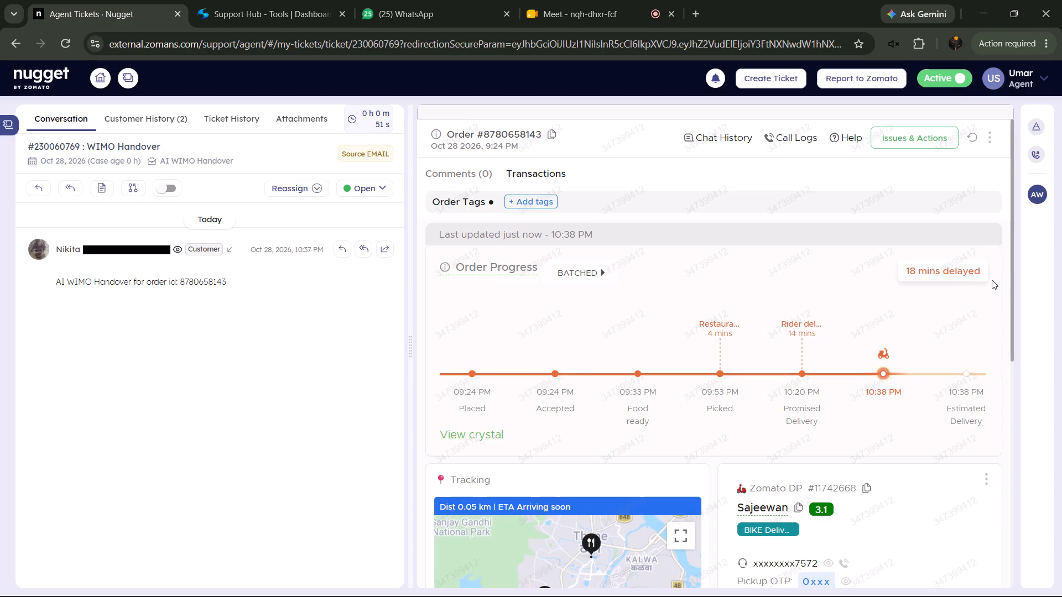
Copy the "18 mins delayed" text from the order progress section.
{"action": "left_click_drag", "start_coordinate": [892, 271], "coordinate": [1008, 259]}
{"action": "right_click", "coordinate": [953, 266]}
{"action": "left_click", "coordinate": [818, 282]}
Request a callback that connects to the order's delivery partner.
{"action": "scroll", "coordinate": [857, 256], "scroll_direction": "down", "scroll_amount": 3}
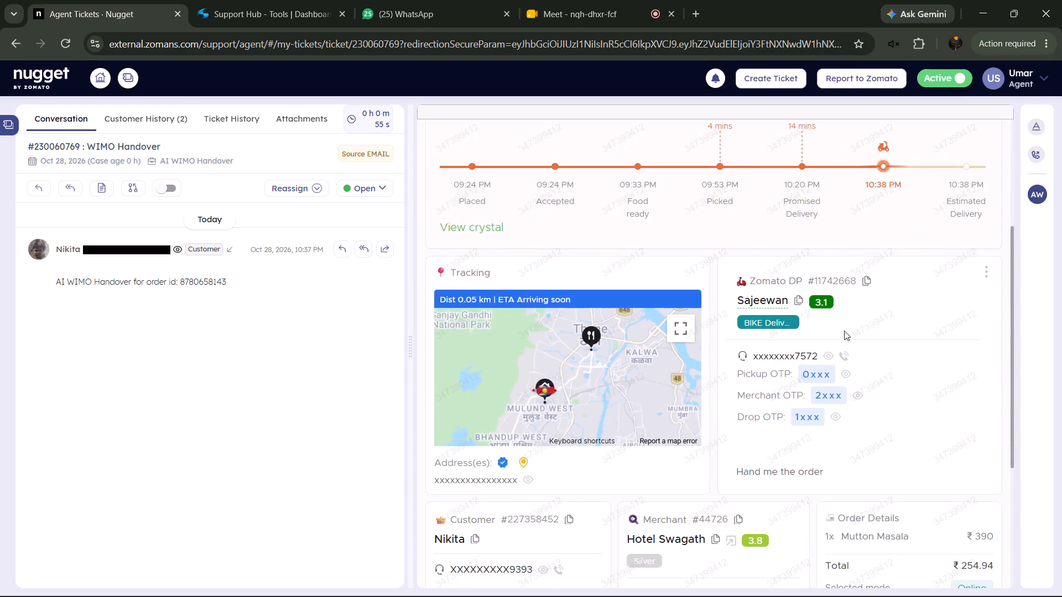
{"action": "left_click", "coordinate": [841, 359]}
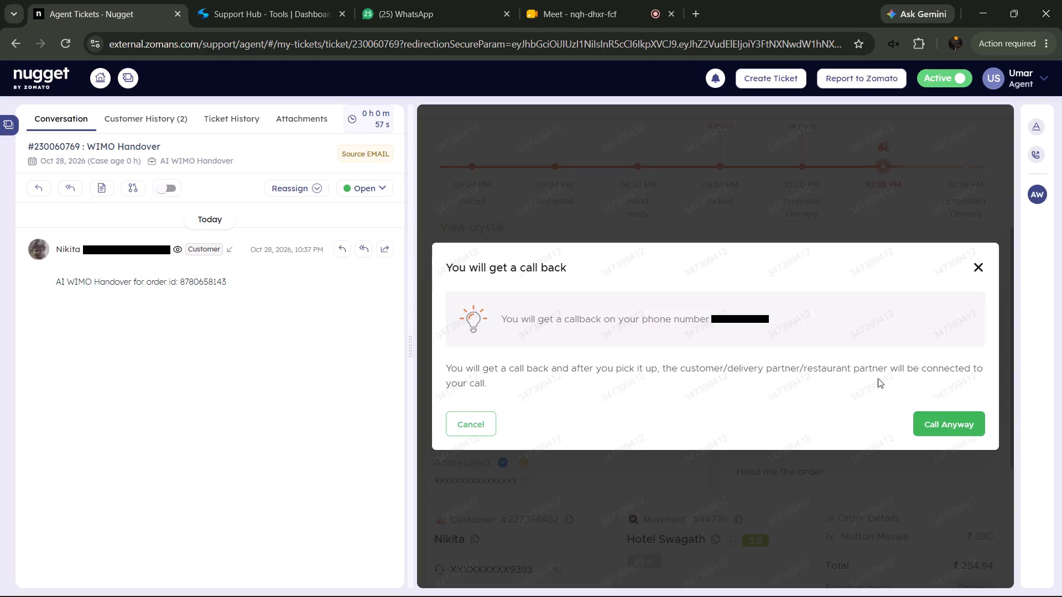
{"action": "left_click", "coordinate": [938, 413]}
Add the copied "18 mins delayed" text to the ticket as a private note.
{"action": "left_click", "coordinate": [106, 186]}
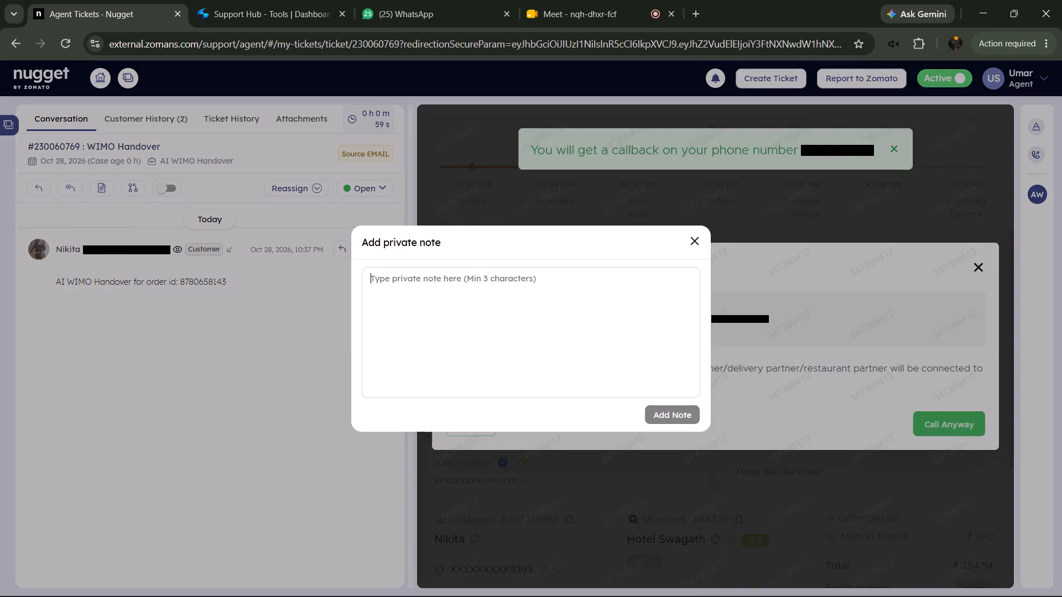
{"action": "right_click", "coordinate": [526, 340]}
{"action": "left_click", "coordinate": [611, 407]}
{"action": "left_click", "coordinate": [653, 408]}
Copy "09:53 PM Picked" from the order timeline and add it as a private note.
{"action": "scroll", "coordinate": [892, 361], "scroll_direction": "up", "scroll_amount": 4}
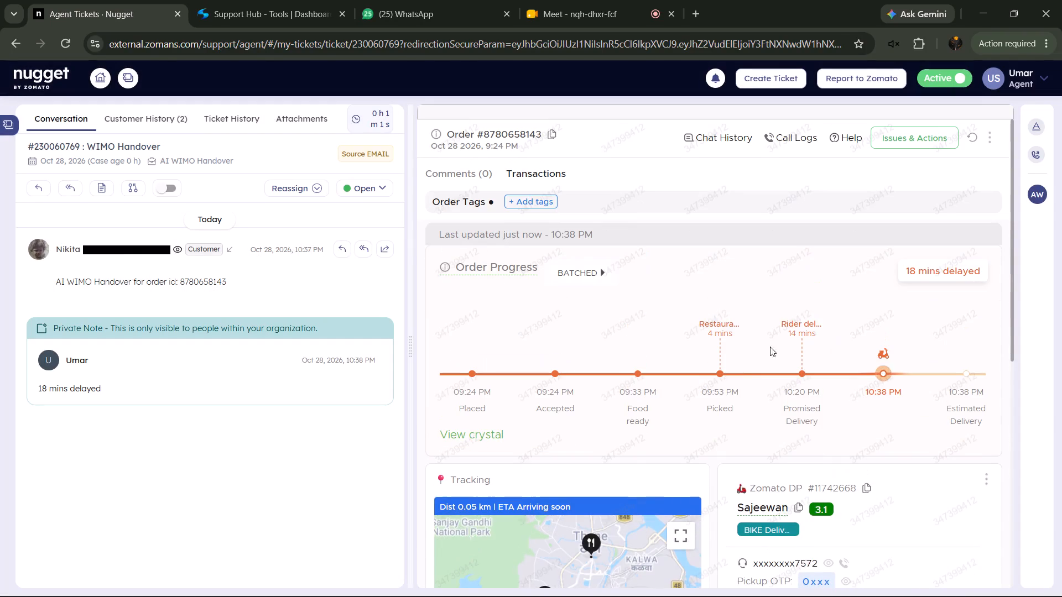
{"action": "left_click_drag", "start_coordinate": [699, 402], "coordinate": [744, 421]}
{"action": "right_click", "coordinate": [725, 405]}
{"action": "left_click", "coordinate": [770, 208]}
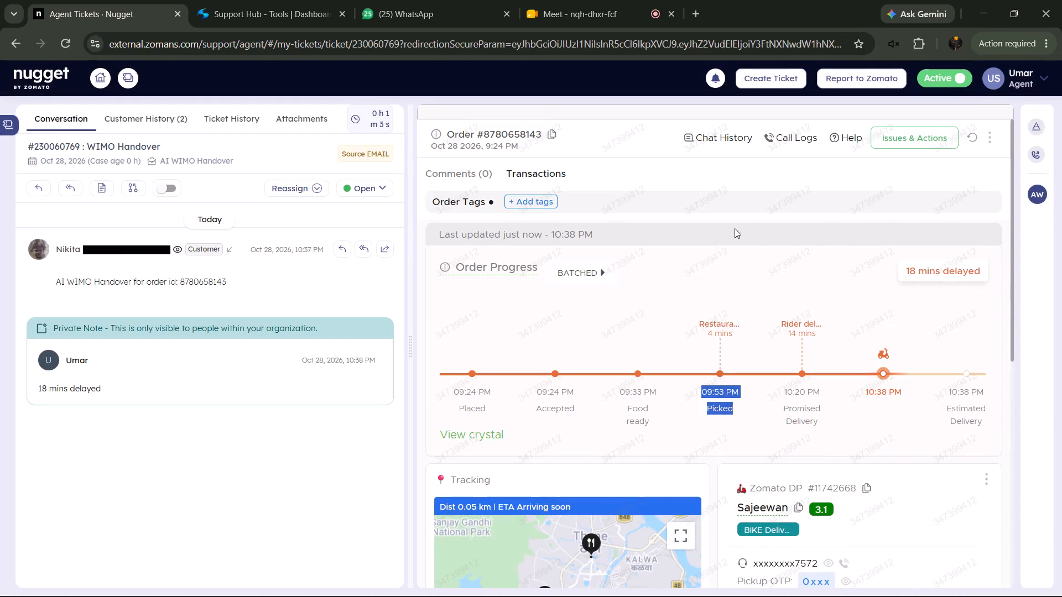
{"action": "left_click", "coordinate": [107, 191]}
{"action": "right_click", "coordinate": [478, 308]}
{"action": "left_click", "coordinate": [597, 413]}
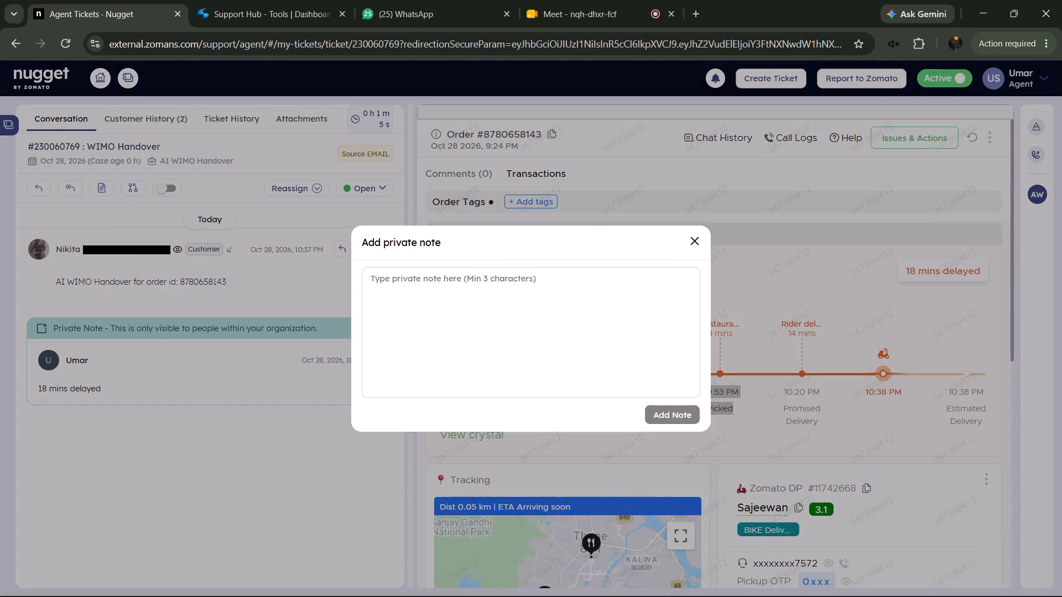
{"action": "left_click", "coordinate": [667, 409]}
Copy "Dist 0.05 km | ETA Arriving soon" from the tracking section and add it as a private note.
{"action": "left_click_drag", "start_coordinate": [592, 500], "coordinate": [589, 501]}
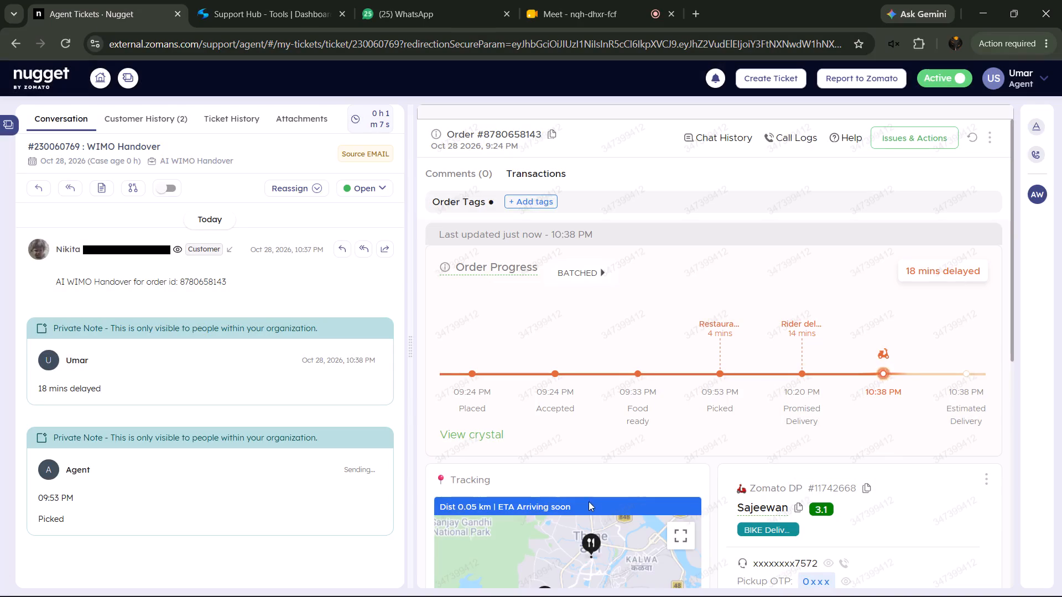
{"action": "left_click_drag", "start_coordinate": [589, 501], "coordinate": [391, 504]}
{"action": "right_click", "coordinate": [449, 502]}
{"action": "left_click", "coordinate": [520, 297]}
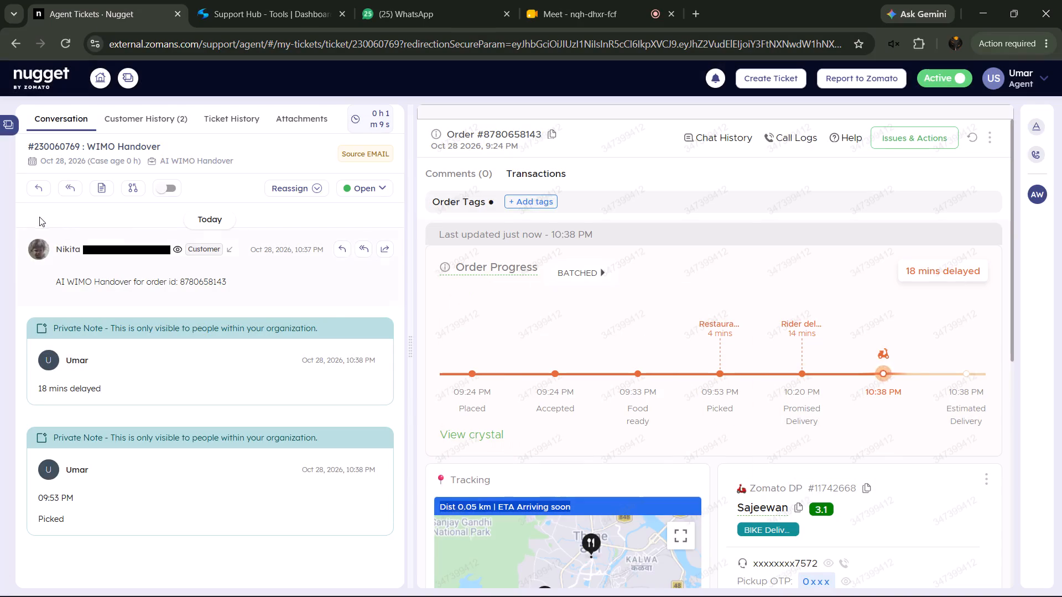
{"action": "left_click", "coordinate": [100, 190]}
{"action": "right_click", "coordinate": [602, 285]}
{"action": "left_click", "coordinate": [644, 391]}
{"action": "left_click", "coordinate": [662, 409]}
{"action": "left_click", "coordinate": [673, 411]}
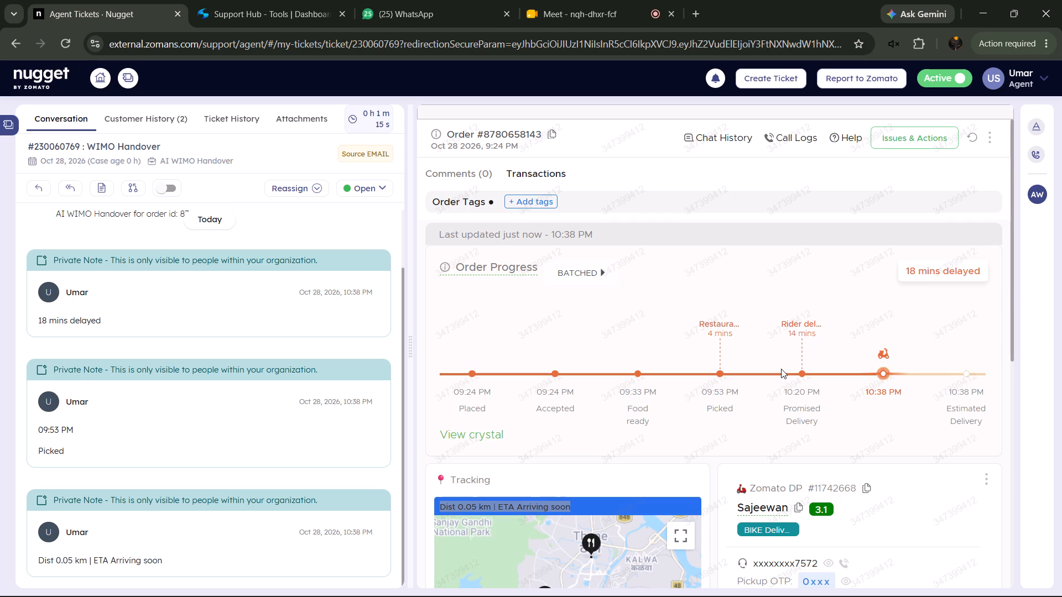
Examine the batched order details for drop sequence, status and estimated delivery.
{"action": "left_click", "coordinate": [601, 276]}
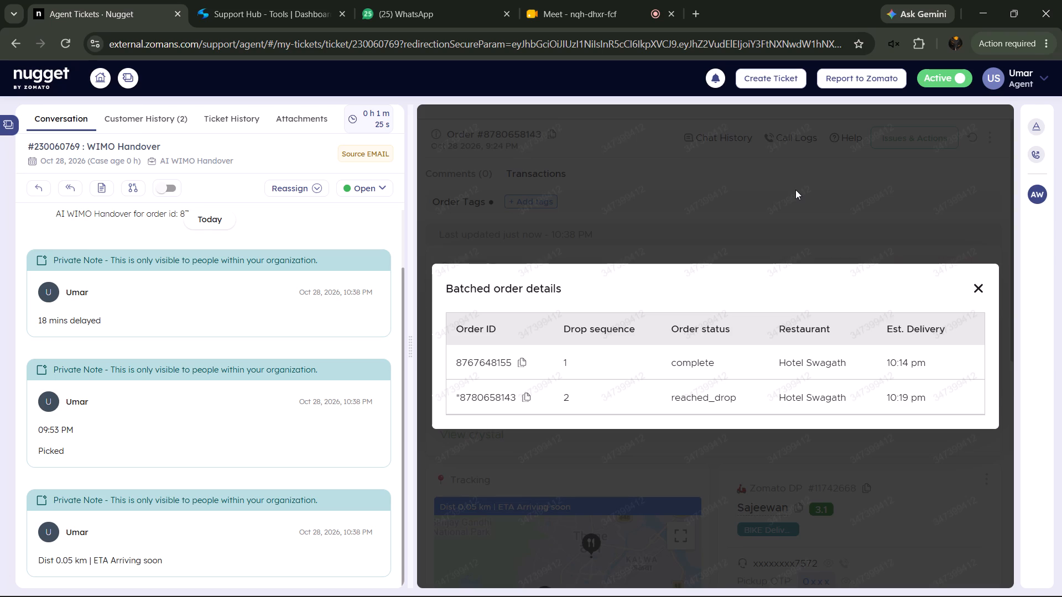
{"action": "scroll", "coordinate": [849, 308], "scroll_direction": "up", "scroll_amount": 4}
Set Can Order Be Delivered to Yes, Action to No Action, choose a Lifeline Action, and set Are Properties Filled to Yes.
{"action": "left_click", "coordinate": [1031, 128]}
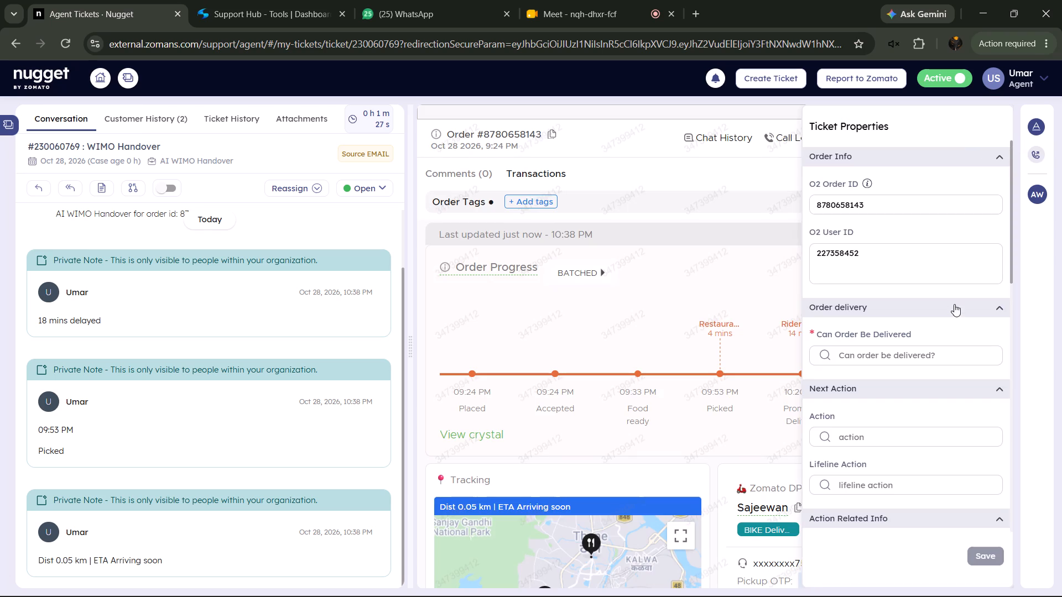
{"action": "left_click", "coordinate": [914, 351]}
{"action": "left_click", "coordinate": [877, 382]}
{"action": "scroll", "coordinate": [897, 254], "scroll_direction": "down", "scroll_amount": 3}
{"action": "left_click", "coordinate": [881, 237]}
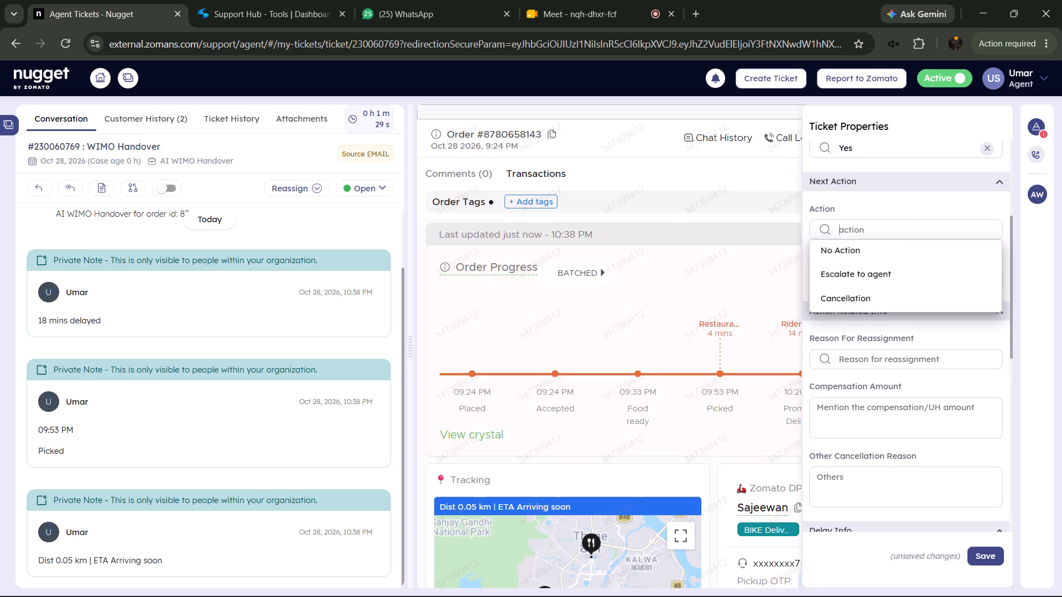
{"action": "left_click", "coordinate": [877, 250]}
{"action": "left_click_drag", "start_coordinate": [880, 273], "coordinate": [878, 295]}
{"action": "left_click", "coordinate": [878, 295]}
{"action": "scroll", "coordinate": [879, 293], "scroll_direction": "down", "scroll_amount": 9}
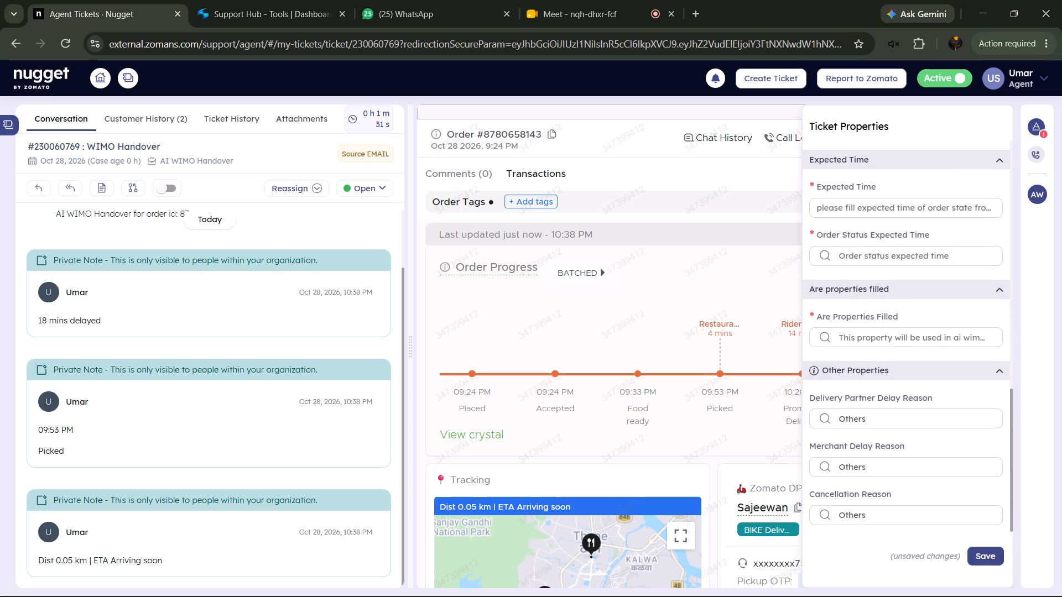
{"action": "left_click", "coordinate": [918, 343]}
{"action": "left_click", "coordinate": [905, 349]}
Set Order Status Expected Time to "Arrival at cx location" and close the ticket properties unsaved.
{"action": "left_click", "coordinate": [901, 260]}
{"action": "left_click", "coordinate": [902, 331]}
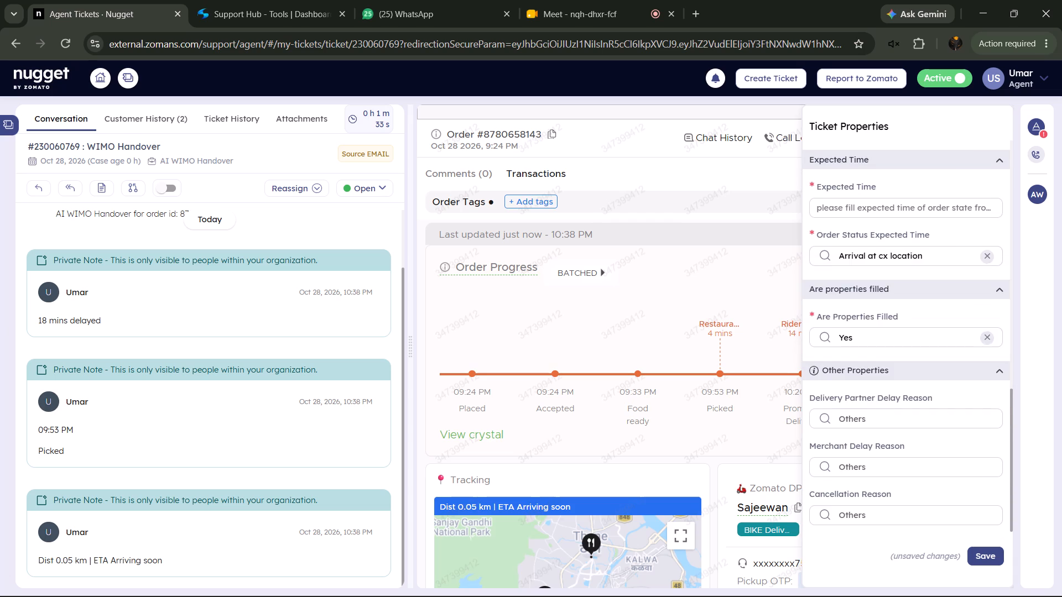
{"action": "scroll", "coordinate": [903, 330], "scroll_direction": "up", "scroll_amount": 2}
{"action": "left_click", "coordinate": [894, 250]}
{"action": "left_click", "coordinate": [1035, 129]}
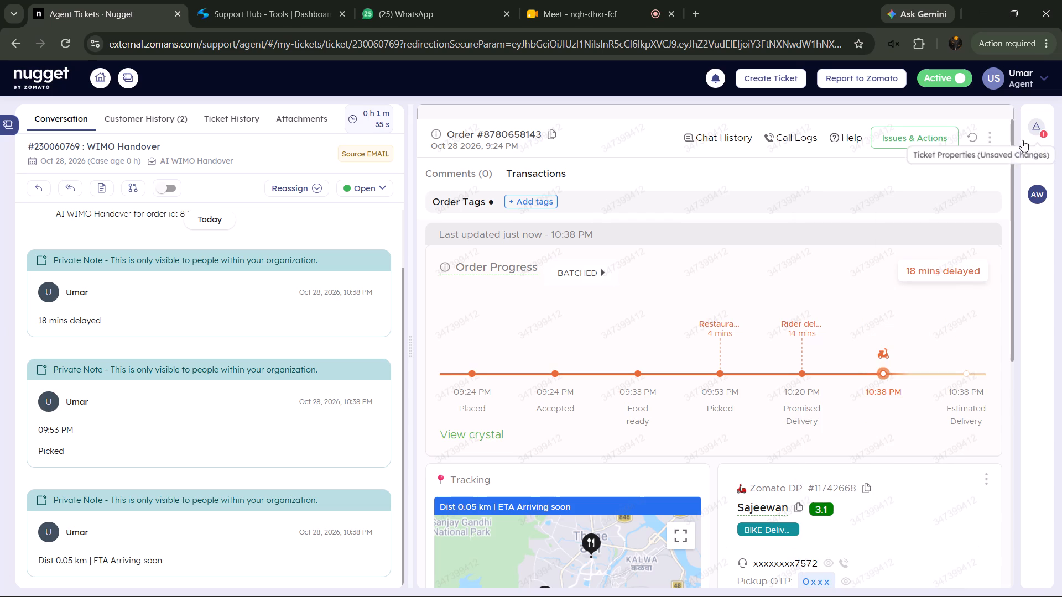
Refresh the order details repeatedly to check the delivery progress and tracking.
{"action": "left_click", "coordinate": [970, 133]}
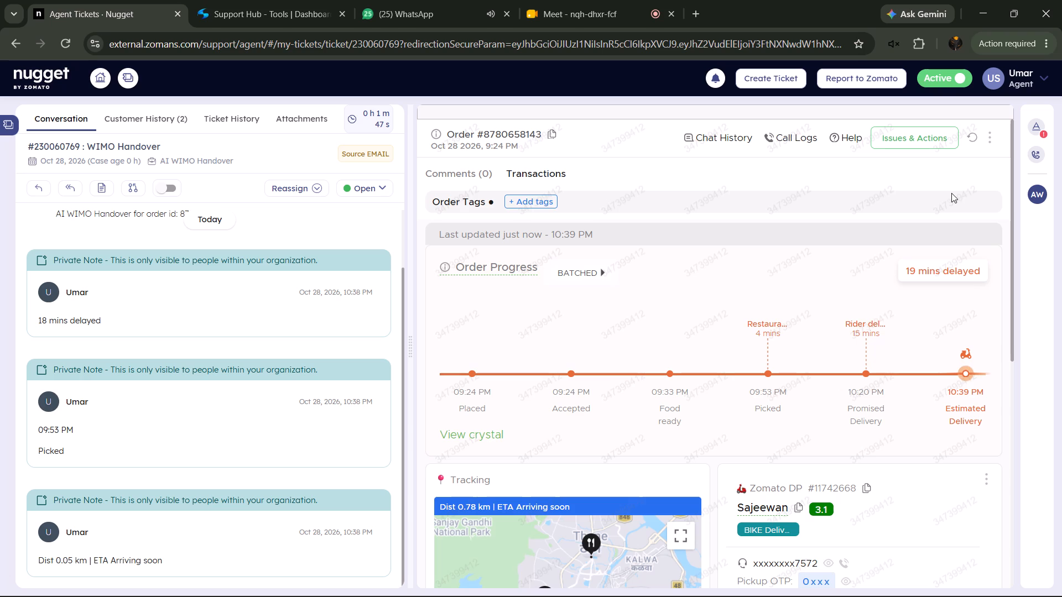
{"action": "left_click", "coordinate": [970, 138]}
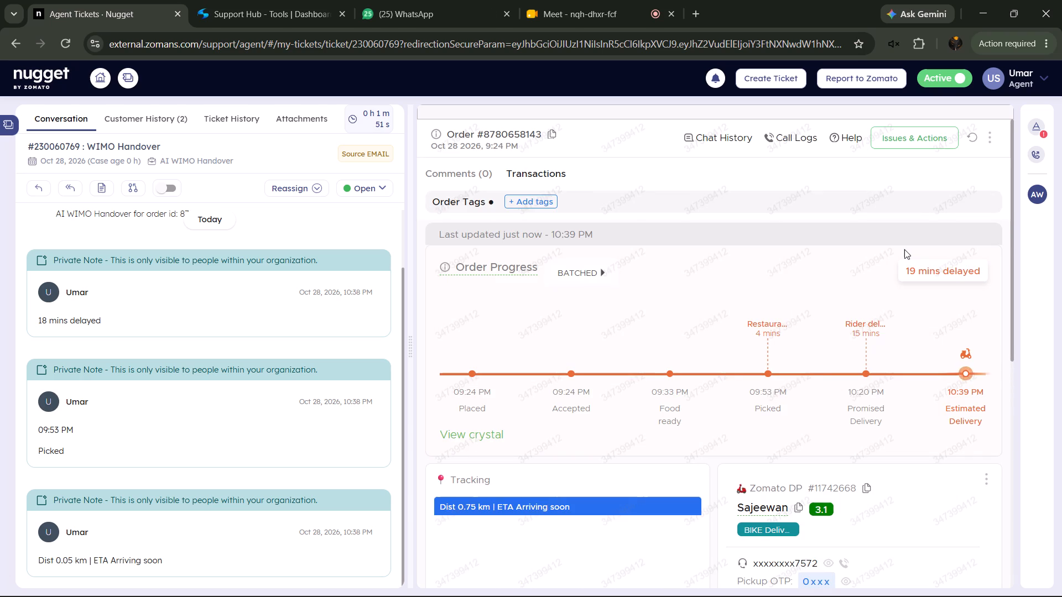
{"action": "left_click", "coordinate": [975, 135]}
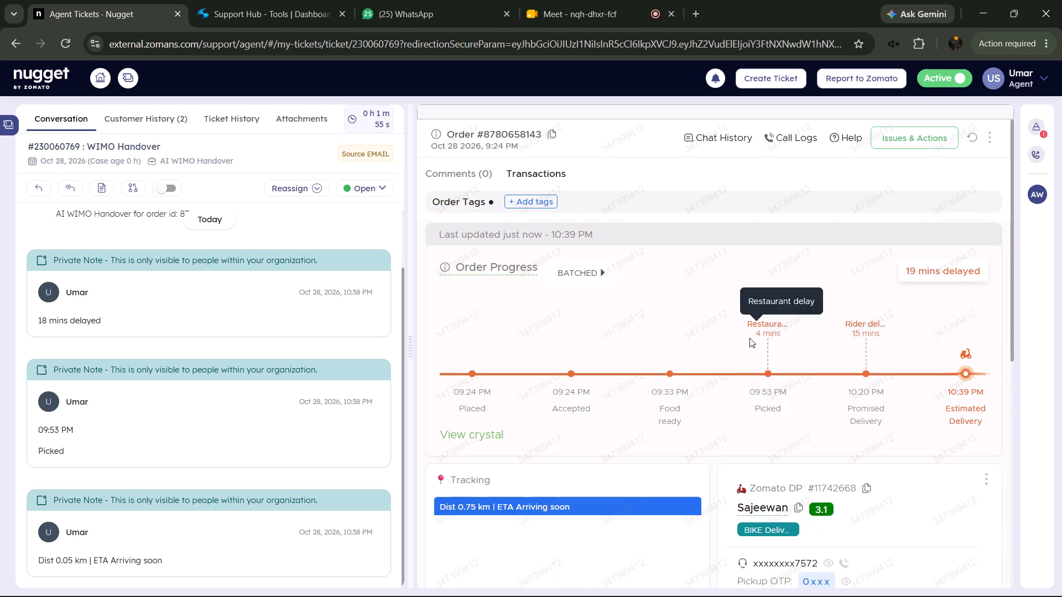
Add a private note with "order delivered" and "dp connected" on separate lines.
{"action": "left_click", "coordinate": [106, 193]}
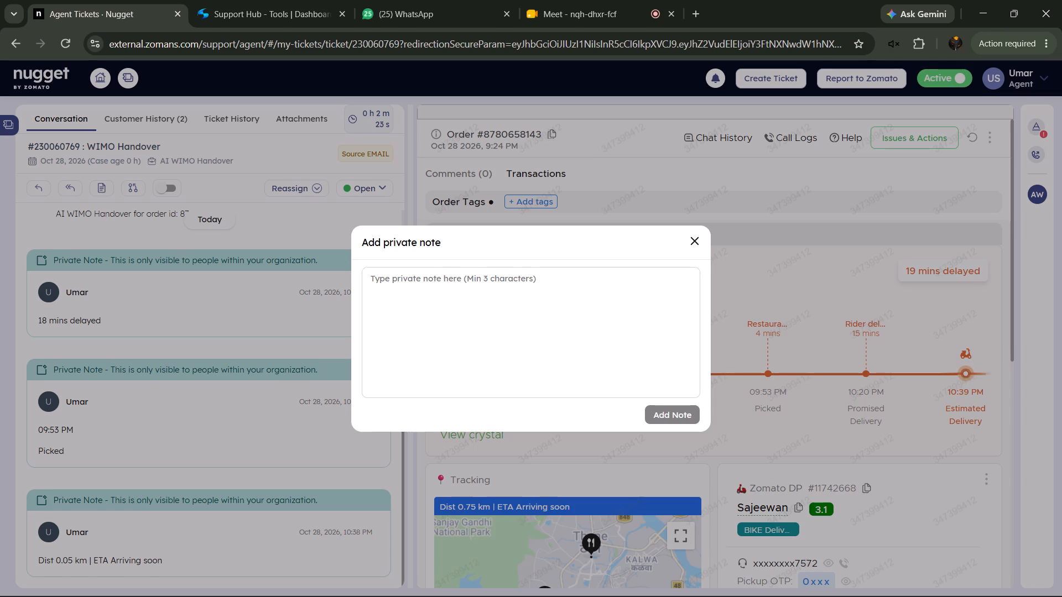
{"action": "type", "text": "orde"}
{"action": "type", "text": "r"}
{"action": "key", "text": "space"}
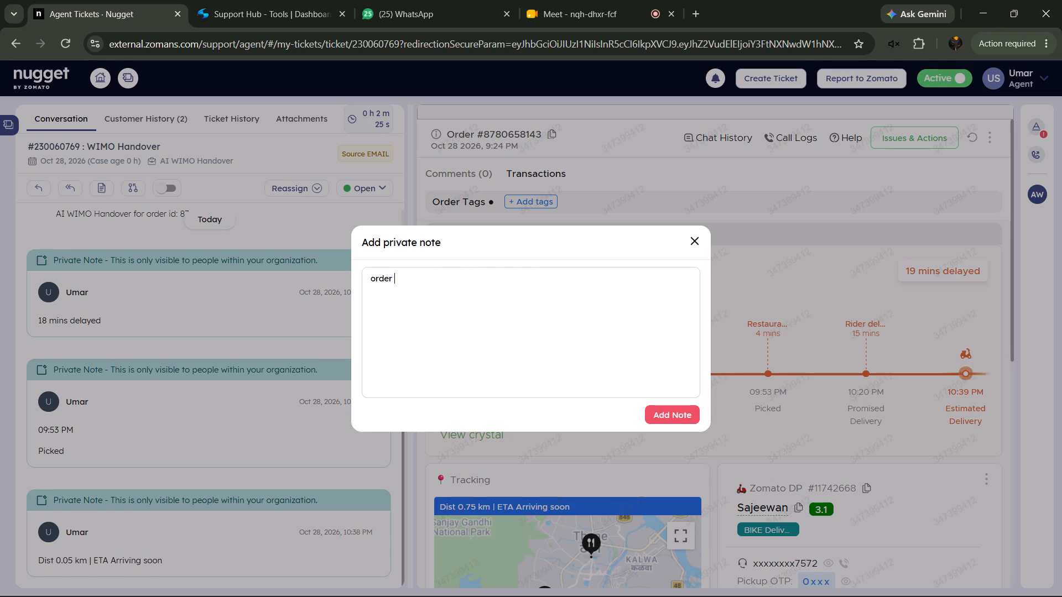
{"action": "type", "text": "delivered"}
{"action": "key", "text": "Return"}
{"action": "key", "text": "Return"}
{"action": "type", "text": "dp connecte"}
{"action": "key", "text": "d"}
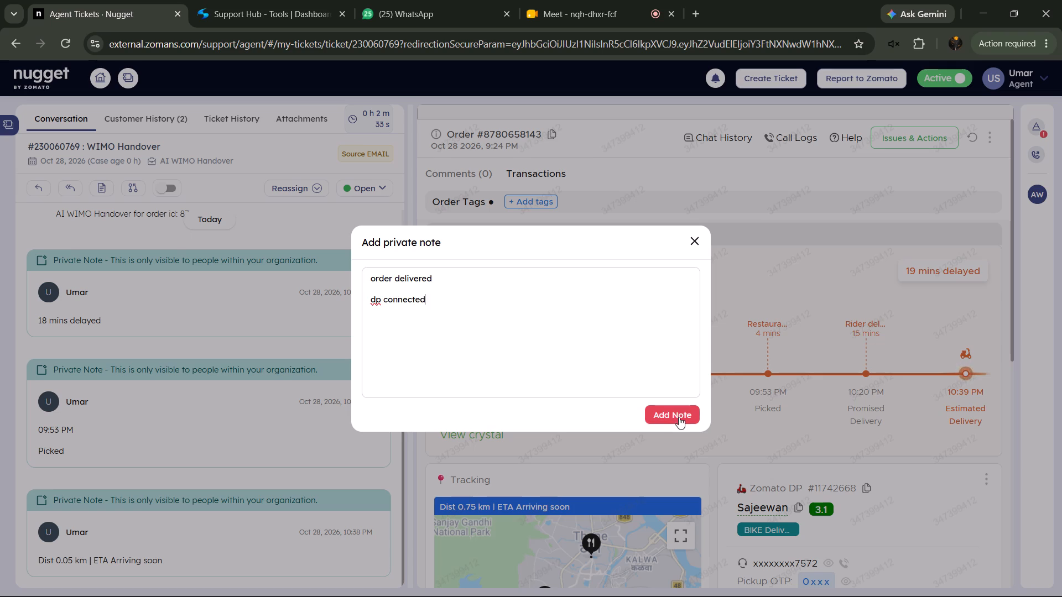
{"action": "left_click", "coordinate": [680, 417]}
Refresh the order details to check the delivery status.
{"action": "left_click", "coordinate": [975, 134]}
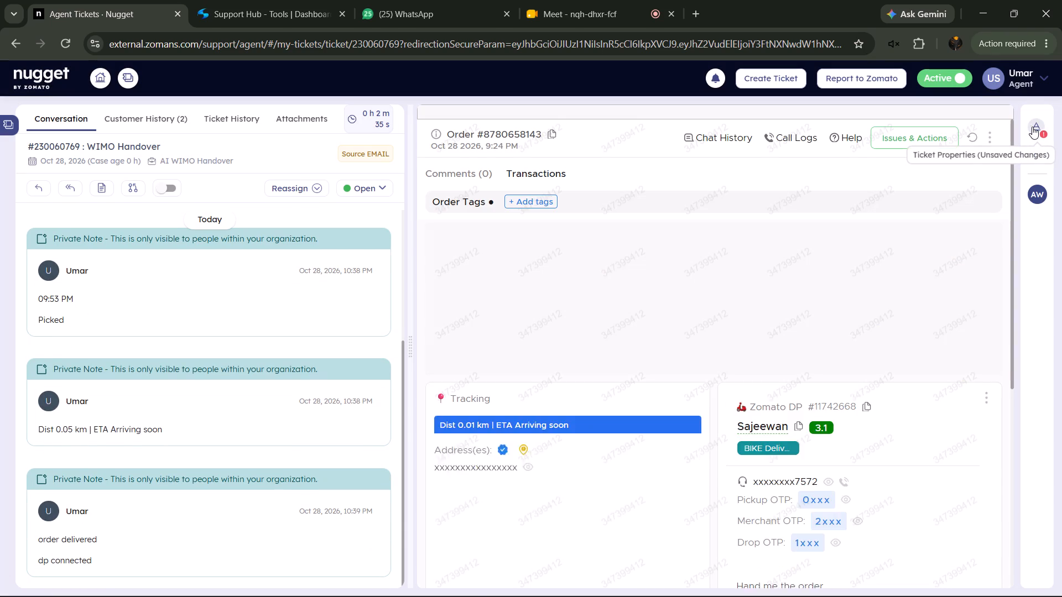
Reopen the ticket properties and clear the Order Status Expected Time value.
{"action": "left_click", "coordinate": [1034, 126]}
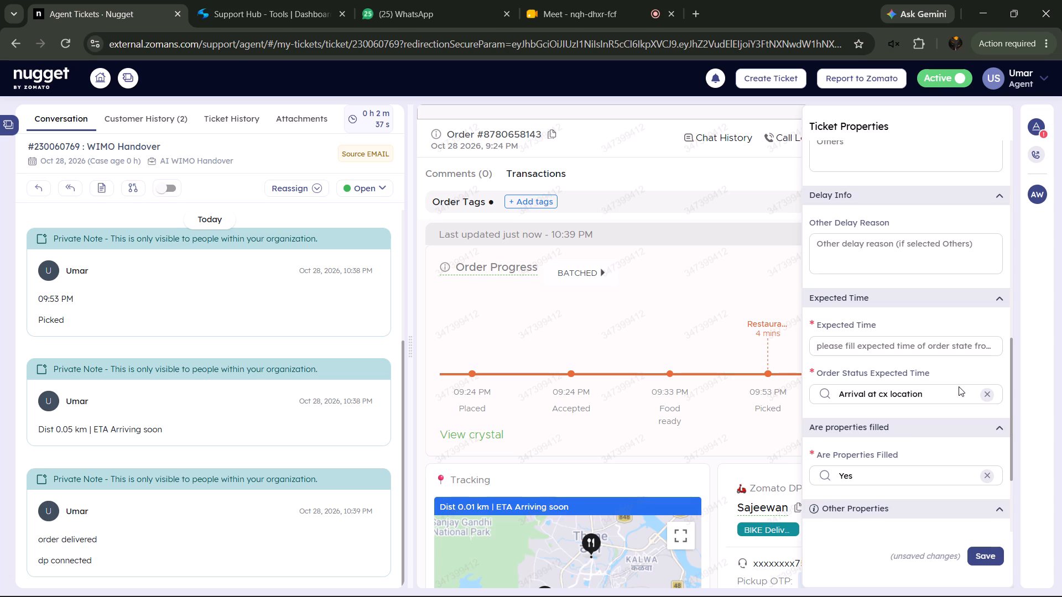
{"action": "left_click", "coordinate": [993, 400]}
Copy the vehicle-issues delay template from Support Hub's bike tag and paste it into the ticket's Other Delay Reason.
{"action": "left_click", "coordinate": [921, 244]}
{"action": "left_click", "coordinate": [218, 0]}
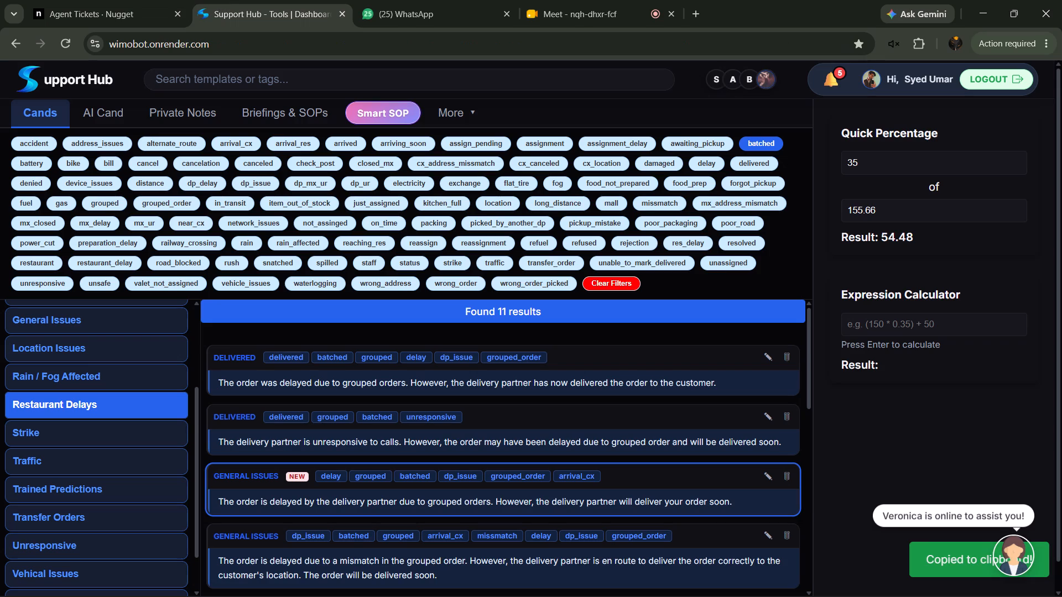
{"action": "left_click", "coordinate": [750, 147]}
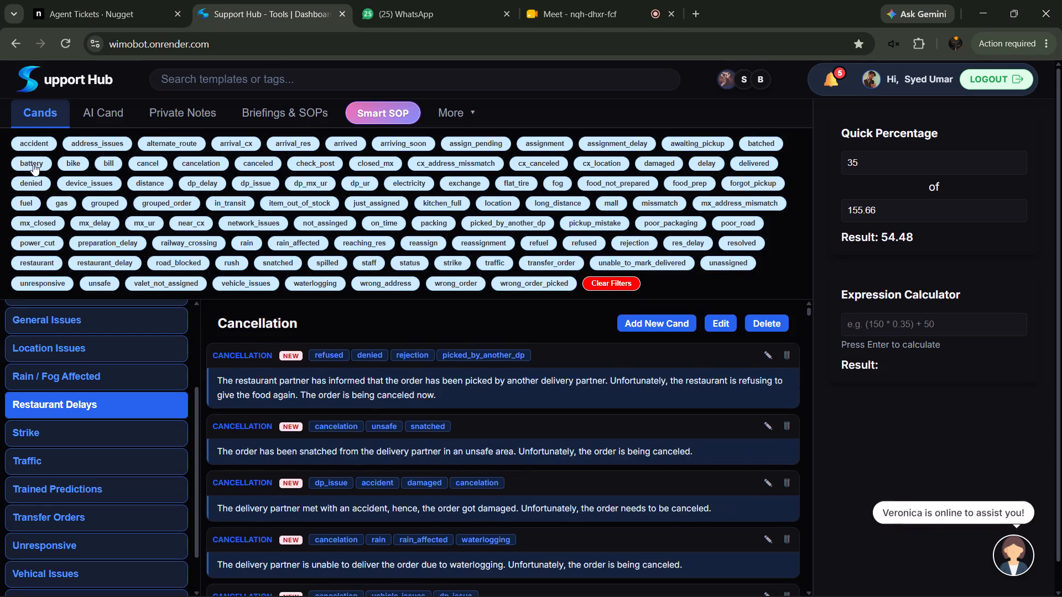
{"action": "left_click", "coordinate": [69, 158]}
{"action": "left_click", "coordinate": [353, 383]}
{"action": "left_click", "coordinate": [176, 0]}
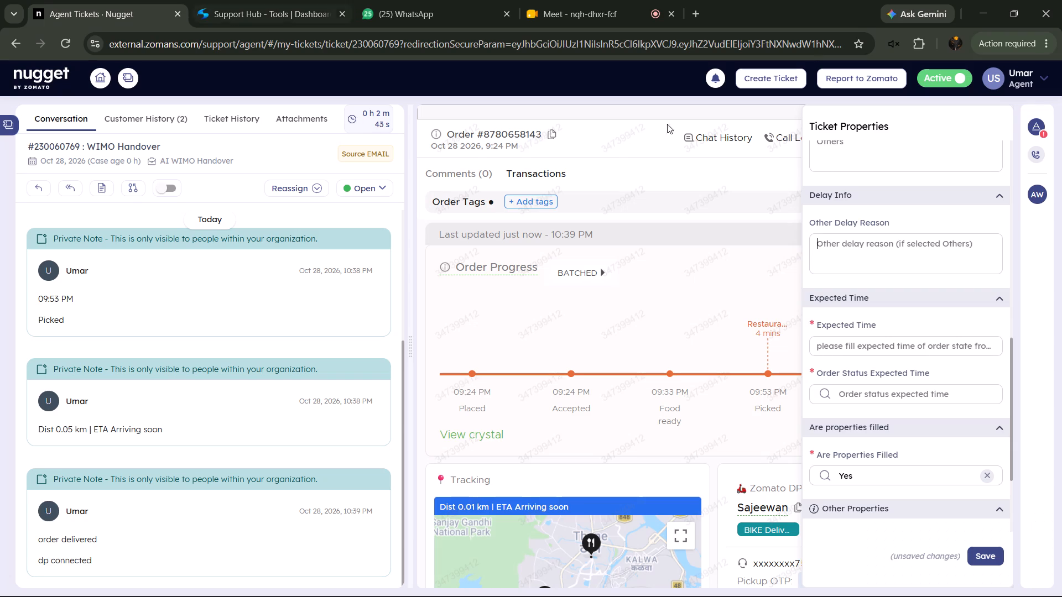
{"action": "left_click", "coordinate": [866, 245]}
{"action": "key", "text": "ctrl+v"}
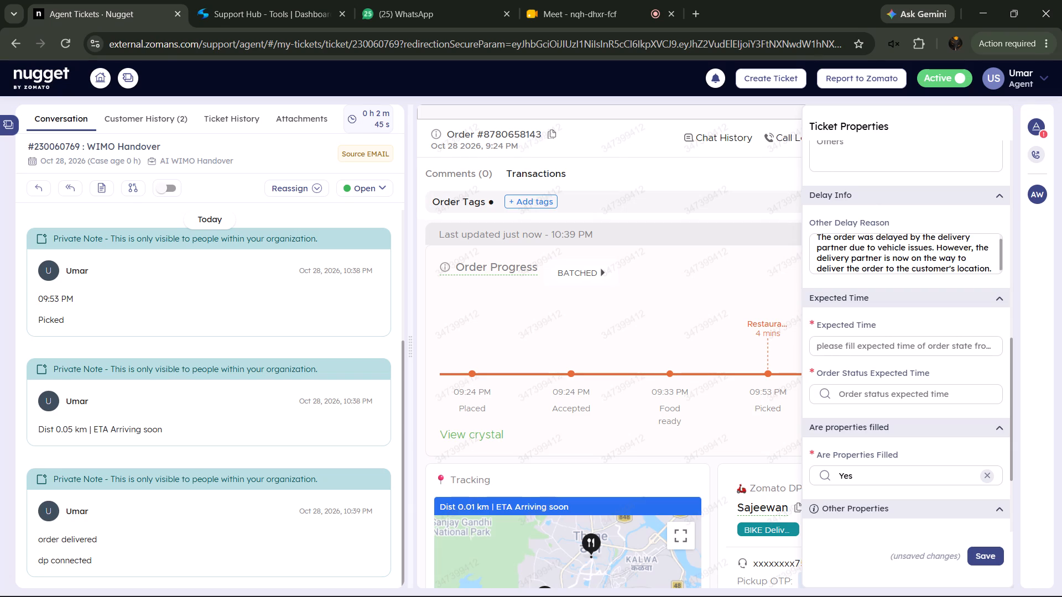
Change the end of the Other Delay Reason text to "the delivery partner has delivered the order.".
{"action": "left_click_drag", "start_coordinate": [886, 259], "coordinate": [1024, 279]}
{"action": "key", "text": "BackSpace"}
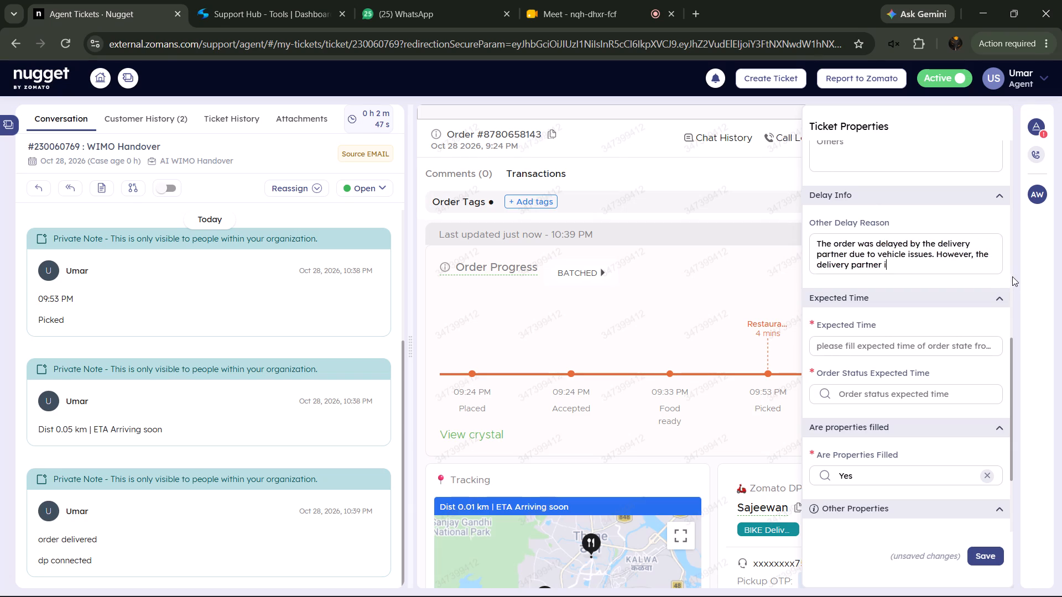
{"action": "key", "text": "BackSpace"}
{"action": "key", "text": "h"}
{"action": "key", "text": "a"}
{"action": "key", "text": "s"}
{"action": "key", "text": "space"}
{"action": "type", "text": "de"}
{"action": "key", "text": "l"}
{"action": "key", "text": "i"}
{"action": "type", "text": "vered the order"}
{"action": "key", "text": "period"}
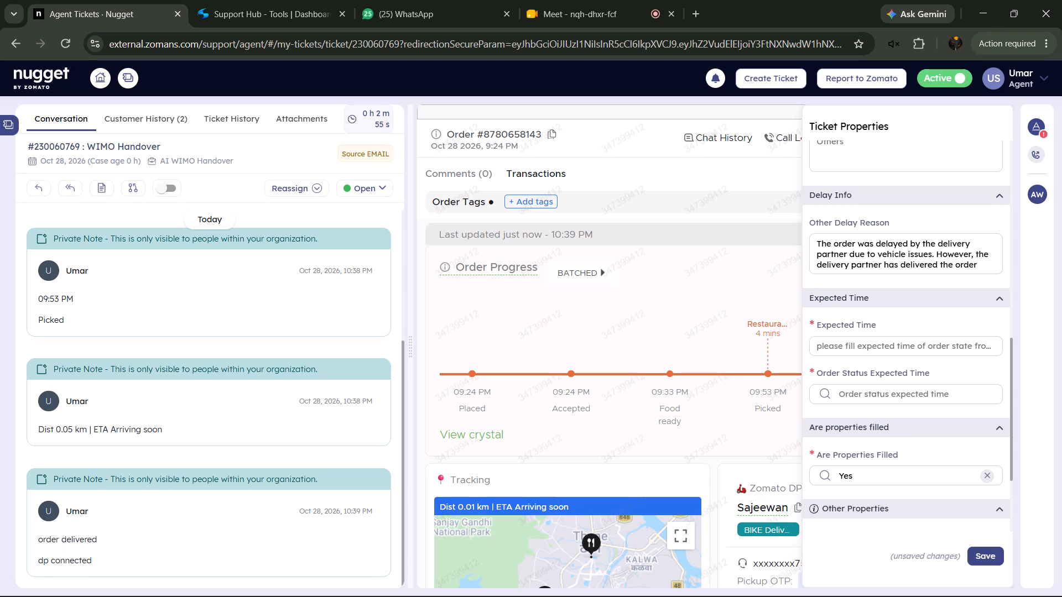
Close the ticket properties and refresh the order details repeatedly to check the delivery status.
{"action": "left_click", "coordinate": [1037, 134]}
{"action": "left_click", "coordinate": [971, 134]}
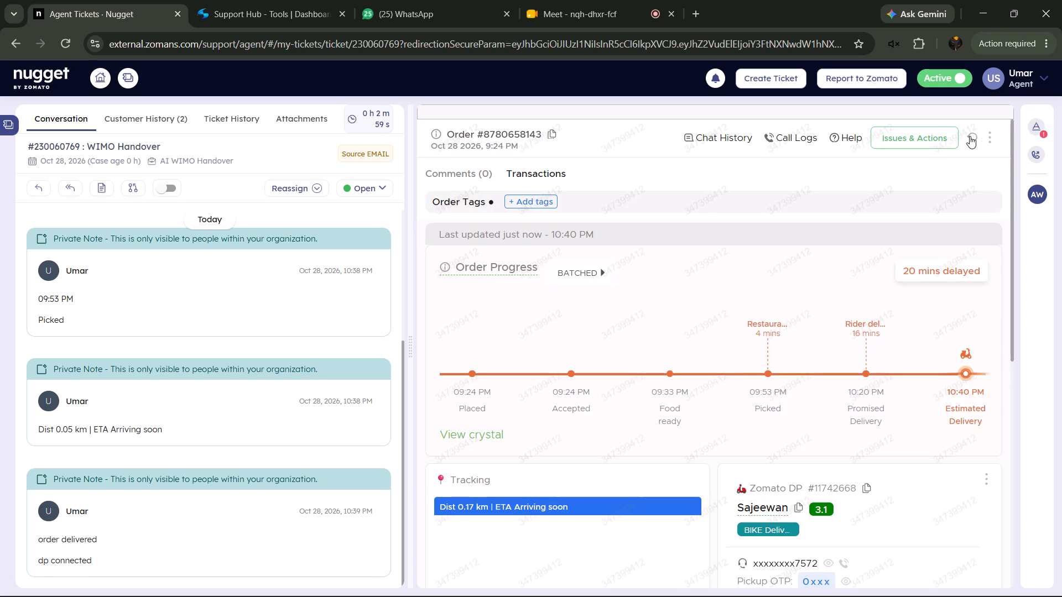
{"action": "left_click", "coordinate": [970, 136]}
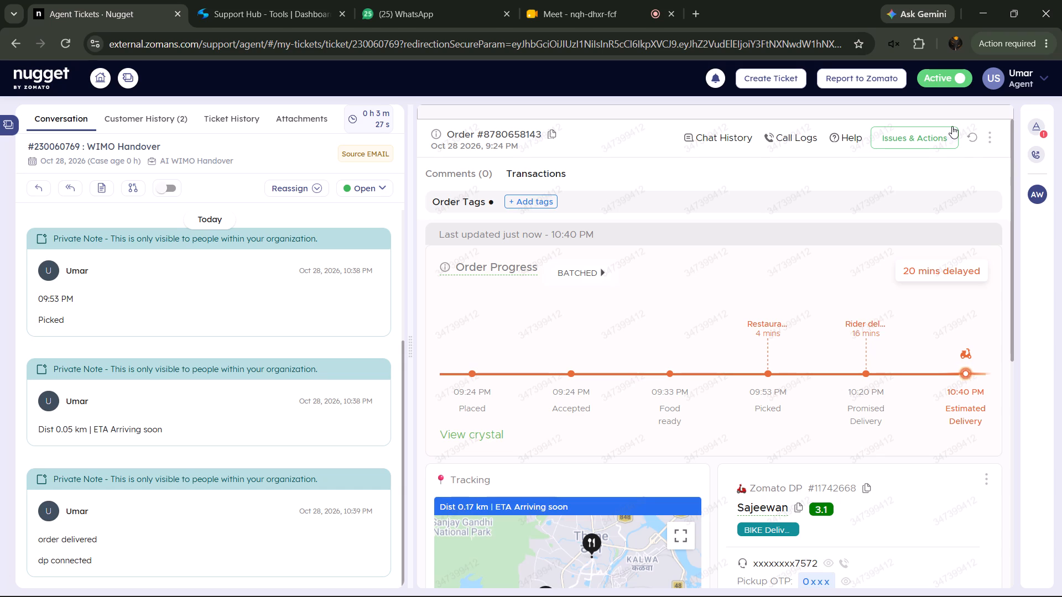
{"action": "left_click", "coordinate": [967, 134]}
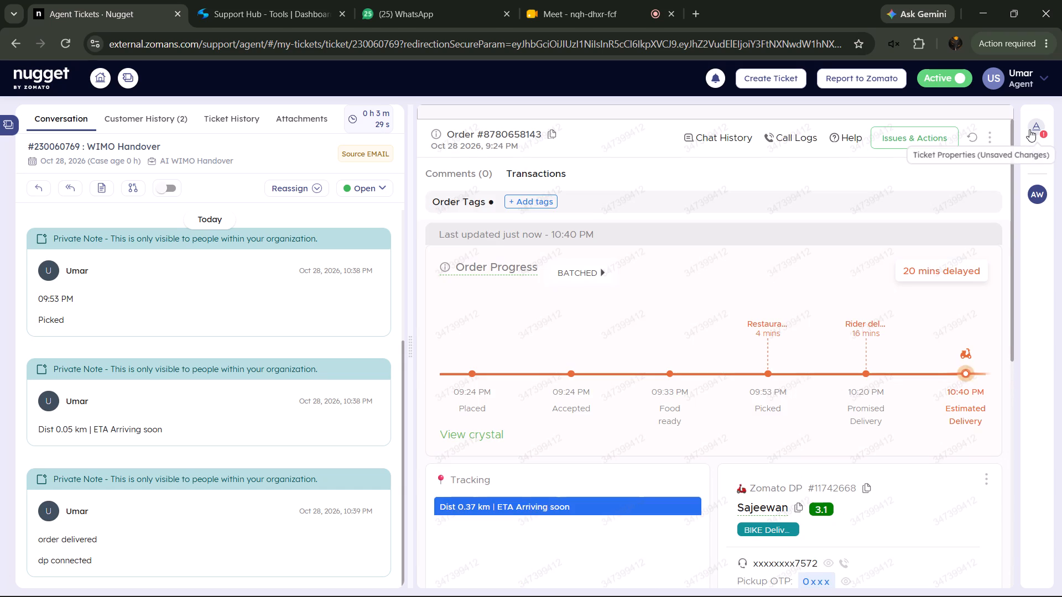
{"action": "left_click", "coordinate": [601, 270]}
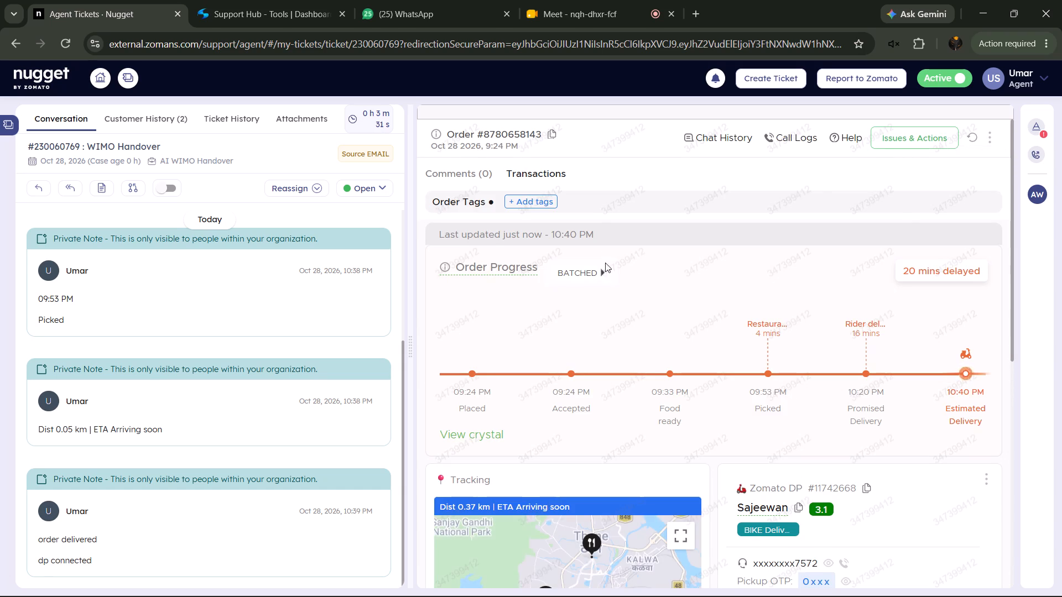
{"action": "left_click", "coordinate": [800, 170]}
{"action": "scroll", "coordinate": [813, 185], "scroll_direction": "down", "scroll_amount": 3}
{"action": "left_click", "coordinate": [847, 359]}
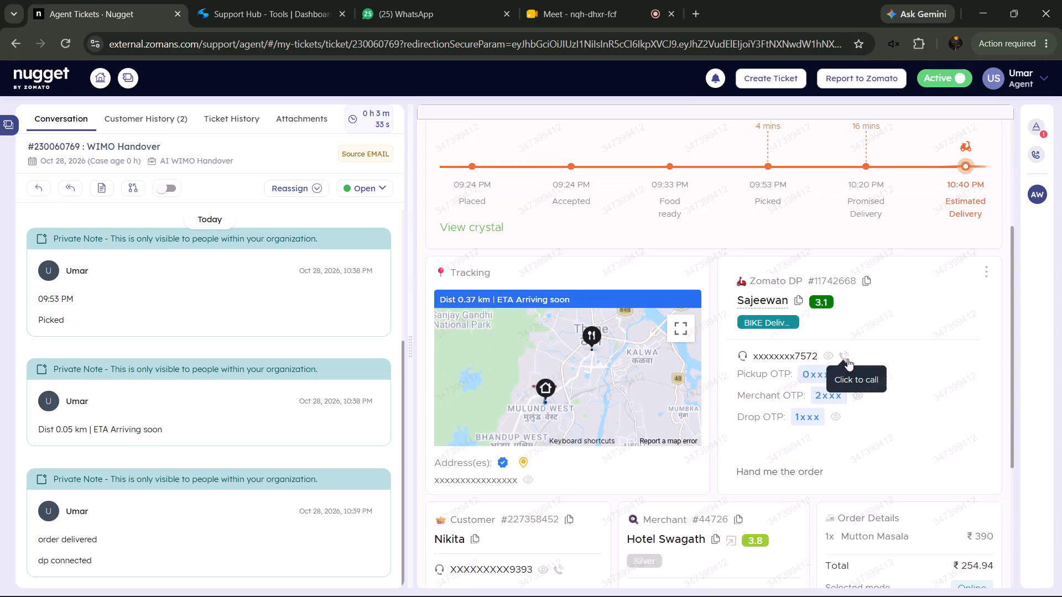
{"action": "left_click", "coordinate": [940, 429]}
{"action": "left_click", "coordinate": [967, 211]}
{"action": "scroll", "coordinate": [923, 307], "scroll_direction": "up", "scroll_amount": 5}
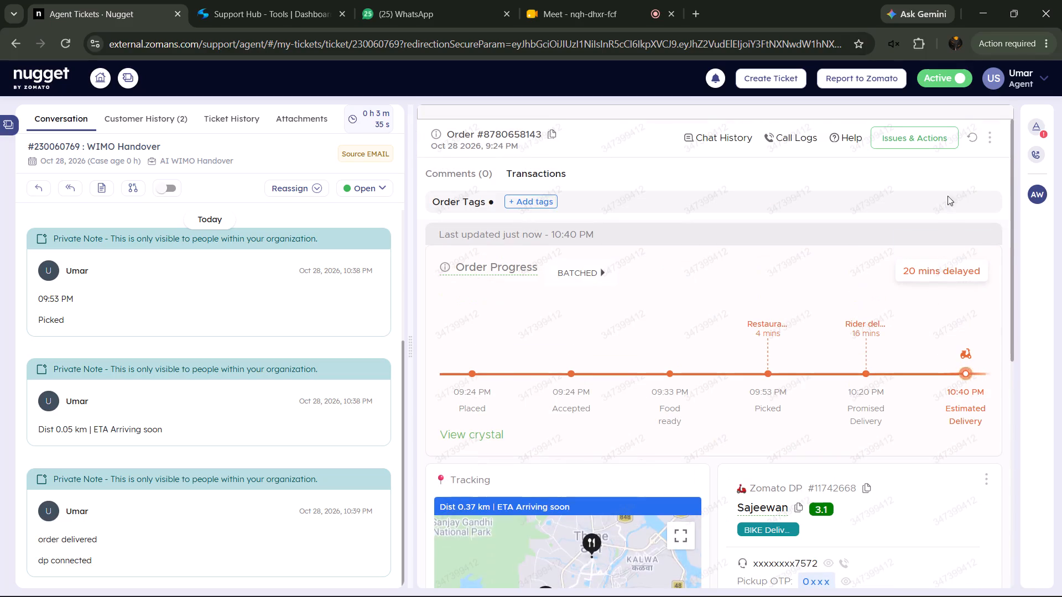
Refresh the order details repeatedly to monitor the order progress and the delivery partner's tracking distance.
{"action": "left_click", "coordinate": [977, 132]}
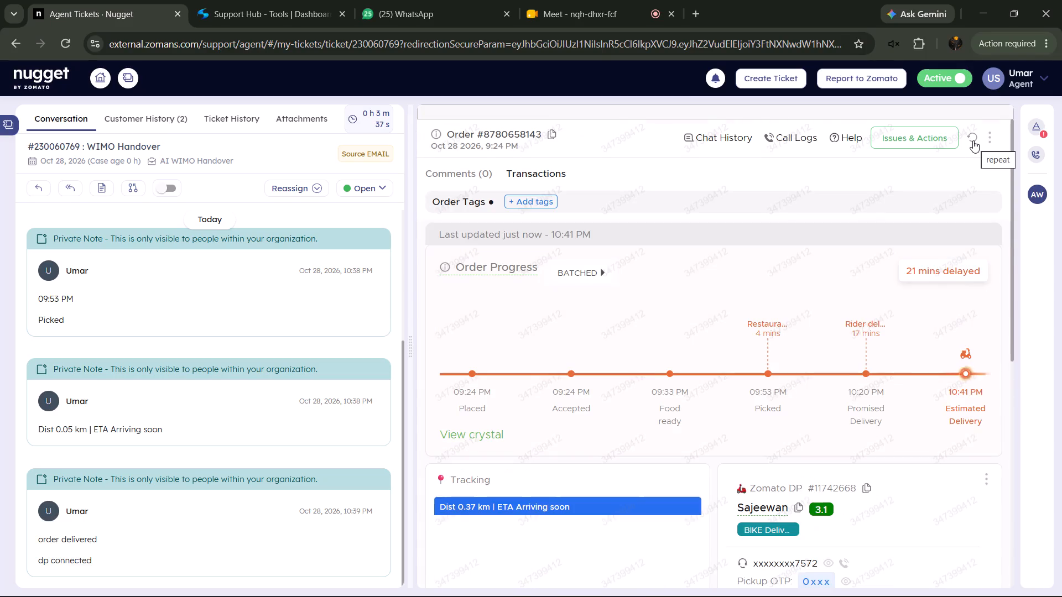
{"action": "left_click", "coordinate": [973, 140]}
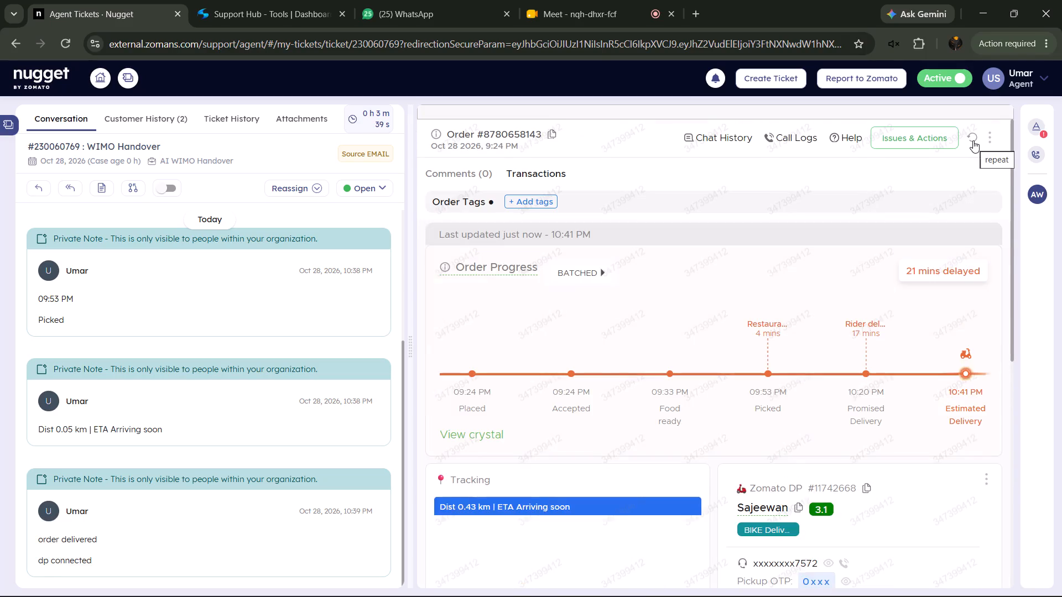
{"action": "left_click", "coordinate": [973, 140]}
{"action": "left_click", "coordinate": [973, 140]}
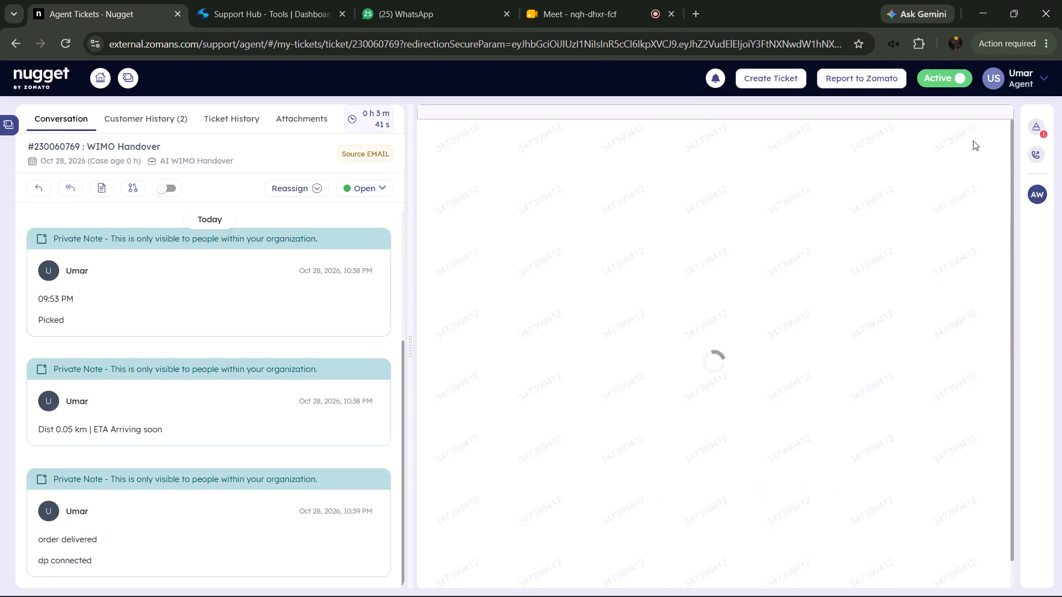
{"action": "left_click", "coordinate": [972, 140]}
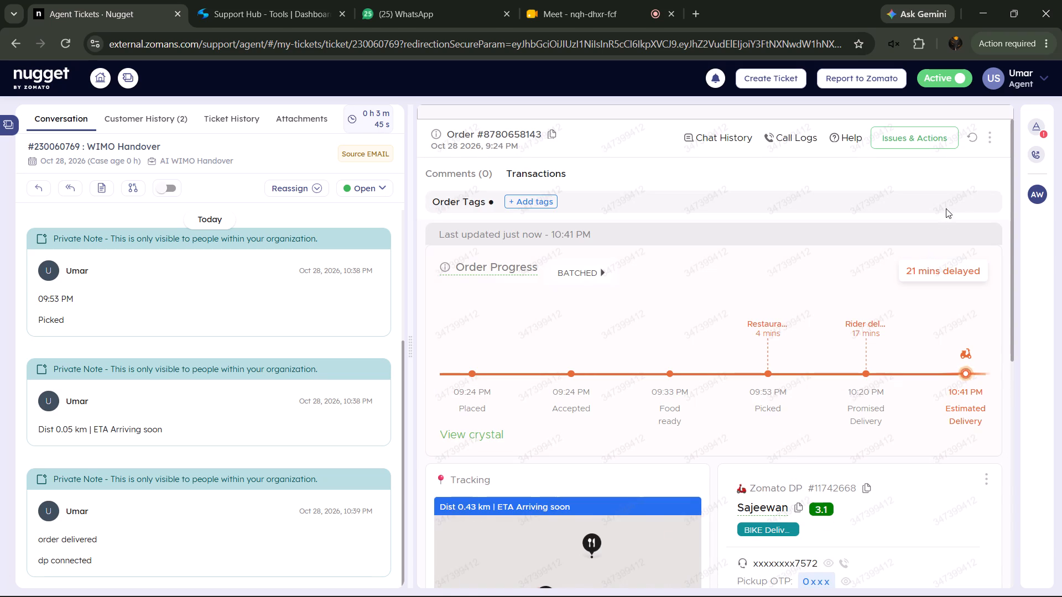
{"action": "left_click", "coordinate": [975, 129]}
{"action": "left_click", "coordinate": [973, 133]}
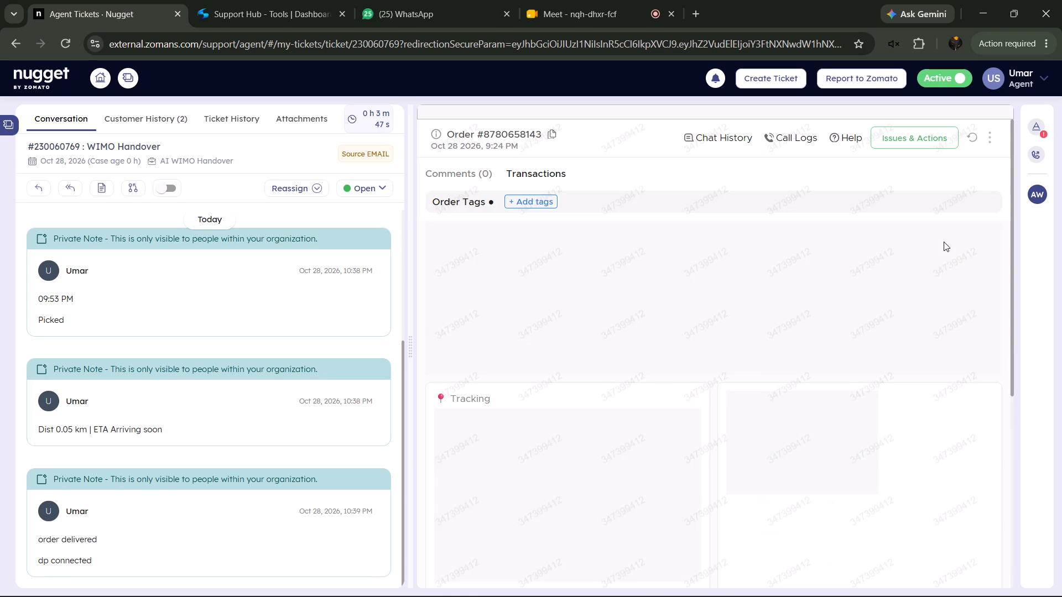
{"action": "left_click", "coordinate": [973, 138]}
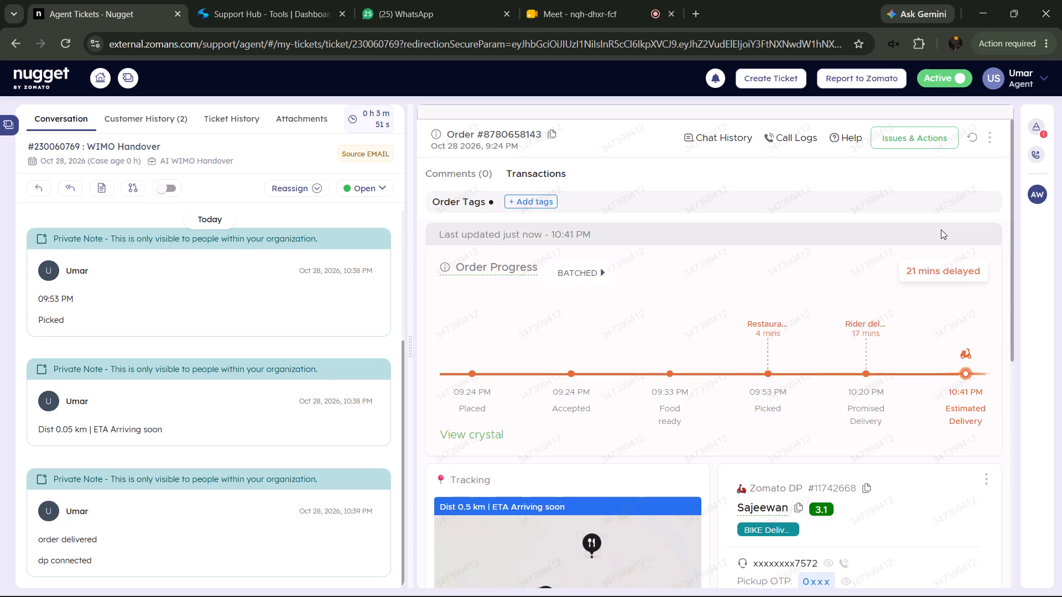
{"action": "left_click", "coordinate": [973, 140]}
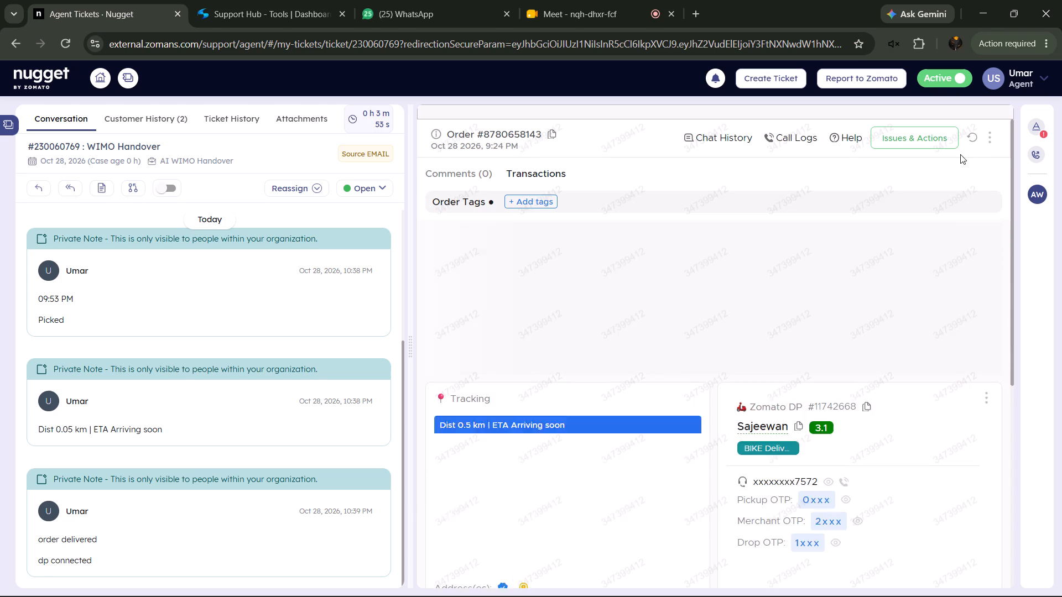
{"action": "left_click", "coordinate": [967, 134]}
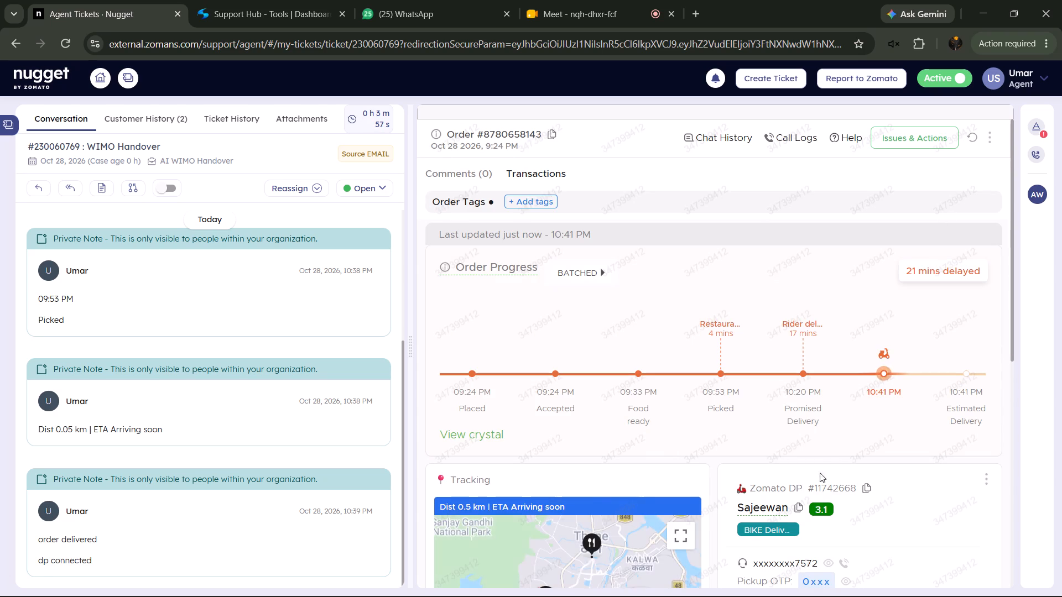
{"action": "left_click", "coordinate": [972, 138]}
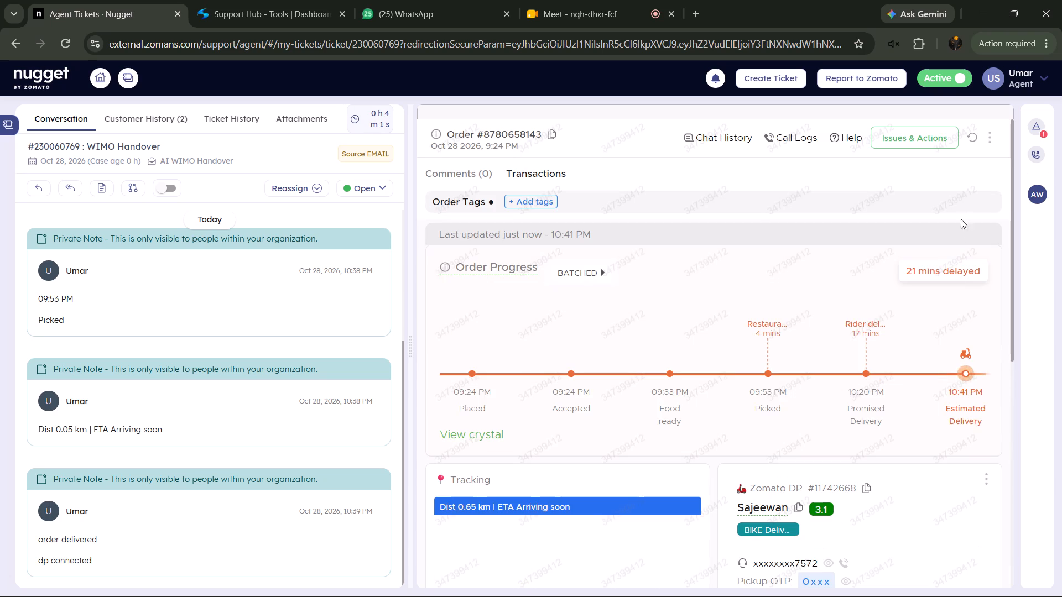
{"action": "left_click", "coordinate": [973, 137]}
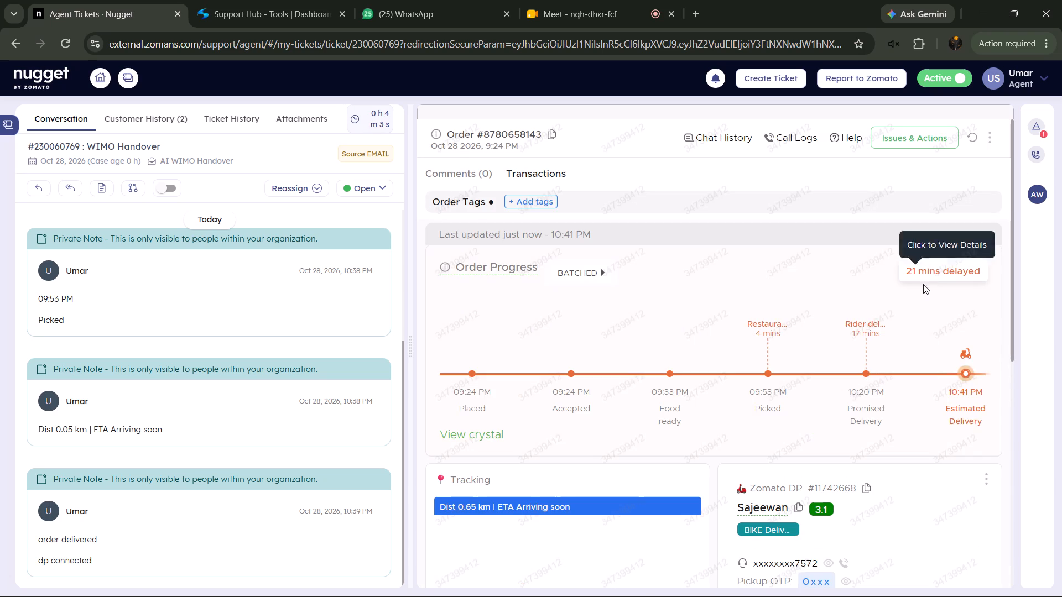
{"action": "left_click", "coordinate": [973, 136]}
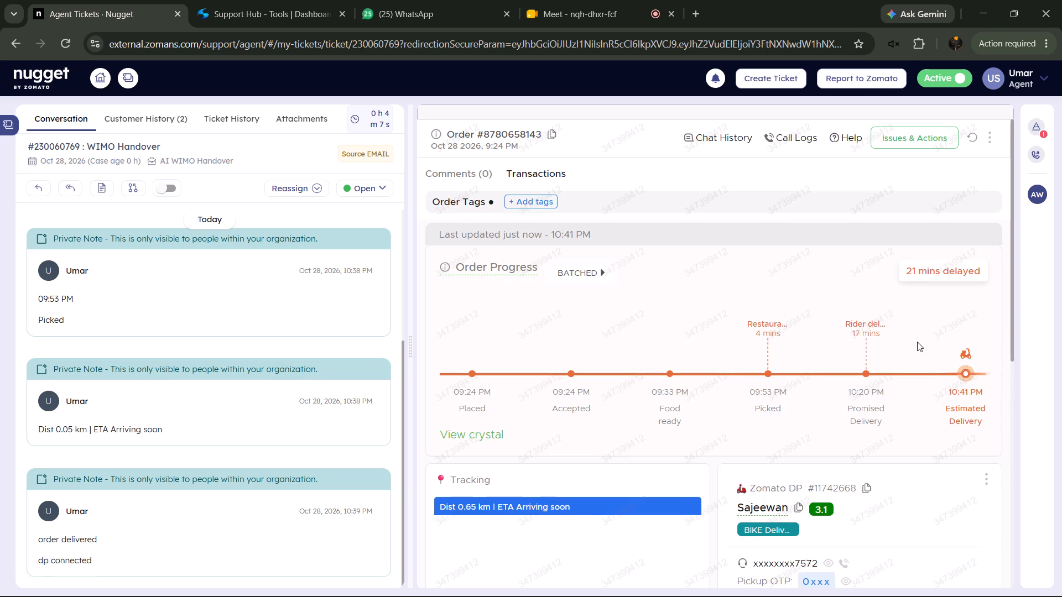
{"action": "left_click", "coordinate": [973, 137]}
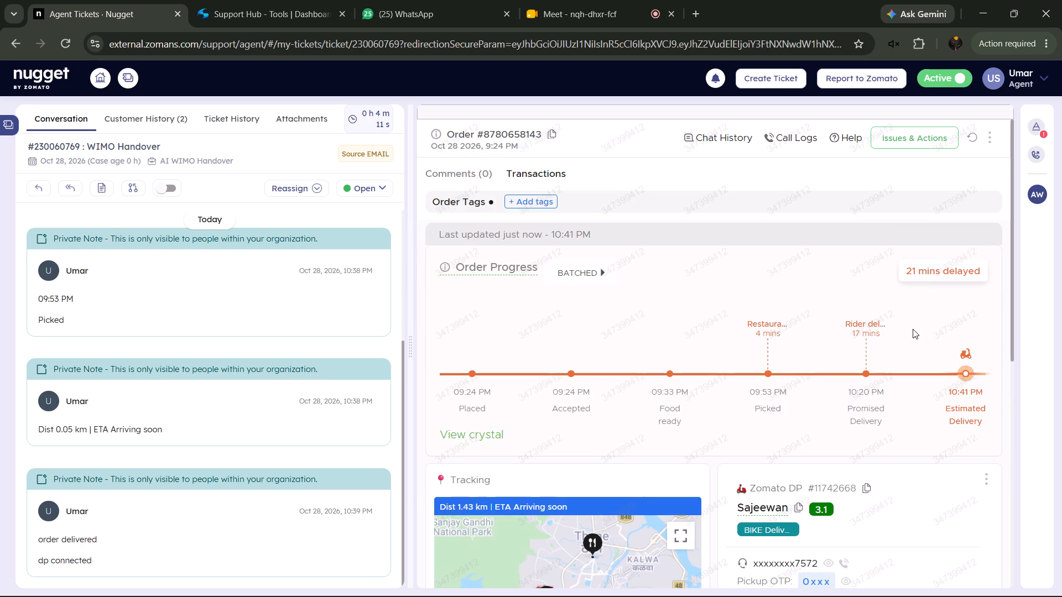
{"action": "left_click", "coordinate": [1038, 124]}
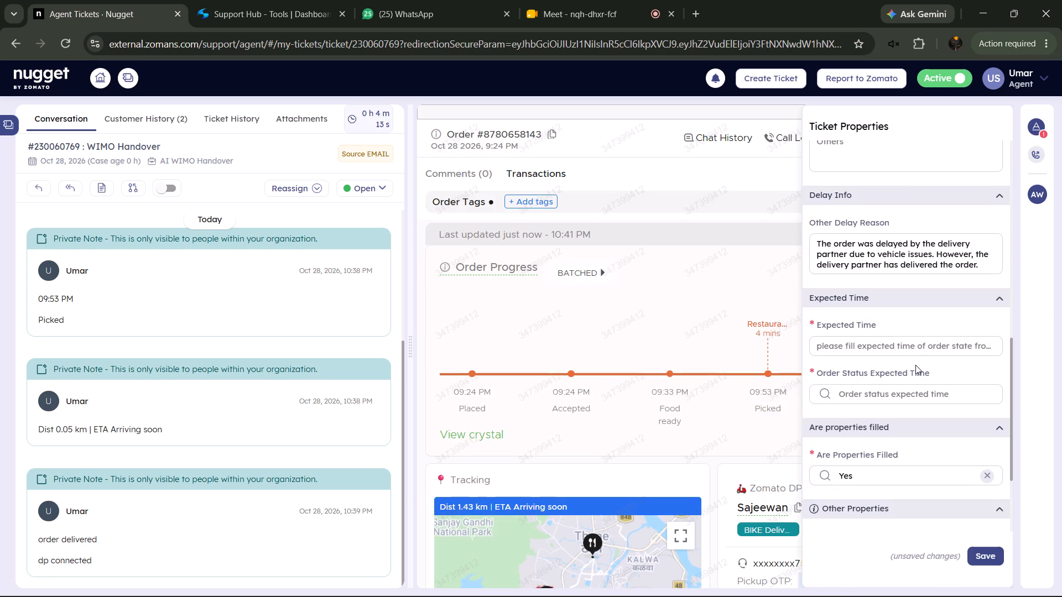
{"action": "scroll", "coordinate": [905, 334], "scroll_direction": "up", "scroll_amount": 5}
{"action": "scroll", "coordinate": [905, 334], "scroll_direction": "down", "scroll_amount": 4}
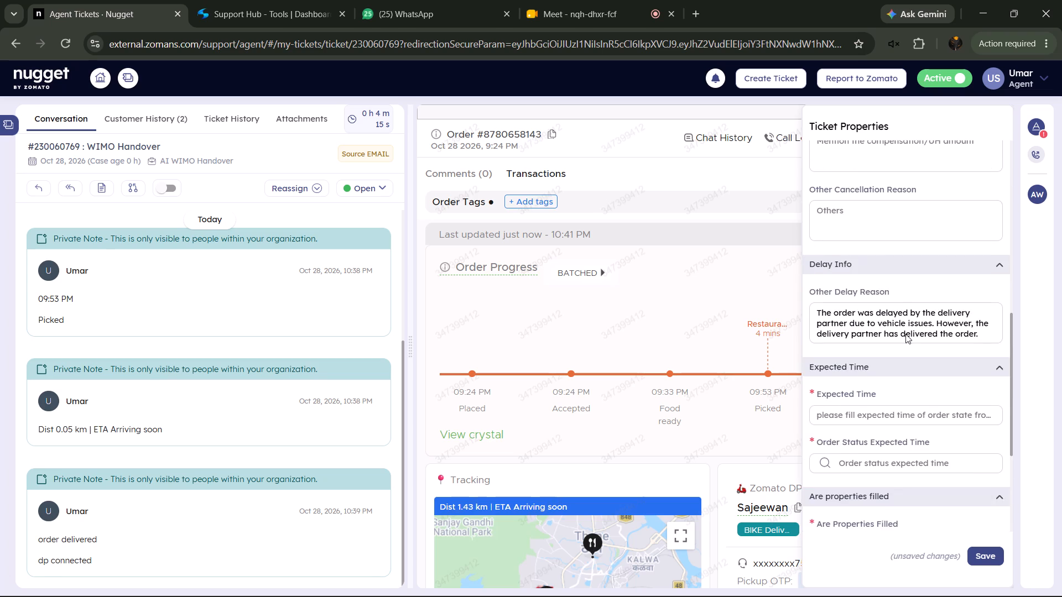
{"action": "scroll", "coordinate": [905, 334], "scroll_direction": "down", "scroll_amount": 4}
{"action": "left_click", "coordinate": [986, 549]}
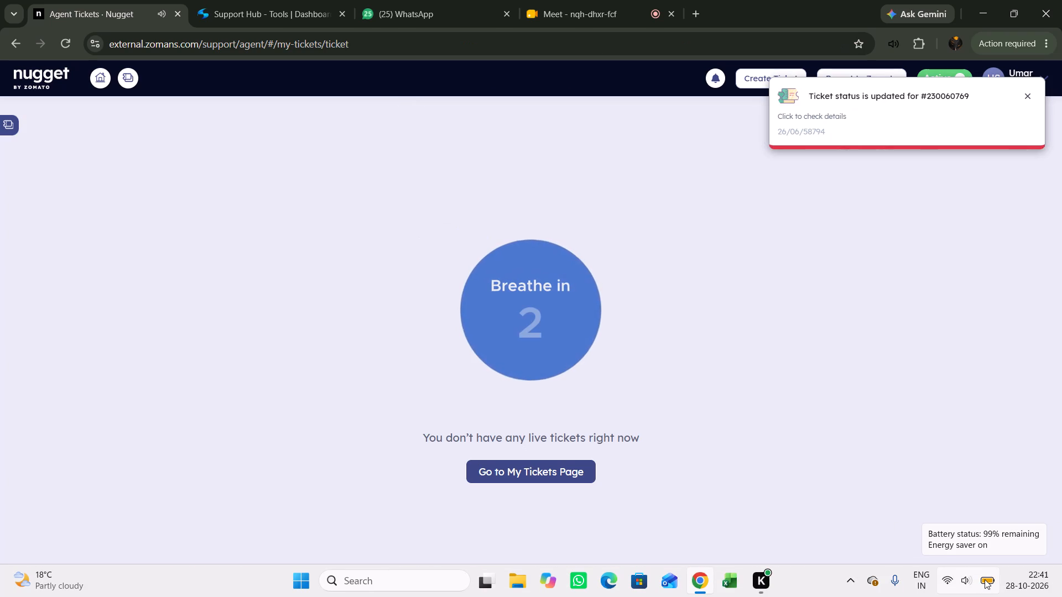
Go to the My Tickets page to view all assigned tickets.
{"action": "left_click", "coordinate": [521, 455]}
{"action": "left_click", "coordinate": [528, 466]}
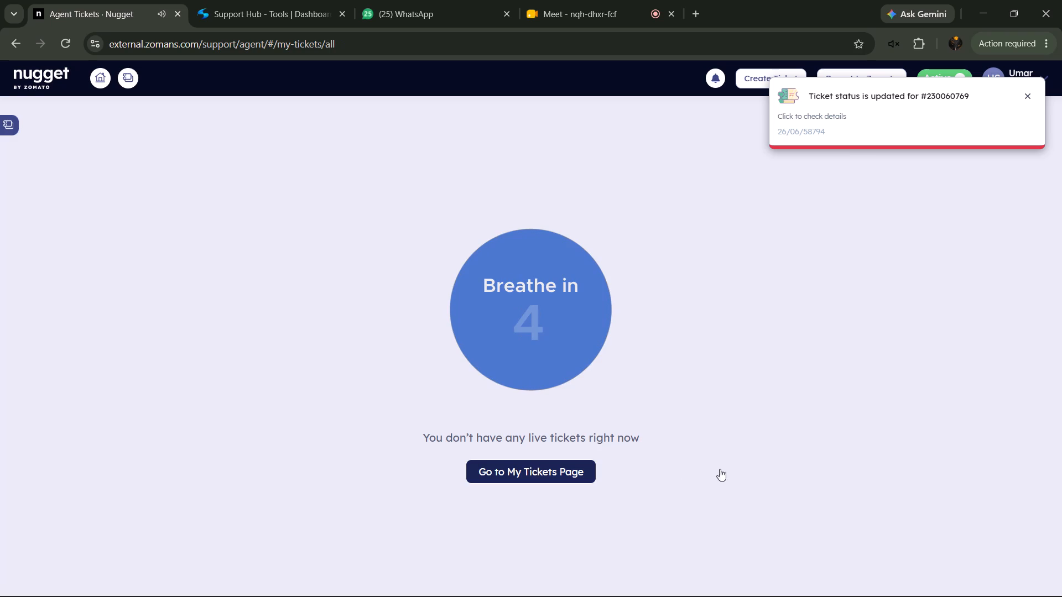
Switch to the Kuro app.
{"action": "left_click", "coordinate": [761, 586]}
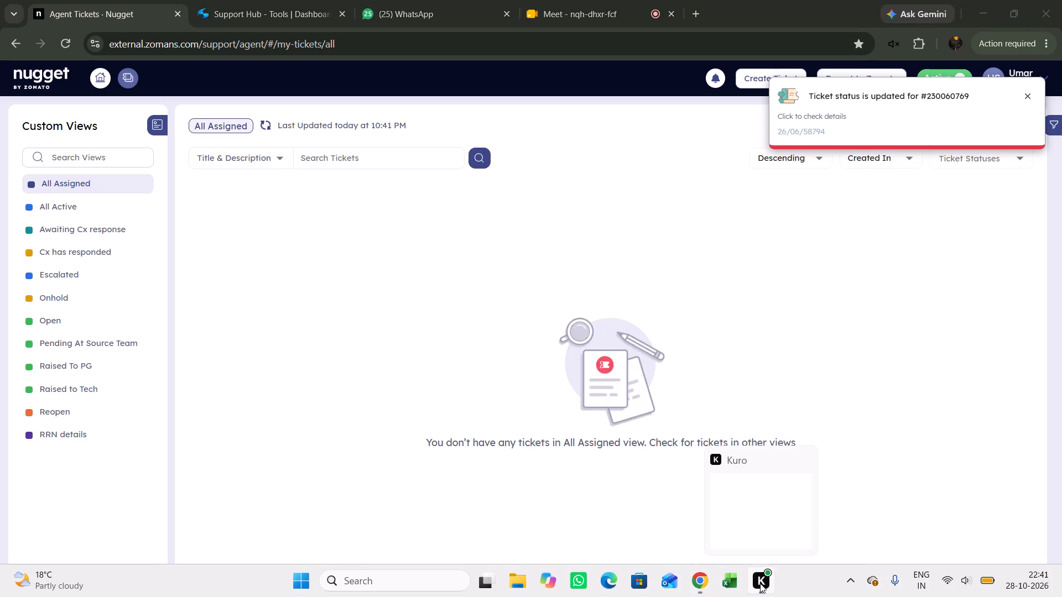
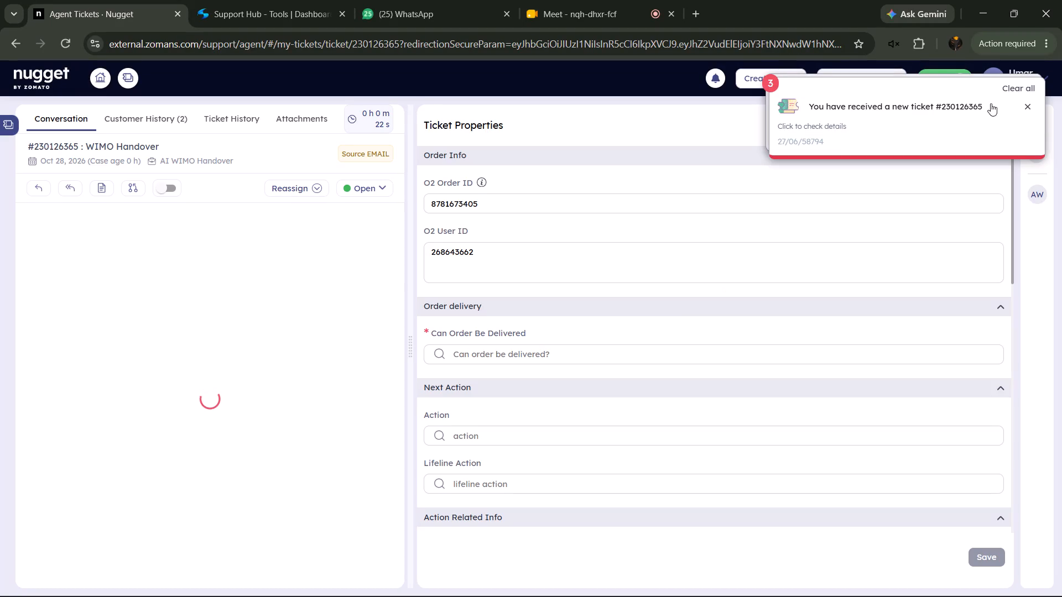
{"action": "left_click", "coordinate": [1023, 91]}
{"action": "left_click", "coordinate": [1033, 199]}
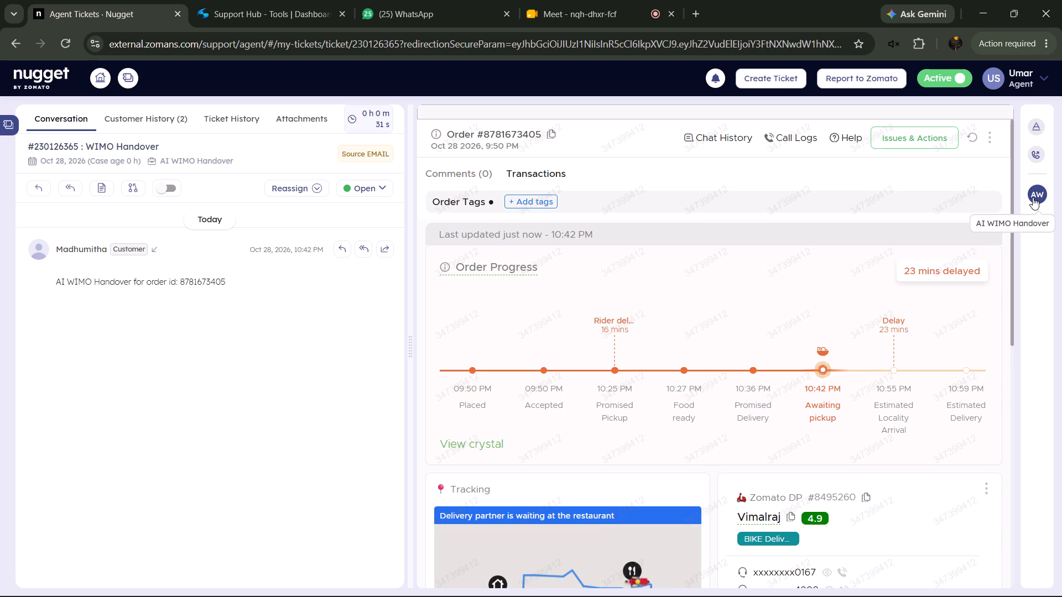
Add the private note "23 mins delayed", copied from the order progress, and discard the open email reply.
{"action": "left_click_drag", "start_coordinate": [894, 277], "coordinate": [1009, 274]}
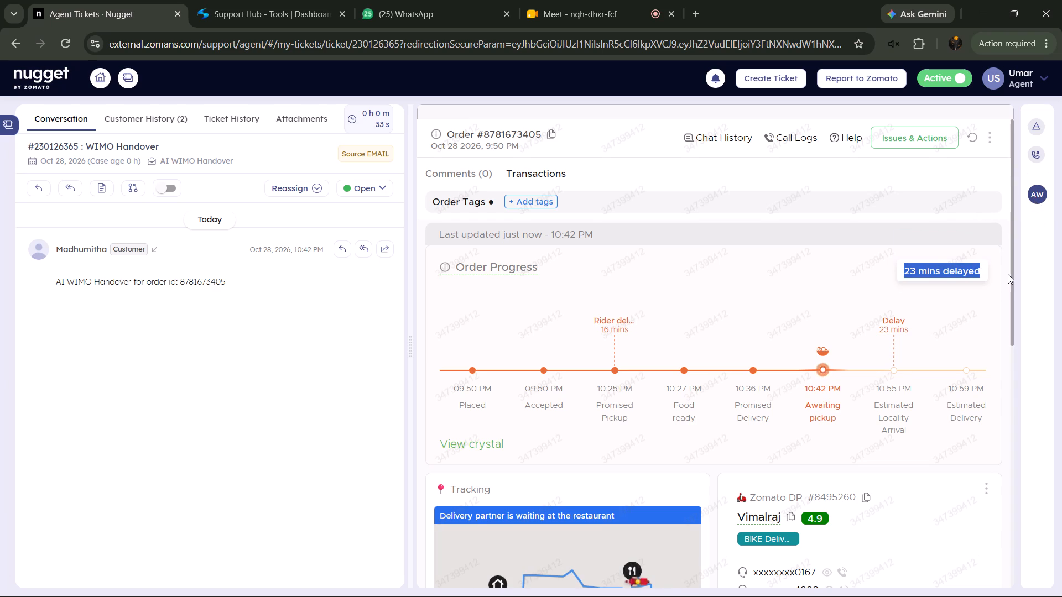
{"action": "key", "text": "ctrl+c"}
{"action": "left_click", "coordinate": [82, 188]}
{"action": "left_click", "coordinate": [91, 188]}
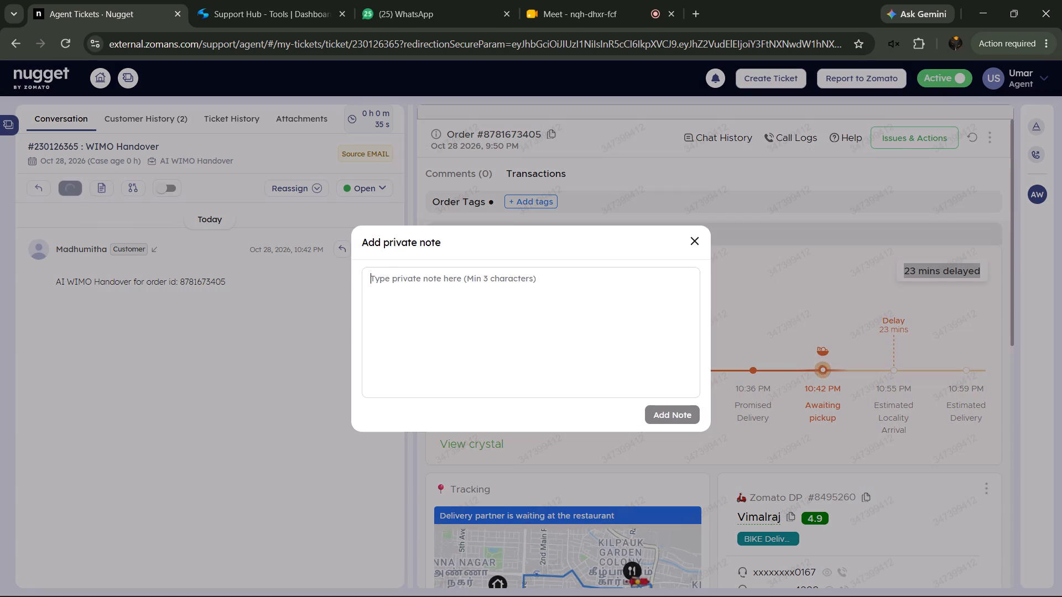
{"action": "left_click", "coordinate": [472, 322]}
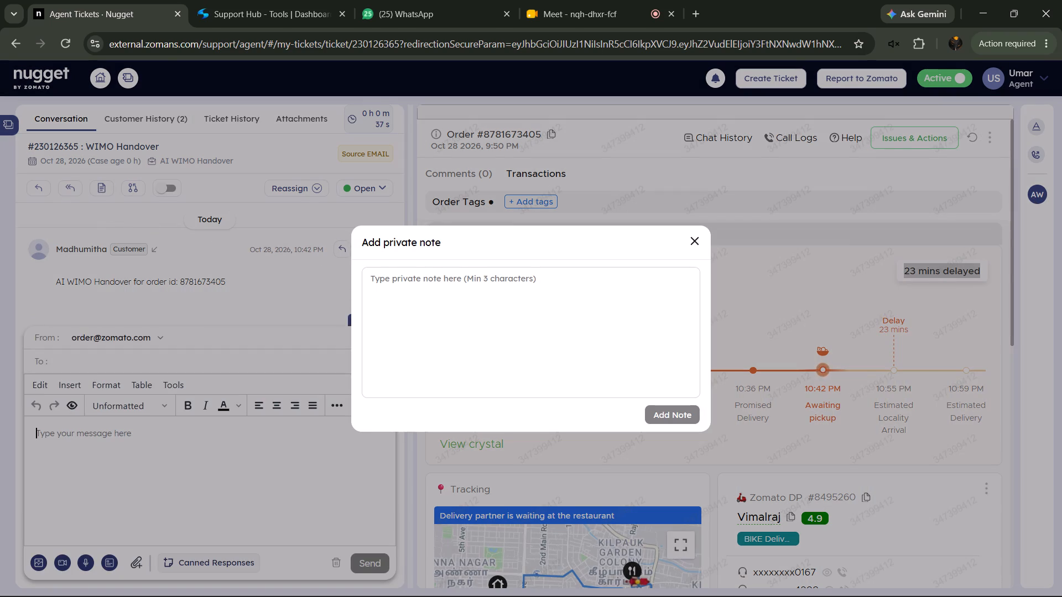
{"action": "key", "text": "ctrl+v"}
{"action": "left_click", "coordinate": [585, 335]}
{"action": "right_click", "coordinate": [589, 334]}
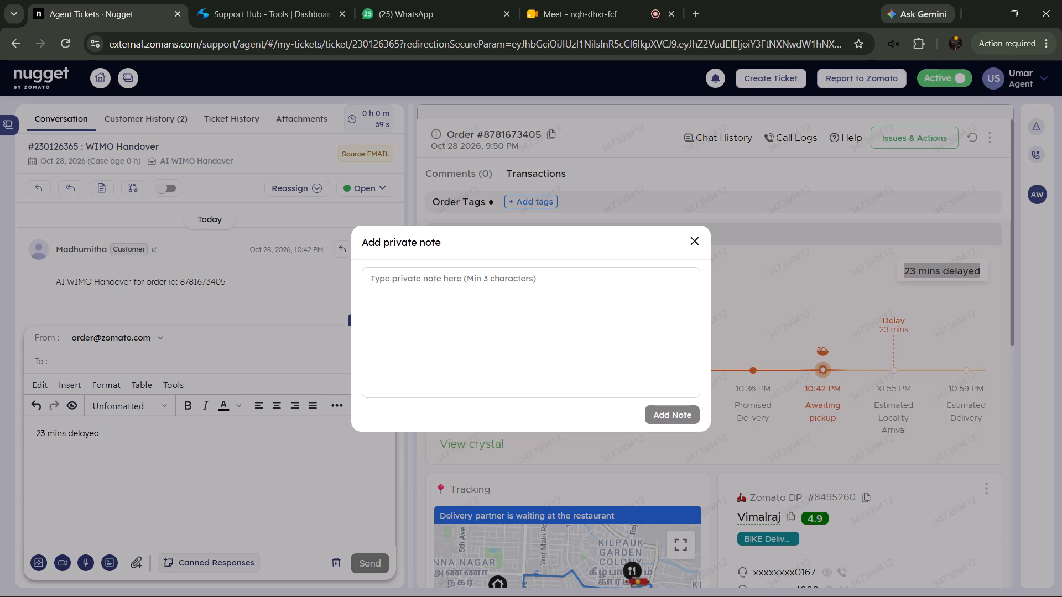
{"action": "left_click", "coordinate": [657, 400]}
{"action": "left_click", "coordinate": [679, 412]}
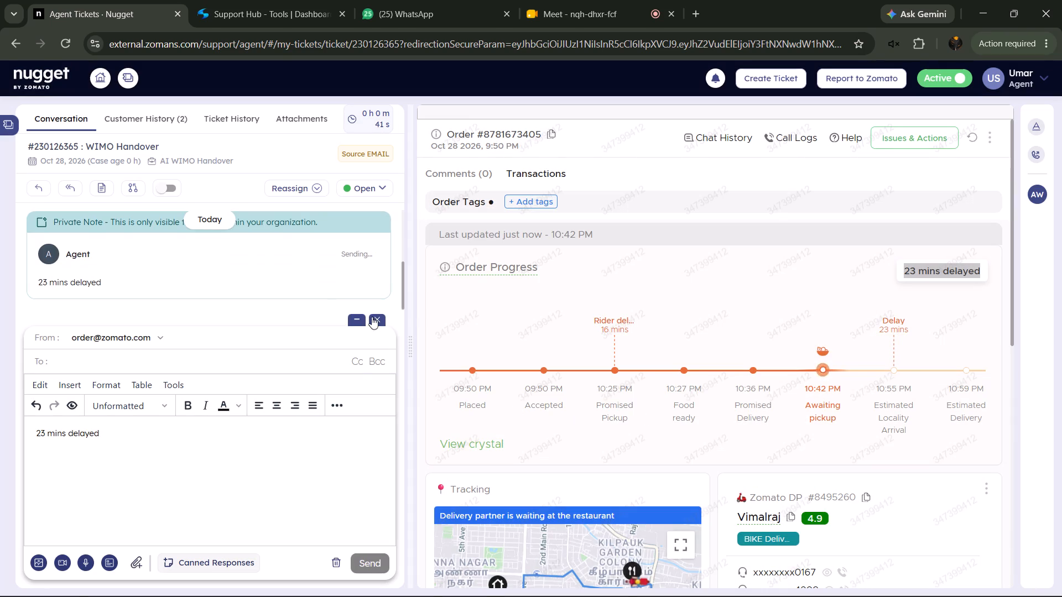
{"action": "left_click", "coordinate": [372, 317]}
Copy the current order stage "10:42 PM Awaiting pickup" from the order progress timeline.
{"action": "left_click", "coordinate": [619, 375]}
{"action": "left_click_drag", "start_coordinate": [798, 383], "coordinate": [832, 412]}
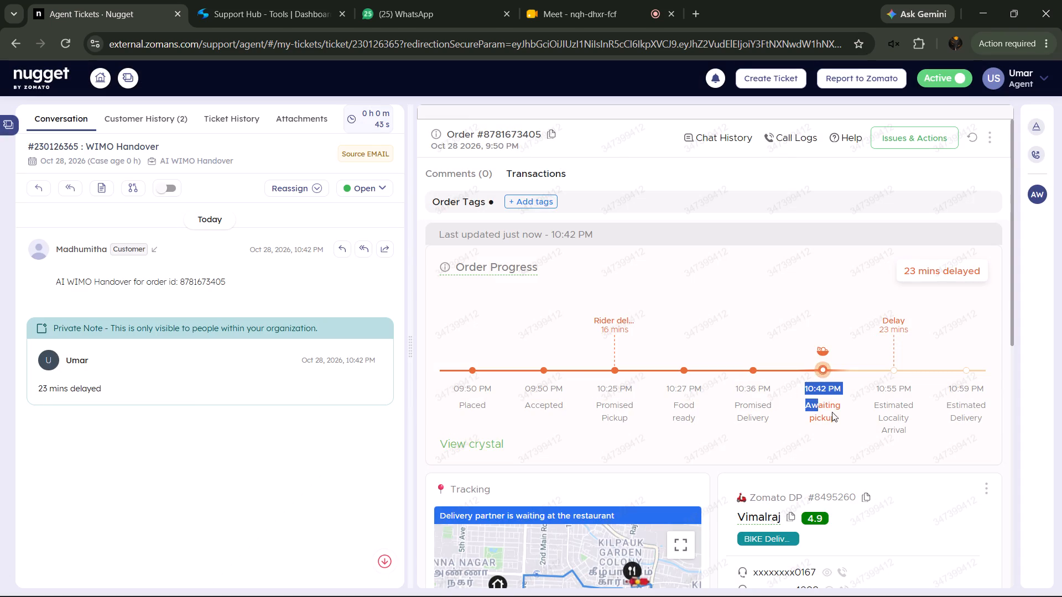
{"action": "left_click_drag", "start_coordinate": [832, 412], "coordinate": [856, 423]}
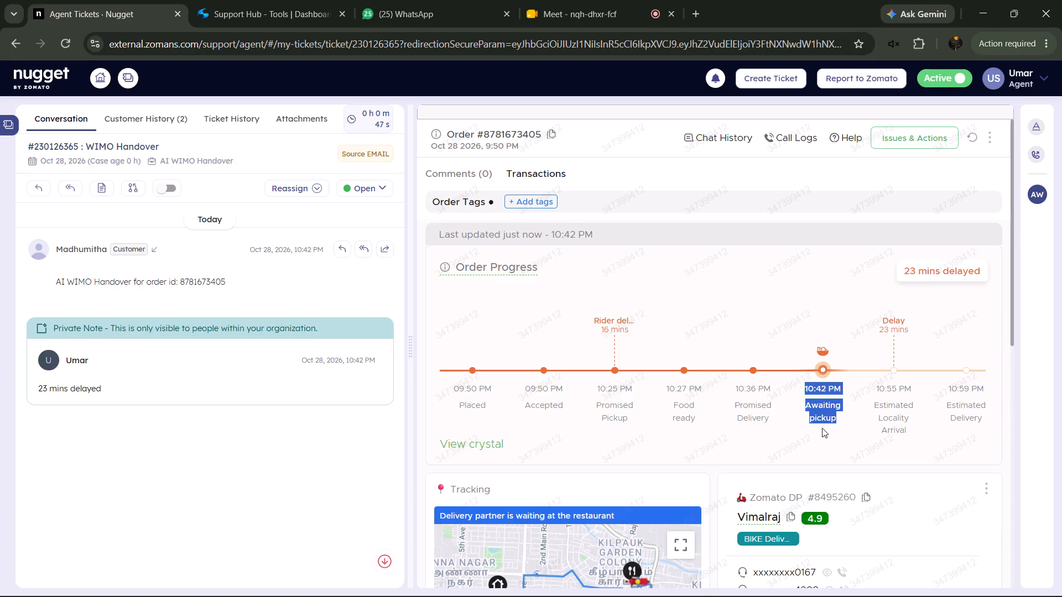
{"action": "right_click", "coordinate": [822, 411]}
{"action": "left_click", "coordinate": [602, 216]}
Request a callback to the delivery partner through the first listed phone number.
{"action": "scroll", "coordinate": [761, 227], "scroll_direction": "down", "scroll_amount": 3}
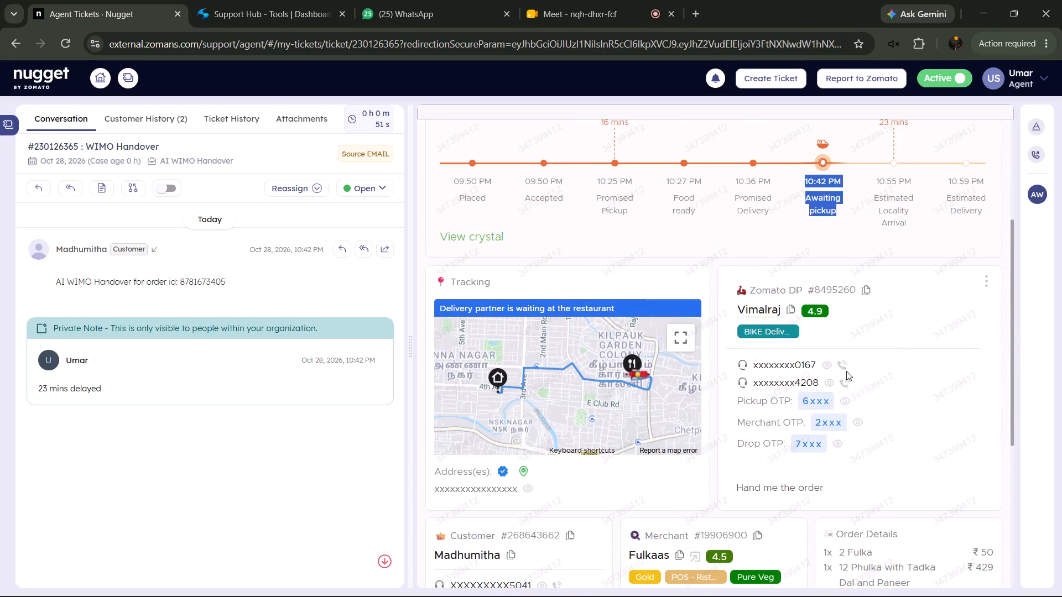
{"action": "left_click", "coordinate": [843, 364]}
{"action": "left_click", "coordinate": [957, 416]}
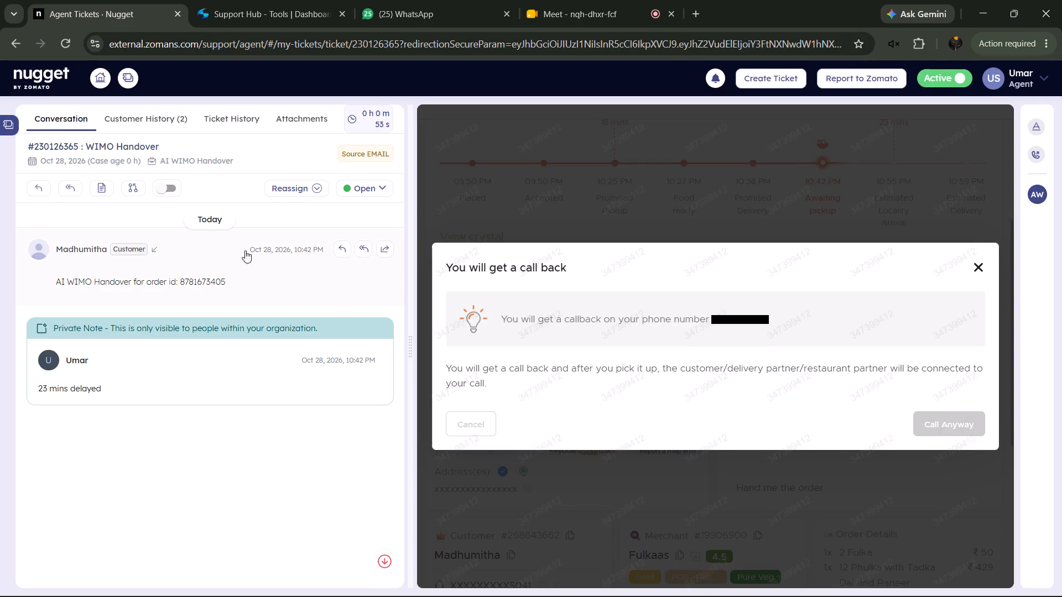
Add a private note with the copied stage "10:42 PM Awaiting pickup".
{"action": "left_click", "coordinate": [100, 188]}
{"action": "right_click", "coordinate": [485, 306]}
{"action": "left_click", "coordinate": [578, 410]}
{"action": "left_click", "coordinate": [653, 402]}
{"action": "left_click", "coordinate": [658, 414]}
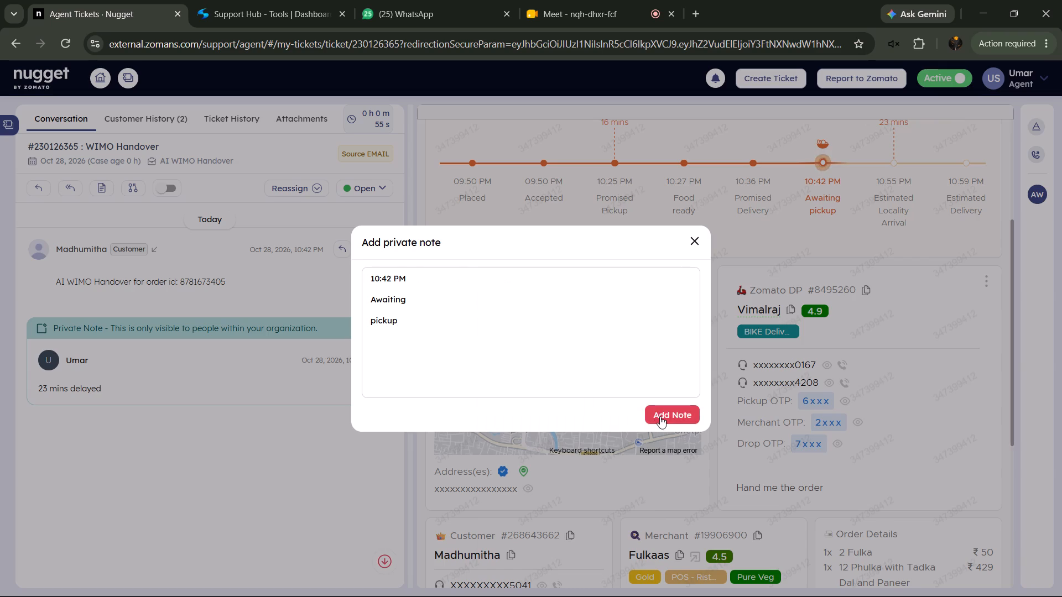
Copy the tracking status "Delivery partner is waiting at the restaurant" and add it as a private note.
{"action": "left_click_drag", "start_coordinate": [654, 307], "coordinate": [429, 305]}
{"action": "right_click", "coordinate": [462, 305]}
{"action": "left_click", "coordinate": [504, 318]}
{"action": "left_click", "coordinate": [95, 179]}
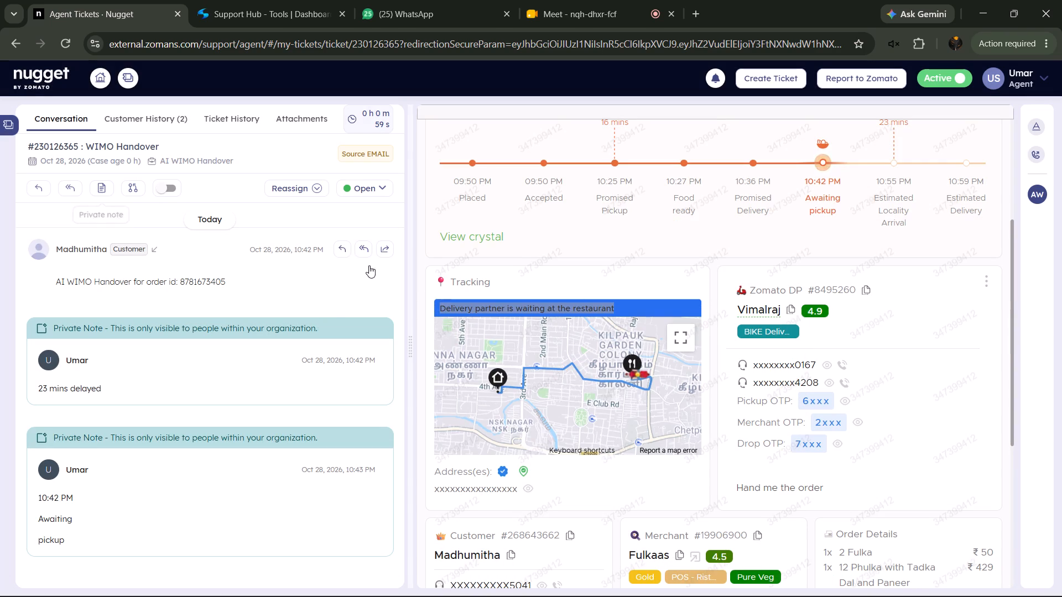
{"action": "left_click", "coordinate": [104, 190]}
{"action": "right_click", "coordinate": [483, 337]}
{"action": "left_click", "coordinate": [574, 412]}
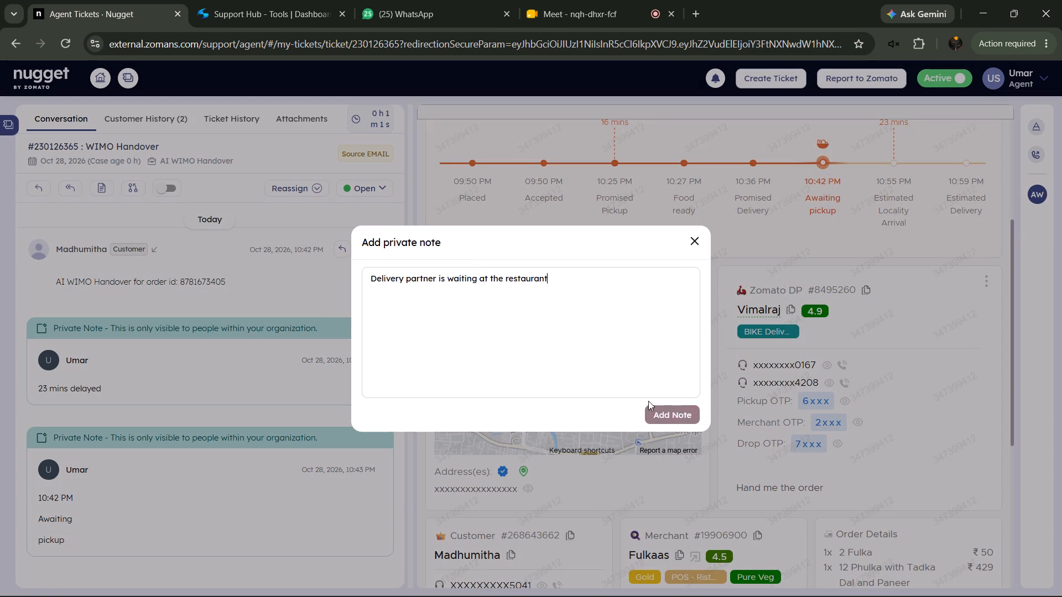
{"action": "left_click", "coordinate": [652, 401]}
{"action": "left_click", "coordinate": [663, 412]}
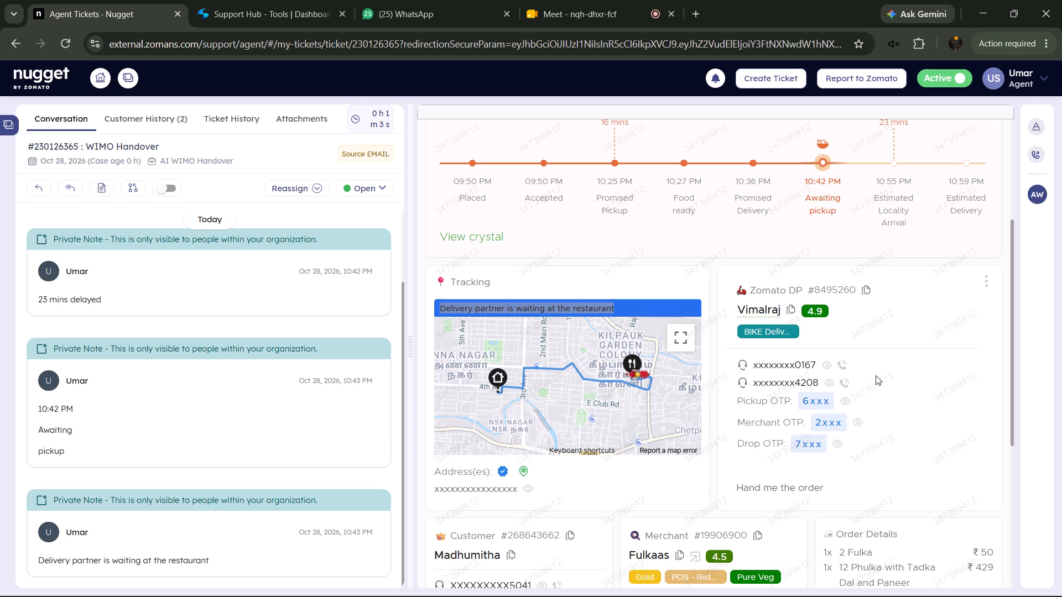
{"action": "scroll", "coordinate": [907, 364], "scroll_direction": "up", "scroll_amount": 5}
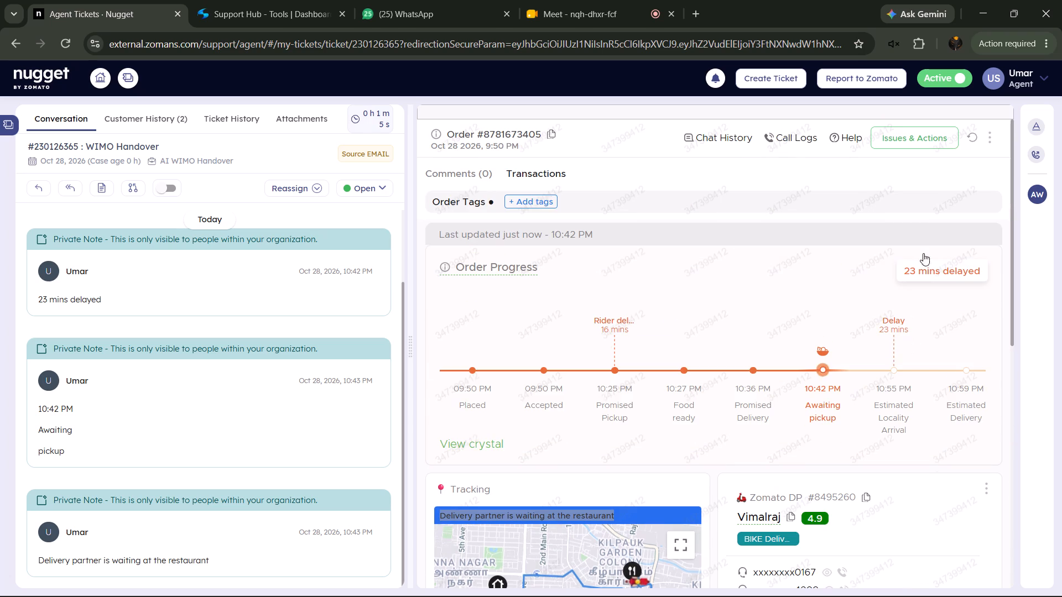
{"action": "left_click", "coordinate": [976, 145]}
{"action": "left_click", "coordinate": [974, 139]}
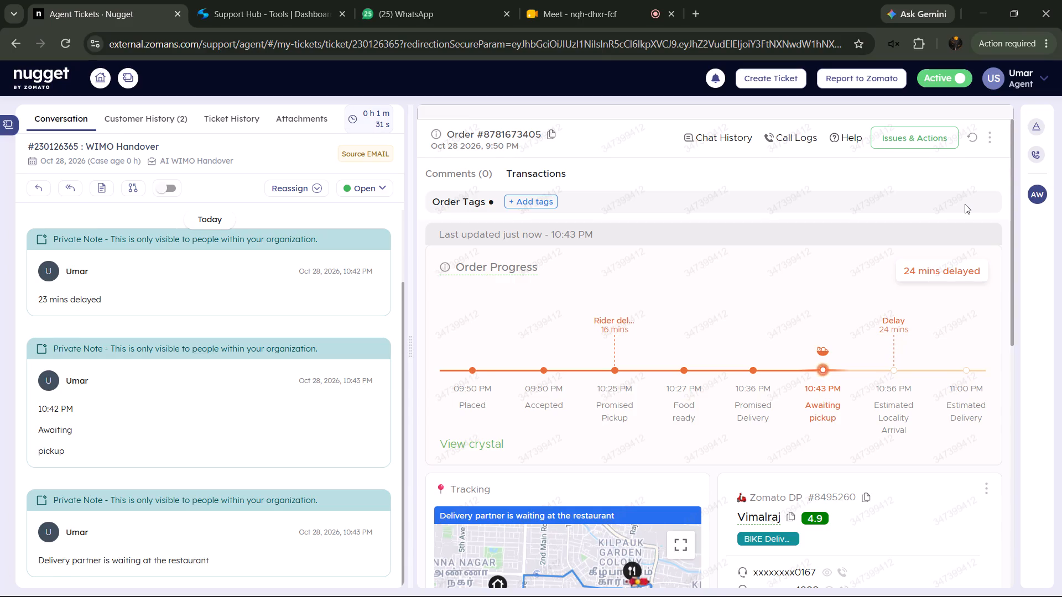
Request another callback to the delivery partner on the first listed number.
{"action": "scroll", "coordinate": [919, 284], "scroll_direction": "down", "scroll_amount": 3}
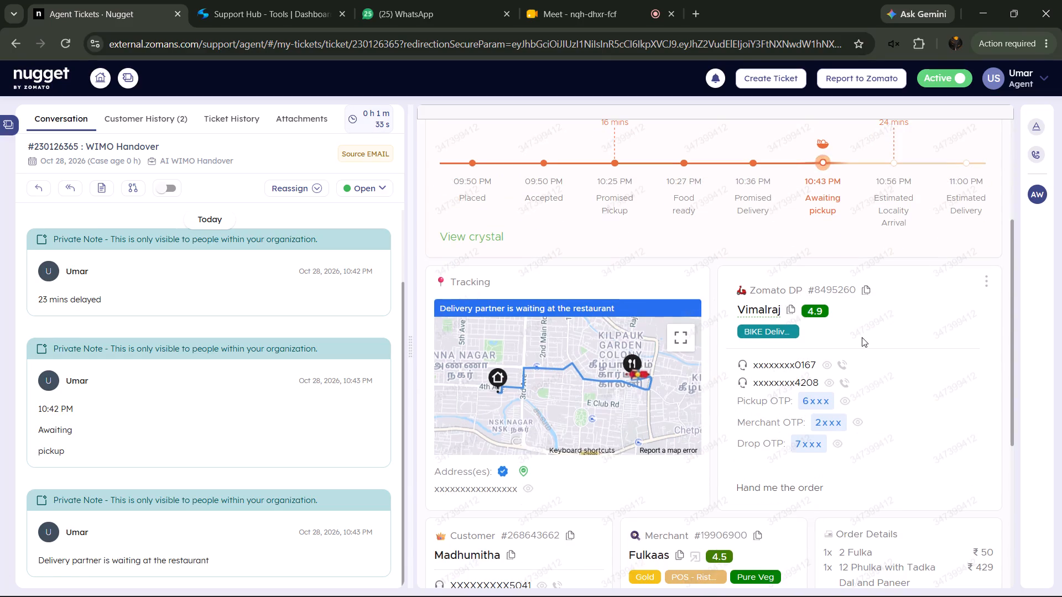
{"action": "left_click", "coordinate": [847, 363]}
{"action": "left_click", "coordinate": [956, 415]}
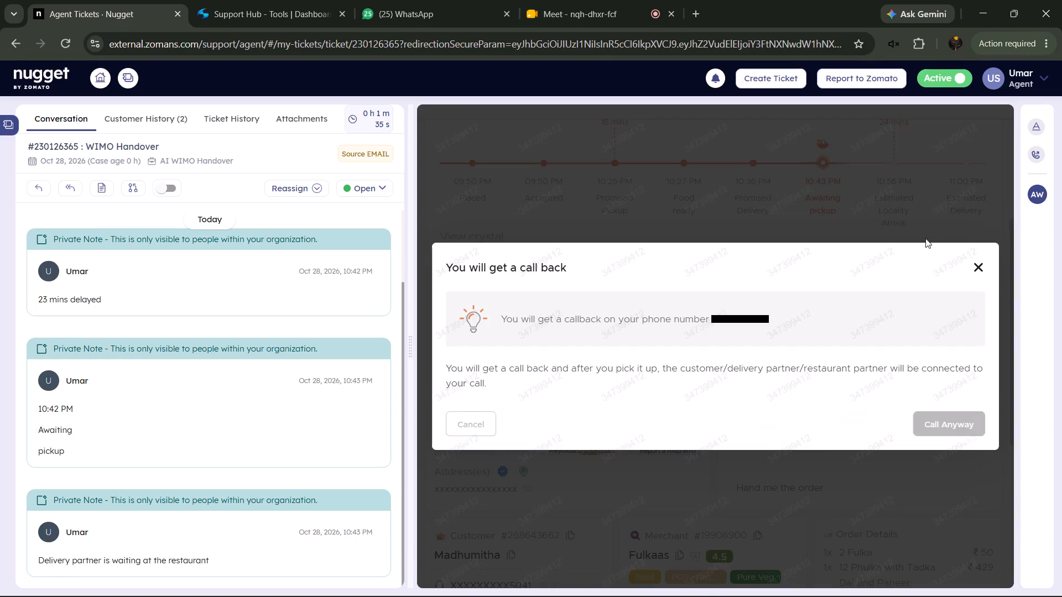
{"action": "left_click", "coordinate": [925, 231]}
Refresh the order details to check the progress timeline again.
{"action": "scroll", "coordinate": [904, 301], "scroll_direction": "up", "scroll_amount": 5}
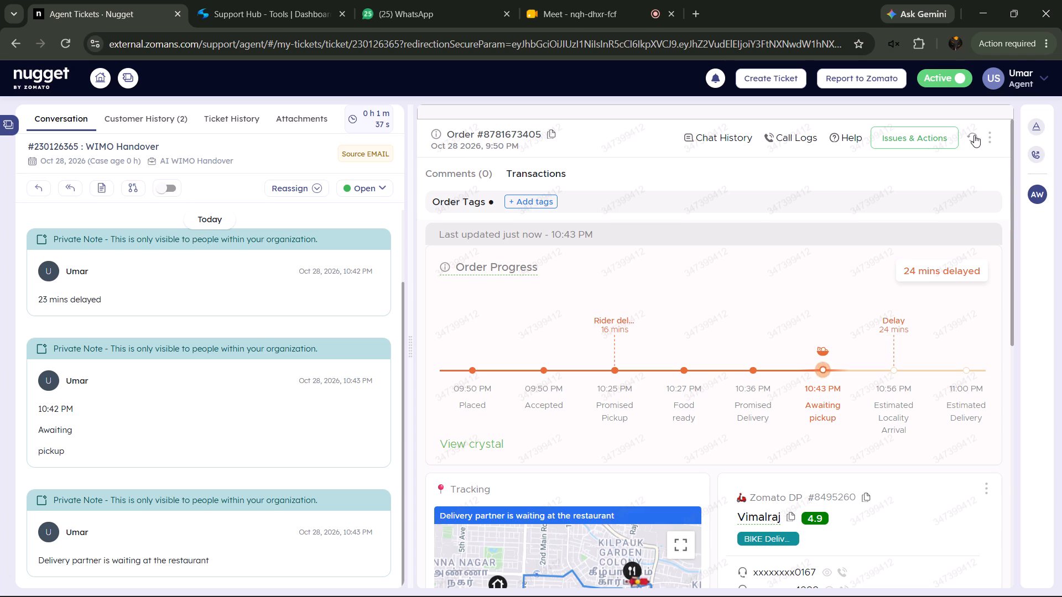
{"action": "left_click", "coordinate": [972, 135]}
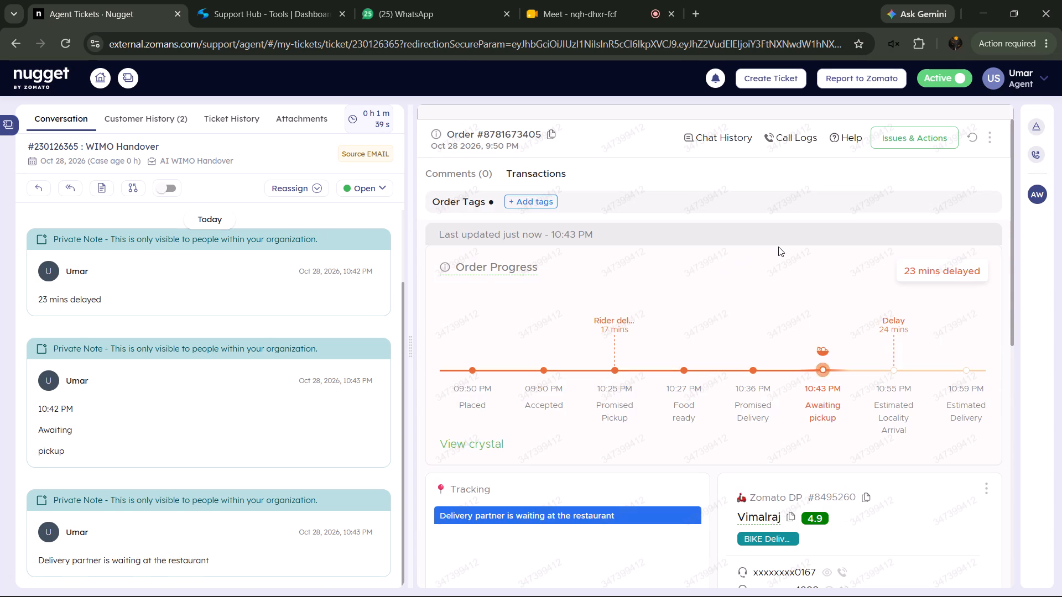
Review the order details and request a callback to the merchant Fulkaas.
{"action": "scroll", "coordinate": [779, 246], "scroll_direction": "down", "scroll_amount": 1}
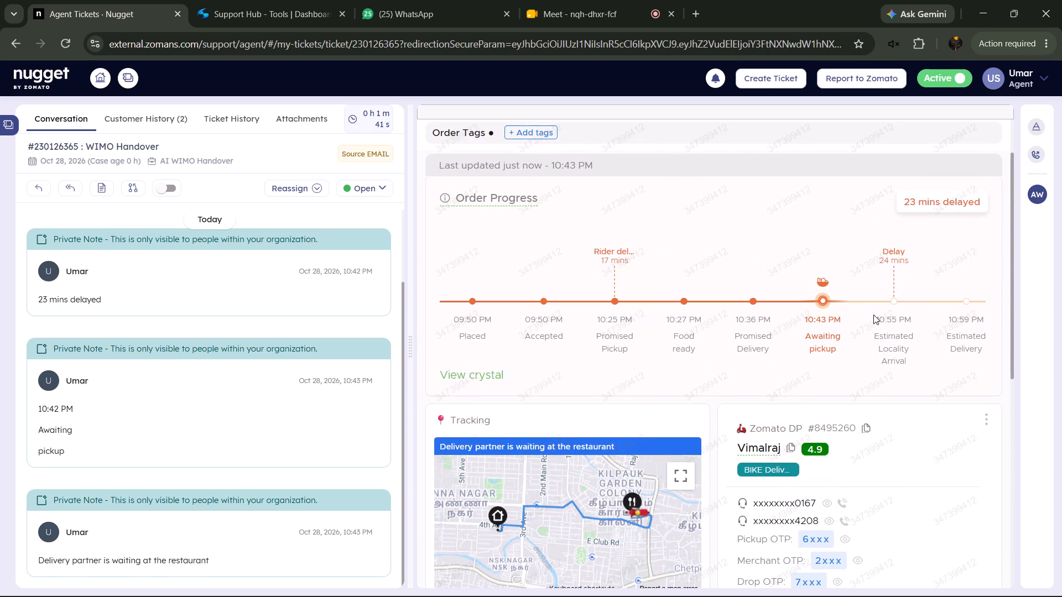
{"action": "scroll", "coordinate": [873, 317], "scroll_direction": "down", "scroll_amount": 1}
{"action": "scroll", "coordinate": [873, 316], "scroll_direction": "up", "scroll_amount": 4}
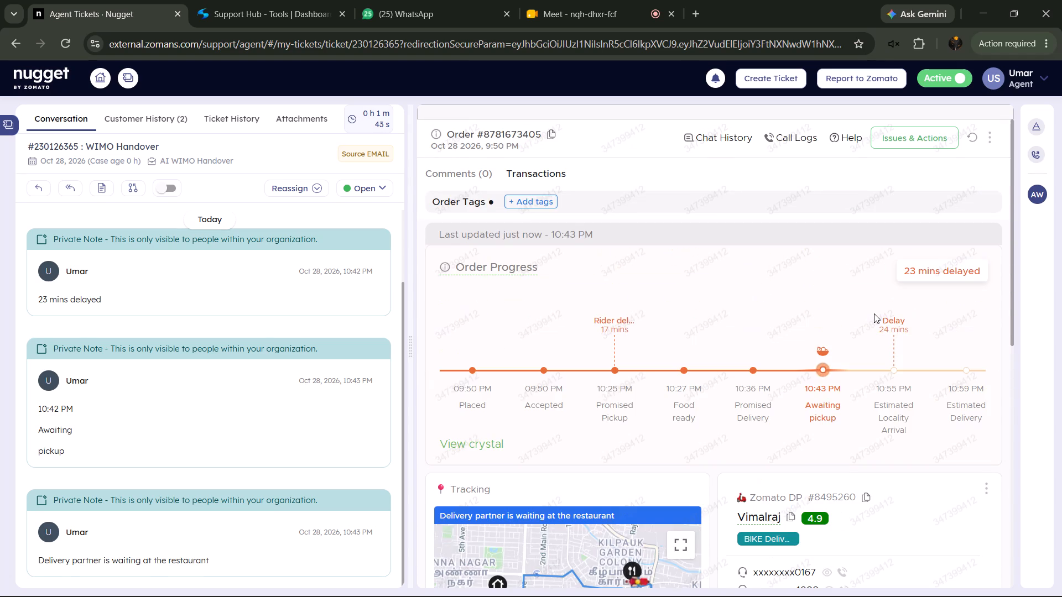
{"action": "scroll", "coordinate": [874, 312], "scroll_direction": "down", "scroll_amount": 9}
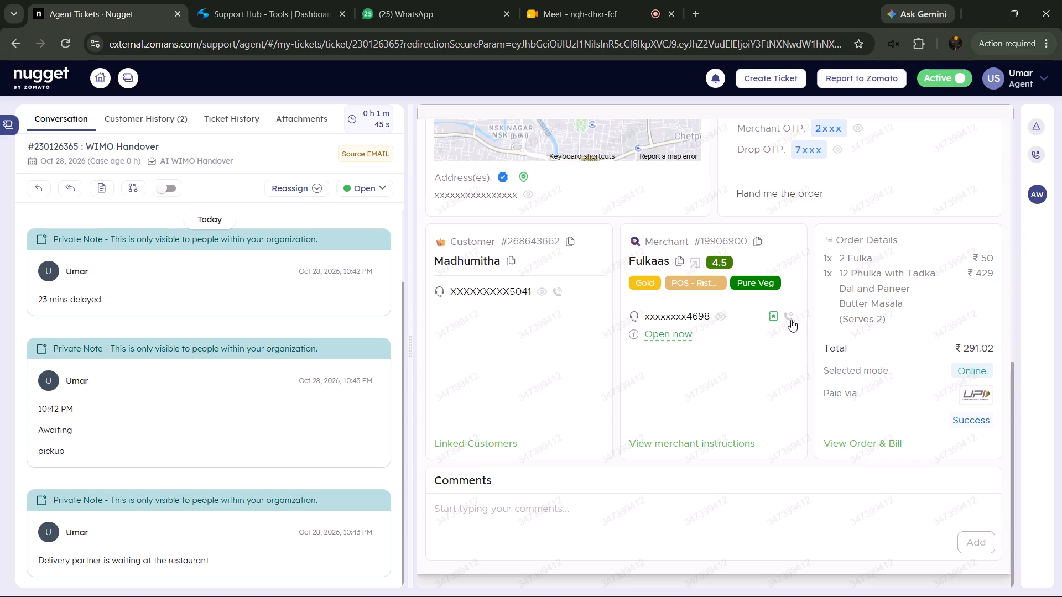
{"action": "left_click", "coordinate": [788, 317]}
{"action": "left_click", "coordinate": [945, 420]}
{"action": "left_click", "coordinate": [894, 164]}
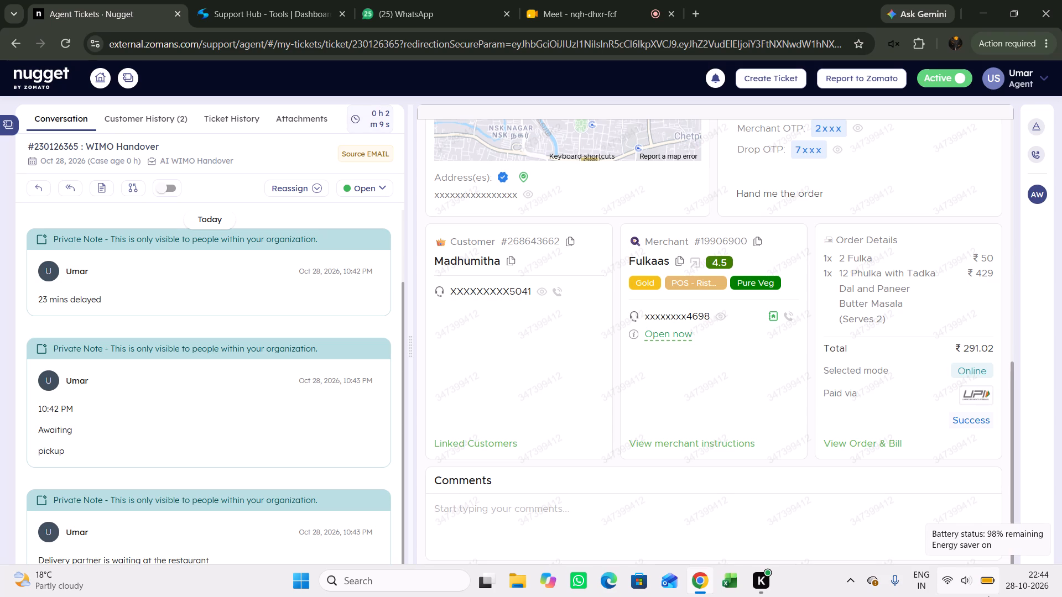
Refresh the order details to recheck the delay and pickup status.
{"action": "scroll", "coordinate": [896, 384], "scroll_direction": "up", "scroll_amount": 9}
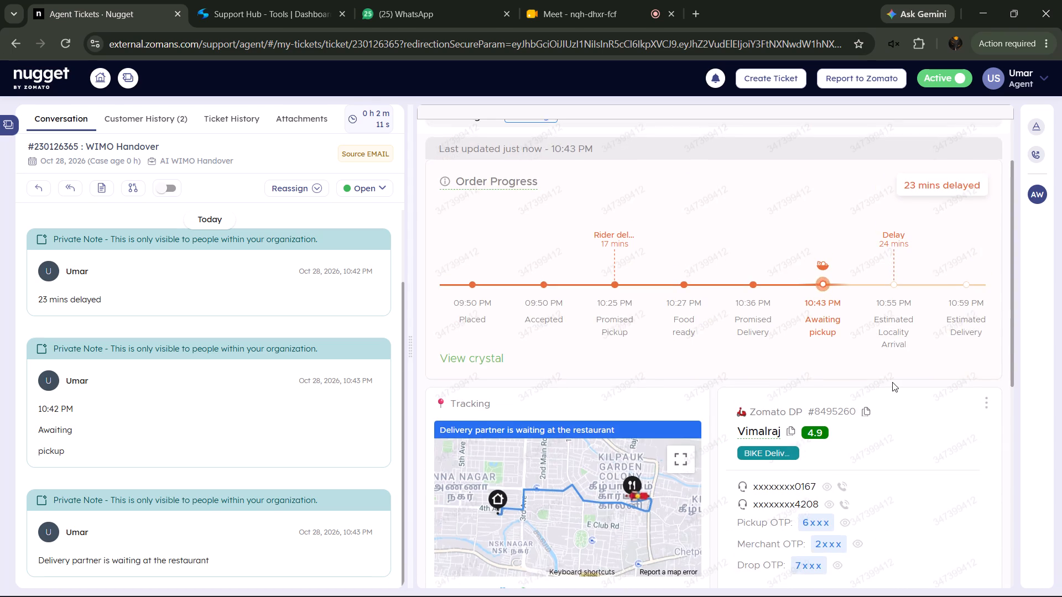
{"action": "scroll", "coordinate": [892, 382], "scroll_direction": "up", "scroll_amount": 2}
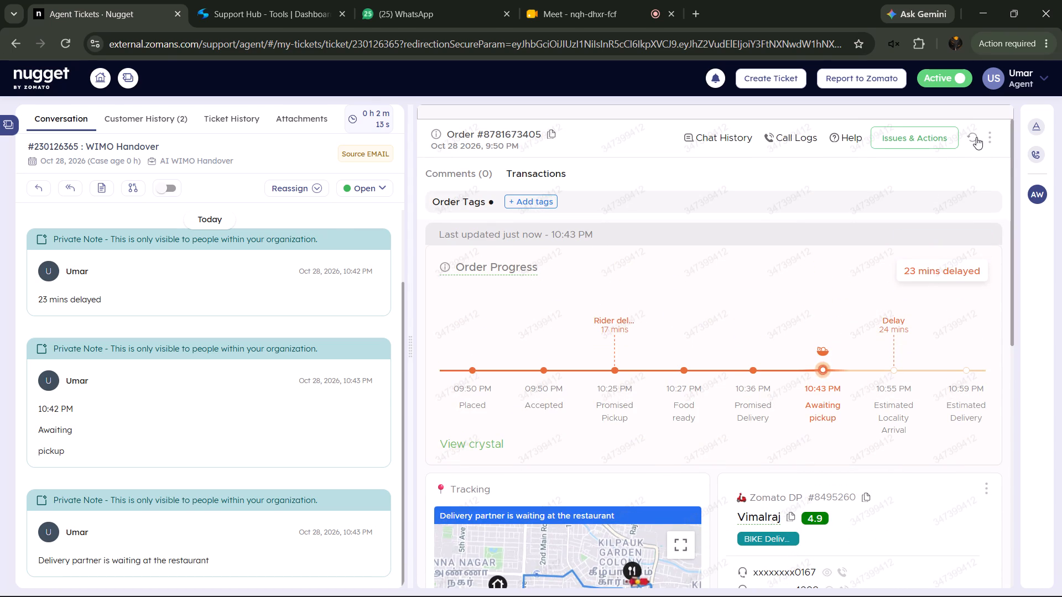
{"action": "left_click", "coordinate": [974, 135]}
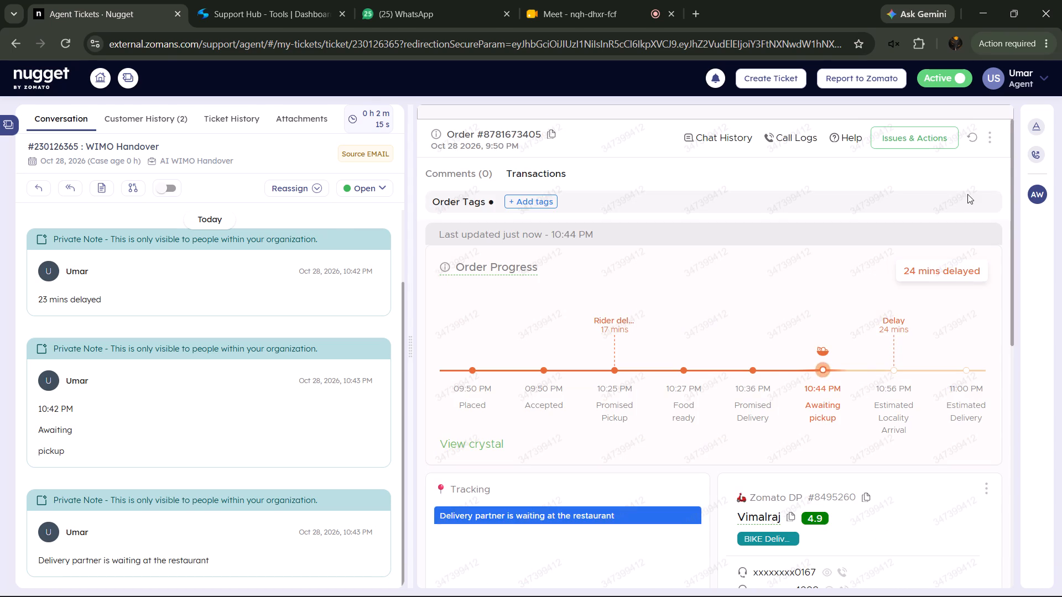
In the ticket properties, set Can Order Be Delivered to Yes, Action to No Action, and choose a Lifeline Action.
{"action": "left_click", "coordinate": [1033, 121]}
{"action": "left_click", "coordinate": [919, 367]}
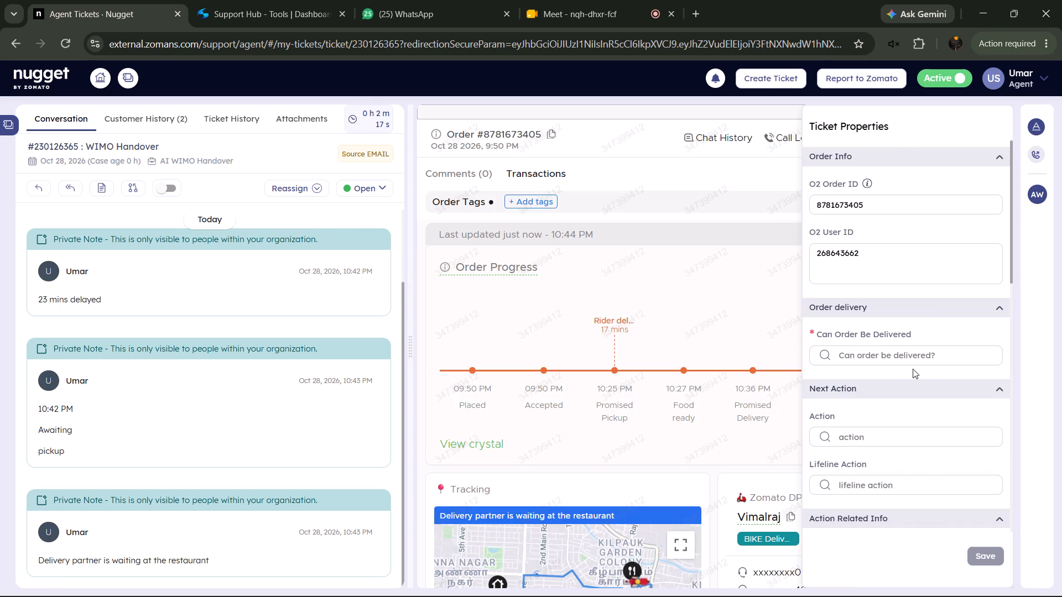
{"action": "left_click", "coordinate": [902, 352]}
{"action": "left_click", "coordinate": [895, 375]}
{"action": "scroll", "coordinate": [928, 219], "scroll_direction": "down", "scroll_amount": 3}
{"action": "left_click", "coordinate": [892, 229]}
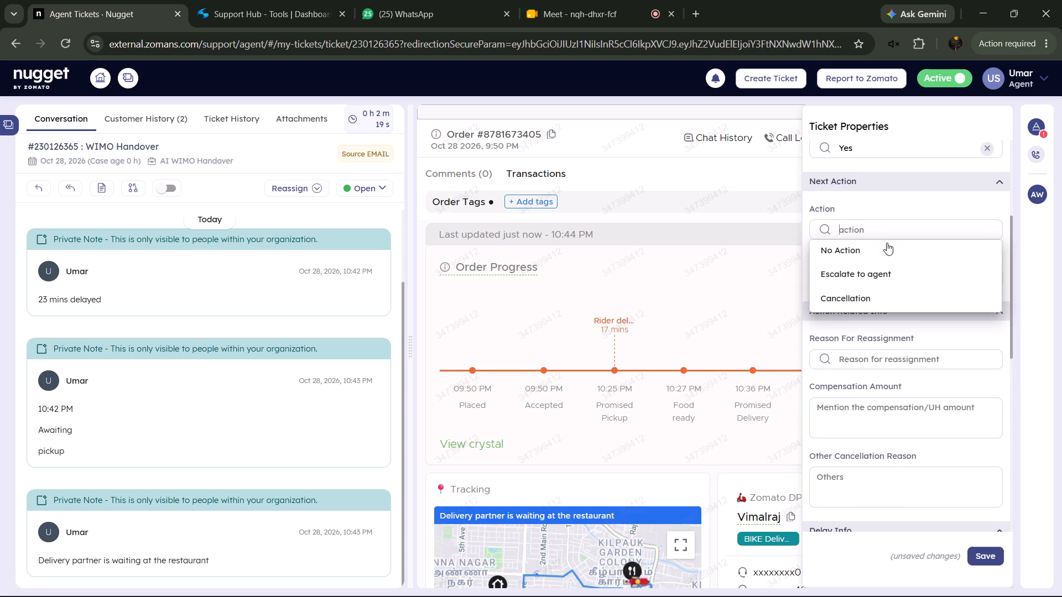
{"action": "left_click", "coordinate": [887, 243]}
{"action": "left_click_drag", "start_coordinate": [887, 269], "coordinate": [886, 274]}
{"action": "left_click", "coordinate": [882, 292]}
{"action": "scroll", "coordinate": [891, 285], "scroll_direction": "down", "scroll_amount": 9}
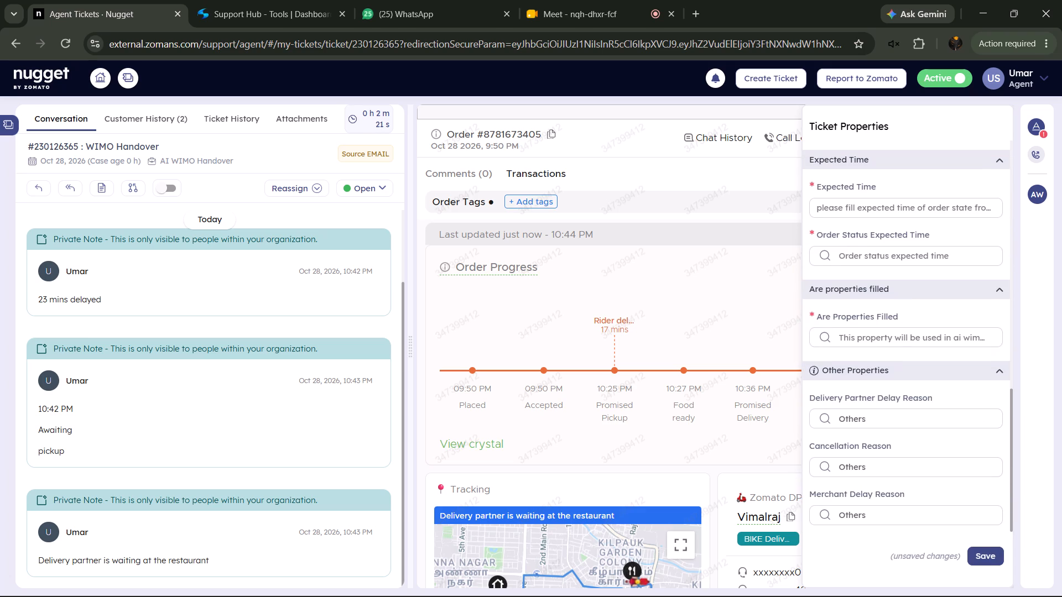
Set Are Properties Filled to Yes and Order Status Expected Time to Preparation end, then close the properties without saving.
{"action": "left_click", "coordinate": [907, 341]}
{"action": "left_click", "coordinate": [896, 363]}
{"action": "left_click", "coordinate": [938, 257]}
{"action": "left_click", "coordinate": [924, 290]}
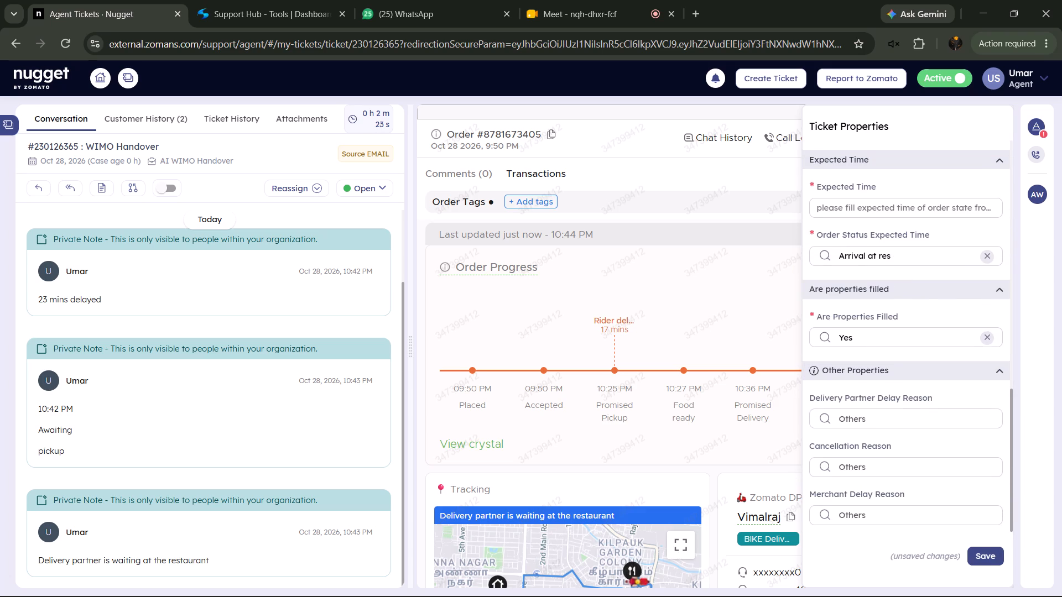
{"action": "left_click", "coordinate": [903, 261]}
{"action": "left_click", "coordinate": [898, 281]}
{"action": "scroll", "coordinate": [914, 337], "scroll_direction": "up", "scroll_amount": 3}
{"action": "left_click", "coordinate": [897, 320]}
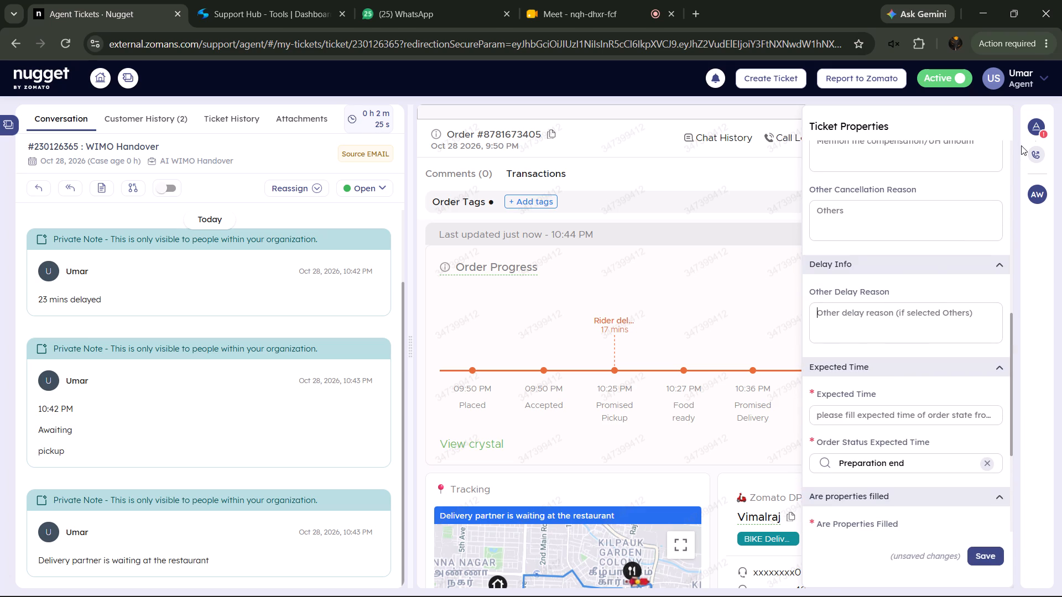
{"action": "left_click", "coordinate": [1036, 129]}
Open the merchant Fulkaas's public restaurant page from the order details, look it over and close it.
{"action": "scroll", "coordinate": [933, 244], "scroll_direction": "down", "scroll_amount": 4}
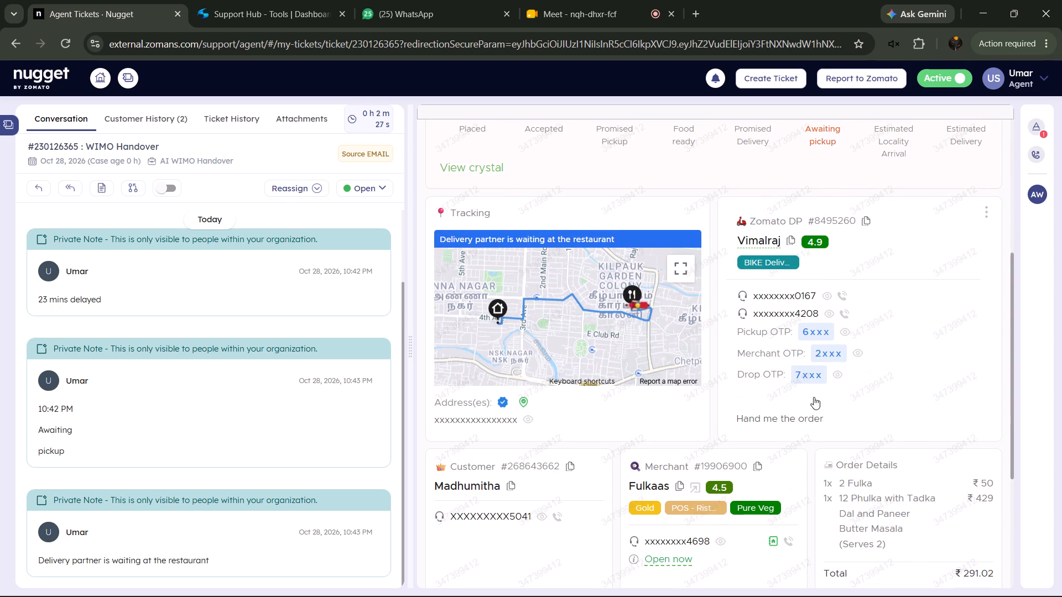
{"action": "left_click", "coordinate": [696, 487]}
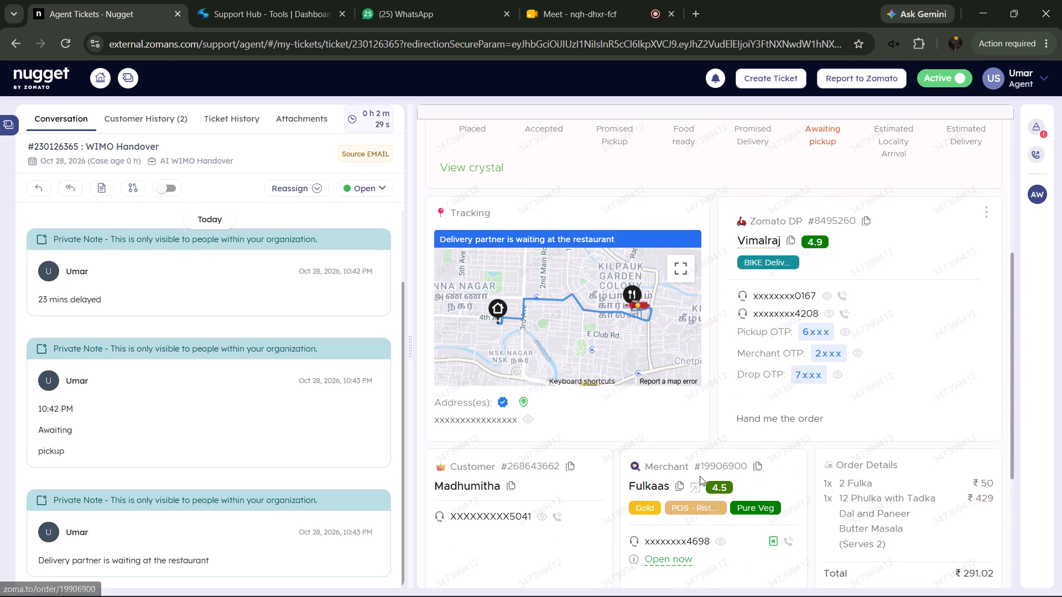
{"action": "left_click", "coordinate": [691, 489]}
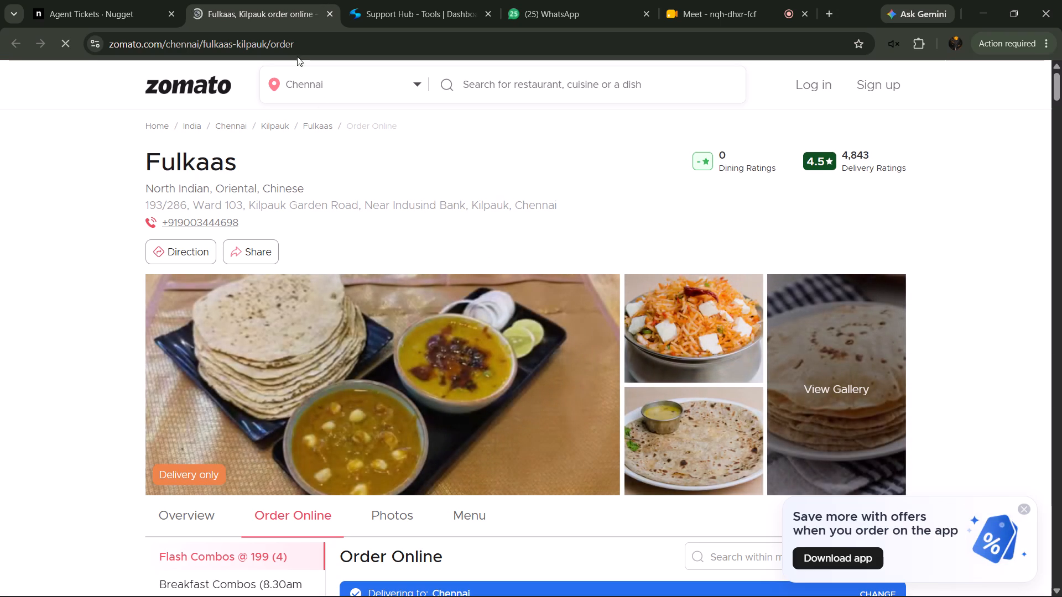
{"action": "left_click", "coordinate": [329, 12]}
Refresh the order details twice and examine the order progress, delivery partner, merchant and tracking information.
{"action": "scroll", "coordinate": [871, 275], "scroll_direction": "up", "scroll_amount": 2}
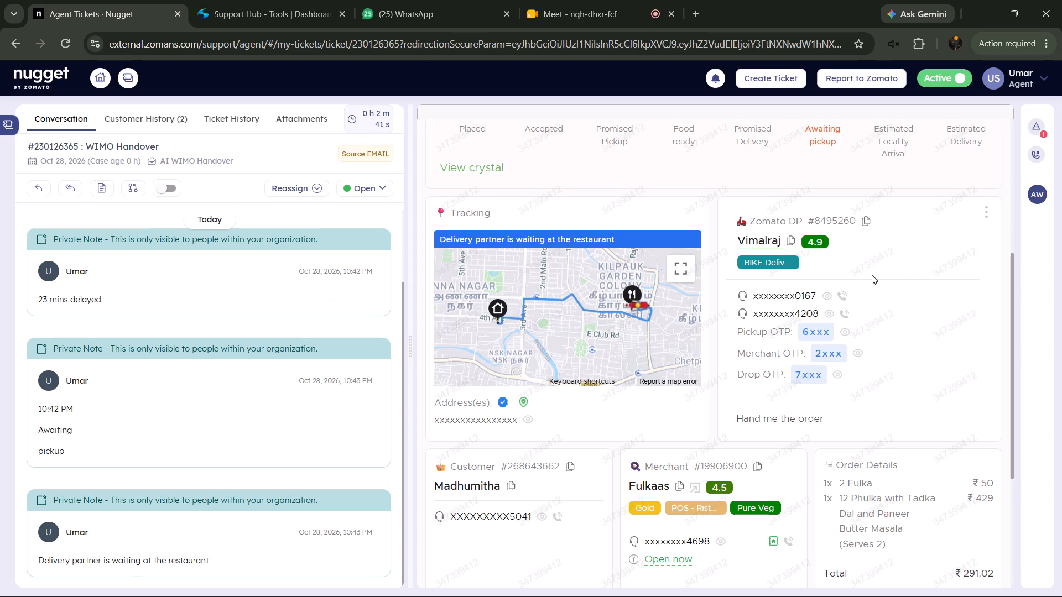
{"action": "scroll", "coordinate": [872, 275], "scroll_direction": "up", "scroll_amount": 7}
{"action": "left_click", "coordinate": [972, 141]}
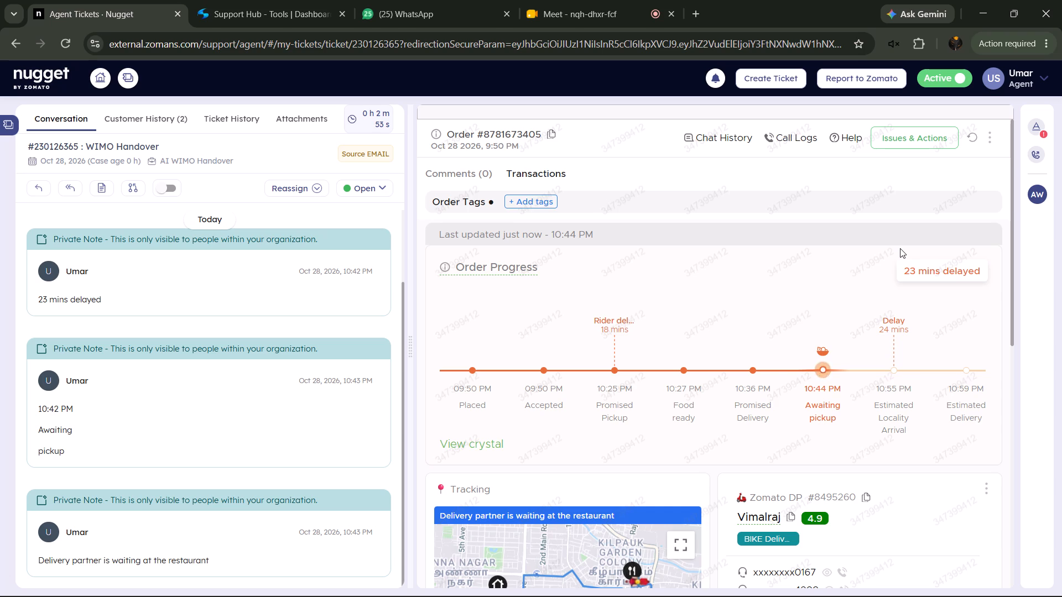
{"action": "scroll", "coordinate": [900, 248], "scroll_direction": "down", "scroll_amount": 4}
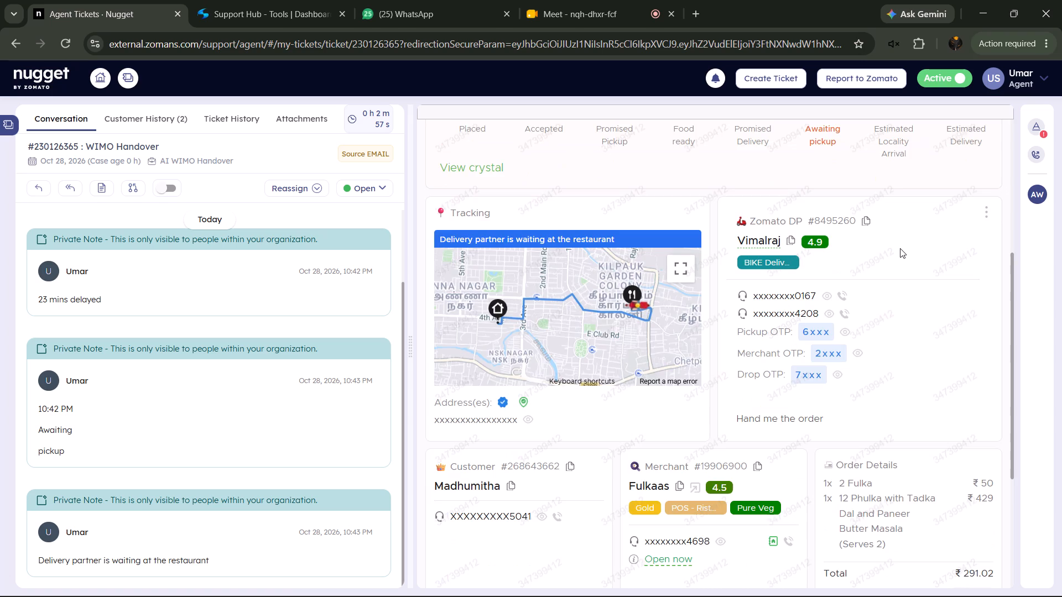
{"action": "scroll", "coordinate": [900, 248], "scroll_direction": "up", "scroll_amount": 8}
{"action": "left_click", "coordinate": [972, 139]}
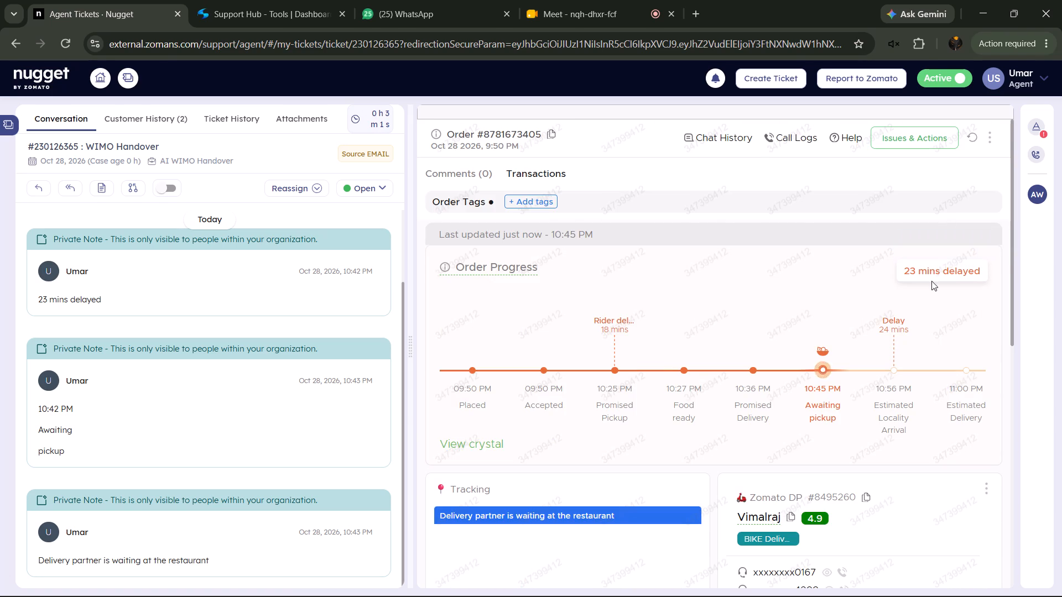
{"action": "scroll", "coordinate": [931, 282], "scroll_direction": "down", "scroll_amount": 7}
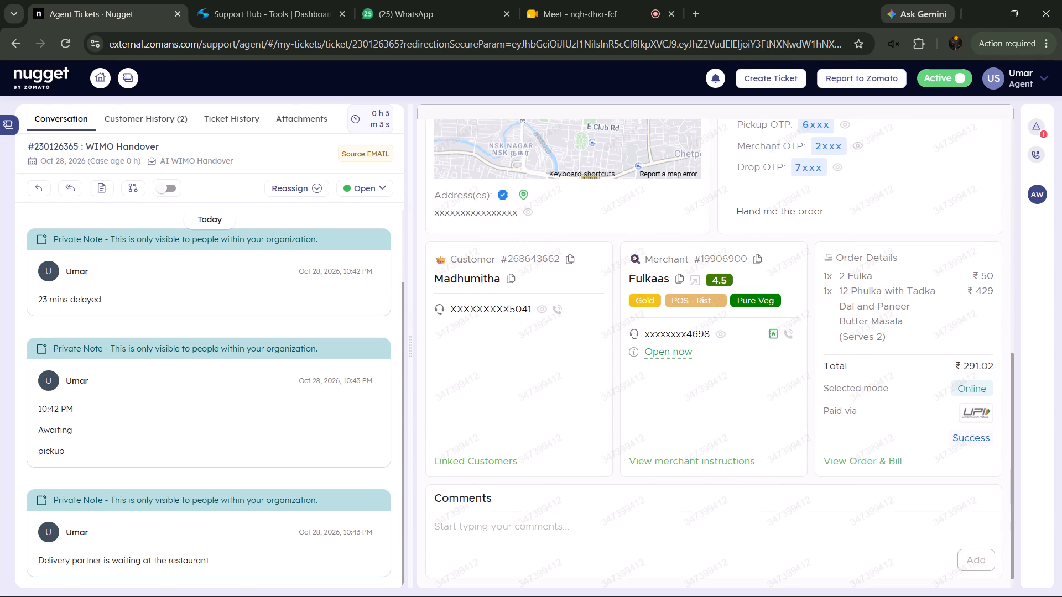
{"action": "scroll", "coordinate": [932, 284], "scroll_direction": "up", "scroll_amount": 8}
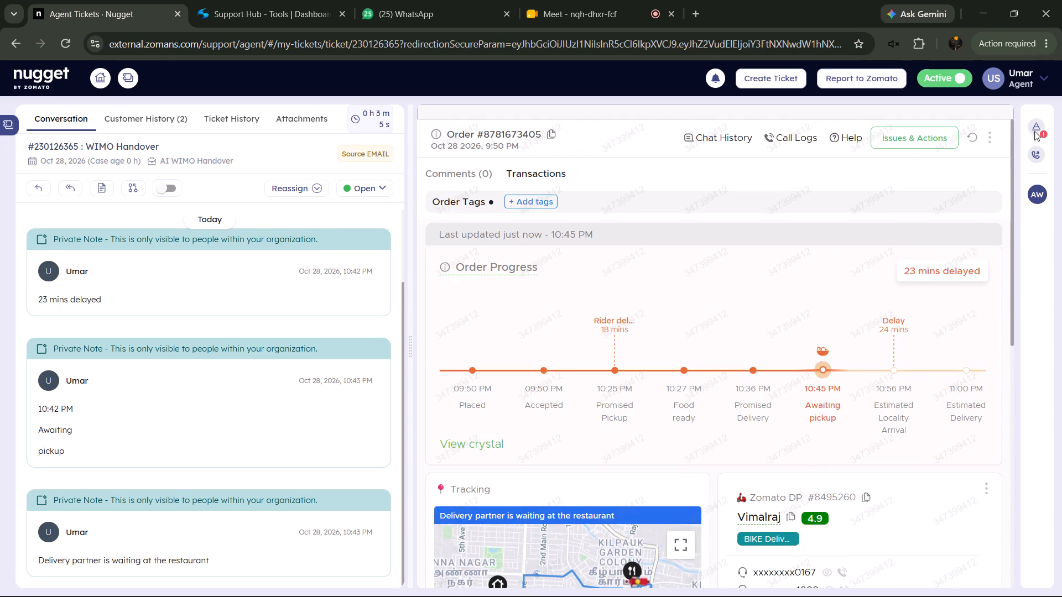
Look over the unsaved ticket properties, close them, and refresh the order details.
{"action": "left_click", "coordinate": [1040, 123]}
{"action": "left_click", "coordinate": [901, 327]}
{"action": "scroll", "coordinate": [909, 322], "scroll_direction": "up", "scroll_amount": 4}
{"action": "scroll", "coordinate": [911, 321], "scroll_direction": "down", "scroll_amount": 4}
{"action": "left_click", "coordinate": [911, 321]}
{"action": "left_click", "coordinate": [1039, 127]}
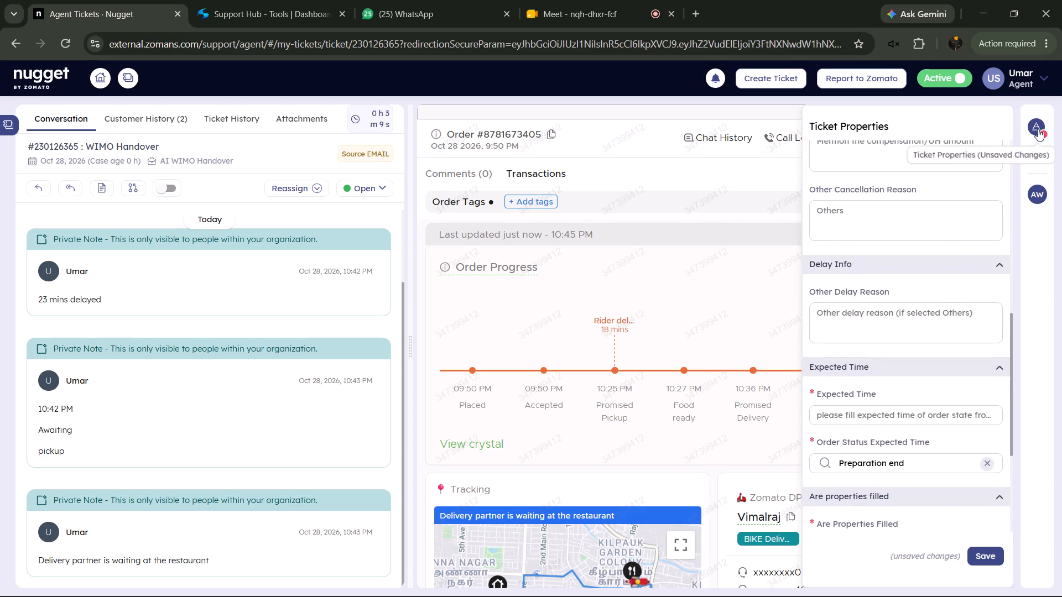
{"action": "left_click", "coordinate": [975, 132]}
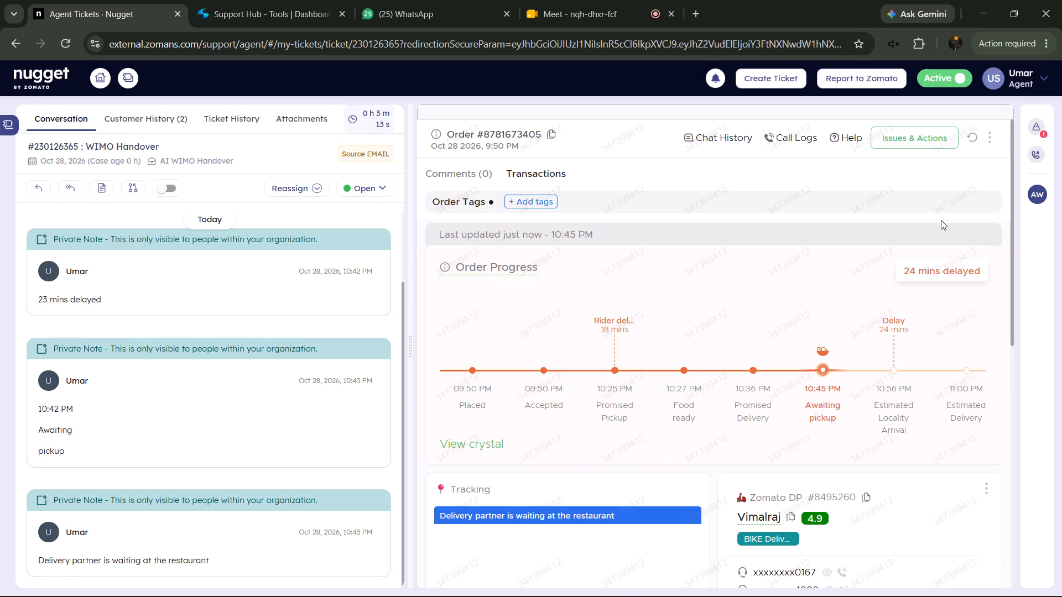
Examine the Expected Time, Order Status Expected Time and Are Properties Filled fields in the ticket properties, then close them.
{"action": "left_click", "coordinate": [1040, 126]}
{"action": "left_click", "coordinate": [883, 329]}
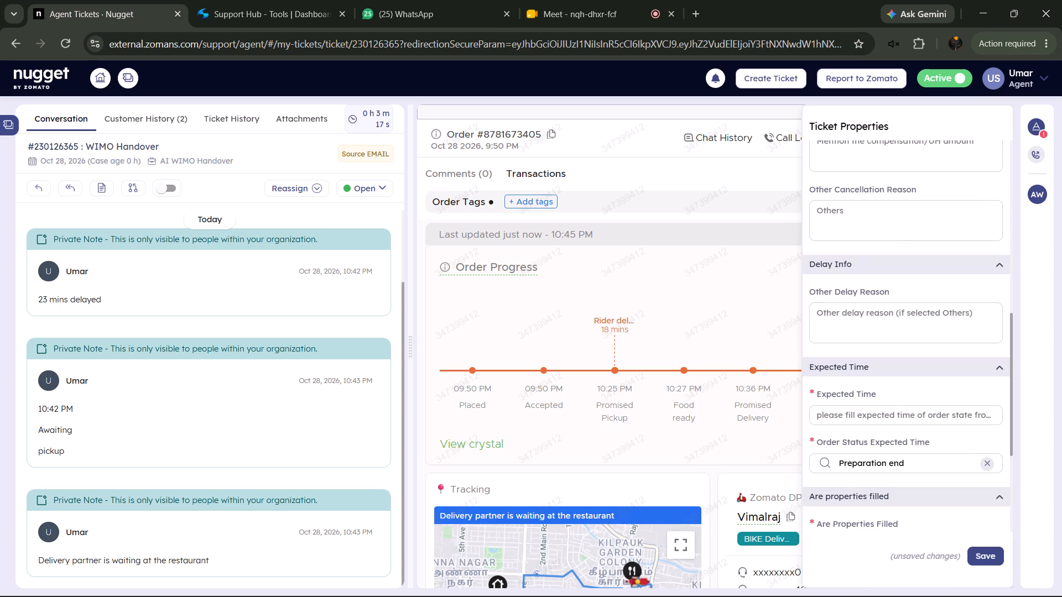
{"action": "scroll", "coordinate": [886, 321], "scroll_direction": "up", "scroll_amount": 4}
{"action": "scroll", "coordinate": [886, 321], "scroll_direction": "down", "scroll_amount": 6}
{"action": "left_click", "coordinate": [910, 280]}
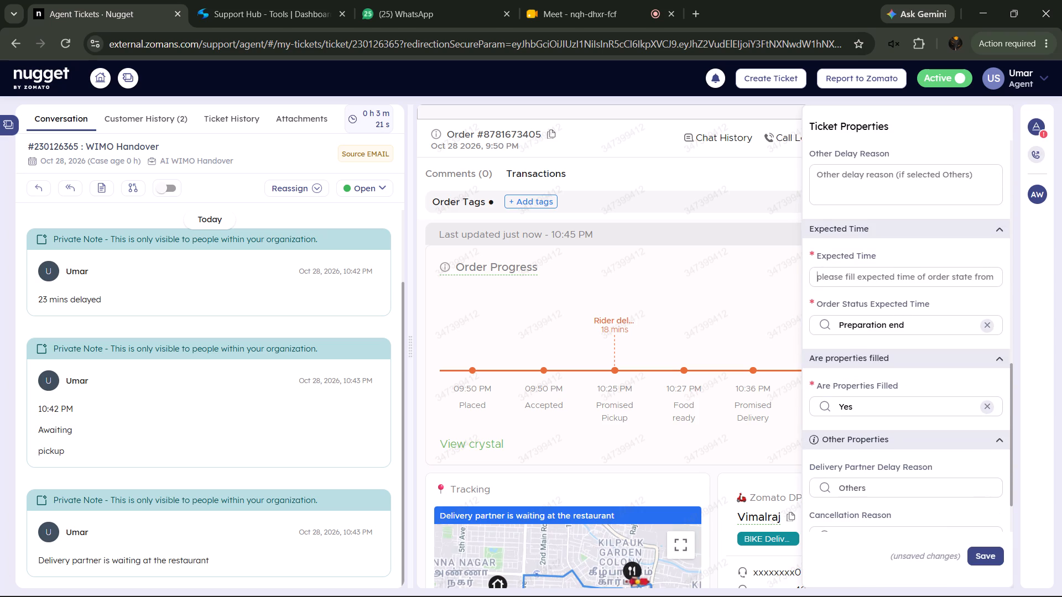
{"action": "left_click", "coordinate": [891, 327]}
{"action": "left_click", "coordinate": [892, 334]}
{"action": "left_click", "coordinate": [894, 346]}
{"action": "scroll", "coordinate": [896, 347], "scroll_direction": "up", "scroll_amount": 2}
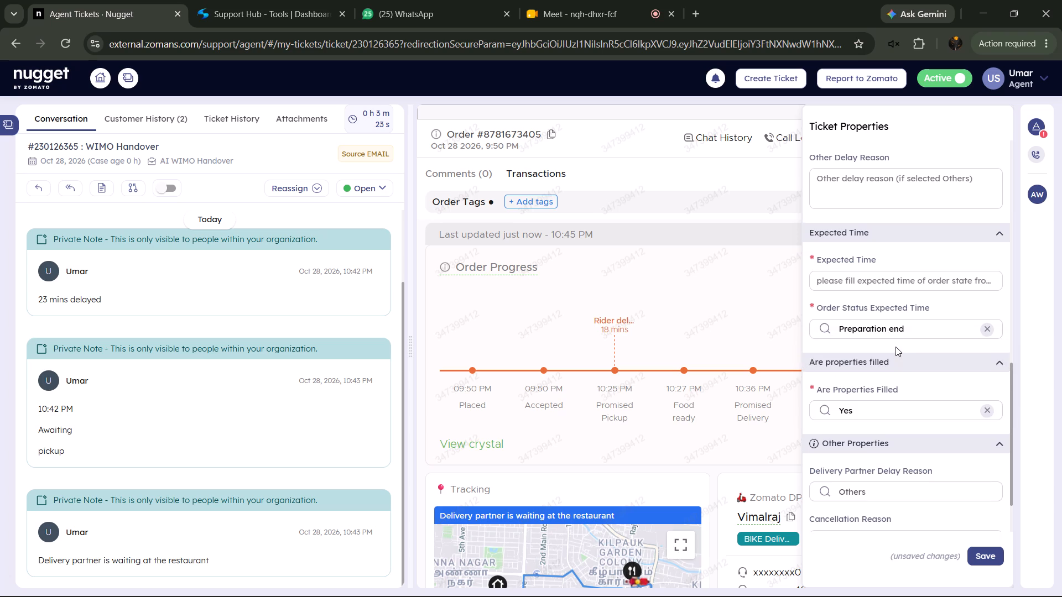
{"action": "left_click", "coordinate": [899, 329]}
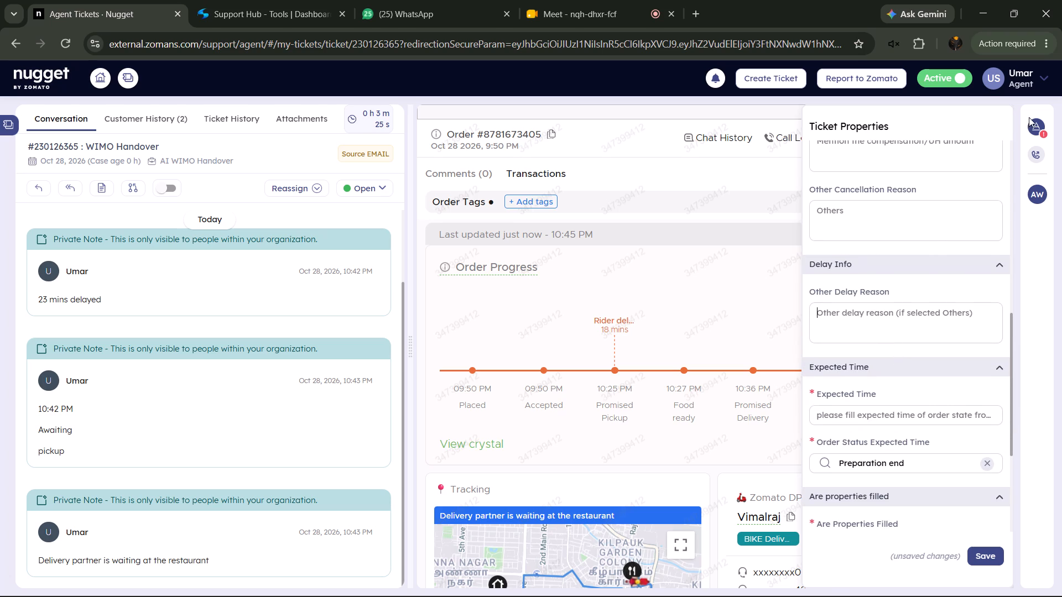
{"action": "left_click", "coordinate": [1040, 135]}
Refresh the order details and recheck the delay, rider tracking and merchant information.
{"action": "left_click", "coordinate": [971, 134]}
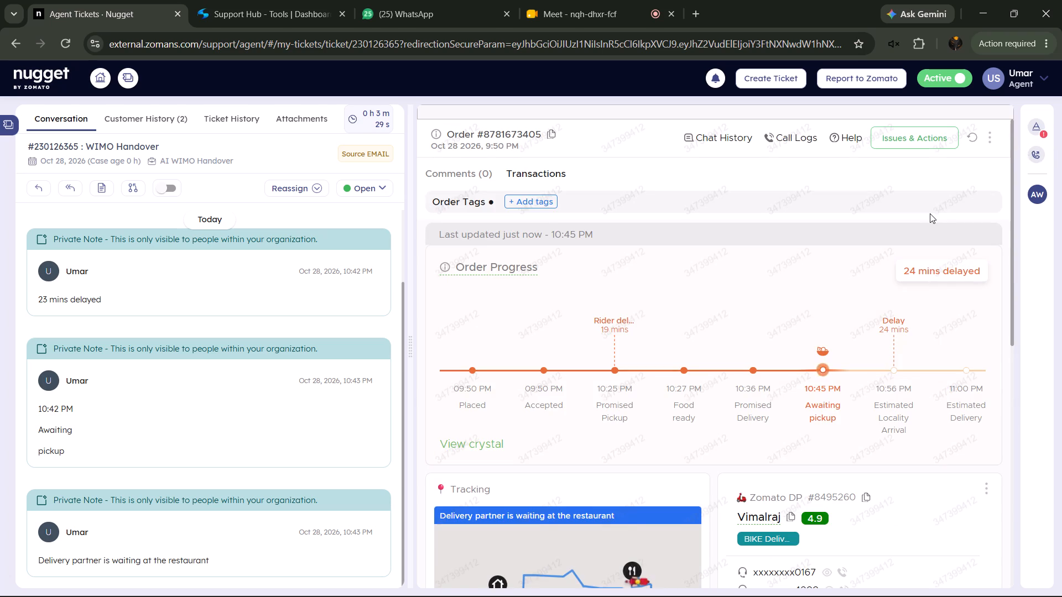
{"action": "scroll", "coordinate": [930, 213], "scroll_direction": "down", "scroll_amount": 6}
{"action": "scroll", "coordinate": [930, 214], "scroll_direction": "up", "scroll_amount": 3}
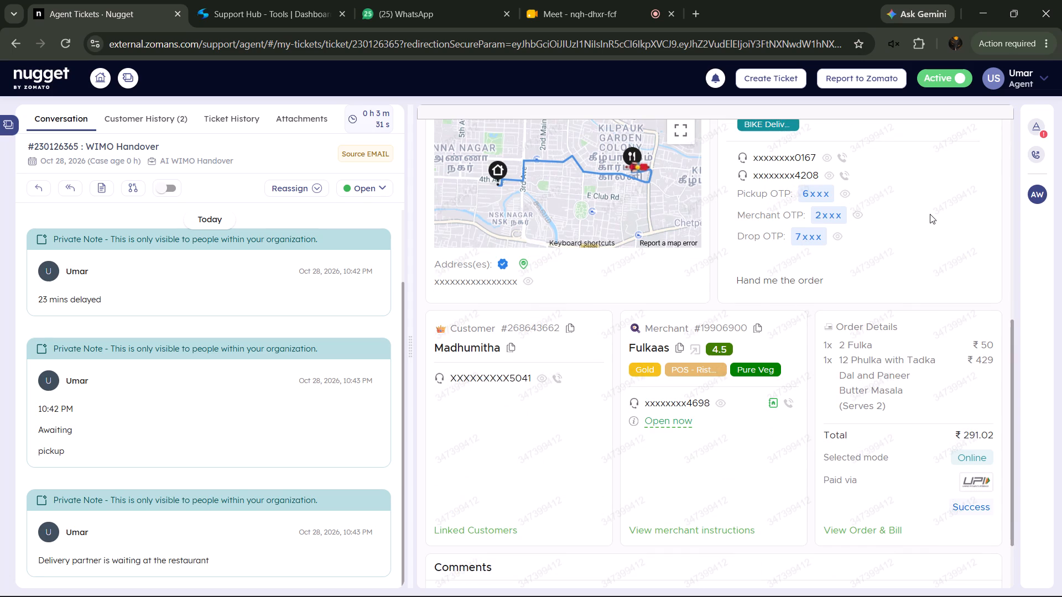
{"action": "scroll", "coordinate": [930, 214], "scroll_direction": "up", "scroll_amount": 6}
Switch to Support Hub, open the Restaurant Delays response templates, and return to the ticket.
{"action": "left_click", "coordinate": [322, 0]}
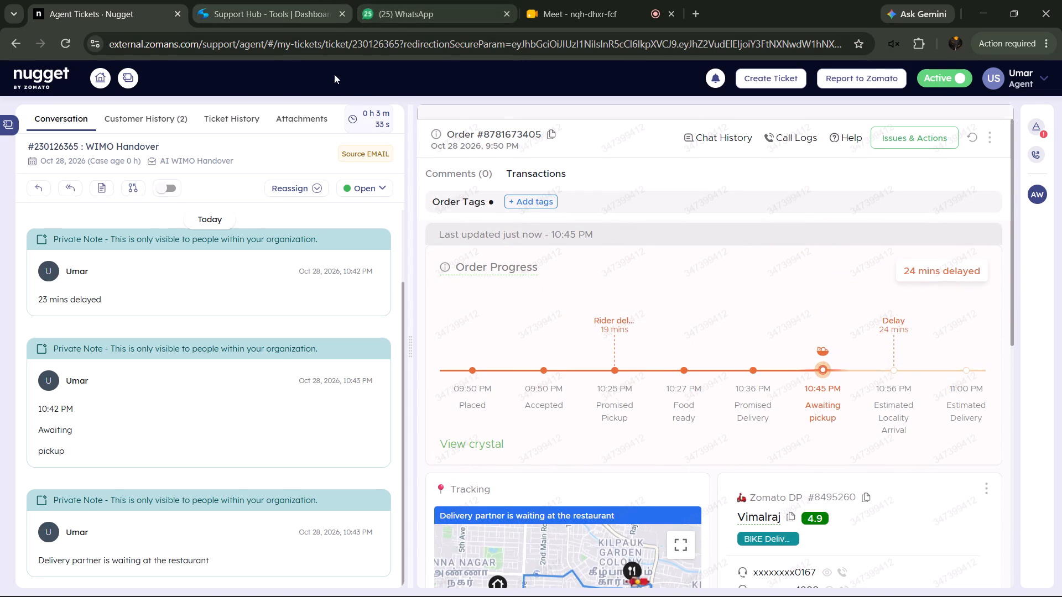
{"action": "left_click", "coordinate": [74, 160]}
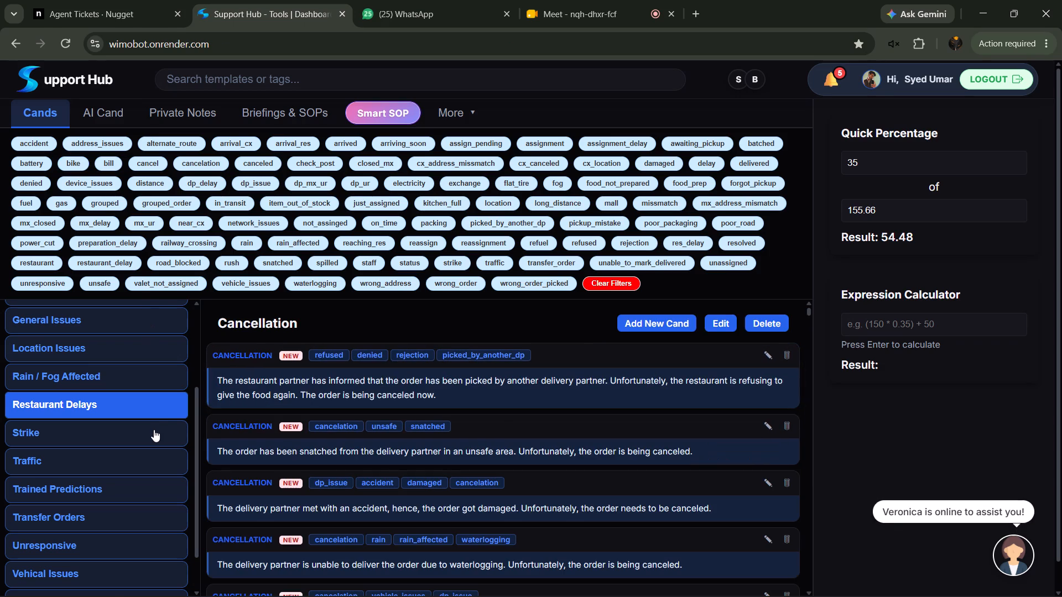
{"action": "left_click", "coordinate": [156, 410]}
{"action": "left_click", "coordinate": [148, 0]}
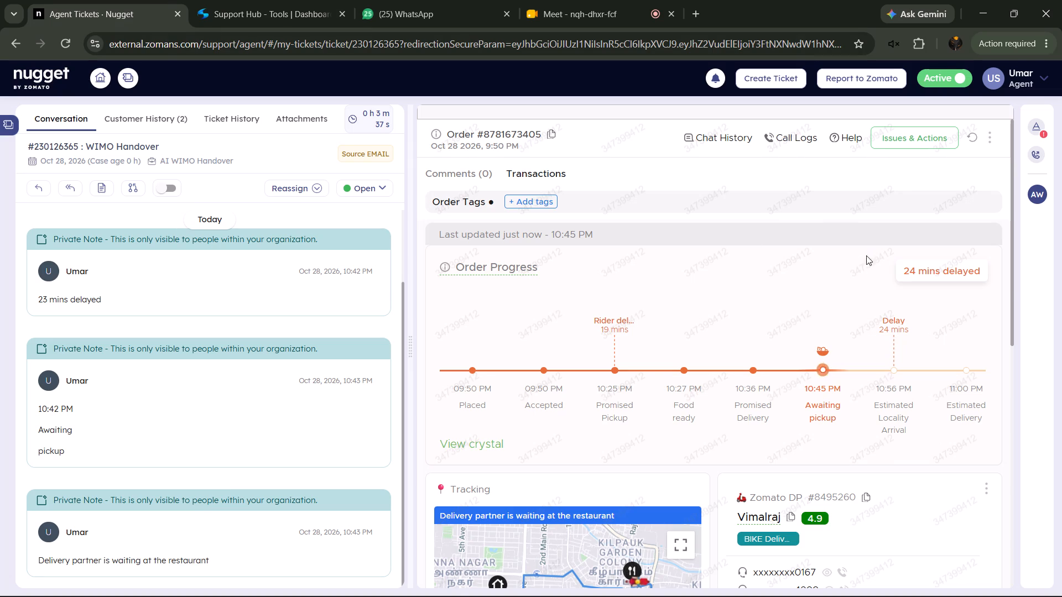
Check the order's call history, close it, and refresh the order details for the pickup status.
{"action": "left_click", "coordinate": [791, 139]}
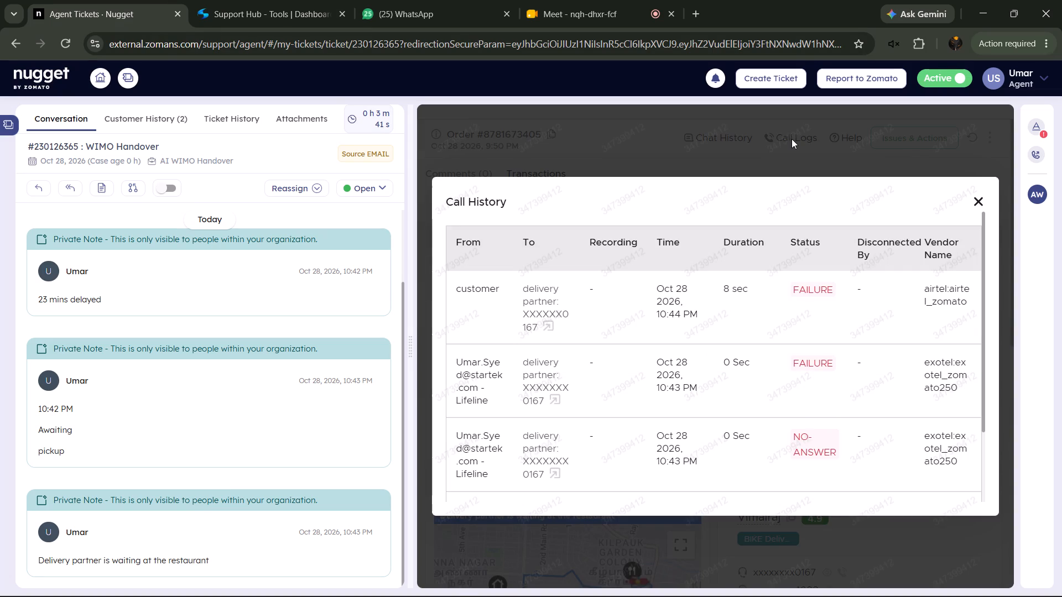
{"action": "left_click", "coordinate": [792, 139]}
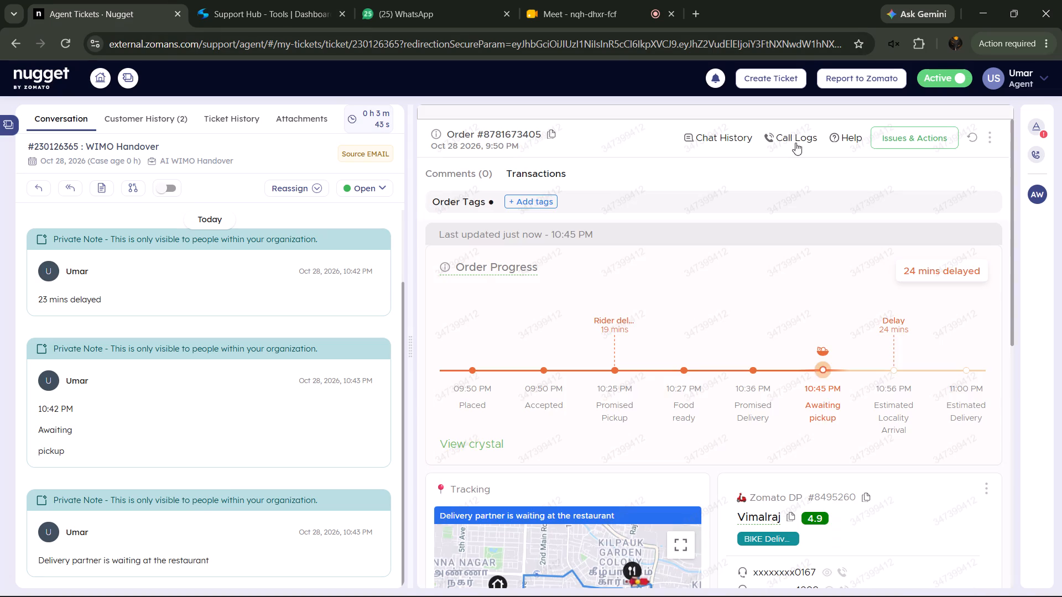
{"action": "left_click", "coordinate": [970, 136]}
{"action": "left_click", "coordinate": [975, 139]}
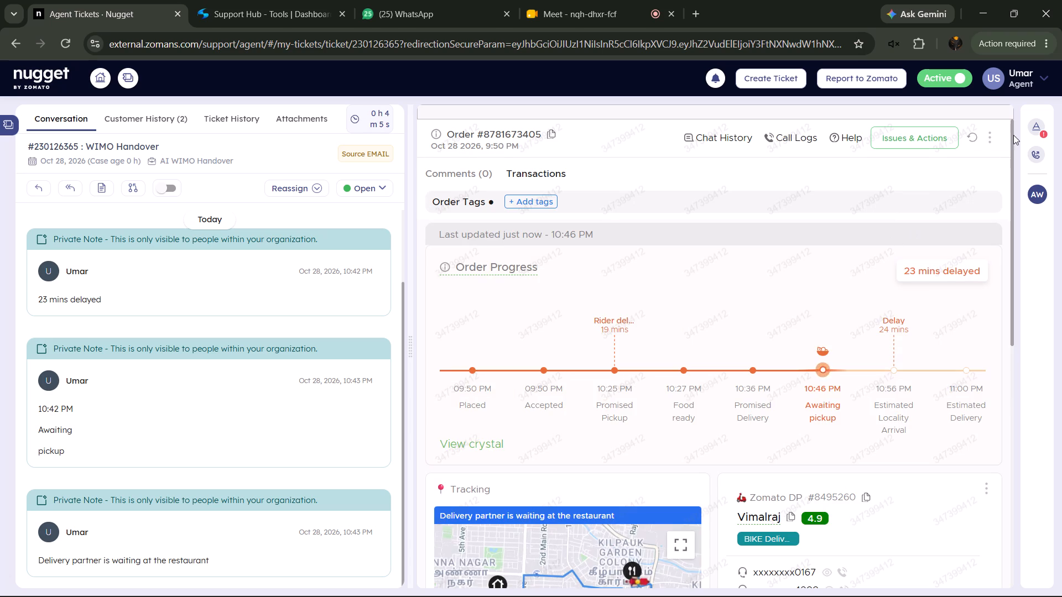
Add a private note reading "mx connected" to the ticket and close the ticket properties.
{"action": "left_click", "coordinate": [1038, 125]}
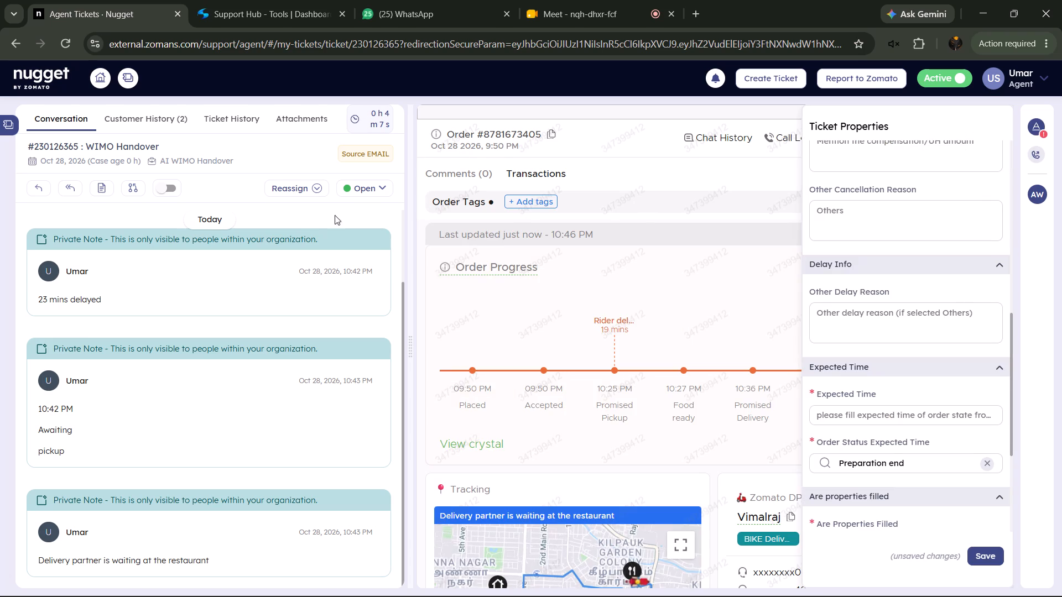
{"action": "left_click", "coordinate": [92, 194]}
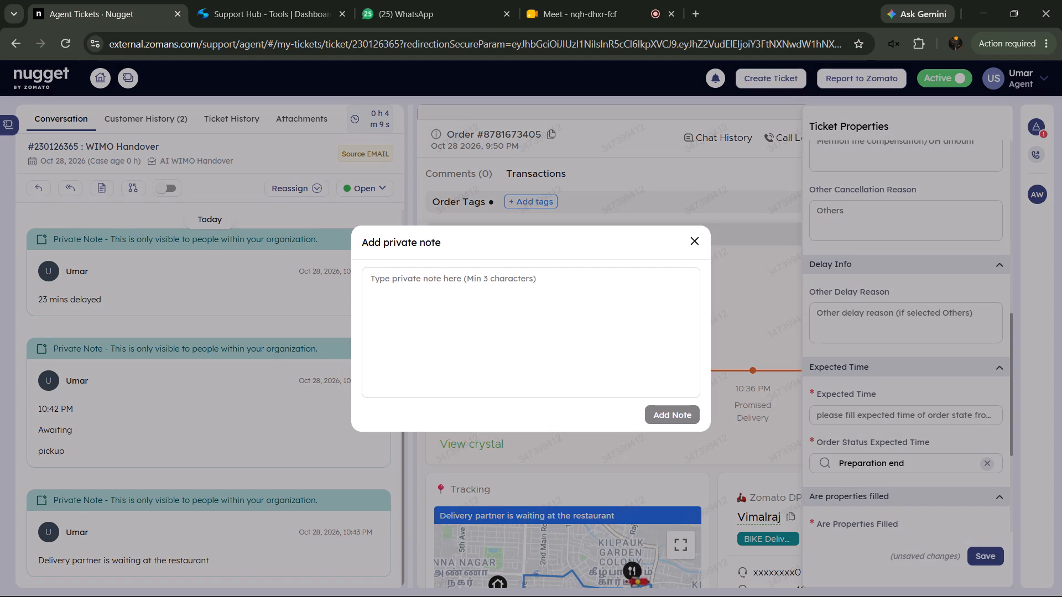
{"action": "type", "text": "mx connected"}
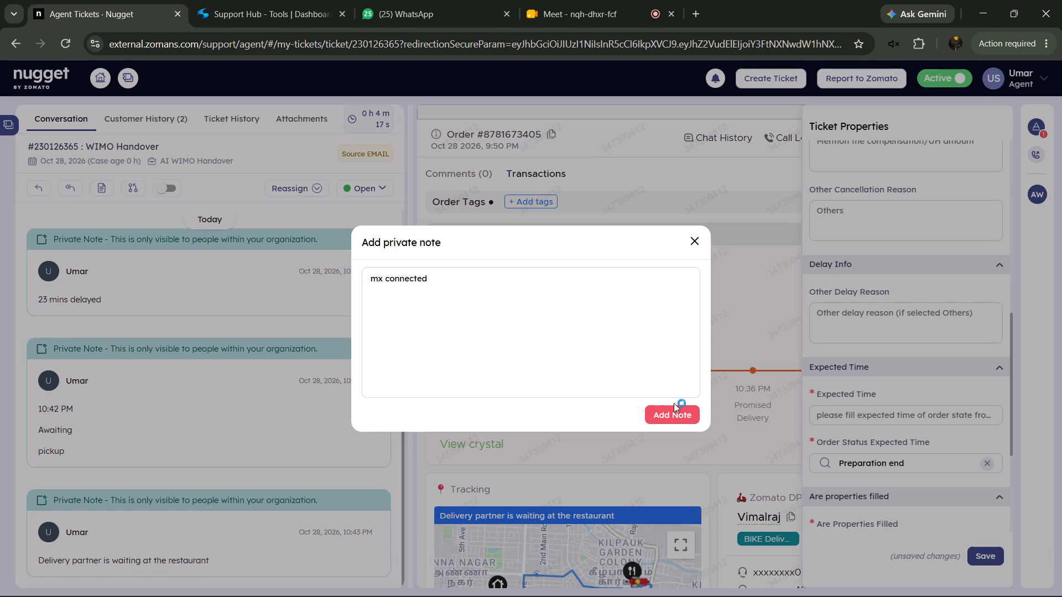
{"action": "left_click", "coordinate": [686, 414]}
{"action": "left_click", "coordinate": [910, 318]}
{"action": "left_click", "coordinate": [1032, 119]}
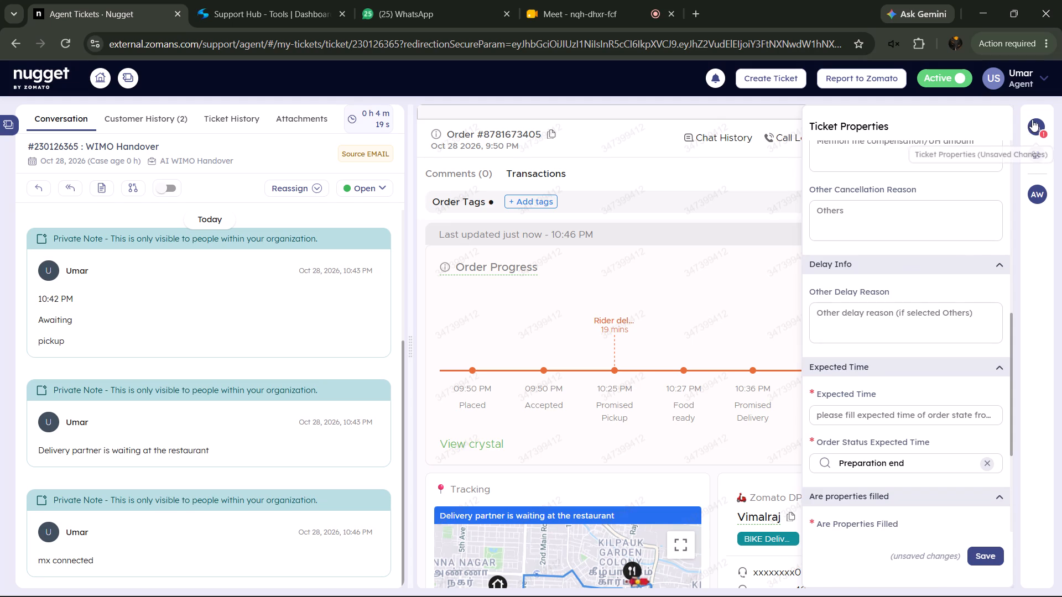
Review the order's call history for recent calls and keep refreshing the order details to recheck the pickup status.
{"action": "left_click", "coordinate": [971, 137]}
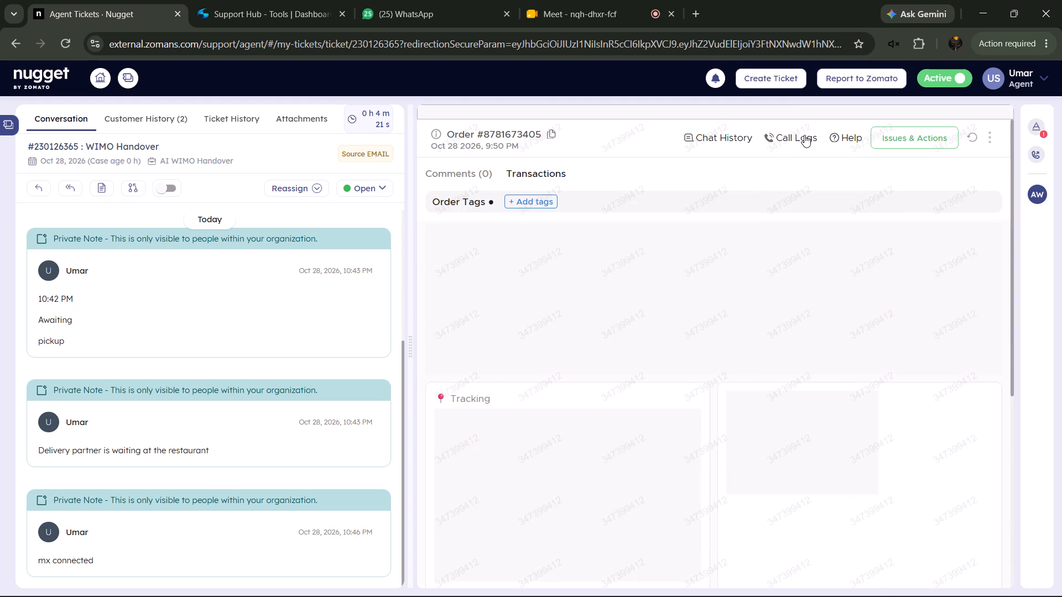
{"action": "left_click", "coordinate": [793, 139]}
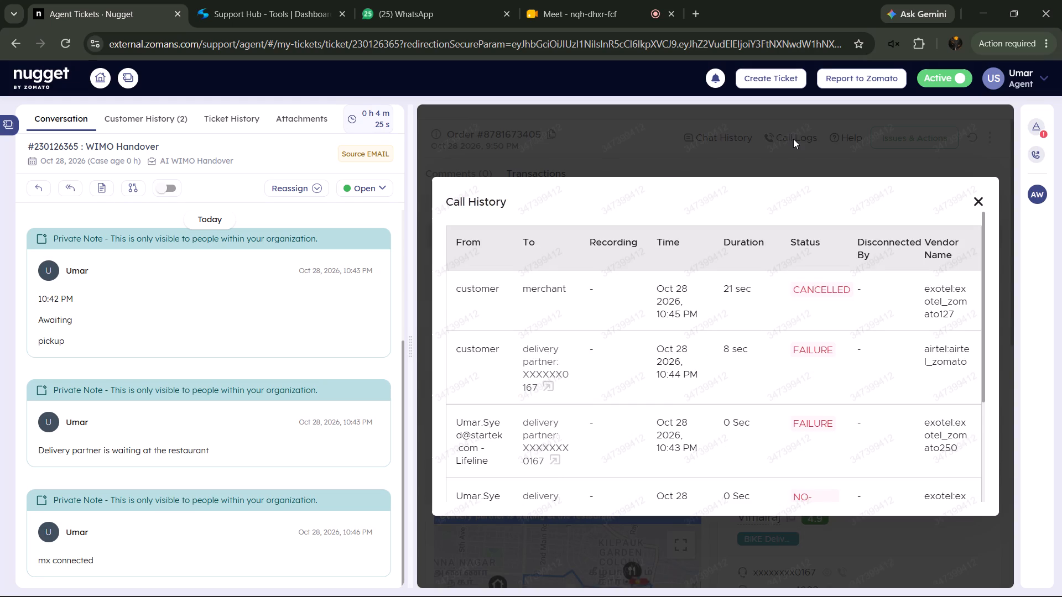
{"action": "left_click", "coordinate": [793, 139]}
{"action": "left_click", "coordinate": [973, 137]}
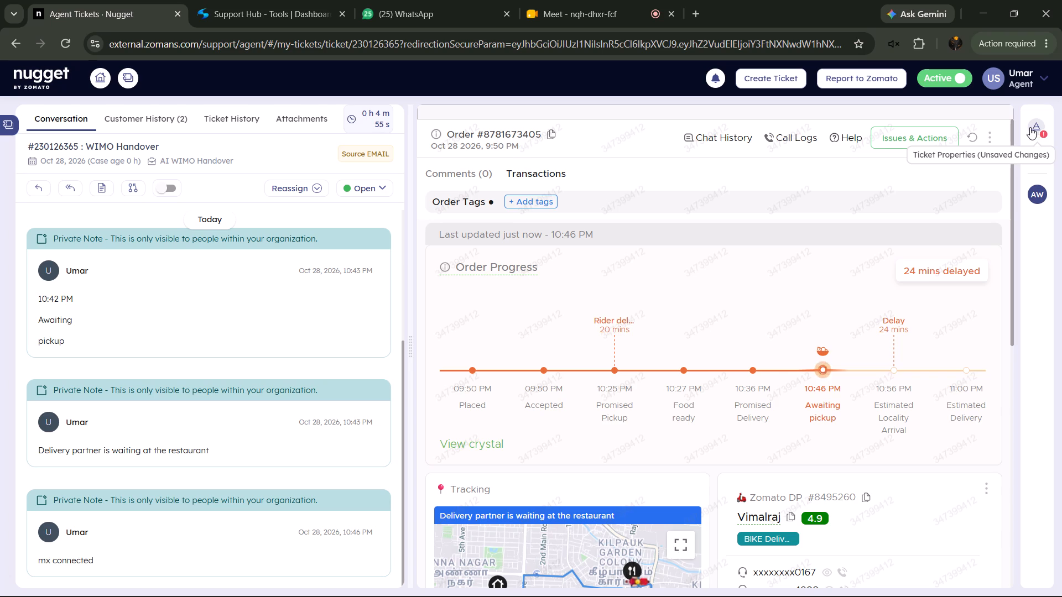
{"action": "left_click", "coordinate": [969, 139]}
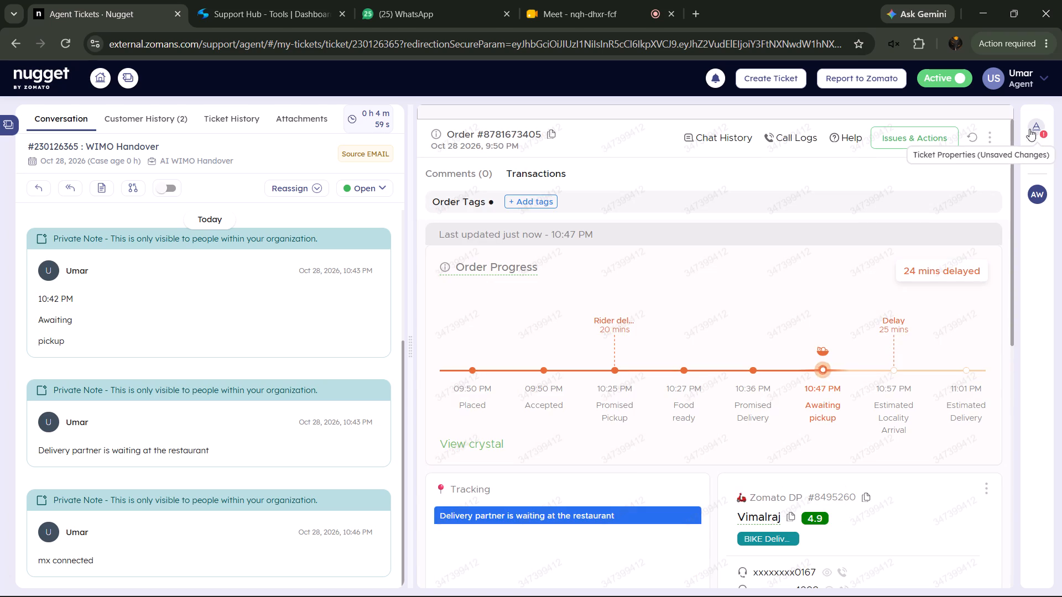
{"action": "left_click", "coordinate": [971, 138]}
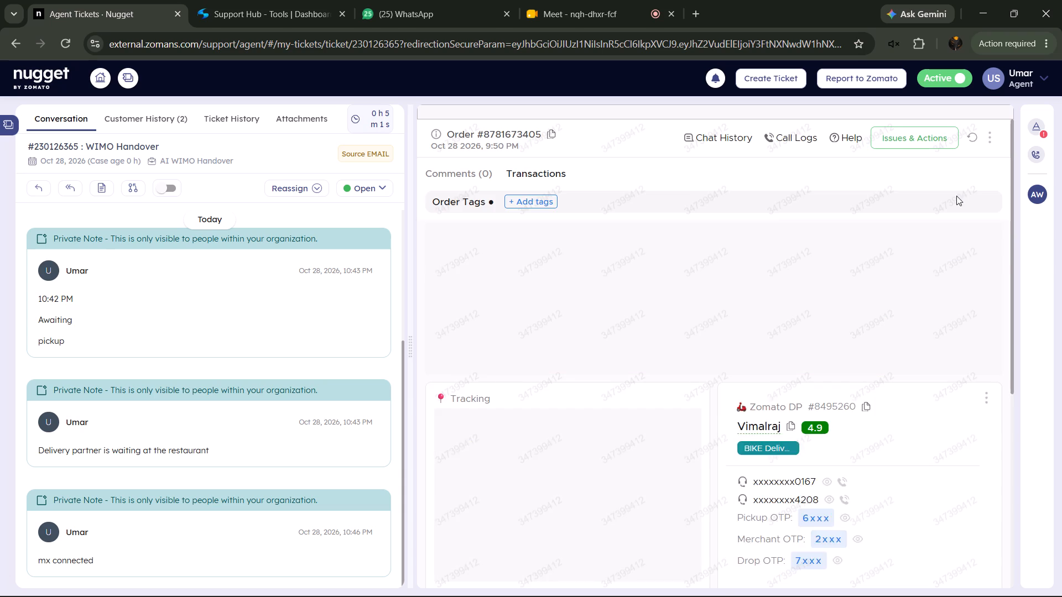
Copy the Support Hub "dp_ur" response about the unresponsive delivery partner into the ticket's Other Delay Reason.
{"action": "left_click", "coordinate": [1027, 131]}
{"action": "left_click", "coordinate": [1035, 128]}
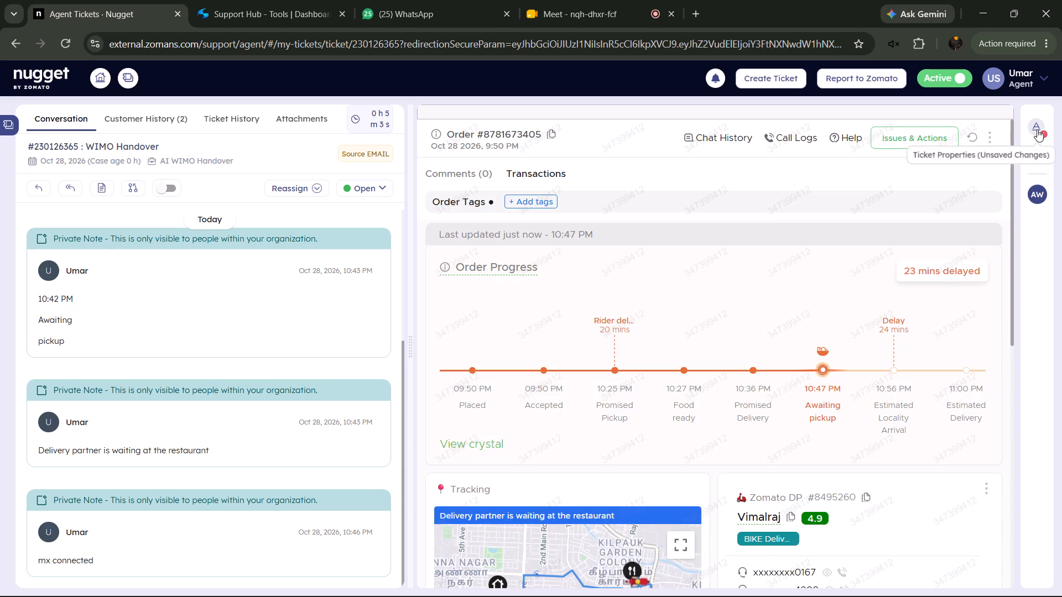
{"action": "left_click", "coordinate": [903, 315]}
{"action": "left_click", "coordinate": [310, 0]}
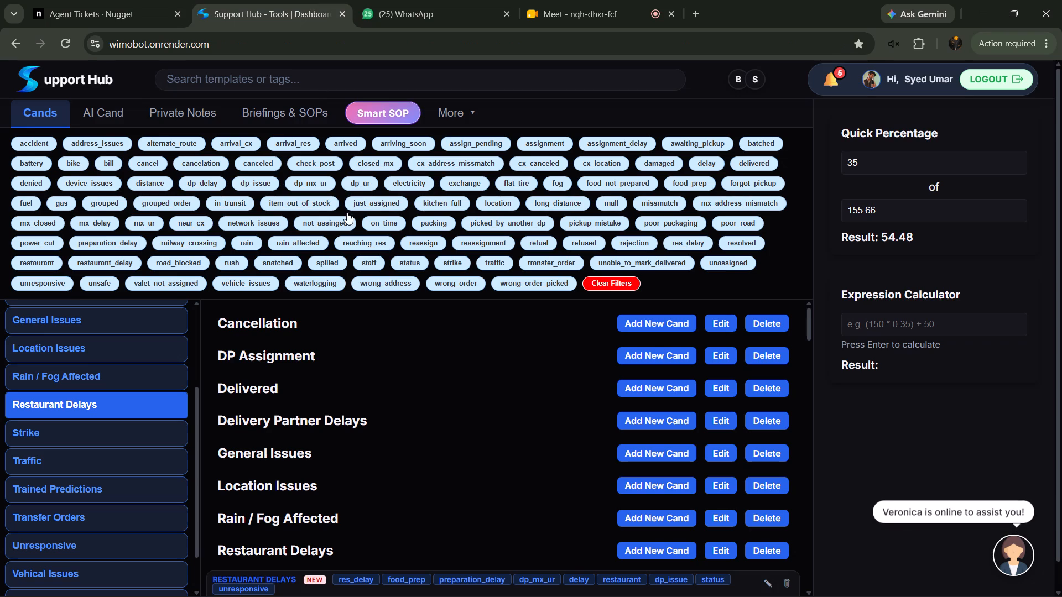
{"action": "scroll", "coordinate": [423, 333], "scroll_direction": "down", "scroll_amount": 2}
{"action": "left_click", "coordinate": [356, 182]}
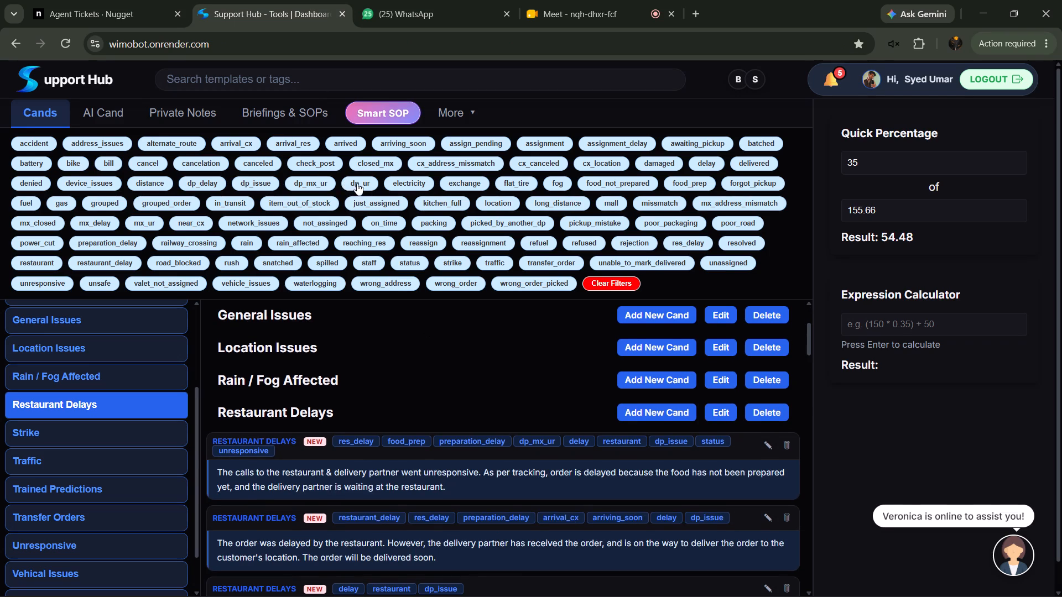
{"action": "left_click", "coordinate": [482, 456]}
{"action": "left_click", "coordinate": [147, 0]}
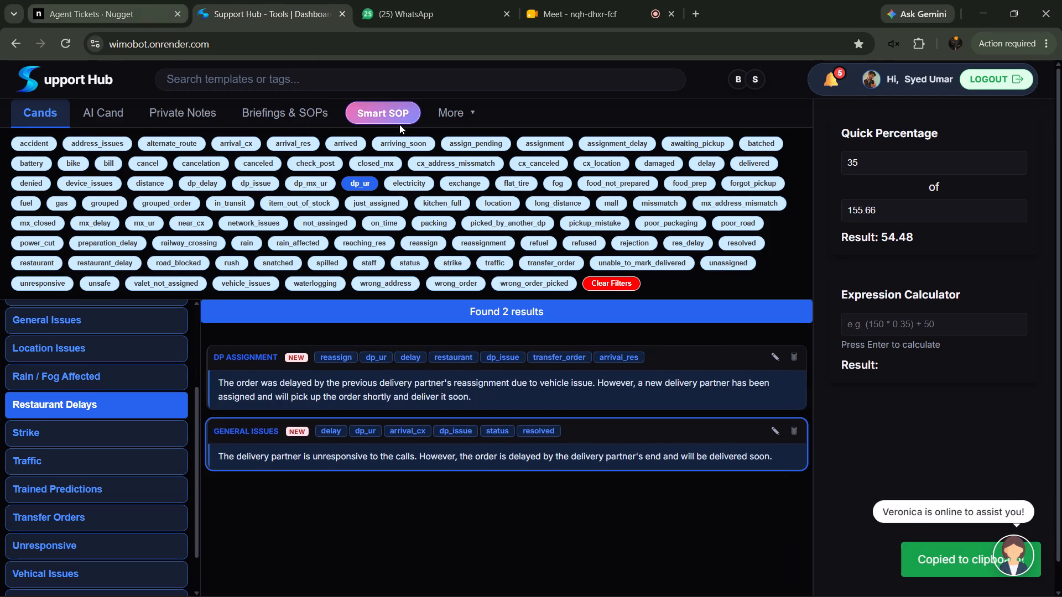
{"action": "right_click", "coordinate": [844, 321]}
{"action": "left_click", "coordinate": [911, 434]}
{"action": "left_click", "coordinate": [916, 398]}
{"action": "left_click", "coordinate": [909, 411]}
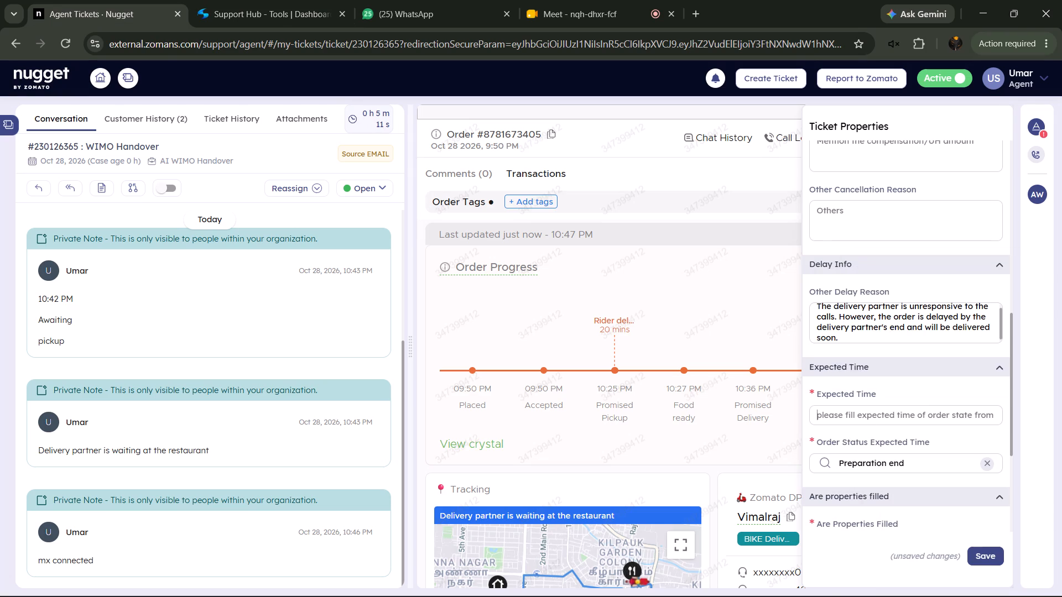
Close the ticket properties and refresh the order details to recheck the pickup status.
{"action": "left_click", "coordinate": [1037, 129]}
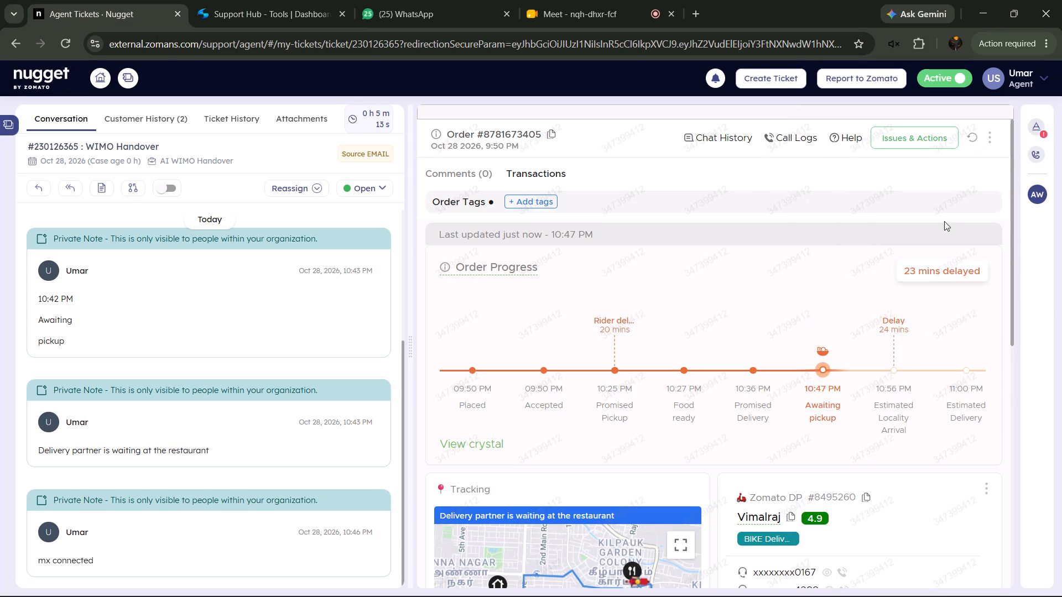
{"action": "left_click", "coordinate": [970, 139]}
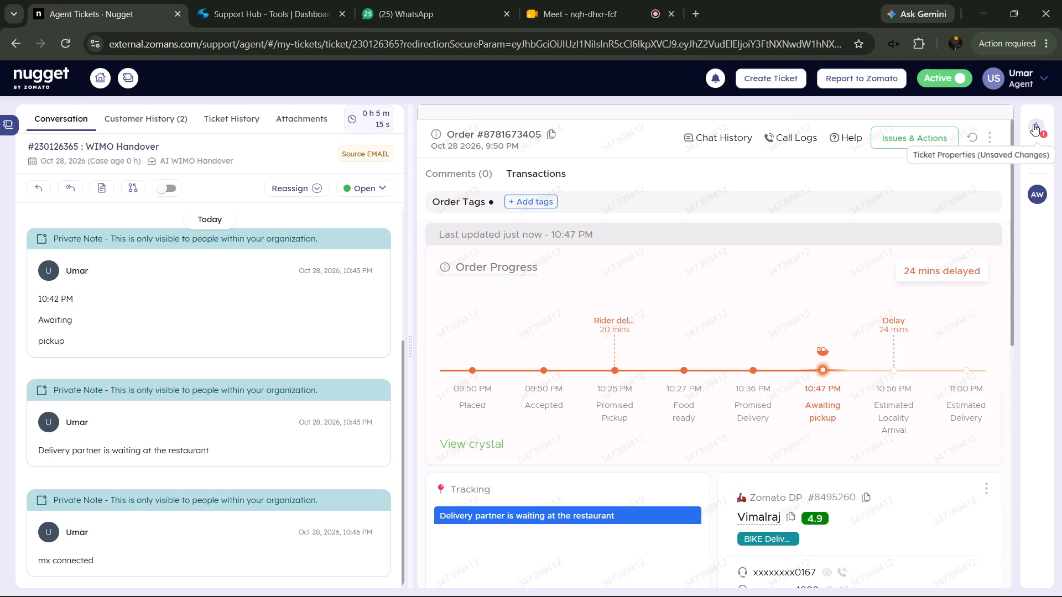
Reword the end of the Other Delay Reason in the ticket properties so it reads "will be picked up soon.".
{"action": "left_click", "coordinate": [1033, 124]}
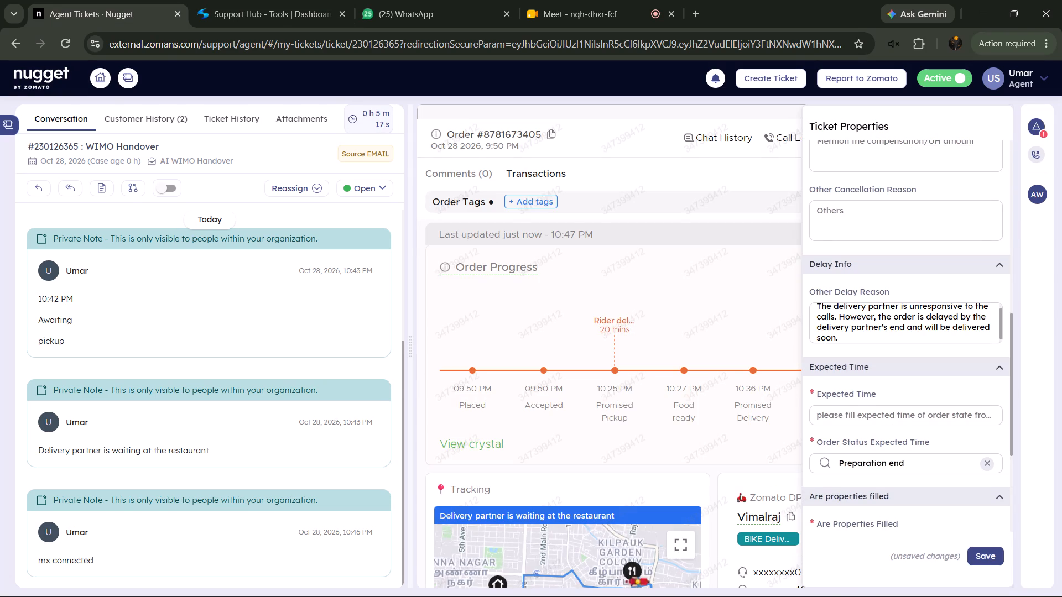
{"action": "left_click", "coordinate": [961, 327]}
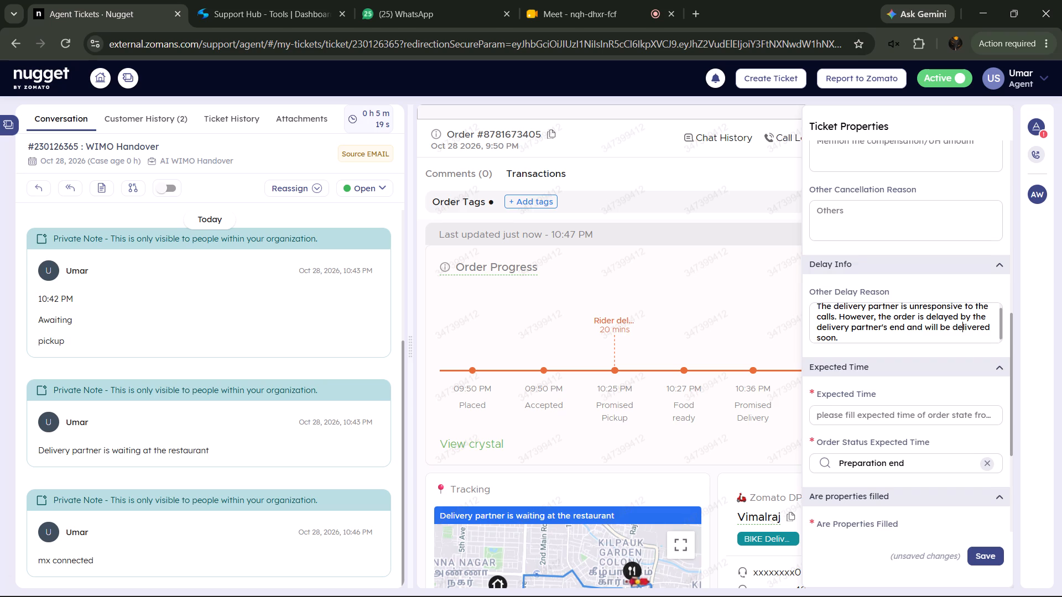
{"action": "left_click", "coordinate": [961, 327]}
{"action": "key", "text": "BackSpace"}
{"action": "type", "text": "picked up"}
{"action": "key", "text": "space"}
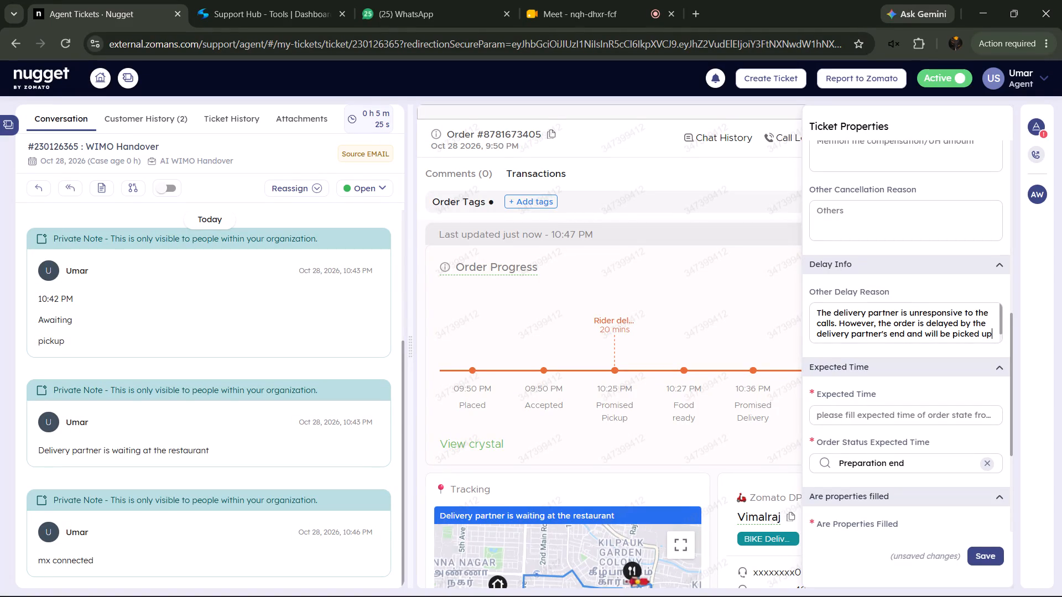
Set the Expected Time to 5 and the Order Status Expected Time to Arrival at res.
{"action": "scroll", "coordinate": [965, 328], "scroll_direction": "down", "scroll_amount": 2}
{"action": "left_click", "coordinate": [935, 416]}
{"action": "key", "text": "5"}
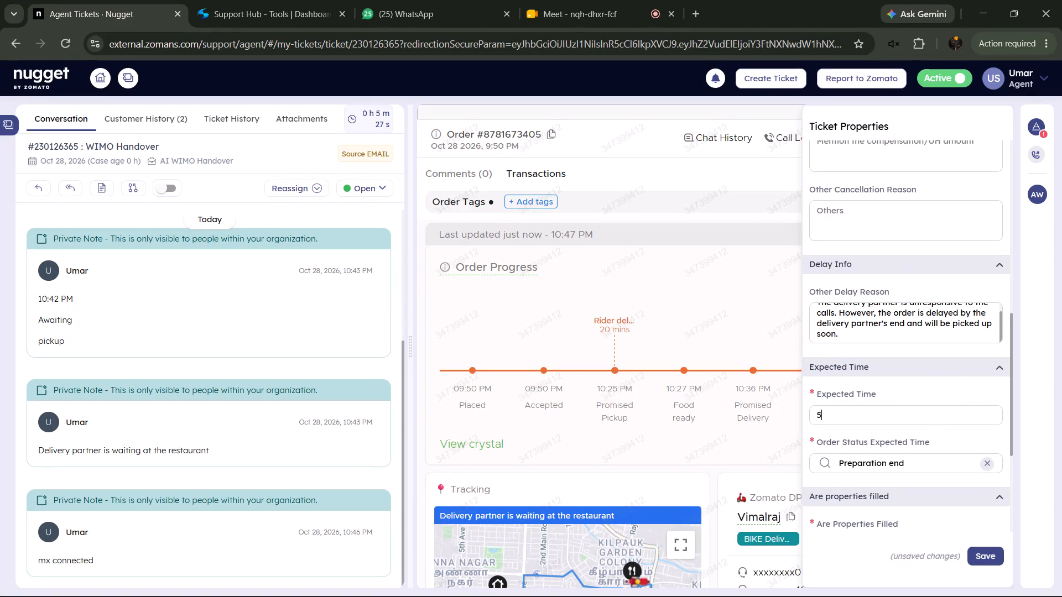
{"action": "left_click", "coordinate": [939, 463]}
{"action": "left_click", "coordinate": [903, 510]}
Look over the upper ticket properties, close them, and refresh the order details to recheck the pickup status.
{"action": "scroll", "coordinate": [907, 380], "scroll_direction": "up", "scroll_amount": 6}
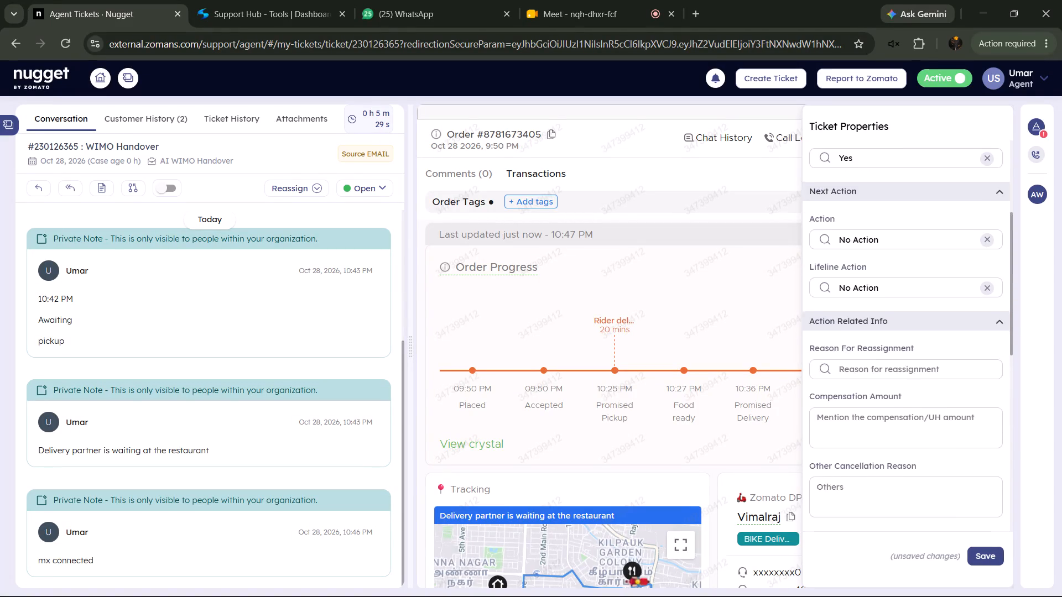
{"action": "scroll", "coordinate": [909, 374], "scroll_direction": "up", "scroll_amount": 2}
{"action": "left_click", "coordinate": [1034, 121]}
{"action": "left_click", "coordinate": [972, 137]}
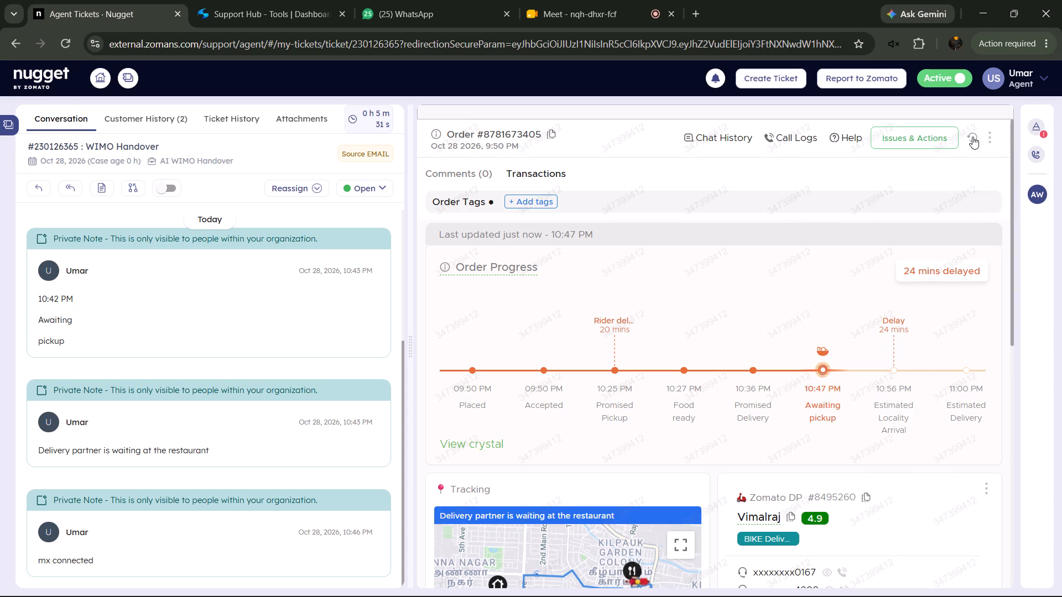
Review the completed ticket properties, including the delay reason and expected time fields, and save them.
{"action": "left_click", "coordinate": [1030, 125]}
{"action": "scroll", "coordinate": [928, 323], "scroll_direction": "down", "scroll_amount": 4}
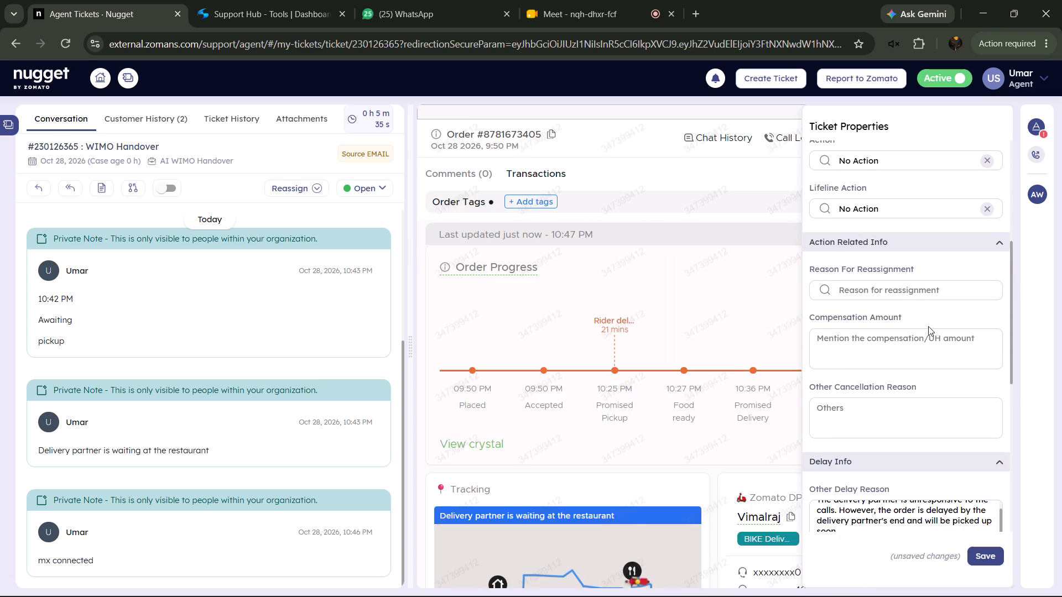
{"action": "scroll", "coordinate": [279, 394], "scroll_direction": "up", "scroll_amount": 6}
{"action": "scroll", "coordinate": [279, 394], "scroll_direction": "down", "scroll_amount": 5}
{"action": "scroll", "coordinate": [840, 305], "scroll_direction": "down", "scroll_amount": 3}
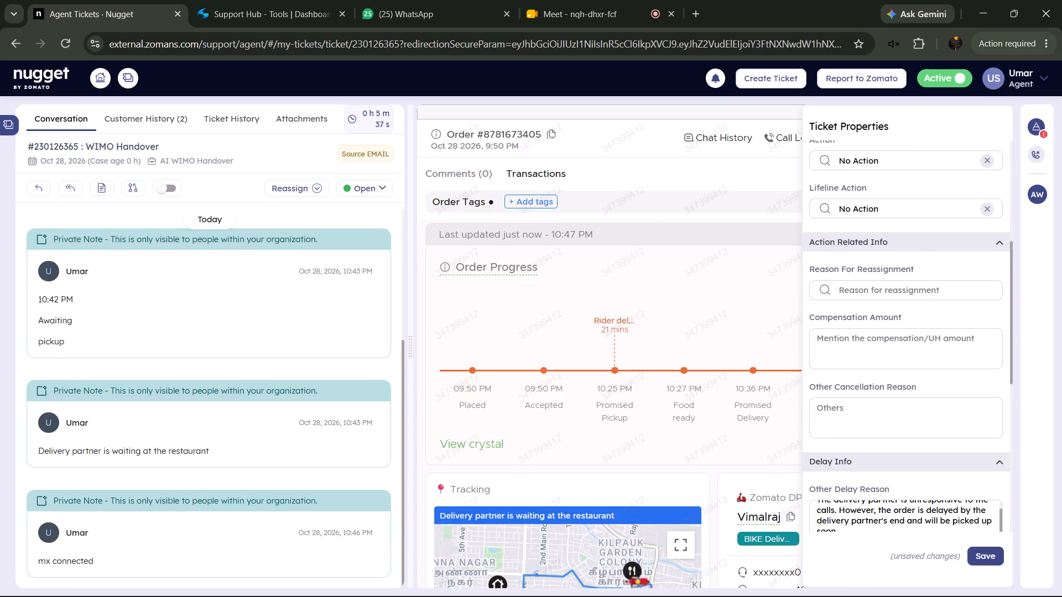
{"action": "scroll", "coordinate": [841, 307], "scroll_direction": "down", "scroll_amount": 1}
{"action": "scroll", "coordinate": [910, 255], "scroll_direction": "up", "scroll_amount": 3}
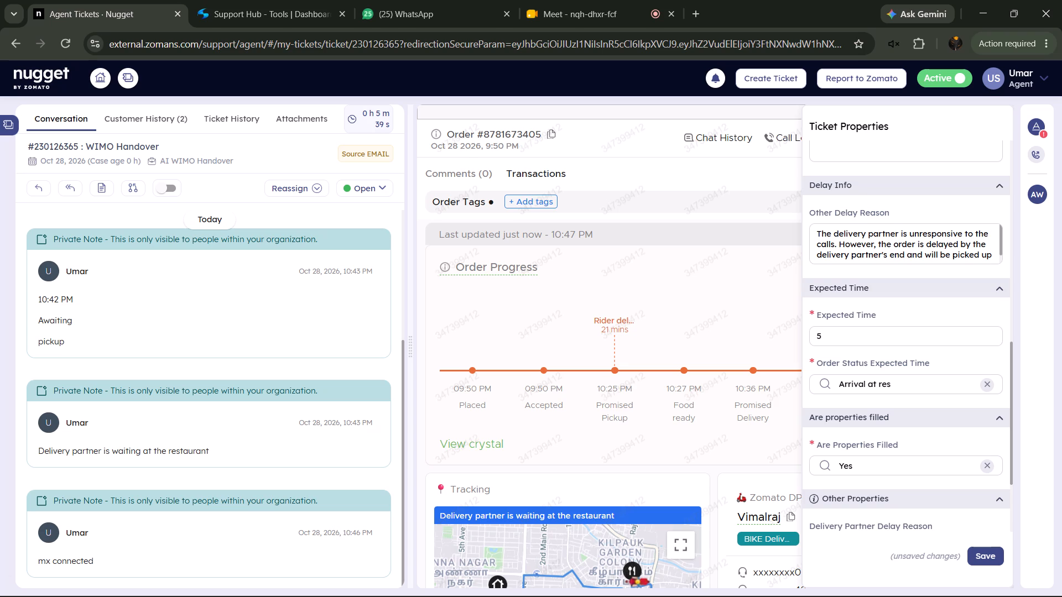
{"action": "scroll", "coordinate": [912, 255], "scroll_direction": "down", "scroll_amount": 1}
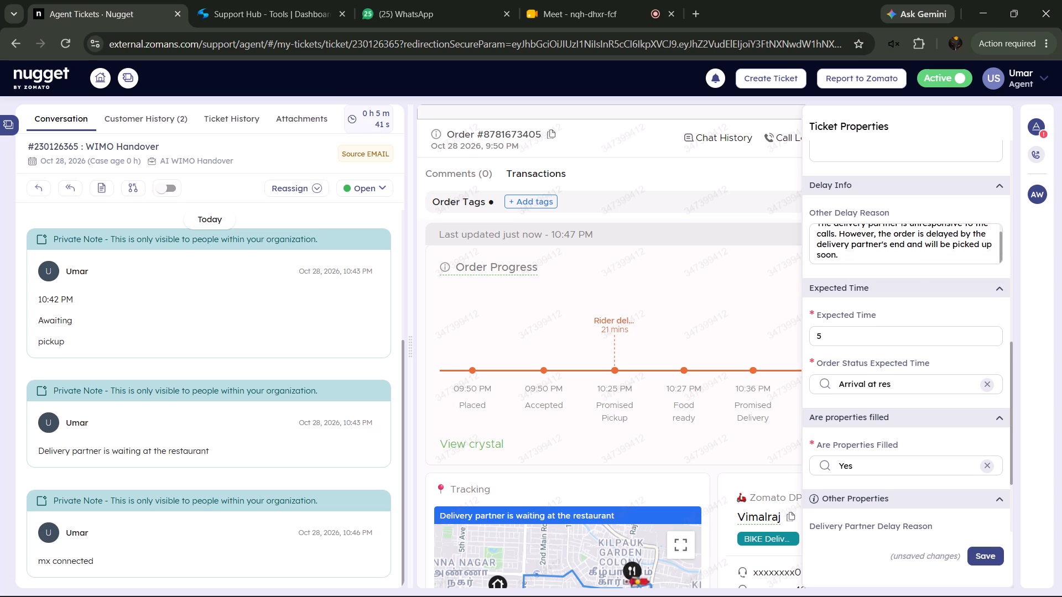
{"action": "scroll", "coordinate": [910, 278], "scroll_direction": "down", "scroll_amount": 2}
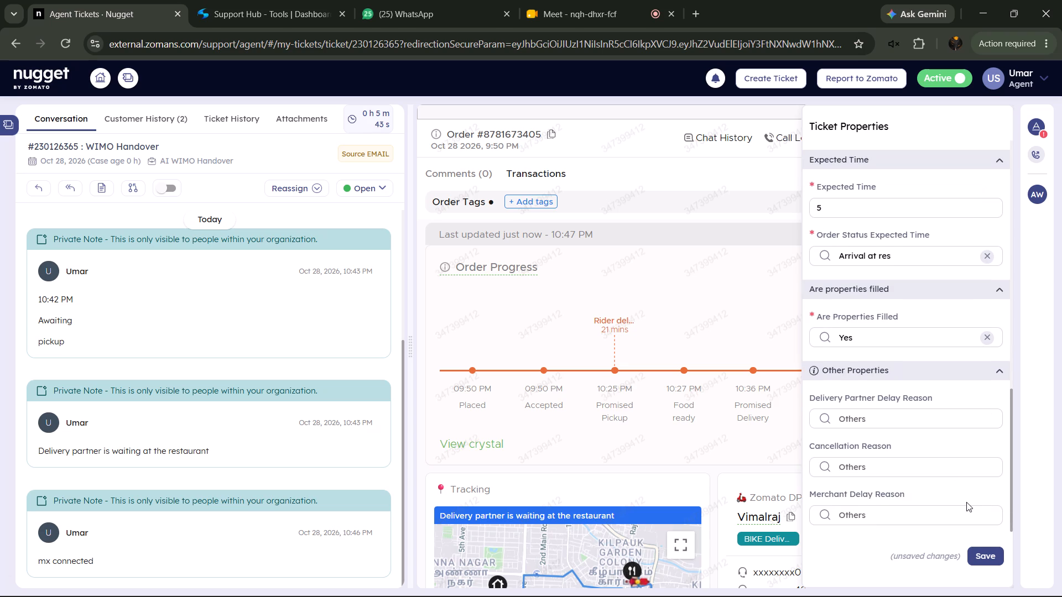
{"action": "left_click", "coordinate": [990, 557]}
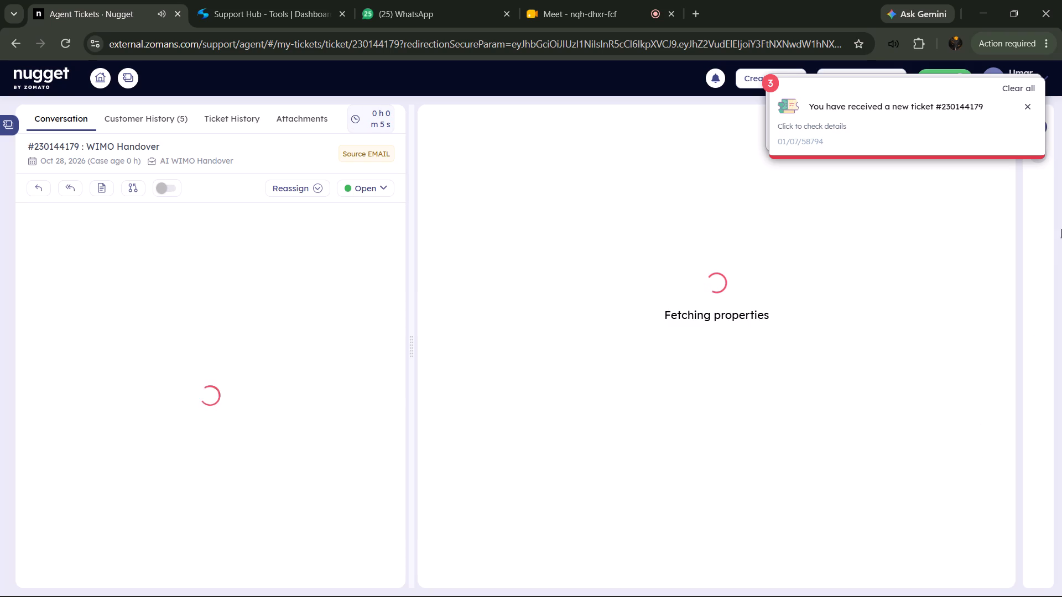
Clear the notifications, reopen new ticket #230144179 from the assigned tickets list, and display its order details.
{"action": "left_click", "coordinate": [1019, 90]}
{"action": "left_click", "coordinate": [1038, 189]}
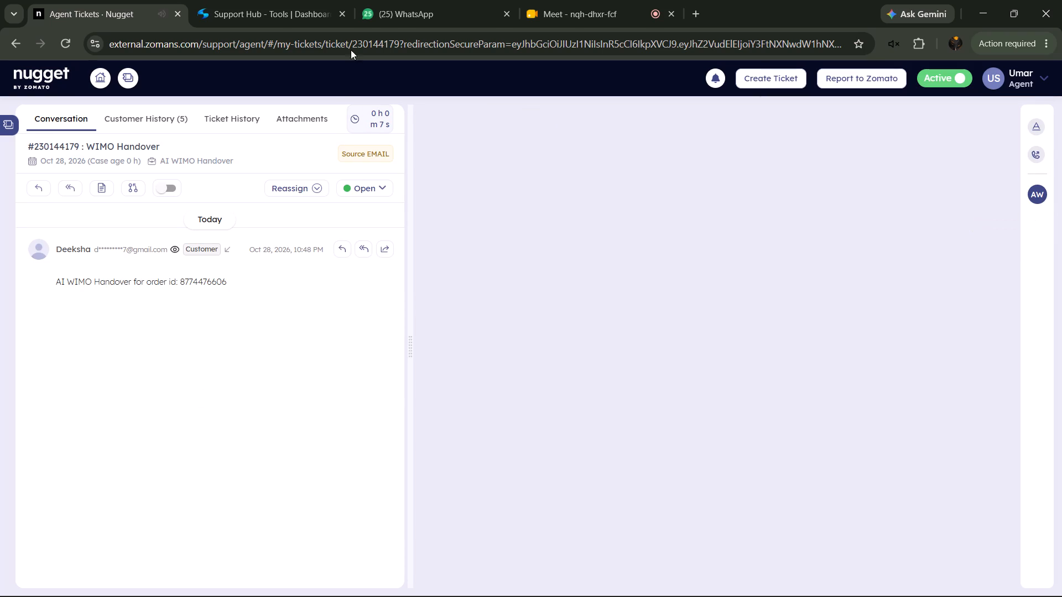
{"action": "left_click", "coordinate": [126, 72]}
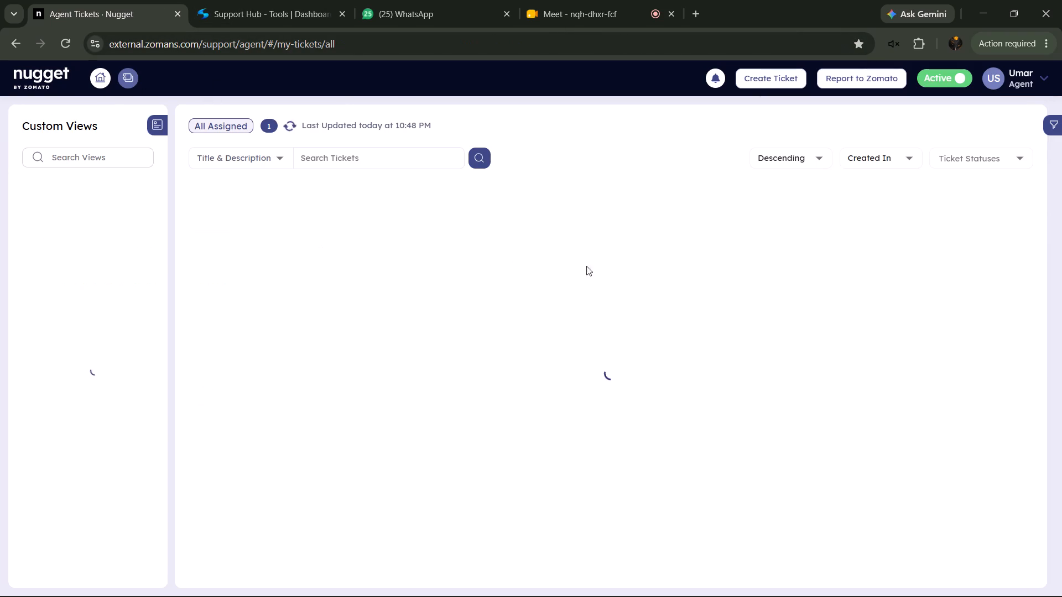
{"action": "left_click", "coordinate": [656, 237]}
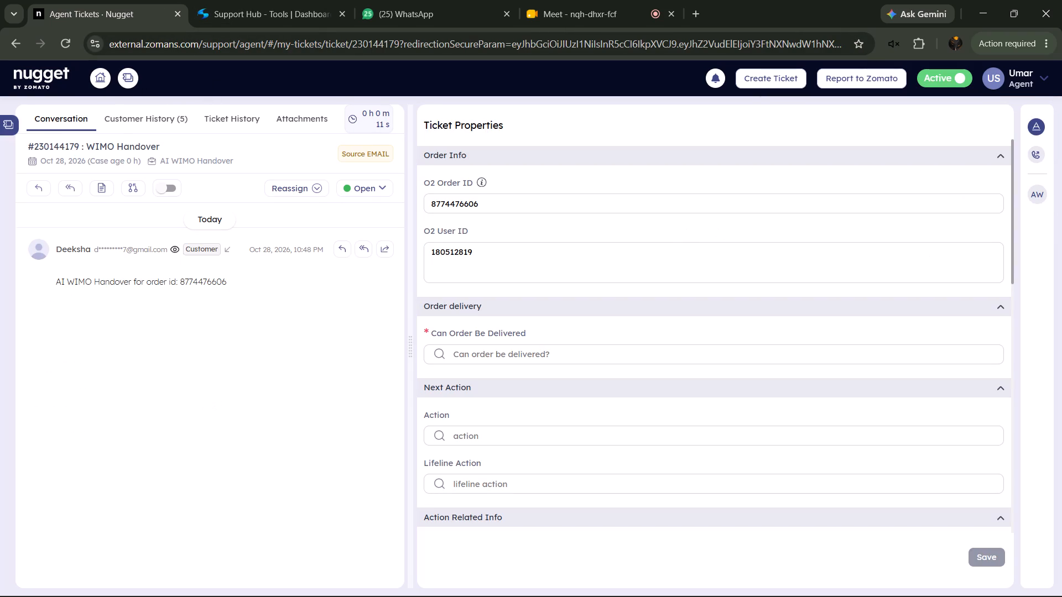
{"action": "left_click", "coordinate": [1043, 196]}
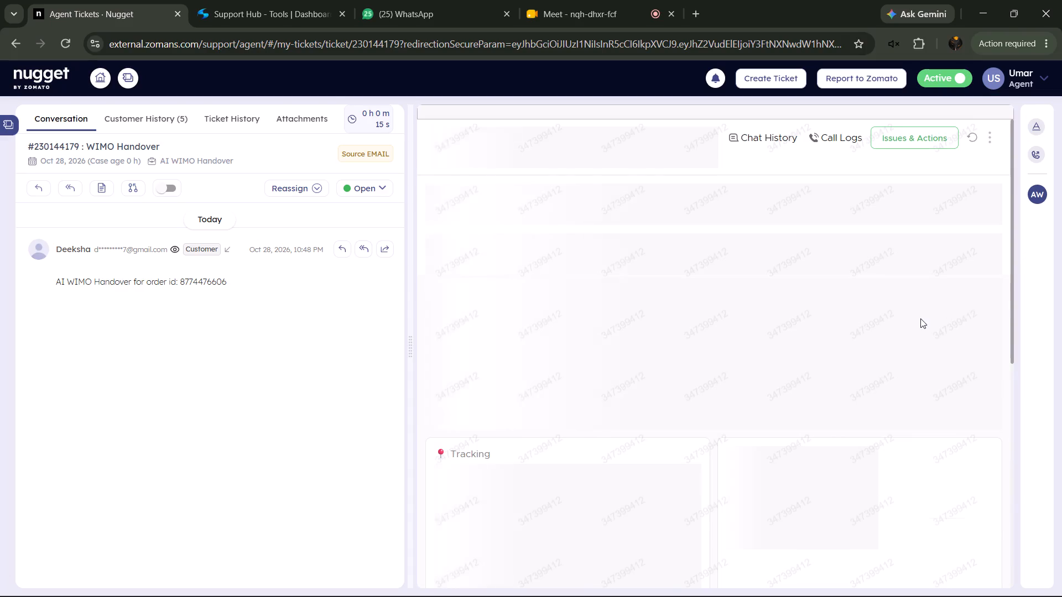
Start a call to the Shadowfax delivery partner from the order details.
{"action": "scroll", "coordinate": [893, 324], "scroll_direction": "down", "scroll_amount": 3}
{"action": "left_click", "coordinate": [841, 360]}
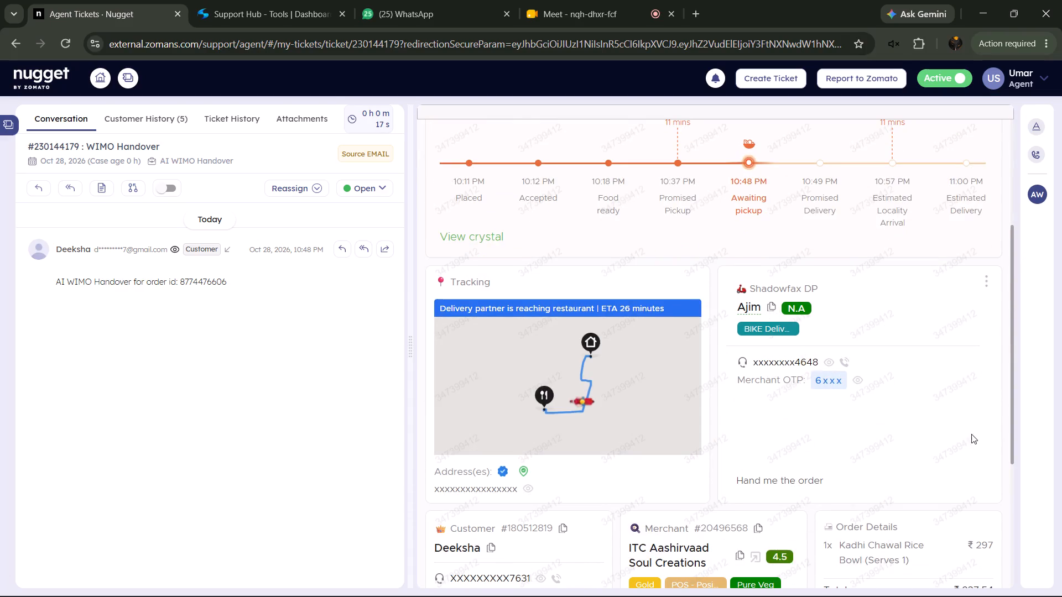
{"action": "left_click", "coordinate": [956, 435]}
{"action": "left_click", "coordinate": [949, 224]}
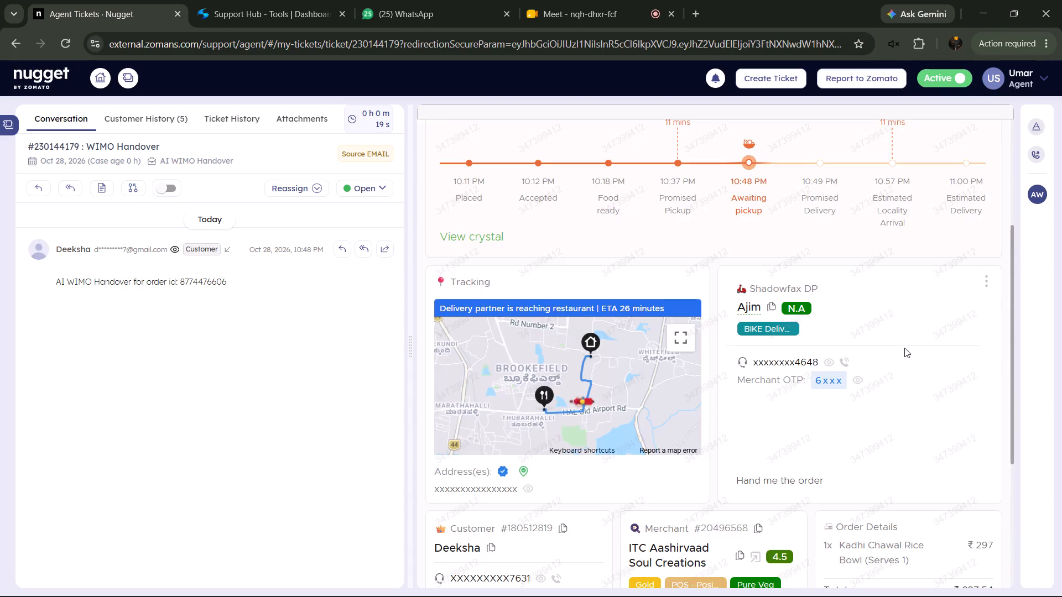
Copy the order's delay text and add it as the private note "11 mins delayed".
{"action": "scroll", "coordinate": [904, 347], "scroll_direction": "up", "scroll_amount": 5}
{"action": "left_click_drag", "start_coordinate": [879, 252], "coordinate": [1061, 285]}
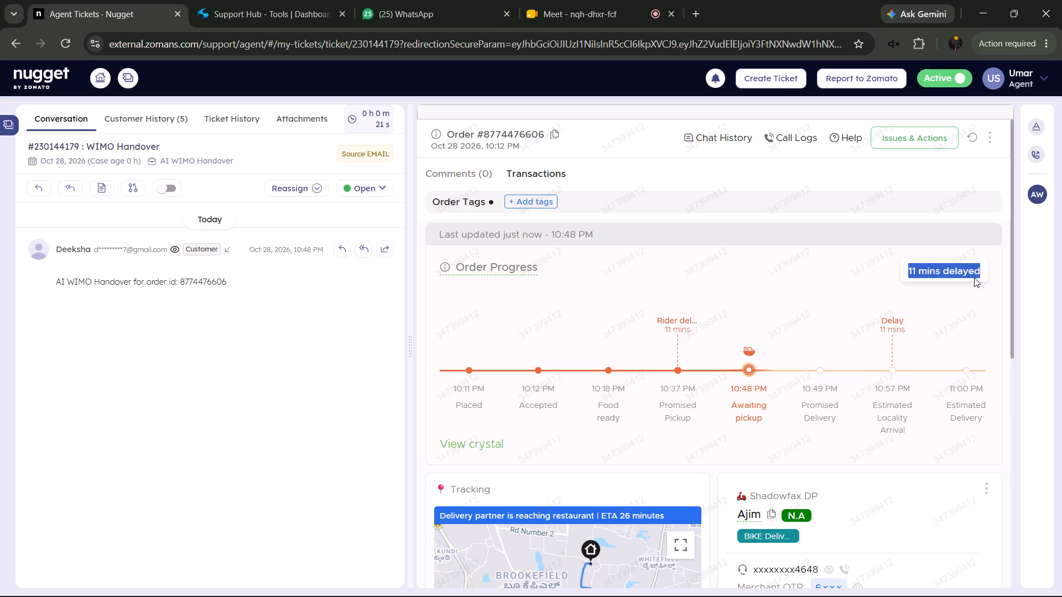
{"action": "right_click", "coordinate": [960, 271]}
{"action": "left_click", "coordinate": [852, 279]}
{"action": "right_click", "coordinate": [914, 266]}
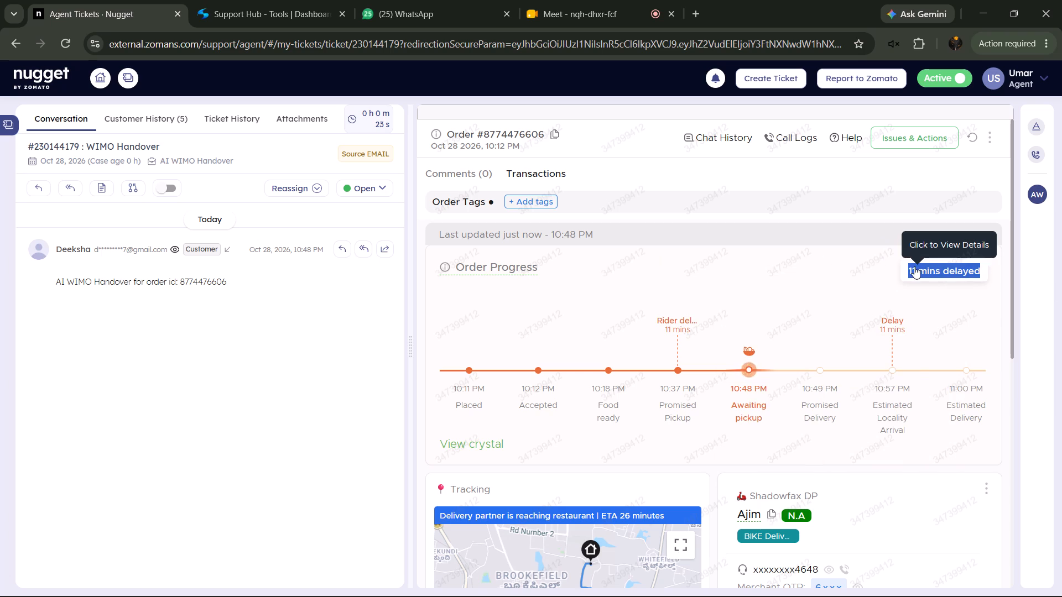
{"action": "left_click", "coordinate": [743, 281]}
{"action": "left_click", "coordinate": [96, 185]}
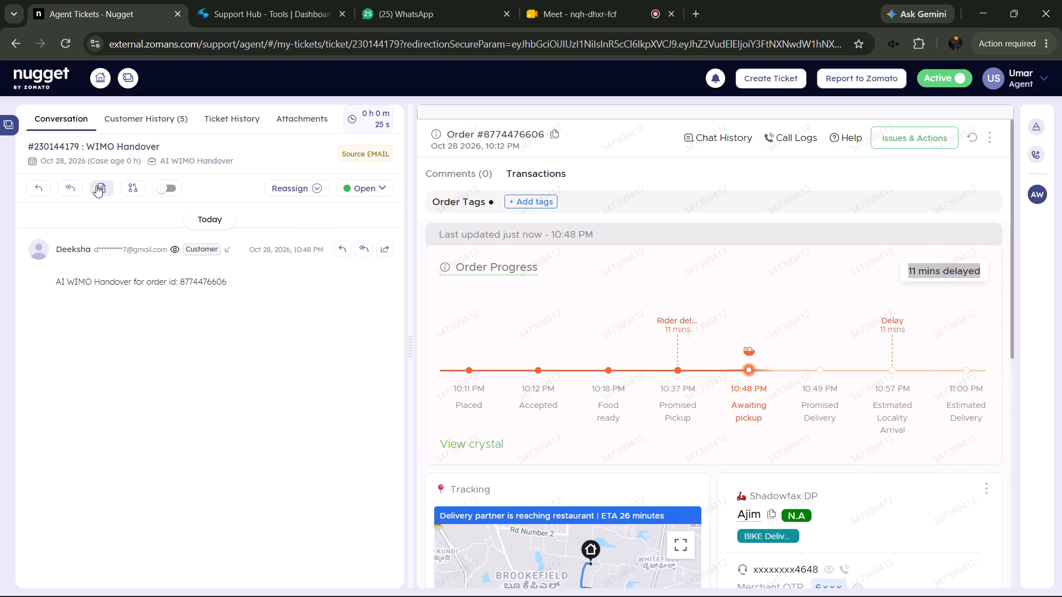
{"action": "right_click", "coordinate": [580, 326]}
{"action": "left_click", "coordinate": [679, 425]}
{"action": "left_click", "coordinate": [681, 417]}
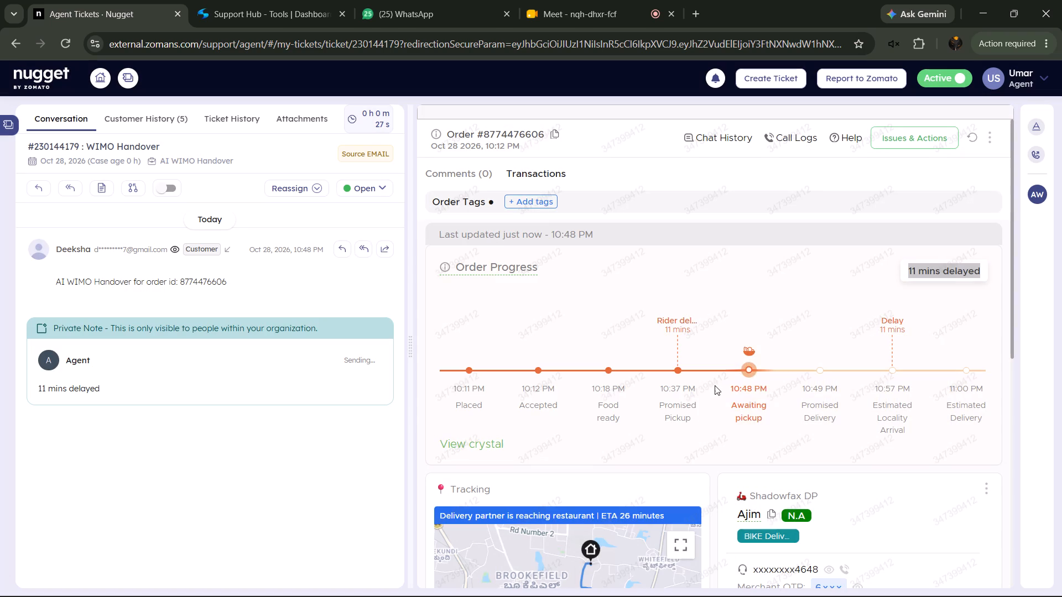
Copy the current order progress stage and add it as the private note "10:48 PM Awaiting pickup".
{"action": "left_click_drag", "start_coordinate": [716, 384], "coordinate": [769, 432]}
{"action": "right_click", "coordinate": [745, 410]}
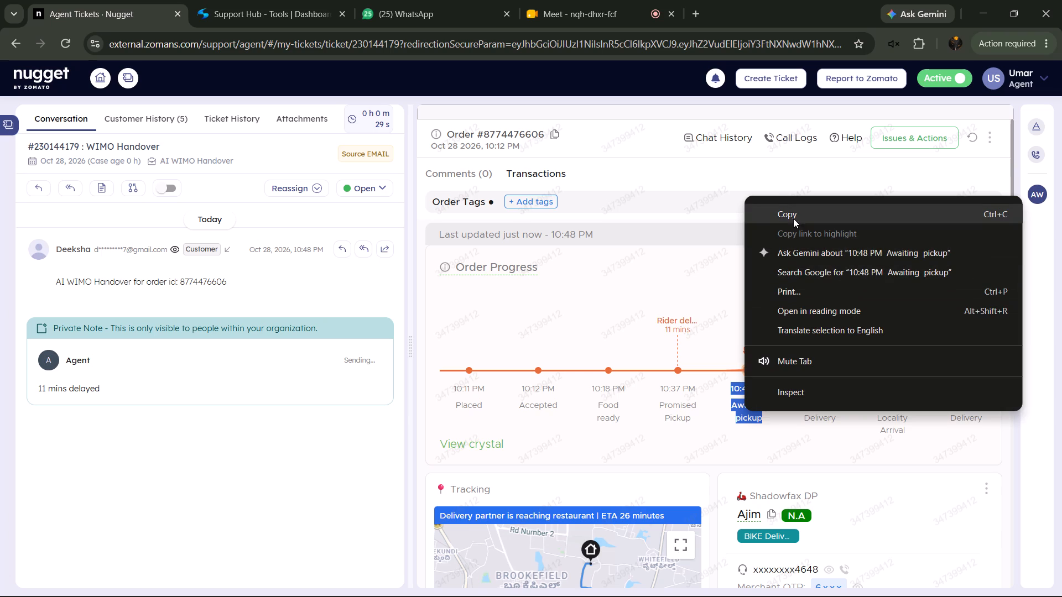
{"action": "left_click", "coordinate": [793, 217]}
{"action": "left_click", "coordinate": [102, 180]}
{"action": "right_click", "coordinate": [641, 352]}
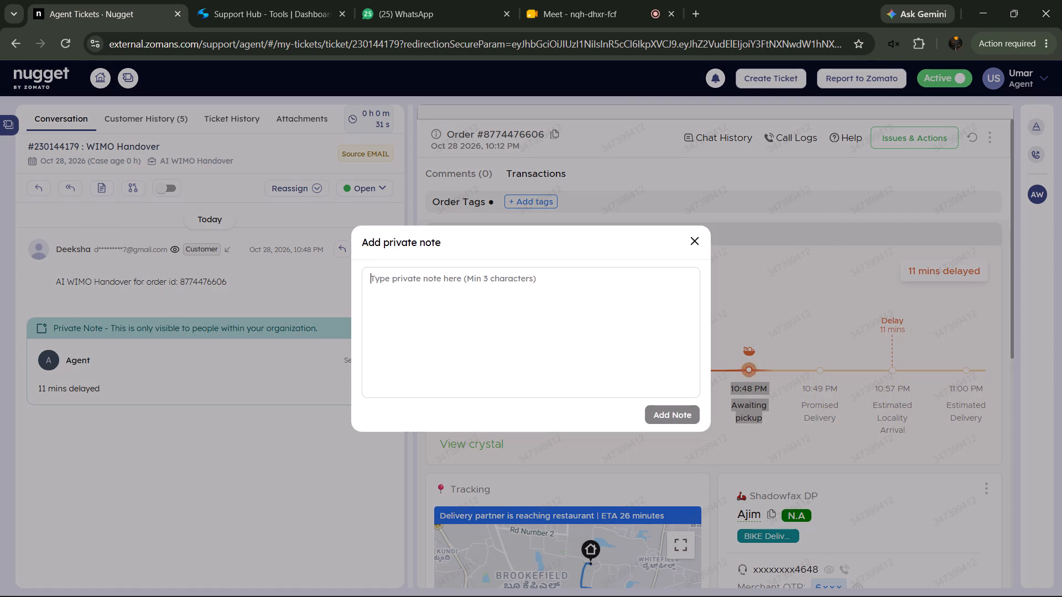
{"action": "left_click", "coordinate": [696, 182]}
{"action": "left_click", "coordinate": [660, 413]}
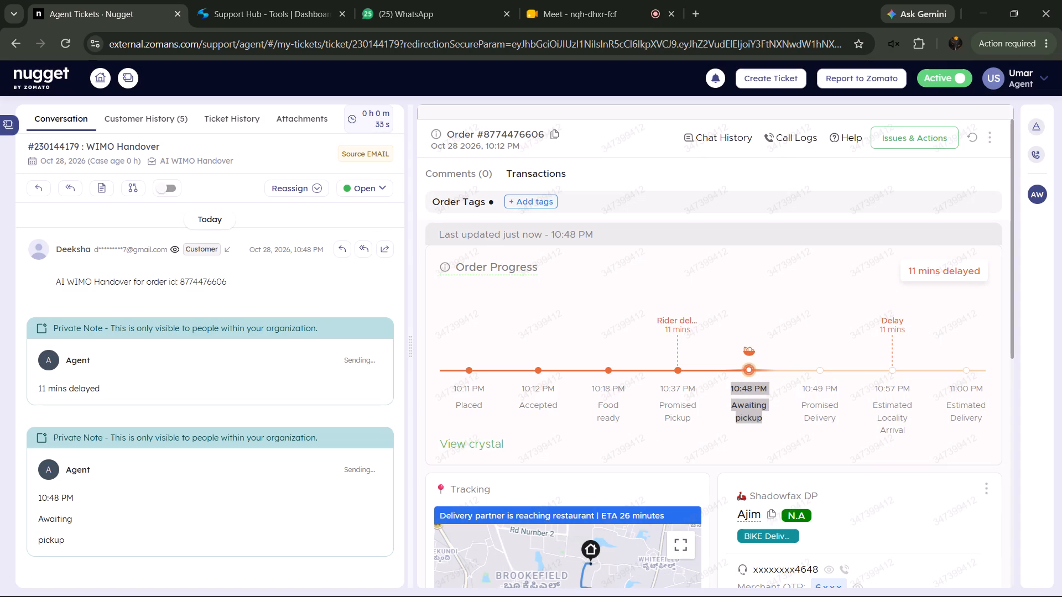
Copy the tracking status and add it as the private note "Delivery partner is reaching restaurant | ETA 26 minutes".
{"action": "left_click_drag", "start_coordinate": [674, 509], "coordinate": [413, 509]}
{"action": "right_click", "coordinate": [463, 518]}
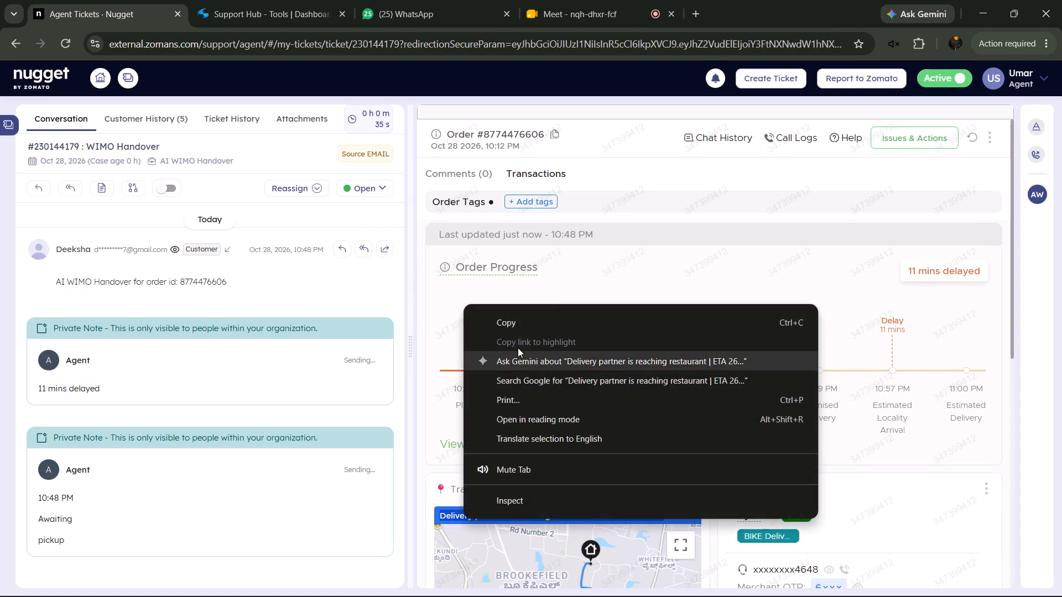
{"action": "left_click", "coordinate": [515, 323]}
{"action": "left_click", "coordinate": [110, 188]}
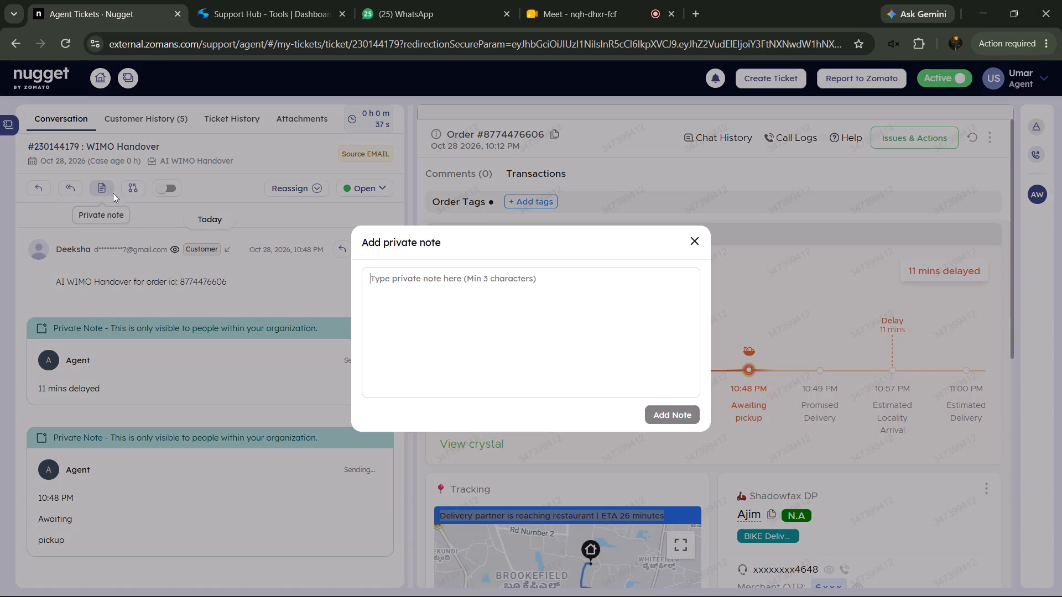
{"action": "right_click", "coordinate": [471, 304]}
{"action": "left_click", "coordinate": [598, 421]}
{"action": "left_click", "coordinate": [661, 414]}
{"action": "scroll", "coordinate": [892, 411], "scroll_direction": "down", "scroll_amount": 1}
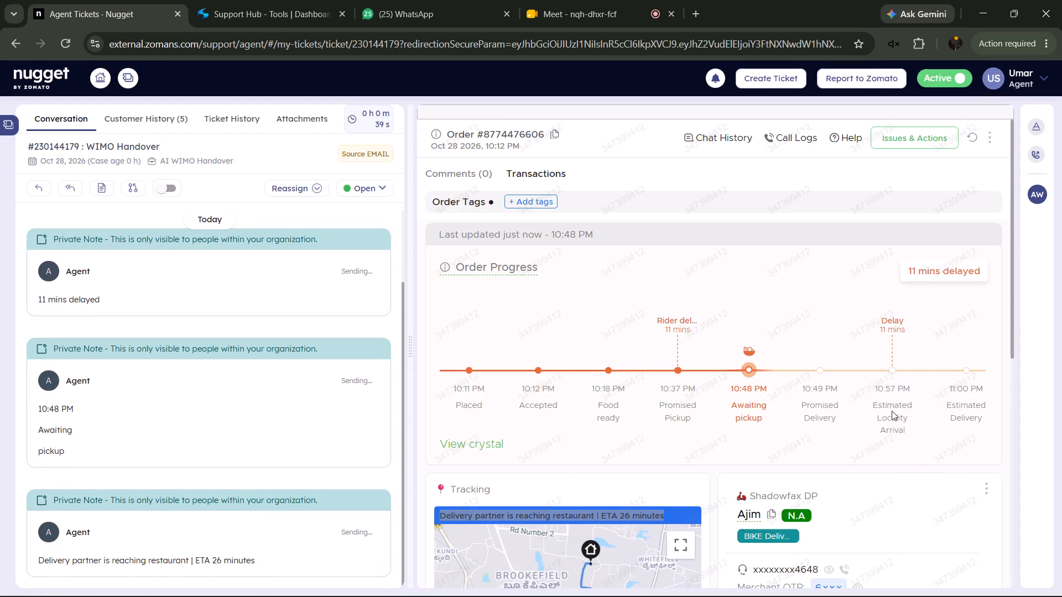
Check the assignment history of the order's Shadowfax delivery partner.
{"action": "left_click", "coordinate": [985, 421]}
{"action": "left_click", "coordinate": [923, 449]}
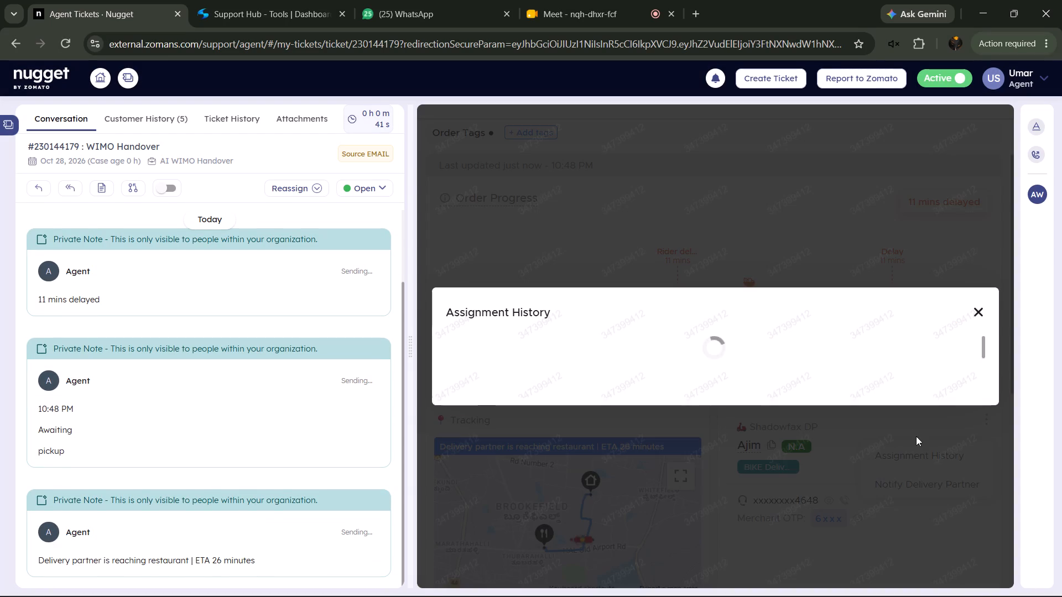
{"action": "left_click", "coordinate": [879, 196]}
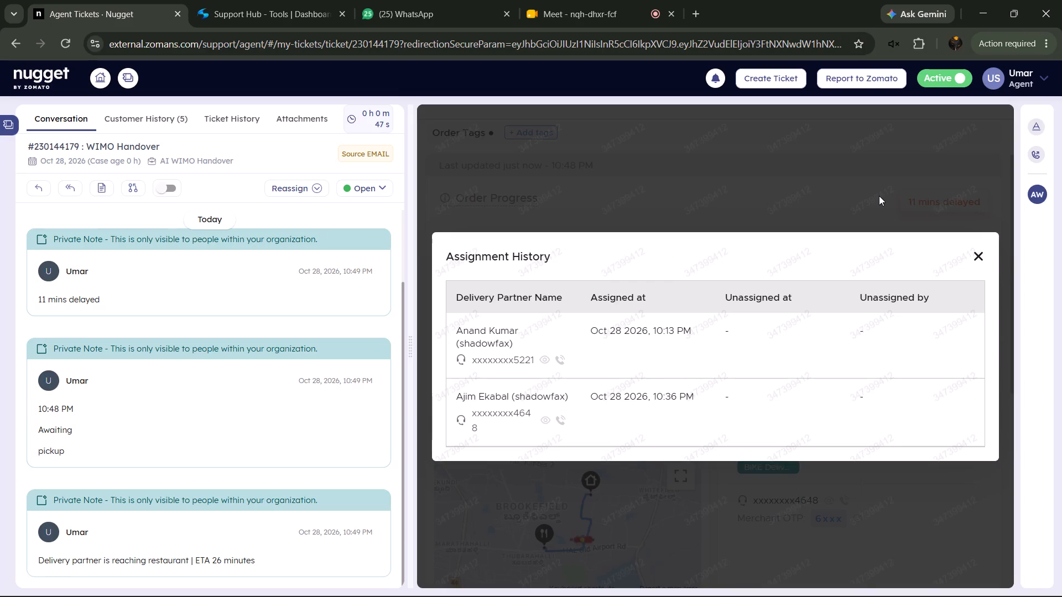
Start another call to the assigned Shadowfax delivery partner from the order details.
{"action": "scroll", "coordinate": [882, 227], "scroll_direction": "down", "scroll_amount": 2}
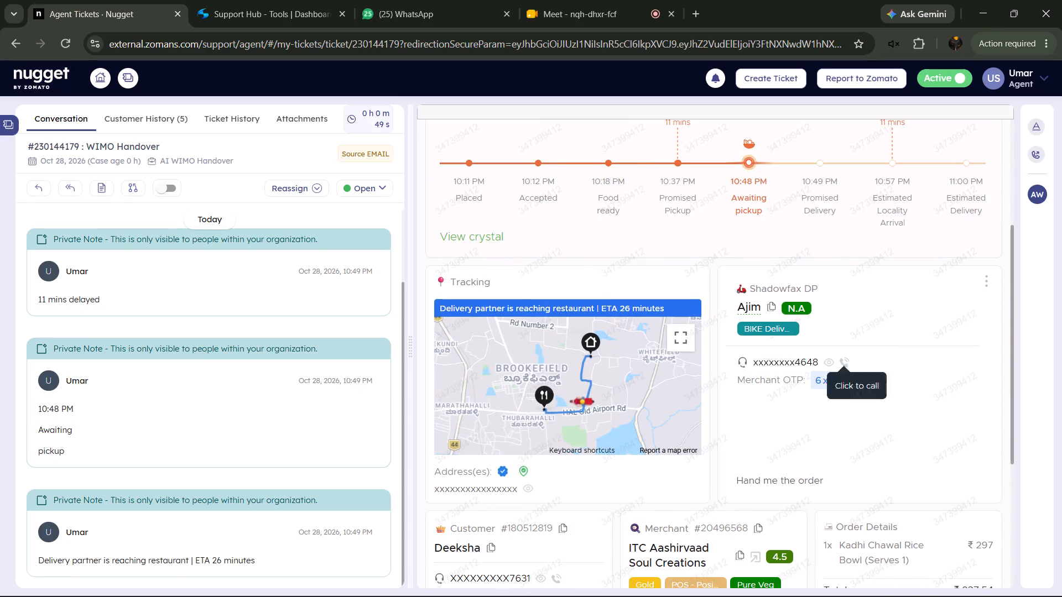
{"action": "left_click", "coordinate": [845, 363]}
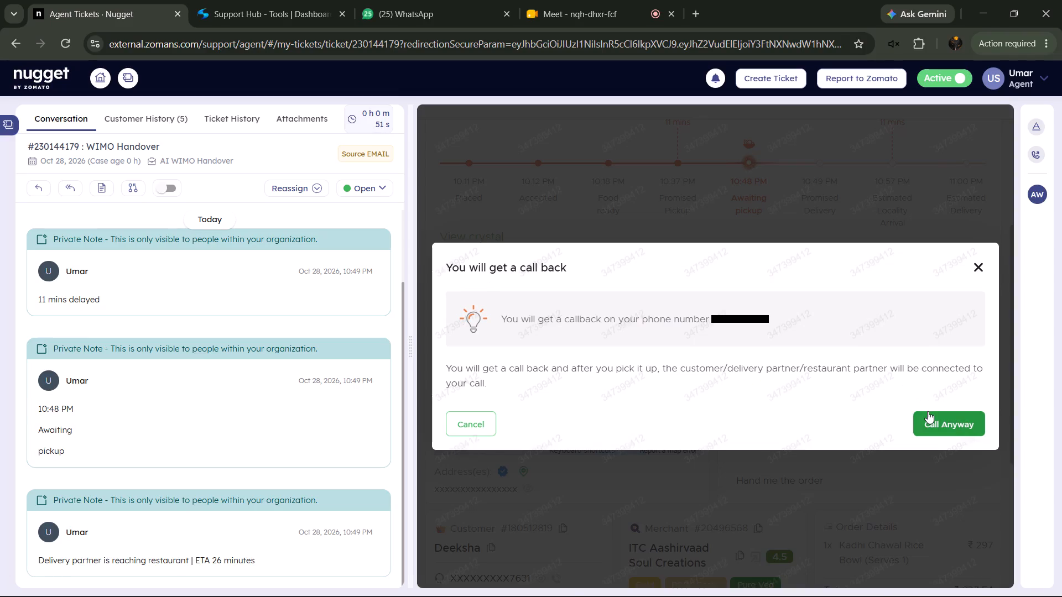
{"action": "left_click", "coordinate": [928, 412]}
{"action": "left_click", "coordinate": [935, 195]}
{"action": "scroll", "coordinate": [919, 329], "scroll_direction": "up", "scroll_amount": 5}
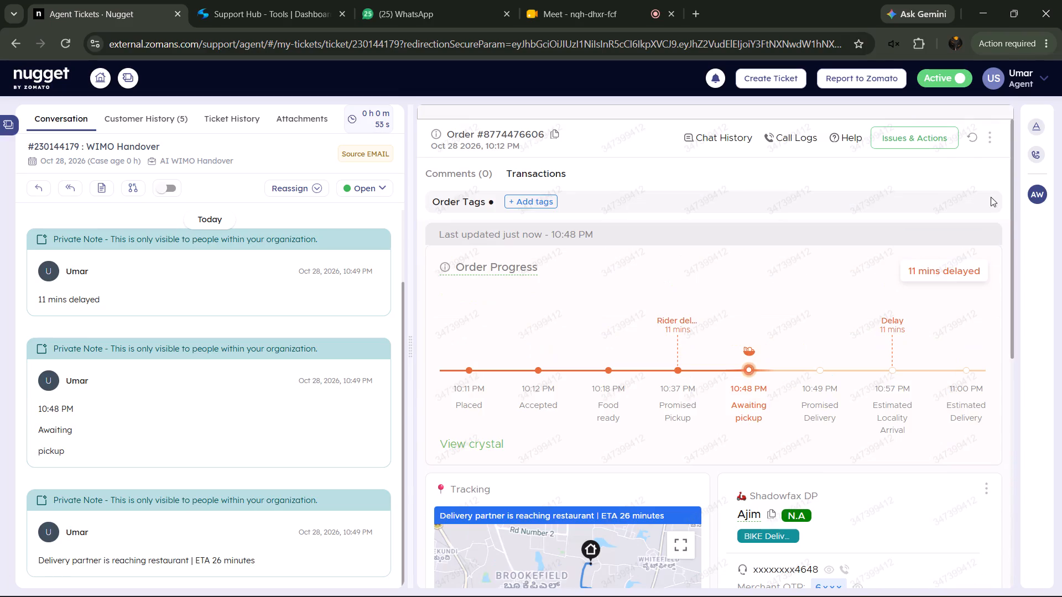
{"action": "left_click", "coordinate": [971, 133]}
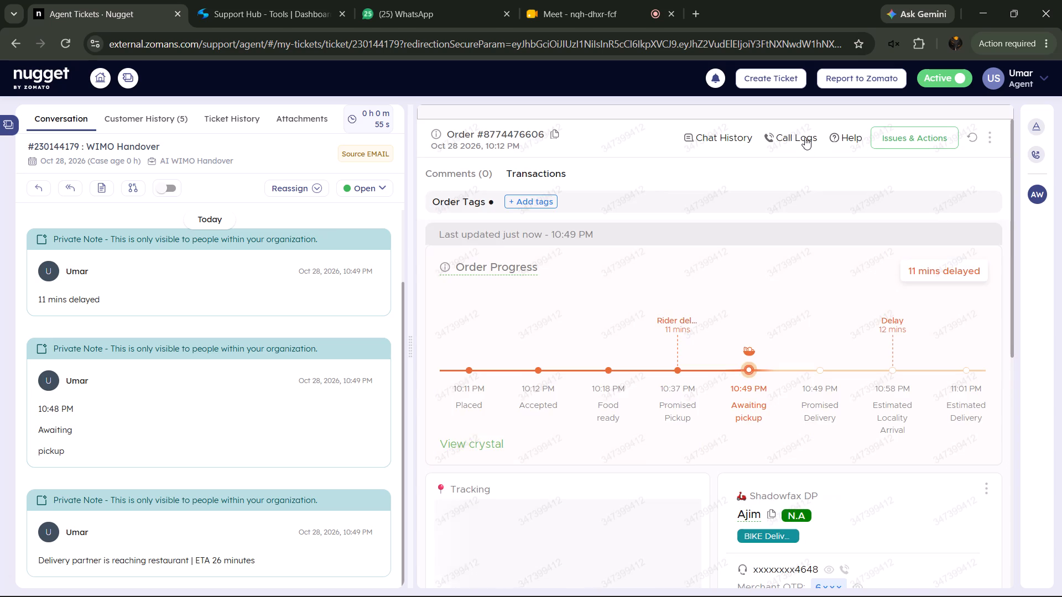
{"action": "left_click", "coordinate": [805, 134]}
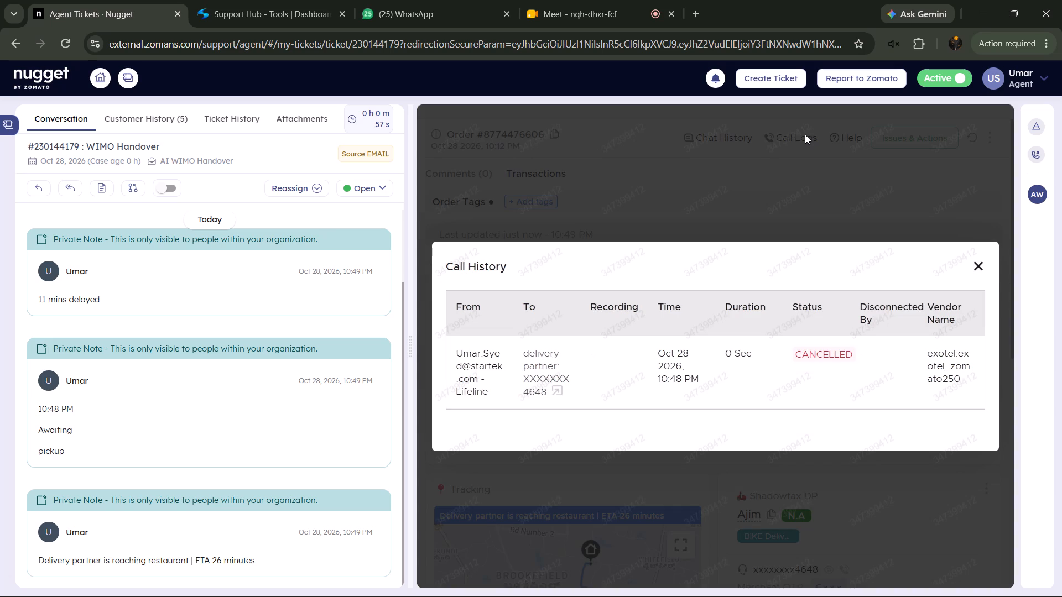
{"action": "left_click", "coordinate": [805, 134]}
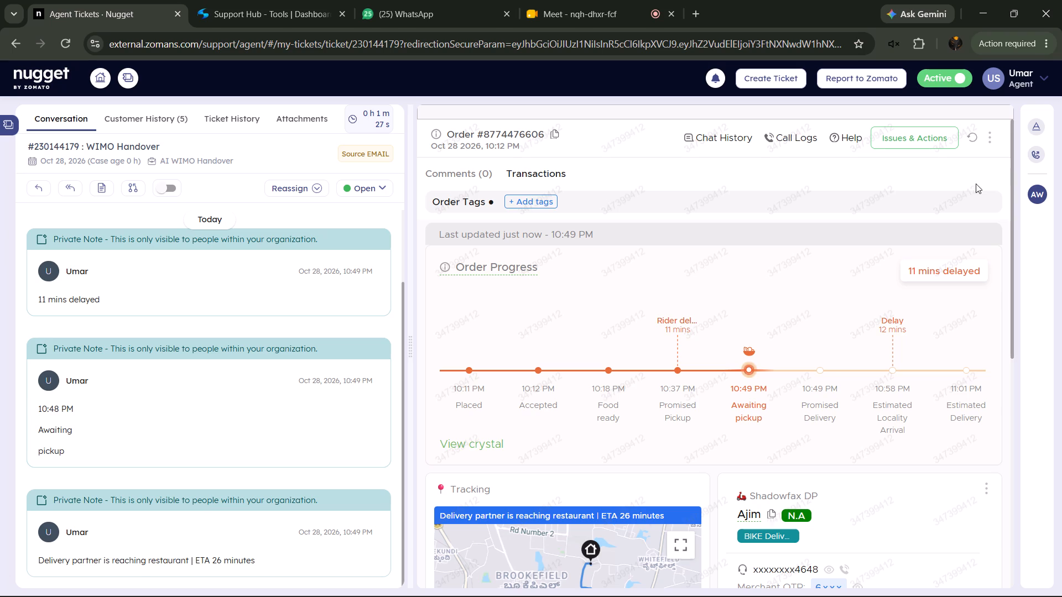
In the ticket properties, set Can Order Be Delivered to Yes, set Action to Escalate to agent, and choose a Lifeline Action.
{"action": "left_click_drag", "start_coordinate": [1037, 130], "coordinate": [1042, 130]}
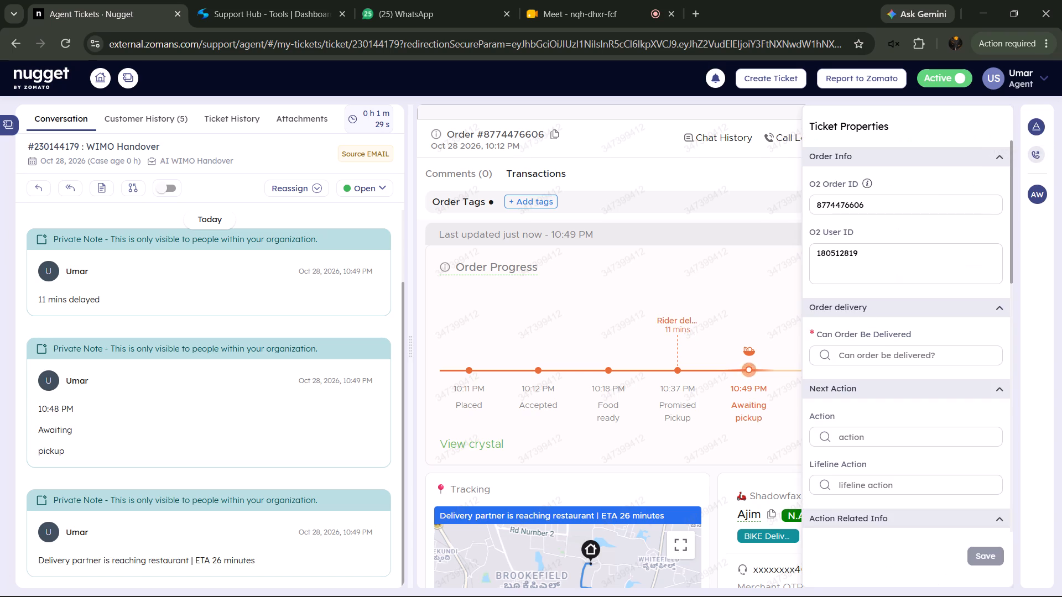
{"action": "left_click_drag", "start_coordinate": [867, 362], "coordinate": [866, 369]}
{"action": "left_click", "coordinate": [866, 369]}
{"action": "scroll", "coordinate": [931, 206], "scroll_direction": "down", "scroll_amount": 3}
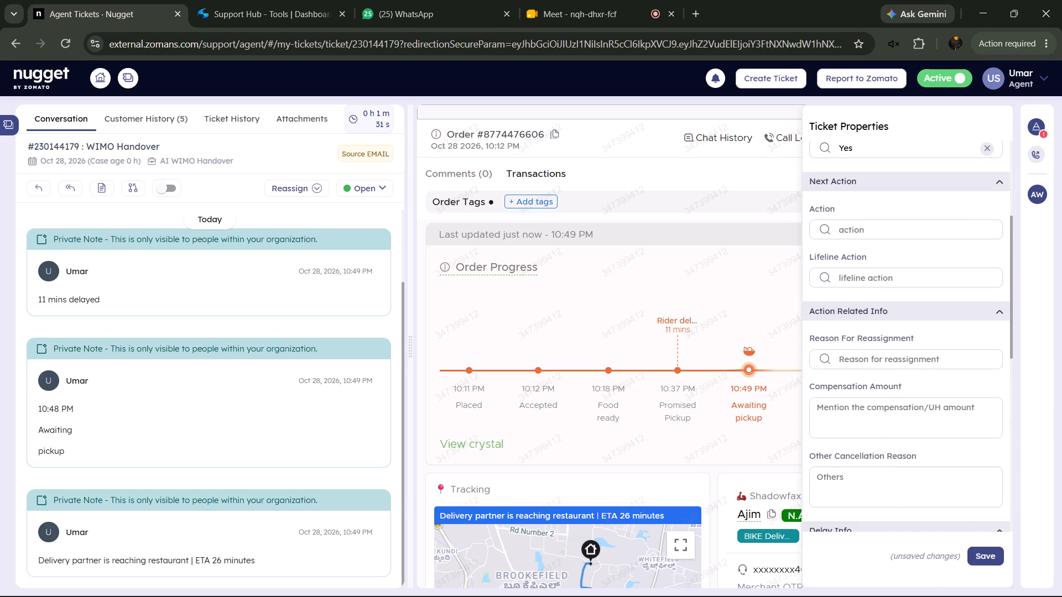
{"action": "left_click", "coordinate": [883, 232]}
{"action": "left_click_drag", "start_coordinate": [876, 252], "coordinate": [884, 281]}
{"action": "left_click", "coordinate": [881, 277]}
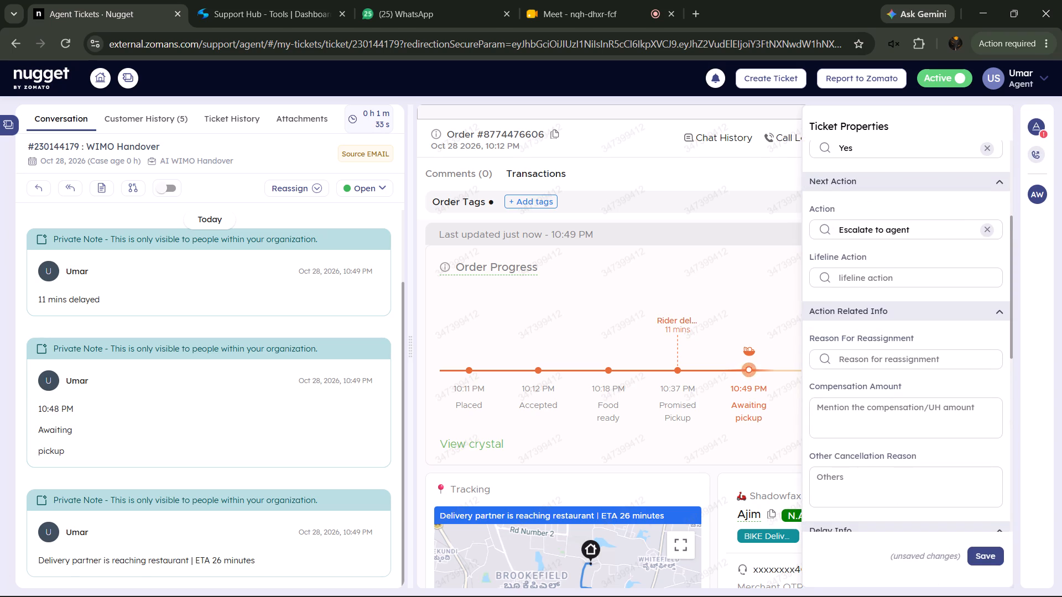
{"action": "left_click_drag", "start_coordinate": [889, 227], "coordinate": [885, 235]}
{"action": "left_click", "coordinate": [881, 250]}
{"action": "left_click", "coordinate": [883, 269]}
{"action": "left_click", "coordinate": [878, 286]}
{"action": "left_click", "coordinate": [878, 302]}
Set Are Properties Filled to Yes and Order Status Expected Time to Arrival at res.
{"action": "scroll", "coordinate": [892, 291], "scroll_direction": "down", "scroll_amount": 4}
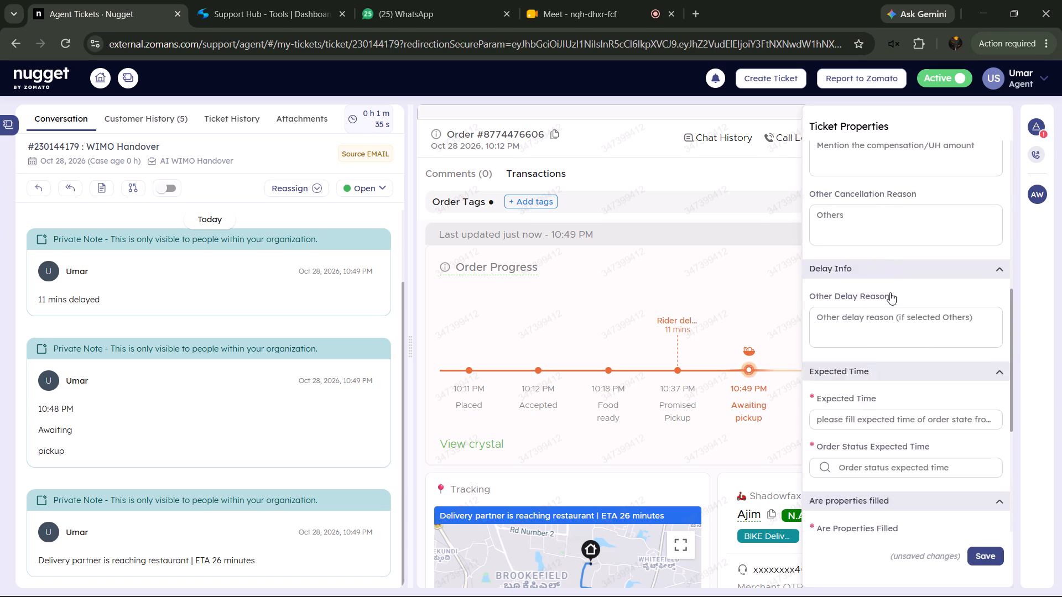
{"action": "scroll", "coordinate": [890, 292], "scroll_direction": "down", "scroll_amount": 5}
{"action": "left_click", "coordinate": [897, 334]}
{"action": "left_click", "coordinate": [896, 360]}
{"action": "left_click", "coordinate": [913, 265]}
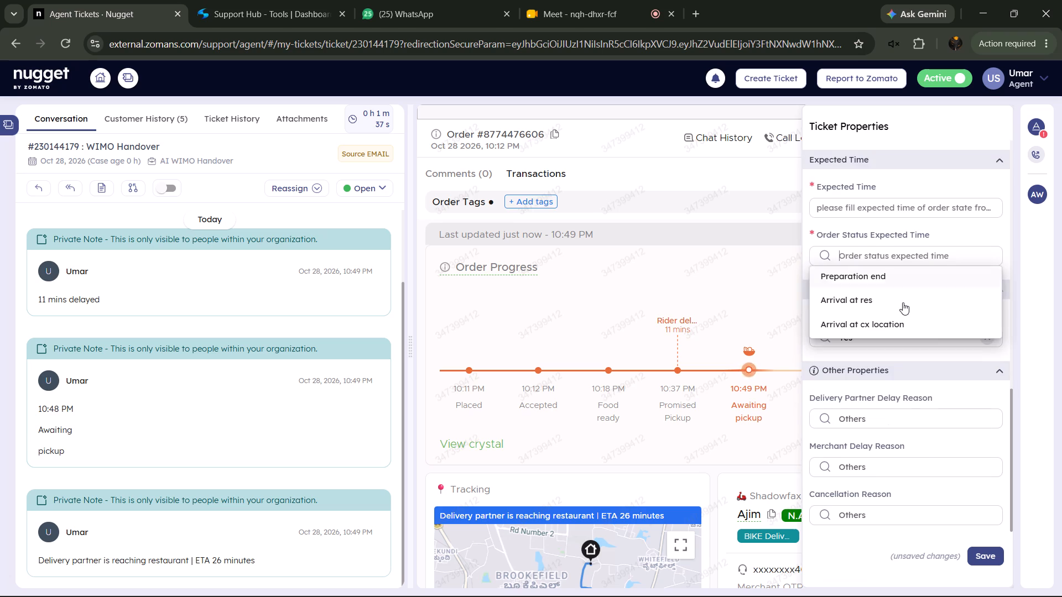
{"action": "left_click", "coordinate": [903, 302]}
Copy the General Issues template about the unresponsive delivery partner from Support Hub and paste it into the ticket's Other Delay Reason.
{"action": "scroll", "coordinate": [897, 359], "scroll_direction": "up", "scroll_amount": 3}
{"action": "left_click", "coordinate": [867, 320]}
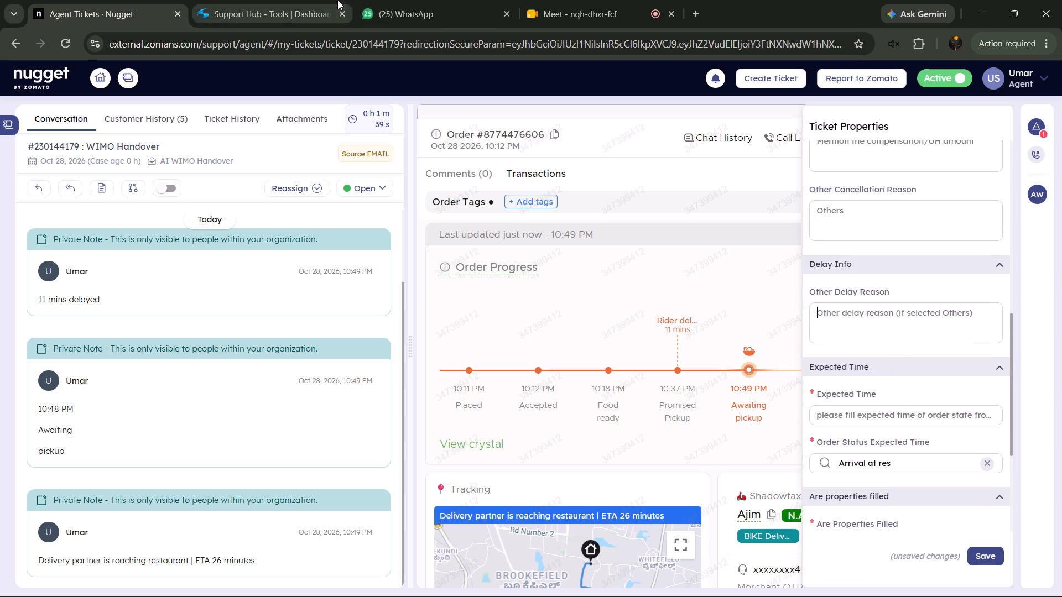
{"action": "left_click", "coordinate": [337, 0]}
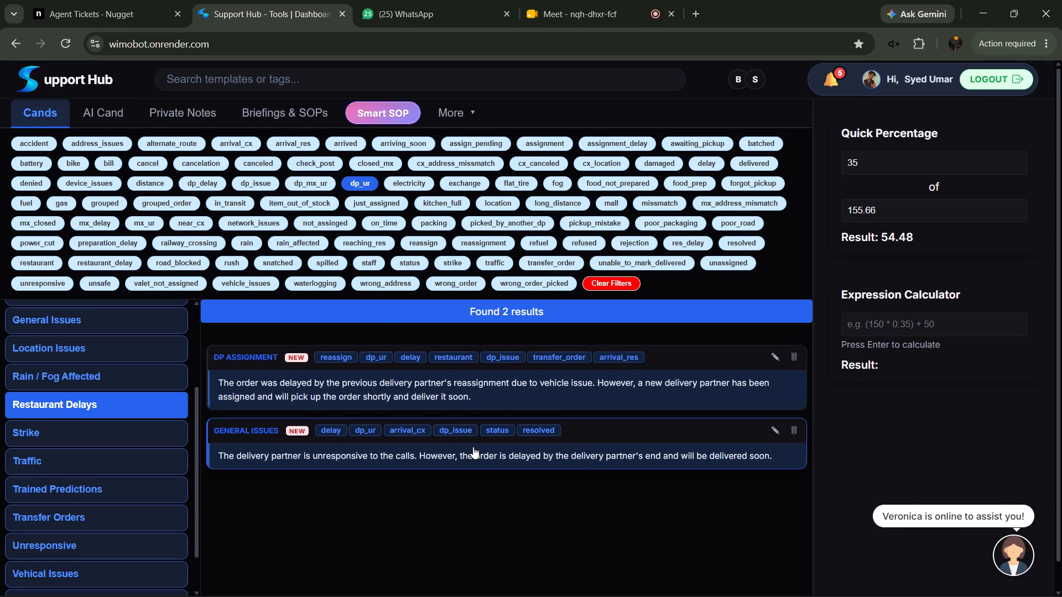
{"action": "left_click", "coordinate": [477, 453]}
{"action": "left_click", "coordinate": [170, 0]}
{"action": "right_click", "coordinate": [886, 318]}
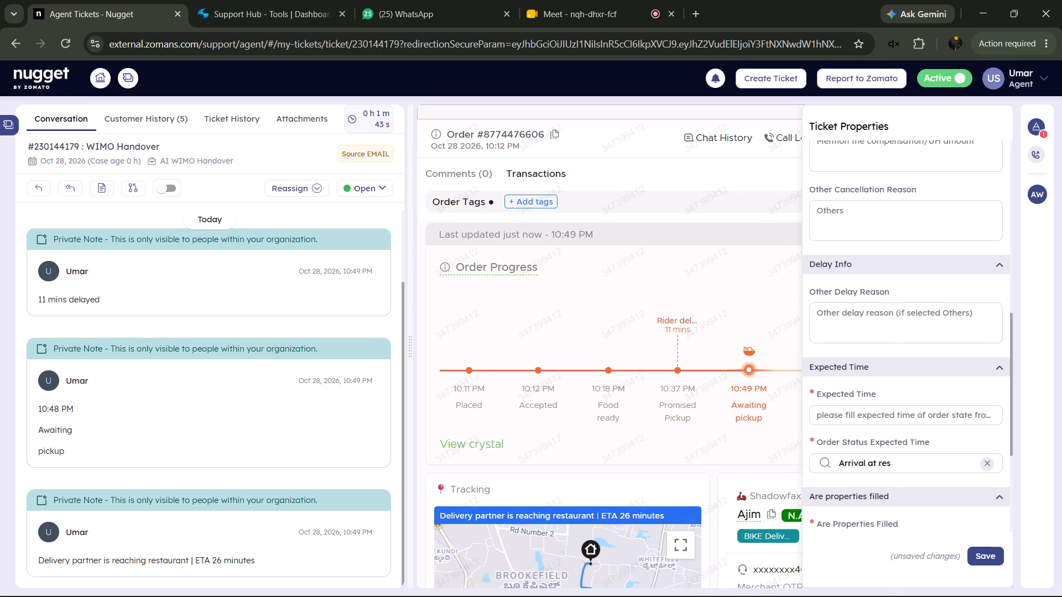
{"action": "left_click", "coordinate": [811, 425]}
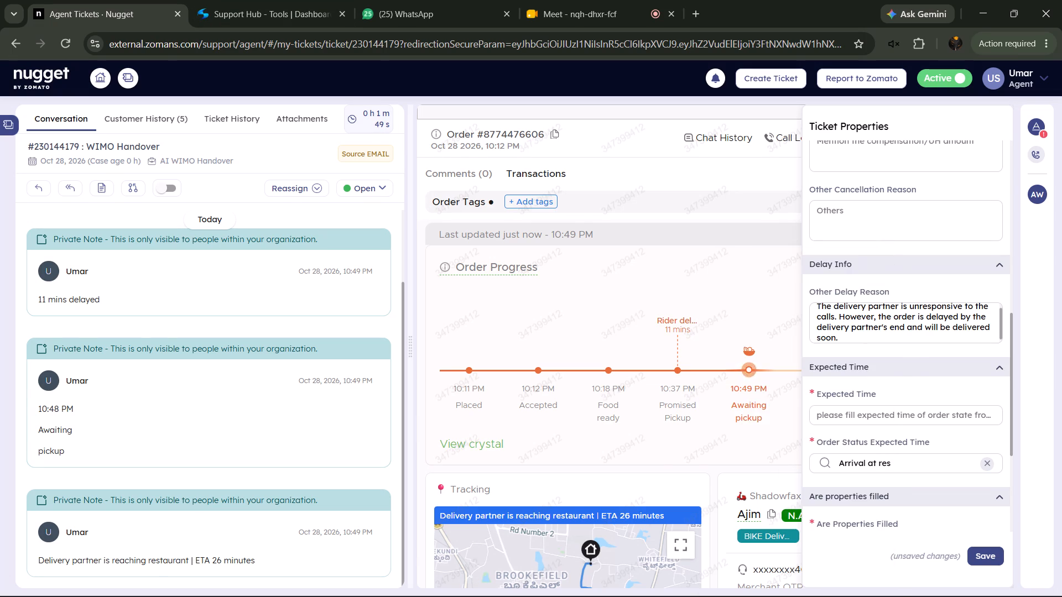
Replace the delay reason's ending after "delivery partner's" with "reassignment and will be picked up soon by a new delivery partner.".
{"action": "left_click_drag", "start_coordinate": [889, 328], "coordinate": [902, 332]}
{"action": "left_click_drag", "start_coordinate": [902, 332], "coordinate": [925, 345]}
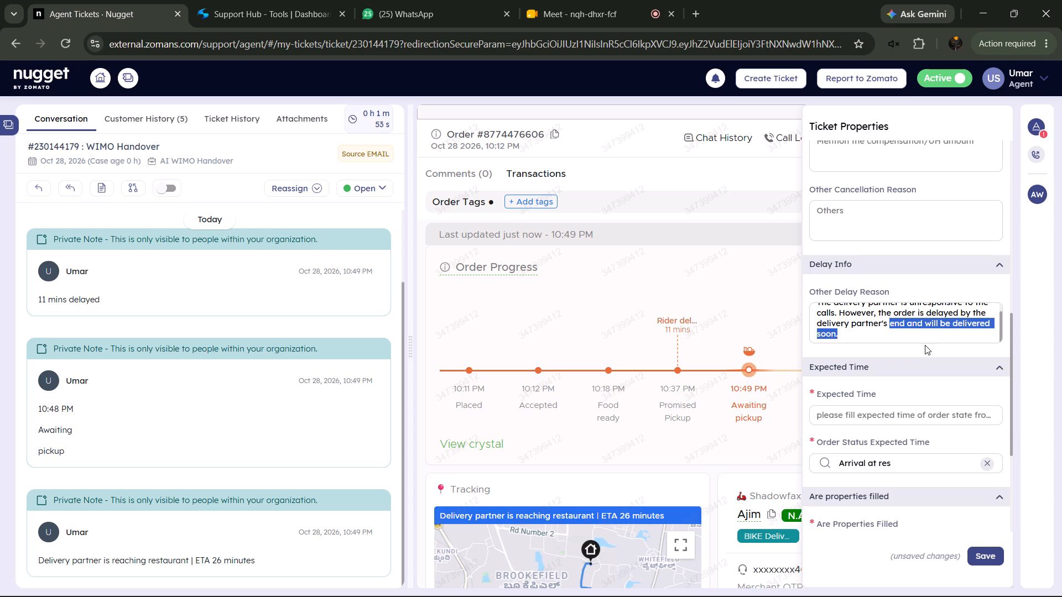
{"action": "key", "text": "BackSpace"}
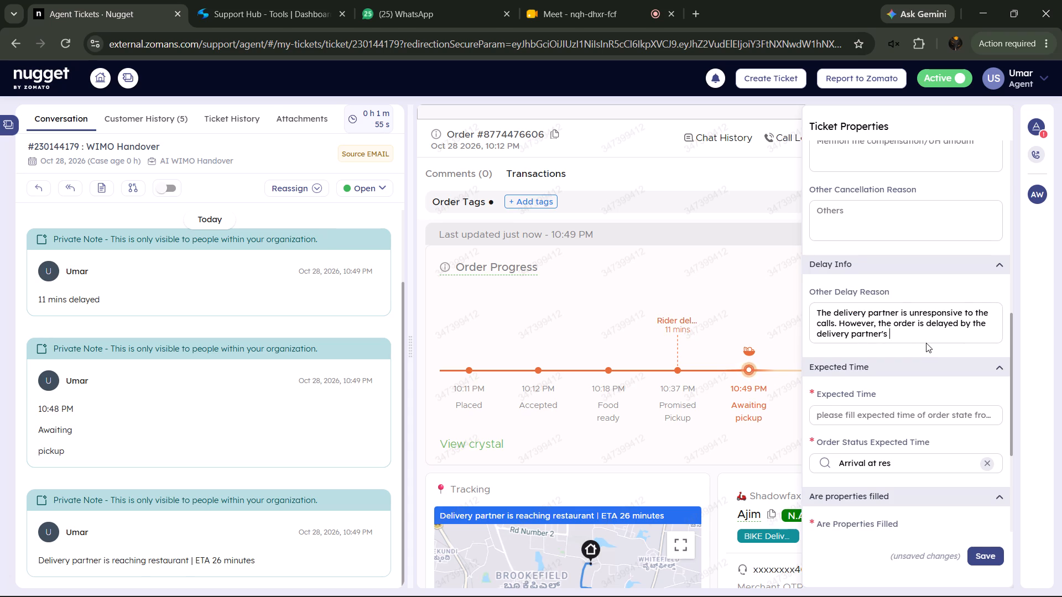
{"action": "type", "text": "reassignment and will be picked up so"}
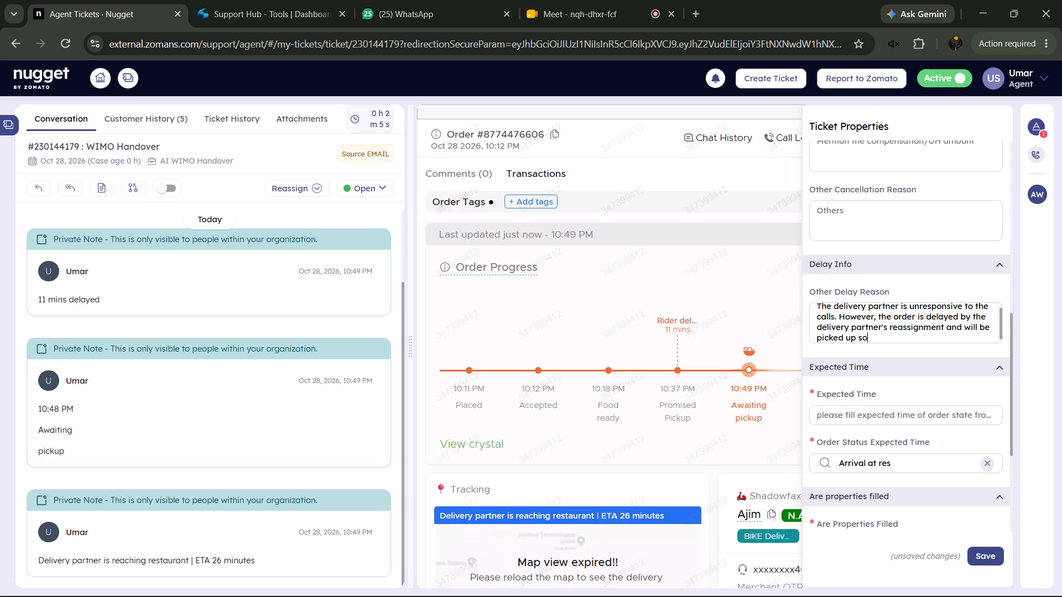
{"action": "type", "text": "on by a new delivery partner"}
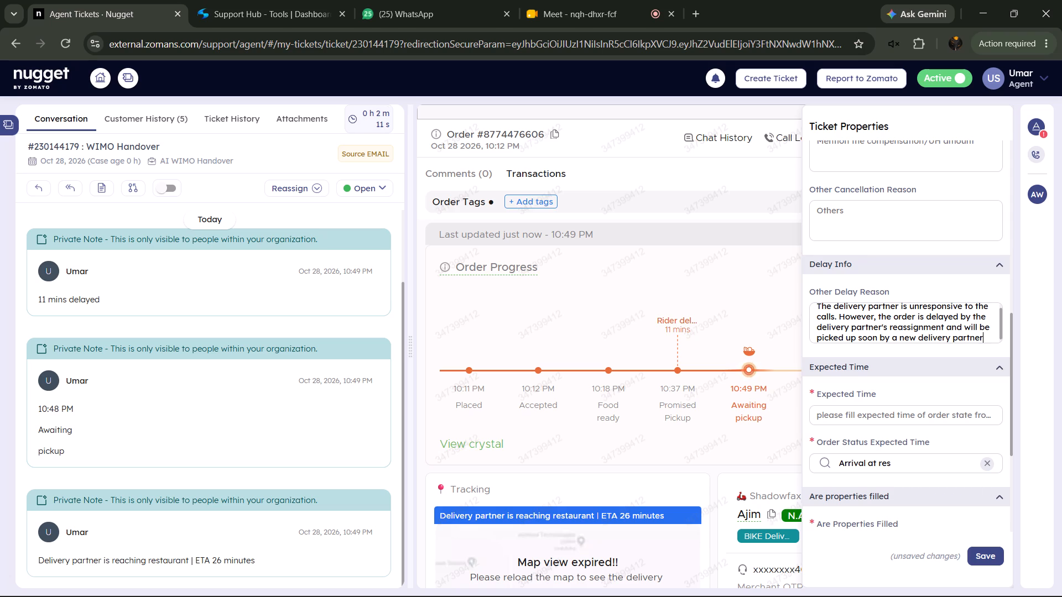
{"action": "key", "text": "period"}
Set the Expected Time to 26.
{"action": "left_click", "coordinate": [857, 410]}
{"action": "type", "text": "26"}
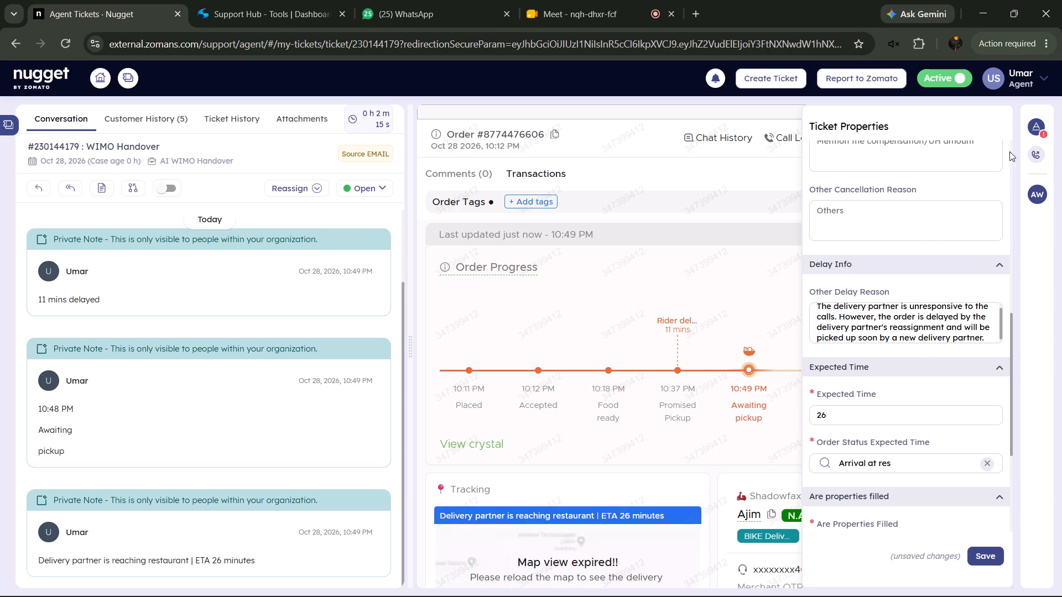
Refresh the order details and recheck the order's call logs.
{"action": "left_click", "coordinate": [1040, 131]}
{"action": "left_click", "coordinate": [969, 136]}
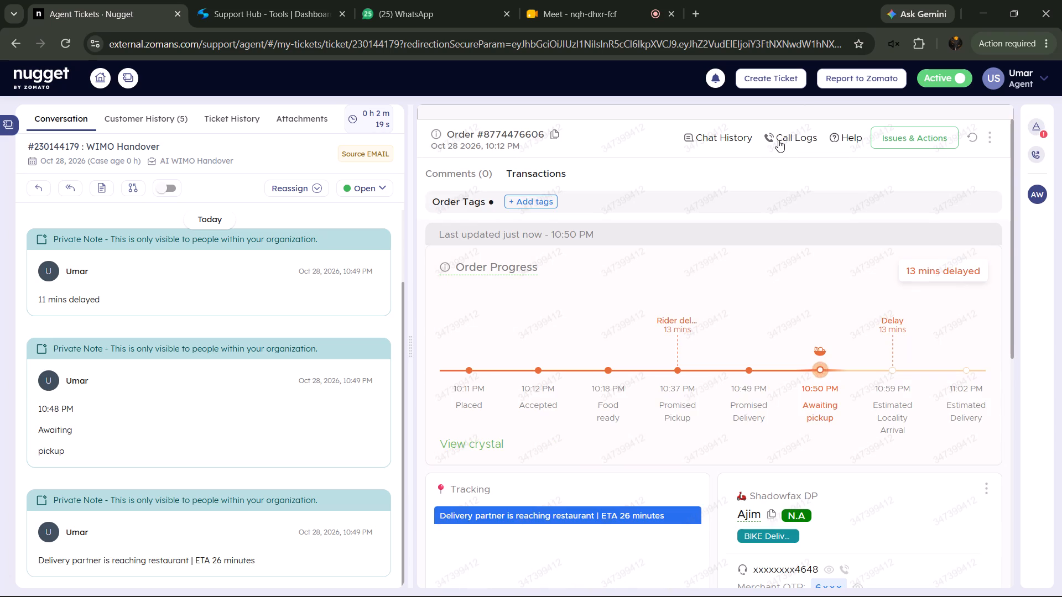
{"action": "left_click", "coordinate": [778, 140]}
{"action": "left_click", "coordinate": [778, 140]}
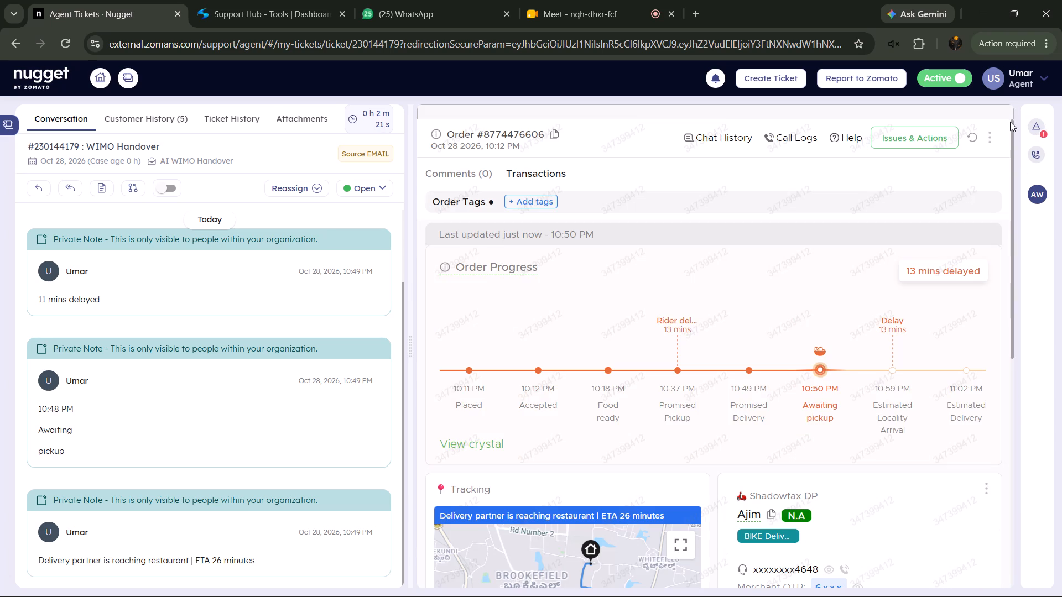
{"action": "left_click", "coordinate": [1034, 128]}
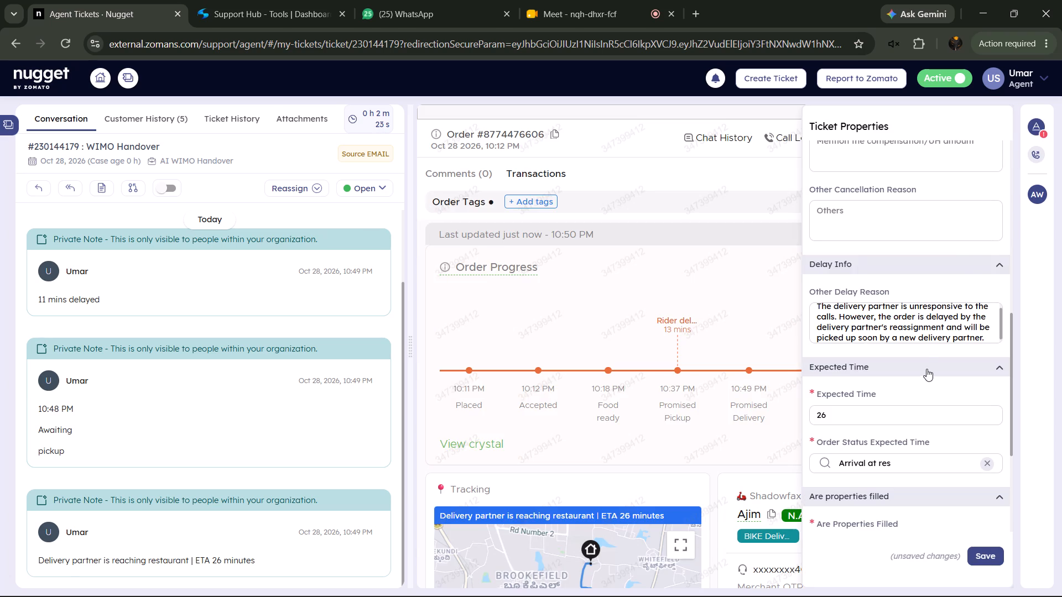
{"action": "scroll", "coordinate": [926, 369], "scroll_direction": "up", "scroll_amount": 6}
{"action": "scroll", "coordinate": [926, 369], "scroll_direction": "down", "scroll_amount": 8}
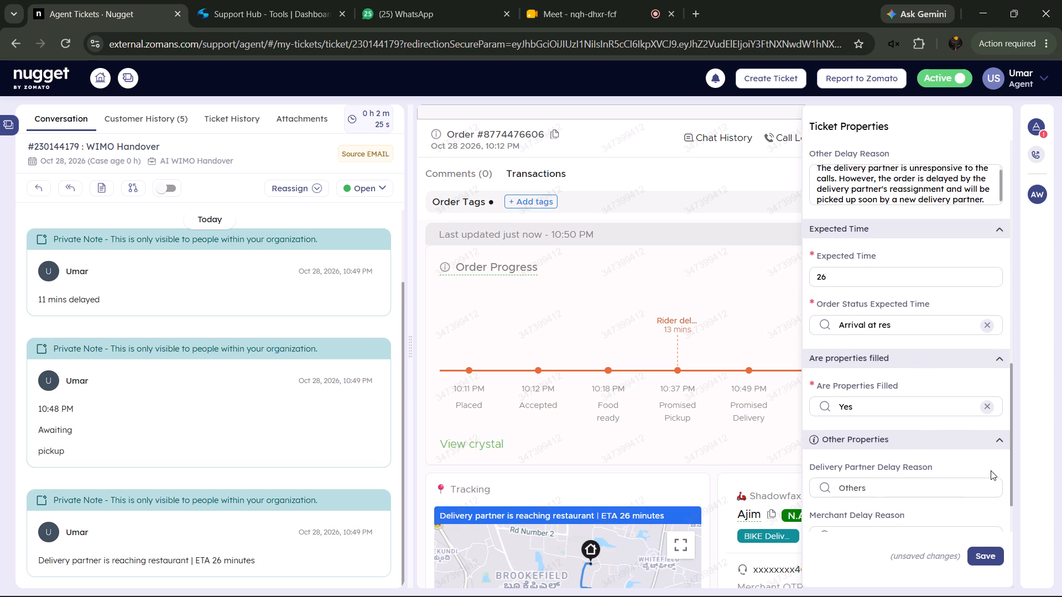
{"action": "left_click", "coordinate": [980, 542]}
{"action": "left_click", "coordinate": [992, 551]}
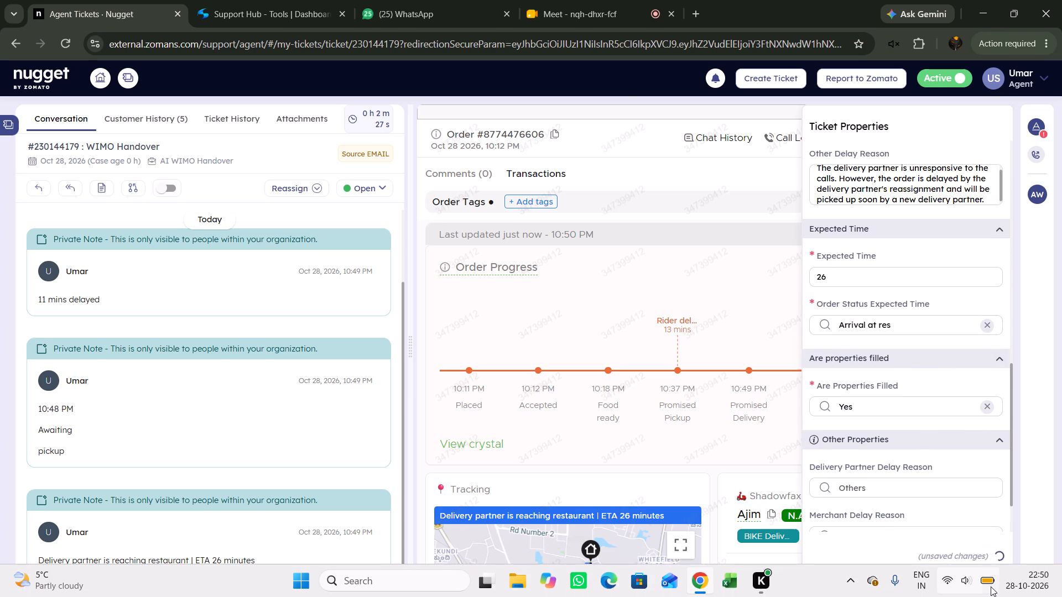
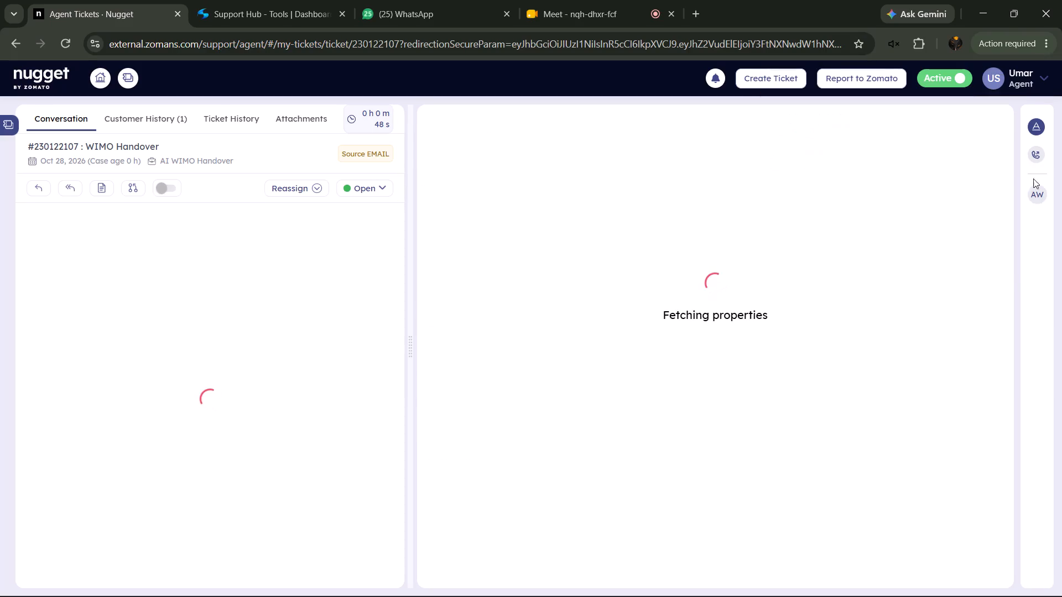
Open the order's details and add its delay text, "23 mins delayed", to the ticket as a private note.
{"action": "left_click", "coordinate": [1038, 197]}
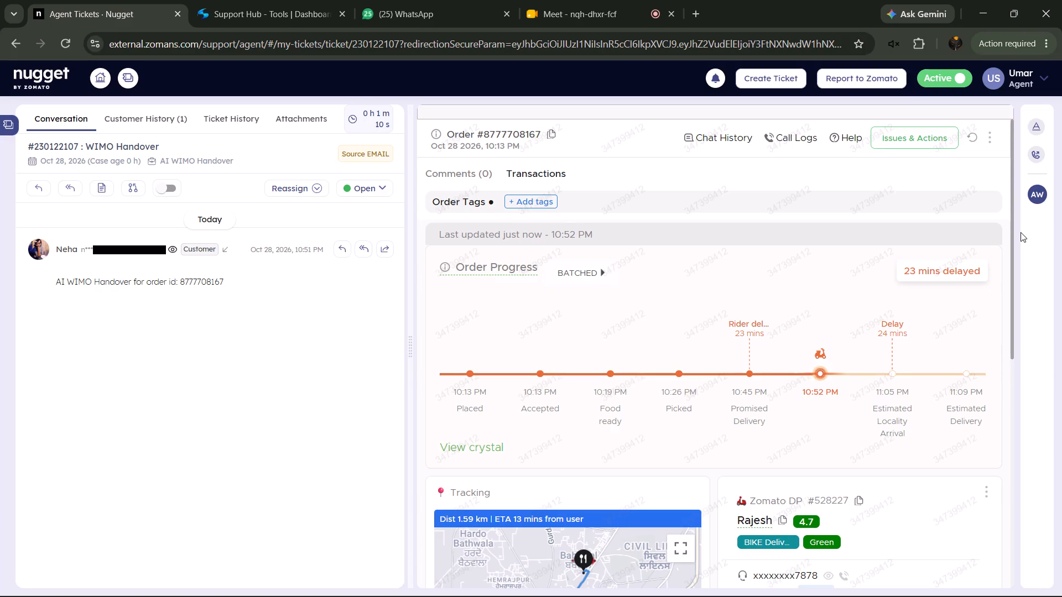
{"action": "left_click_drag", "start_coordinate": [885, 268], "coordinate": [1004, 268]}
{"action": "right_click", "coordinate": [960, 269]}
{"action": "left_click", "coordinate": [821, 281]}
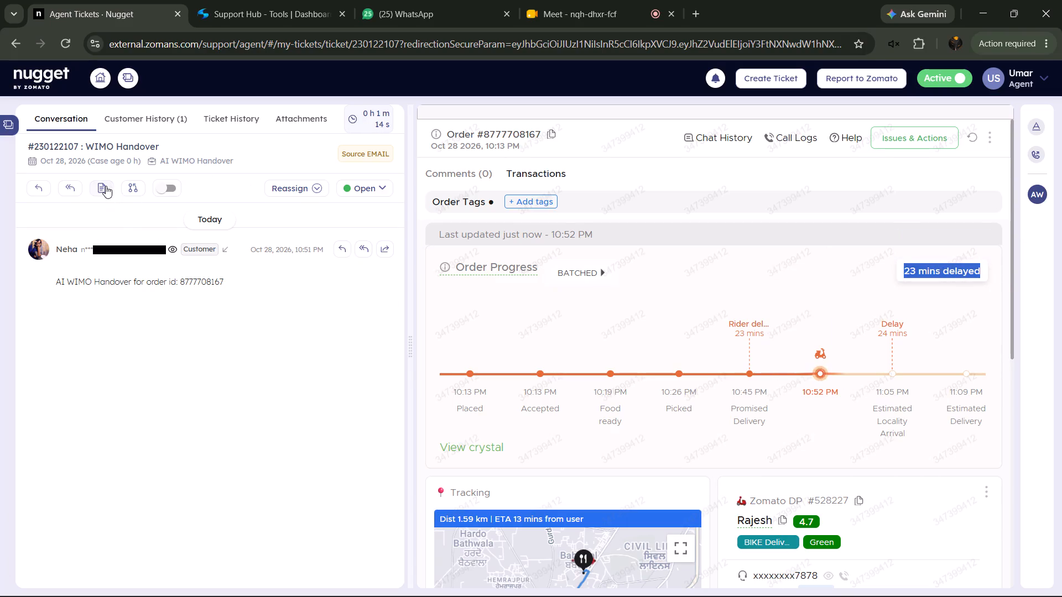
{"action": "left_click", "coordinate": [106, 186]}
{"action": "right_click", "coordinate": [540, 316]}
{"action": "left_click", "coordinate": [594, 387]}
{"action": "left_click", "coordinate": [612, 411]}
{"action": "left_click", "coordinate": [687, 418]}
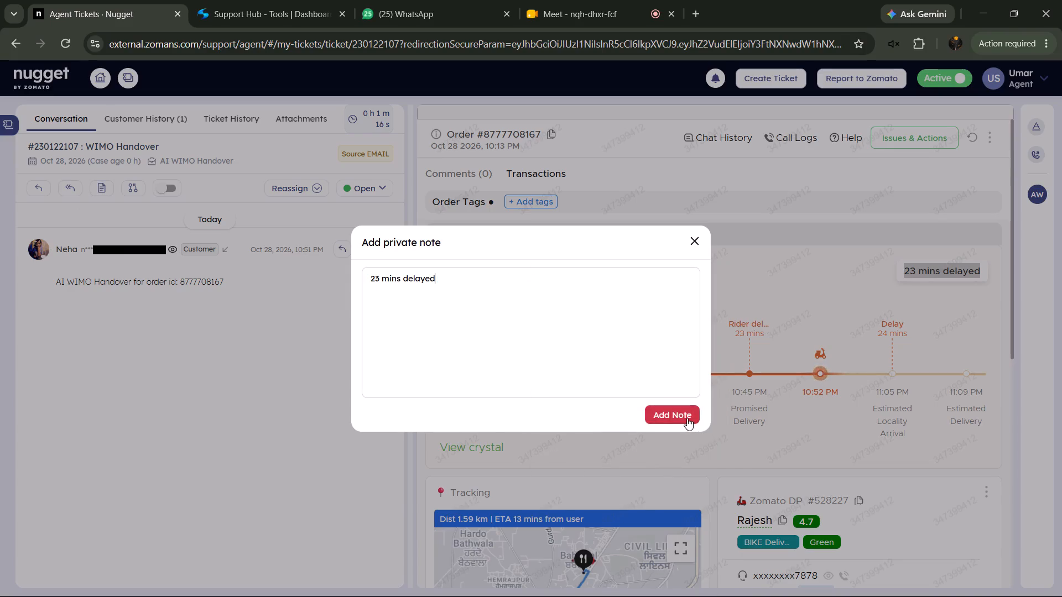
Copy the picked-up entry from the order progress timeline and add "10:26 PM Picked" as a private note.
{"action": "left_click_drag", "start_coordinate": [660, 392], "coordinate": [706, 427]}
{"action": "right_click", "coordinate": [690, 401]}
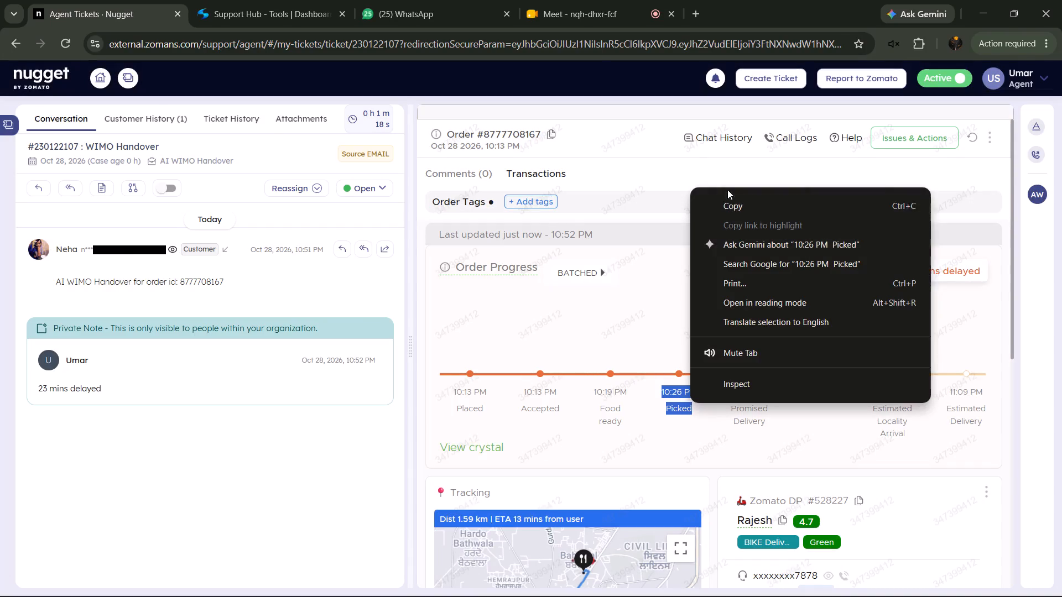
{"action": "left_click", "coordinate": [732, 206]}
{"action": "left_click", "coordinate": [103, 191]}
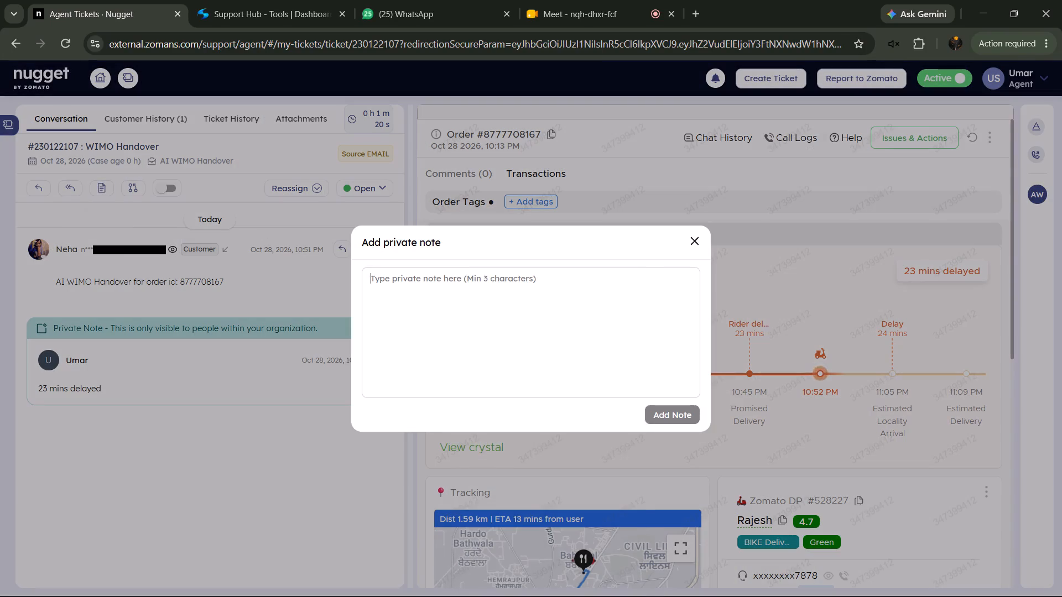
{"action": "right_click", "coordinate": [464, 281]}
{"action": "left_click", "coordinate": [513, 385]}
{"action": "left_click", "coordinate": [529, 420]}
{"action": "left_click", "coordinate": [653, 412]}
Copy the tracking map's distance and arrival line and add "Dist 1.59 km | ETA 13 mins from user" as a private note.
{"action": "left_click_drag", "start_coordinate": [613, 519], "coordinate": [409, 502]}
{"action": "right_click", "coordinate": [452, 511]}
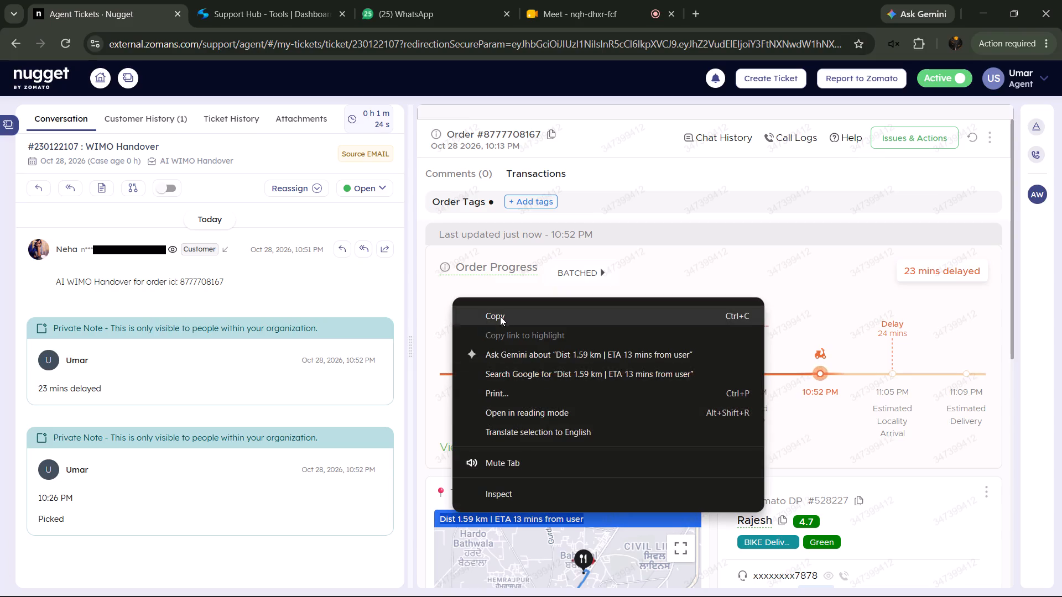
{"action": "left_click", "coordinate": [500, 316]}
{"action": "left_click", "coordinate": [104, 187]}
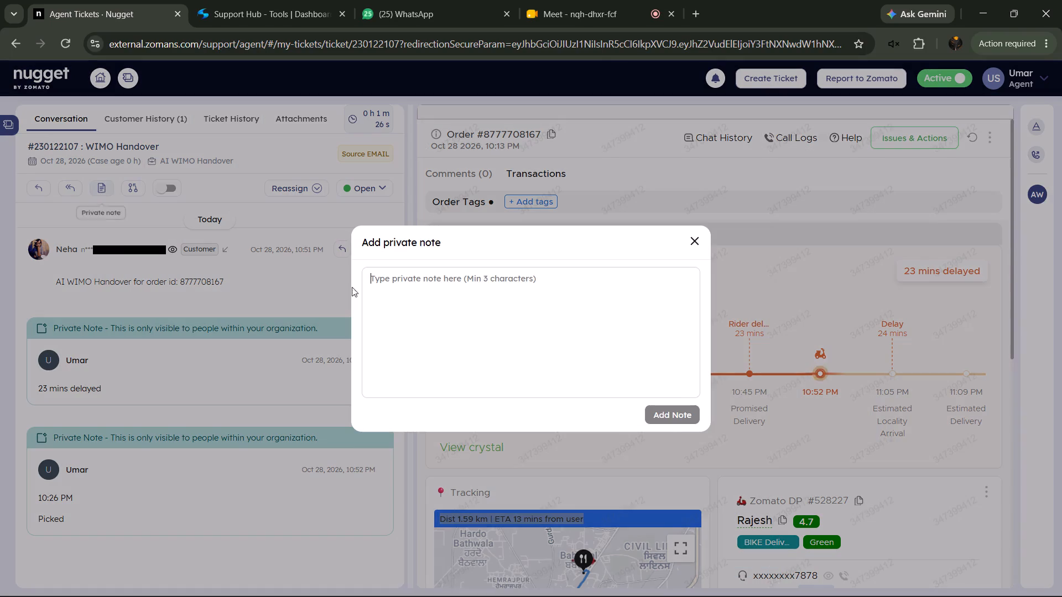
{"action": "right_click", "coordinate": [485, 300]}
{"action": "left_click", "coordinate": [584, 438]}
{"action": "left_click", "coordinate": [621, 417]}
{"action": "left_click", "coordinate": [665, 410]}
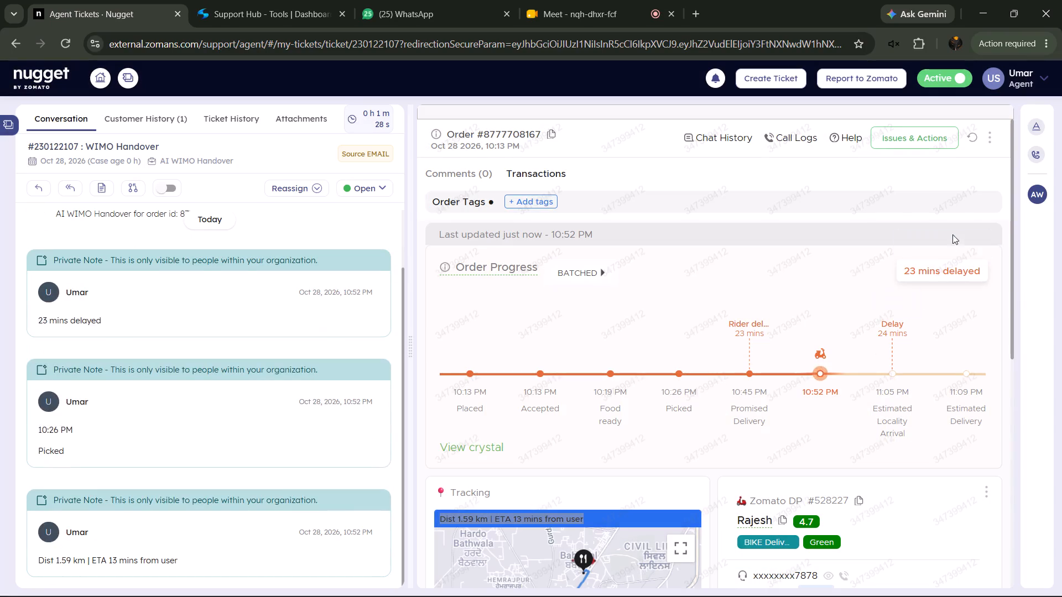
In the ticket properties, set Can Order Be Delivered to Yes, Action to No Action, and Lifeline Action to its first option.
{"action": "left_click", "coordinate": [1037, 125]}
{"action": "left_click", "coordinate": [905, 368]}
{"action": "left_click", "coordinate": [894, 353]}
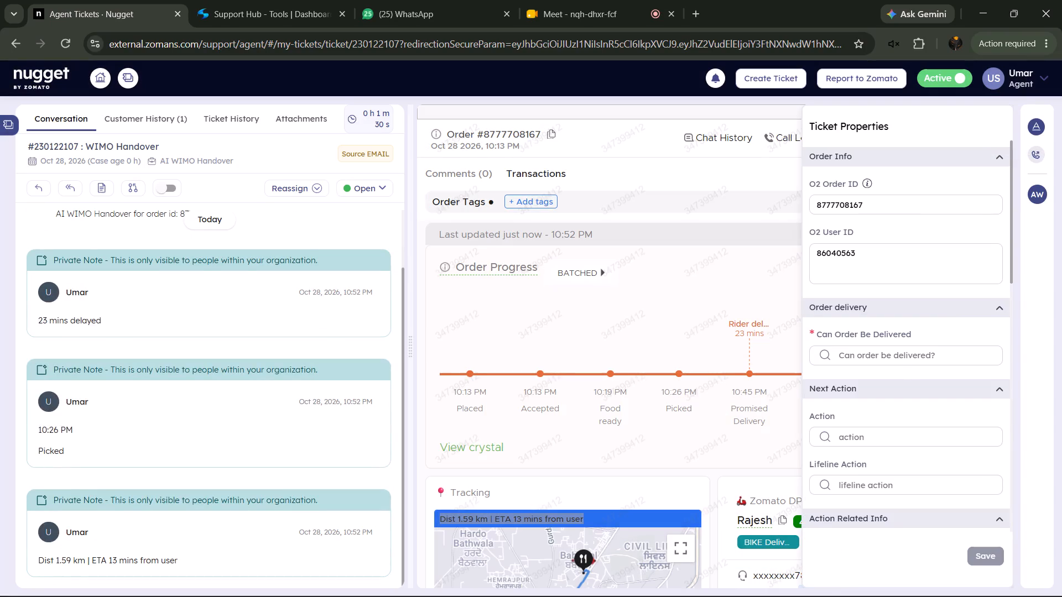
{"action": "left_click", "coordinate": [883, 371]}
{"action": "scroll", "coordinate": [909, 206], "scroll_direction": "down", "scroll_amount": 2}
{"action": "left_click", "coordinate": [856, 304]}
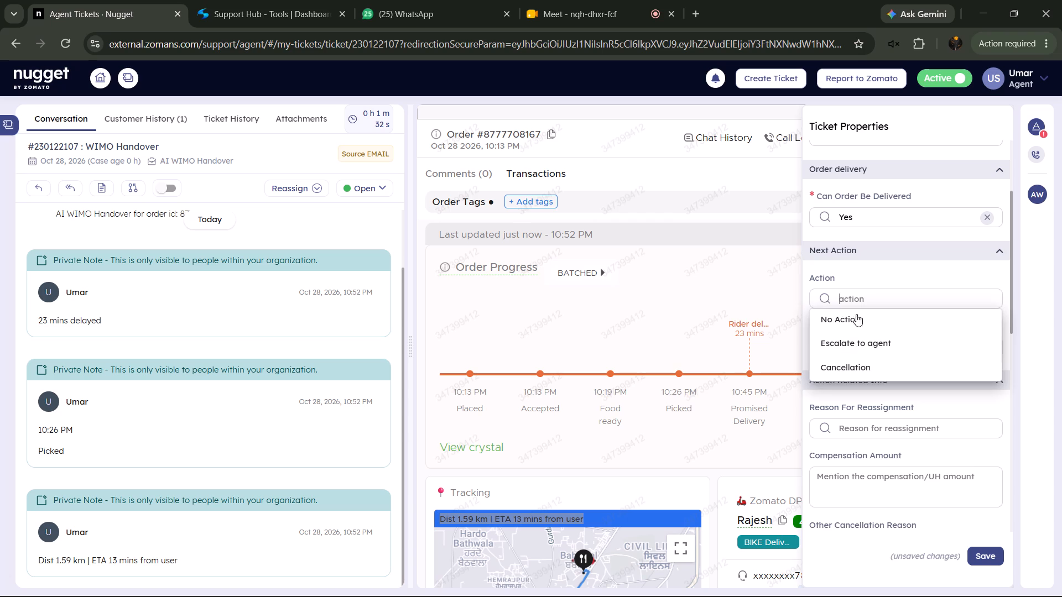
{"action": "left_click", "coordinate": [856, 320]}
{"action": "left_click", "coordinate": [862, 348]}
{"action": "left_click", "coordinate": [861, 365]}
Set Are Properties Filled to Yes and Order Status Expected Time to Arrival at cx location, and close the ticket properties.
{"action": "scroll", "coordinate": [865, 362], "scroll_direction": "down", "scroll_amount": 7}
{"action": "left_click", "coordinate": [881, 392]}
{"action": "left_click", "coordinate": [878, 411]}
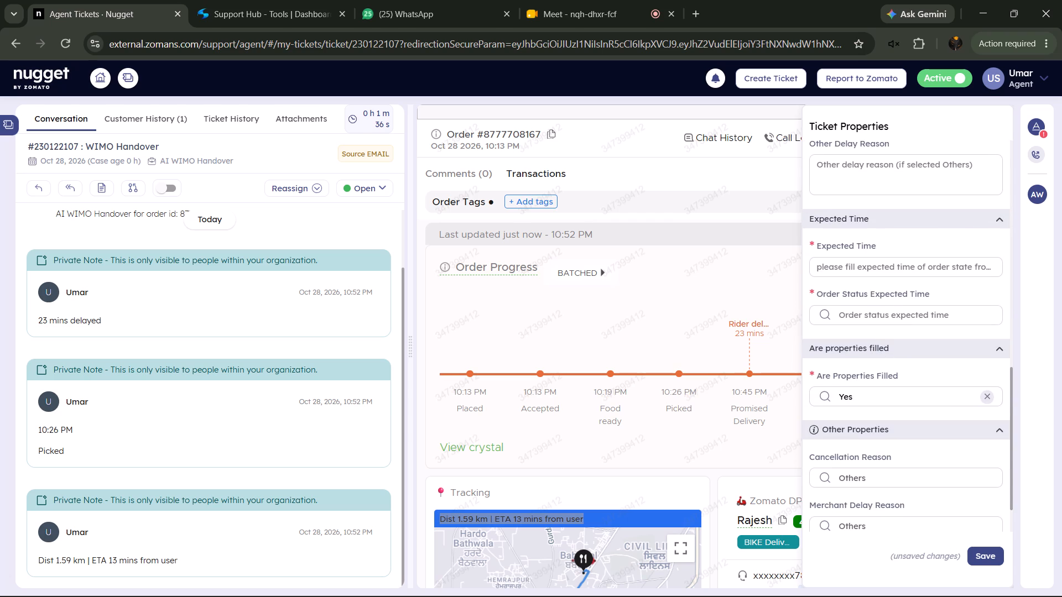
{"action": "left_click", "coordinate": [889, 320]}
{"action": "left_click", "coordinate": [888, 389]}
{"action": "scroll", "coordinate": [889, 388], "scroll_direction": "up", "scroll_amount": 2}
{"action": "left_click", "coordinate": [887, 311]}
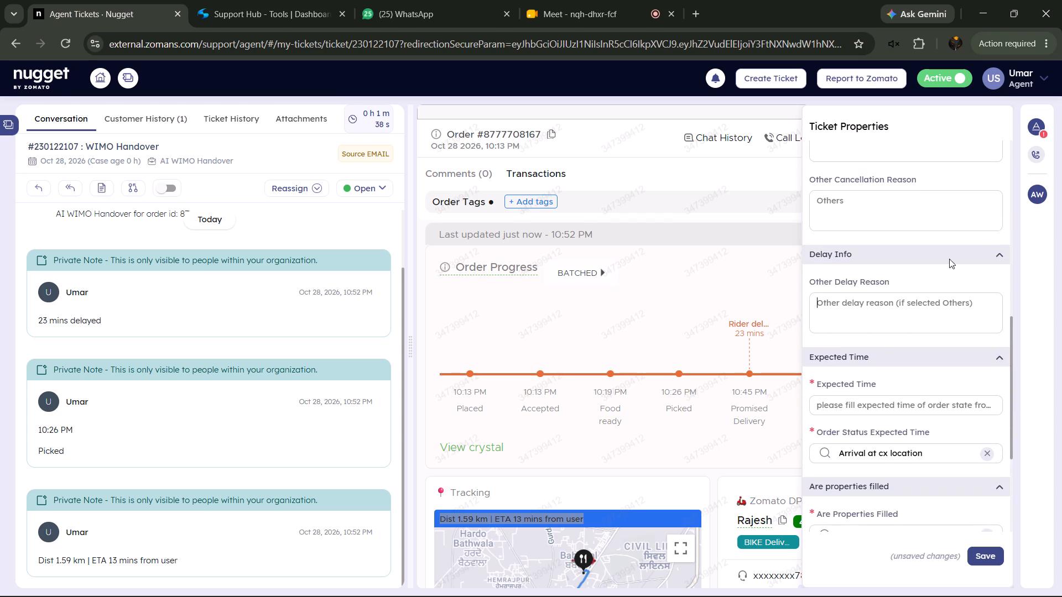
{"action": "left_click", "coordinate": [1035, 130]}
Start a phone call to the delivery partner assigned to the order.
{"action": "scroll", "coordinate": [966, 224], "scroll_direction": "down", "scroll_amount": 3}
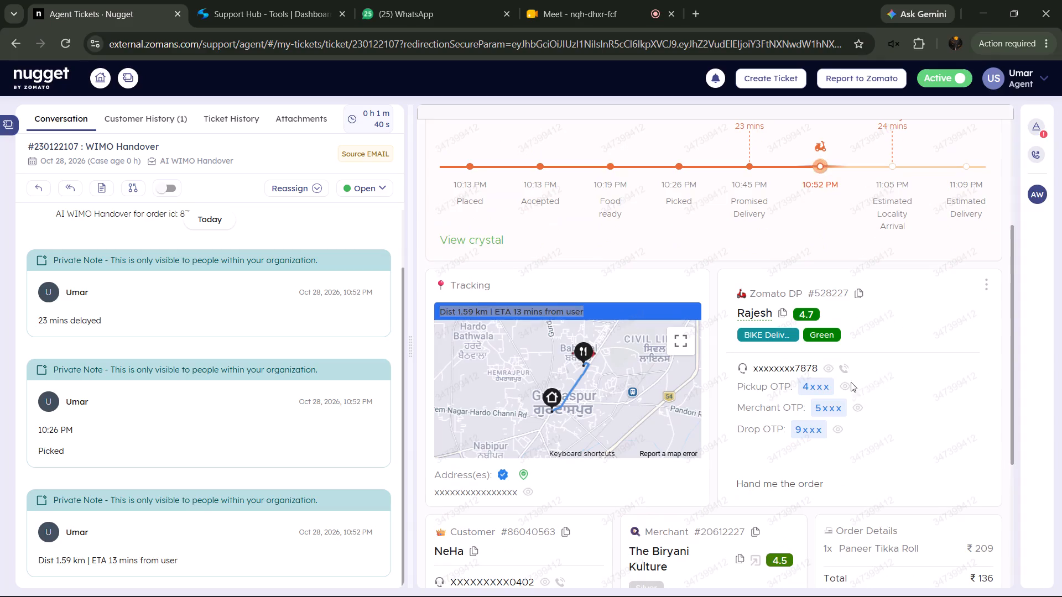
{"action": "left_click", "coordinate": [841, 368]}
{"action": "left_click", "coordinate": [939, 420]}
{"action": "left_click", "coordinate": [812, 142]}
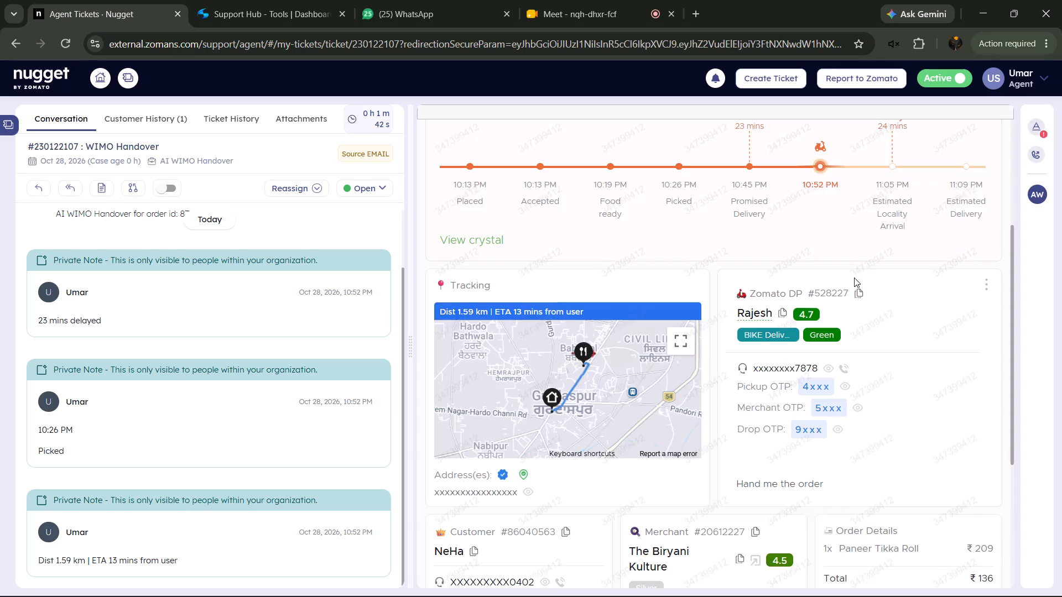
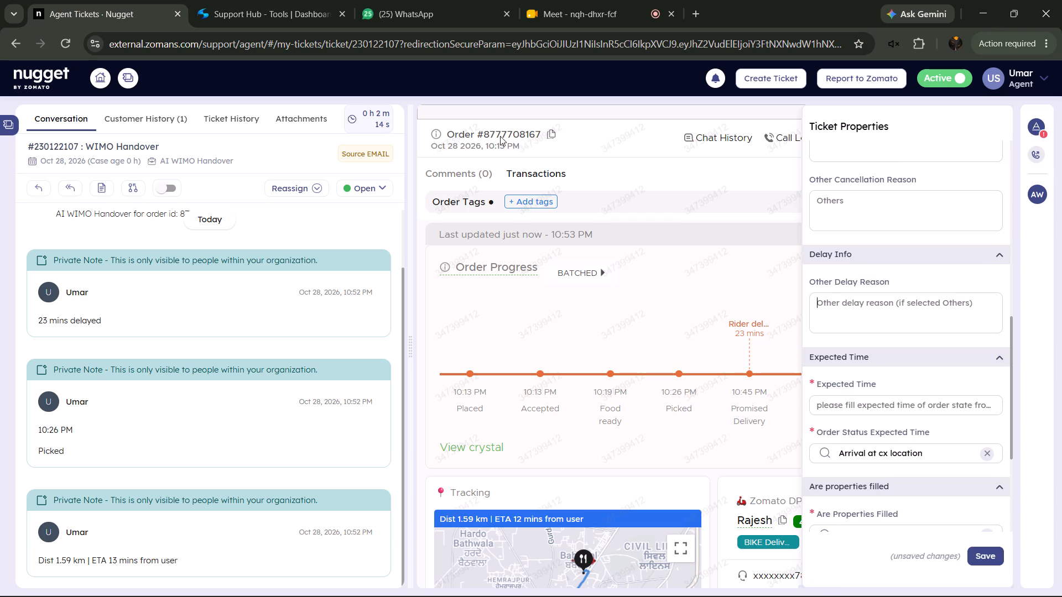
Copy the grouped-orders delay template for batched orders from Support Hub and paste it into the ticket's Other Delay Reason.
{"action": "left_click", "coordinate": [295, 0]}
{"action": "left_click", "coordinate": [367, 186]}
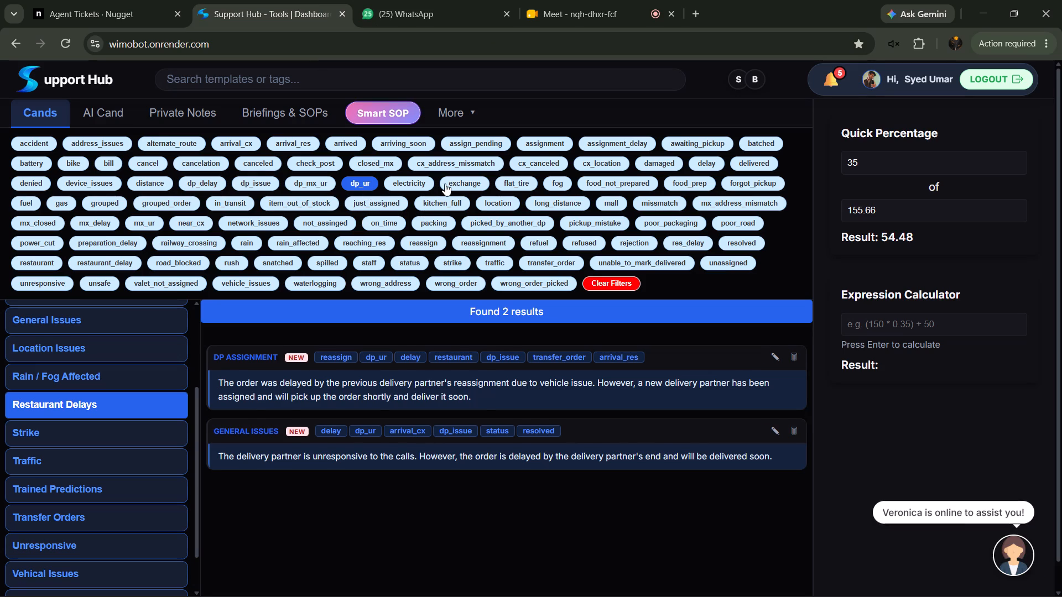
{"action": "left_click", "coordinate": [767, 145]}
{"action": "scroll", "coordinate": [478, 416], "scroll_direction": "up", "scroll_amount": 4}
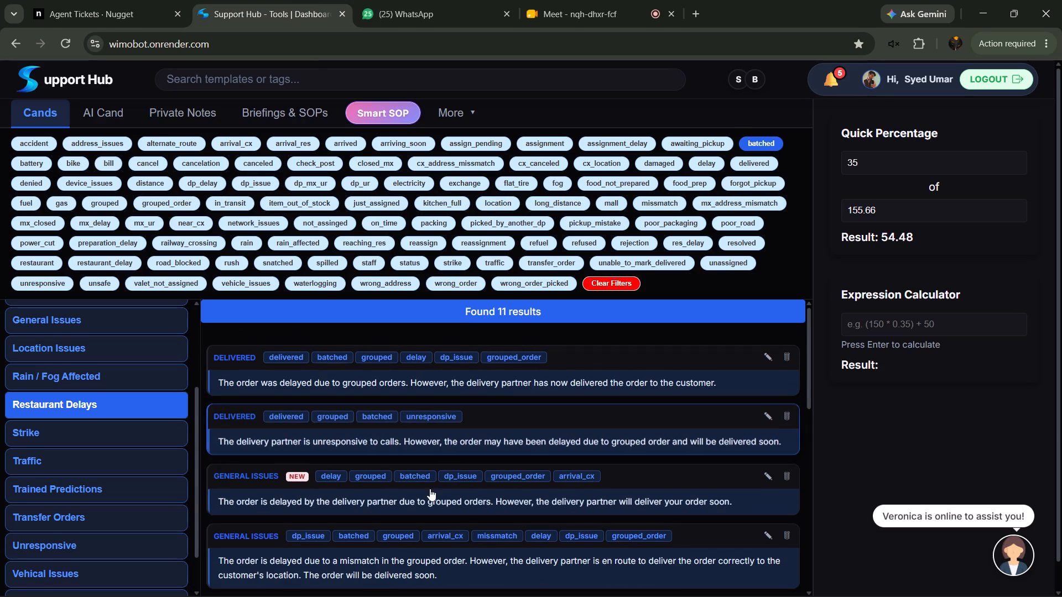
{"action": "left_click", "coordinate": [418, 499]}
{"action": "left_click", "coordinate": [164, 0]}
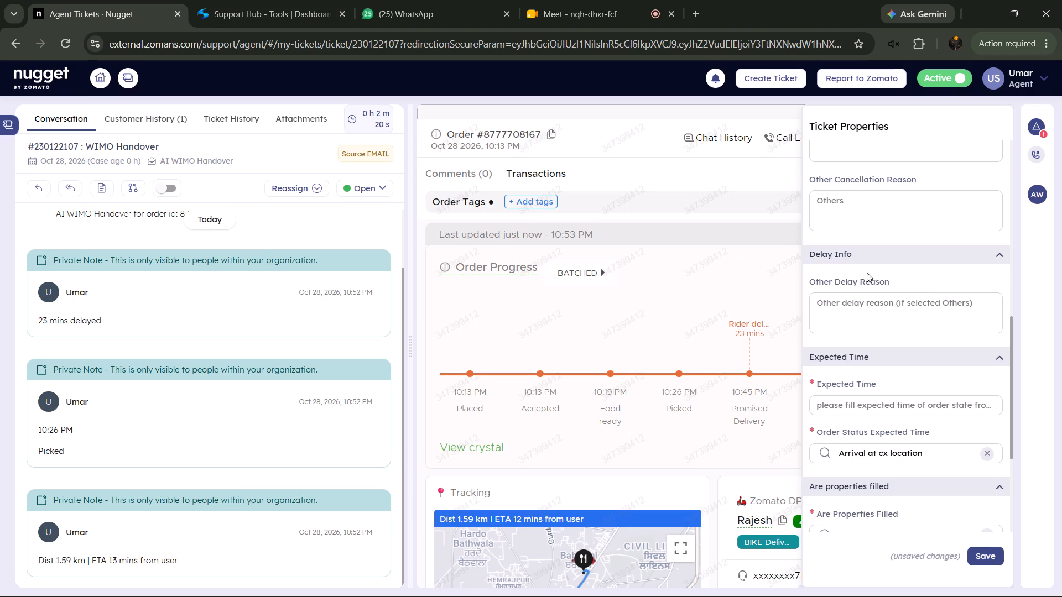
{"action": "right_click", "coordinate": [876, 306]}
{"action": "left_click", "coordinate": [945, 418]}
{"action": "left_click", "coordinate": [920, 411]}
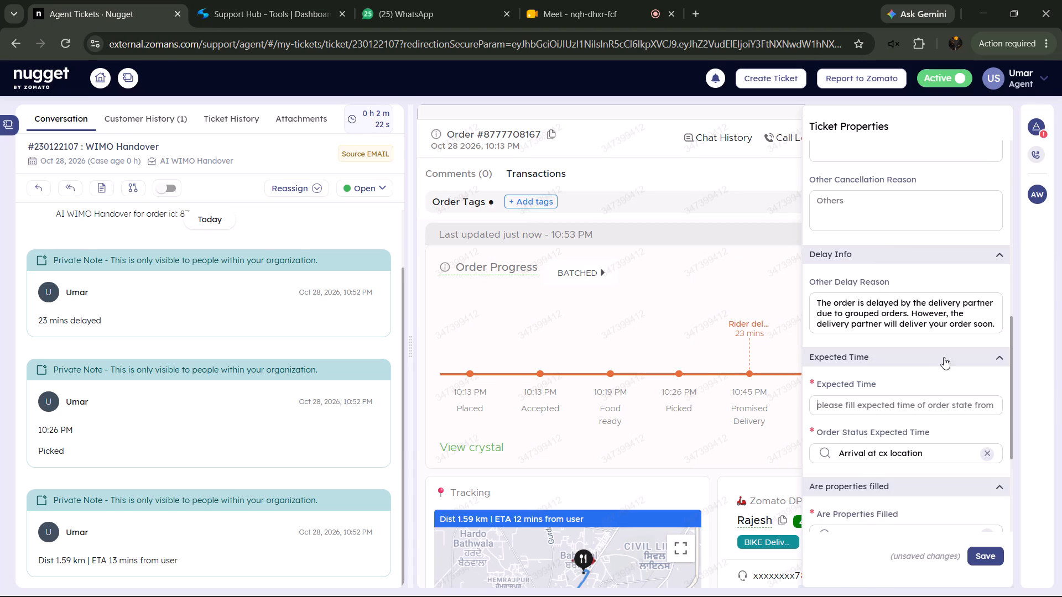
{"action": "left_click", "coordinate": [996, 323]}
Refresh the order and examine its progress timeline and batched order details.
{"action": "left_click", "coordinate": [1037, 126]}
{"action": "left_click", "coordinate": [971, 136]}
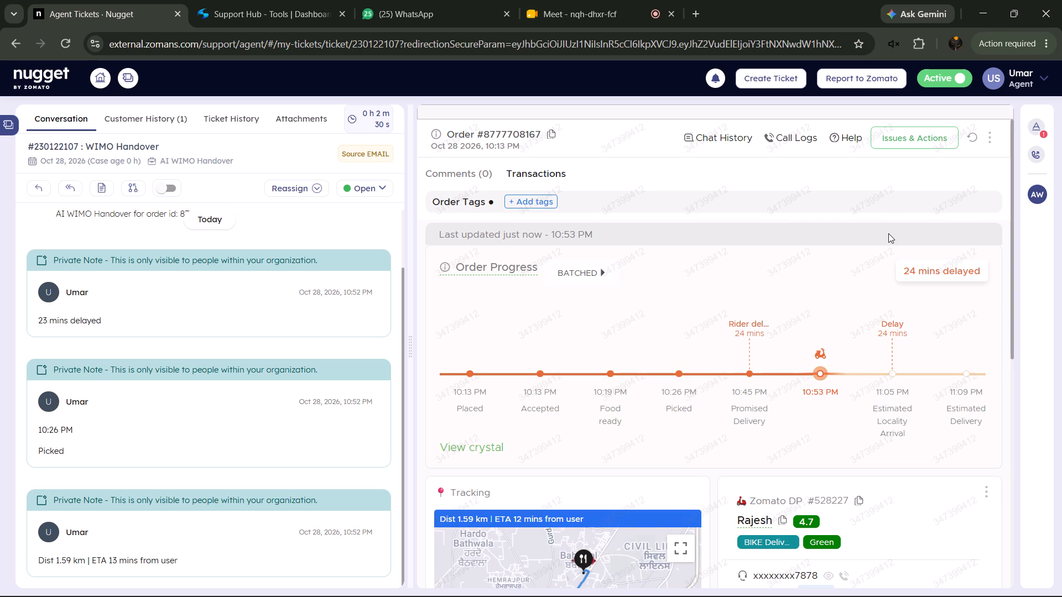
{"action": "scroll", "coordinate": [888, 233], "scroll_direction": "down", "scroll_amount": 1}
{"action": "scroll", "coordinate": [886, 320], "scroll_direction": "up", "scroll_amount": 3}
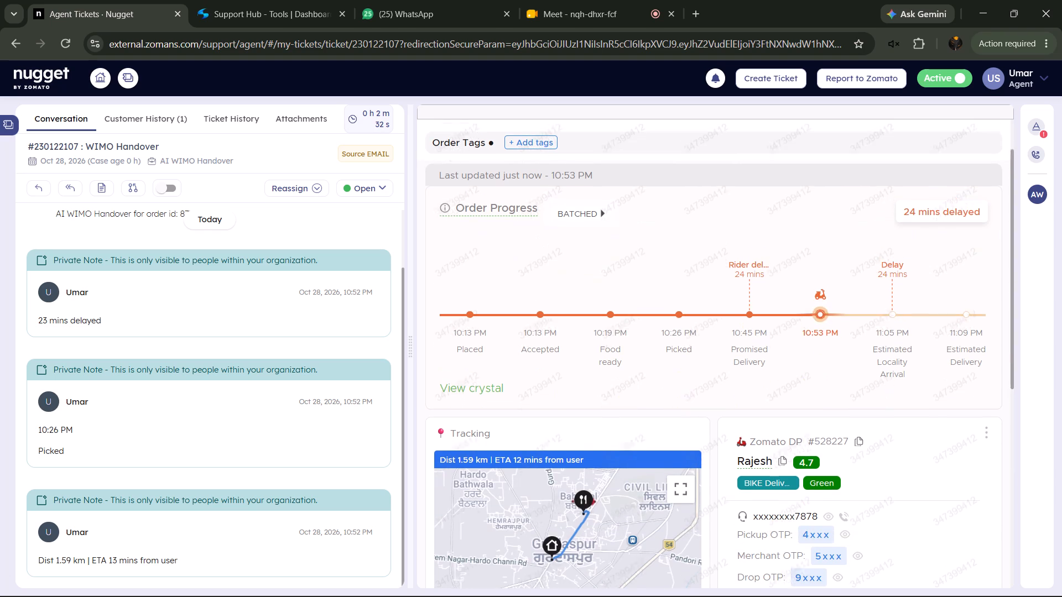
{"action": "left_click", "coordinate": [594, 274]}
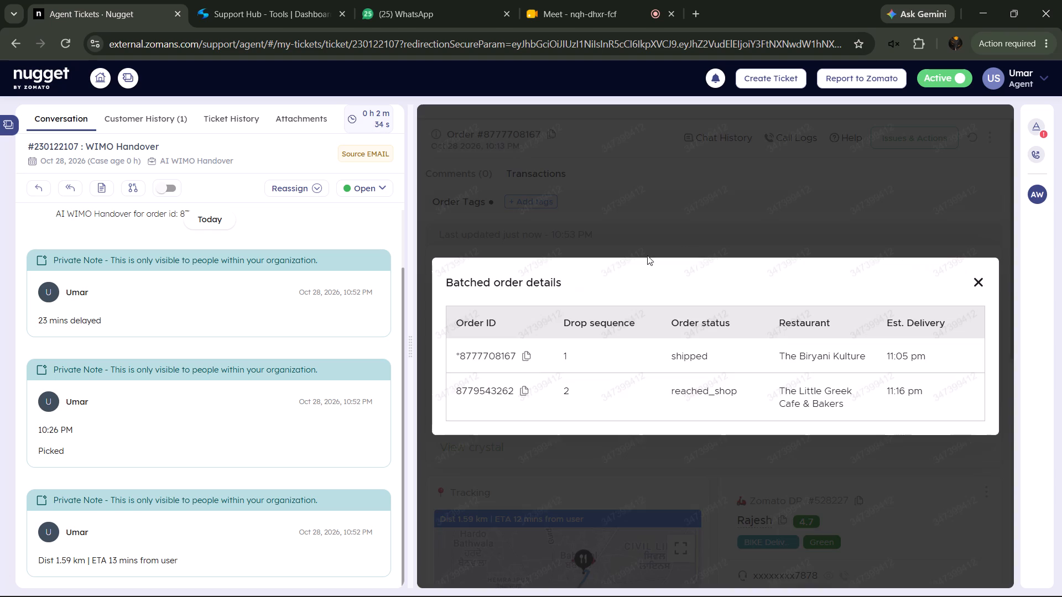
{"action": "left_click", "coordinate": [776, 186]}
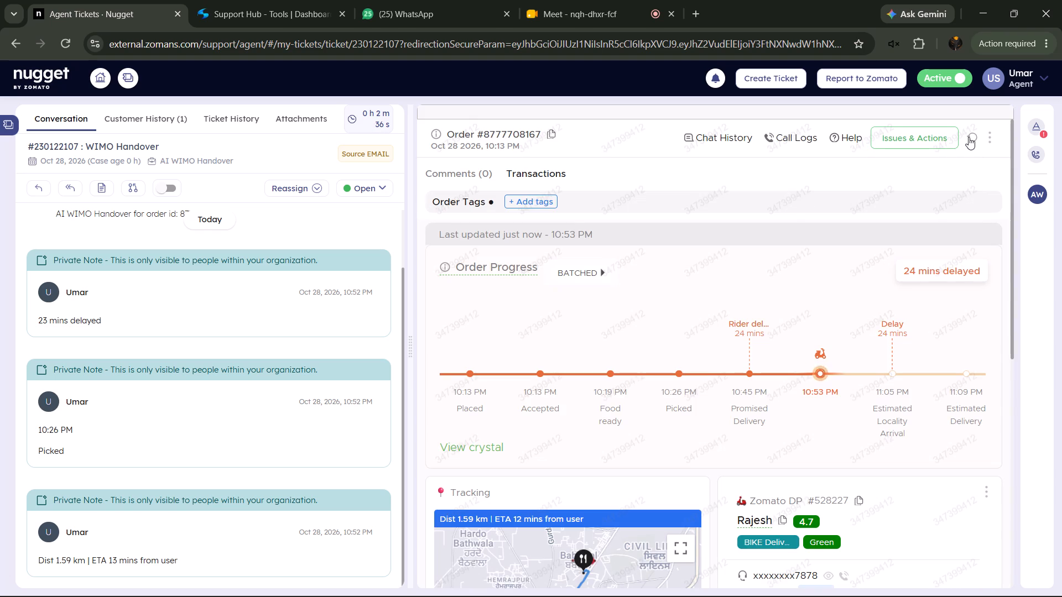
{"action": "left_click", "coordinate": [969, 135]}
Change "grouped orders" to "grouped order" in the Other Delay Reason text.
{"action": "left_click", "coordinate": [1036, 127]}
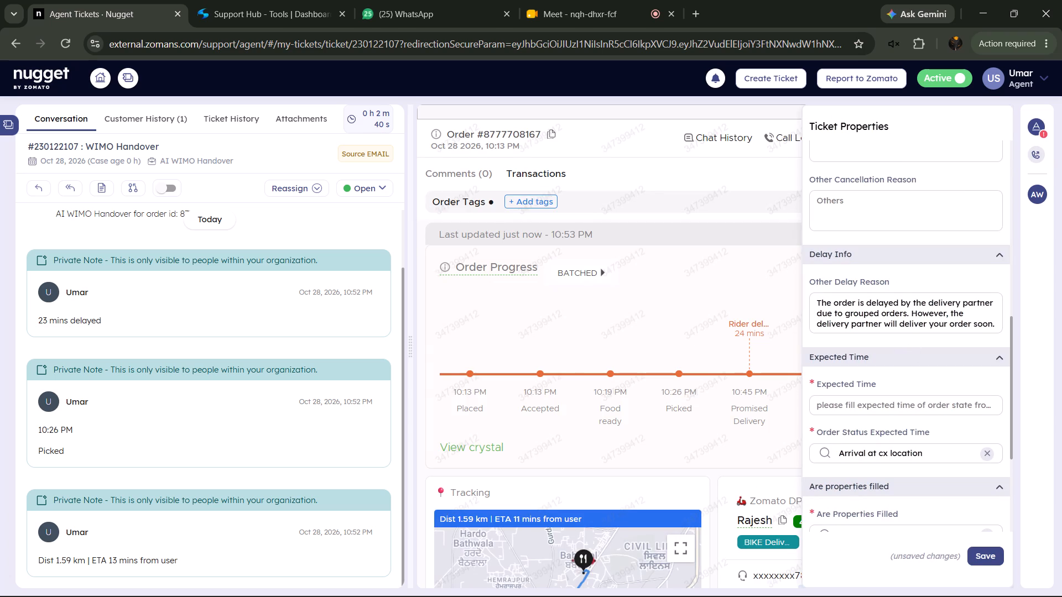
{"action": "left_click", "coordinate": [907, 315]}
{"action": "key", "text": "BackSpace"}
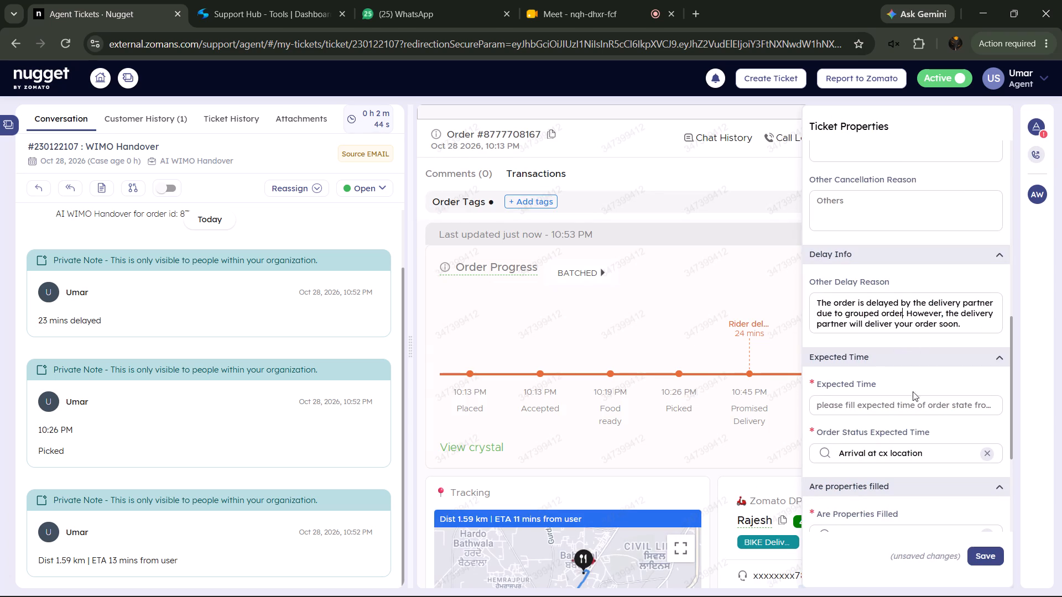
Refresh the order, copy the tracking map's distance and arrival line, and add "Dist 1.59 km | ETA 11 mins from user+5m" as a private note.
{"action": "left_click", "coordinate": [913, 405]}
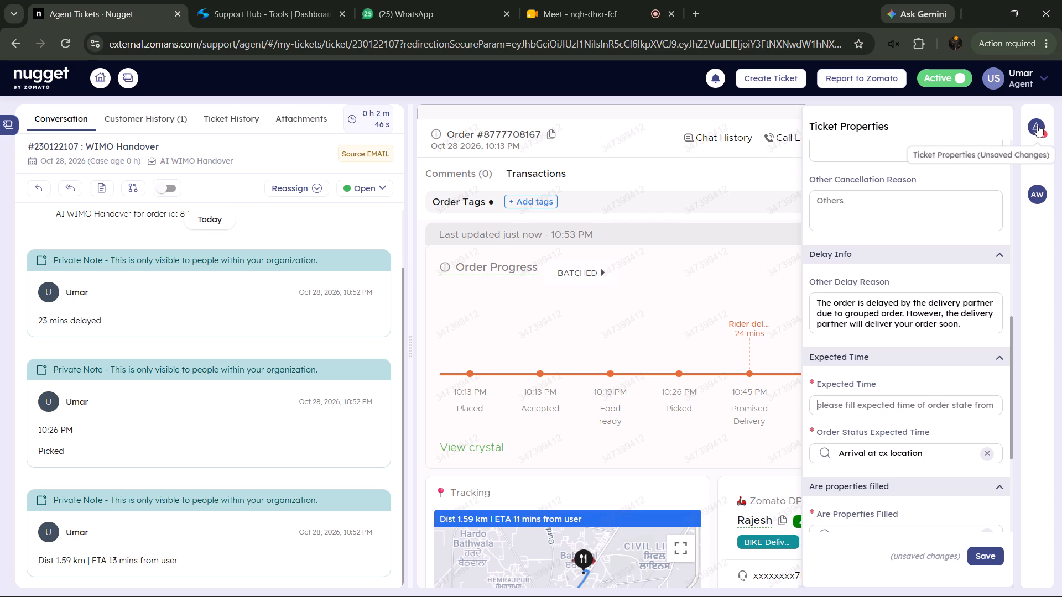
{"action": "left_click", "coordinate": [1038, 125]}
{"action": "scroll", "coordinate": [959, 208], "scroll_direction": "up", "scroll_amount": 3}
{"action": "left_click", "coordinate": [973, 137]}
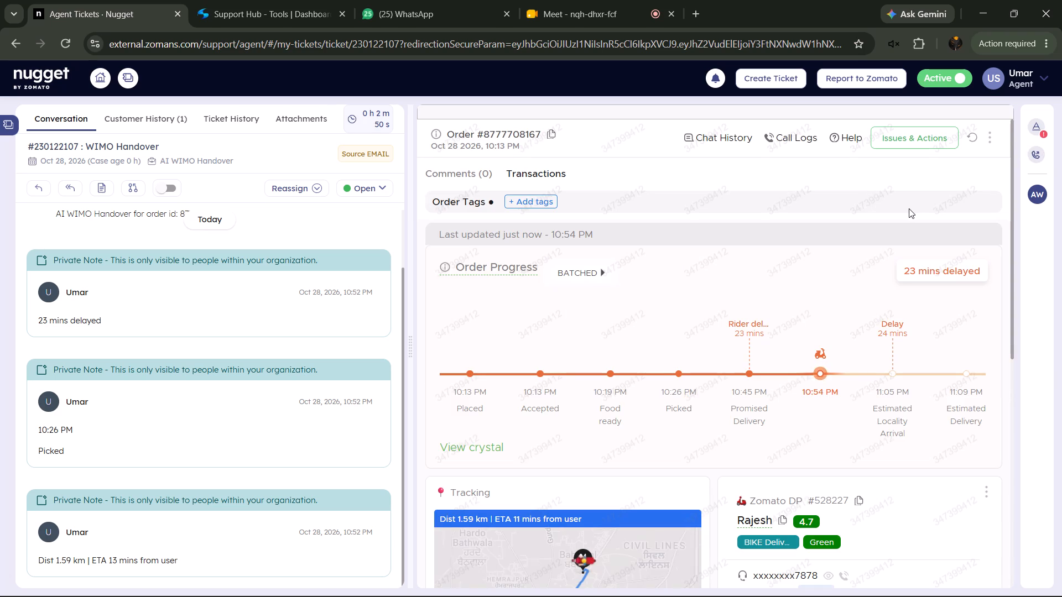
{"action": "left_click", "coordinate": [1035, 130]}
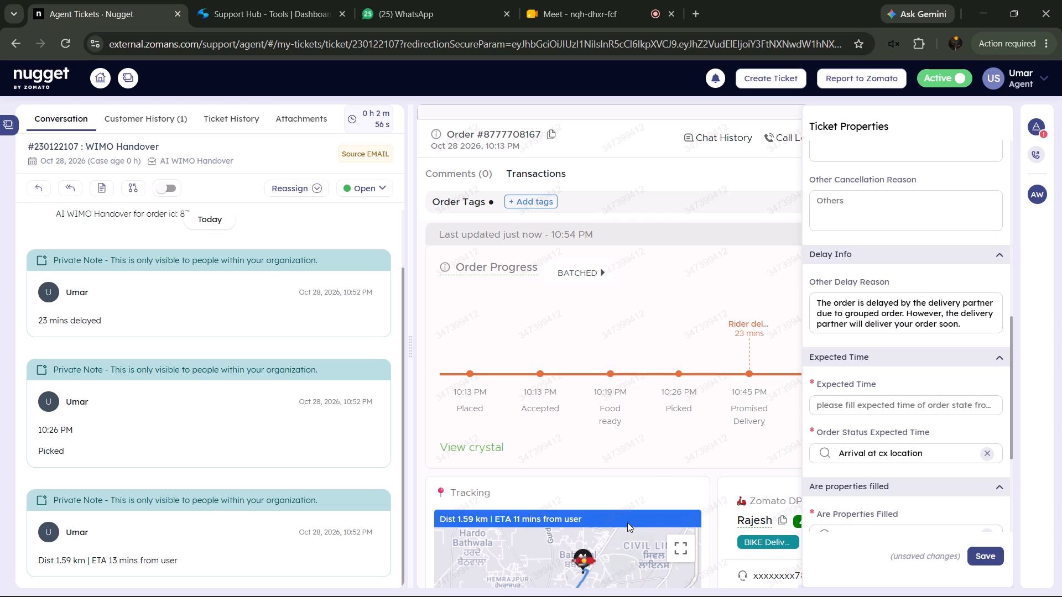
{"action": "left_click_drag", "start_coordinate": [627, 522], "coordinate": [408, 510]}
{"action": "key", "text": "ctrl+c"}
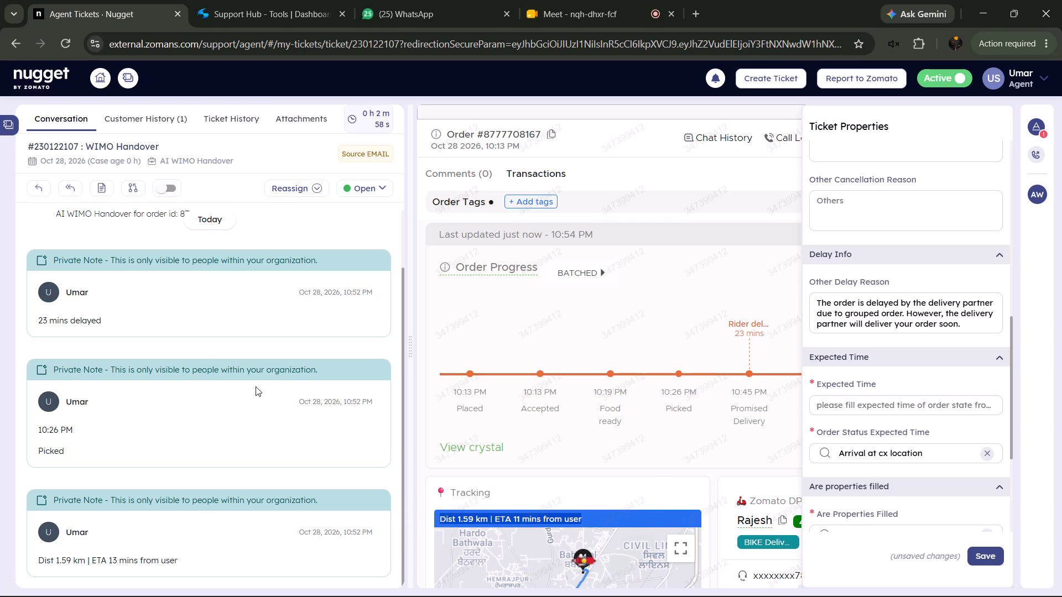
{"action": "left_click", "coordinate": [97, 194]}
{"action": "right_click", "coordinate": [431, 302]}
{"action": "left_click", "coordinate": [504, 411]}
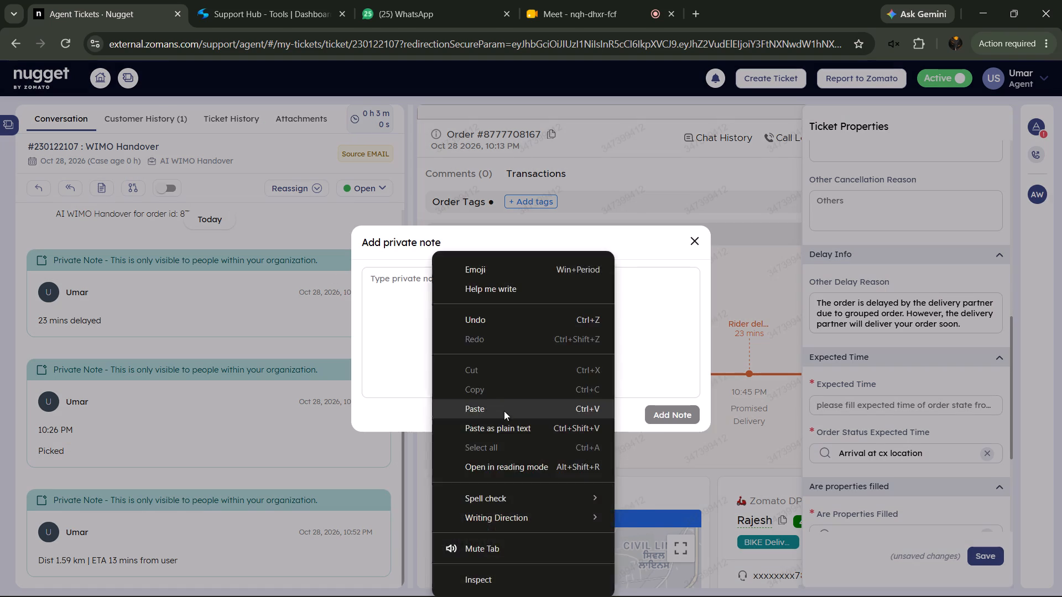
{"action": "key", "text": "plus"}
{"action": "key", "text": "5"}
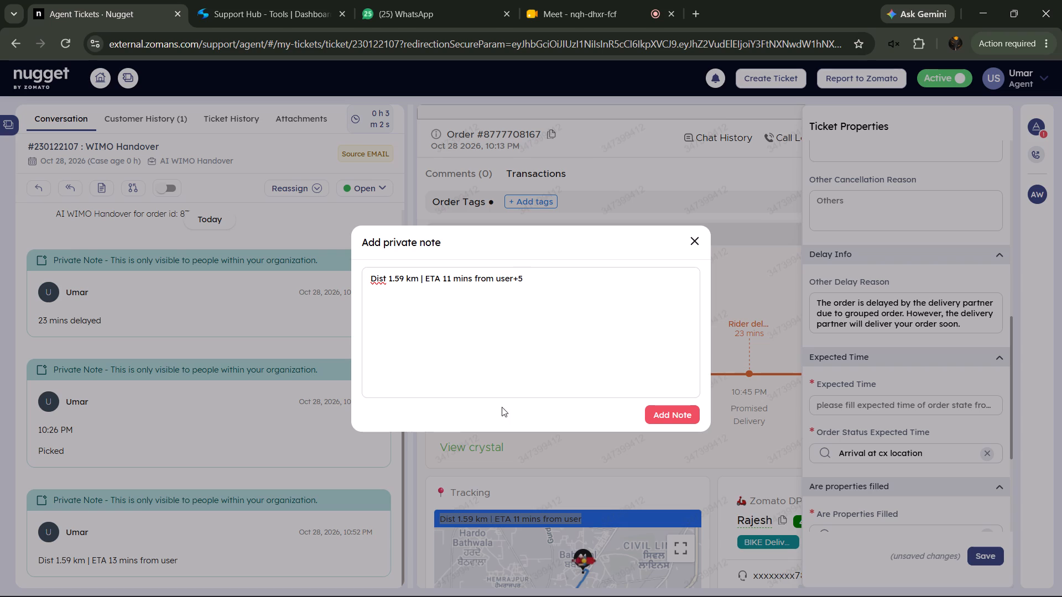
{"action": "key", "text": "m"}
{"action": "left_click", "coordinate": [654, 420]}
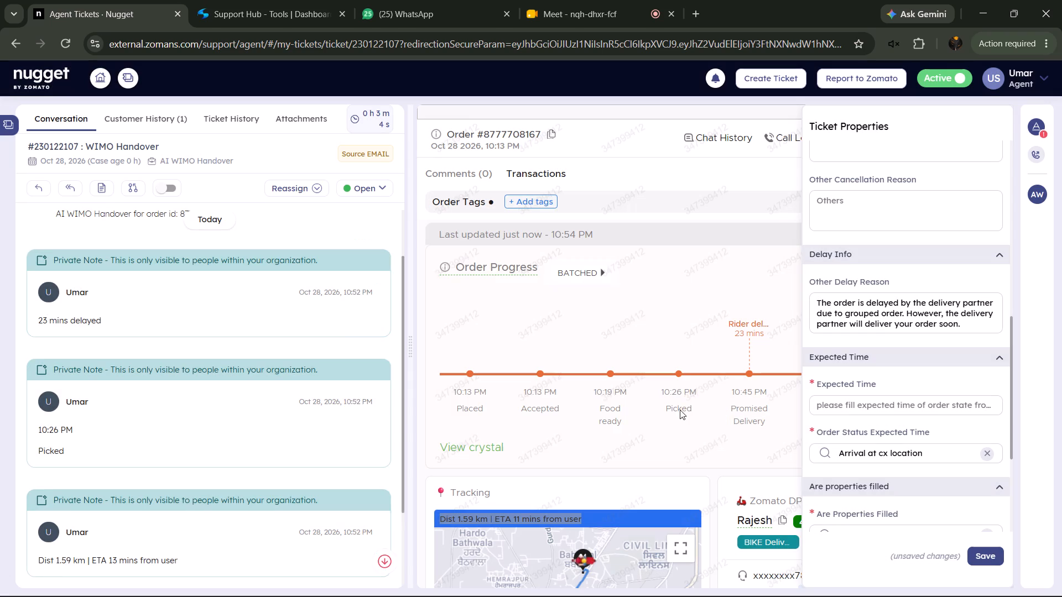
Set the ticket's Expected Time to 16.
{"action": "left_click", "coordinate": [873, 407]}
{"action": "type", "text": "16"}
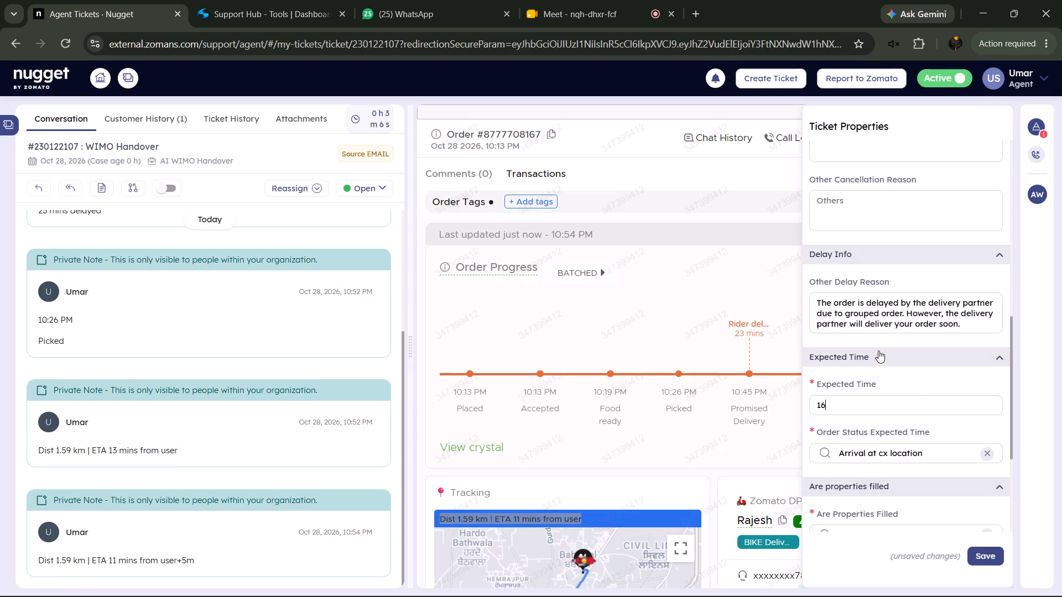
Extend the end of the Other Delay Reason text with "as facing an issue with another order".
{"action": "left_click", "coordinate": [959, 324]}
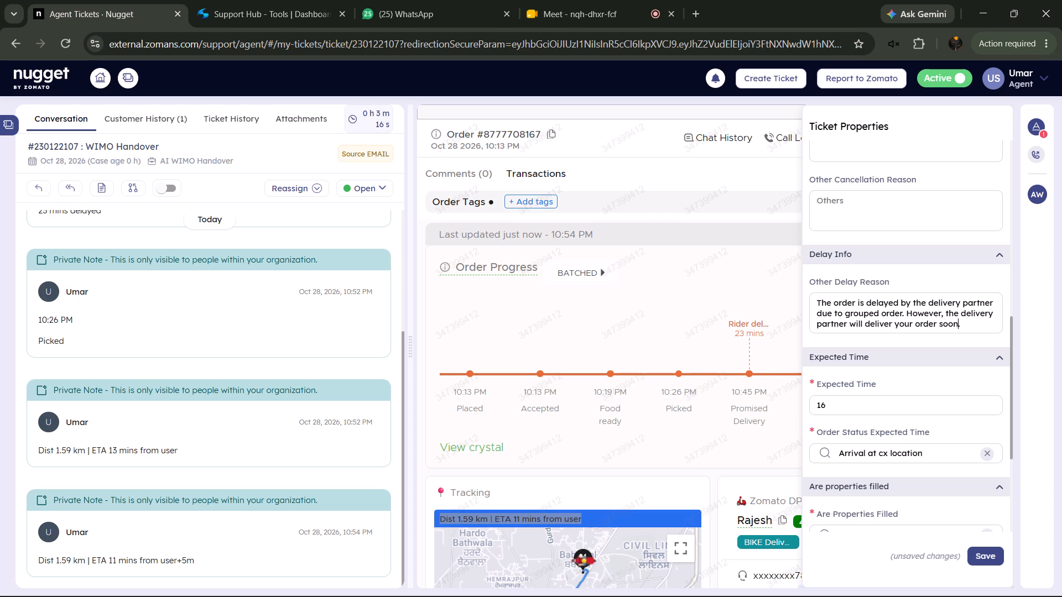
{"action": "key", "text": "space"}
{"action": "type", "text": "as"}
{"action": "key", "text": "space"}
{"action": "type", "text": "facing"}
{"action": "key", "text": "space"}
{"action": "type", "text": "an issue with another order"}
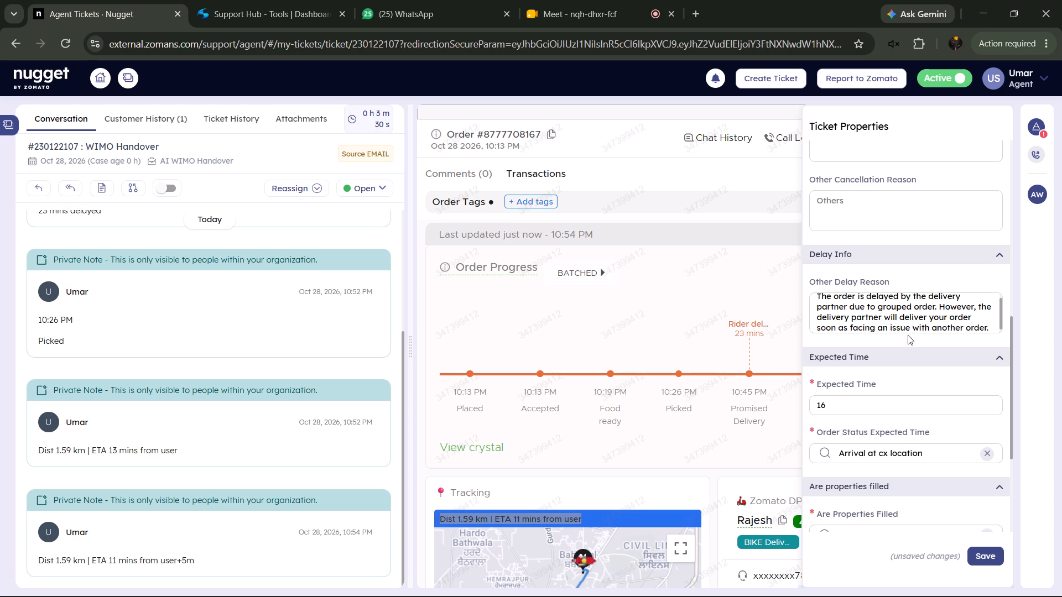
Add a private note reading "dp connected".
{"action": "scroll", "coordinate": [911, 350], "scroll_direction": "up", "scroll_amount": 4}
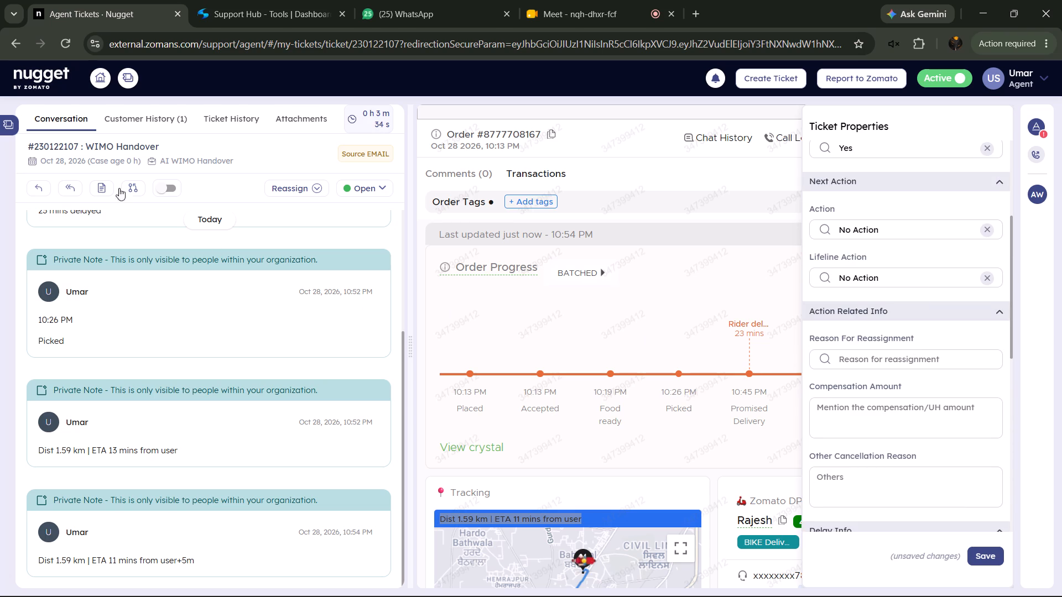
{"action": "left_click", "coordinate": [101, 187]}
{"action": "type", "text": "dp connected"}
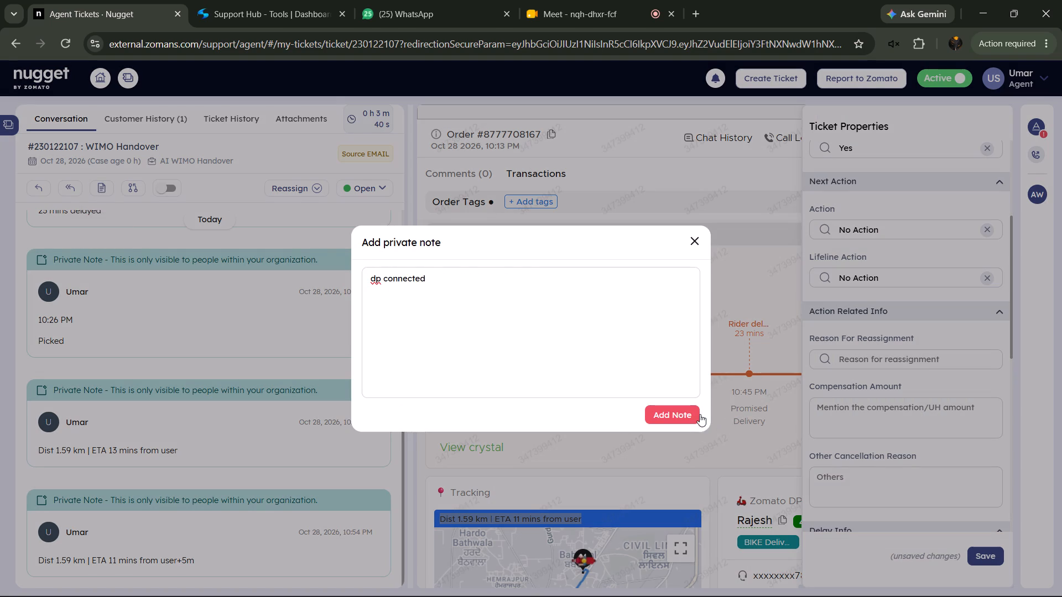
{"action": "left_click", "coordinate": [700, 414]}
Save the completed ticket properties.
{"action": "scroll", "coordinate": [915, 348], "scroll_direction": "down", "scroll_amount": 6}
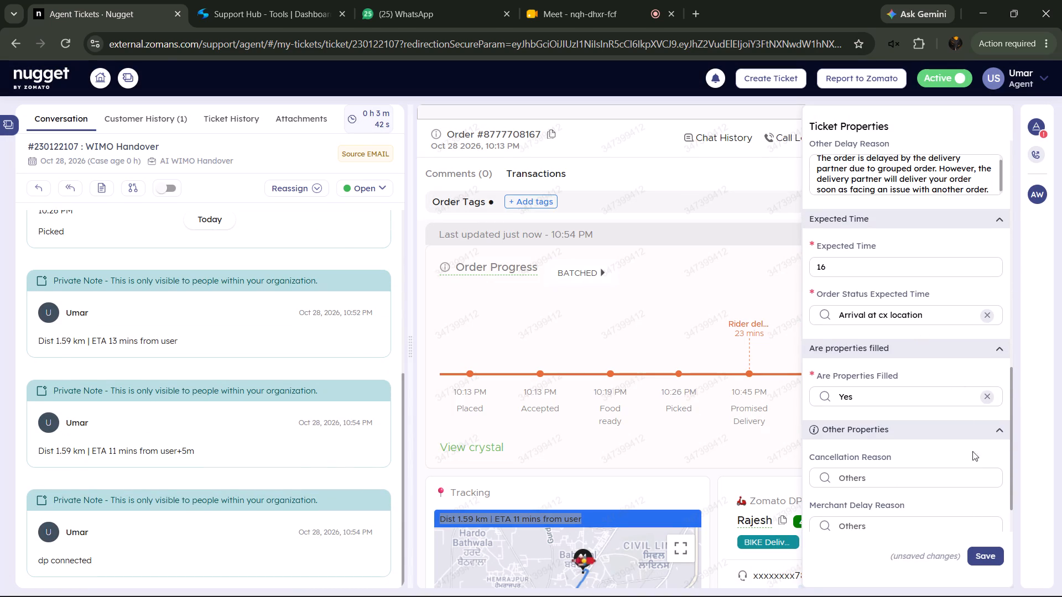
{"action": "left_click", "coordinate": [986, 558]}
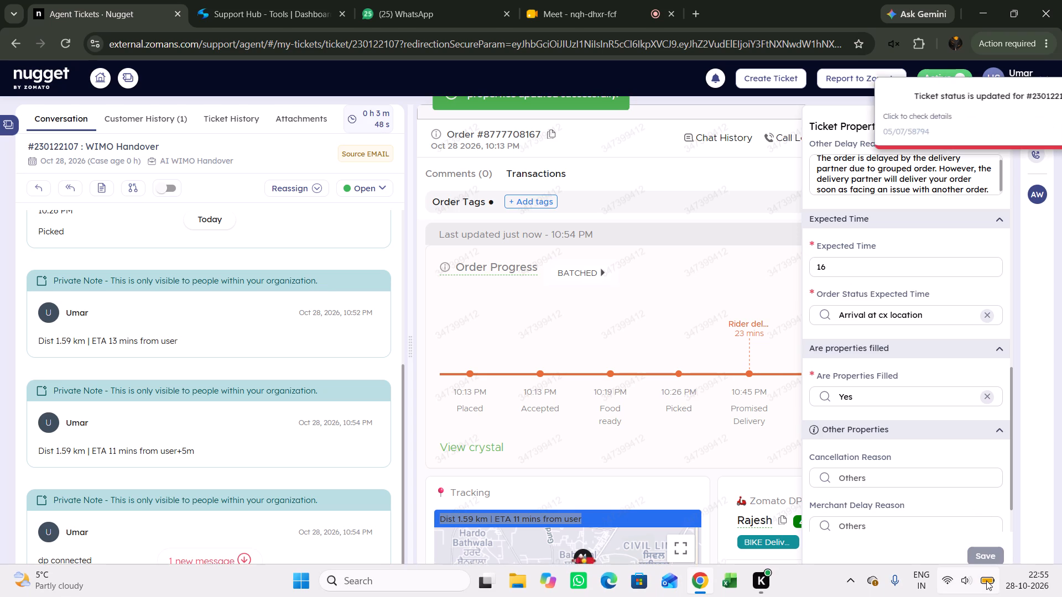
{"action": "left_click", "coordinate": [552, 474]}
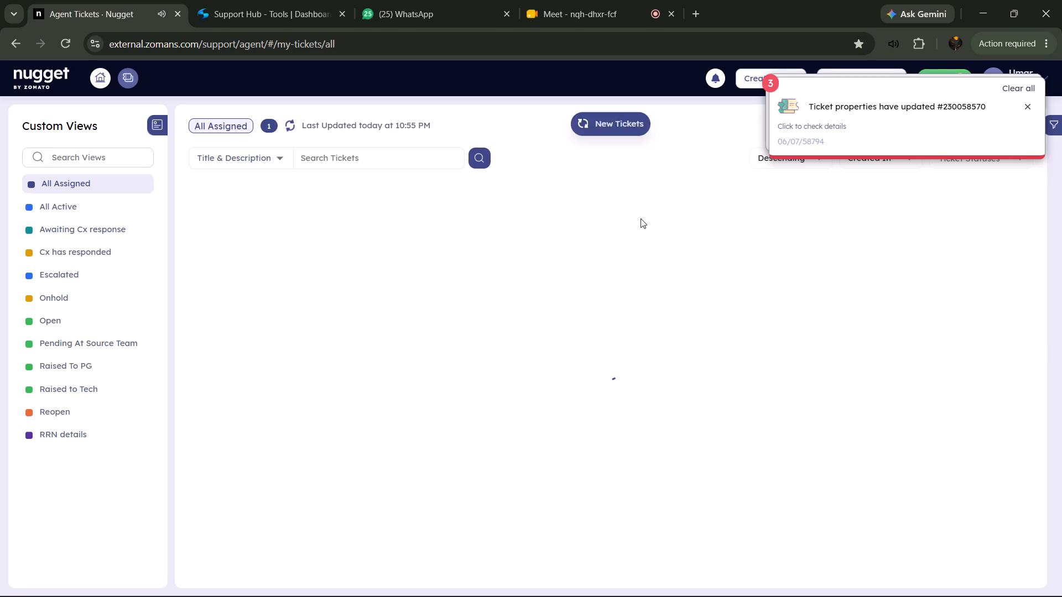
{"action": "left_click", "coordinate": [641, 224]}
{"action": "left_click", "coordinate": [1013, 90]}
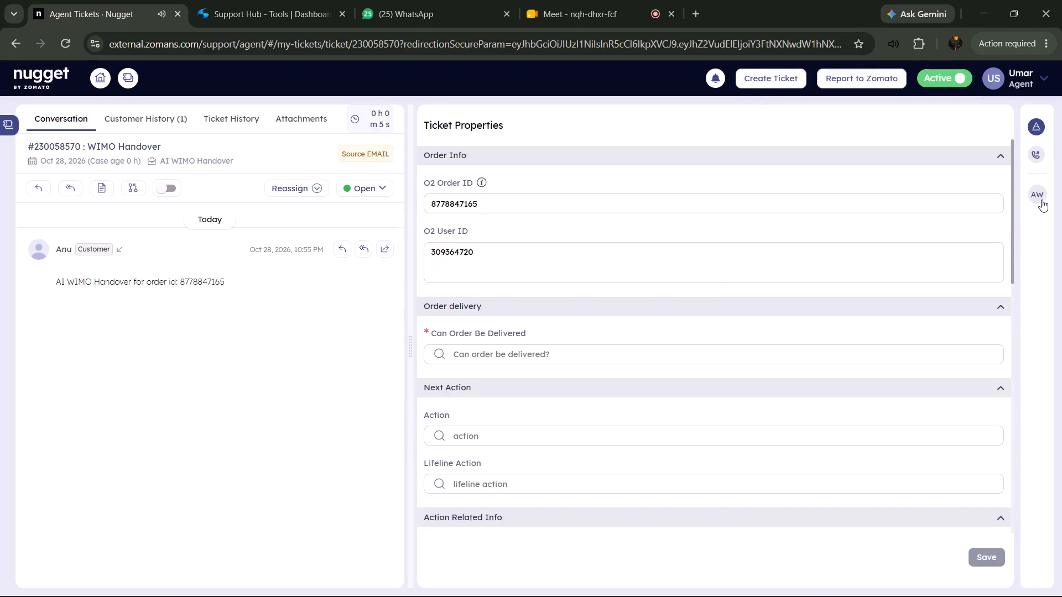
{"action": "left_click", "coordinate": [1042, 200]}
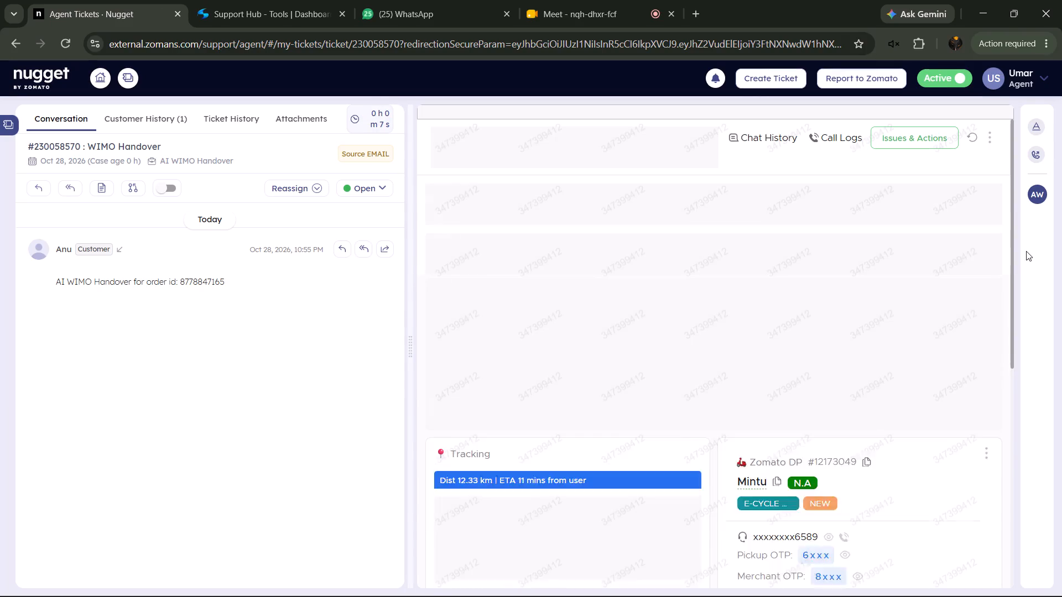
Start a phone call to the delivery partner assigned to the order.
{"action": "scroll", "coordinate": [940, 272], "scroll_direction": "down", "scroll_amount": 3}
{"action": "left_click", "coordinate": [843, 394]}
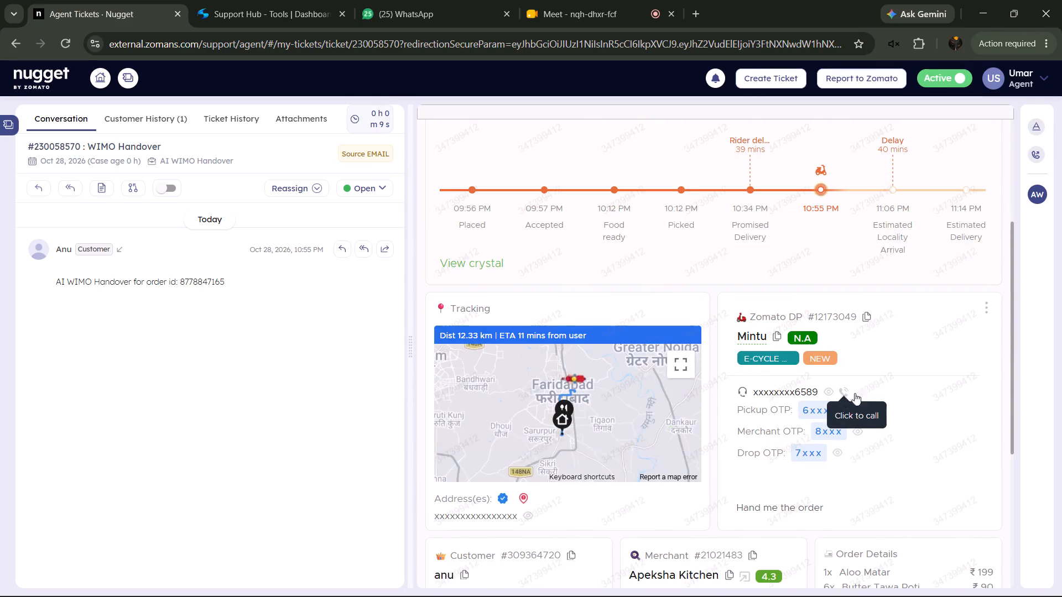
{"action": "left_click", "coordinate": [941, 420]}
{"action": "left_click", "coordinate": [912, 164]}
Copy the order's delay text and add "39 mins delayed" as a private note.
{"action": "scroll", "coordinate": [927, 361], "scroll_direction": "up", "scroll_amount": 5}
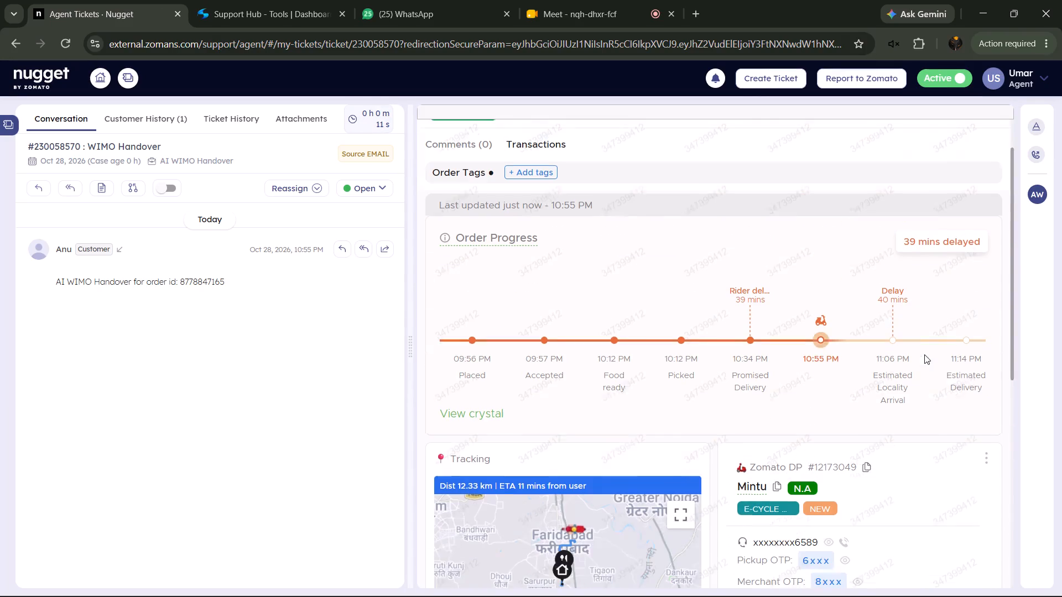
{"action": "left_click_drag", "start_coordinate": [899, 301], "coordinate": [1007, 295]}
{"action": "right_click", "coordinate": [960, 306]}
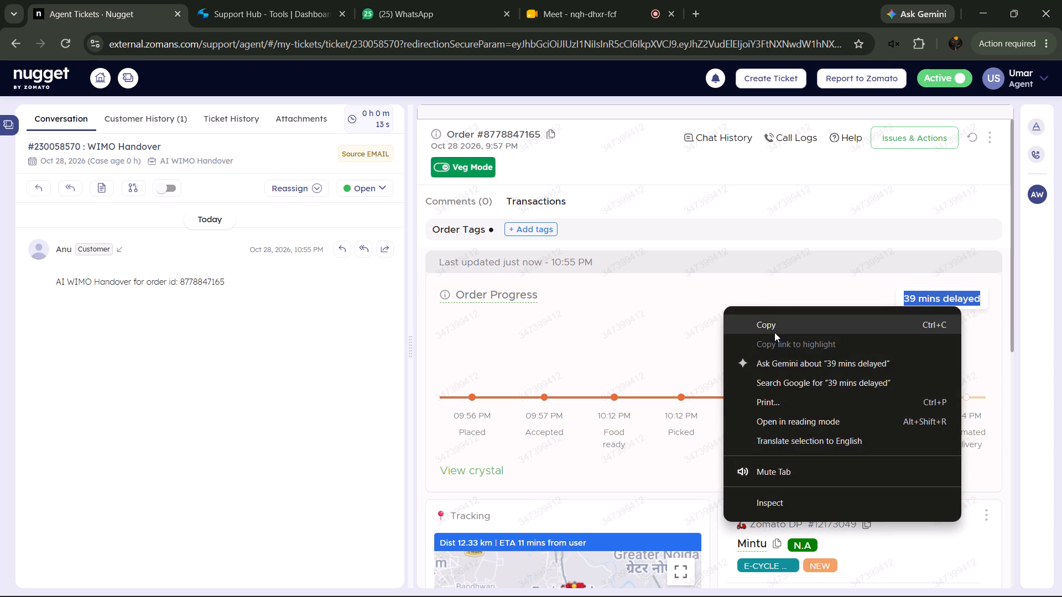
{"action": "left_click", "coordinate": [774, 324]}
{"action": "left_click", "coordinate": [103, 185]}
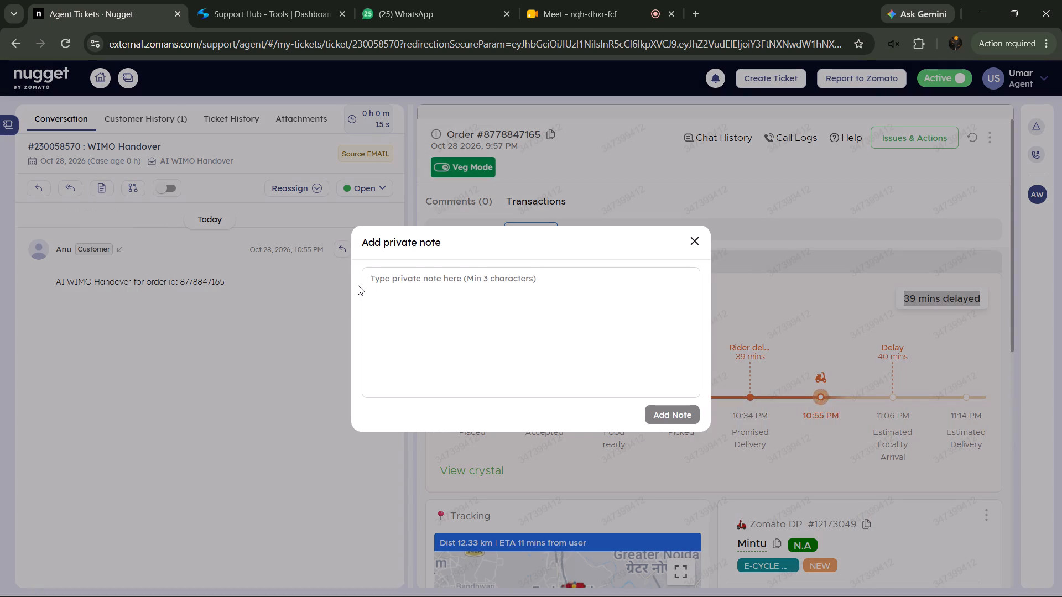
{"action": "right_click", "coordinate": [512, 324]}
{"action": "left_click", "coordinate": [589, 399]}
{"action": "left_click", "coordinate": [651, 416]}
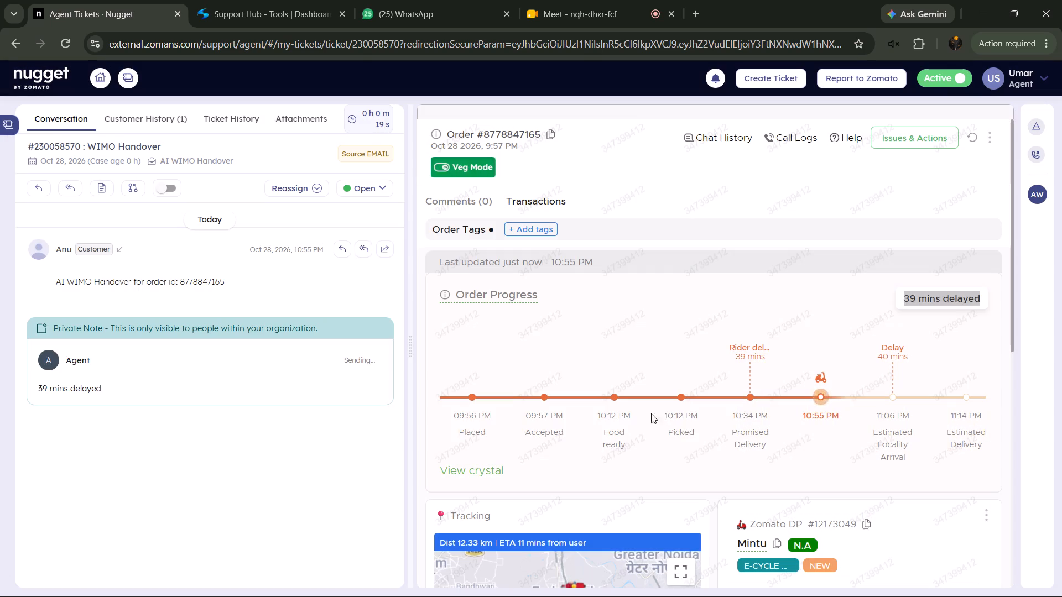
Copy the order's pickup time and status and add "10:12 PM Picked" as a private note.
{"action": "left_click_drag", "start_coordinate": [657, 415], "coordinate": [703, 448]}
{"action": "right_click", "coordinate": [685, 417]}
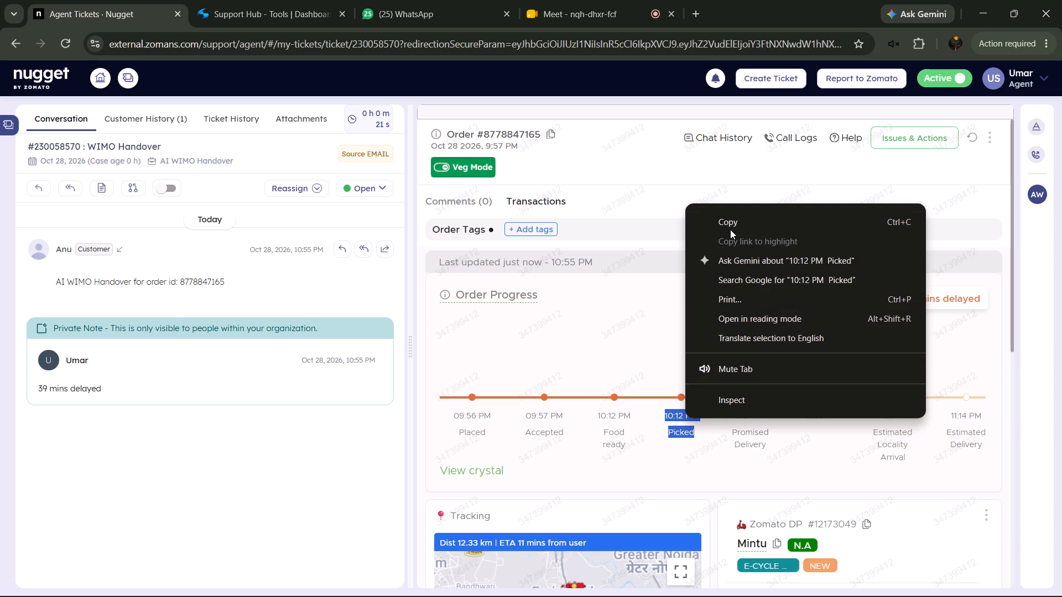
{"action": "left_click", "coordinate": [734, 219]}
{"action": "left_click", "coordinate": [104, 187]}
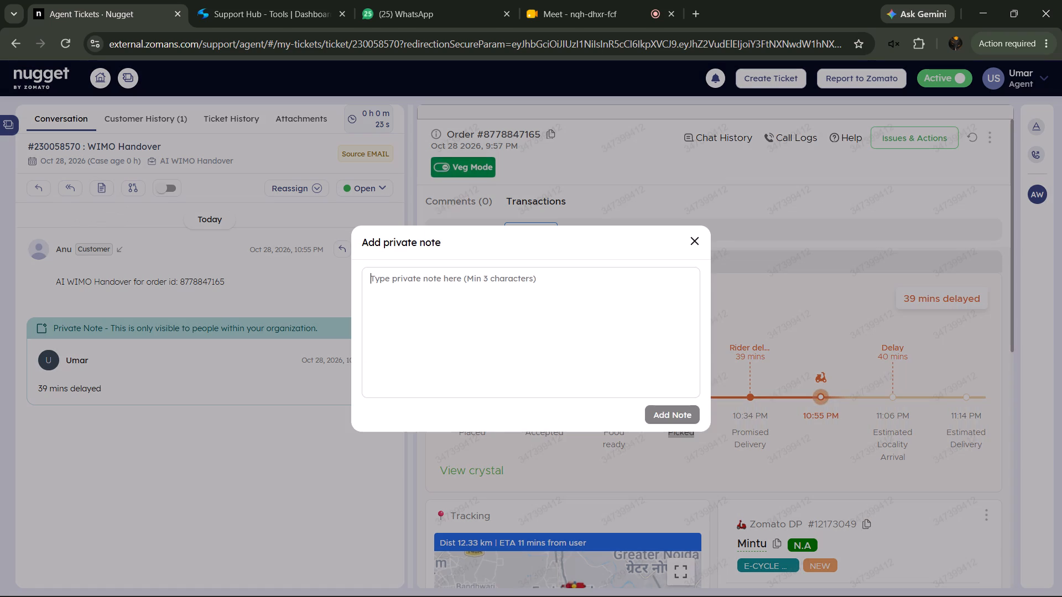
{"action": "right_click", "coordinate": [522, 324]}
{"action": "left_click", "coordinate": [599, 422]}
{"action": "left_click", "coordinate": [657, 415]}
Copy the rider's tracking text and add "Dist 12.33 km | ETA 11 mins from user" as a private note.
{"action": "left_click_drag", "start_coordinate": [608, 531], "coordinate": [406, 533]}
{"action": "right_click", "coordinate": [466, 530]}
{"action": "left_click", "coordinate": [499, 333]}
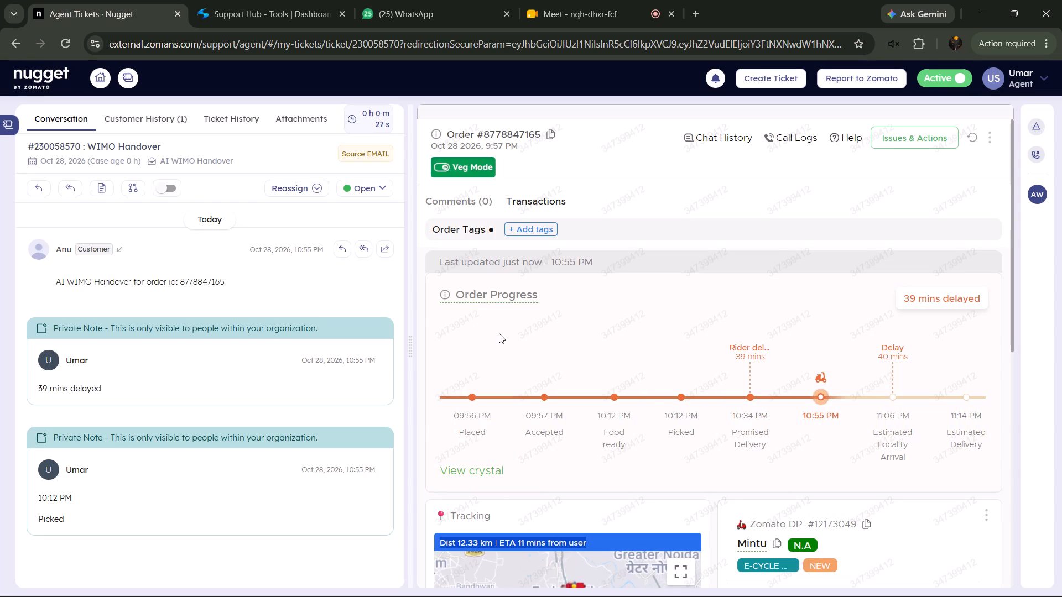
{"action": "left_click", "coordinate": [97, 186]}
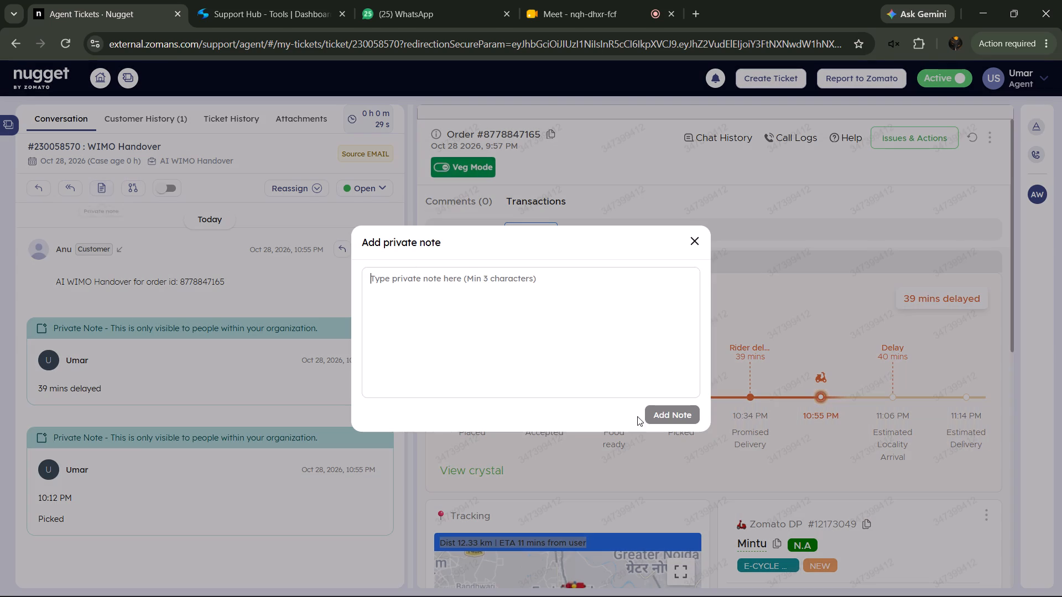
{"action": "right_click", "coordinate": [567, 337]}
{"action": "left_click", "coordinate": [651, 423]}
{"action": "left_click", "coordinate": [667, 417]}
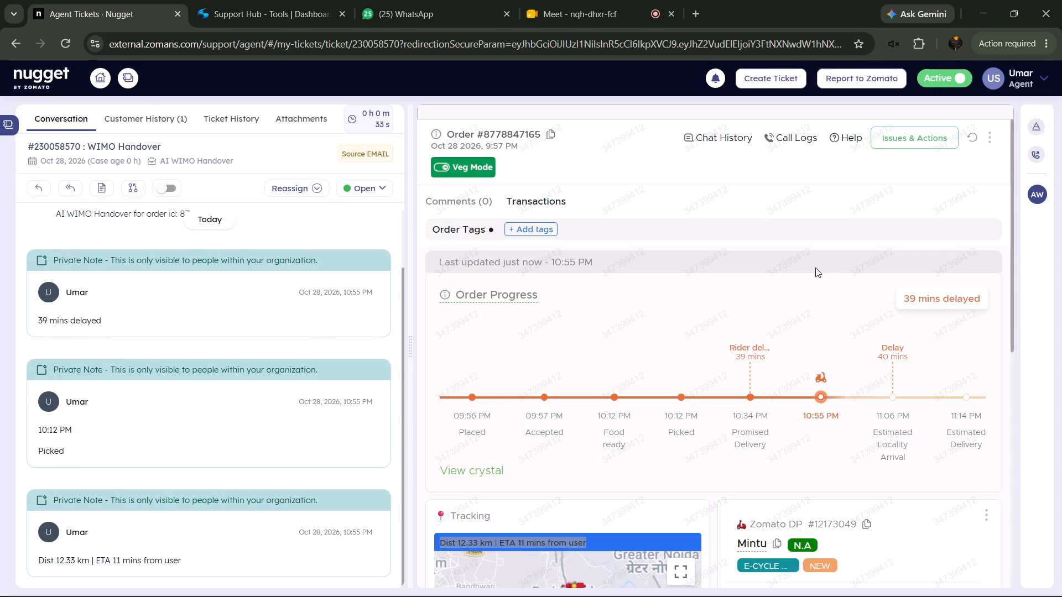
{"action": "left_click", "coordinate": [970, 135]}
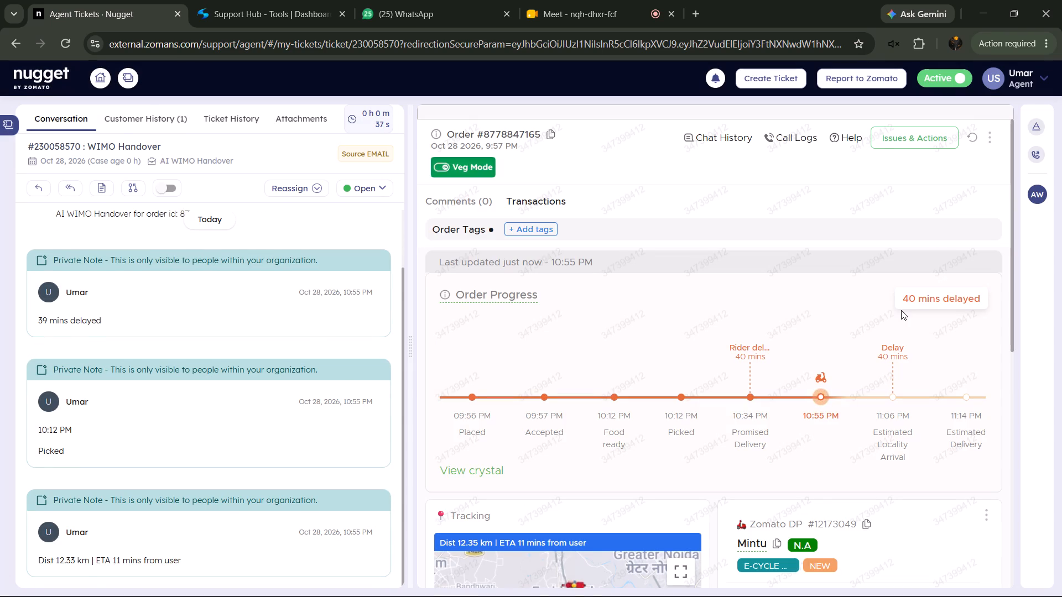
Start another phone call to the delivery partner assigned to the order.
{"action": "scroll", "coordinate": [901, 310], "scroll_direction": "down", "scroll_amount": 1}
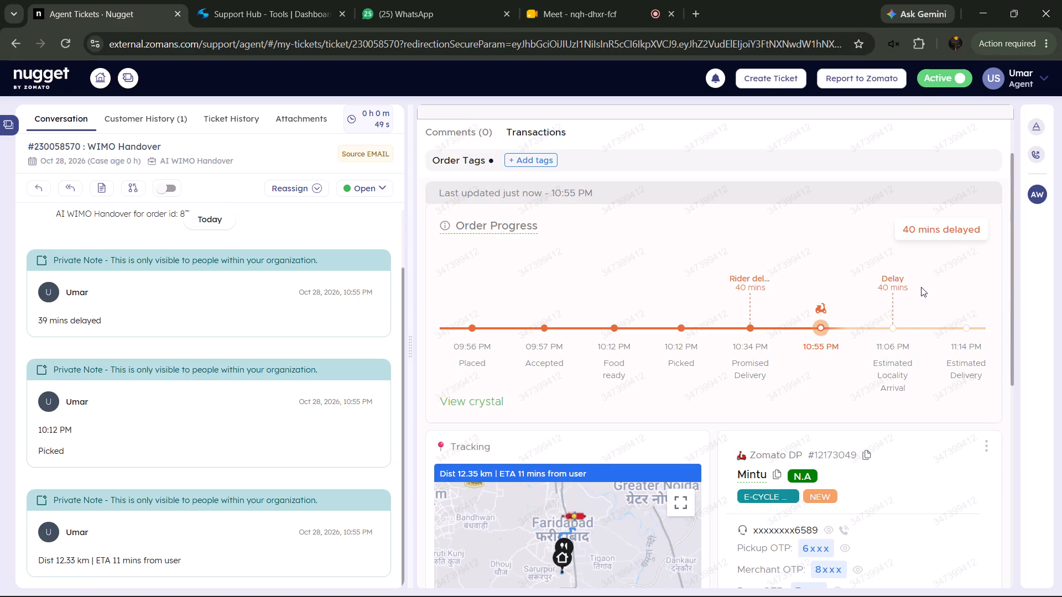
{"action": "scroll", "coordinate": [920, 290], "scroll_direction": "down", "scroll_amount": 1}
{"action": "left_click", "coordinate": [844, 462]}
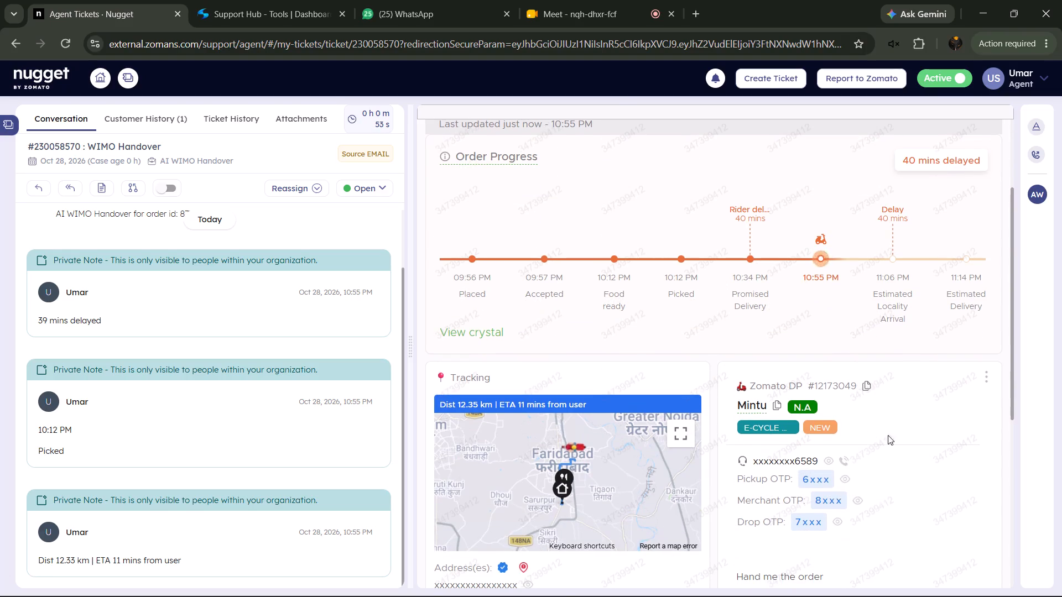
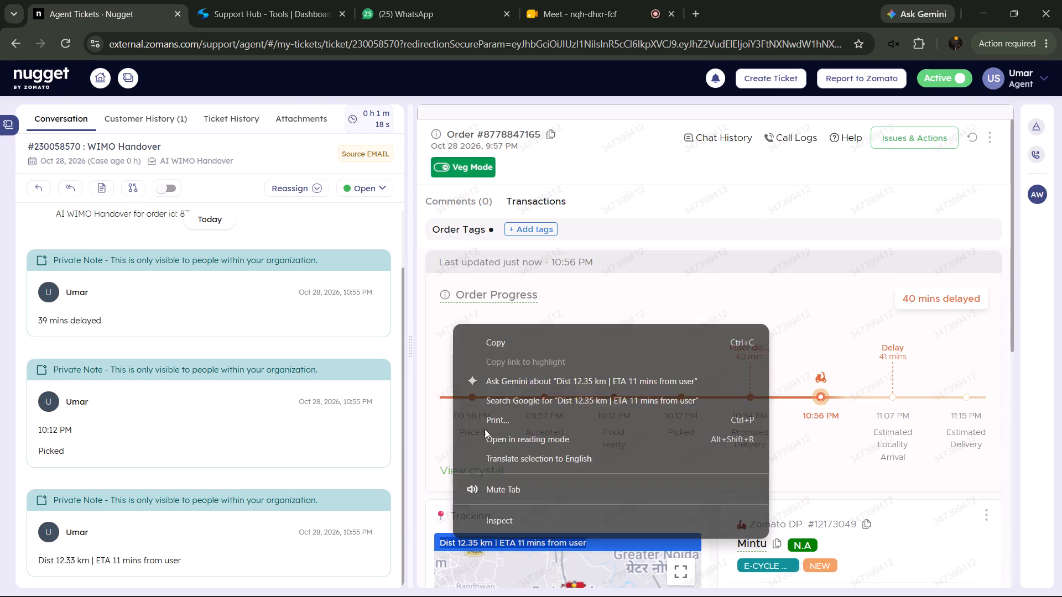
Copy the rider's tracking text and add "Dist 12.35 km | ETA 11 mins from user" with "dp unresponsive, not moving" as a private note.
{"action": "left_click", "coordinate": [497, 339]}
{"action": "left_click", "coordinate": [105, 191]}
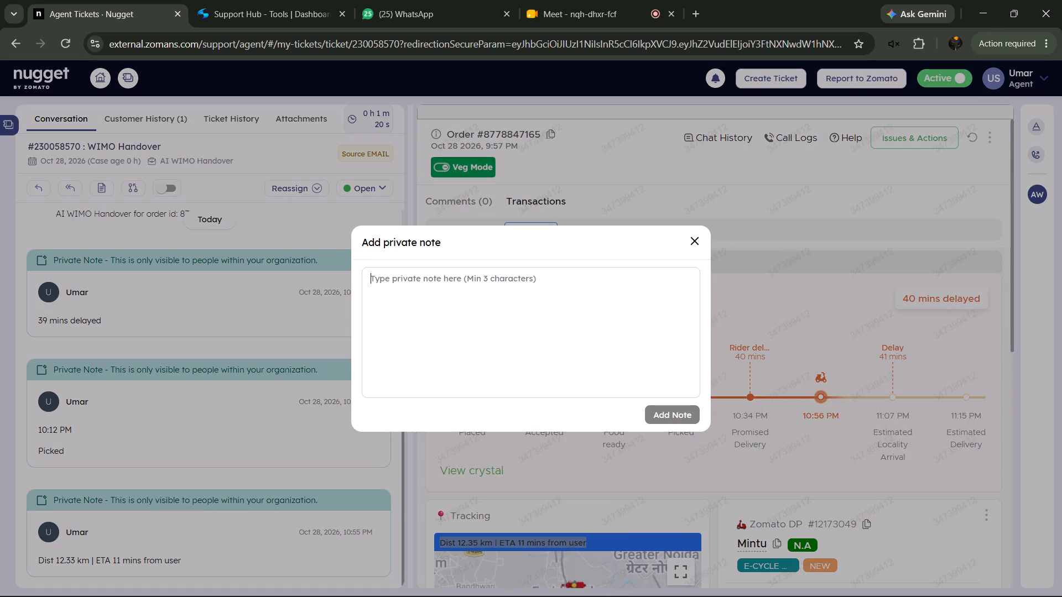
{"action": "right_click", "coordinate": [446, 304]}
{"action": "left_click", "coordinate": [535, 426]}
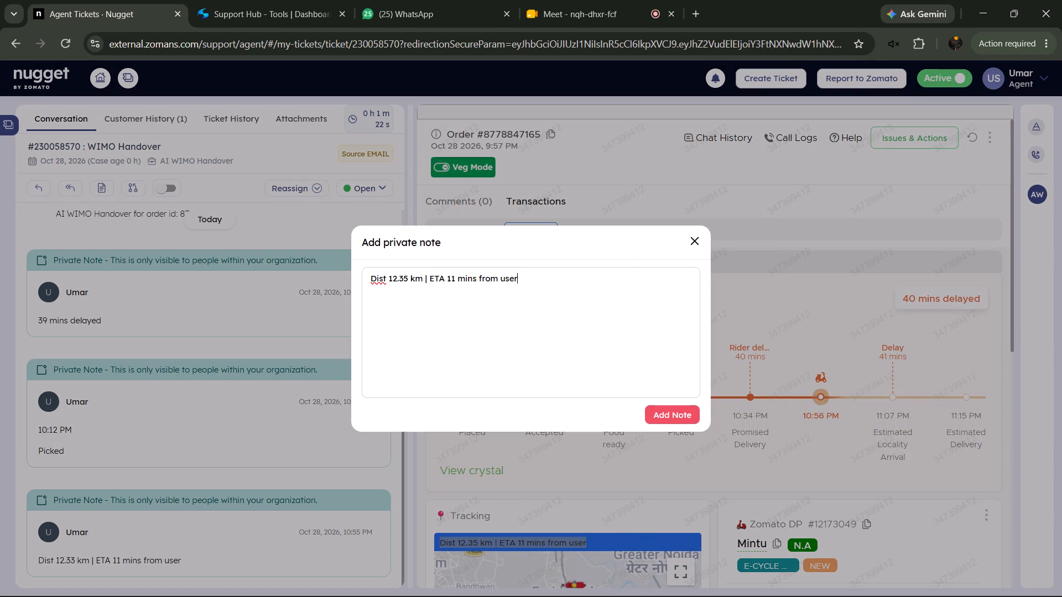
{"action": "key", "text": "Return"}
{"action": "key", "text": "Return"}
{"action": "type", "text": "dp unresponsive, not moving"}
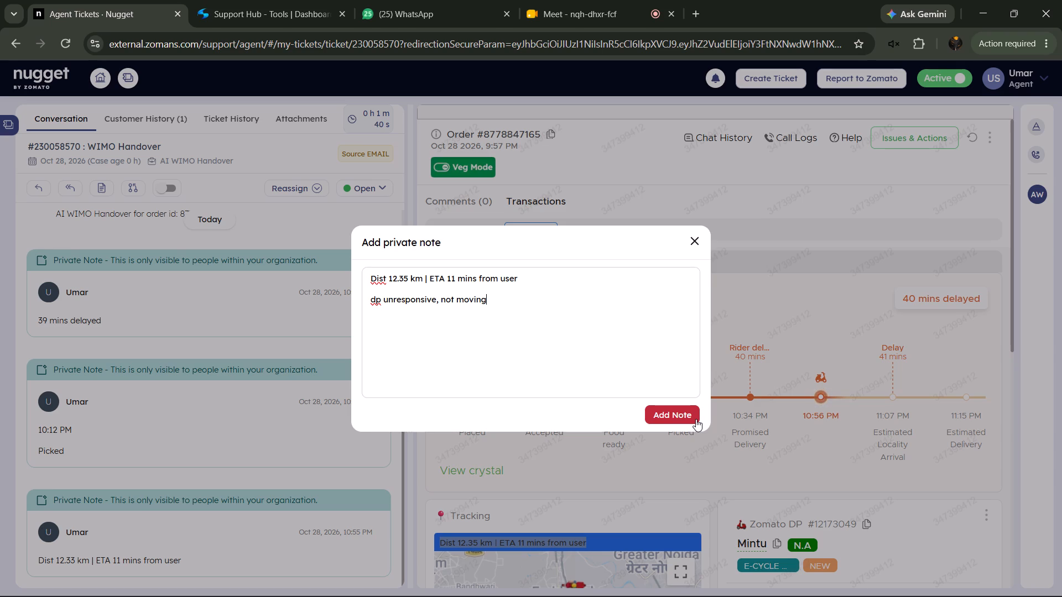
{"action": "left_click", "coordinate": [692, 418]}
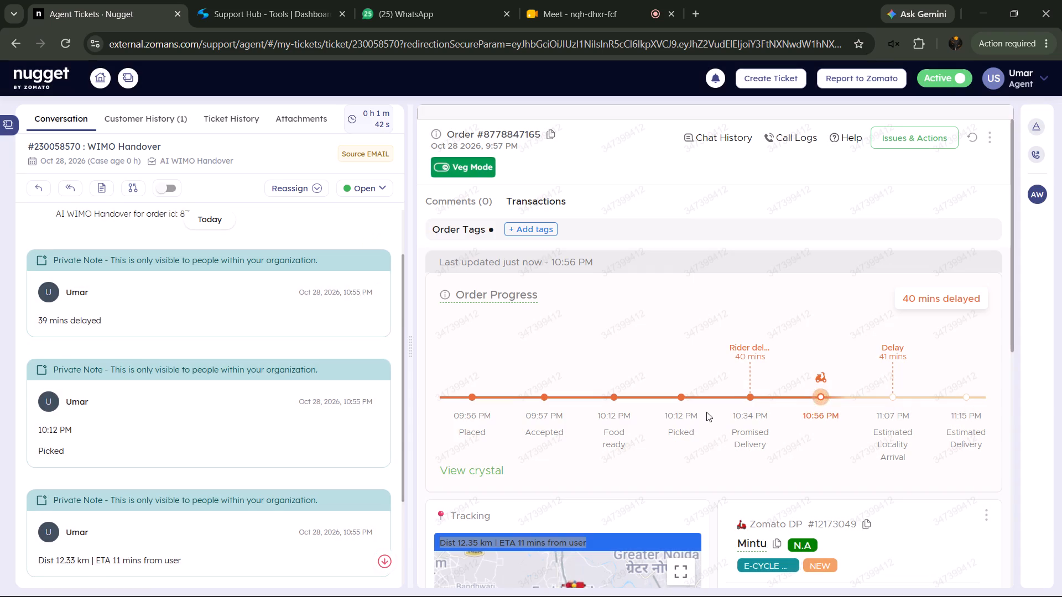
In the ticket properties, set Can Order Be Delivered to Yes, Action to Escalate to agent and Lifeline Action to No Action.
{"action": "scroll", "coordinate": [804, 365], "scroll_direction": "up", "scroll_amount": 3}
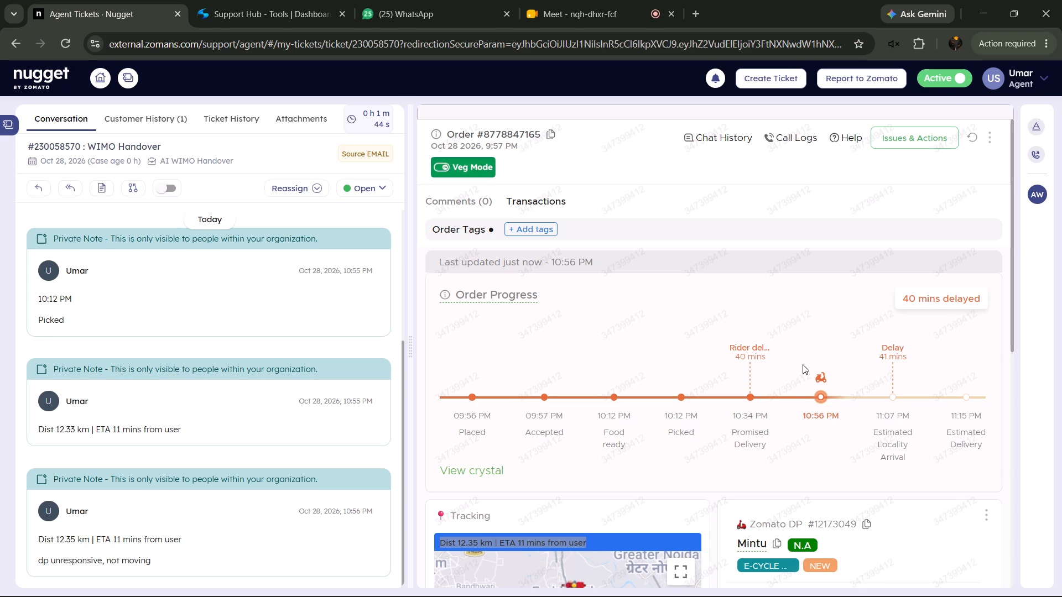
{"action": "left_click", "coordinate": [1040, 129]}
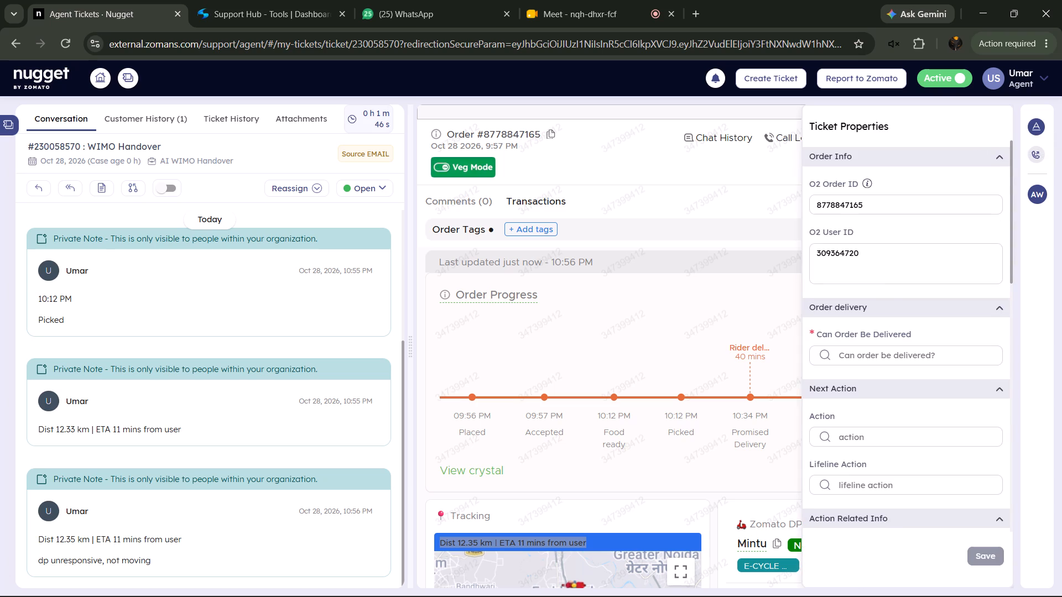
{"action": "left_click", "coordinate": [867, 361]}
{"action": "left_click", "coordinate": [863, 370]}
{"action": "scroll", "coordinate": [910, 210], "scroll_direction": "down", "scroll_amount": 3}
{"action": "left_click", "coordinate": [883, 228]}
{"action": "double_click", "coordinate": [868, 269]}
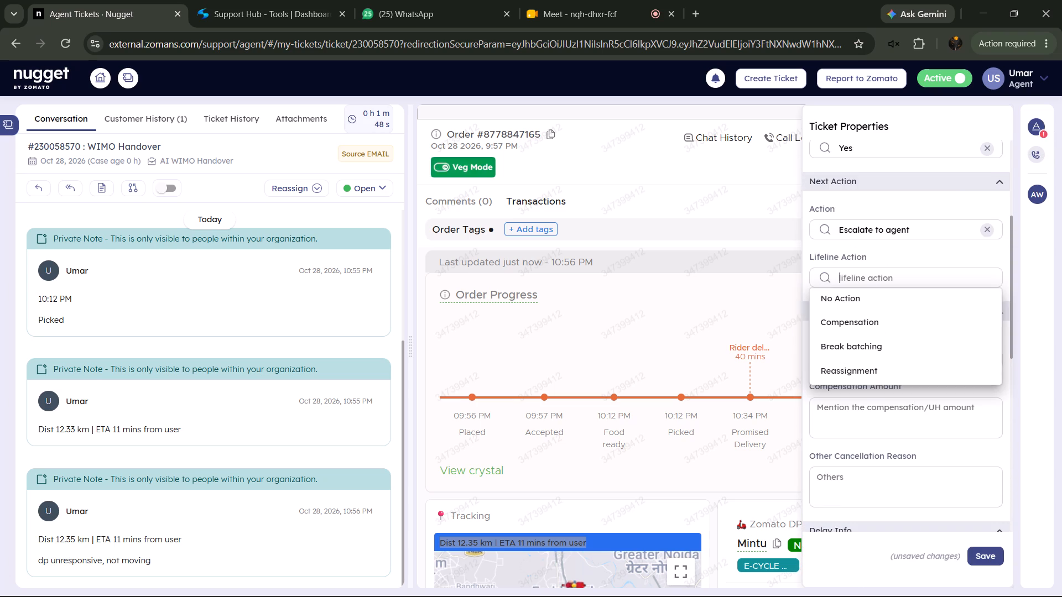
{"action": "left_click", "coordinate": [866, 287]}
{"action": "left_click", "coordinate": [862, 304]}
Set Are Properties Filled to Yes and save the ticket properties.
{"action": "scroll", "coordinate": [862, 304], "scroll_direction": "down", "scroll_amount": 8}
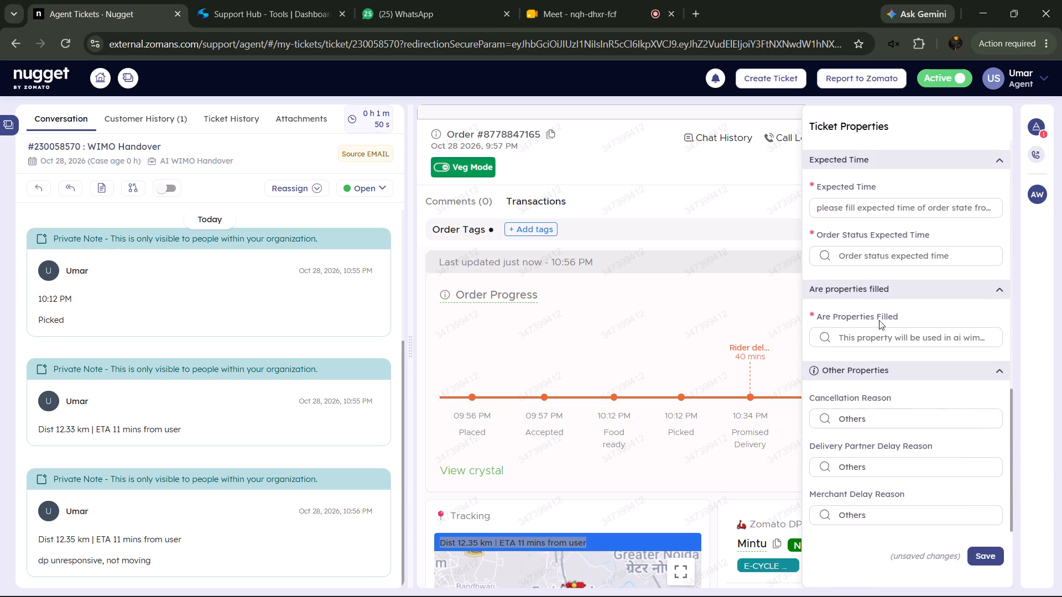
{"action": "left_click", "coordinate": [879, 340]}
{"action": "left_click", "coordinate": [868, 362]}
{"action": "left_click", "coordinate": [990, 553]}
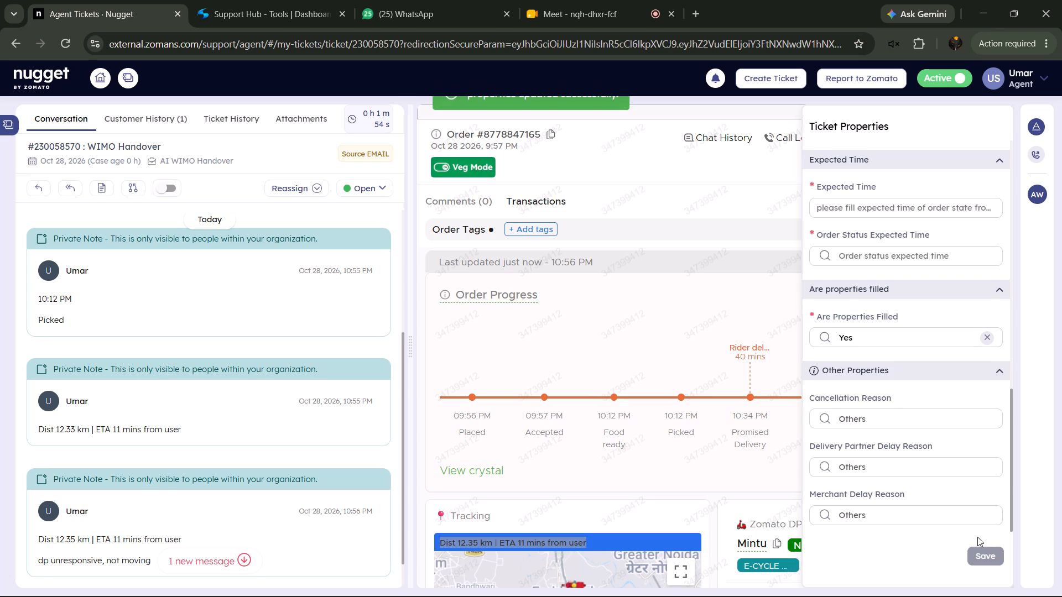
{"action": "left_click", "coordinate": [545, 468]}
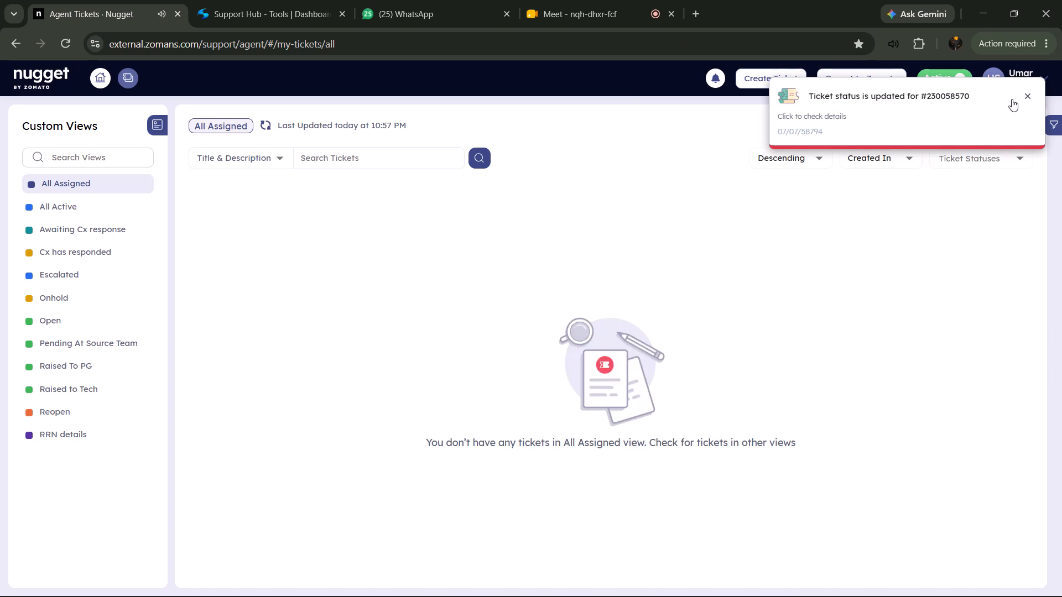
{"action": "left_click", "coordinate": [1022, 95]}
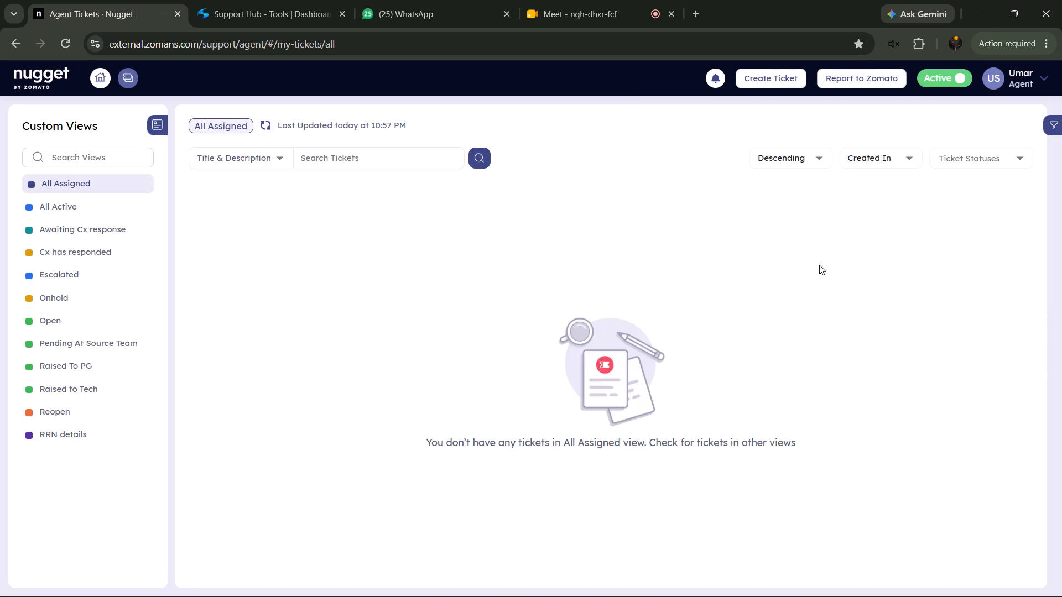
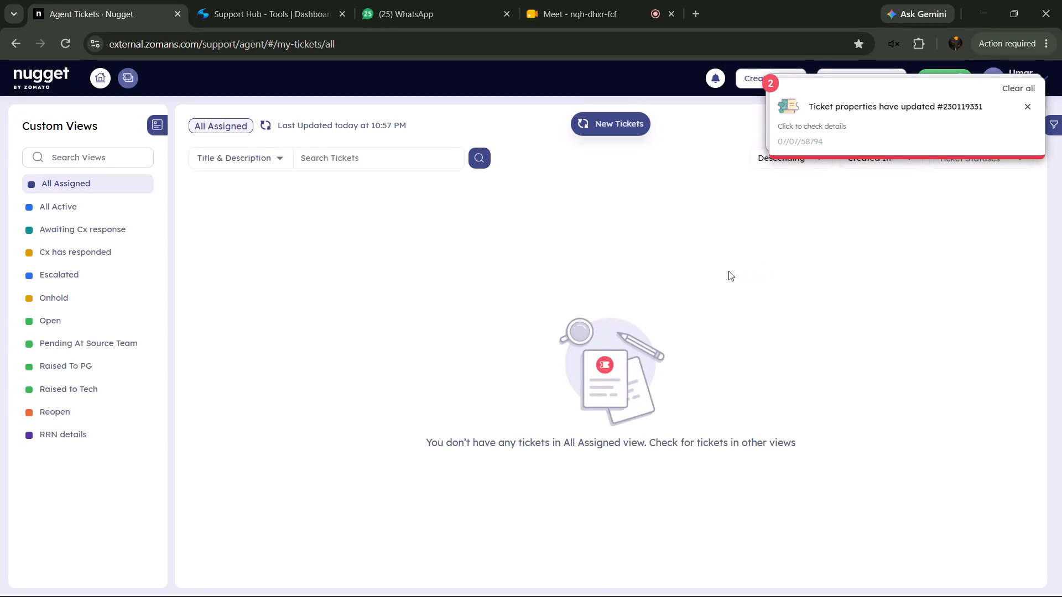
{"action": "left_click", "coordinate": [618, 128]}
{"action": "left_click", "coordinate": [658, 232]}
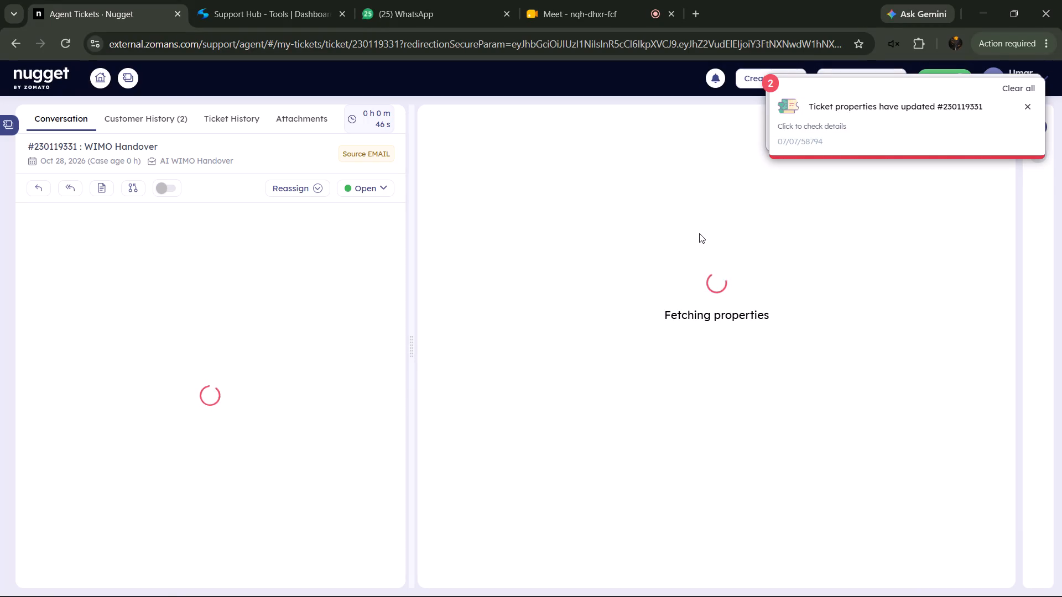
{"action": "left_click", "coordinate": [1022, 91]}
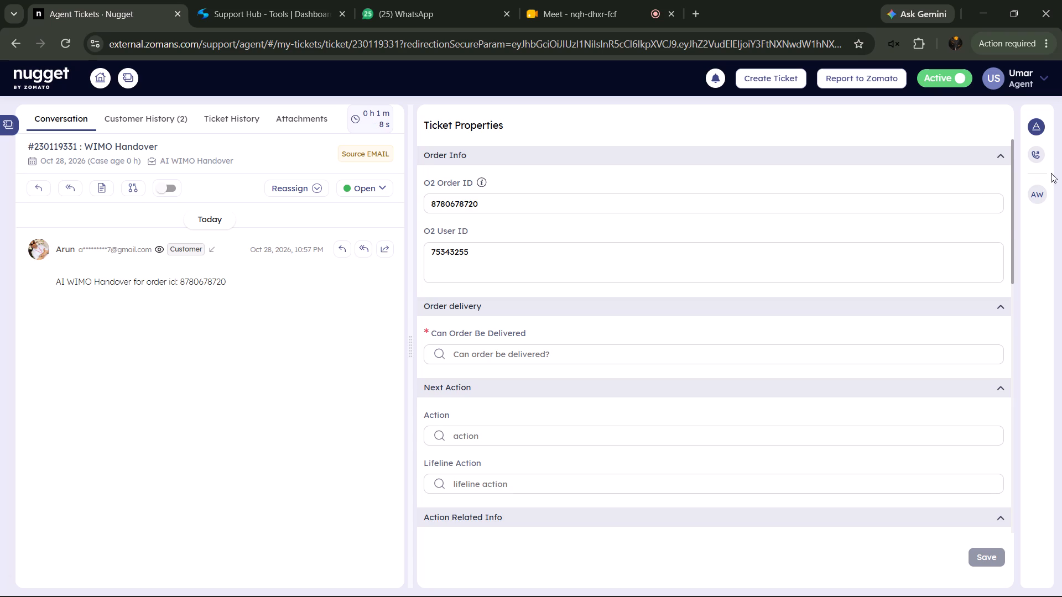
Open the ticket's order details and add the copied delay text "2 mins delayed" as a private note.
{"action": "left_click", "coordinate": [1035, 193]}
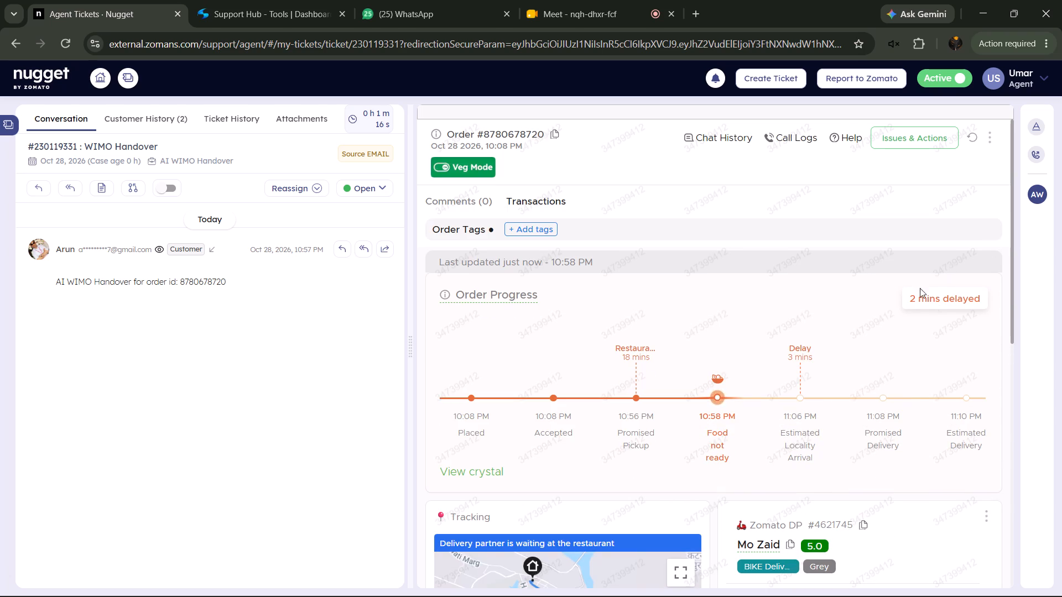
{"action": "left_click_drag", "start_coordinate": [878, 307], "coordinate": [993, 286]}
{"action": "right_click", "coordinate": [952, 296]}
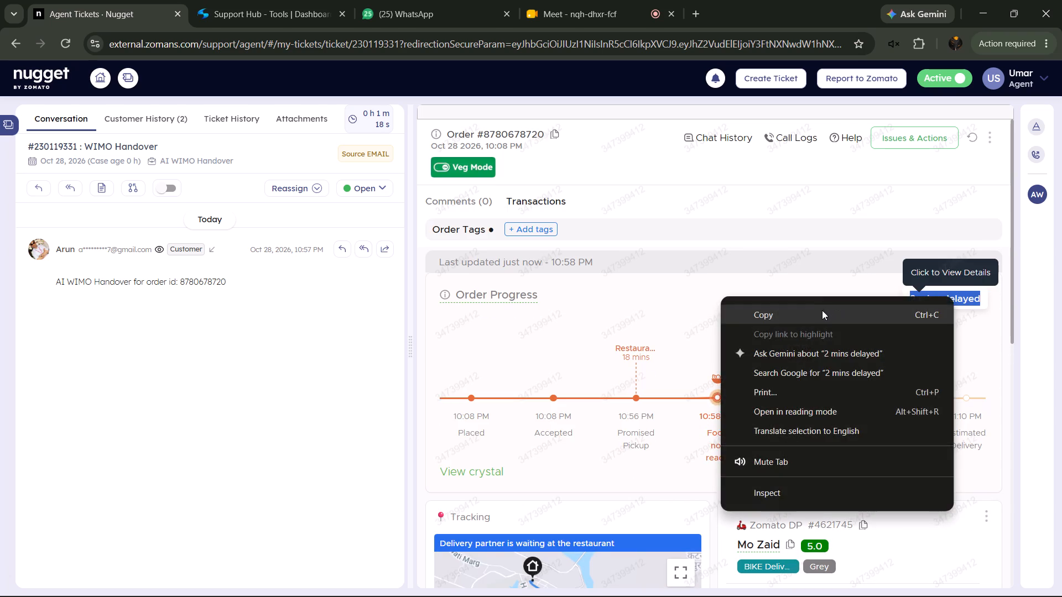
{"action": "left_click", "coordinate": [821, 310]}
{"action": "left_click", "coordinate": [104, 192]}
{"action": "right_click", "coordinate": [506, 322]}
{"action": "left_click", "coordinate": [575, 422]}
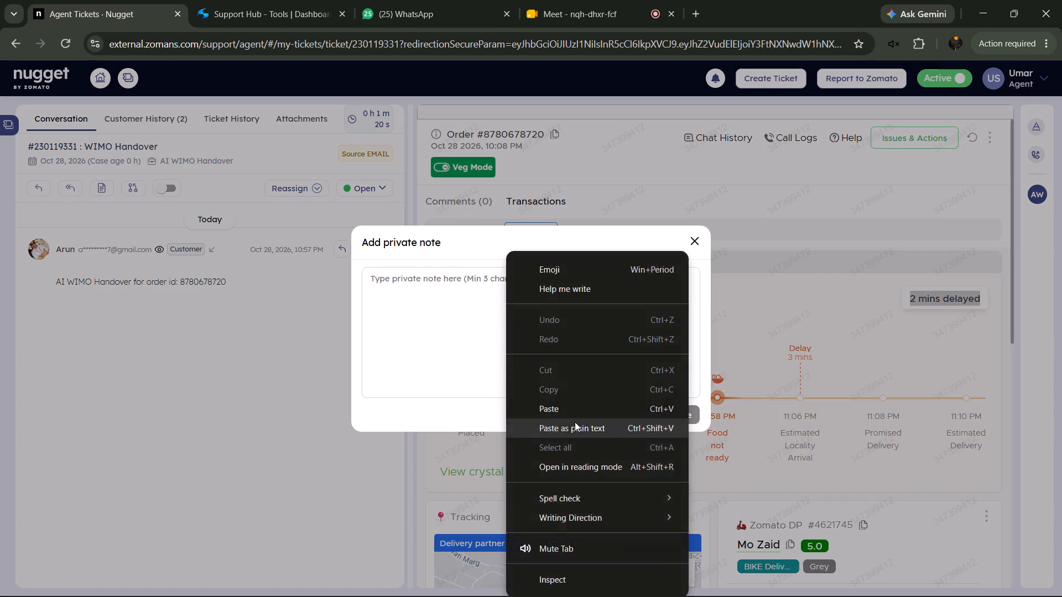
{"action": "left_click", "coordinate": [642, 403]}
{"action": "left_click", "coordinate": [653, 406]}
Copy the order progress status "10:58 PM Food not ready" and add it as a private note.
{"action": "left_click_drag", "start_coordinate": [700, 419], "coordinate": [732, 452]}
{"action": "right_click", "coordinate": [721, 440]}
{"action": "left_click", "coordinate": [769, 243]}
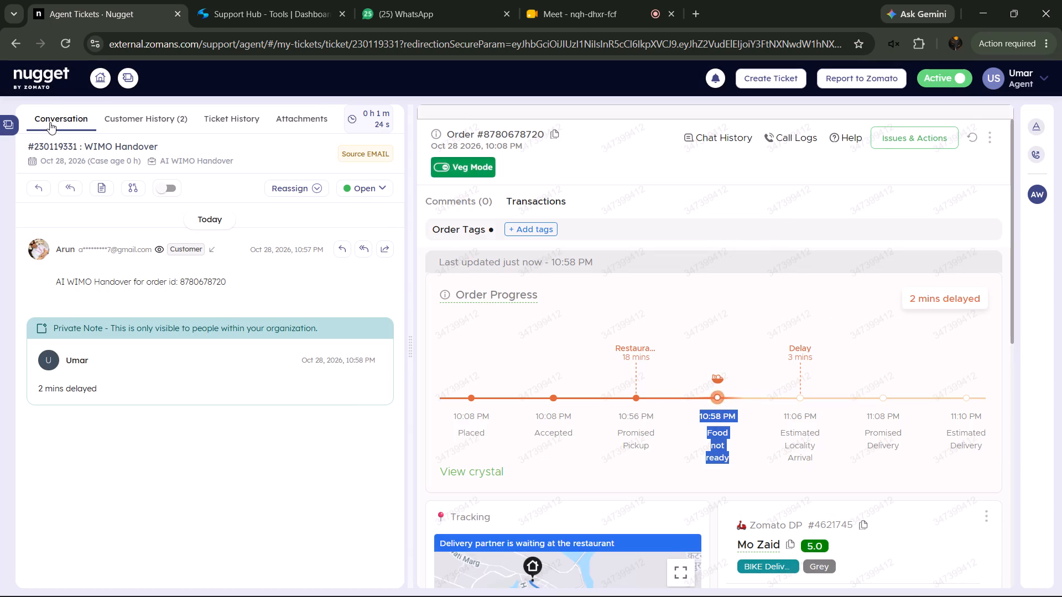
{"action": "left_click", "coordinate": [101, 194]}
{"action": "right_click", "coordinate": [481, 315]}
{"action": "left_click", "coordinate": [572, 416]}
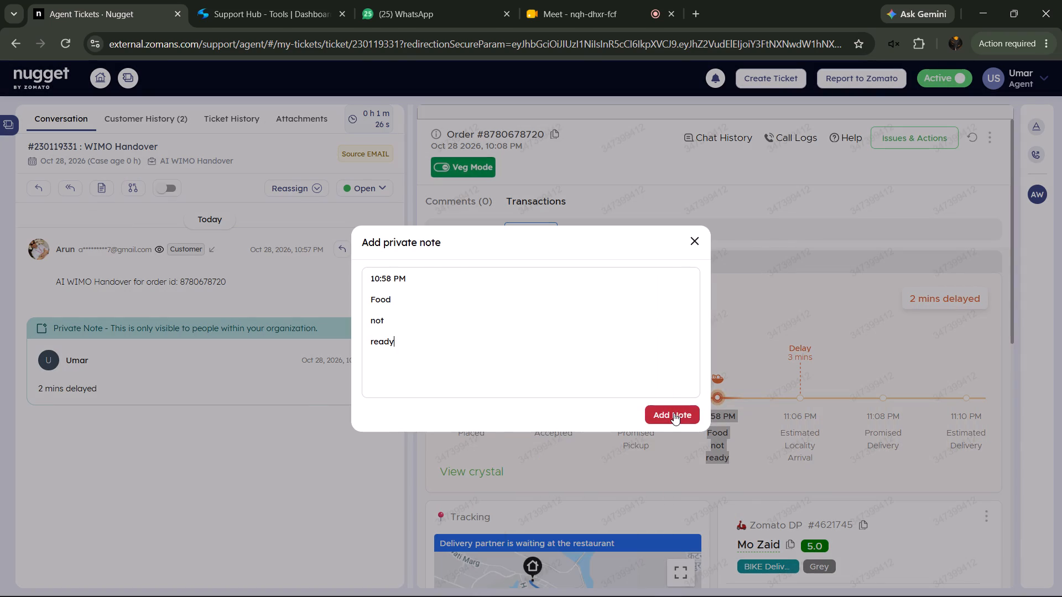
{"action": "left_click", "coordinate": [674, 413]}
Copy the tracking text "Delivery partner is waiting at the restaurant" and add it as a private note.
{"action": "left_click_drag", "start_coordinate": [631, 535], "coordinate": [408, 537]}
{"action": "right_click", "coordinate": [438, 538]}
{"action": "left_click", "coordinate": [480, 335]}
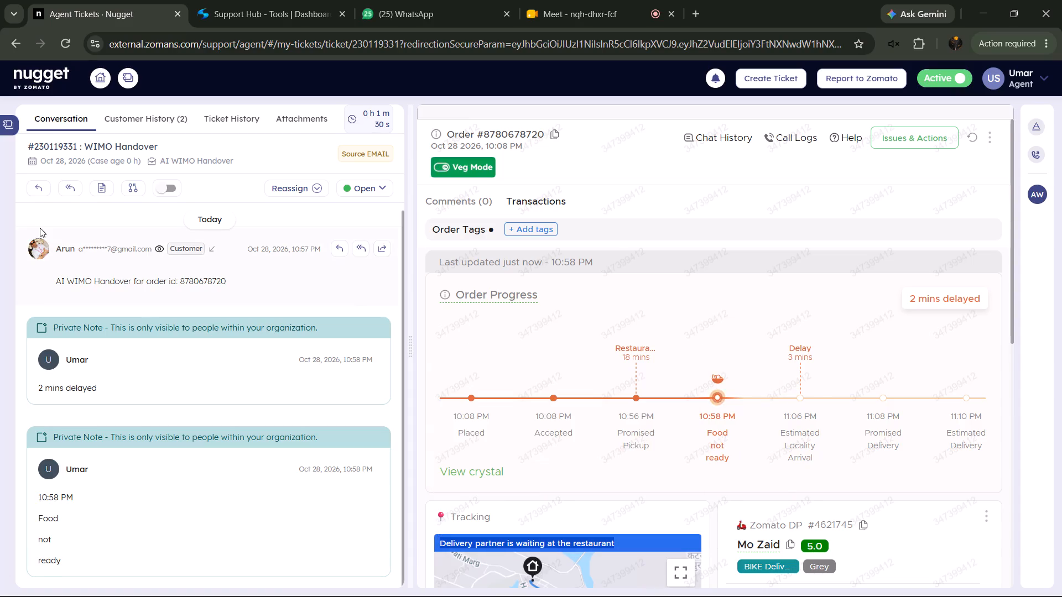
{"action": "left_click", "coordinate": [98, 191]}
{"action": "right_click", "coordinate": [528, 341]}
{"action": "left_click", "coordinate": [625, 422]}
{"action": "left_click", "coordinate": [651, 415]}
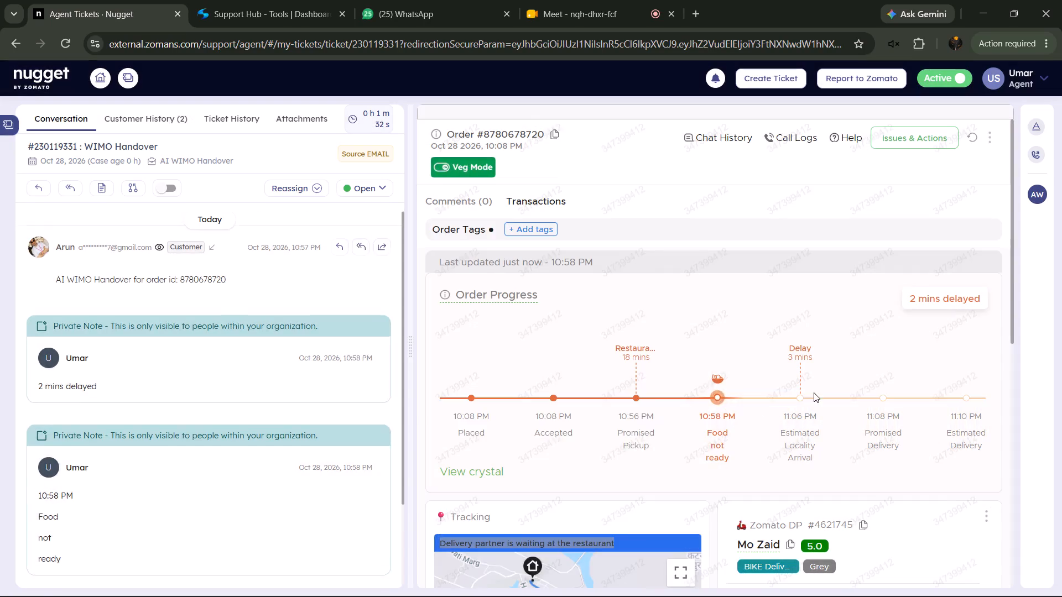
Request a callback call to the first contact number of the merchant, Kalonji.
{"action": "scroll", "coordinate": [831, 358], "scroll_direction": "down", "scroll_amount": 8}
{"action": "left_click", "coordinate": [773, 335]}
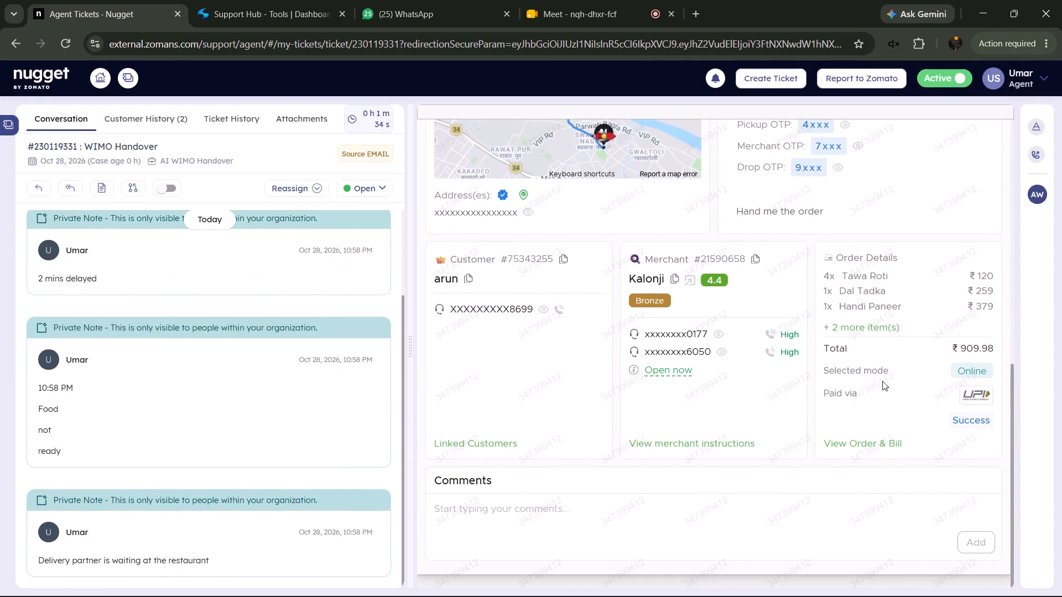
{"action": "left_click", "coordinate": [934, 417]}
{"action": "left_click", "coordinate": [934, 416]}
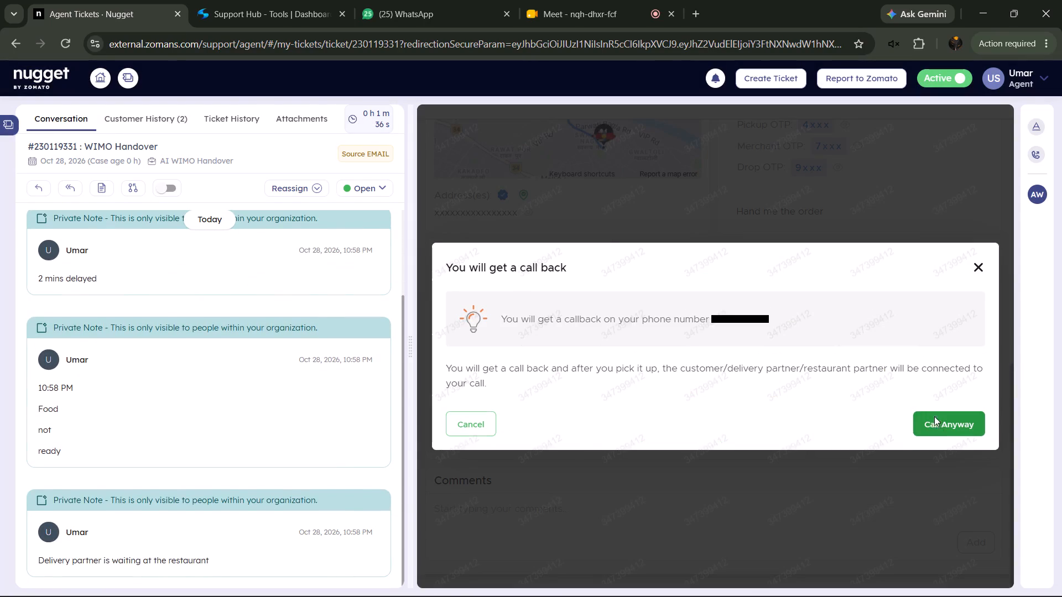
{"action": "left_click", "coordinate": [913, 208]}
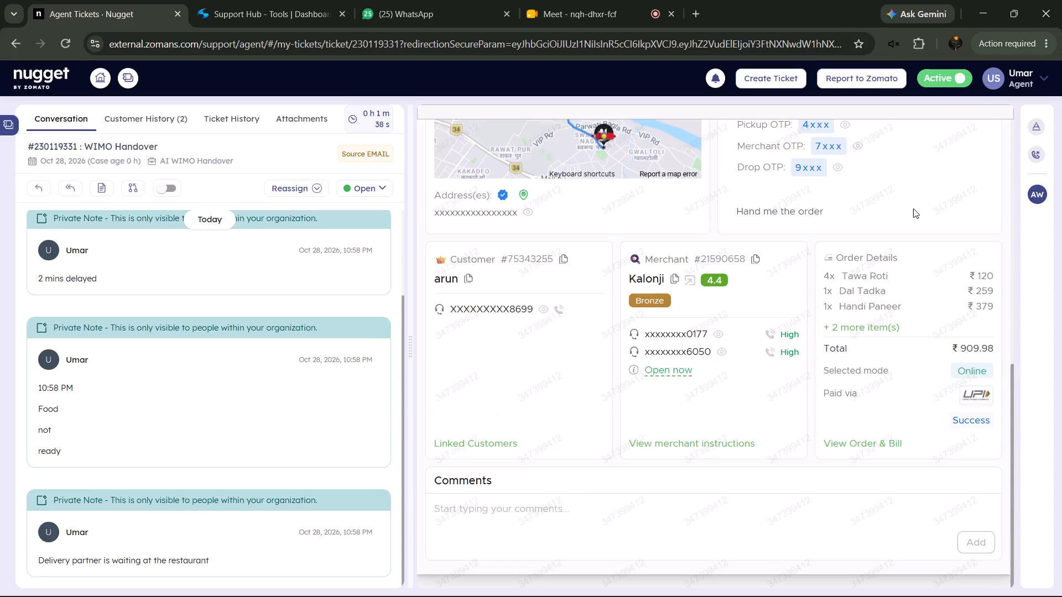
In the ticket properties, set Can Order Be Delivered to Yes, Action to No Action and Lifeline Action to No Action.
{"action": "scroll", "coordinate": [917, 248], "scroll_direction": "up", "scroll_amount": 9}
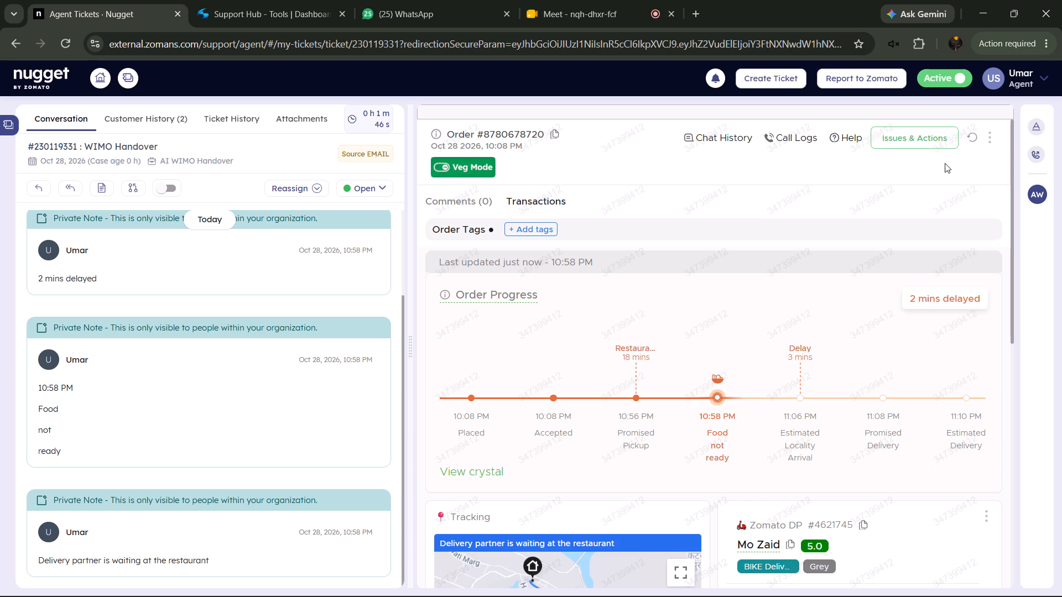
{"action": "left_click", "coordinate": [1030, 127]}
{"action": "double_click", "coordinate": [1040, 127]}
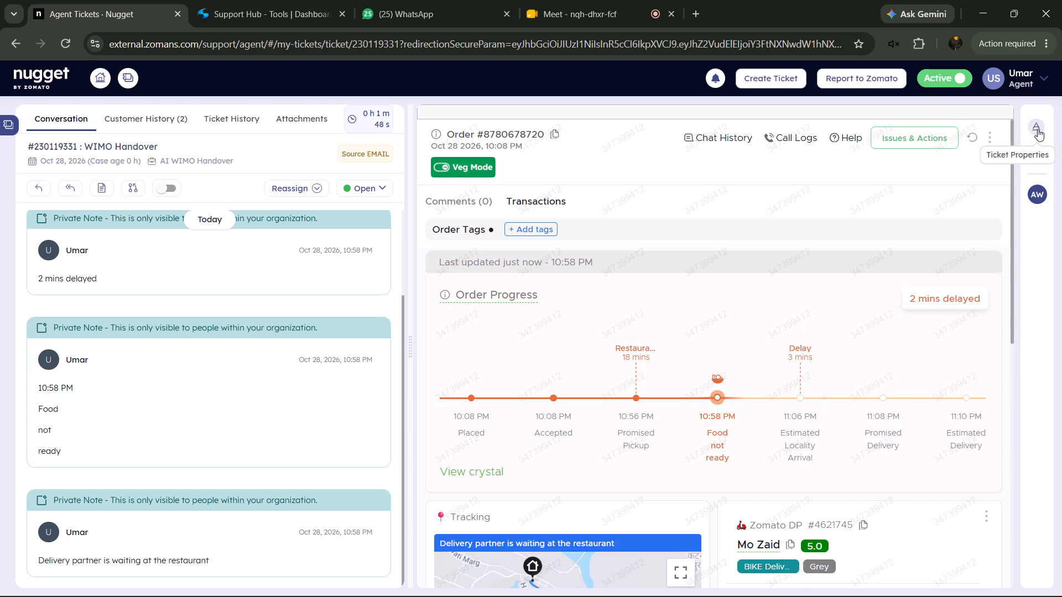
{"action": "left_click", "coordinate": [899, 361]}
{"action": "left_click", "coordinate": [902, 367]}
{"action": "scroll", "coordinate": [916, 219], "scroll_direction": "down", "scroll_amount": 3}
{"action": "left_click_drag", "start_coordinate": [886, 233], "coordinate": [884, 241]}
{"action": "left_click", "coordinate": [880, 255]}
{"action": "left_click", "coordinate": [880, 270]}
{"action": "left_click", "coordinate": [880, 287]}
{"action": "left_click", "coordinate": [877, 299]}
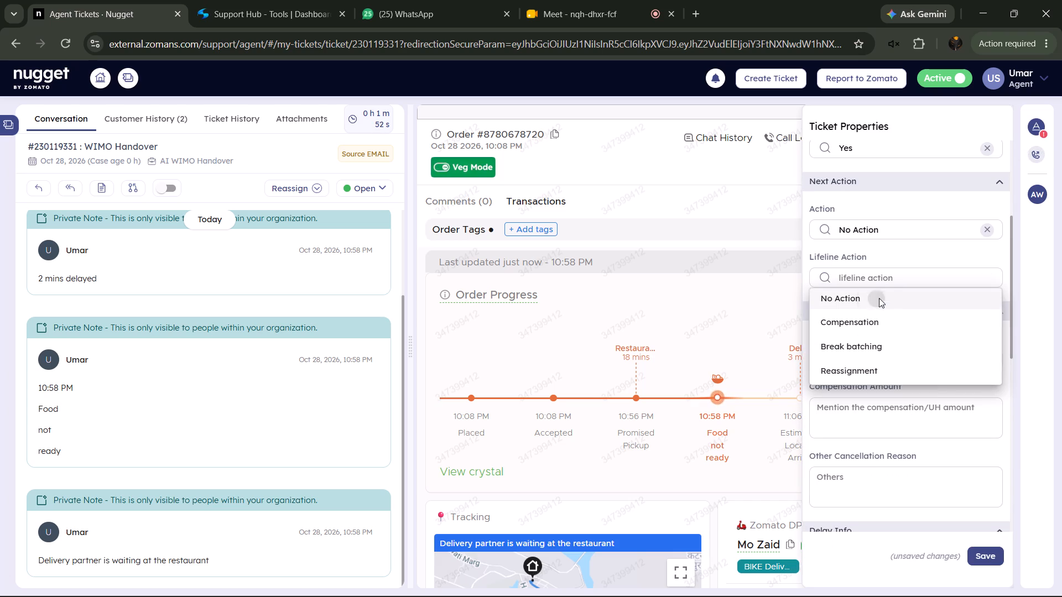
Set Are Properties Filled to Yes and Order Status Expected Time to Preparation end in the ticket properties.
{"action": "scroll", "coordinate": [881, 296], "scroll_direction": "down", "scroll_amount": 8}
{"action": "left_click", "coordinate": [904, 346]}
{"action": "left_click", "coordinate": [901, 355]}
{"action": "left_click", "coordinate": [906, 264]}
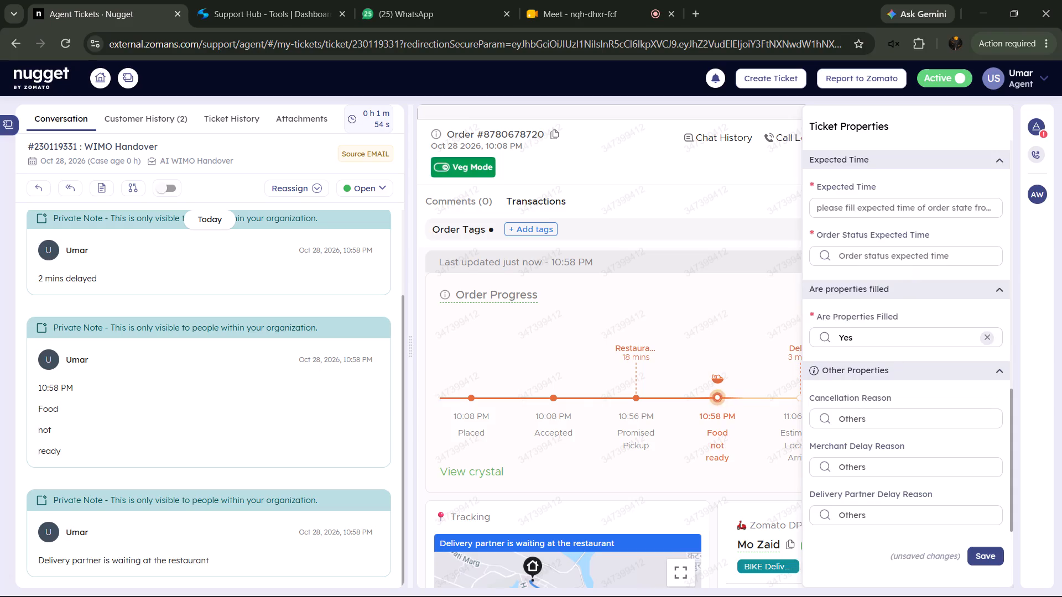
{"action": "left_click", "coordinate": [904, 271]}
{"action": "scroll", "coordinate": [892, 384], "scroll_direction": "up", "scroll_amount": 3}
{"action": "left_click", "coordinate": [884, 321]}
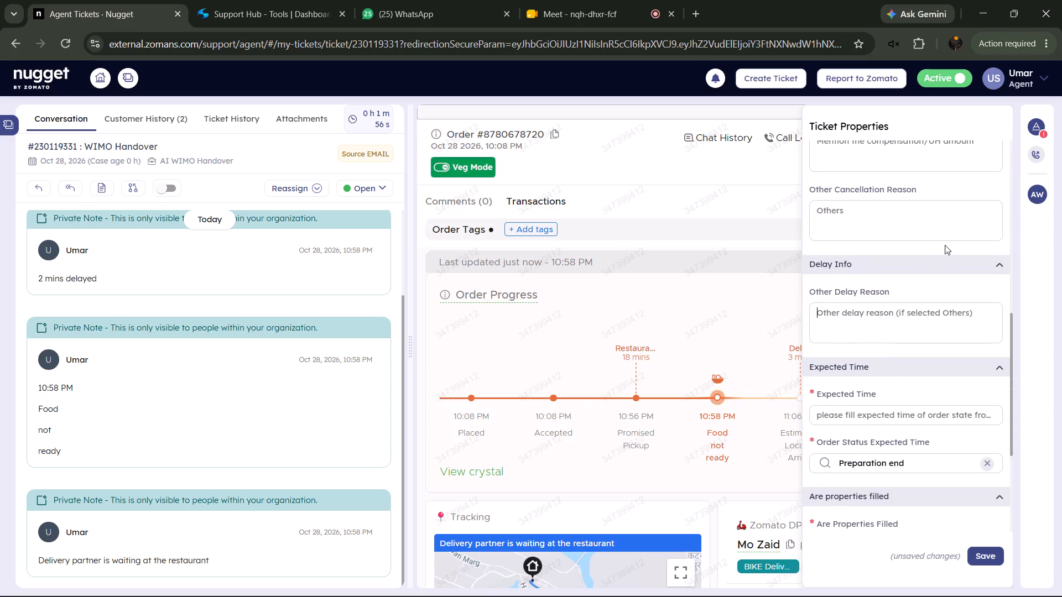
{"action": "left_click", "coordinate": [1033, 130]}
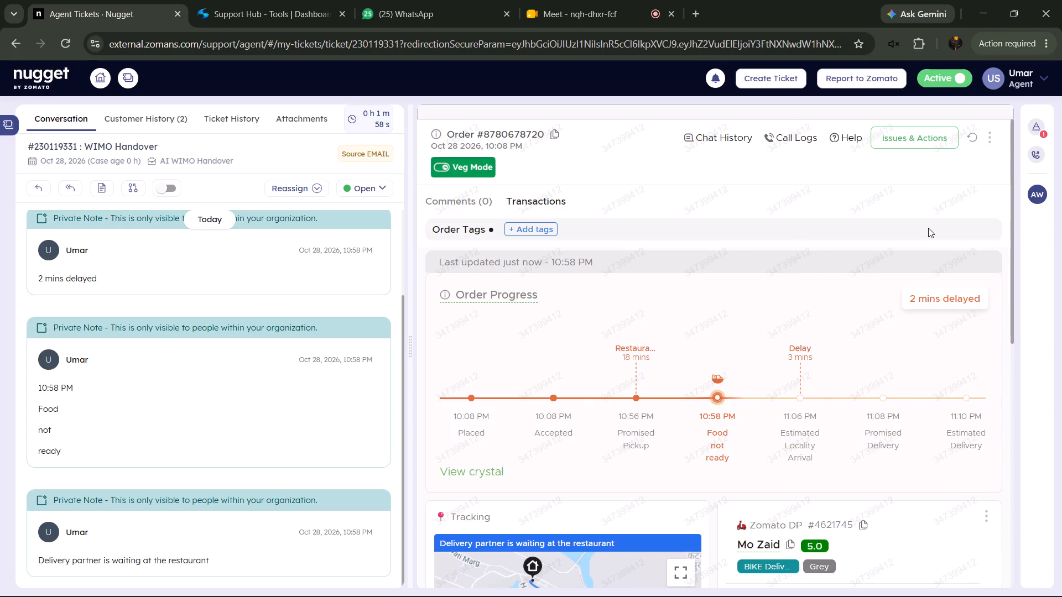
Try calling the merchant's first contact number again.
{"action": "scroll", "coordinate": [925, 242], "scroll_direction": "down", "scroll_amount": 5}
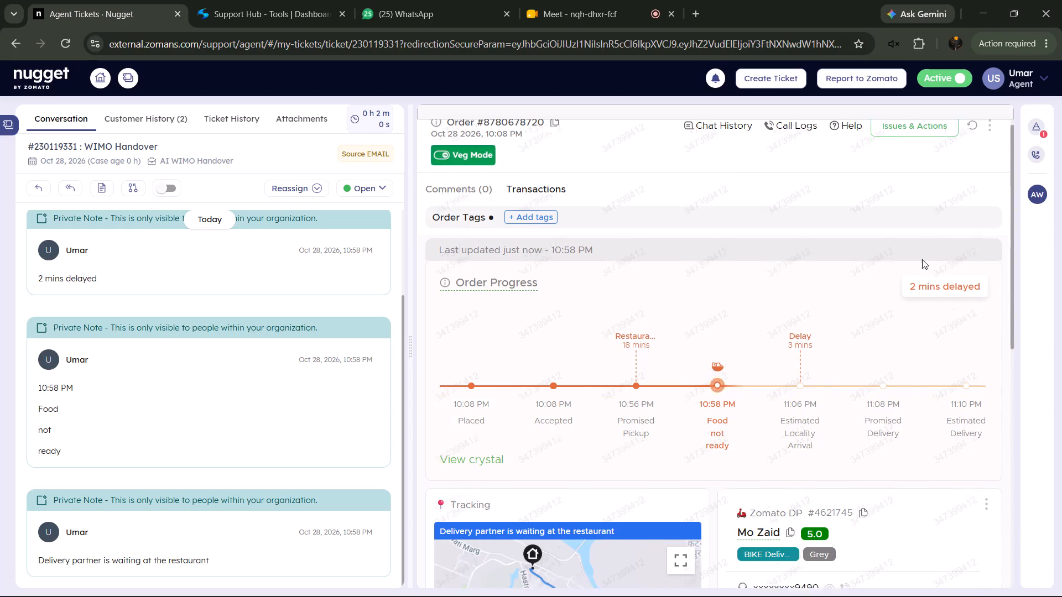
{"action": "left_click", "coordinate": [769, 497]}
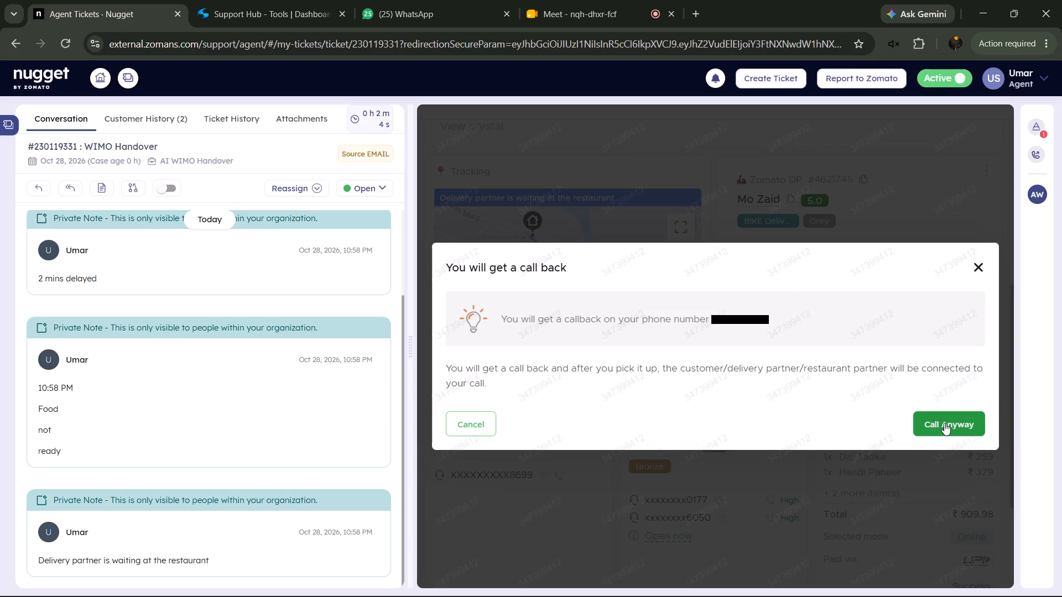
{"action": "left_click", "coordinate": [889, 208]}
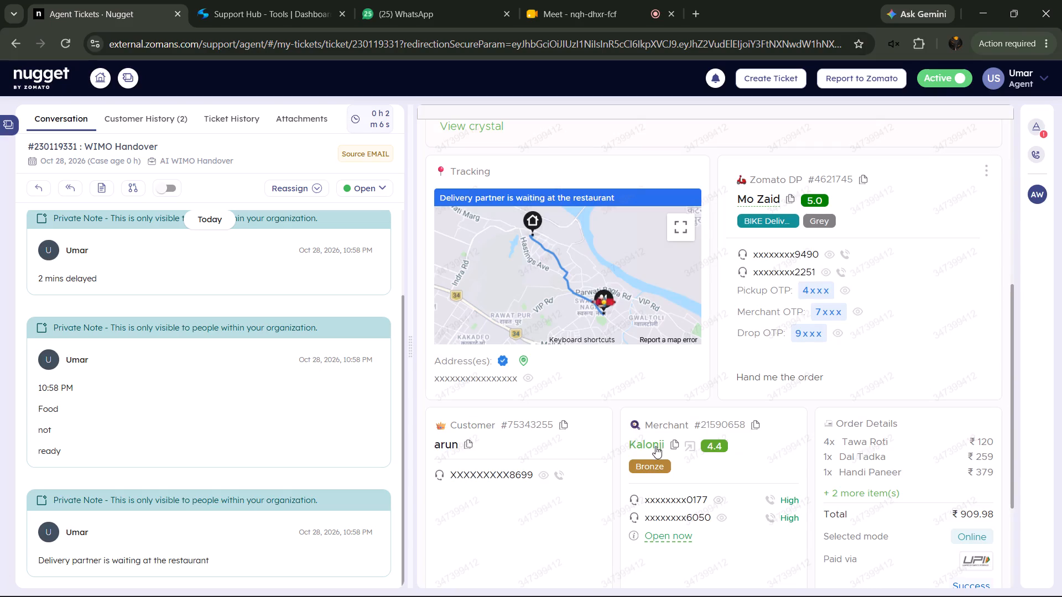
Switch to Support Hub, remove the batched filter and examine the Restaurant Delays templates for a suitable delay reason.
{"action": "scroll", "coordinate": [824, 348], "scroll_direction": "up", "scroll_amount": 9}
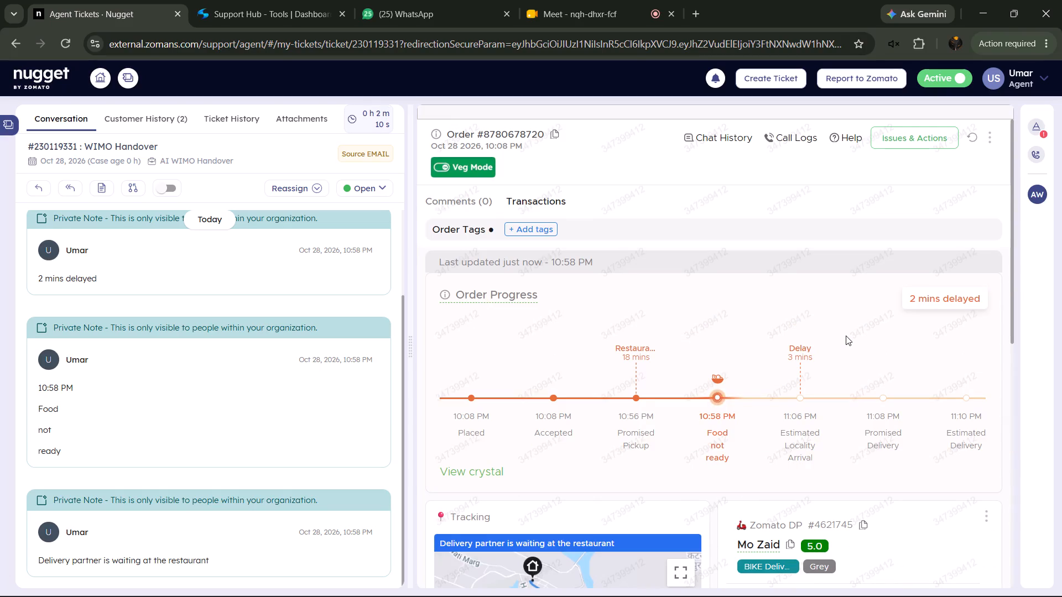
{"action": "left_click", "coordinate": [1041, 122]}
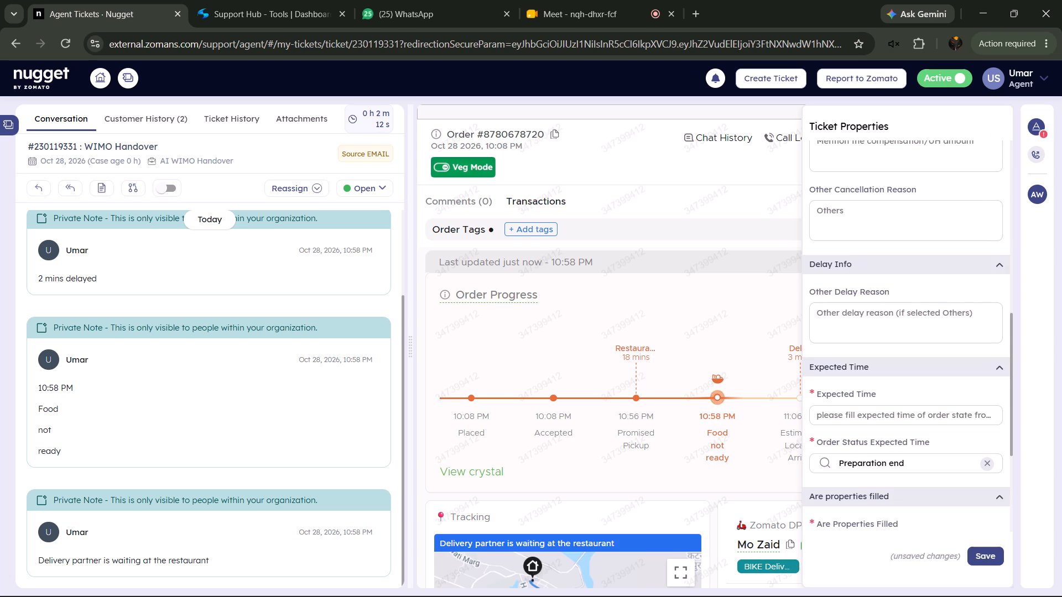
{"action": "left_click", "coordinate": [896, 331]}
{"action": "left_click", "coordinate": [299, 0]}
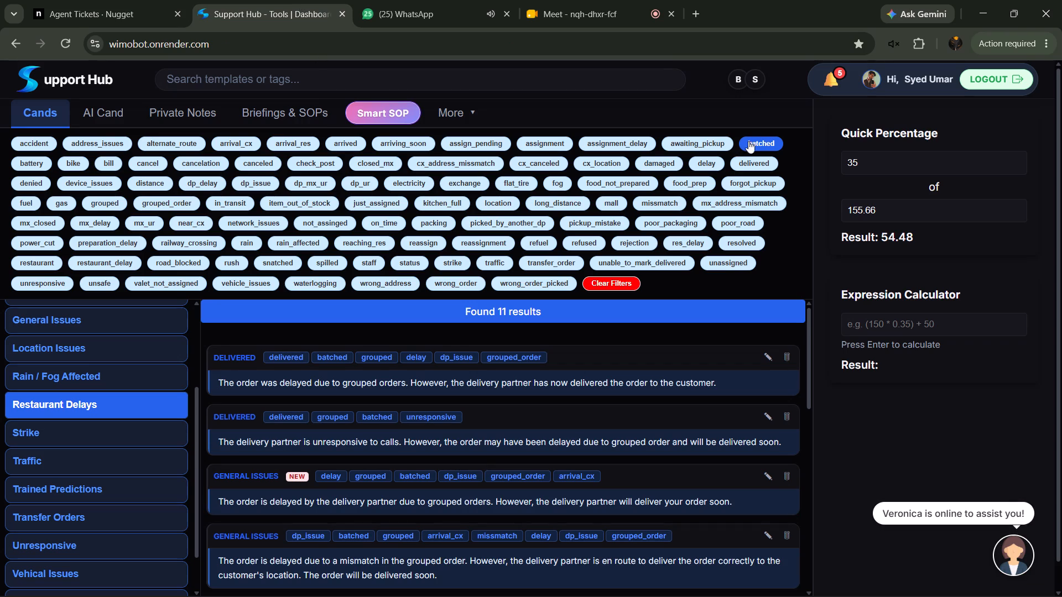
{"action": "left_click", "coordinate": [767, 144]}
{"action": "left_click", "coordinate": [155, 396]}
{"action": "scroll", "coordinate": [429, 472], "scroll_direction": "down", "scroll_amount": 4}
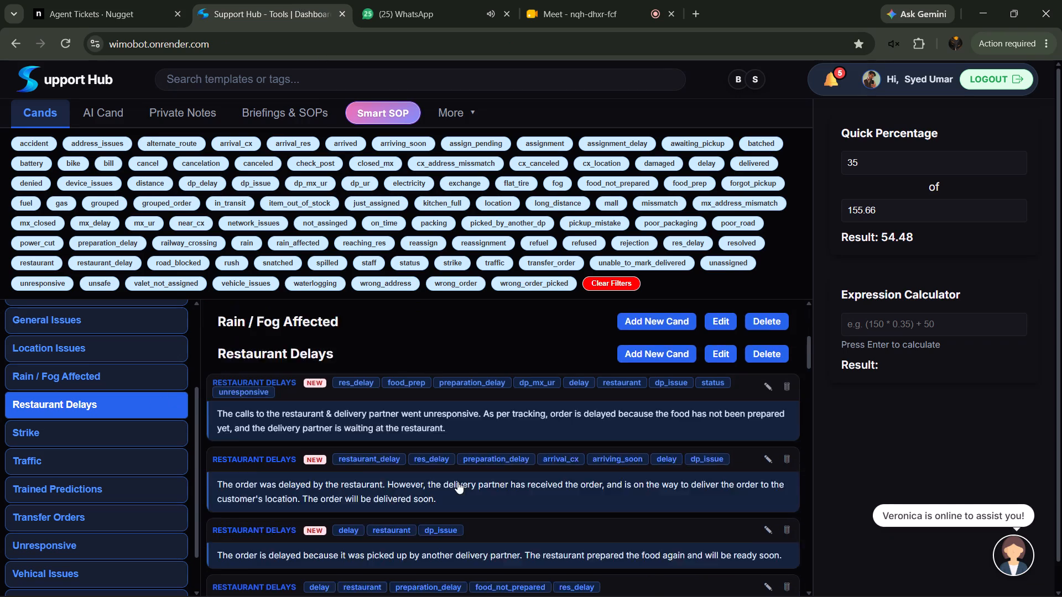
{"action": "left_click", "coordinate": [153, 0]}
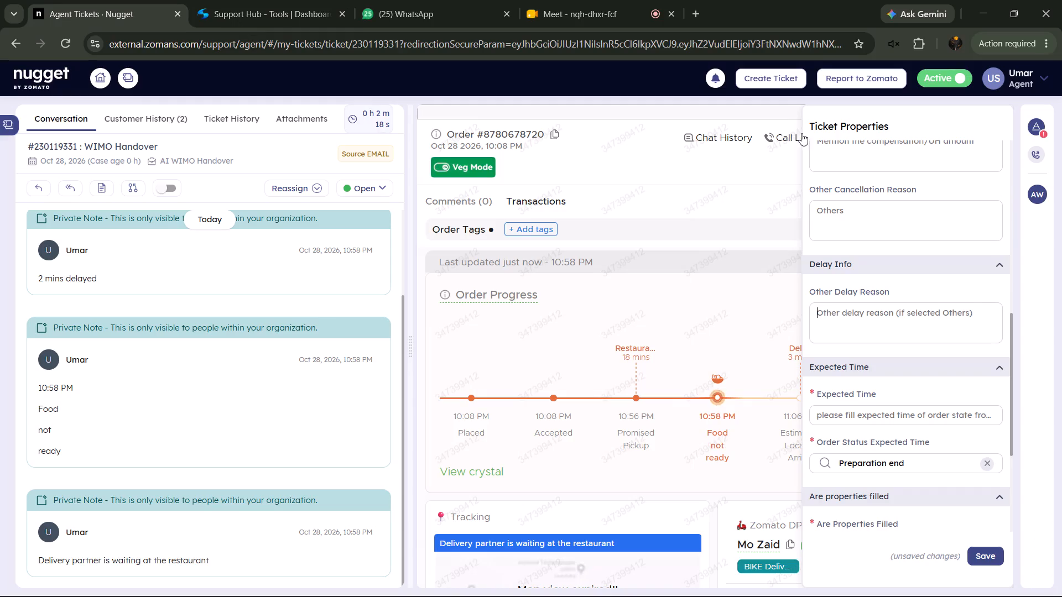
{"action": "left_click", "coordinate": [1037, 124]}
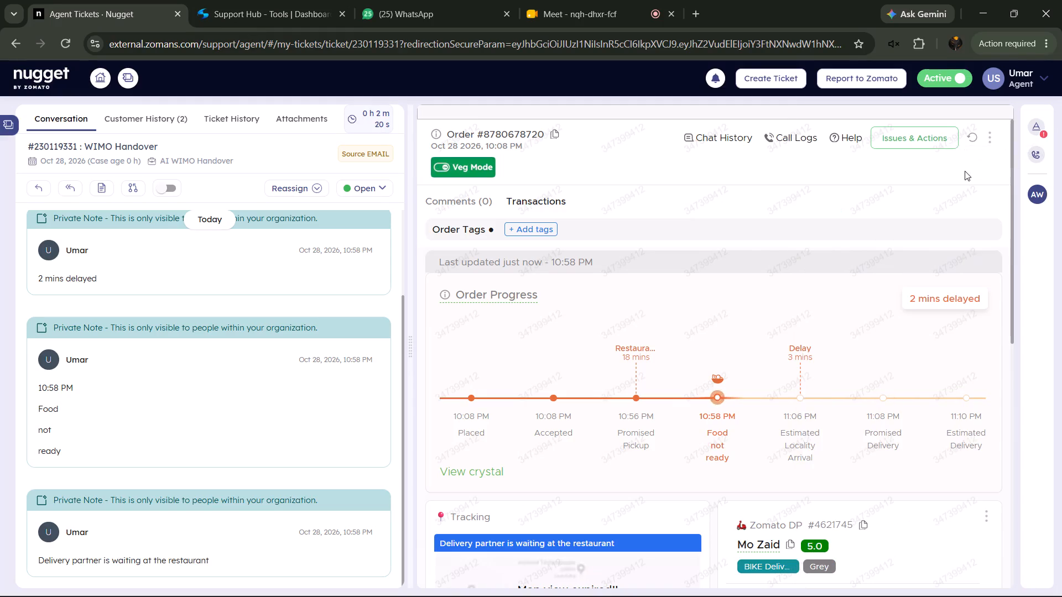
Refresh the order details and request a callback call to the merchant's second contact number.
{"action": "left_click", "coordinate": [972, 139]}
{"action": "scroll", "coordinate": [826, 255], "scroll_direction": "down", "scroll_amount": 4}
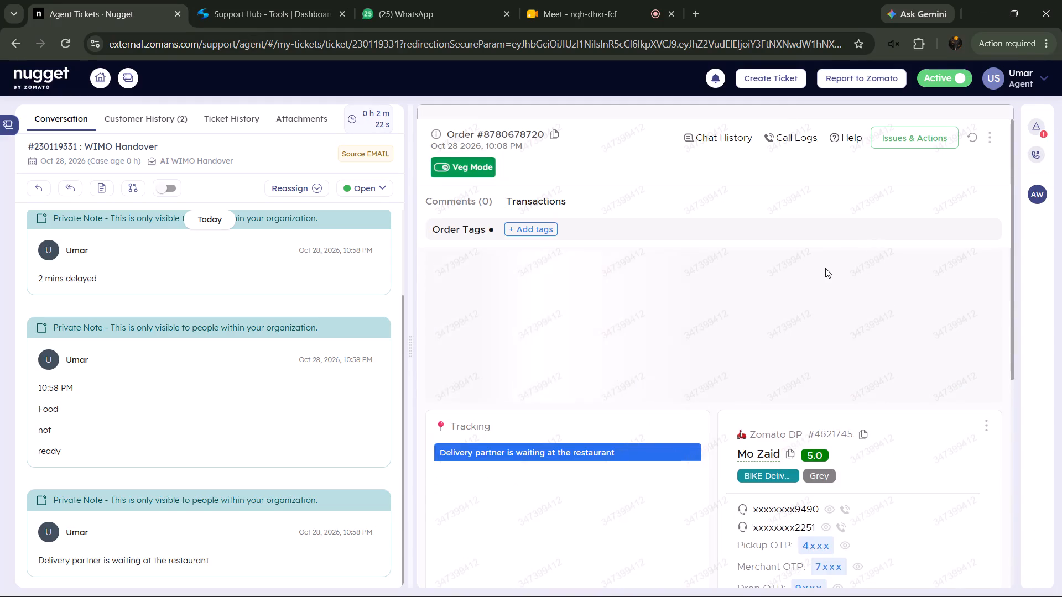
{"action": "scroll", "coordinate": [825, 268], "scroll_direction": "down", "scroll_amount": 1}
{"action": "left_click", "coordinate": [772, 517]}
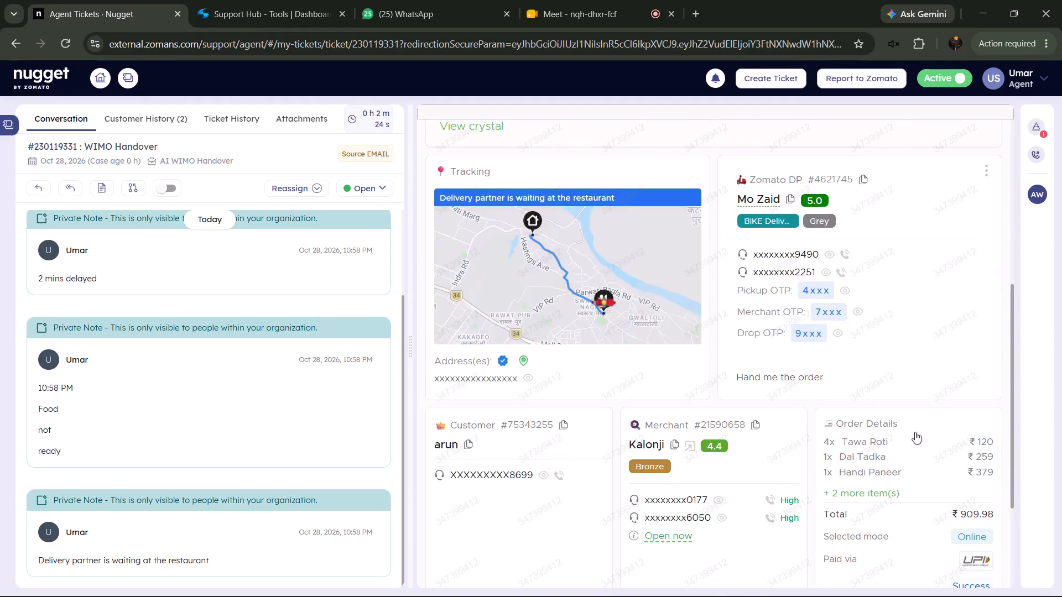
{"action": "left_click", "coordinate": [939, 421]}
{"action": "left_click", "coordinate": [949, 202]}
Refresh the order details again and check the order's call history.
{"action": "scroll", "coordinate": [913, 377], "scroll_direction": "up", "scroll_amount": 9}
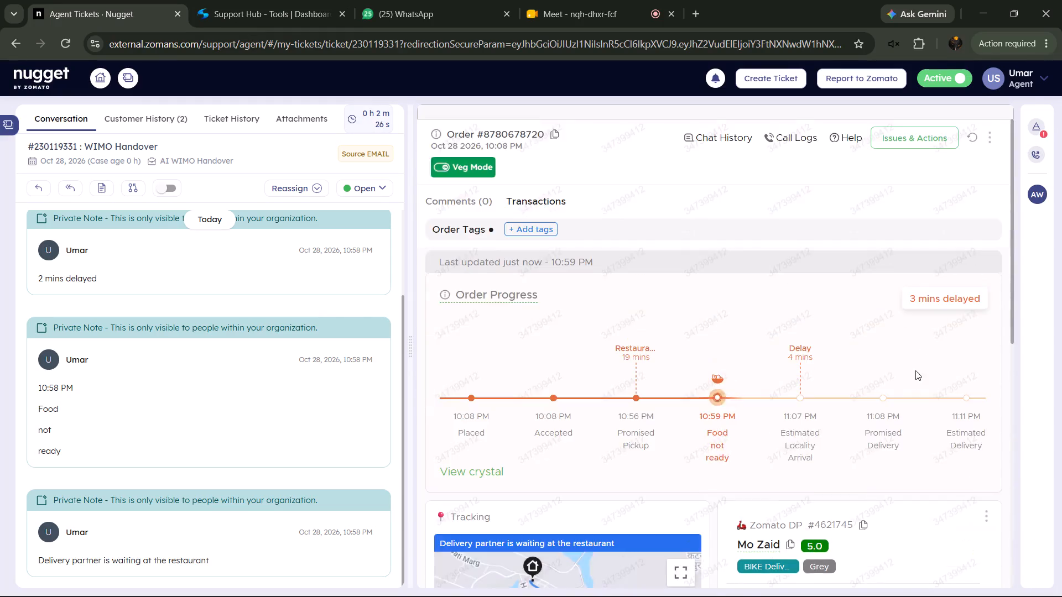
{"action": "left_click", "coordinate": [973, 135]}
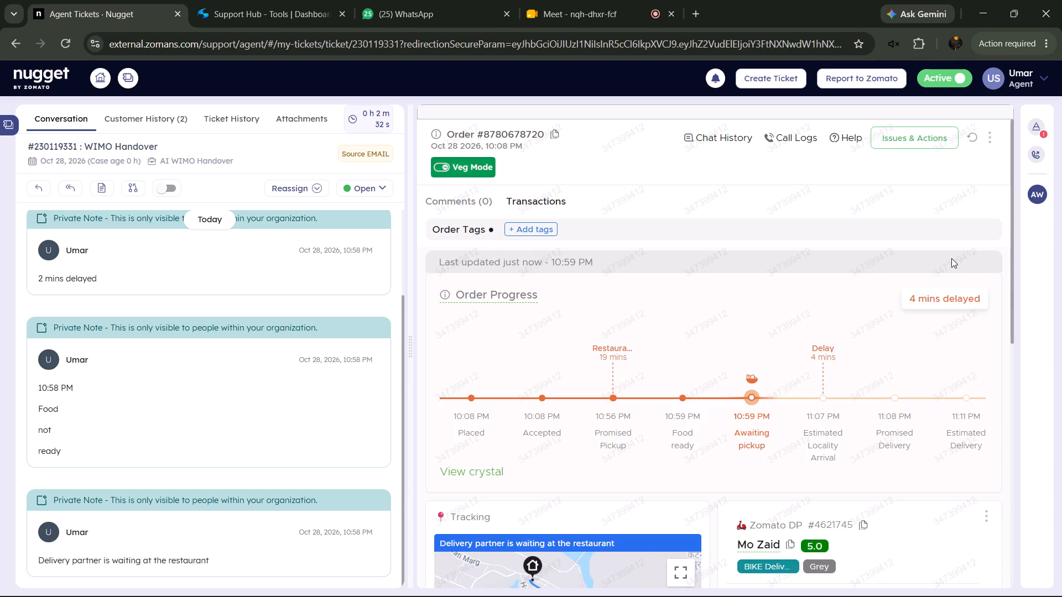
{"action": "left_click", "coordinate": [973, 136]}
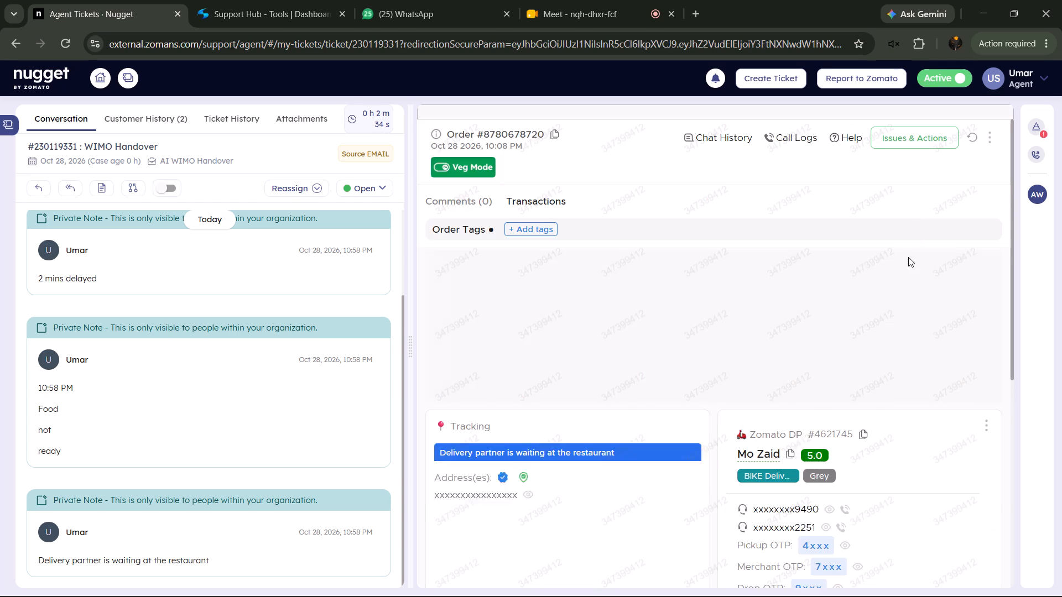
{"action": "left_click", "coordinate": [785, 130]}
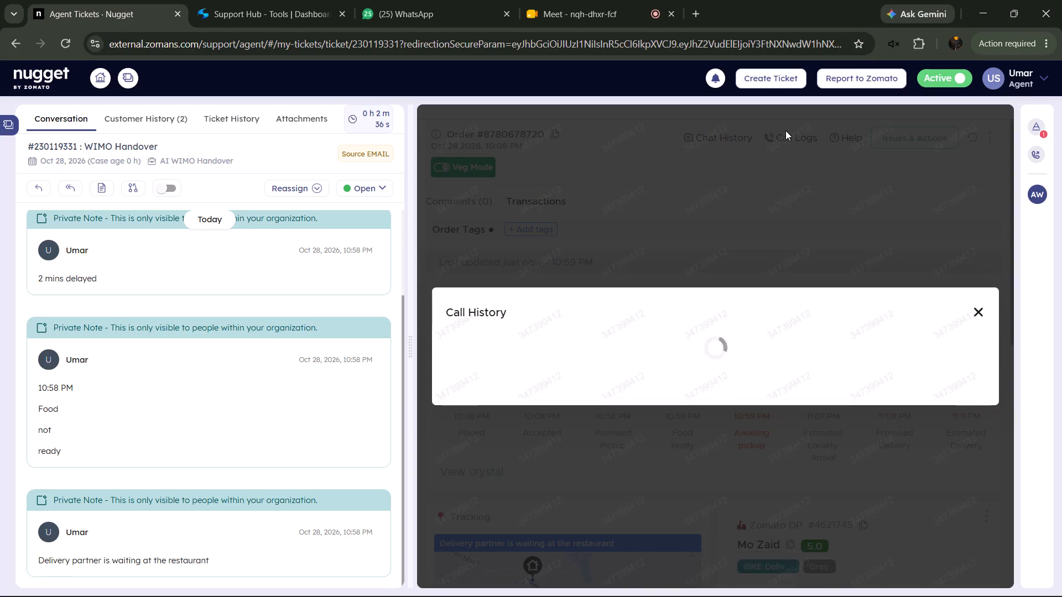
{"action": "left_click", "coordinate": [785, 130]}
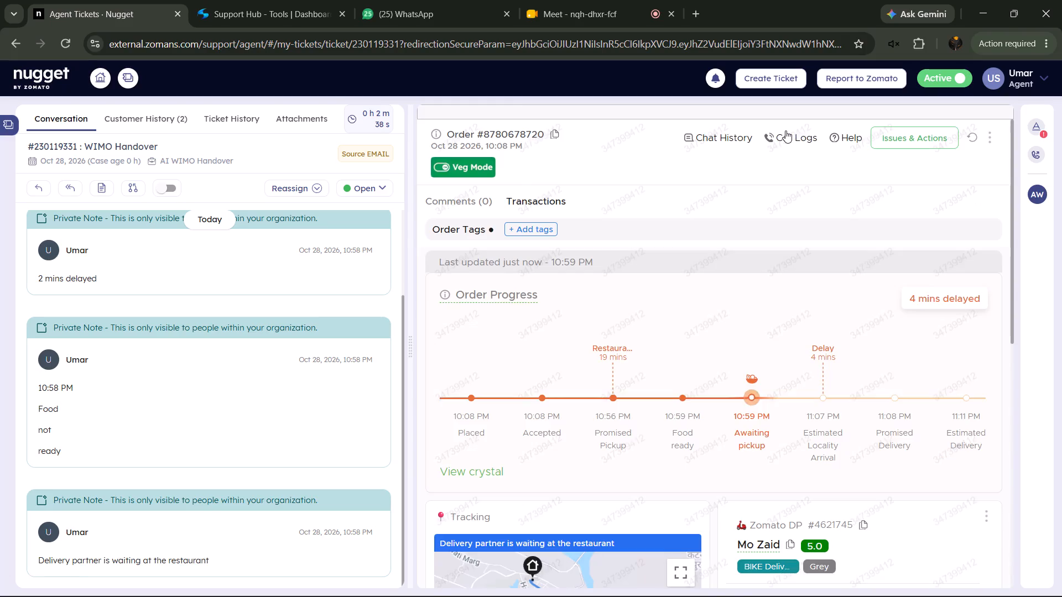
Request a callback call to the delivery partner's first contact number.
{"action": "left_click", "coordinate": [785, 130]}
{"action": "left_click", "coordinate": [785, 130]}
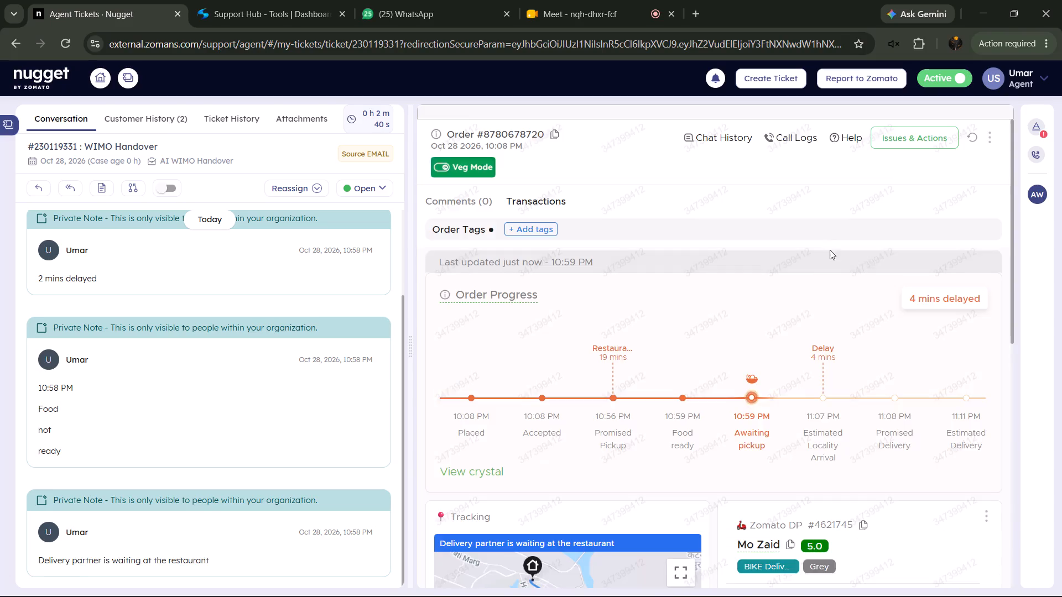
{"action": "scroll", "coordinate": [830, 257], "scroll_direction": "down", "scroll_amount": 3}
{"action": "left_click", "coordinate": [848, 391]}
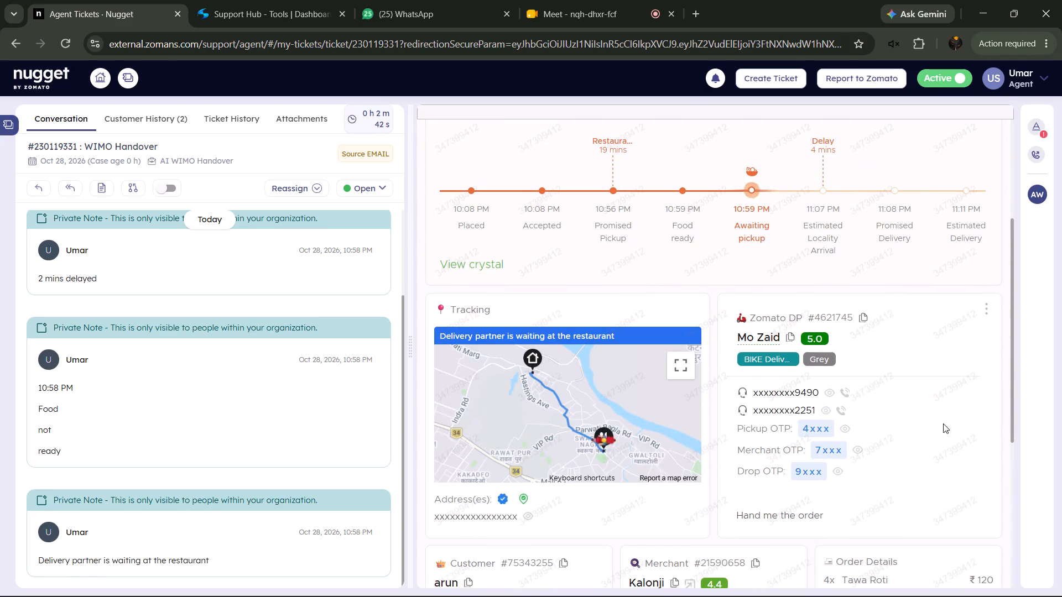
{"action": "left_click", "coordinate": [955, 433]}
{"action": "left_click", "coordinate": [923, 235]}
Refresh the order details and add the order's current "11:00 PM Awaiting pickup" status as a private note.
{"action": "scroll", "coordinate": [923, 231], "scroll_direction": "up", "scroll_amount": 7}
{"action": "left_click", "coordinate": [970, 138]}
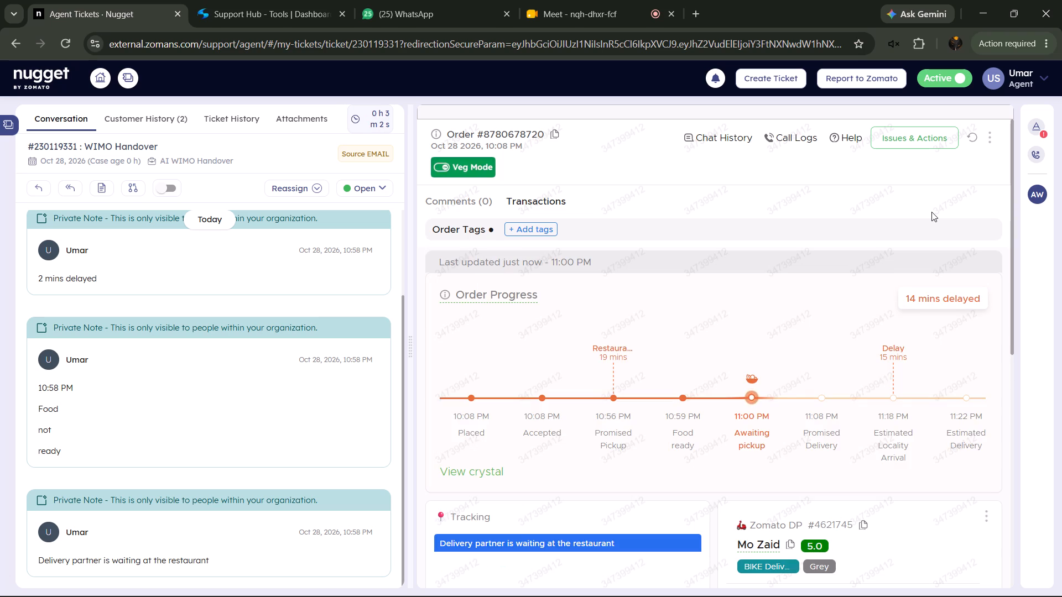
{"action": "left_click_drag", "start_coordinate": [724, 412], "coordinate": [784, 457]}
{"action": "right_click_drag", "start_coordinate": [753, 432], "coordinate": [748, 432]}
{"action": "left_click", "coordinate": [805, 236]}
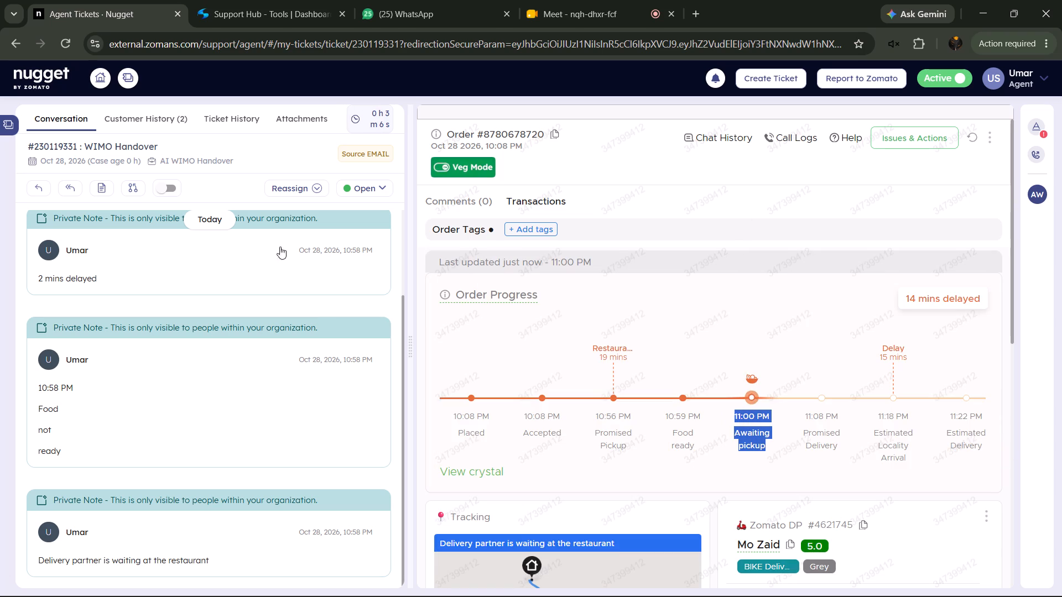
{"action": "left_click", "coordinate": [100, 190]}
{"action": "right_click", "coordinate": [554, 368]}
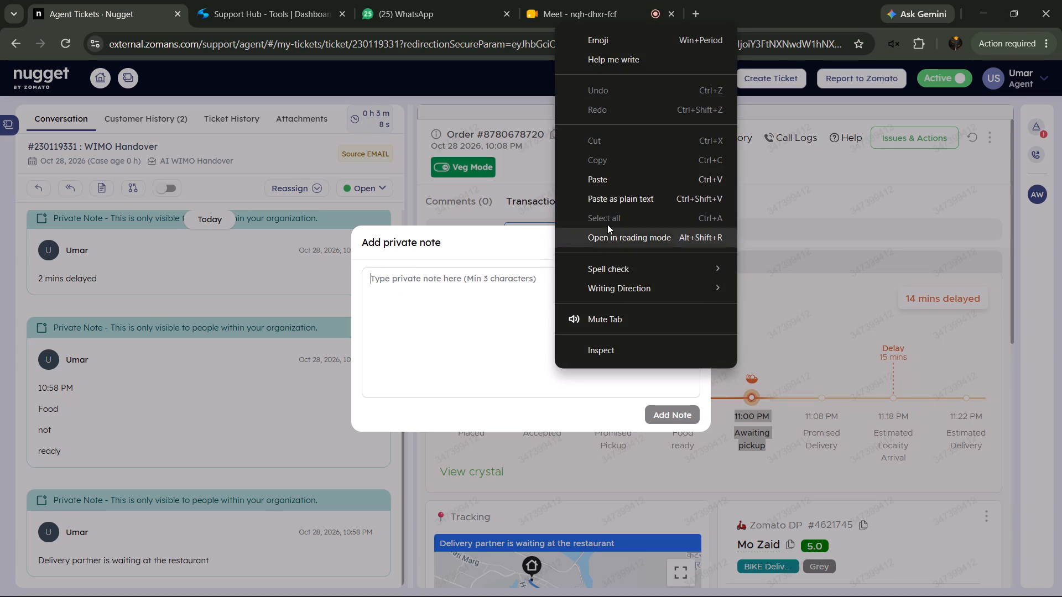
{"action": "left_click", "coordinate": [621, 202]}
{"action": "left_click", "coordinate": [670, 420]}
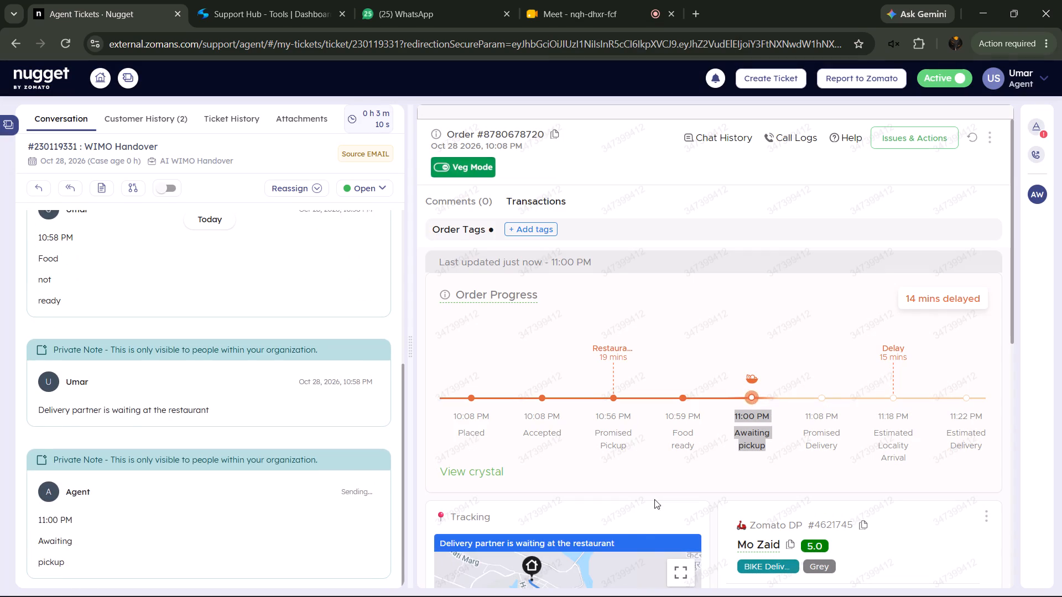
Refresh the order and fill Other Delay Reason in the ticket properties with Support Hub's Restaurant Delays template about power cut issues.
{"action": "left_click", "coordinate": [973, 137]}
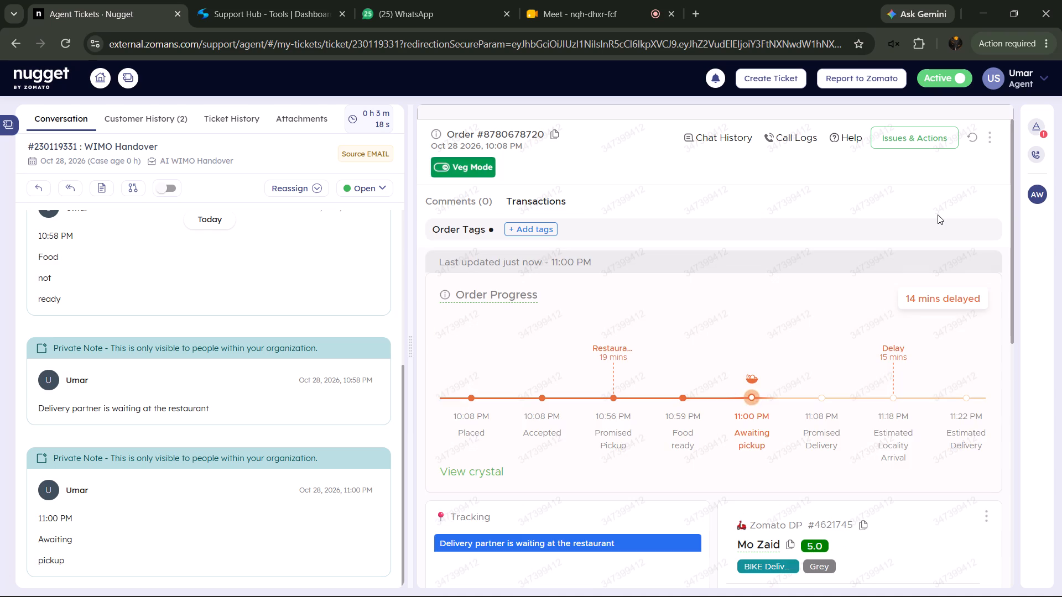
{"action": "left_click", "coordinate": [1039, 124]}
{"action": "left_click", "coordinate": [848, 328]}
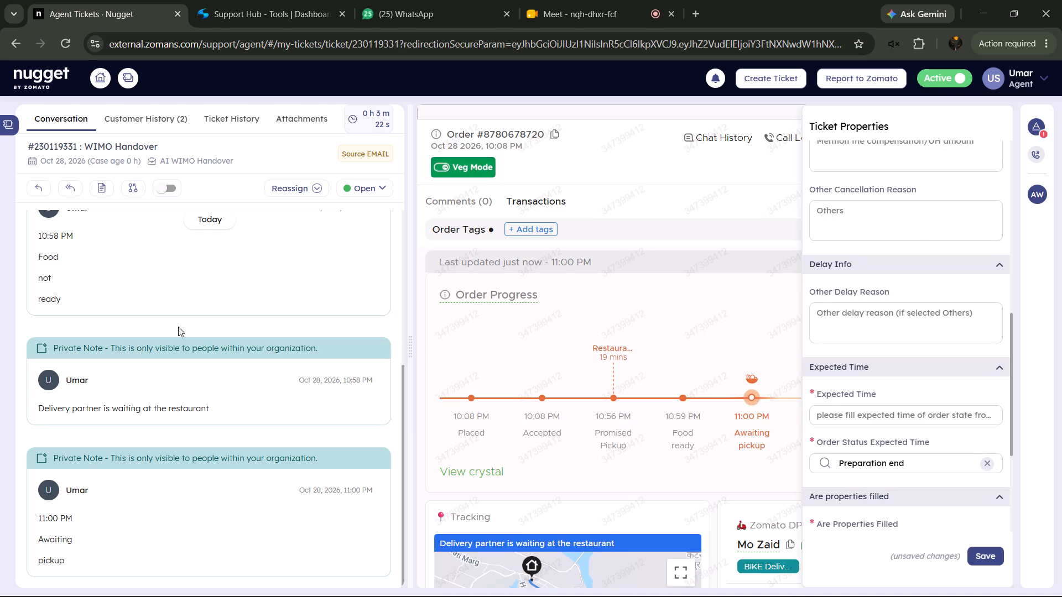
{"action": "scroll", "coordinate": [168, 321], "scroll_direction": "up", "scroll_amount": 4}
{"action": "scroll", "coordinate": [177, 317], "scroll_direction": "down", "scroll_amount": 4}
{"action": "left_click", "coordinate": [242, 0]}
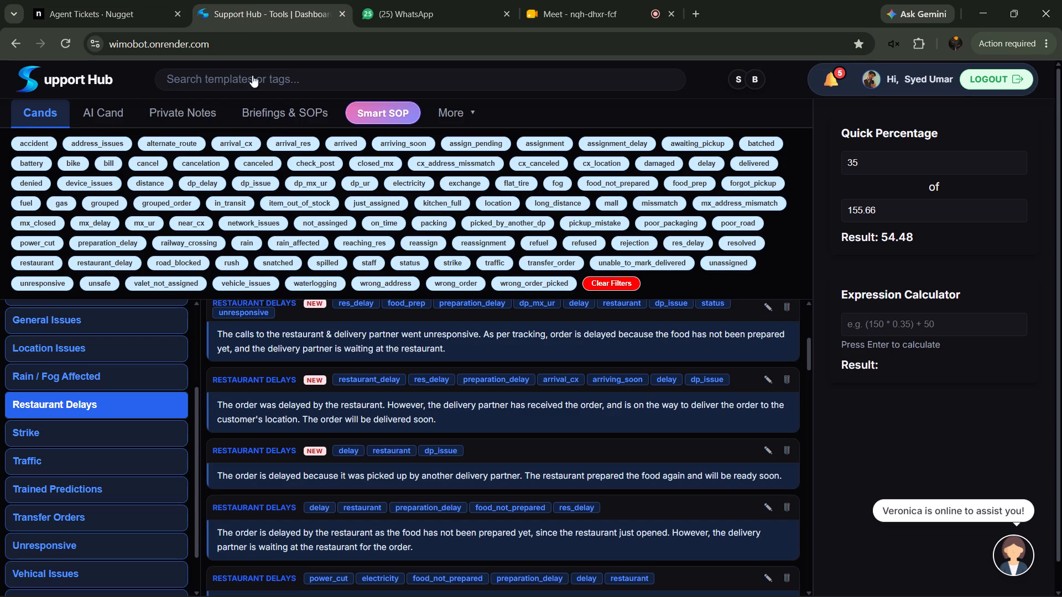
{"action": "scroll", "coordinate": [512, 464], "scroll_direction": "up", "scroll_amount": 4}
{"action": "scroll", "coordinate": [511, 464], "scroll_direction": "down", "scroll_amount": 4}
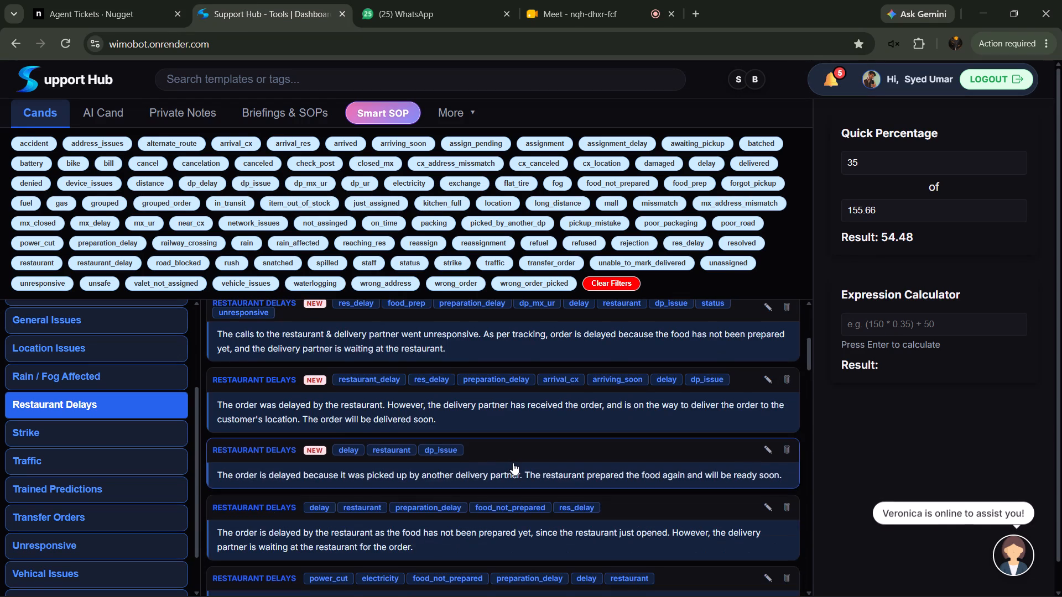
{"action": "scroll", "coordinate": [513, 462], "scroll_direction": "up", "scroll_amount": 4}
{"action": "scroll", "coordinate": [513, 462], "scroll_direction": "down", "scroll_amount": 6}
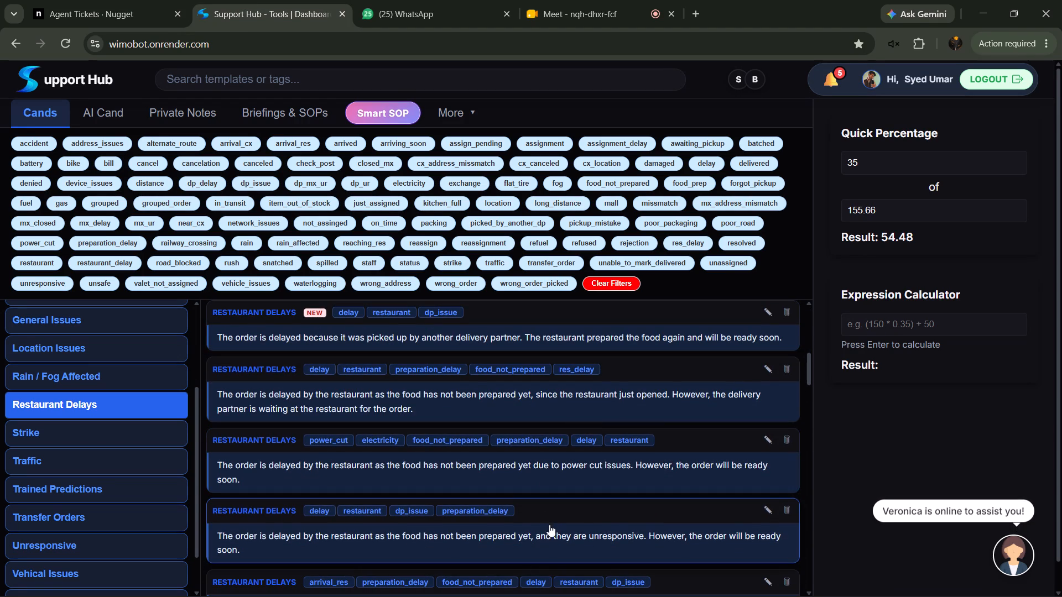
{"action": "left_click", "coordinate": [550, 468]}
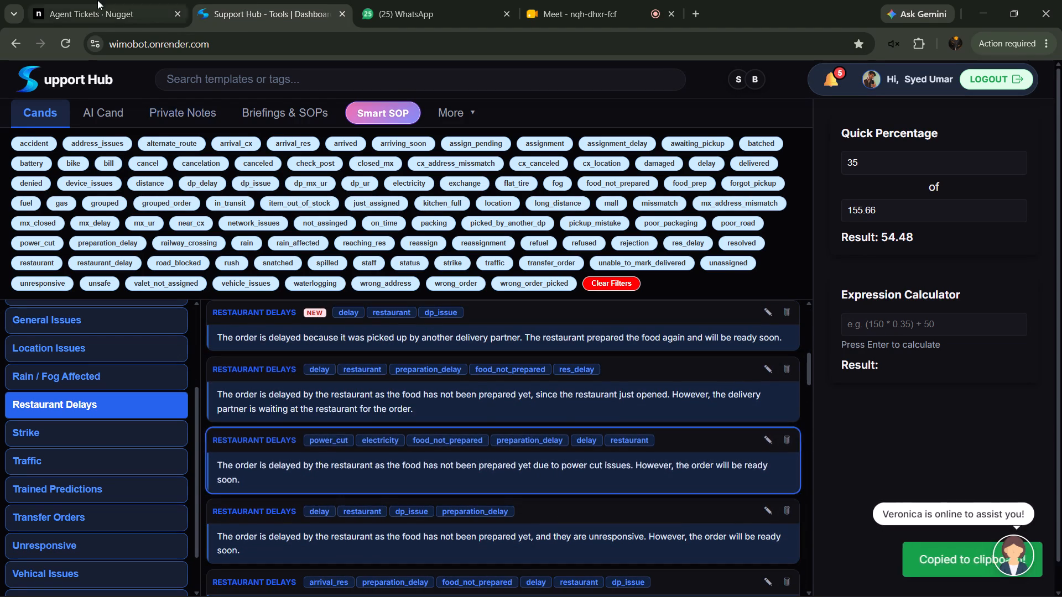
{"action": "left_click", "coordinate": [96, 0]}
{"action": "right_click", "coordinate": [890, 319]}
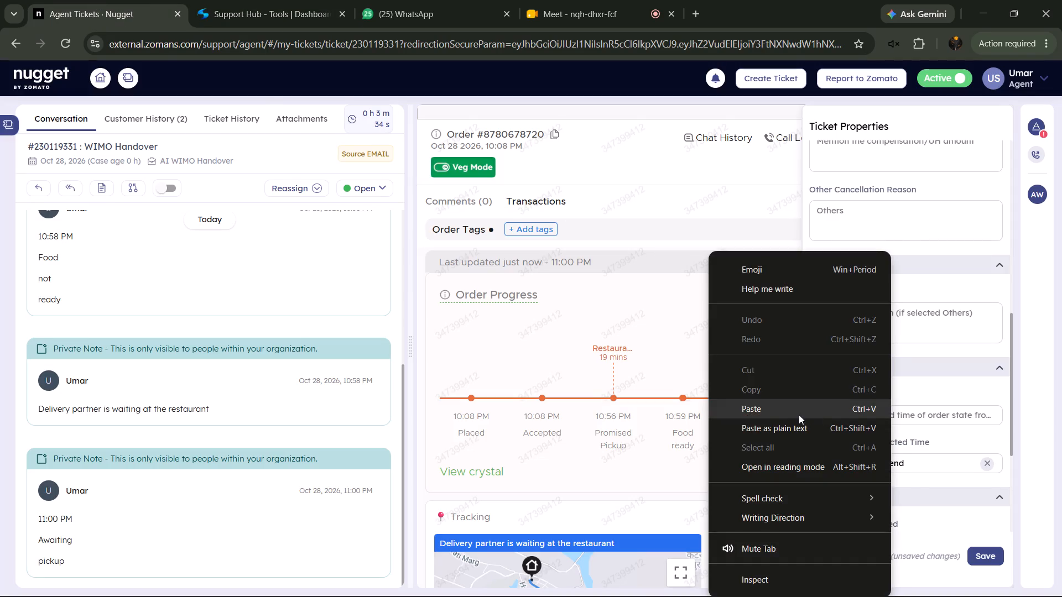
{"action": "left_click", "coordinate": [799, 415]}
{"action": "left_click", "coordinate": [846, 416]}
In the Other Delay Reason text, replace "prepared" with "handed over" and remove "due to power cut issues".
{"action": "double_click", "coordinate": [921, 318]}
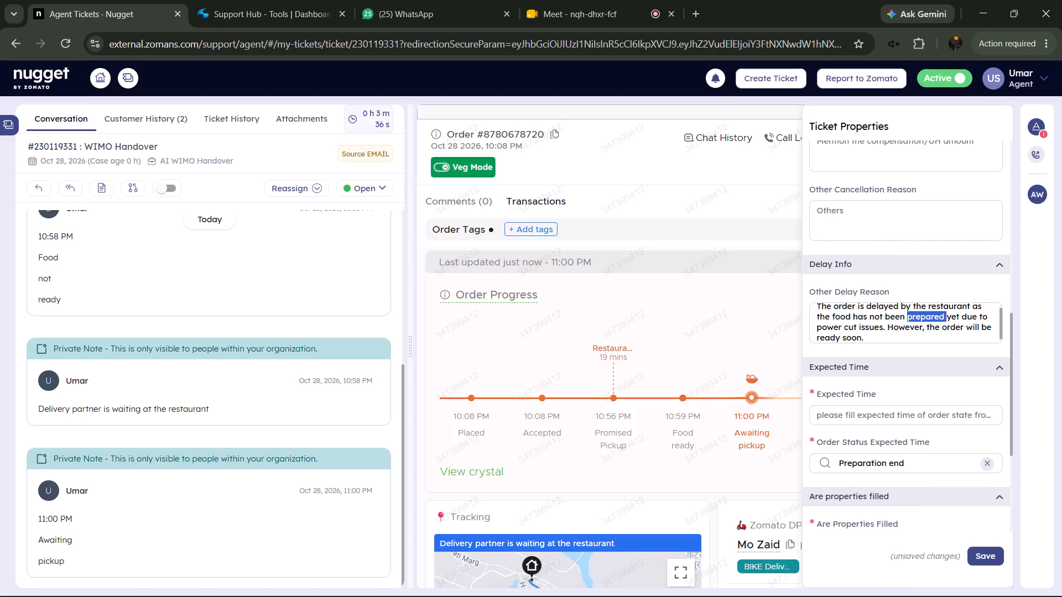
{"action": "key", "text": "BackSpace"}
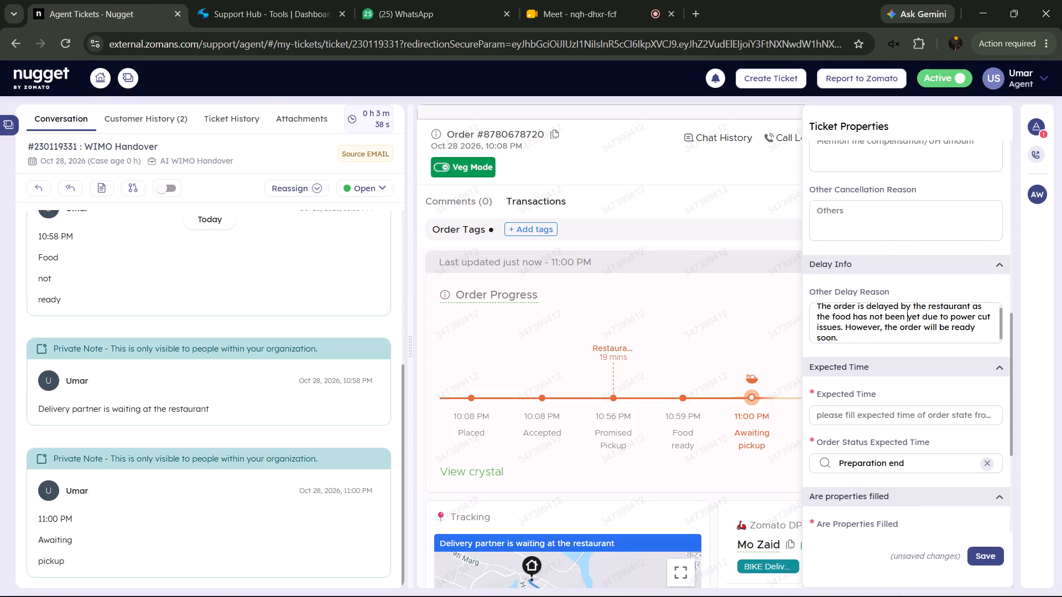
{"action": "type", "text": "handed over"}
{"action": "key", "text": "space"}
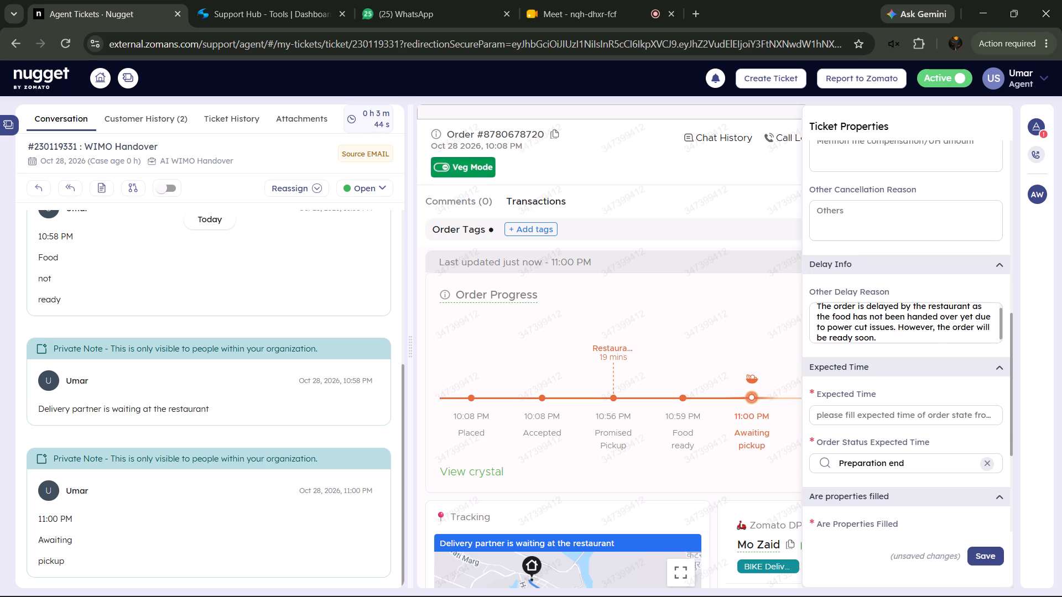
{"action": "left_click_drag", "start_coordinate": [894, 328], "coordinate": [814, 318]}
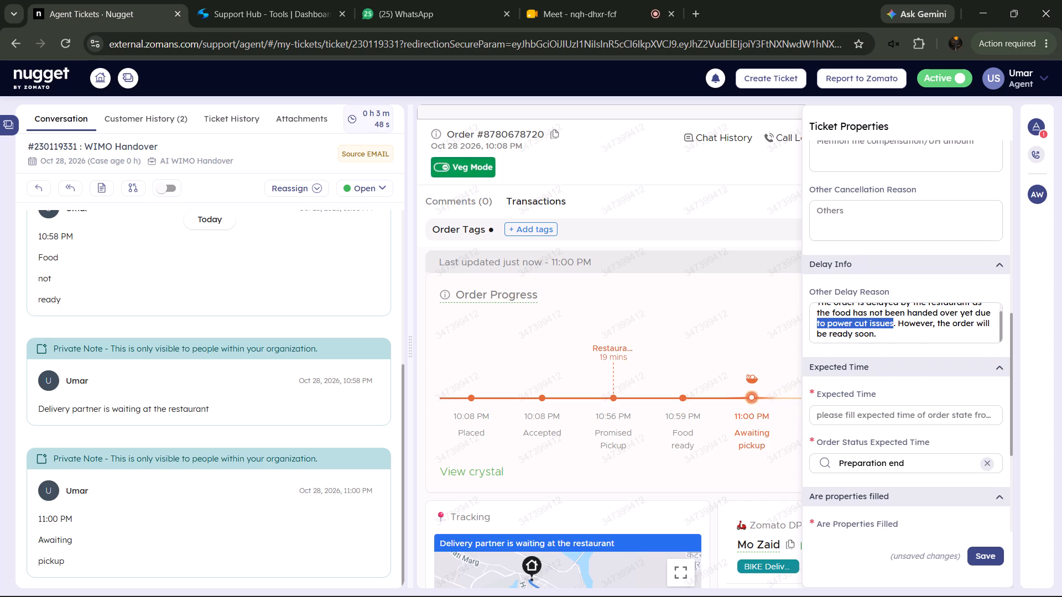
{"action": "key", "text": "BackSpace"}
{"action": "key", "text": "BackSpace"}
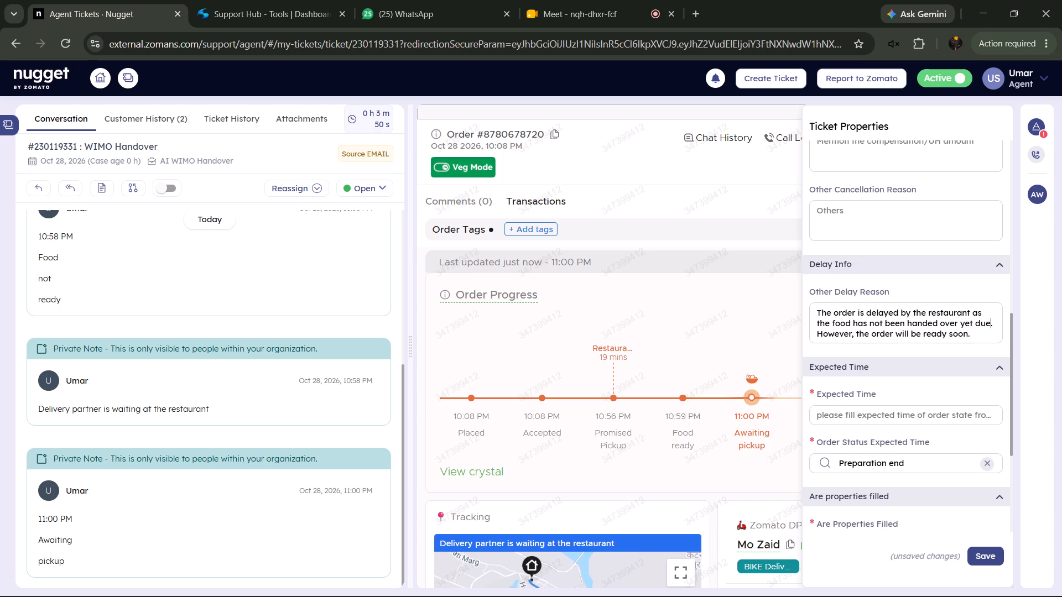
{"action": "key", "text": "BackSpace"}
{"action": "key", "text": "BackSpace"}
{"action": "key", "text": "BackSpace"}
{"action": "key", "text": "BackSpace"}
Set the ticket's Expected Time to 5.
{"action": "left_click", "coordinate": [907, 416]}
{"action": "key", "text": "5"}
Add a private note reading "dp connected" to the ticket.
{"action": "left_click", "coordinate": [102, 186]}
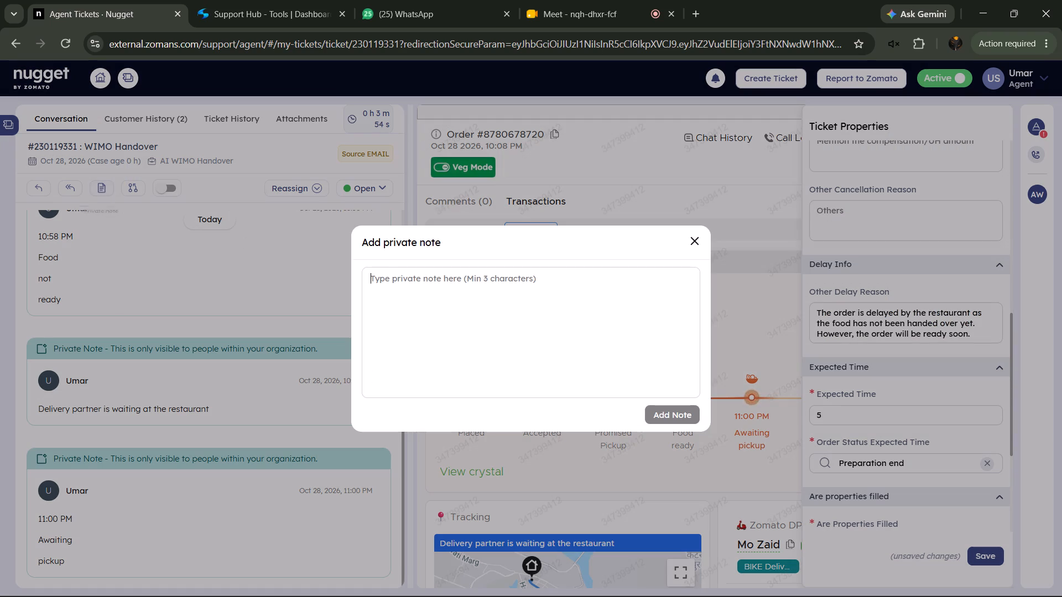
{"action": "key", "text": "d"}
{"action": "key", "text": "p"}
{"action": "key", "text": "space"}
{"action": "type", "text": "c"}
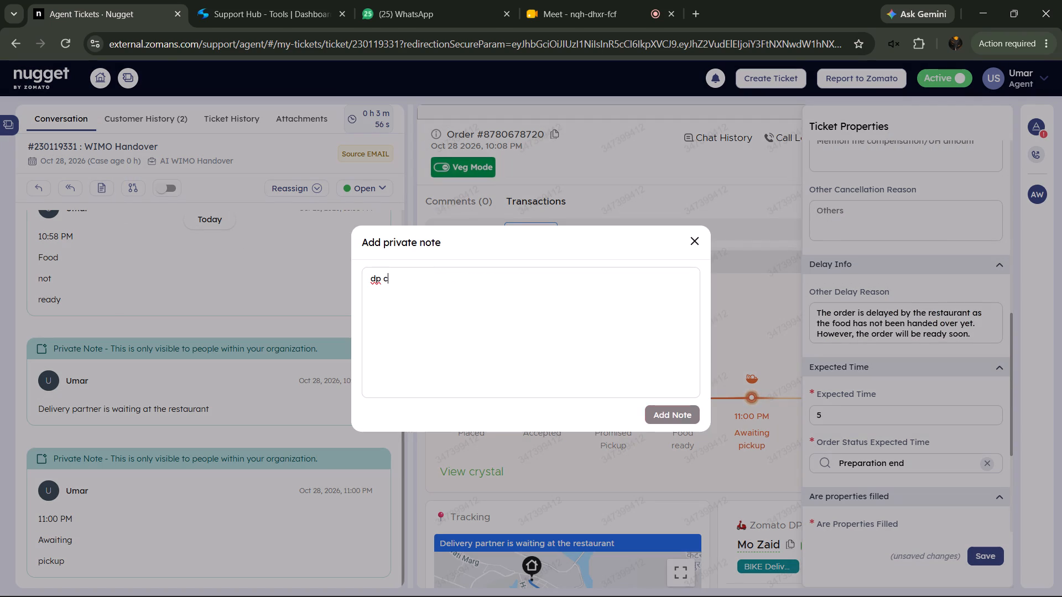
{"action": "key", "text": "o"}
{"action": "type", "text": "nn"}
{"action": "key", "text": "e"}
{"action": "key", "text": "c"}
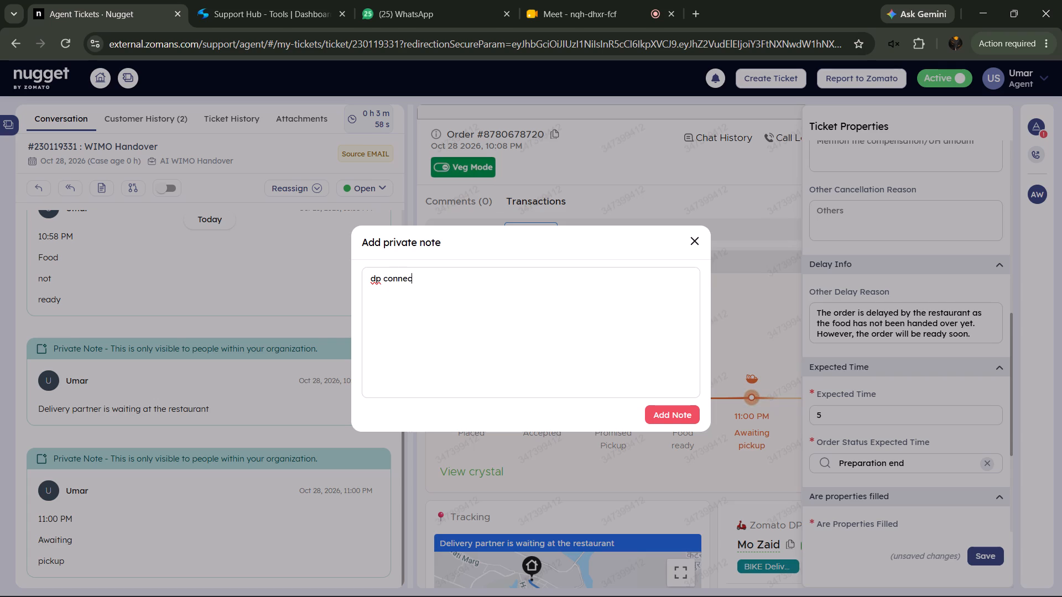
{"action": "type", "text": "te"}
{"action": "key", "text": "d"}
{"action": "left_click", "coordinate": [678, 415]}
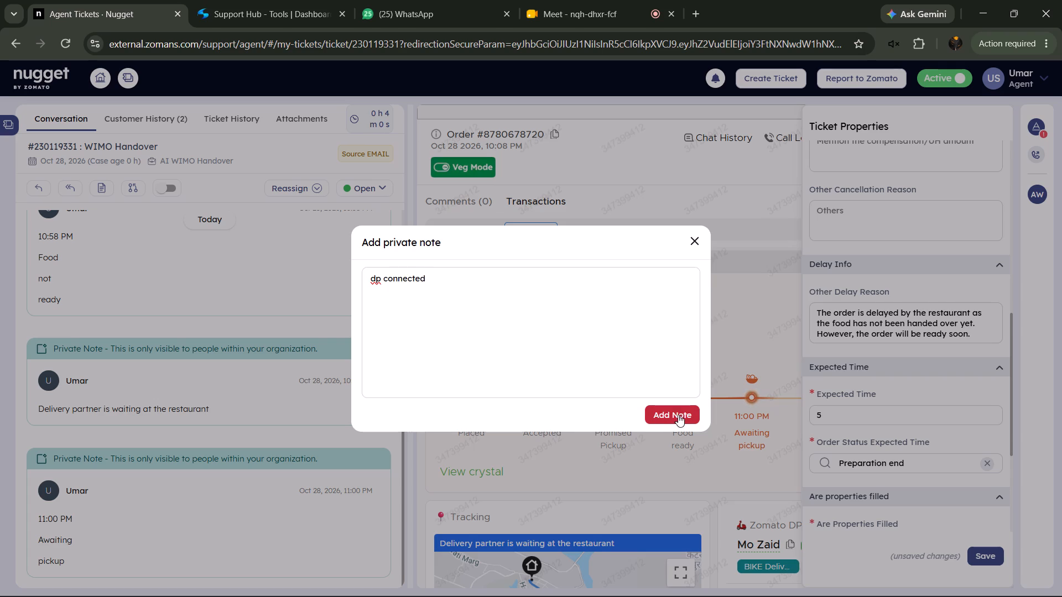
In the Other Delay Reason text, replace "ready" with "dispatched" in the sentence about the order.
{"action": "scroll", "coordinate": [959, 318], "scroll_direction": "down", "scroll_amount": 2}
{"action": "scroll", "coordinate": [940, 359], "scroll_direction": "up", "scroll_amount": 2}
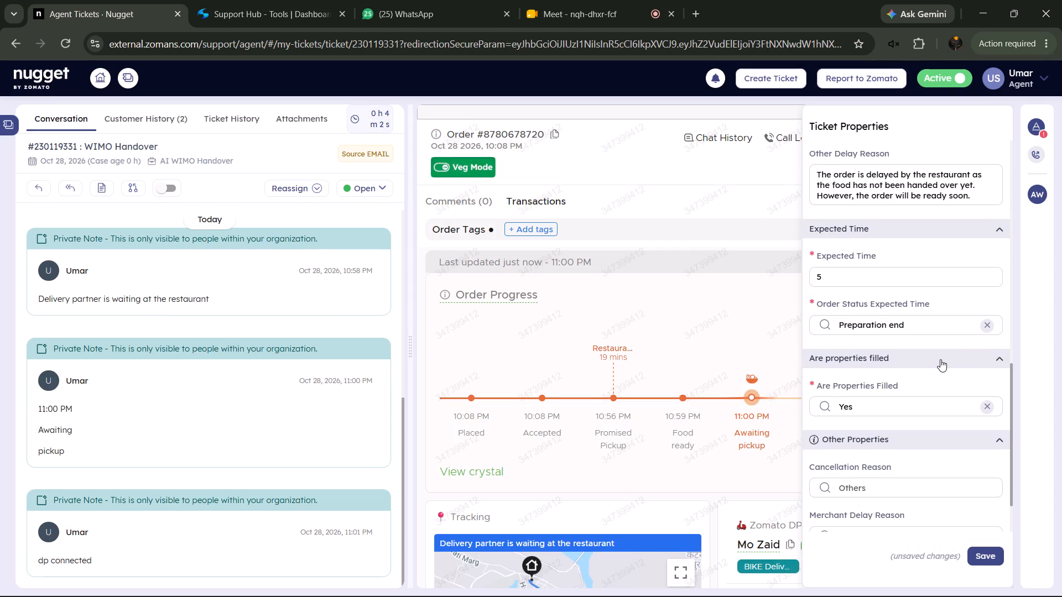
{"action": "scroll", "coordinate": [940, 359], "scroll_direction": "up", "scroll_amount": 4}
{"action": "scroll", "coordinate": [940, 359], "scroll_direction": "down", "scroll_amount": 5}
{"action": "left_click", "coordinate": [930, 268]}
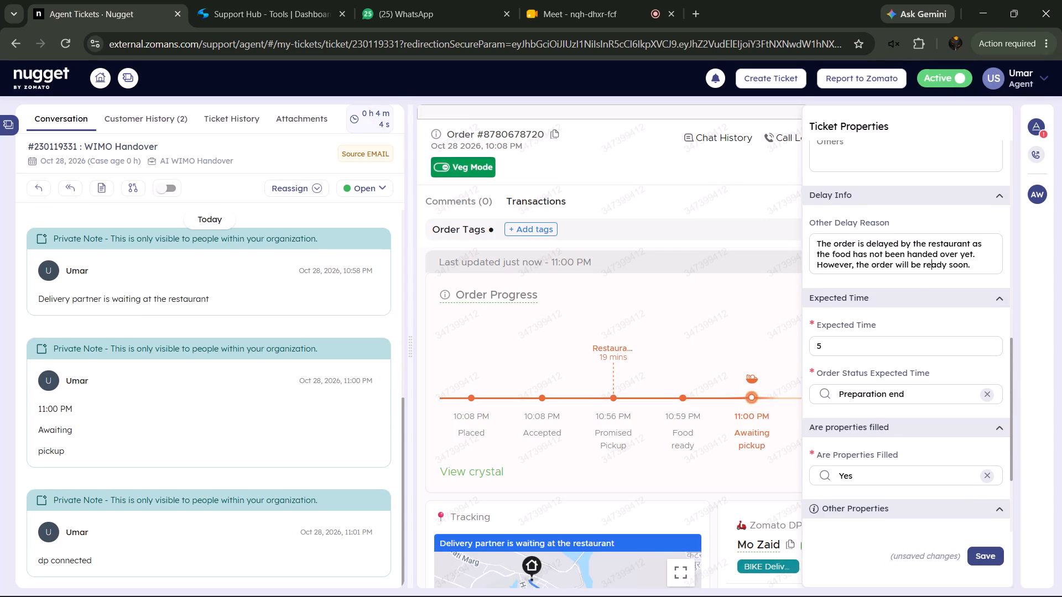
{"action": "left_click", "coordinate": [930, 268]}
{"action": "key", "text": "BackSpace"}
{"action": "type", "text": "dispatched"}
{"action": "key", "text": "space"}
Review the filled-in ticket properties and save them.
{"action": "scroll", "coordinate": [922, 337], "scroll_direction": "up", "scroll_amount": 7}
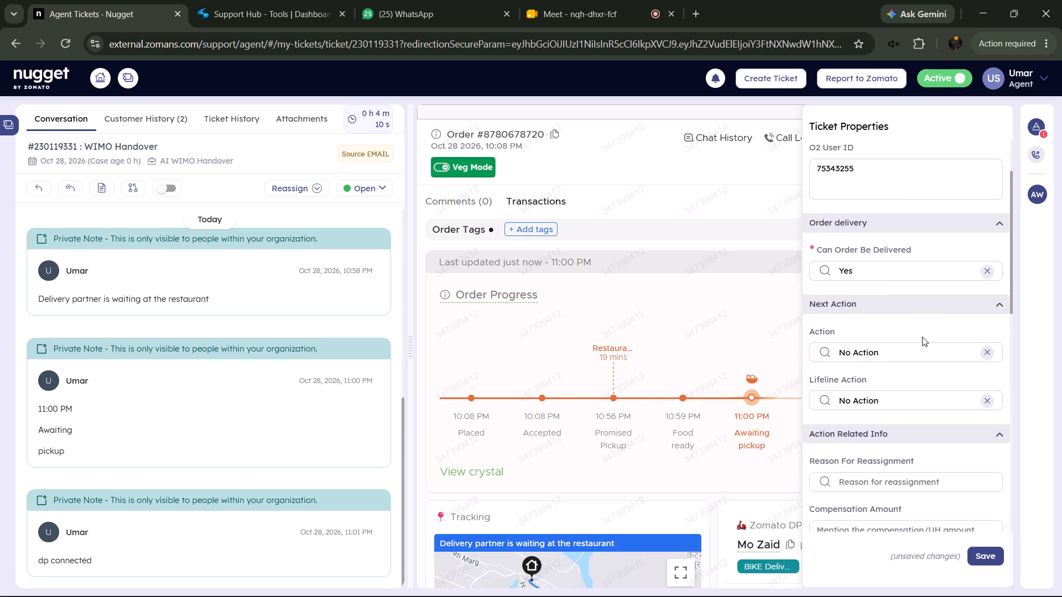
{"action": "scroll", "coordinate": [921, 337], "scroll_direction": "down", "scroll_amount": 9}
{"action": "left_click", "coordinate": [975, 551]}
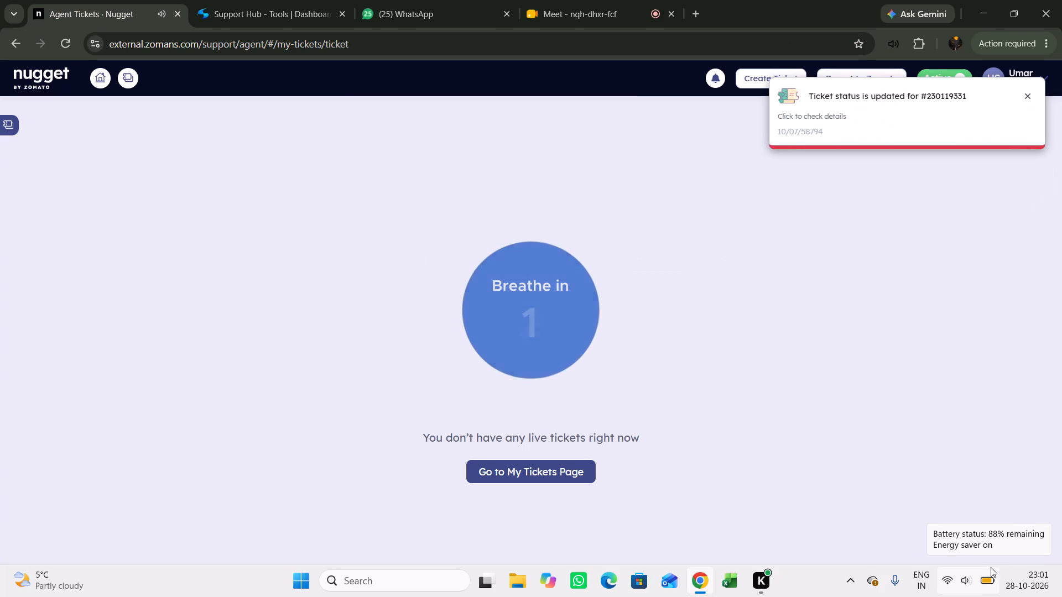
Go to the My Tickets page.
{"action": "left_click", "coordinate": [570, 473]}
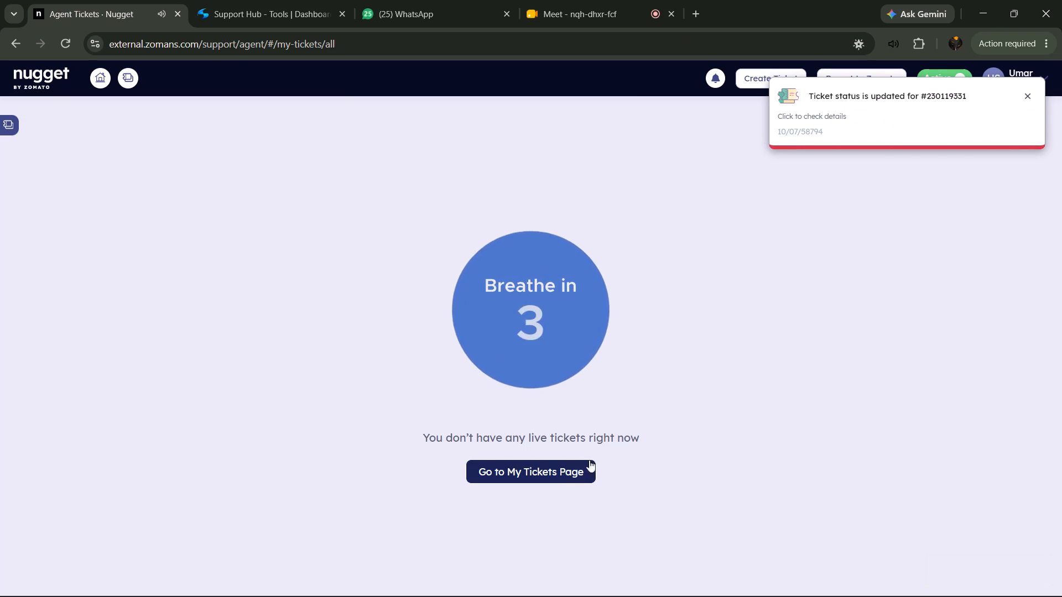
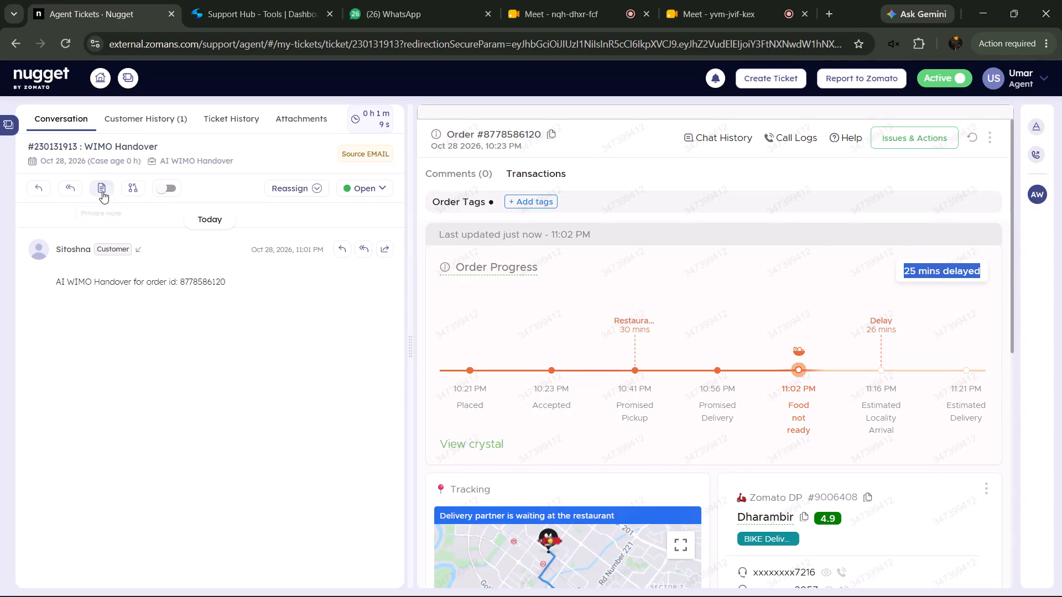
Add a private note to the ticket reading "25 mins delayed", copied from the order progress.
{"action": "right_click", "coordinate": [489, 311]}
{"action": "left_click", "coordinate": [587, 415]}
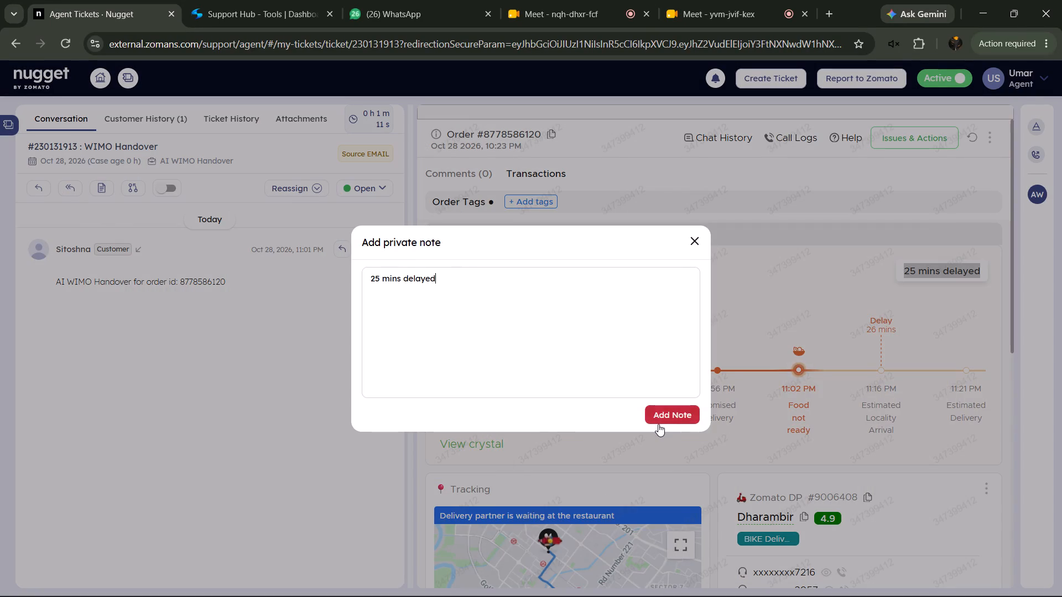
{"action": "left_click", "coordinate": [658, 424]}
Copy the current stage "11:02 PM Food not ready" from the order progress timeline and add it as a private note.
{"action": "left_click_drag", "start_coordinate": [779, 386], "coordinate": [819, 435]}
{"action": "right_click", "coordinate": [800, 420]}
{"action": "left_click", "coordinate": [587, 225]}
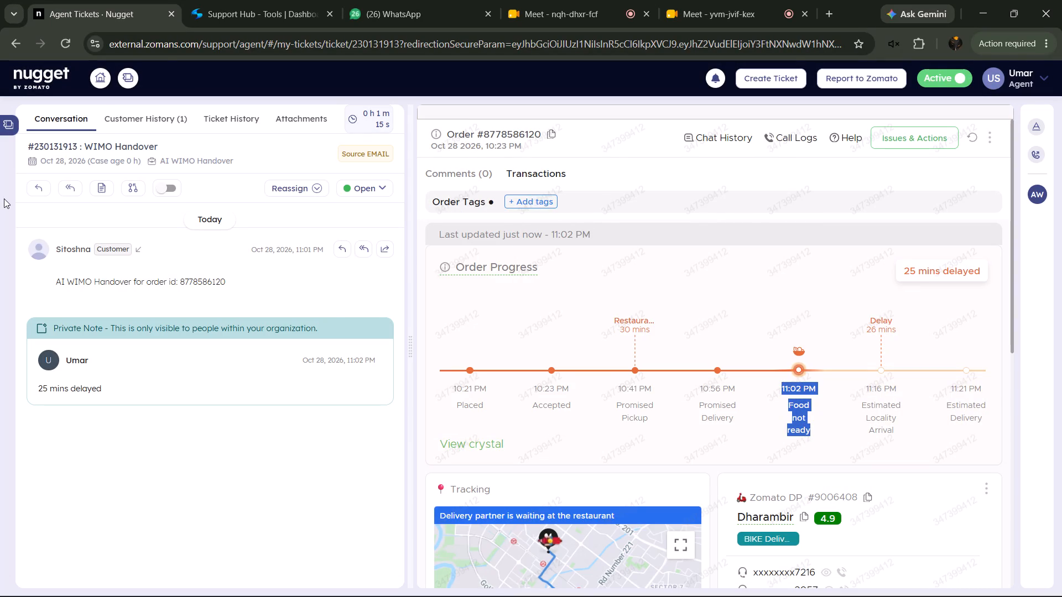
{"action": "left_click", "coordinate": [104, 189]}
{"action": "right_click", "coordinate": [538, 344]}
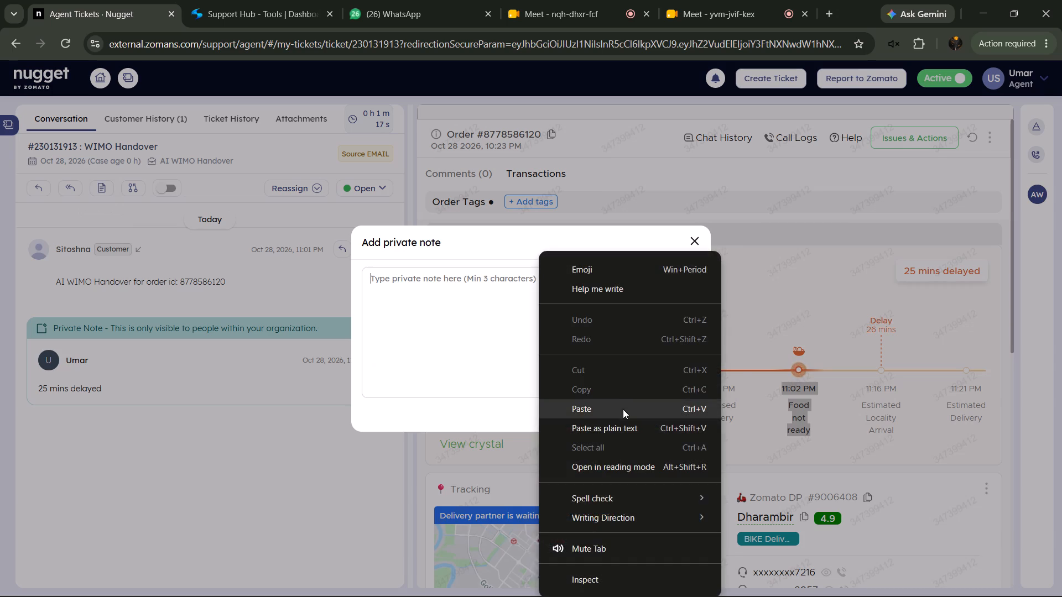
{"action": "left_click", "coordinate": [623, 409]}
{"action": "left_click", "coordinate": [676, 410]}
Copy the tracking status "Delivery partner is waiting at the restaurant" and add it as a private note.
{"action": "left_click_drag", "start_coordinate": [628, 509], "coordinate": [421, 506]}
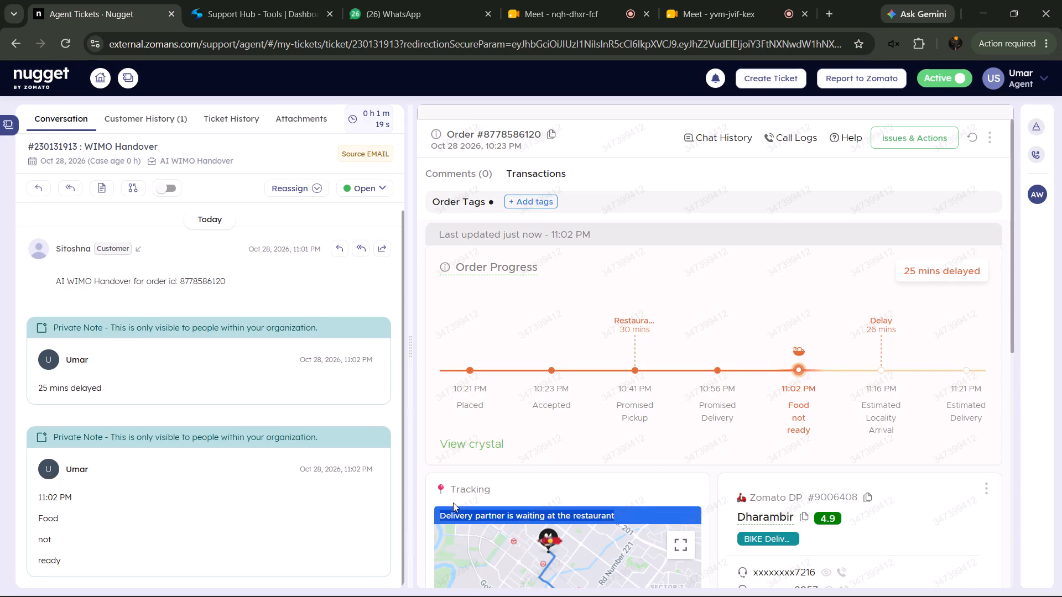
{"action": "right_click", "coordinate": [463, 504]}
{"action": "left_click", "coordinate": [516, 315]}
{"action": "left_click", "coordinate": [111, 191]}
{"action": "right_click", "coordinate": [416, 285]}
{"action": "left_click", "coordinate": [511, 423]}
{"action": "left_click", "coordinate": [660, 418]}
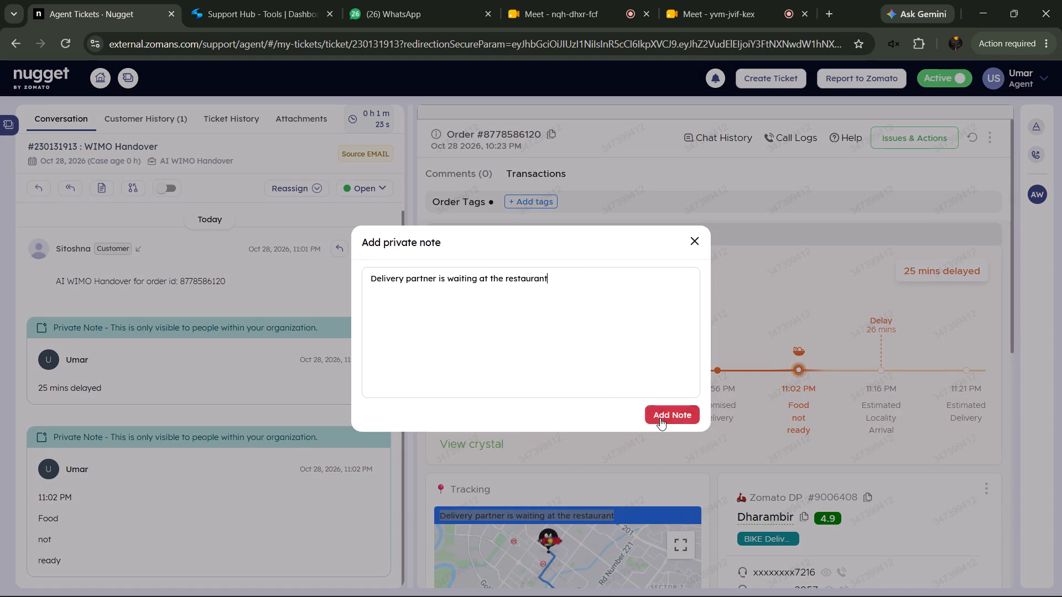
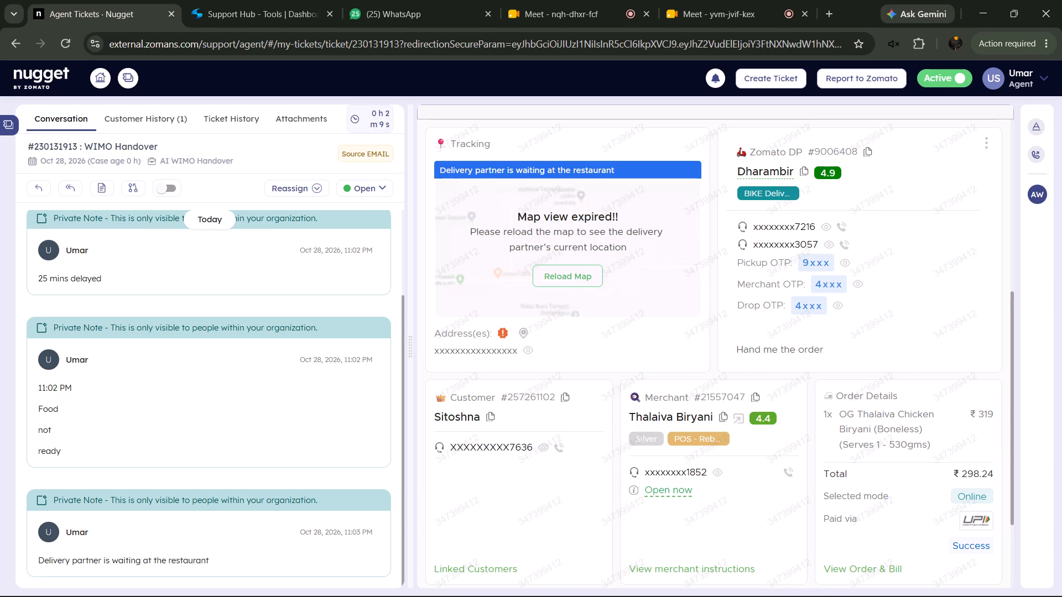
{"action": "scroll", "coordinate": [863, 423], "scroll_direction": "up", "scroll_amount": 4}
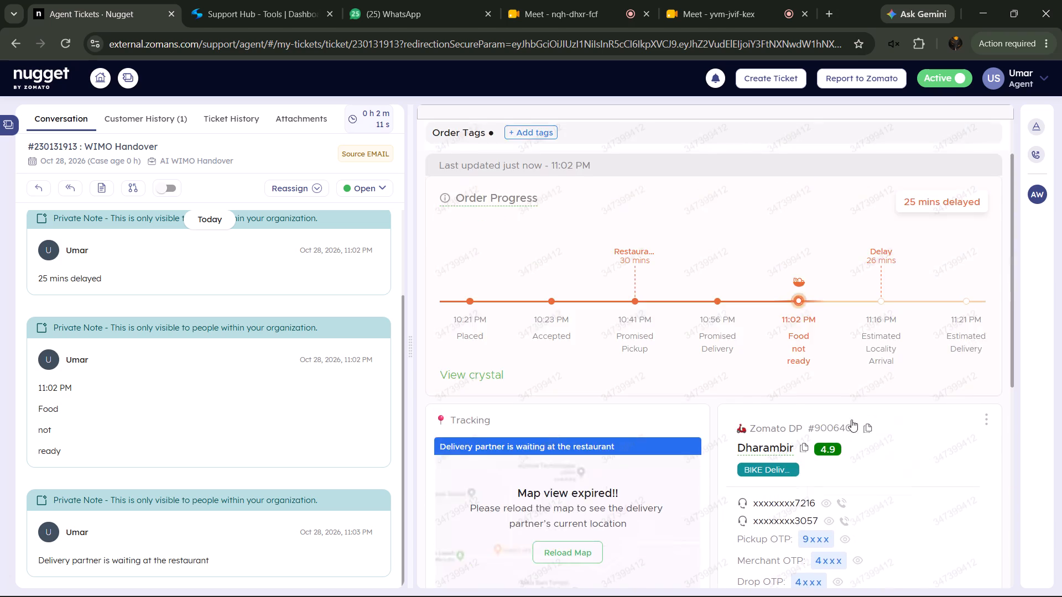
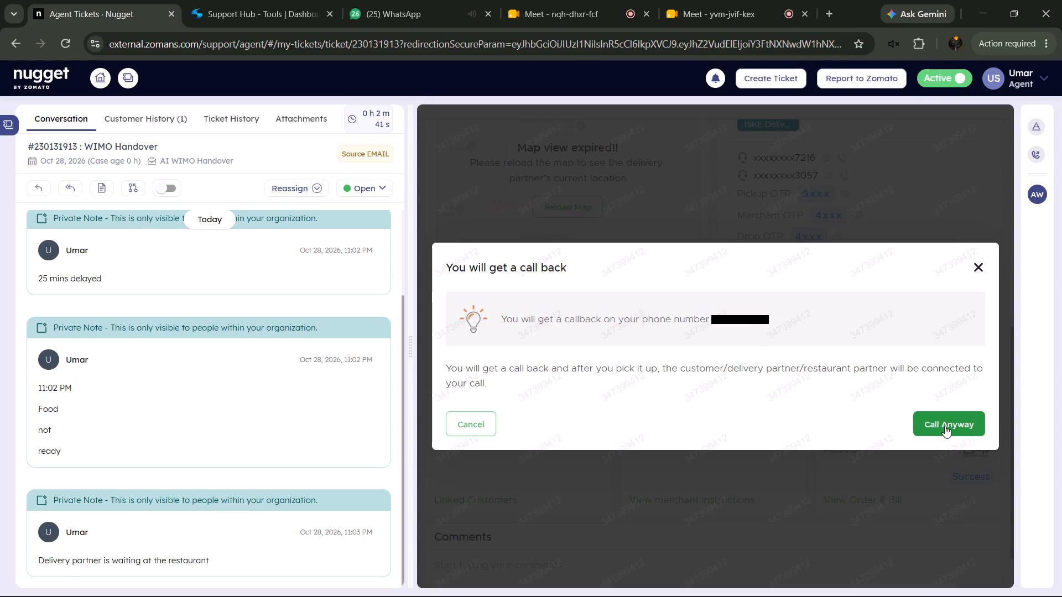
Close the callback dialog and return to the order progress timeline.
{"action": "left_click", "coordinate": [889, 211]}
{"action": "scroll", "coordinate": [897, 331], "scroll_direction": "up", "scroll_amount": 2}
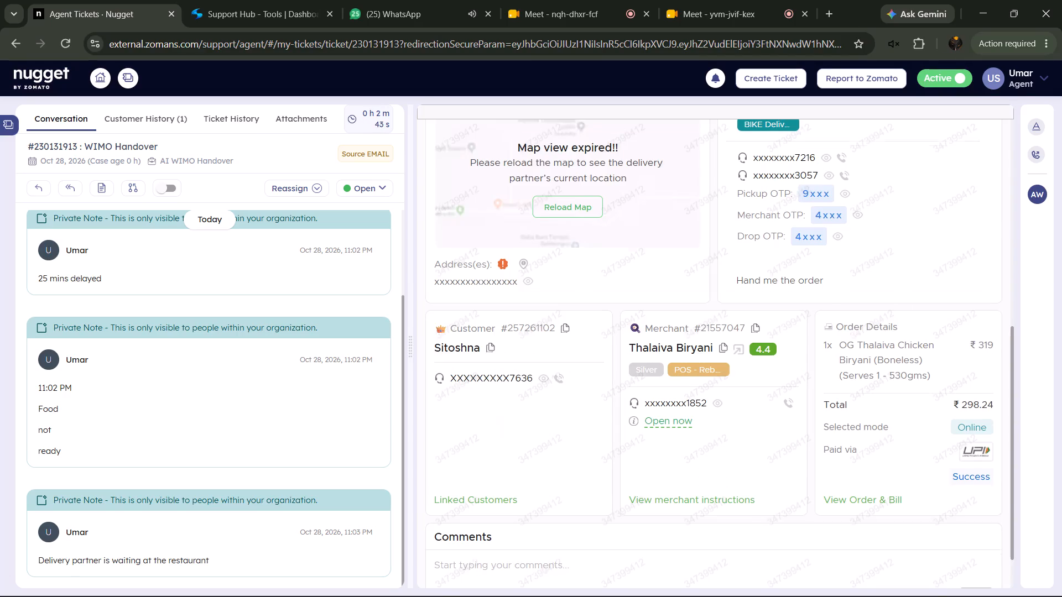
{"action": "scroll", "coordinate": [897, 331], "scroll_direction": "up", "scroll_amount": 6}
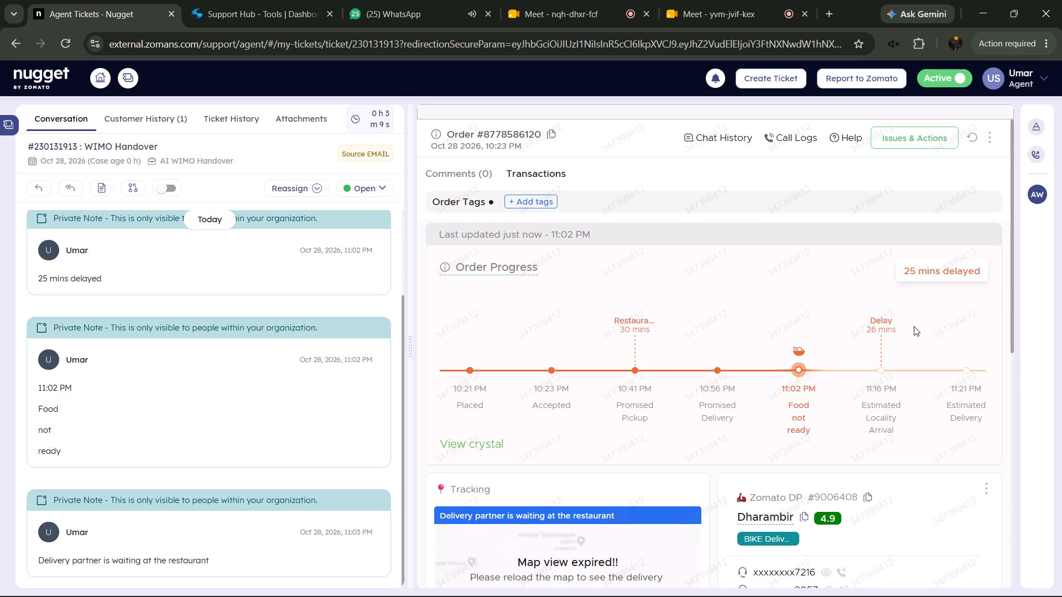
Request a callback connecting to the delivery partner's first listed number and dismiss the dialog.
{"action": "scroll", "coordinate": [886, 315], "scroll_direction": "down", "scroll_amount": 2}
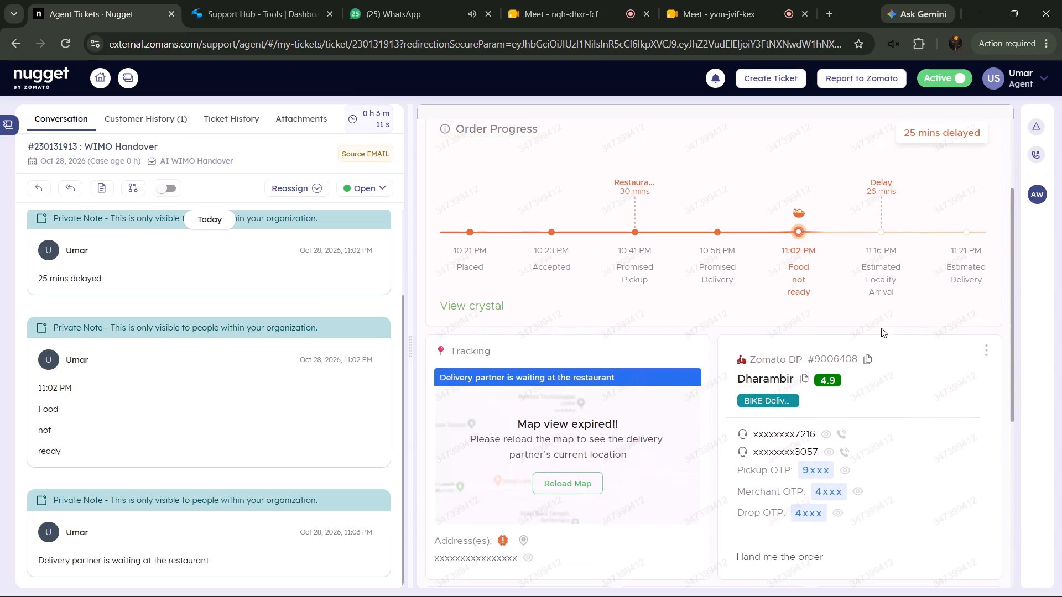
{"action": "left_click", "coordinate": [844, 433]}
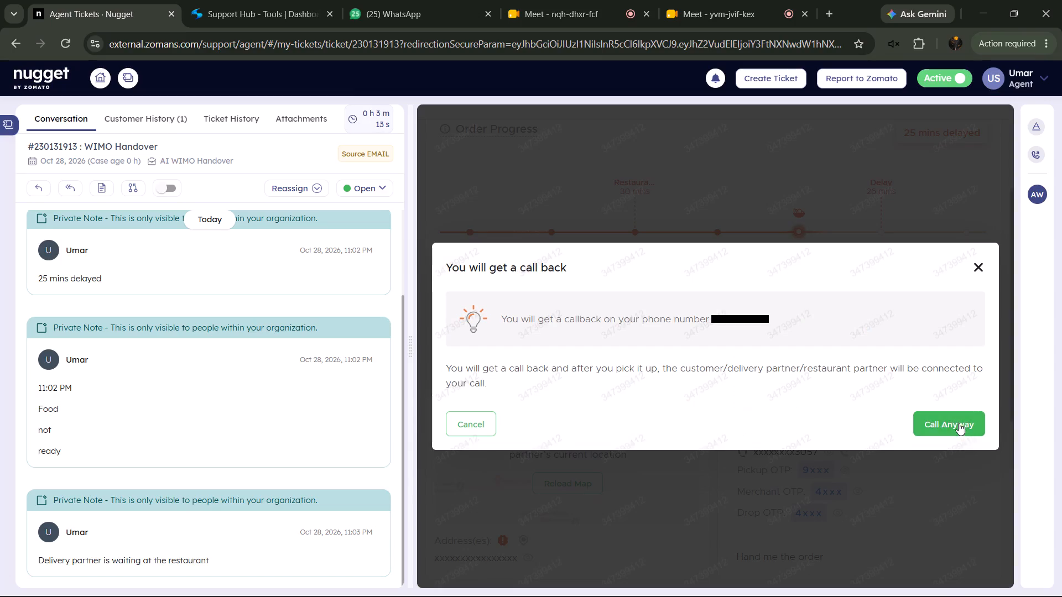
{"action": "left_click", "coordinate": [959, 423]}
{"action": "left_click", "coordinate": [873, 177]}
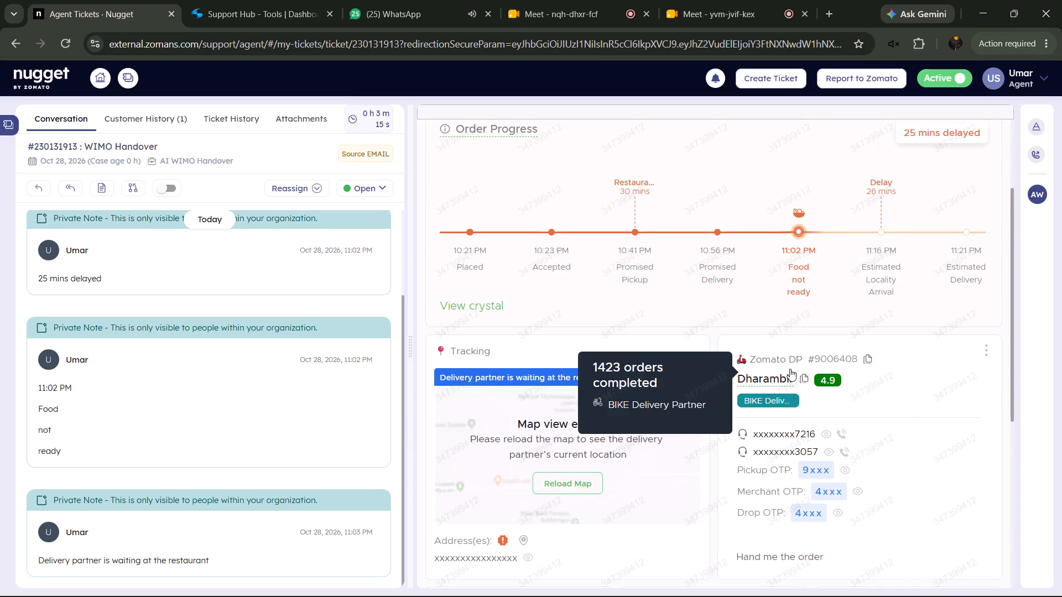
Check the order's call logs for the latest call attempts.
{"action": "scroll", "coordinate": [868, 342], "scroll_direction": "up", "scroll_amount": 4}
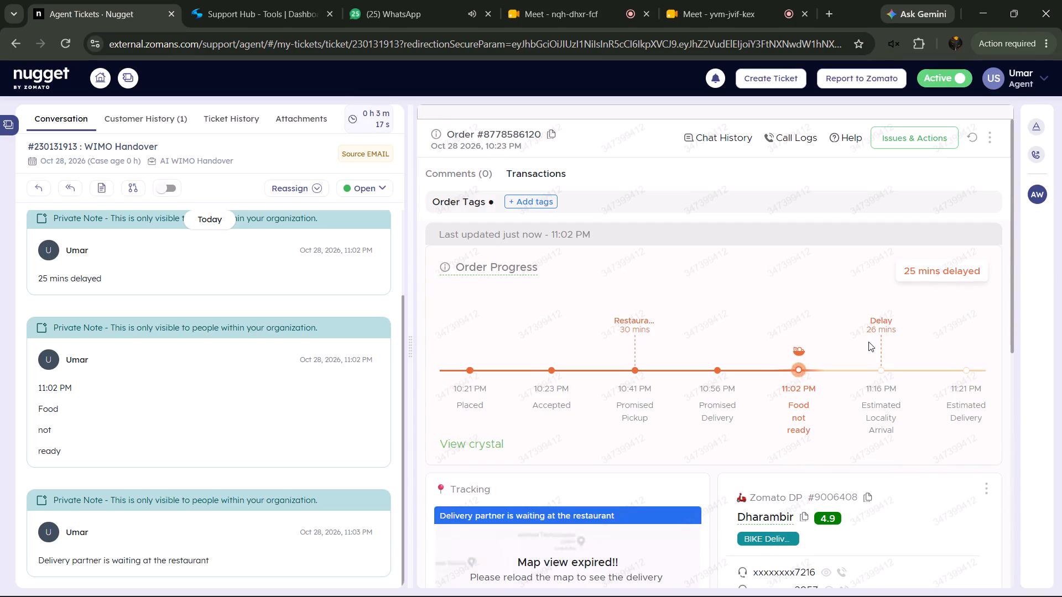
{"action": "left_click", "coordinate": [780, 139]}
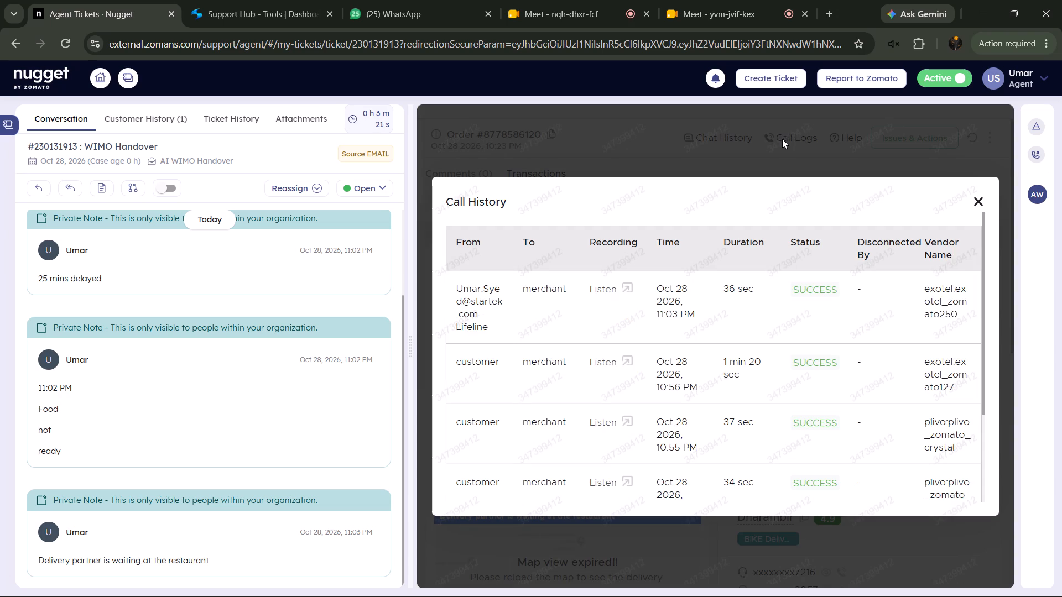
{"action": "left_click", "coordinate": [782, 139]}
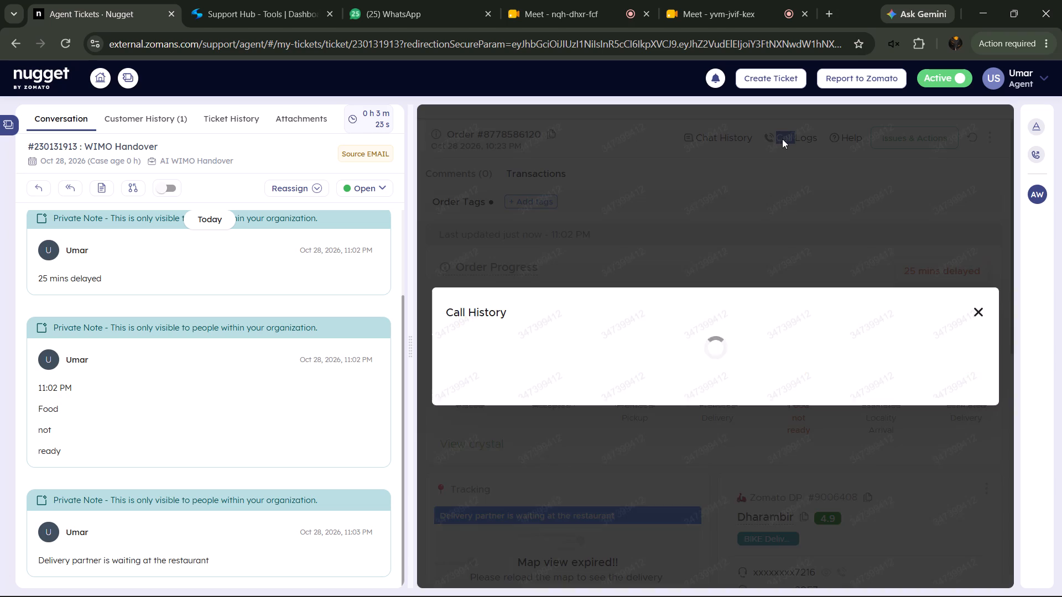
{"action": "left_click", "coordinate": [782, 139]}
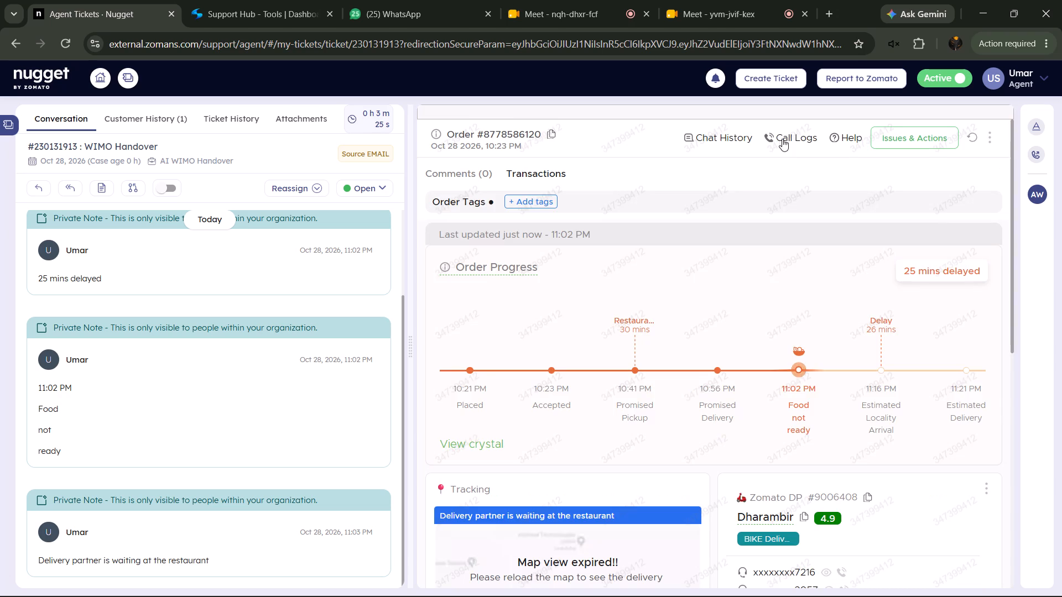
Refresh the order details and log the picked status from the timeline, "11:03 PM Picked", as a private note.
{"action": "left_click", "coordinate": [972, 141]}
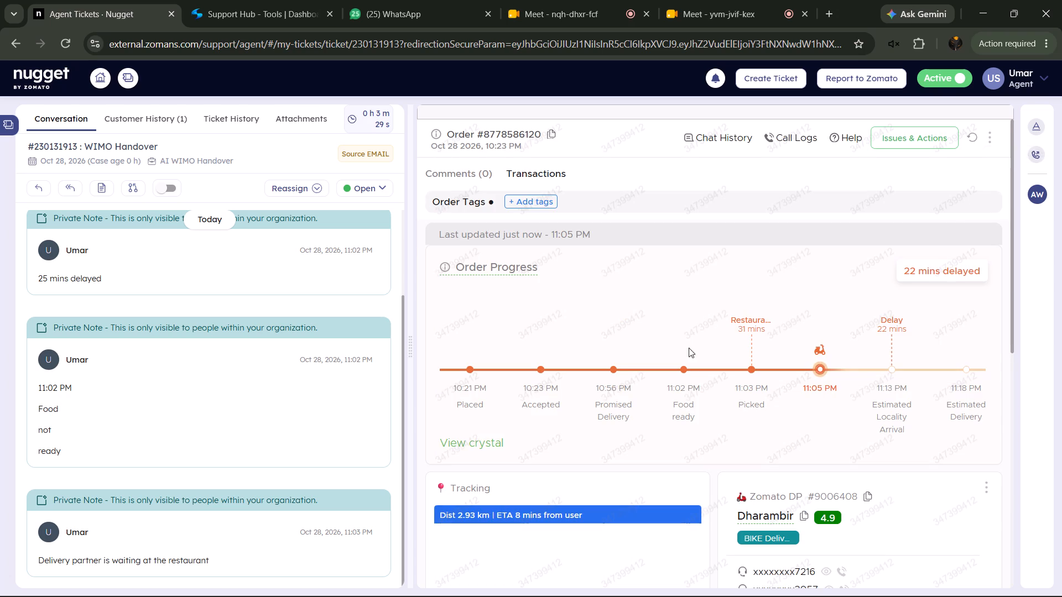
{"action": "left_click_drag", "start_coordinate": [727, 385], "coordinate": [770, 405]}
{"action": "right_click", "coordinate": [759, 399]}
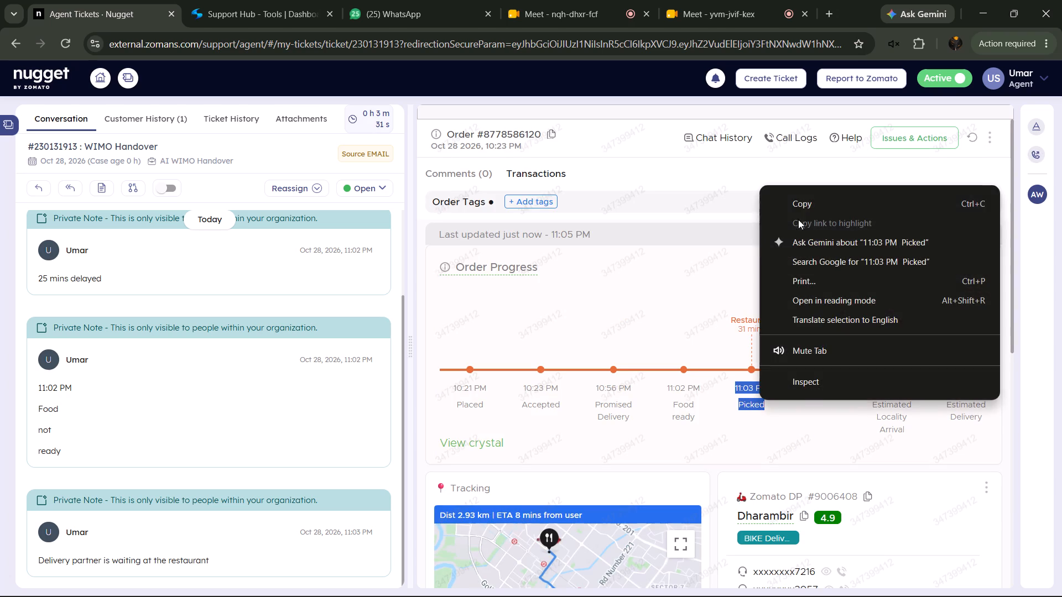
{"action": "left_click", "coordinate": [805, 205]}
{"action": "left_click", "coordinate": [99, 188]}
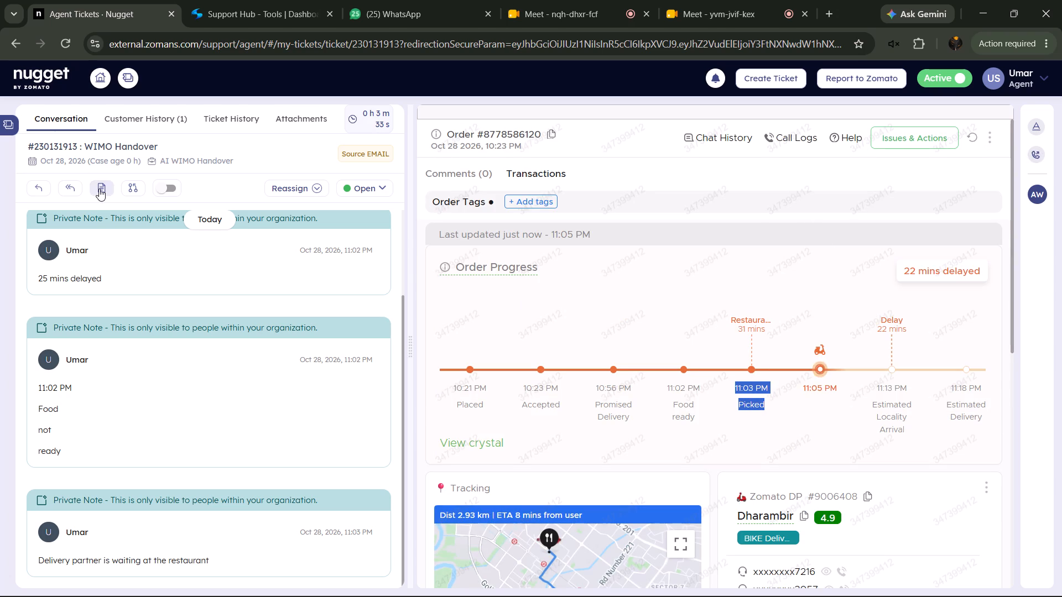
{"action": "right_click", "coordinate": [479, 305]}
{"action": "left_click", "coordinate": [584, 411]}
{"action": "left_click", "coordinate": [670, 416]}
Add a private note with the tracking status "Dist 2.93 km | ETA 8 mins from user".
{"action": "left_click_drag", "start_coordinate": [603, 512], "coordinate": [474, 510]}
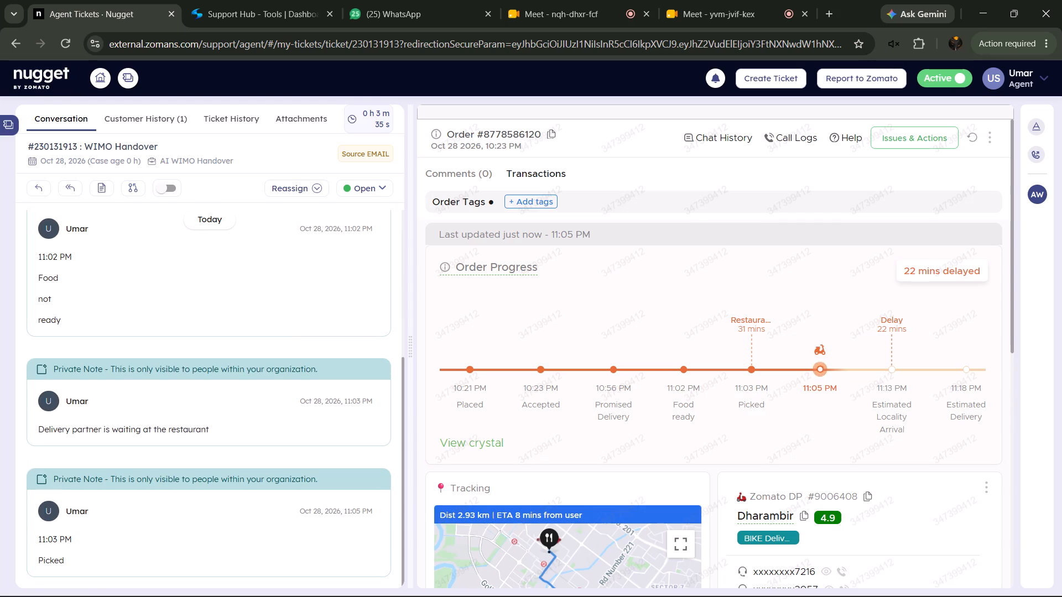
{"action": "left_click_drag", "start_coordinate": [474, 510], "coordinate": [421, 504]}
{"action": "right_click", "coordinate": [456, 512]}
{"action": "left_click", "coordinate": [496, 316]}
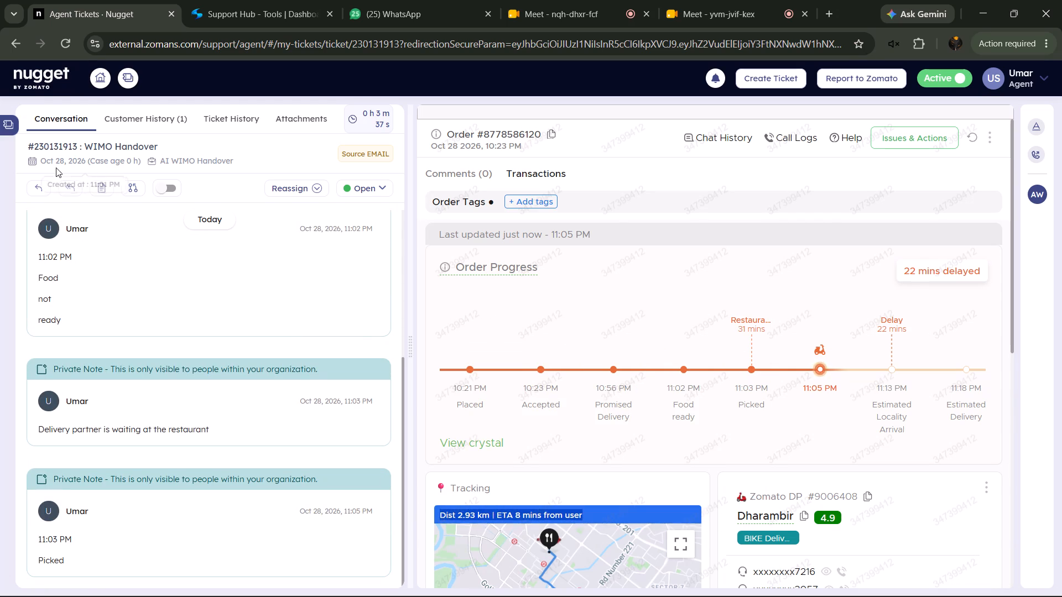
{"action": "left_click", "coordinate": [105, 191]}
{"action": "right_click", "coordinate": [479, 316]}
{"action": "left_click", "coordinate": [569, 407]}
{"action": "left_click", "coordinate": [670, 417]}
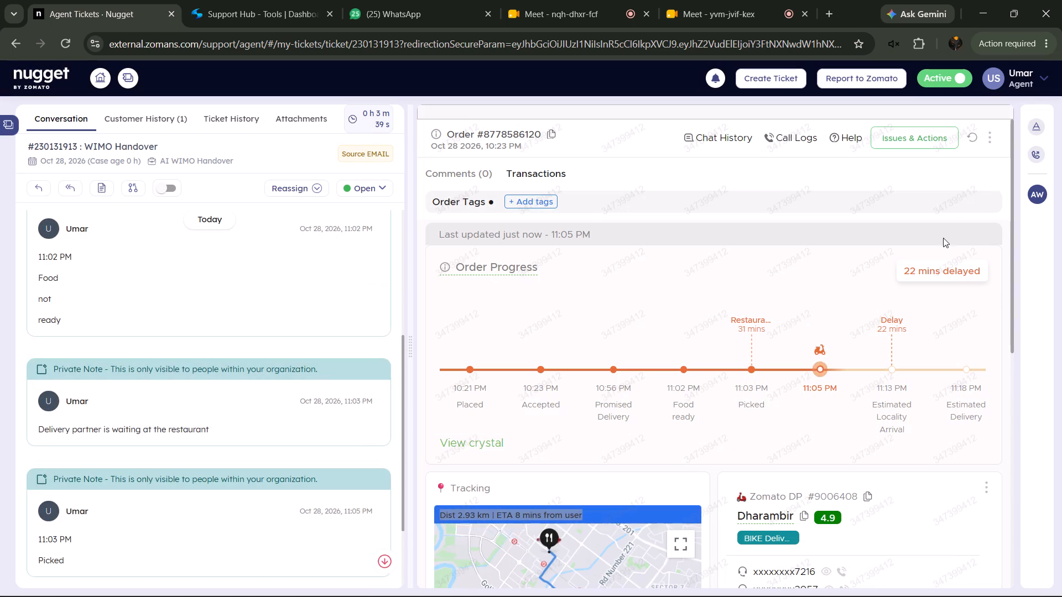
Request another callback to the delivery partner's first listed number and dismiss the dialog.
{"action": "scroll", "coordinate": [184, 426], "scroll_direction": "up", "scroll_amount": 6}
{"action": "scroll", "coordinate": [183, 426], "scroll_direction": "down", "scroll_amount": 5}
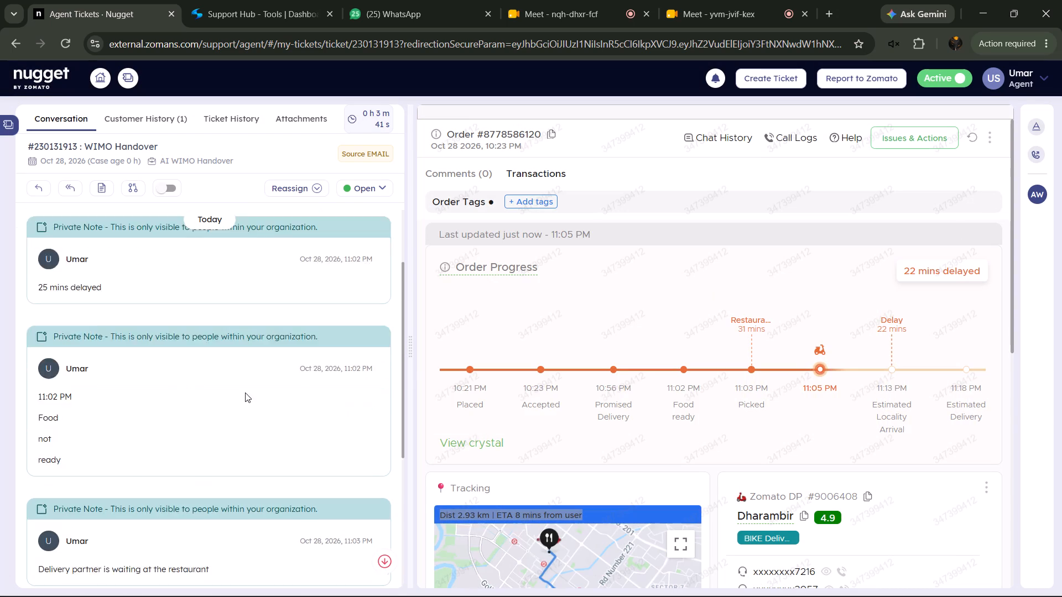
{"action": "scroll", "coordinate": [948, 238], "scroll_direction": "down", "scroll_amount": 2}
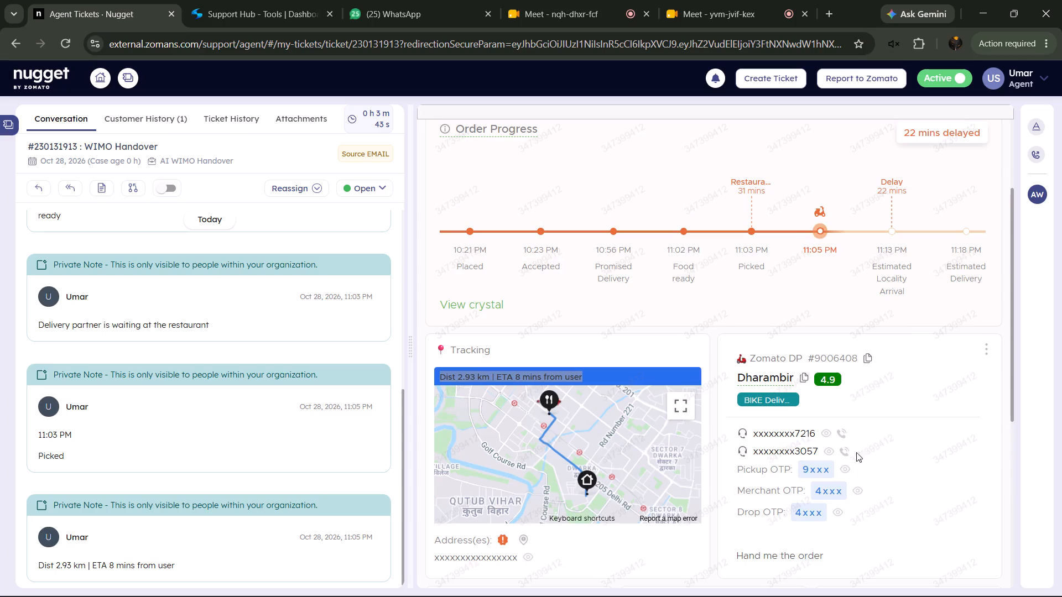
{"action": "left_click", "coordinate": [842, 434]}
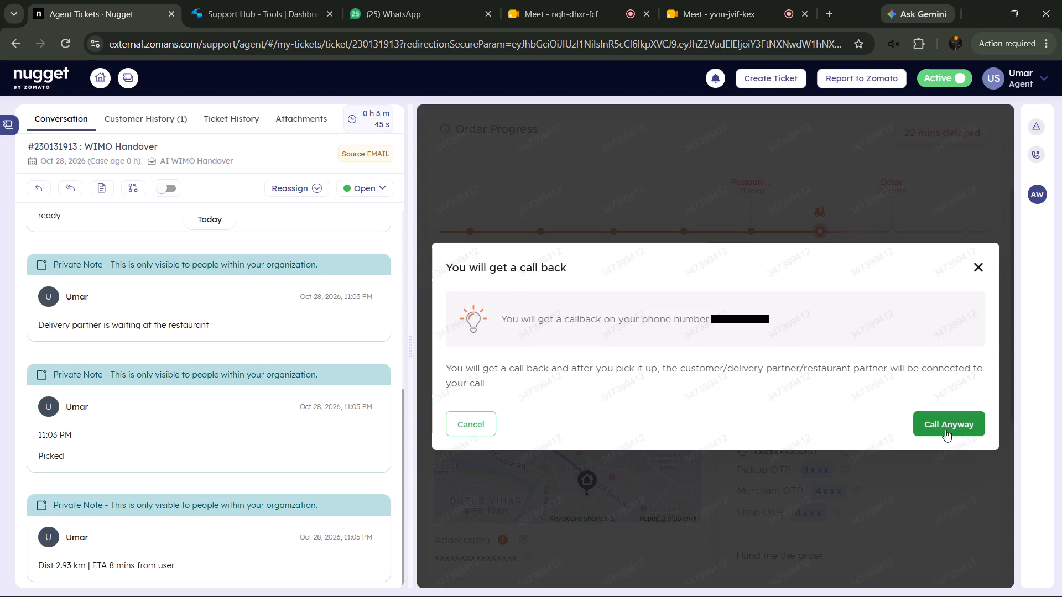
{"action": "left_click", "coordinate": [945, 428]}
{"action": "left_click", "coordinate": [915, 196]}
In the ticket properties, set Can Order Be Delivered to Yes, and Action and Lifeline Action to No Action.
{"action": "left_click", "coordinate": [1031, 127]}
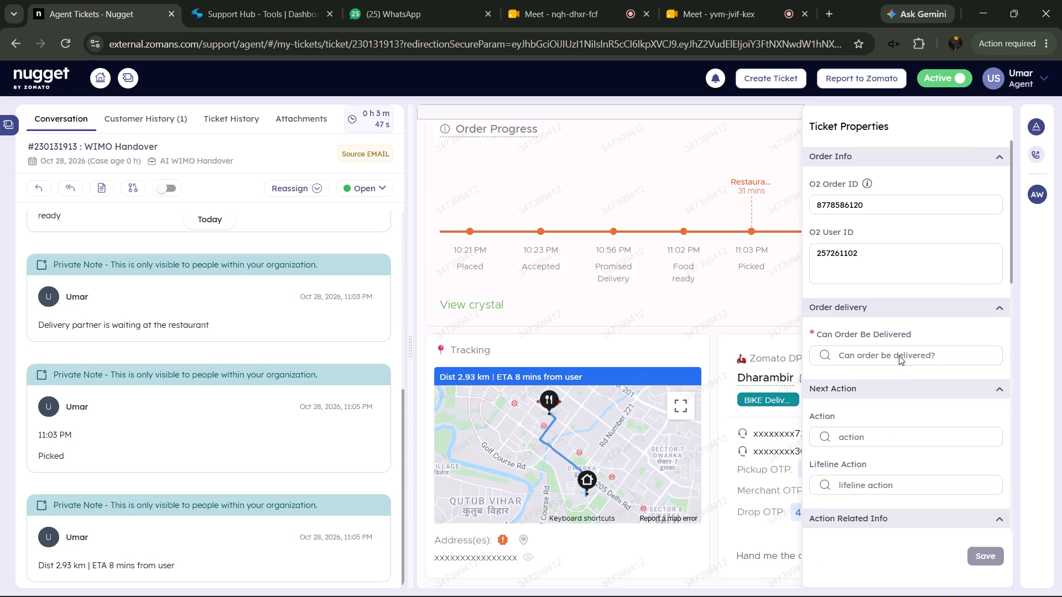
{"action": "left_click", "coordinate": [886, 371]}
{"action": "left_click", "coordinate": [888, 356]}
{"action": "left_click", "coordinate": [881, 370]}
{"action": "scroll", "coordinate": [887, 217], "scroll_direction": "down", "scroll_amount": 3}
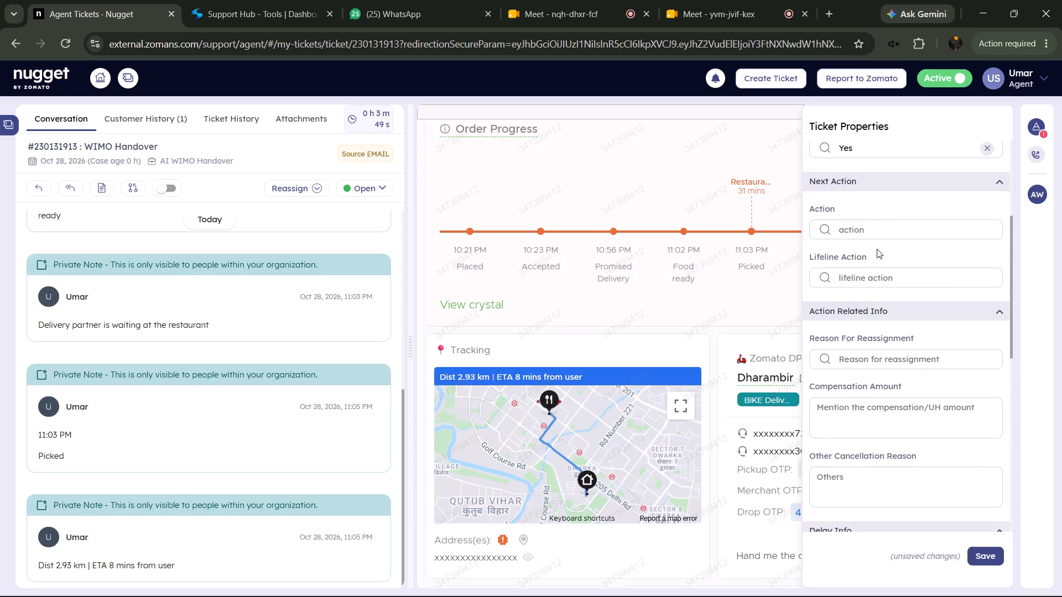
{"action": "left_click", "coordinate": [877, 226]}
{"action": "left_click", "coordinate": [863, 249]}
{"action": "left_click", "coordinate": [861, 277]}
{"action": "left_click", "coordinate": [852, 295]}
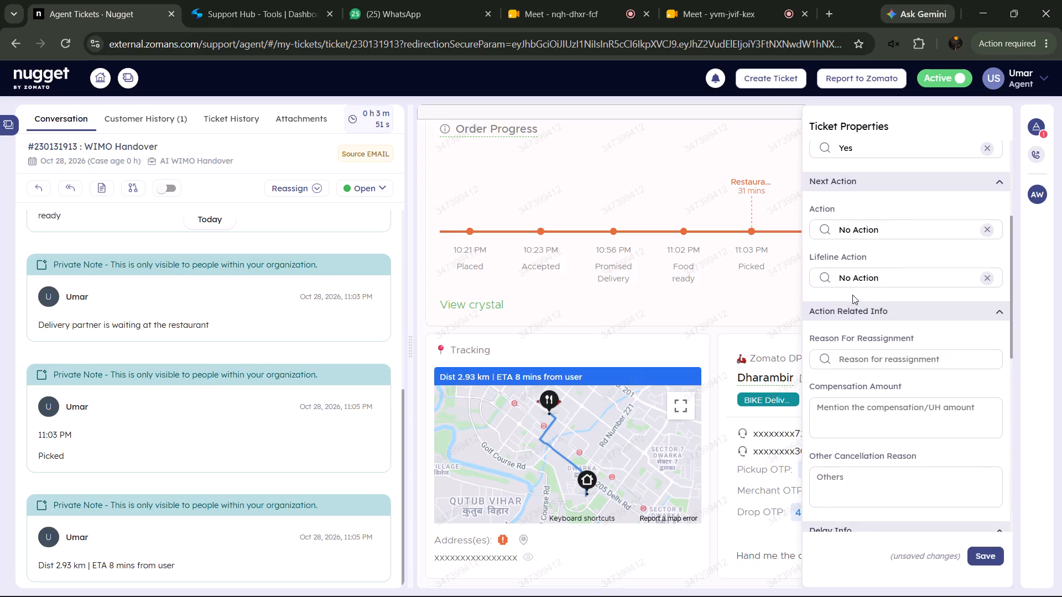
Set Are Properties Filled to Yes and Order Status Expected Time to "Arrival at cx location".
{"action": "scroll", "coordinate": [870, 348], "scroll_direction": "down", "scroll_amount": 5}
{"action": "scroll", "coordinate": [582, 326], "scroll_direction": "up", "scroll_amount": 5}
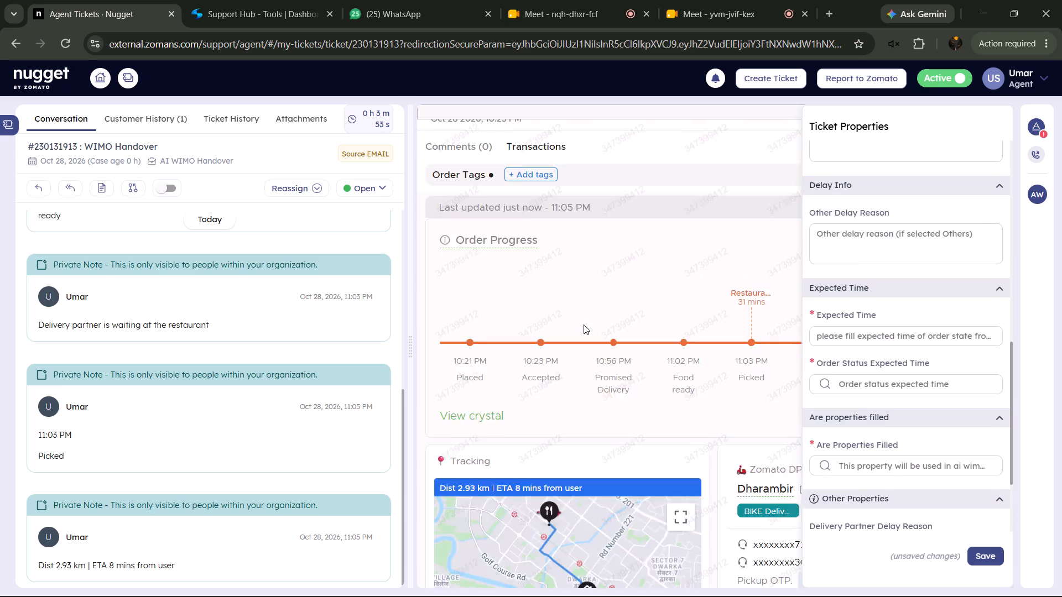
{"action": "left_click", "coordinate": [898, 468]}
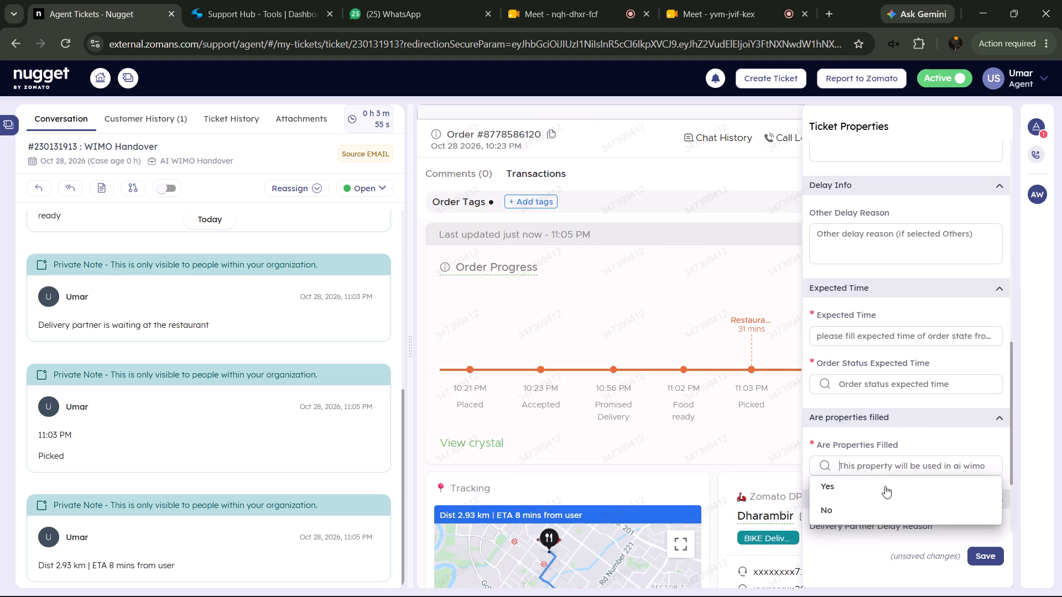
{"action": "left_click", "coordinate": [884, 486]}
{"action": "left_click", "coordinate": [881, 382]}
{"action": "left_click", "coordinate": [878, 452]}
Fill Other Delay Reason with Support Hub's restaurant-delay template stating the delivery partner received the order and is on the way.
{"action": "left_click", "coordinate": [877, 259]}
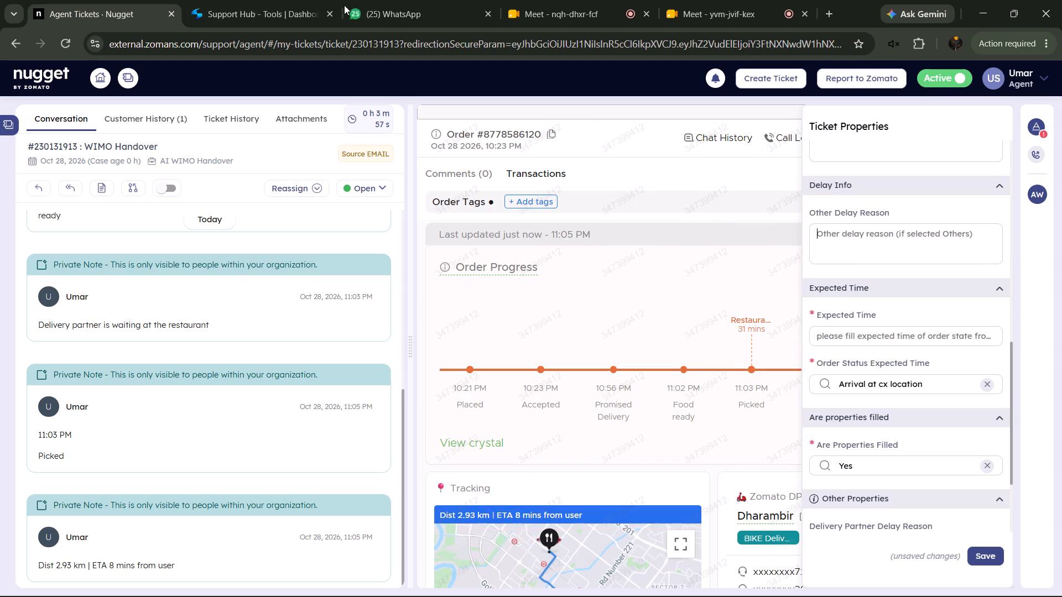
{"action": "left_click", "coordinate": [282, 0]}
{"action": "scroll", "coordinate": [382, 456], "scroll_direction": "up", "scroll_amount": 5}
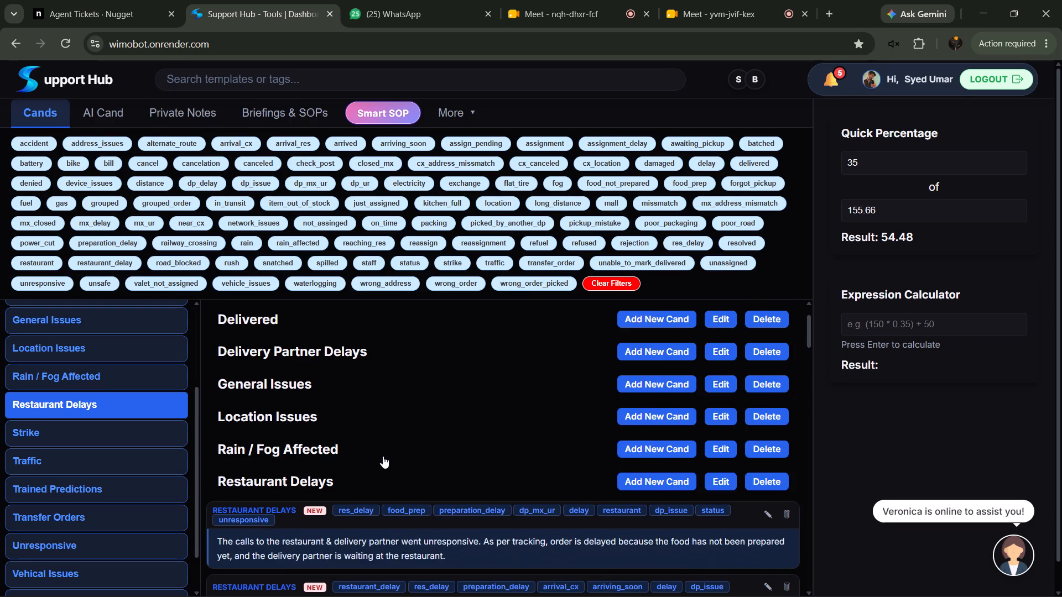
{"action": "scroll", "coordinate": [383, 456], "scroll_direction": "down", "scroll_amount": 3}
{"action": "left_click", "coordinate": [359, 409]}
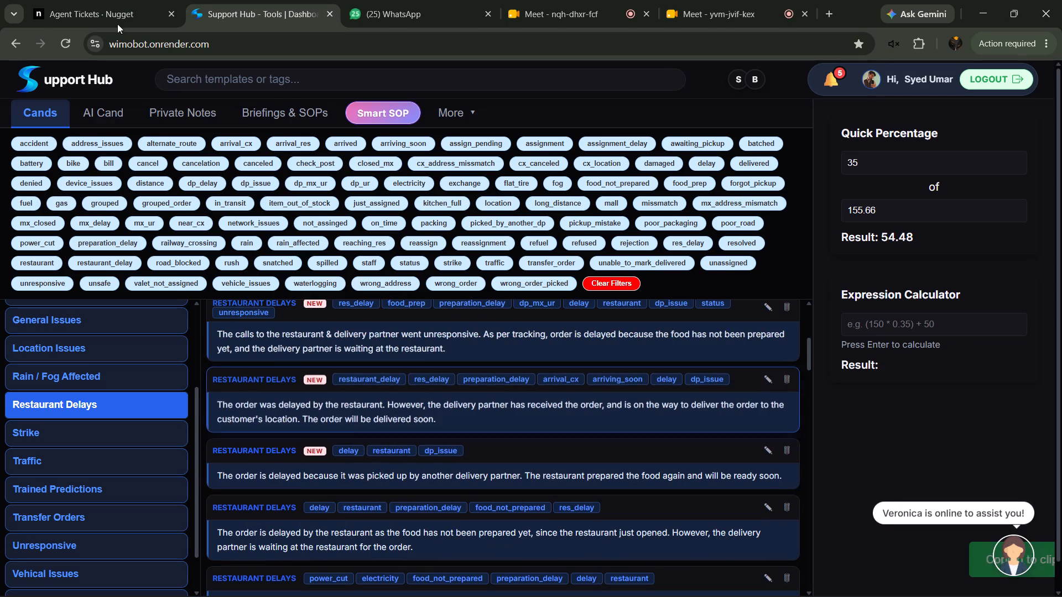
{"action": "left_click", "coordinate": [97, 0]}
{"action": "right_click", "coordinate": [896, 254]}
{"action": "left_click", "coordinate": [814, 428]}
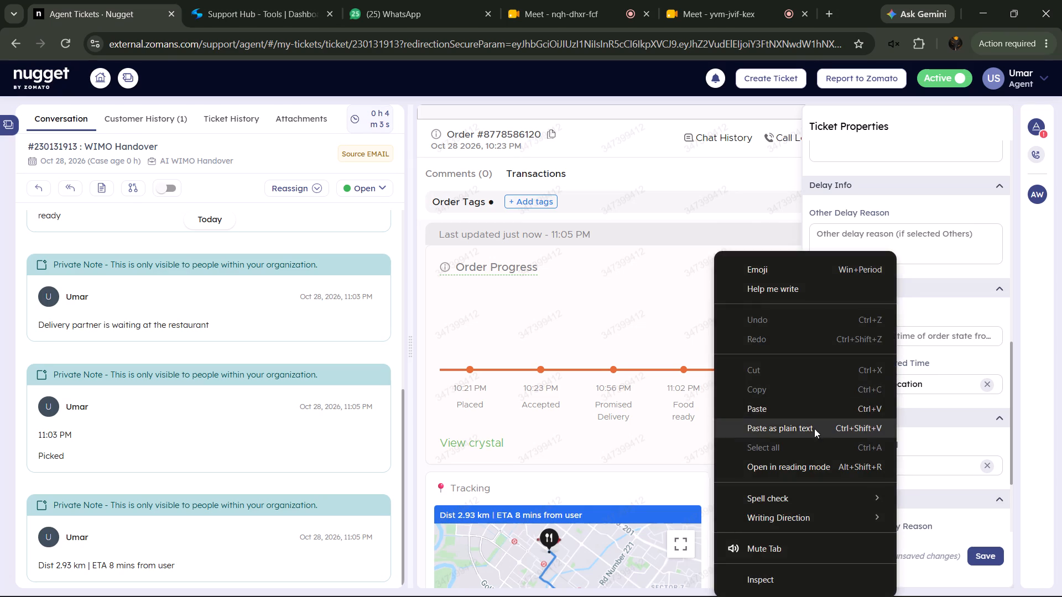
Replace the delay reason's ending after "has received the order, and" with "will deliver it soon.".
{"action": "scroll", "coordinate": [904, 255], "scroll_direction": "up", "scroll_amount": 2}
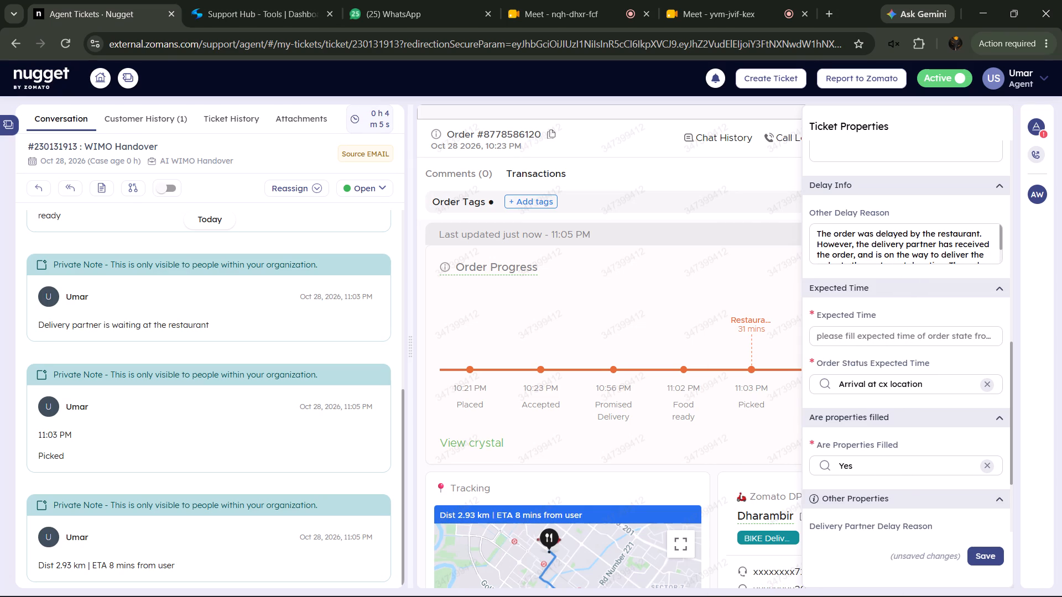
{"action": "left_click_drag", "start_coordinate": [876, 254], "coordinate": [989, 289]}
{"action": "key", "text": "BackSpace"}
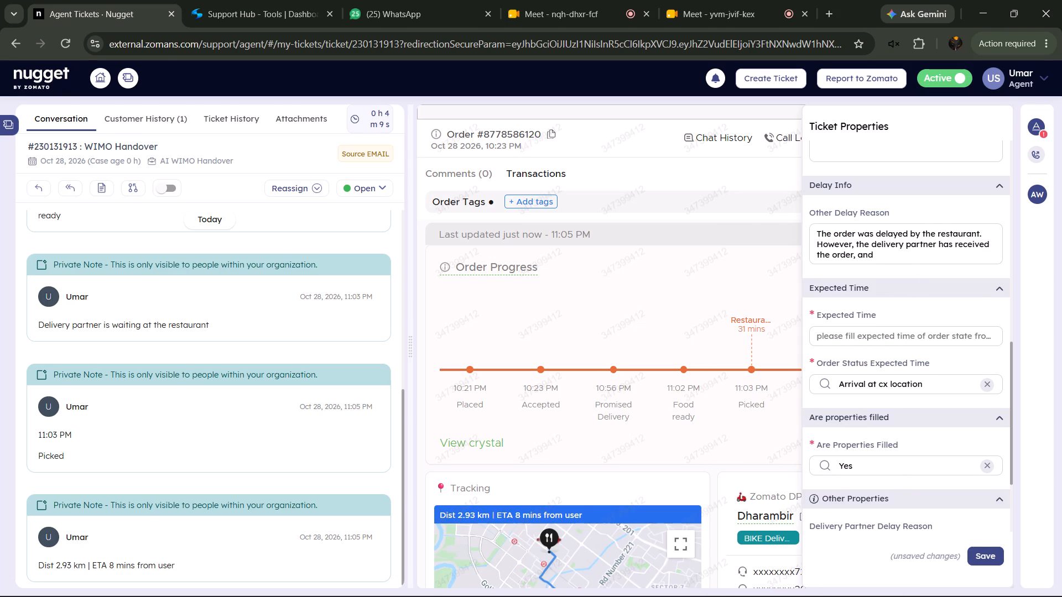
{"action": "type", "text": "will deliver it soon."}
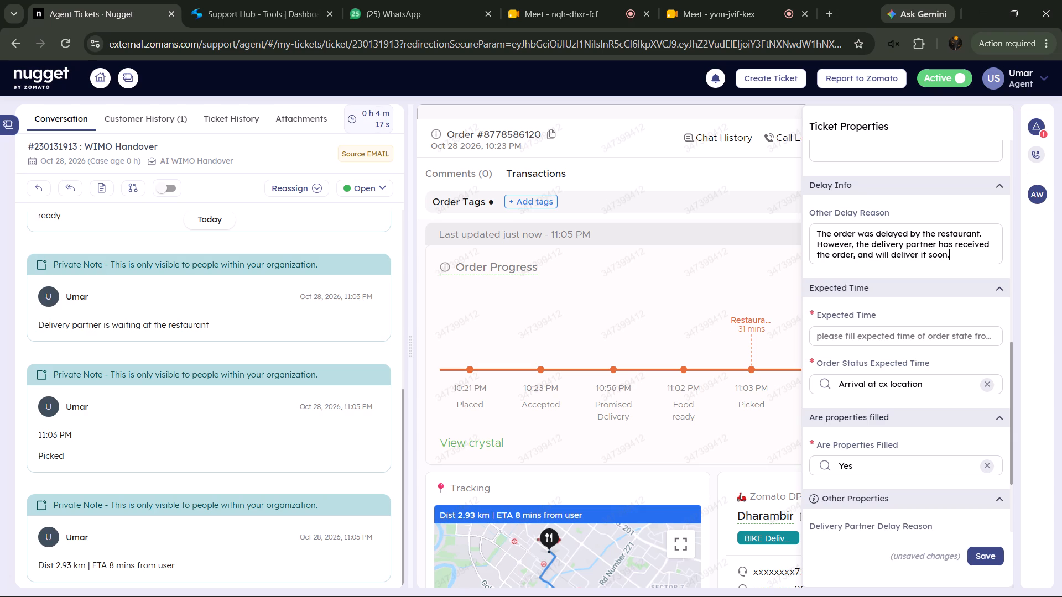
Set Expected Time to 20.
{"action": "left_click", "coordinate": [932, 338]}
{"action": "type", "text": "20"}
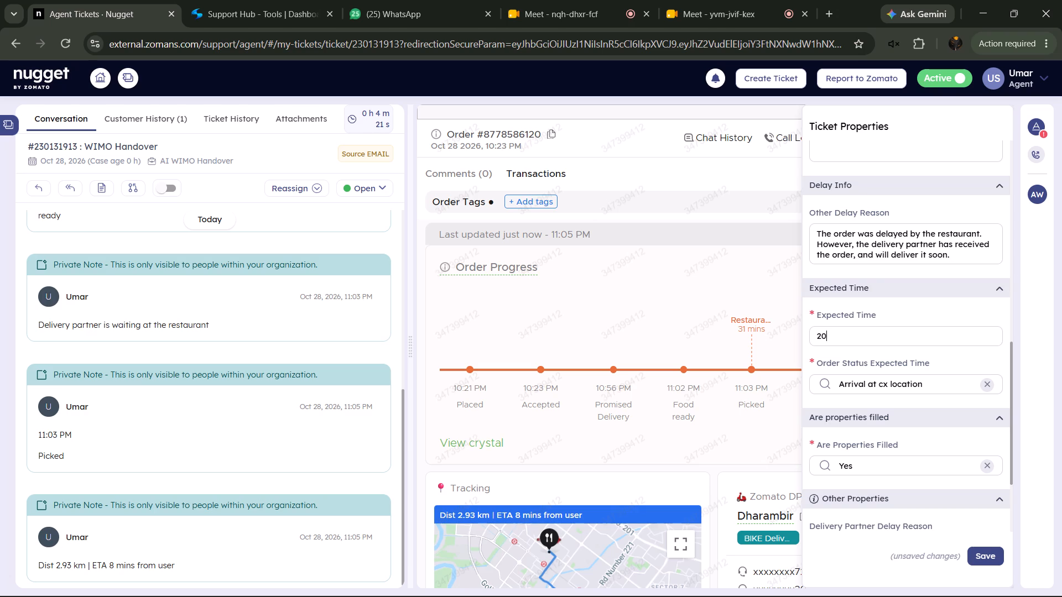
Insert "due to pending orders" after "restaurant" in the delay reason's first sentence.
{"action": "left_click", "coordinate": [978, 233]}
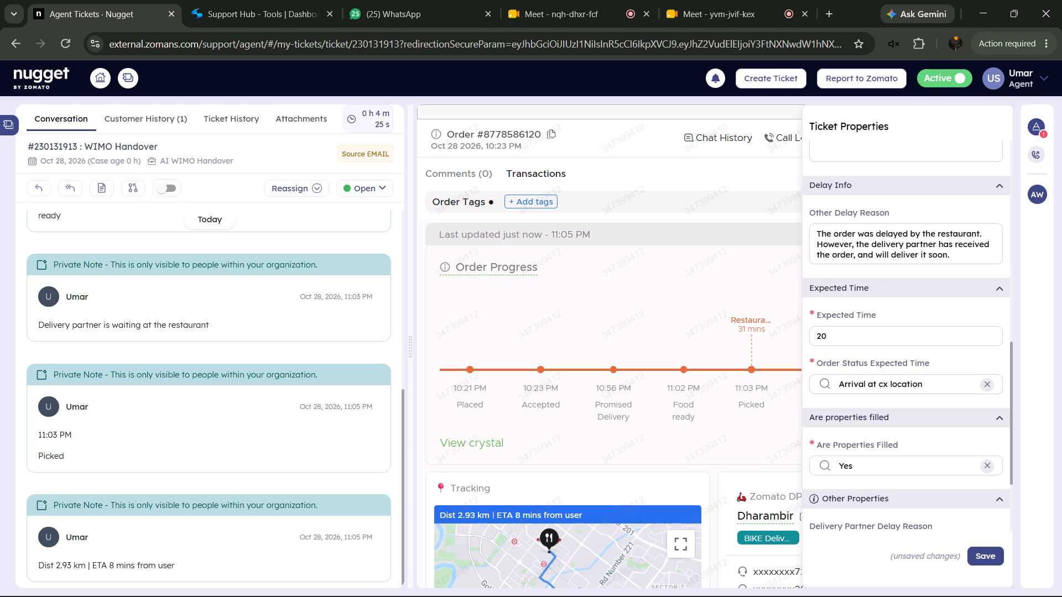
{"action": "left_click", "coordinate": [978, 235]}
{"action": "key", "text": "space"}
{"action": "type", "text": "due to pending orders"}
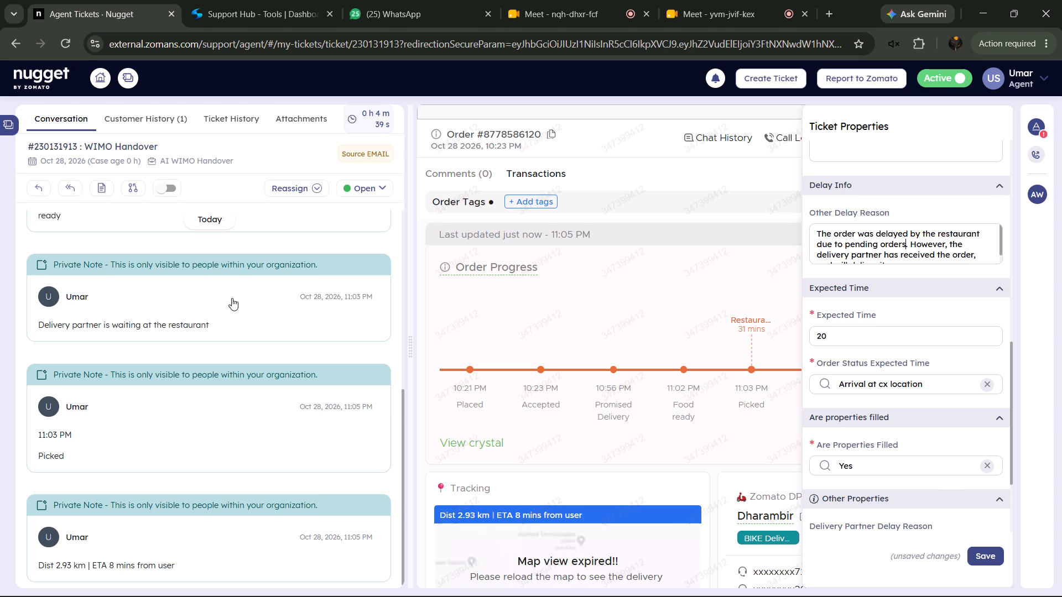
Add a private note to the WIMO Handover ticket reading "dp connected".
{"action": "left_click", "coordinate": [101, 192]}
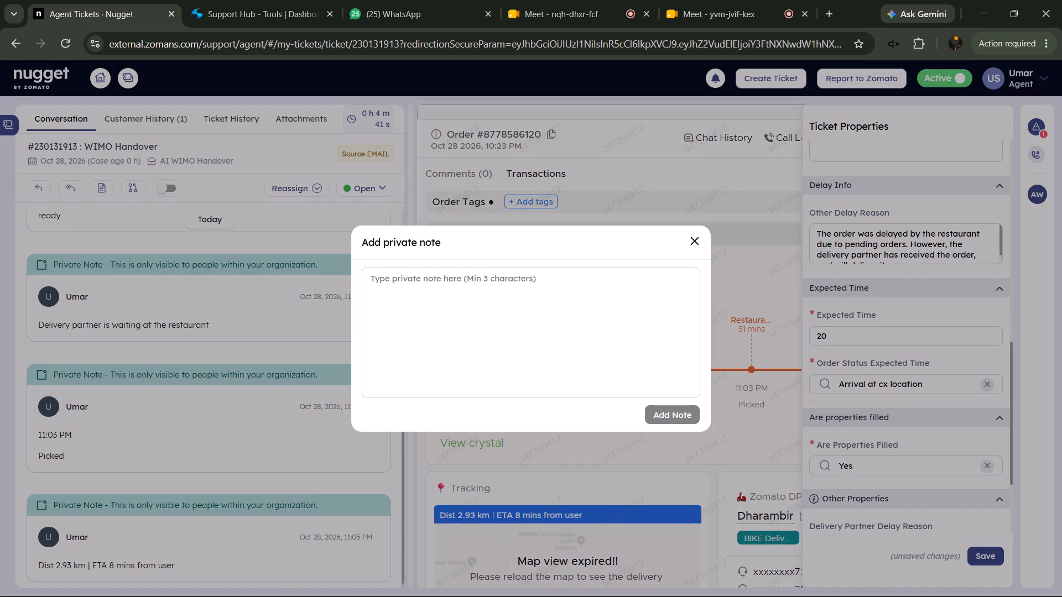
{"action": "key", "text": "d"}
{"action": "type", "text": "p connected"}
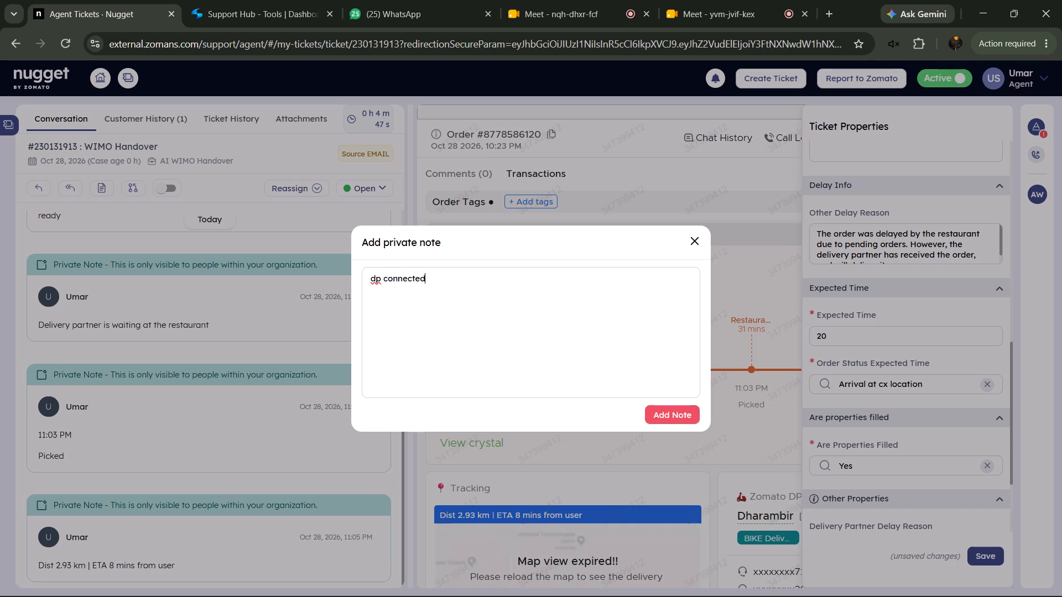
{"action": "left_click", "coordinate": [684, 418]}
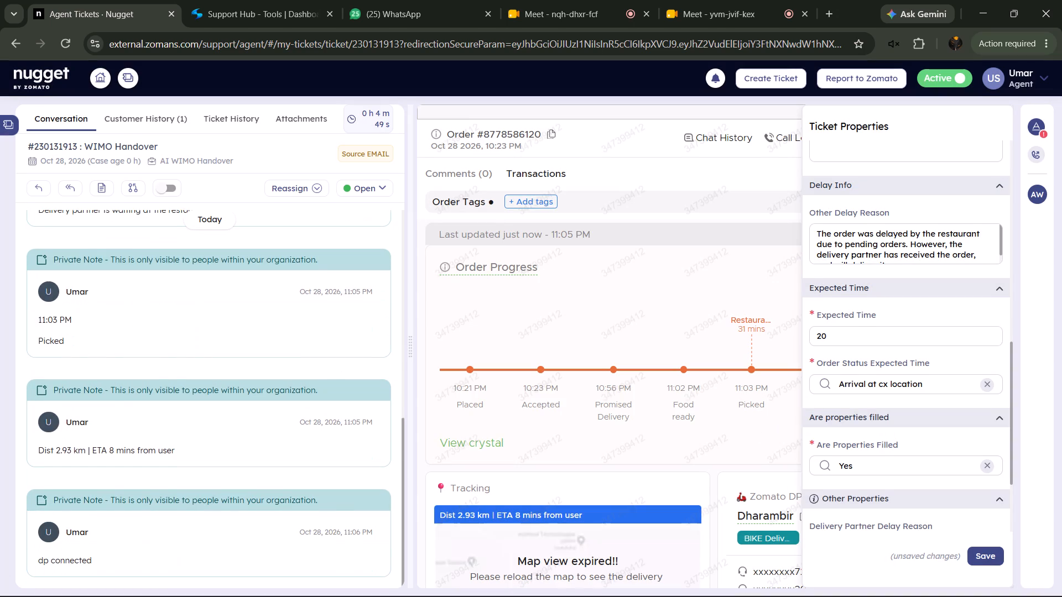
Check the remaining ticket properties and save them for the WIMO Handover ticket.
{"action": "scroll", "coordinate": [898, 328], "scroll_direction": "up", "scroll_amount": 6}
{"action": "scroll", "coordinate": [897, 327], "scroll_direction": "down", "scroll_amount": 1}
{"action": "scroll", "coordinate": [897, 327], "scroll_direction": "up", "scroll_amount": 4}
{"action": "scroll", "coordinate": [897, 327], "scroll_direction": "down", "scroll_amount": 10}
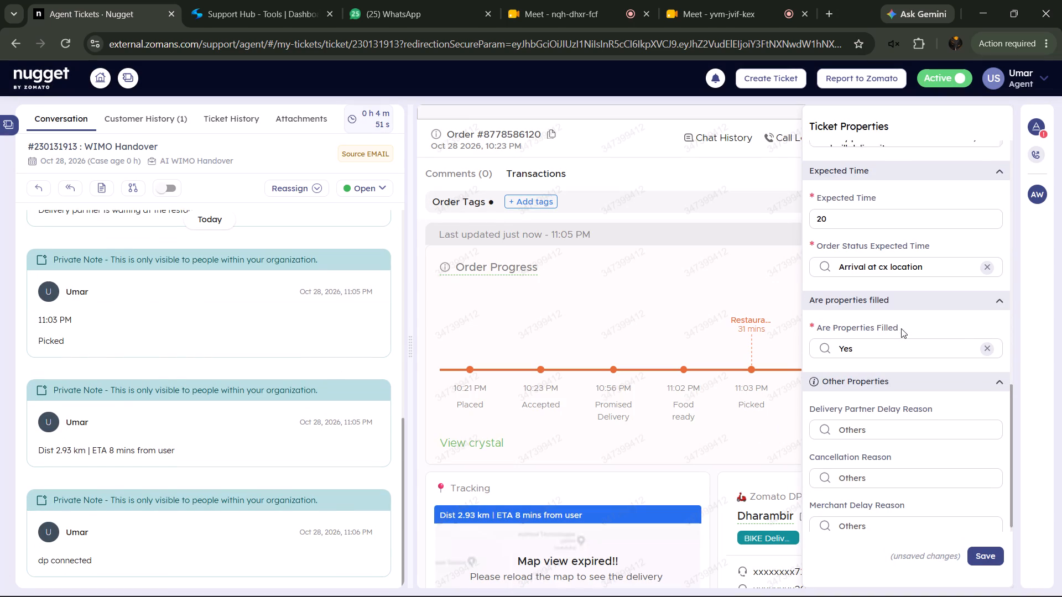
{"action": "left_click", "coordinate": [975, 552]}
{"action": "scroll", "coordinate": [164, 364], "scroll_direction": "up", "scroll_amount": 2}
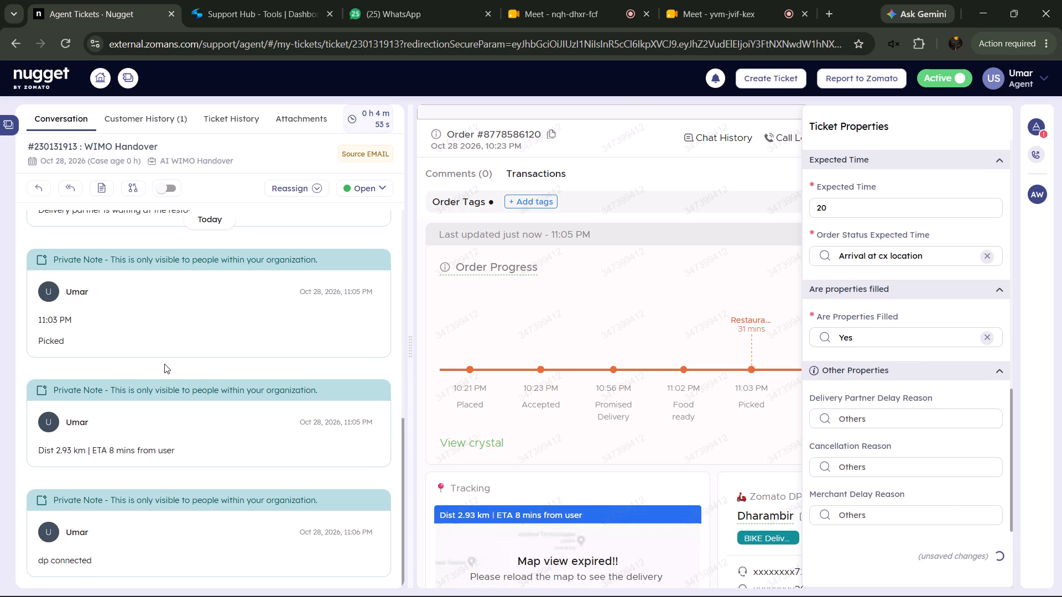
{"action": "scroll", "coordinate": [164, 364], "scroll_direction": "up", "scroll_amount": 3}
{"action": "scroll", "coordinate": [164, 364], "scroll_direction": "down", "scroll_amount": 5}
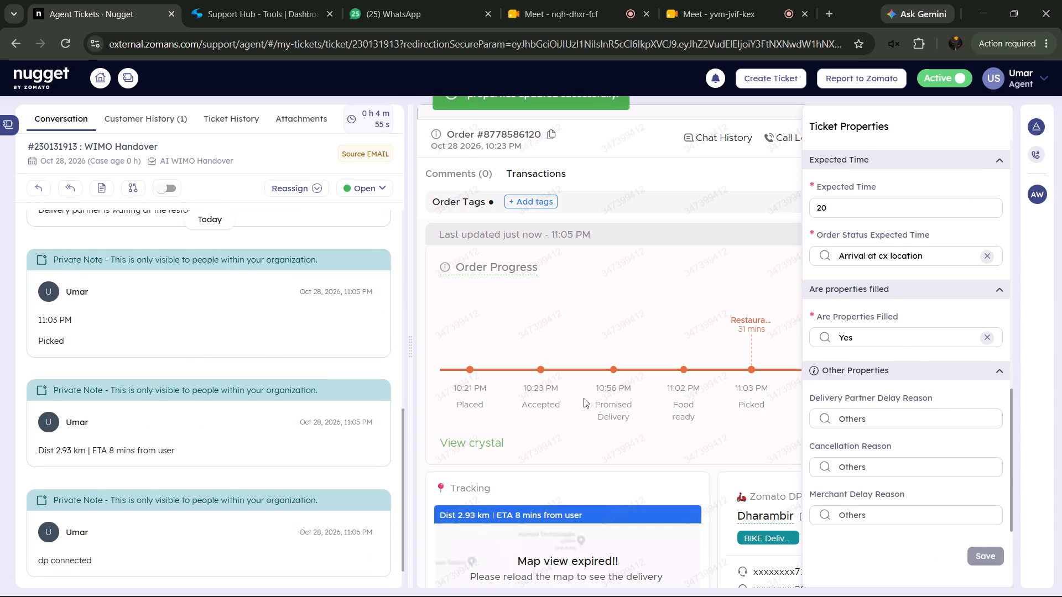
{"action": "left_click", "coordinate": [540, 472]}
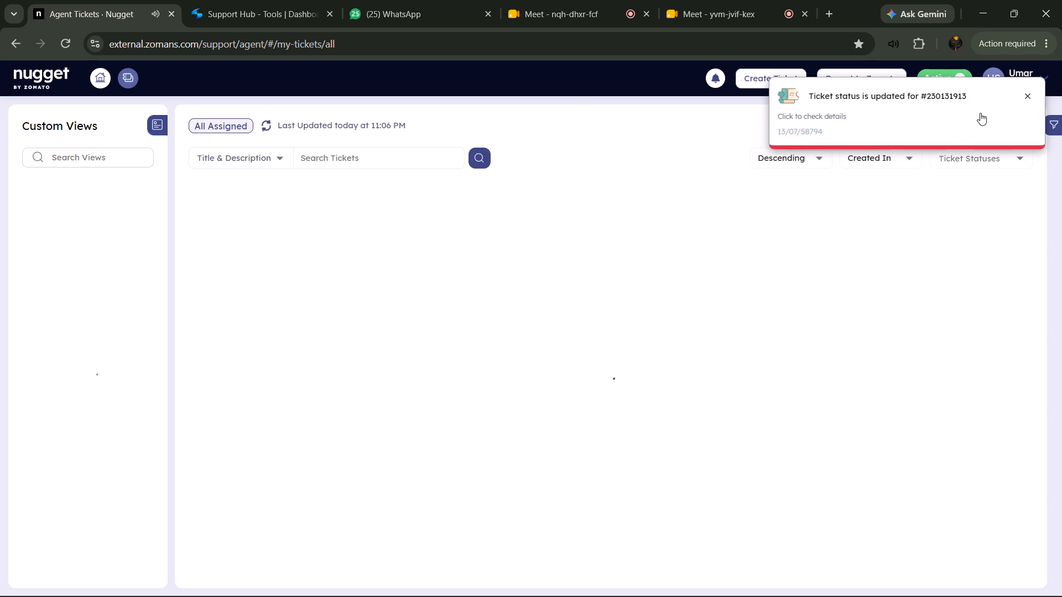
Dismiss the ticket status update notification.
{"action": "left_click", "coordinate": [1030, 96]}
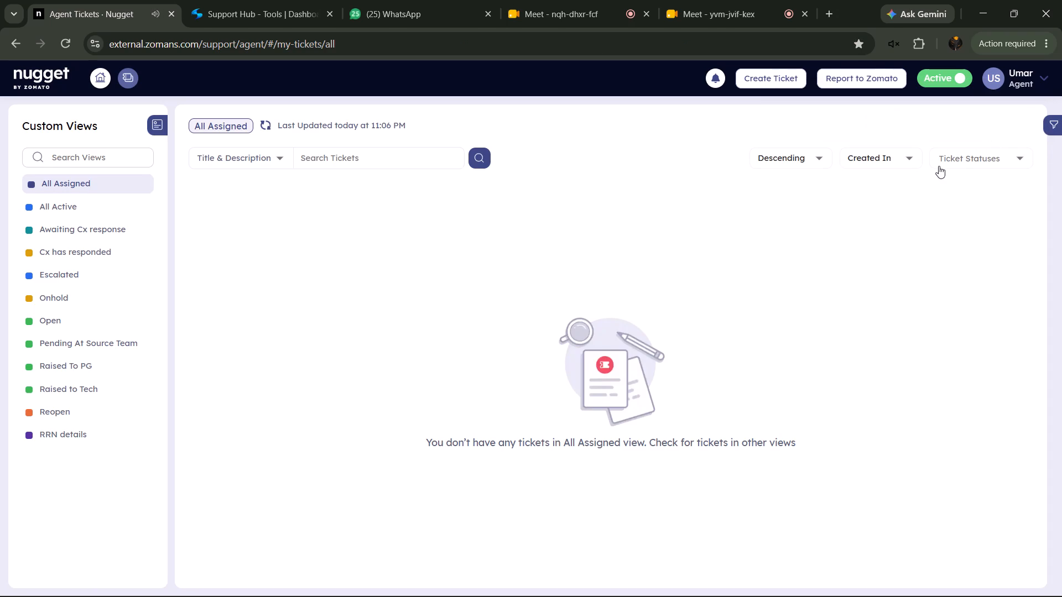
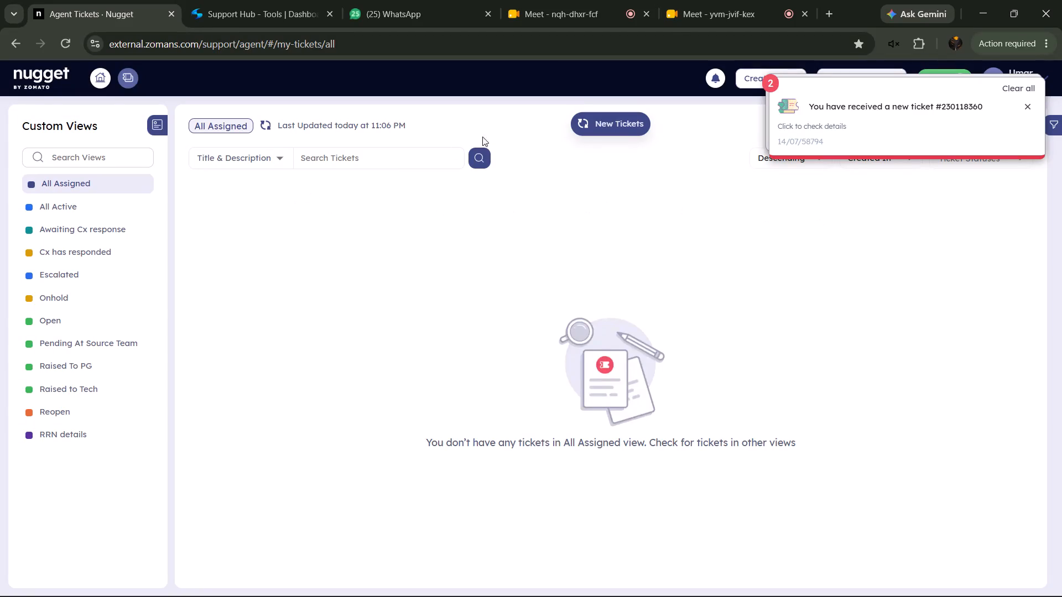
{"action": "left_click", "coordinate": [608, 118]}
{"action": "left_click", "coordinate": [699, 249]}
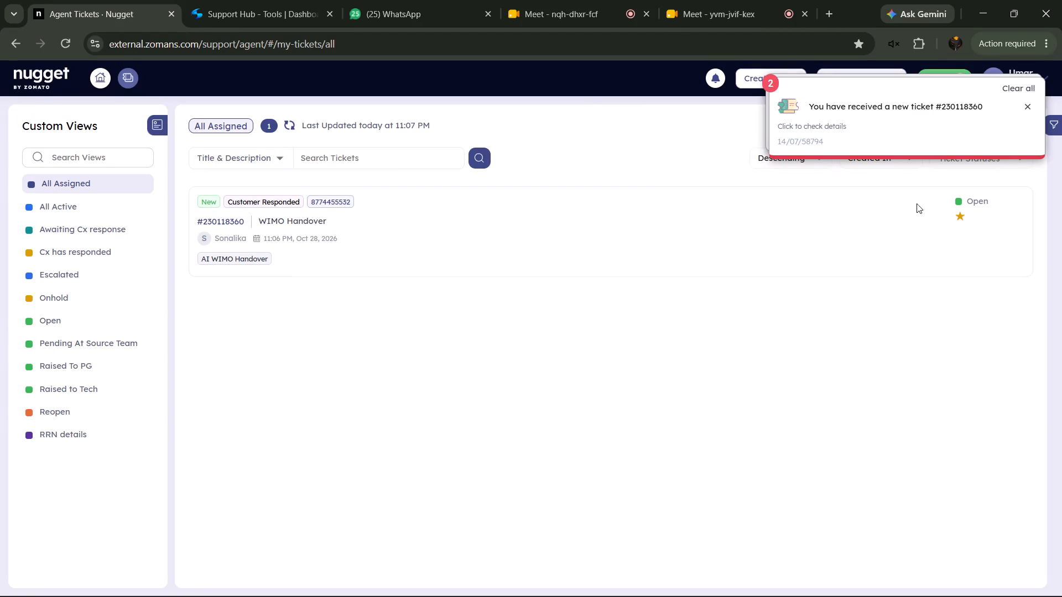
{"action": "left_click", "coordinate": [839, 235]}
{"action": "left_click", "coordinate": [1018, 82]}
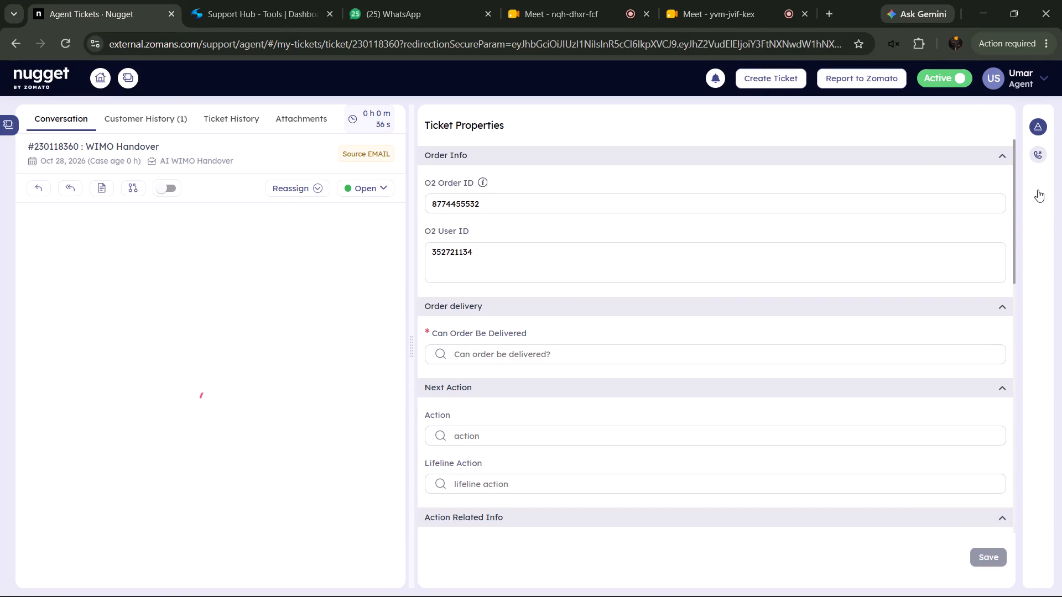
{"action": "left_click", "coordinate": [1038, 190]}
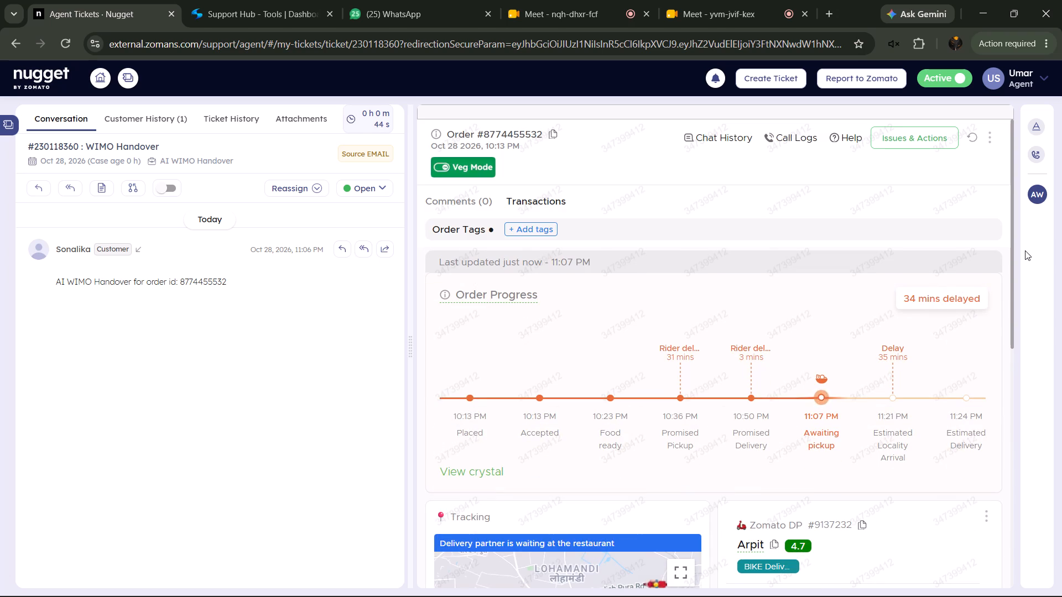
Add a private note to the ticket reading "34 mins delayed", copied from the order progress section.
{"action": "left_click_drag", "start_coordinate": [888, 298], "coordinate": [991, 282]}
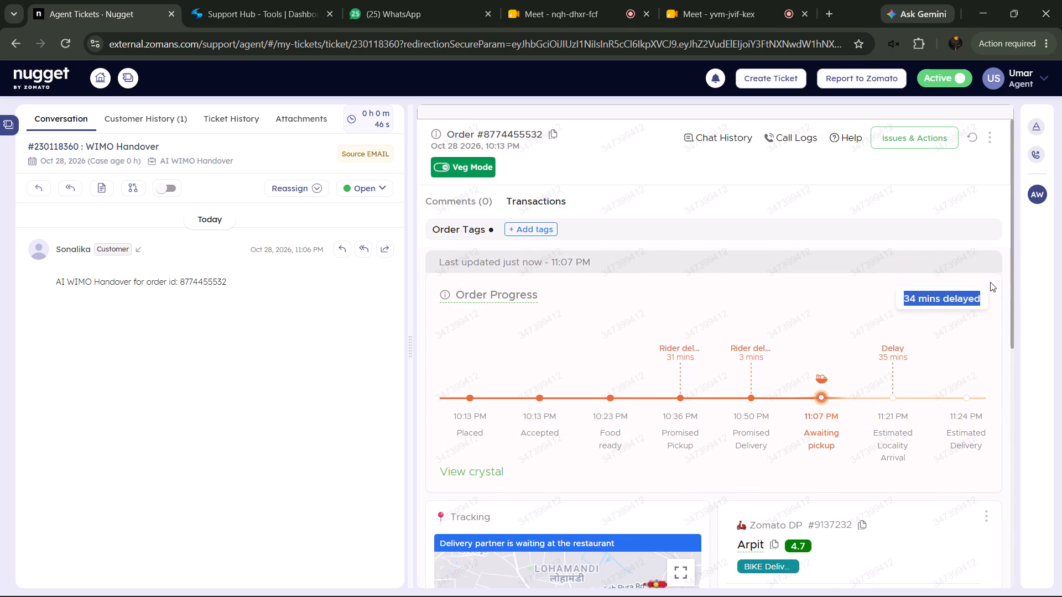
{"action": "right_click", "coordinate": [959, 296]}
{"action": "left_click", "coordinate": [812, 312]}
{"action": "right_click", "coordinate": [934, 296]}
{"action": "left_click", "coordinate": [838, 312]}
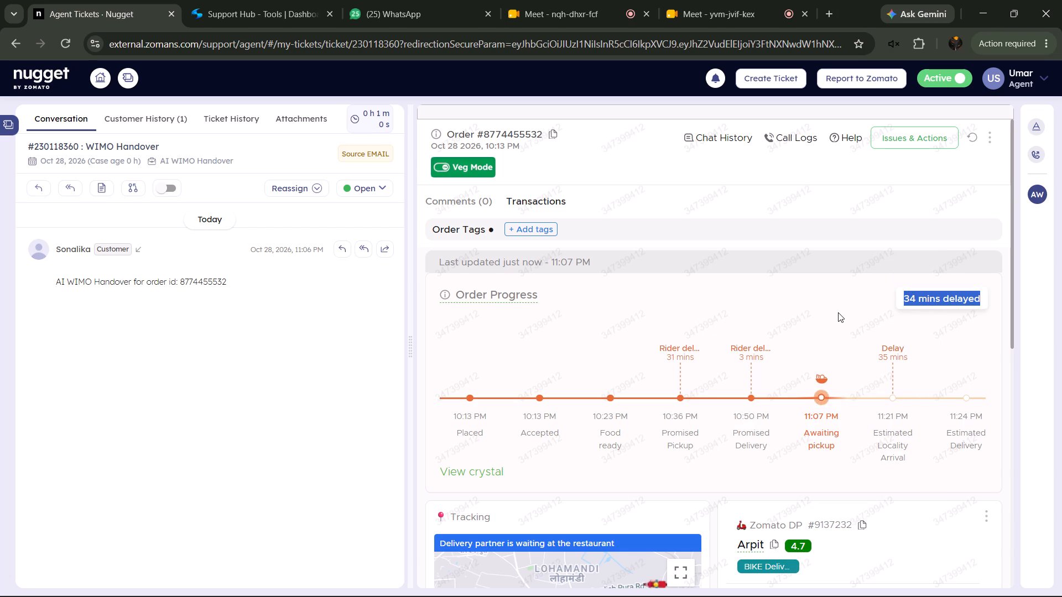
{"action": "left_click", "coordinate": [102, 186]}
{"action": "right_click", "coordinate": [570, 321]}
{"action": "left_click", "coordinate": [629, 401]}
{"action": "left_click", "coordinate": [670, 413]}
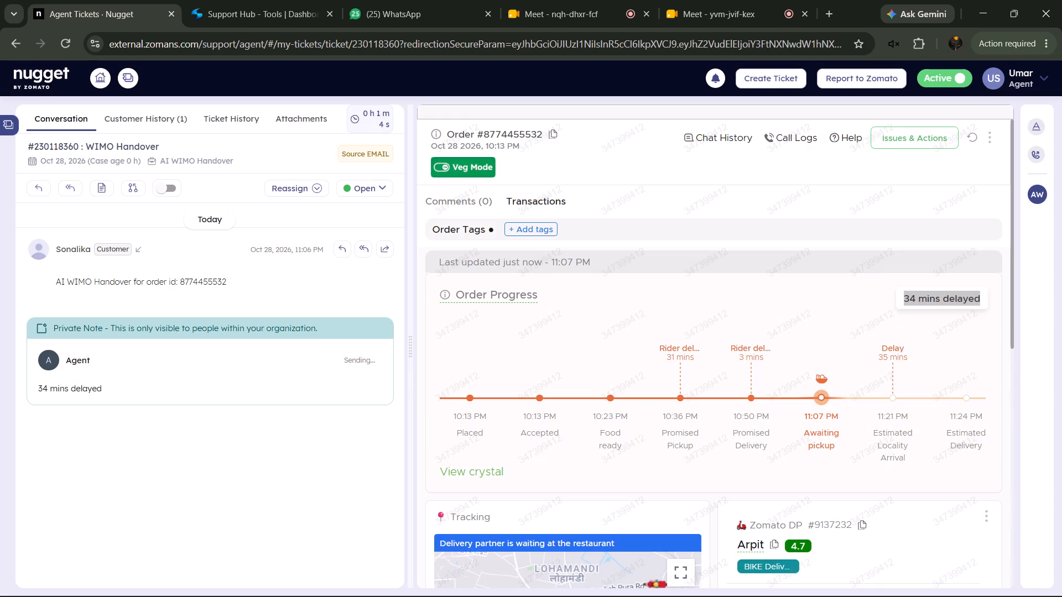
Select the "11:07 PM Awaiting pickup" text in the order progress timeline.
{"action": "left_click_drag", "start_coordinate": [803, 416], "coordinate": [836, 448]}
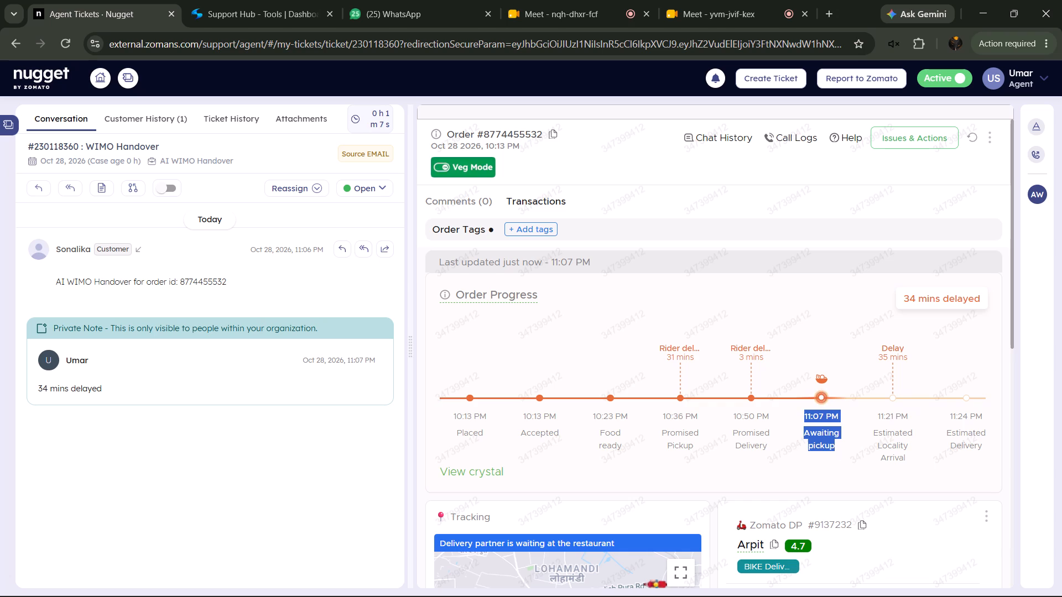
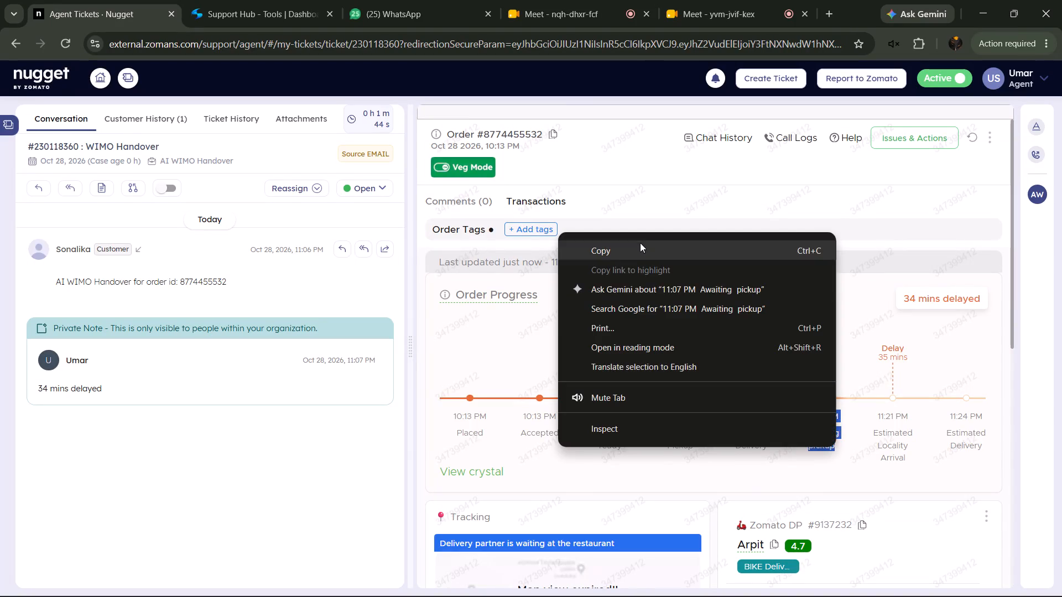
Add a private note to the ticket reading "11:07 PM Awaiting pickup", copied from the order progress timeline.
{"action": "left_click", "coordinate": [640, 243]}
{"action": "left_click", "coordinate": [107, 187]}
{"action": "right_click", "coordinate": [571, 339]}
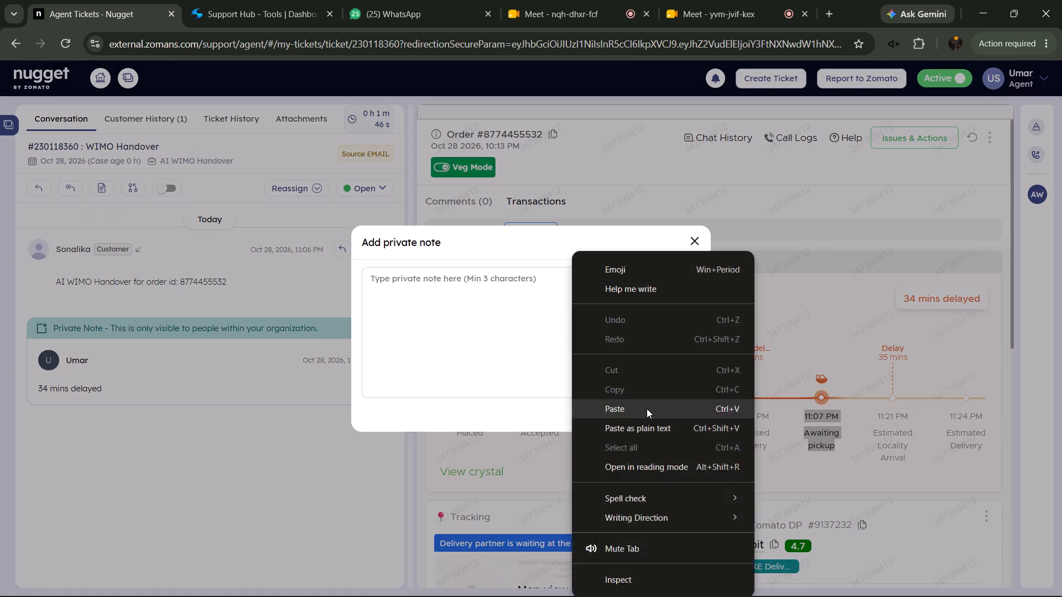
{"action": "left_click", "coordinate": [647, 409]}
{"action": "left_click", "coordinate": [654, 409]}
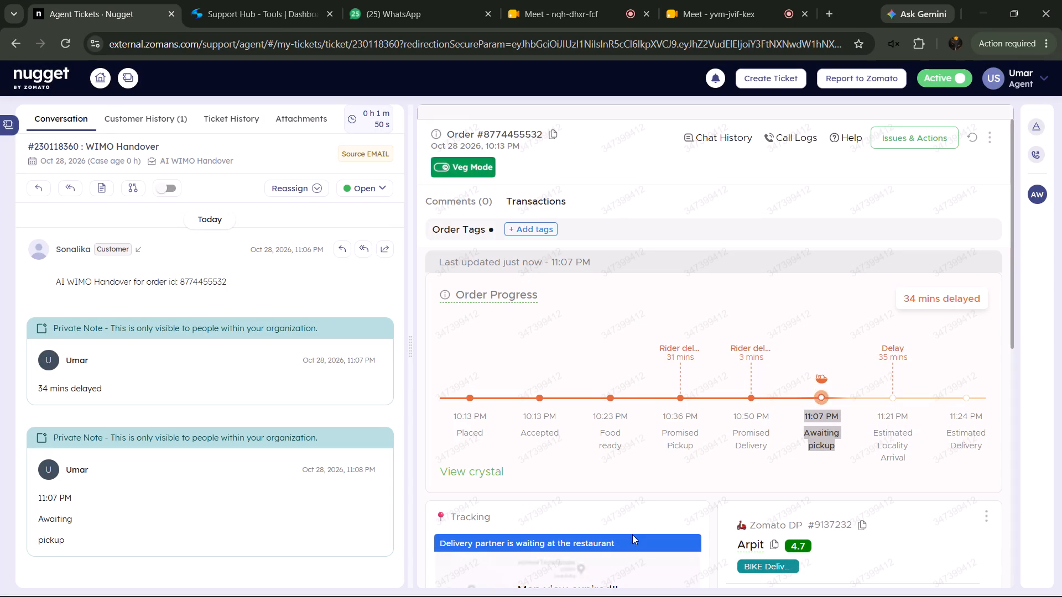
Add a private note reading "Delivery partner is waiting at the restaurant", copied from the order's tracking section.
{"action": "left_click_drag", "start_coordinate": [632, 535], "coordinate": [431, 544]}
{"action": "right_click", "coordinate": [450, 544]}
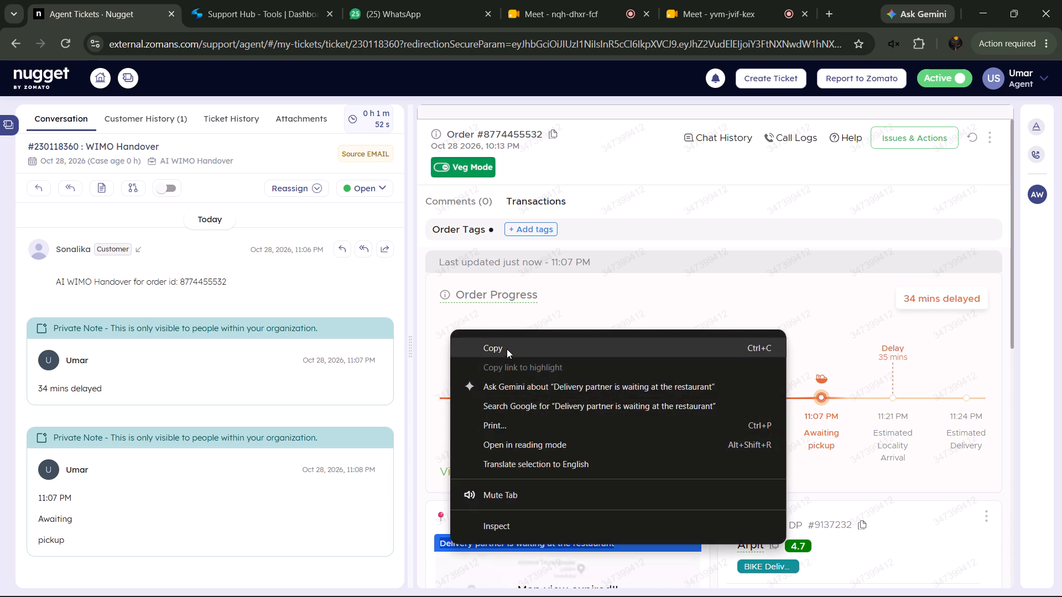
{"action": "left_click", "coordinate": [507, 347]}
{"action": "left_click", "coordinate": [97, 180]}
{"action": "right_click", "coordinate": [462, 286]}
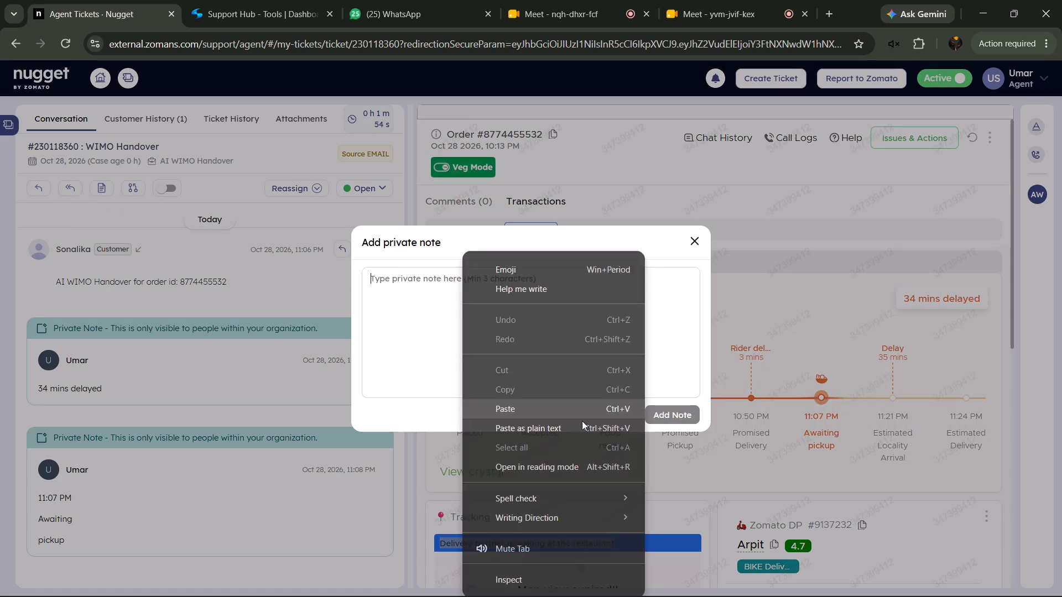
{"action": "left_click", "coordinate": [585, 434]}
{"action": "left_click", "coordinate": [665, 425]}
{"action": "left_click", "coordinate": [658, 411]}
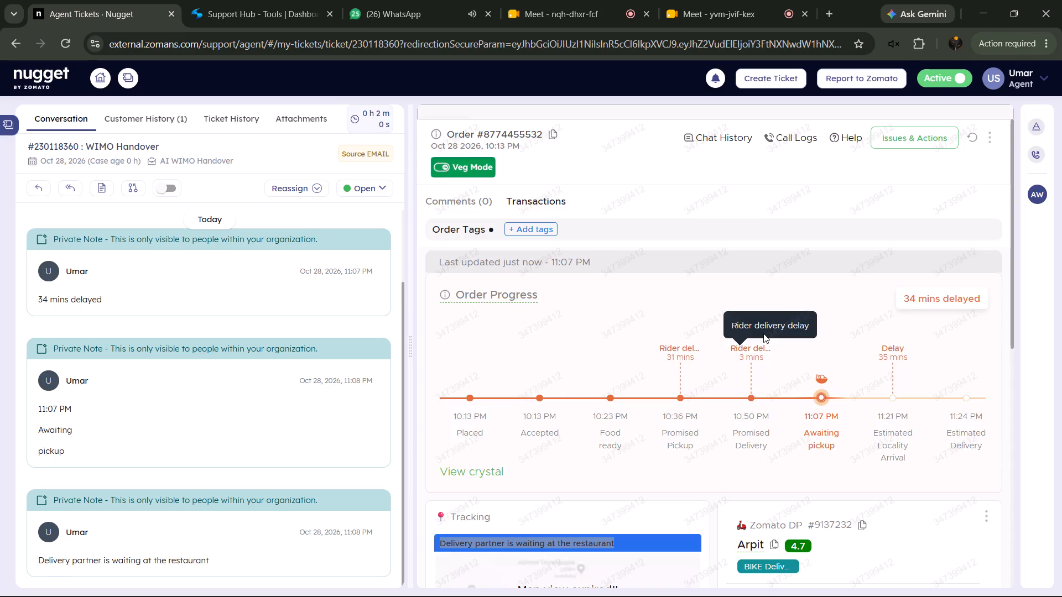
Place a callback call to the order's delivery partner and dismiss the call dialog.
{"action": "scroll", "coordinate": [919, 310], "scroll_direction": "down", "scroll_amount": 2}
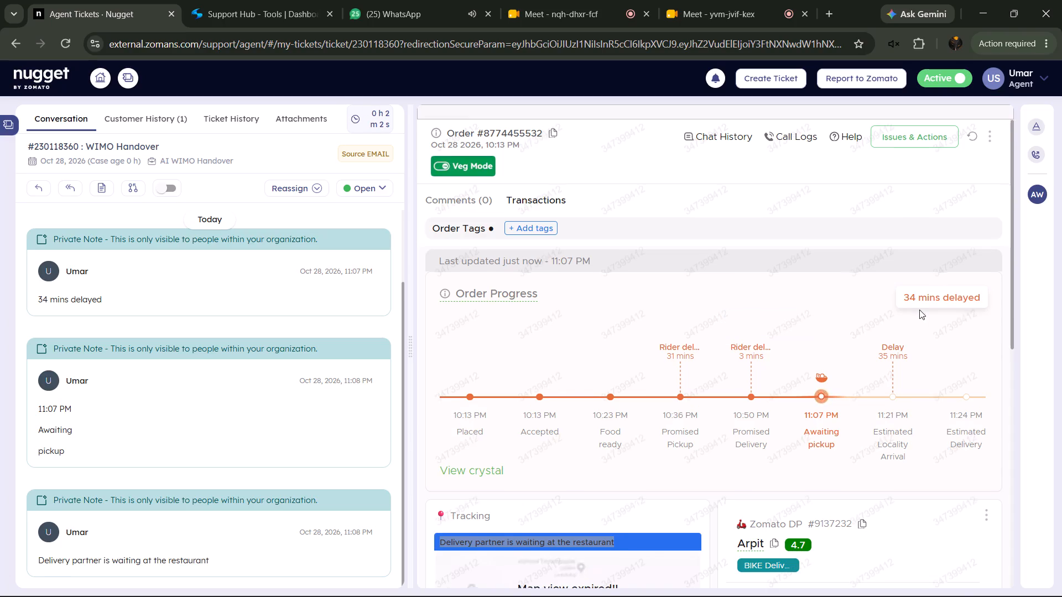
{"action": "scroll", "coordinate": [919, 310], "scroll_direction": "down", "scroll_amount": 1}
{"action": "left_click", "coordinate": [841, 392]}
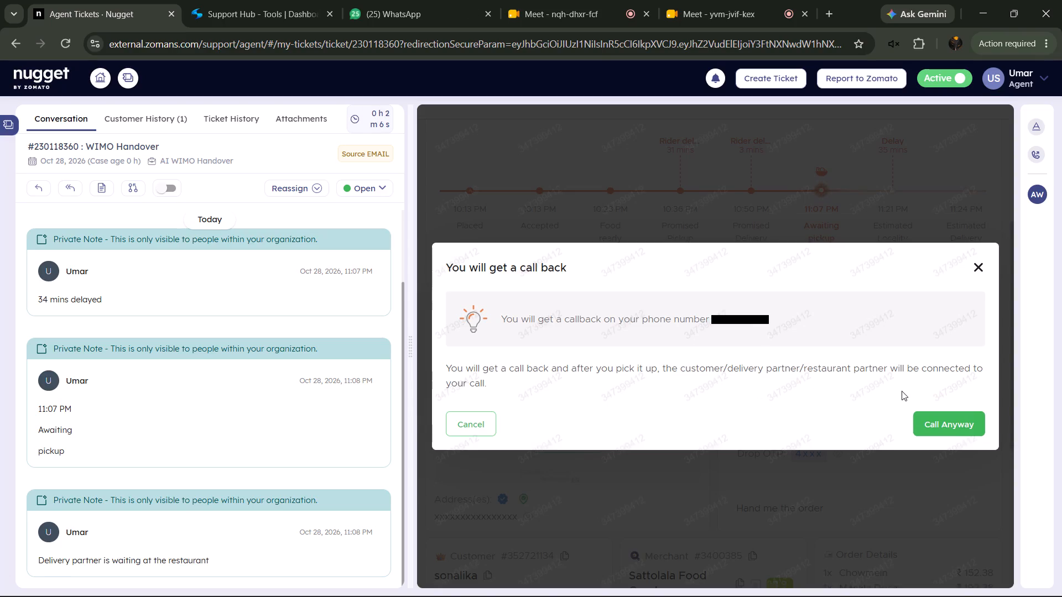
{"action": "left_click", "coordinate": [931, 418]}
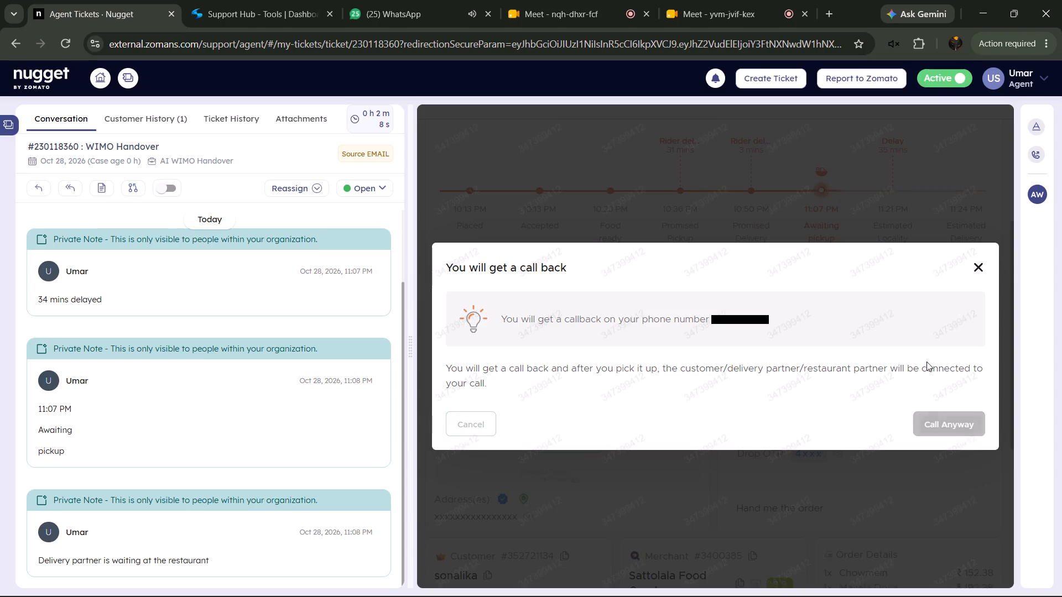
{"action": "left_click", "coordinate": [937, 205]}
Refresh the order details twice to check the latest order progress and delivery tracking.
{"action": "scroll", "coordinate": [924, 410], "scroll_direction": "up", "scroll_amount": 5}
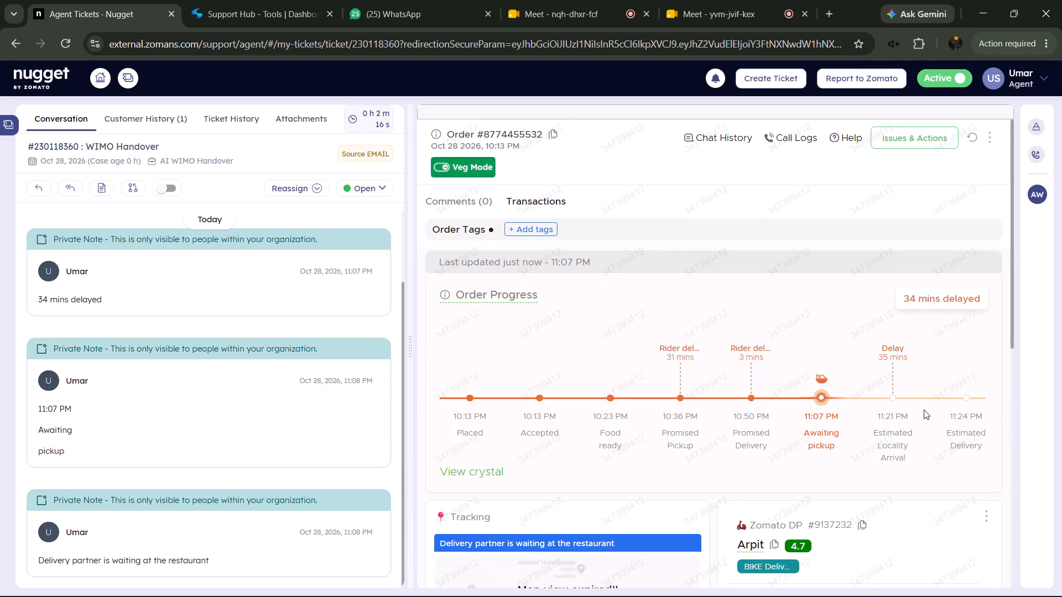
{"action": "left_click", "coordinate": [973, 137]}
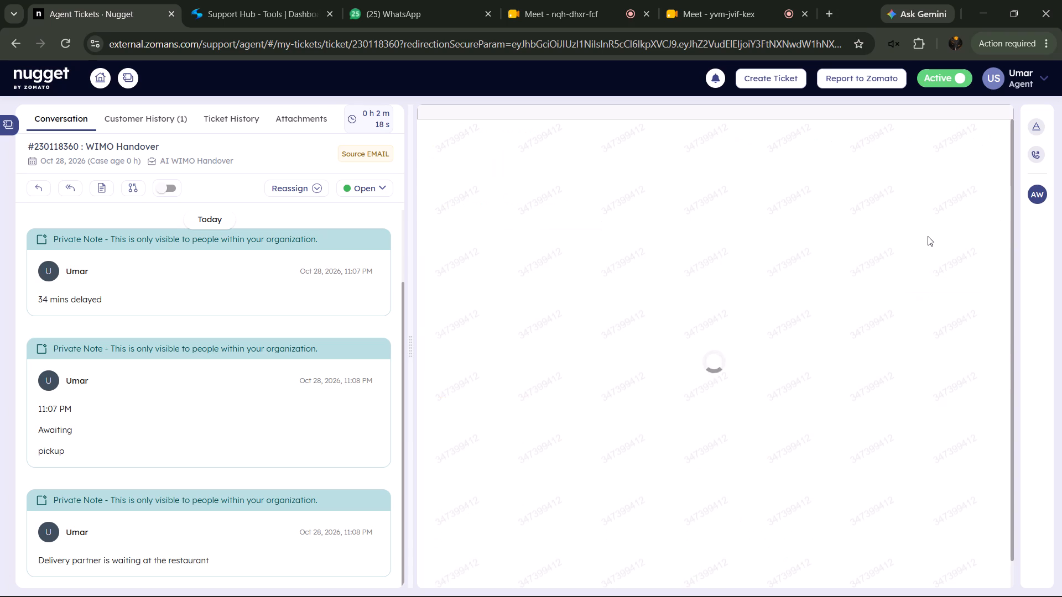
{"action": "scroll", "coordinate": [928, 239], "scroll_direction": "down", "scroll_amount": 3}
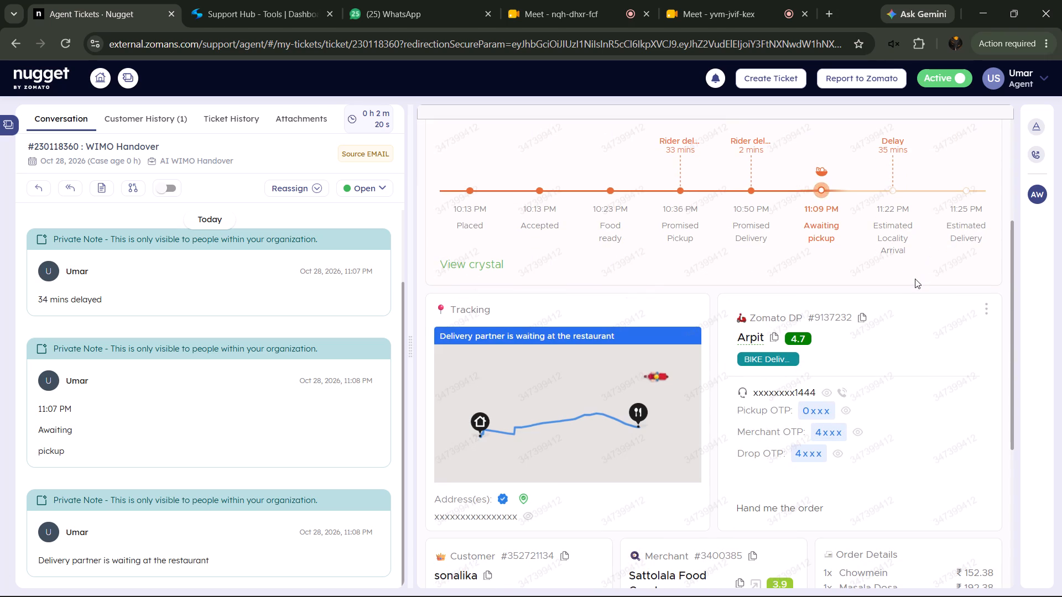
{"action": "scroll", "coordinate": [917, 317], "scroll_direction": "up", "scroll_amount": 3}
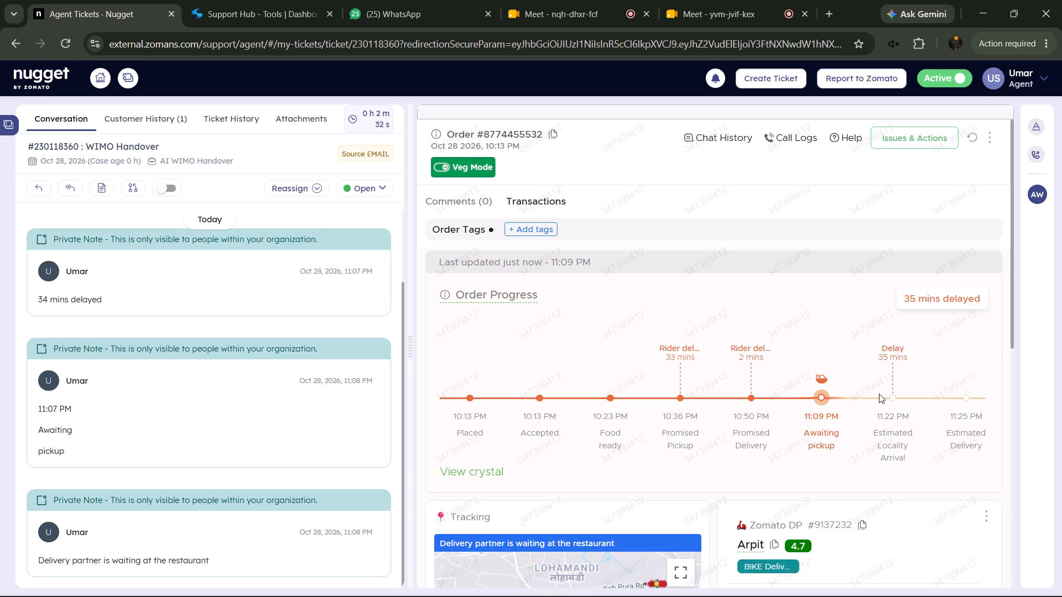
{"action": "left_click", "coordinate": [976, 135]}
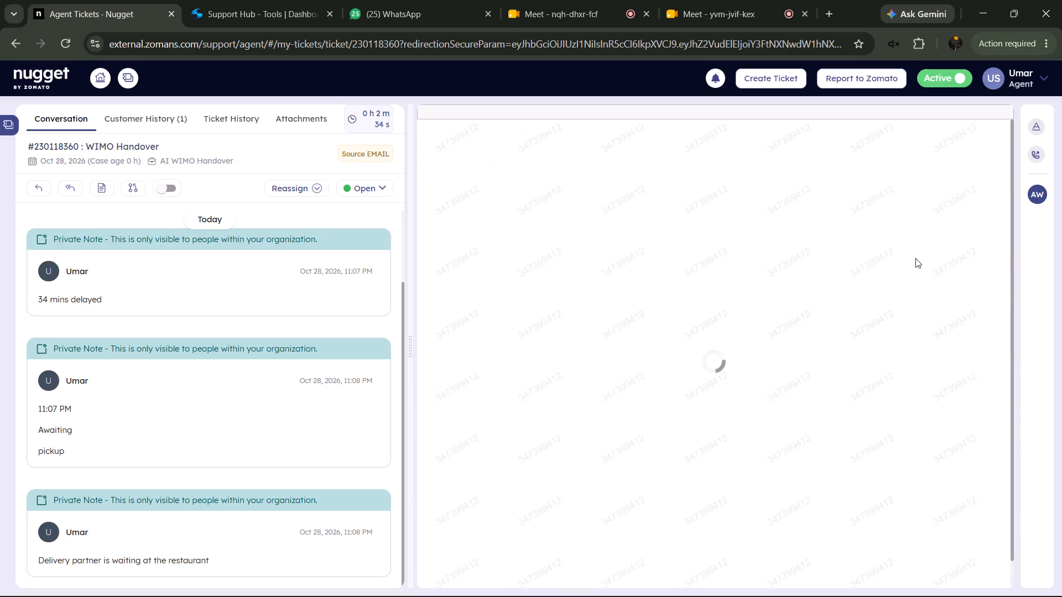
Place another callback call to the order's delivery partner and dismiss the call dialog.
{"action": "scroll", "coordinate": [920, 297], "scroll_direction": "down", "scroll_amount": 2}
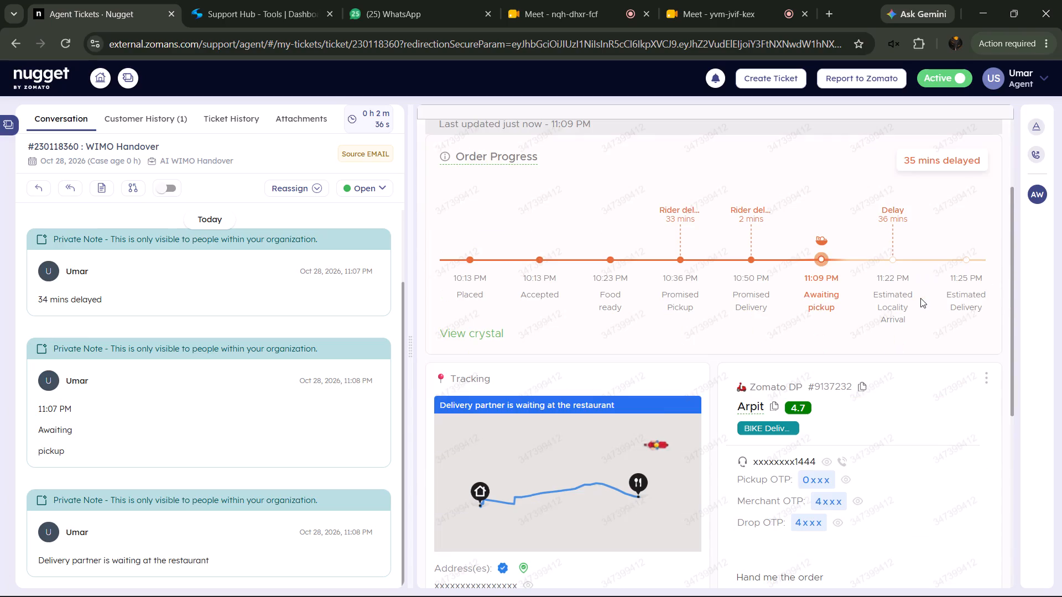
{"action": "left_click", "coordinate": [840, 460]}
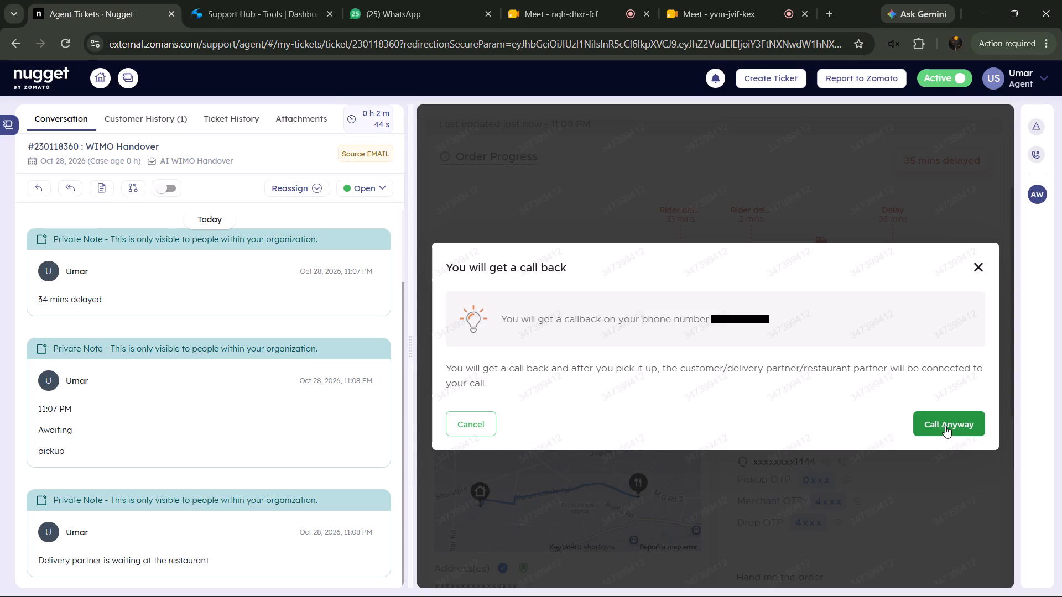
{"action": "left_click", "coordinate": [945, 426]}
{"action": "left_click", "coordinate": [923, 217]}
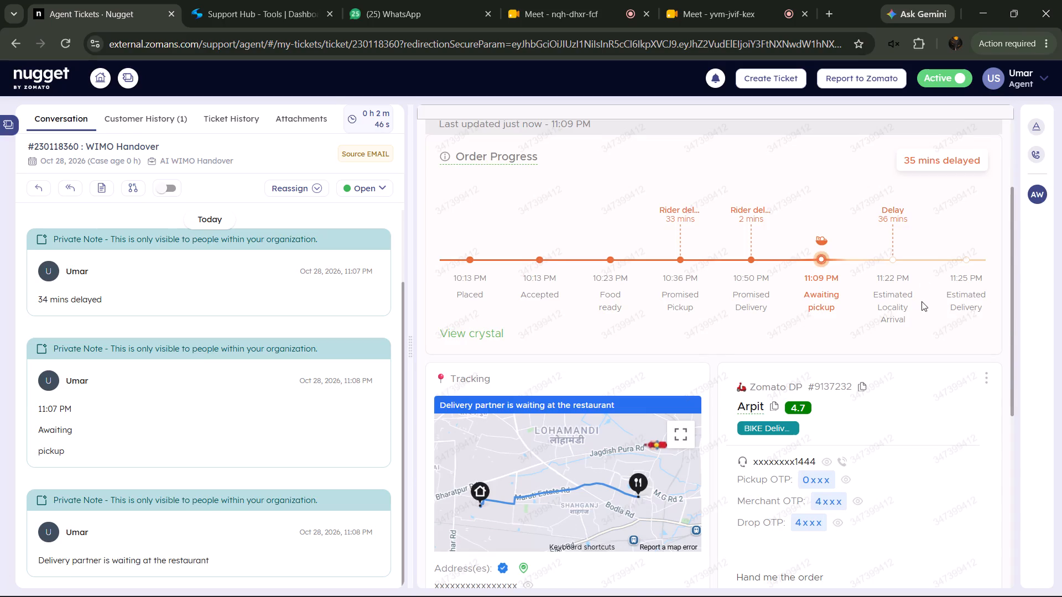
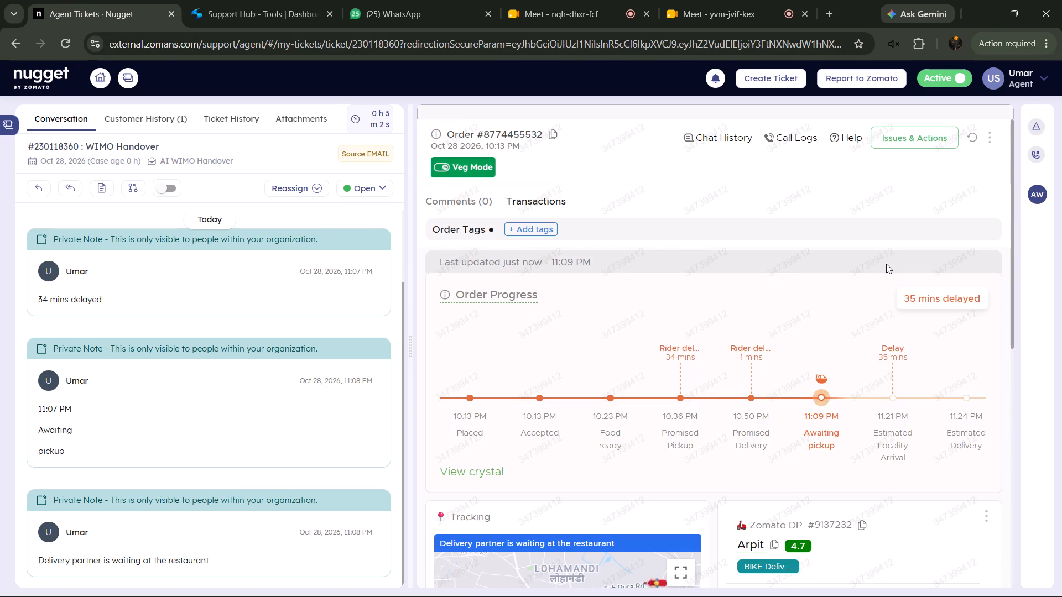
Review the order's call history for the latest delivery partner call attempts and close it.
{"action": "left_click", "coordinate": [793, 139]}
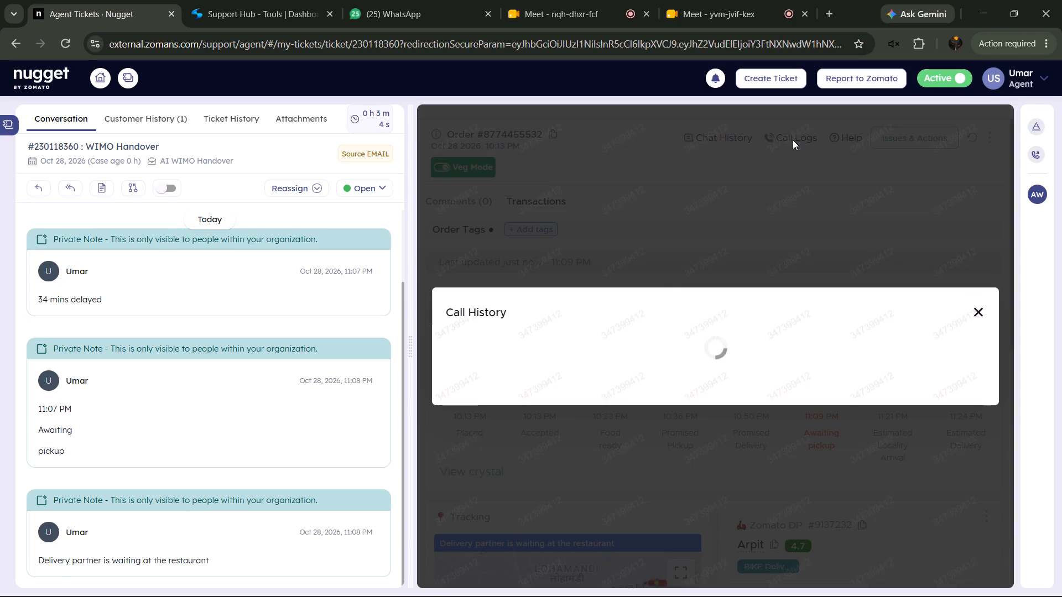
{"action": "double_click", "coordinate": [793, 140]}
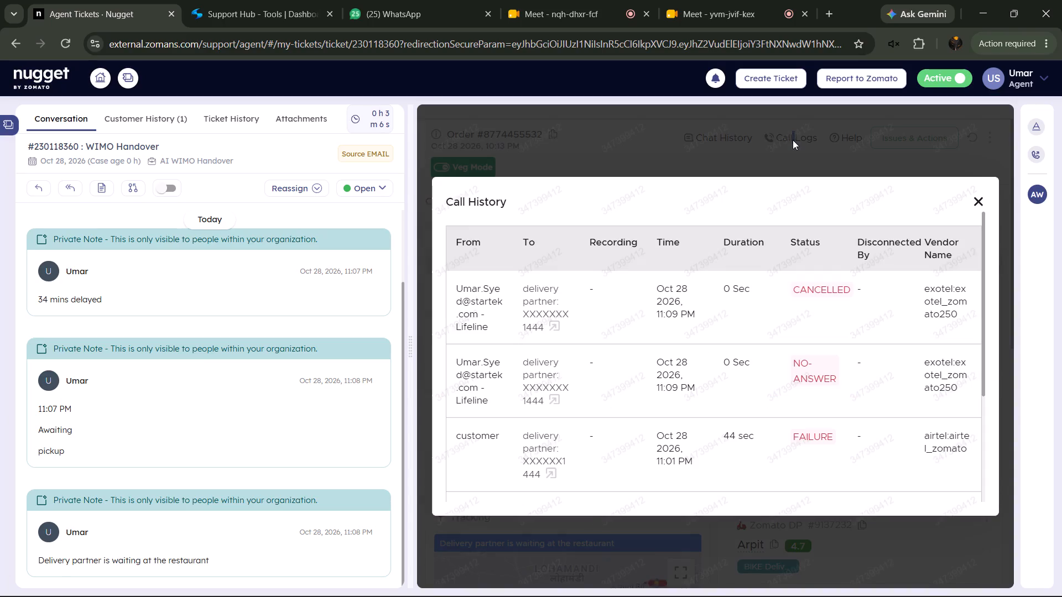
{"action": "left_click", "coordinate": [793, 140]}
Place a callback call to the merchant Sattolala Food Court on its first listed number and dismiss the call dialog.
{"action": "scroll", "coordinate": [799, 313], "scroll_direction": "down", "scroll_amount": 5}
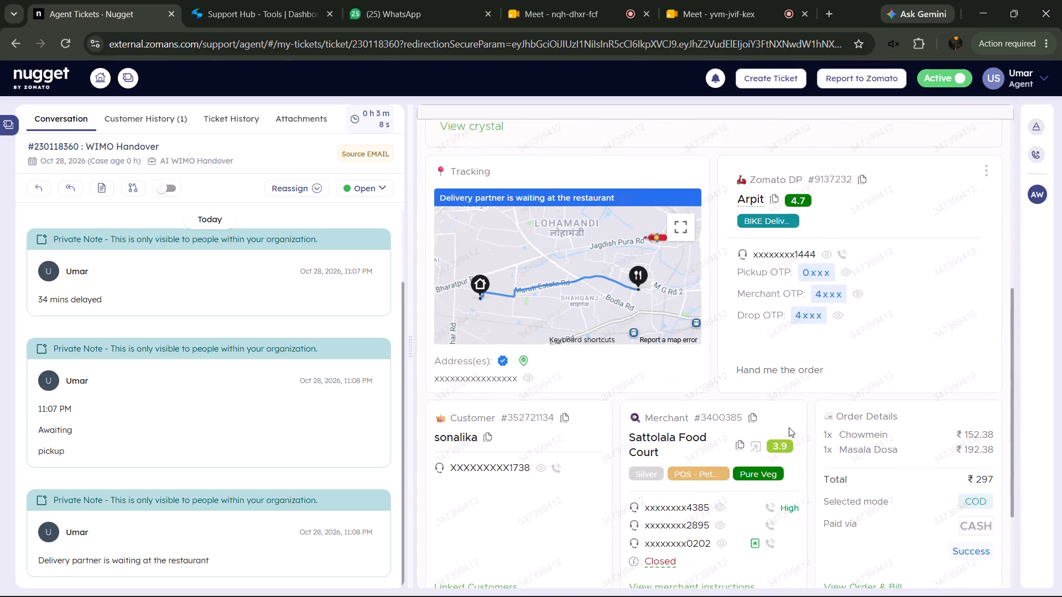
{"action": "left_click", "coordinate": [771, 509]}
{"action": "left_click", "coordinate": [924, 426]}
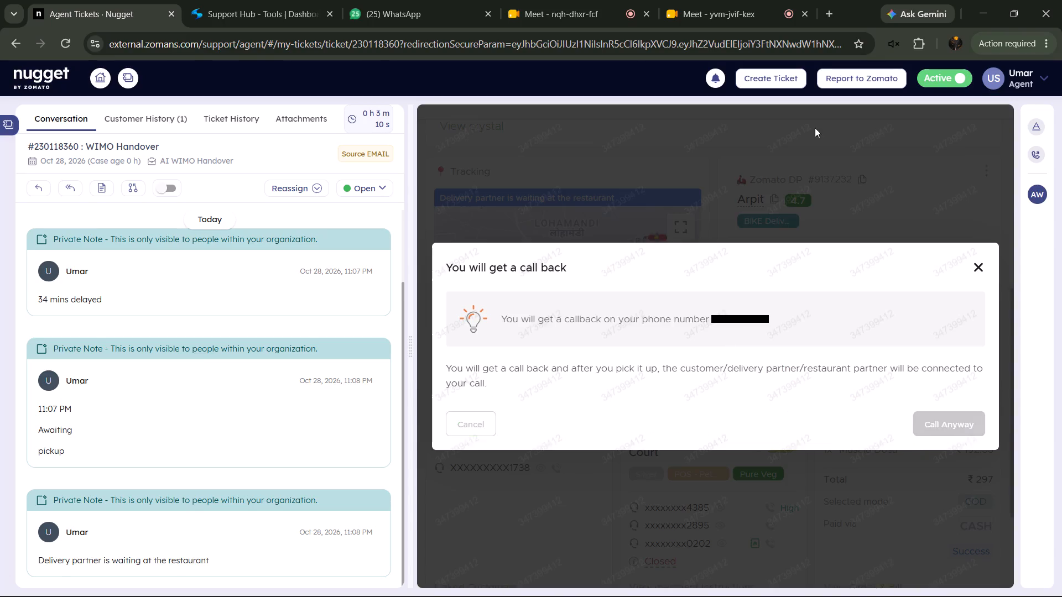
{"action": "left_click", "coordinate": [815, 128]}
Check the order's call history for the merchant call attempt and close it.
{"action": "scroll", "coordinate": [779, 217], "scroll_direction": "up", "scroll_amount": 5}
{"action": "left_click", "coordinate": [793, 138]}
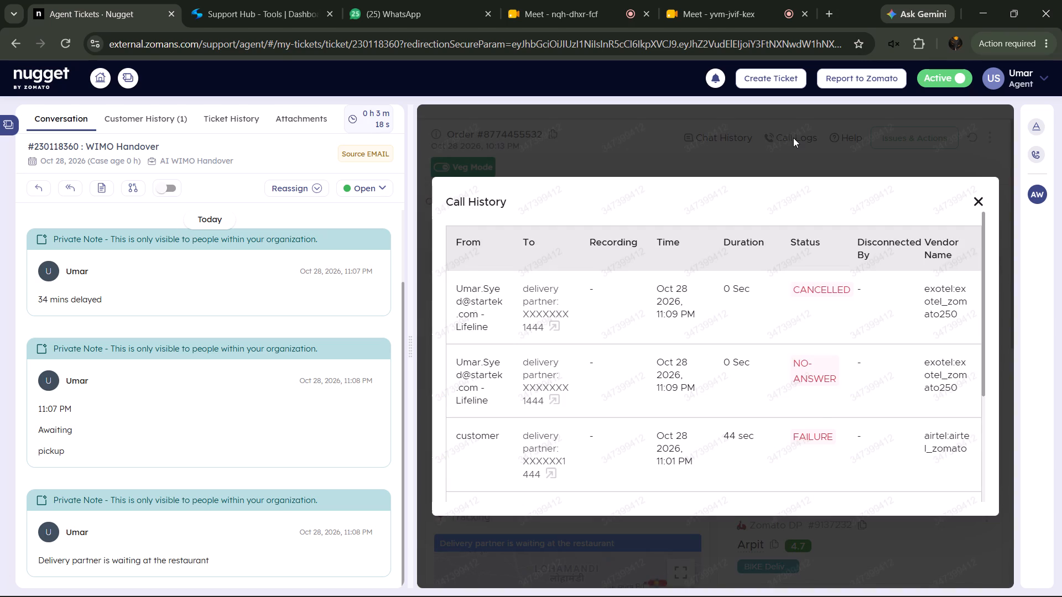
{"action": "left_click", "coordinate": [793, 138]}
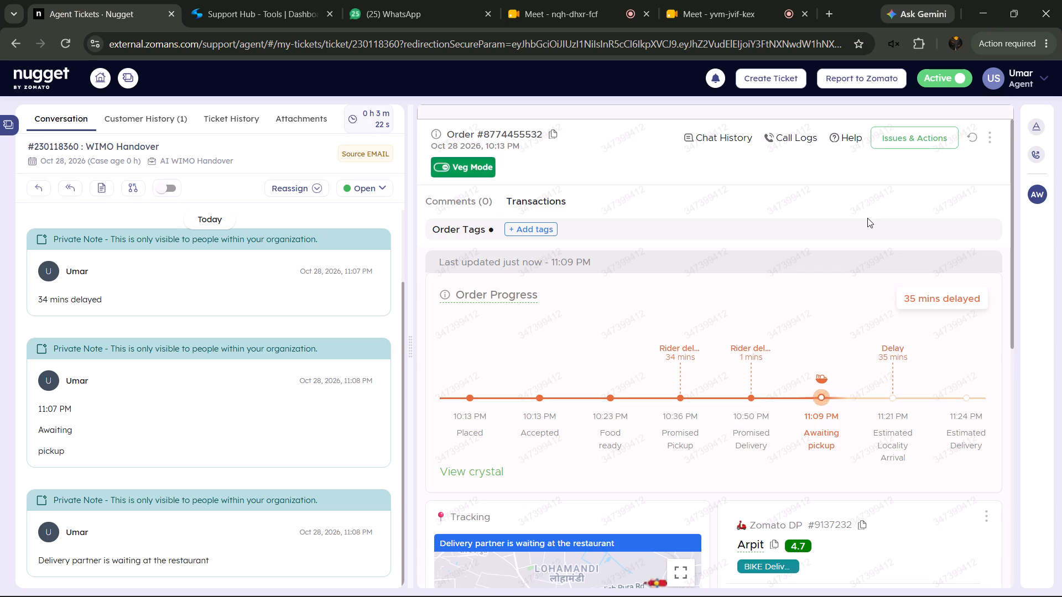
Refresh the order details and place another callback call to the merchant's first listed number, dismissing the call dialog.
{"action": "left_click", "coordinate": [965, 132]}
{"action": "left_click", "coordinate": [967, 136]}
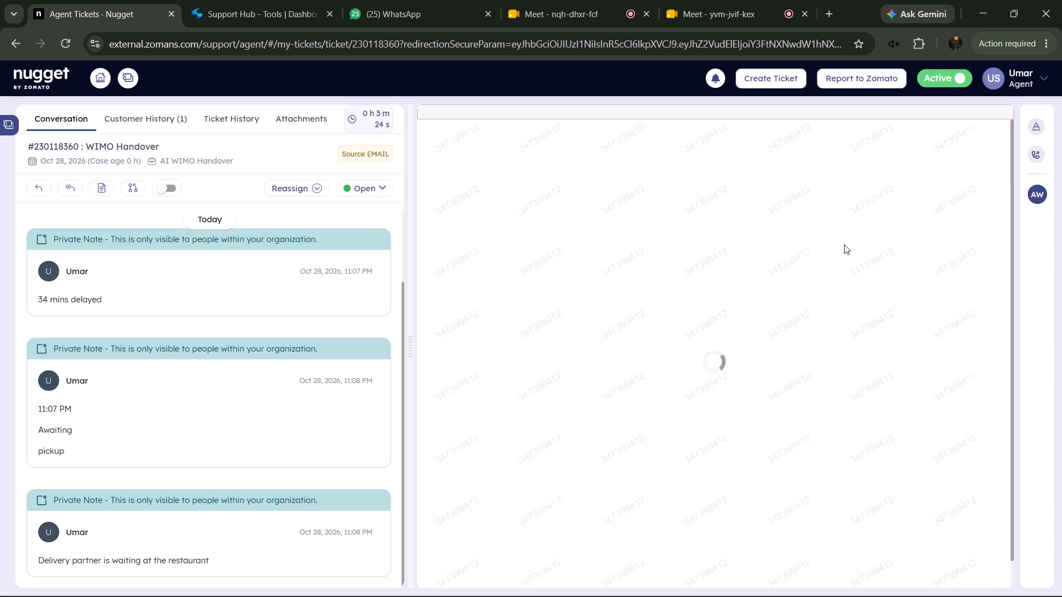
{"action": "scroll", "coordinate": [821, 261], "scroll_direction": "down", "scroll_amount": 8}
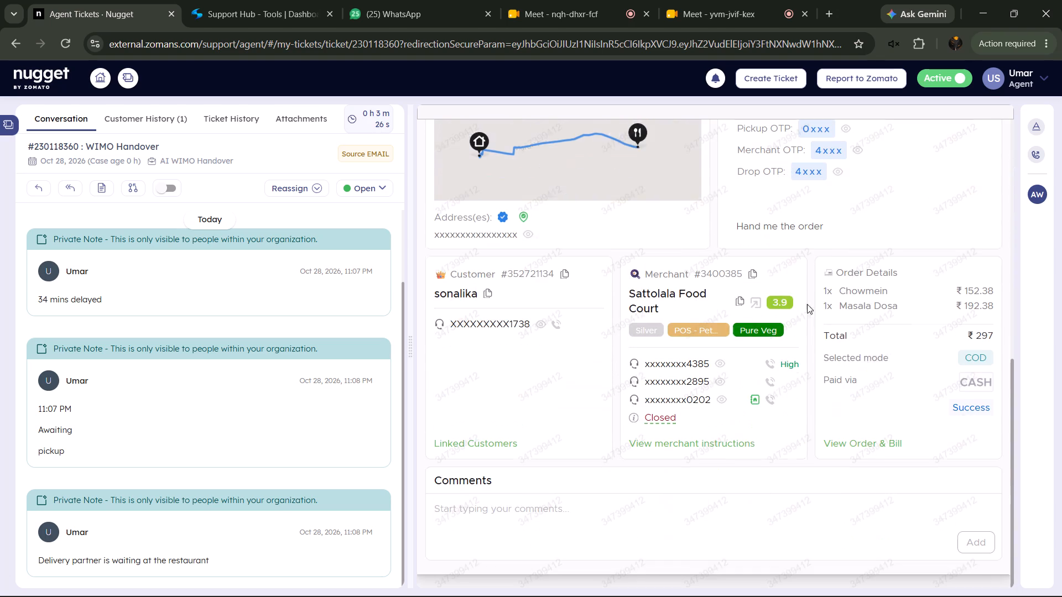
{"action": "left_click", "coordinate": [772, 364]}
{"action": "left_click", "coordinate": [926, 415]}
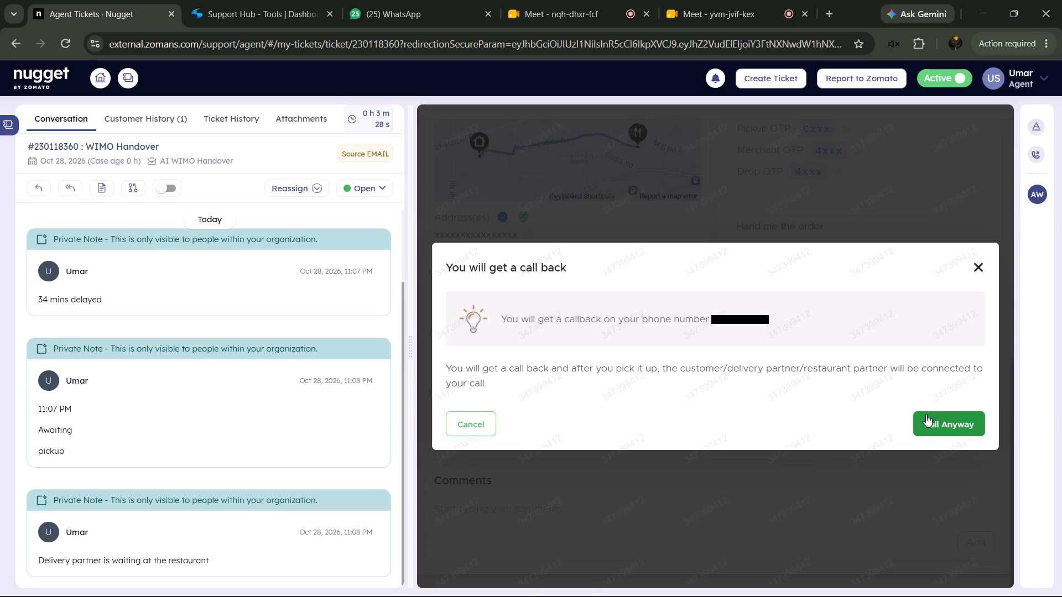
{"action": "left_click", "coordinate": [926, 212]}
Check the order's call history again and close it.
{"action": "scroll", "coordinate": [910, 357], "scroll_direction": "up", "scroll_amount": 4}
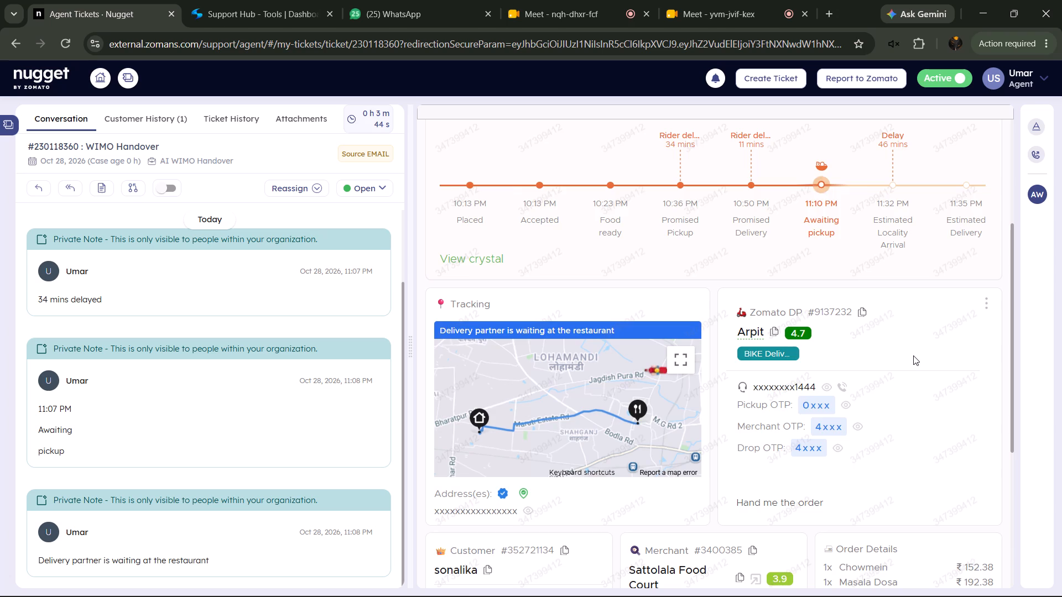
{"action": "scroll", "coordinate": [913, 355], "scroll_direction": "up", "scroll_amount": 5}
{"action": "left_click", "coordinate": [800, 137]}
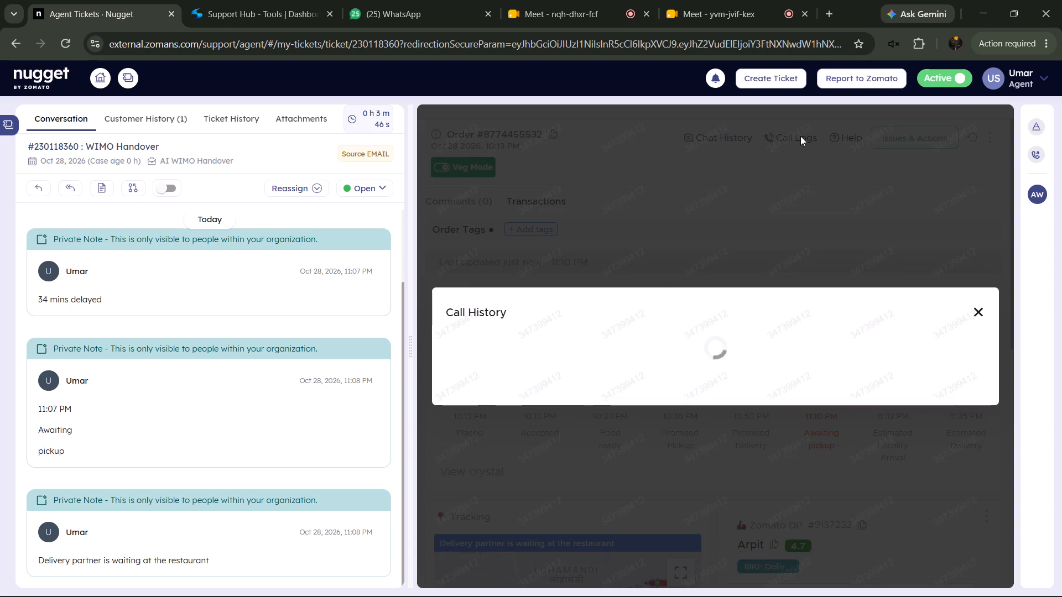
{"action": "left_click", "coordinate": [800, 136]}
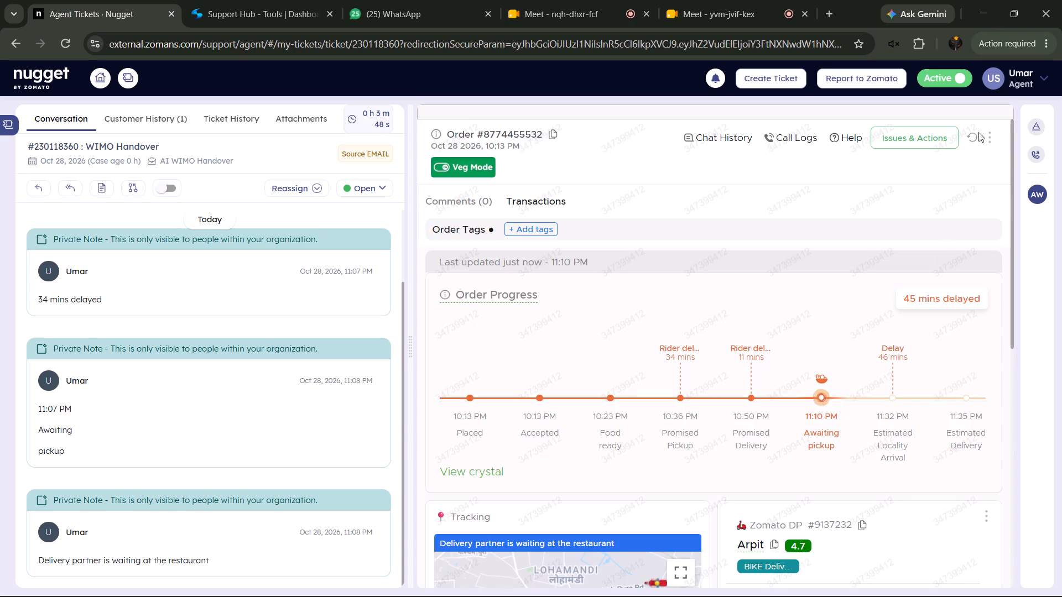
Refresh the order details and check the order progress and the merchant's delivery timings.
{"action": "left_click", "coordinate": [970, 134]}
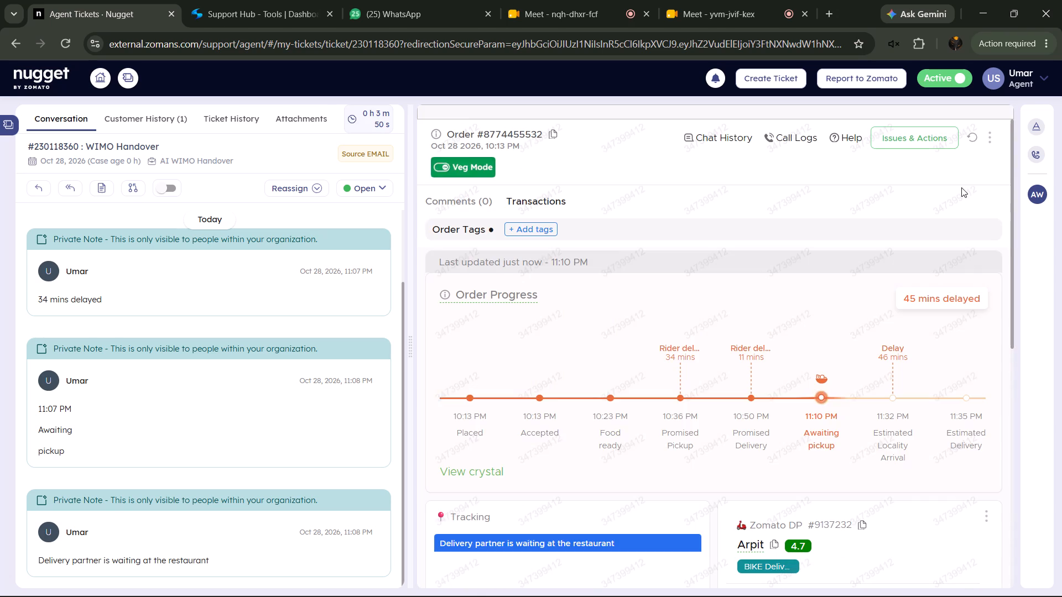
{"action": "scroll", "coordinate": [960, 189], "scroll_direction": "down", "scroll_amount": 4}
{"action": "scroll", "coordinate": [895, 264], "scroll_direction": "down", "scroll_amount": 3}
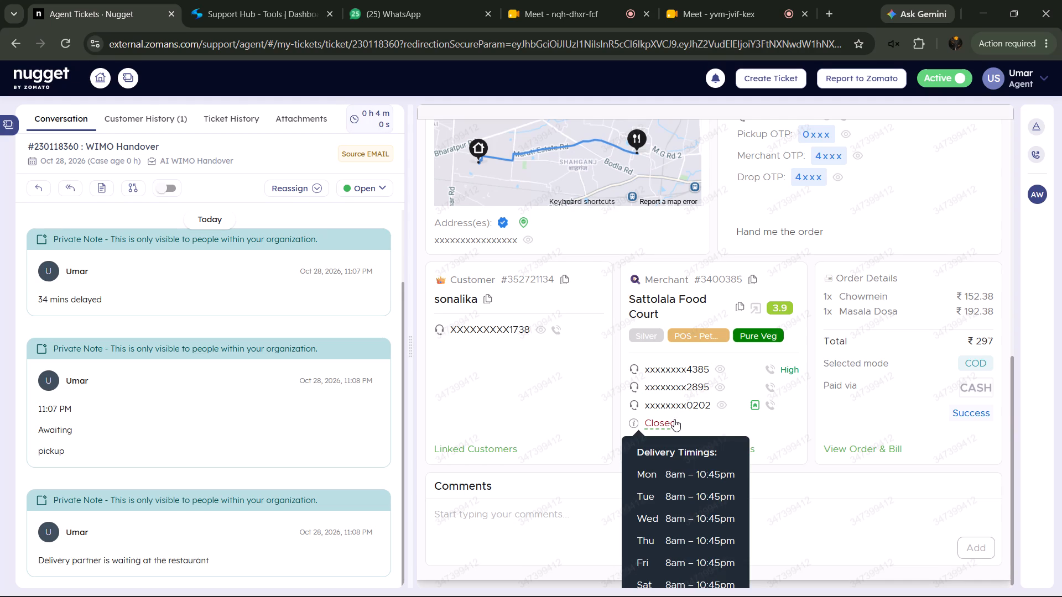
{"action": "scroll", "coordinate": [959, 341], "scroll_direction": "up", "scroll_amount": 9}
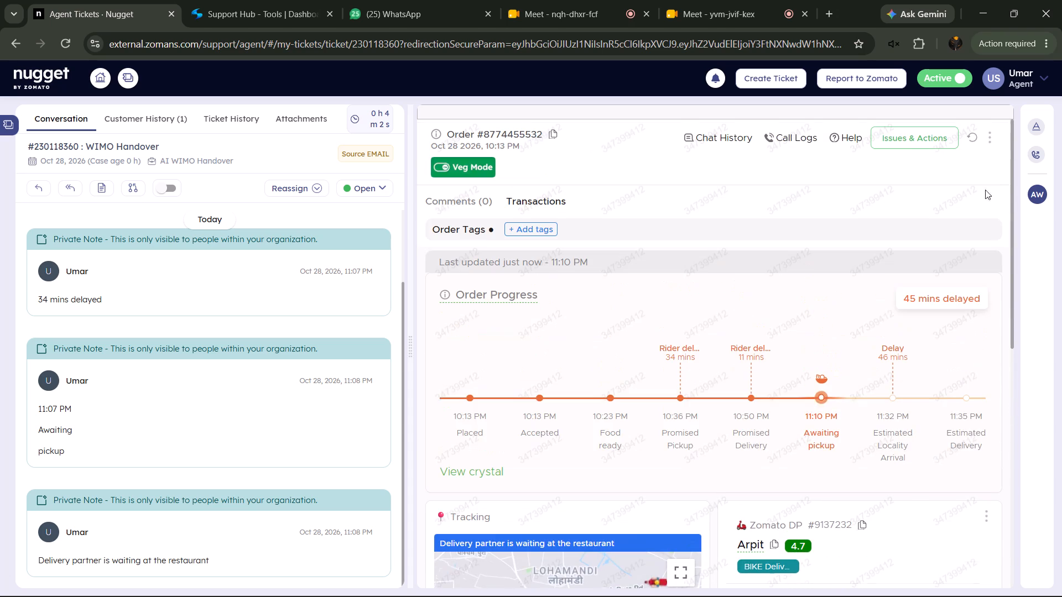
{"action": "left_click", "coordinate": [976, 134]}
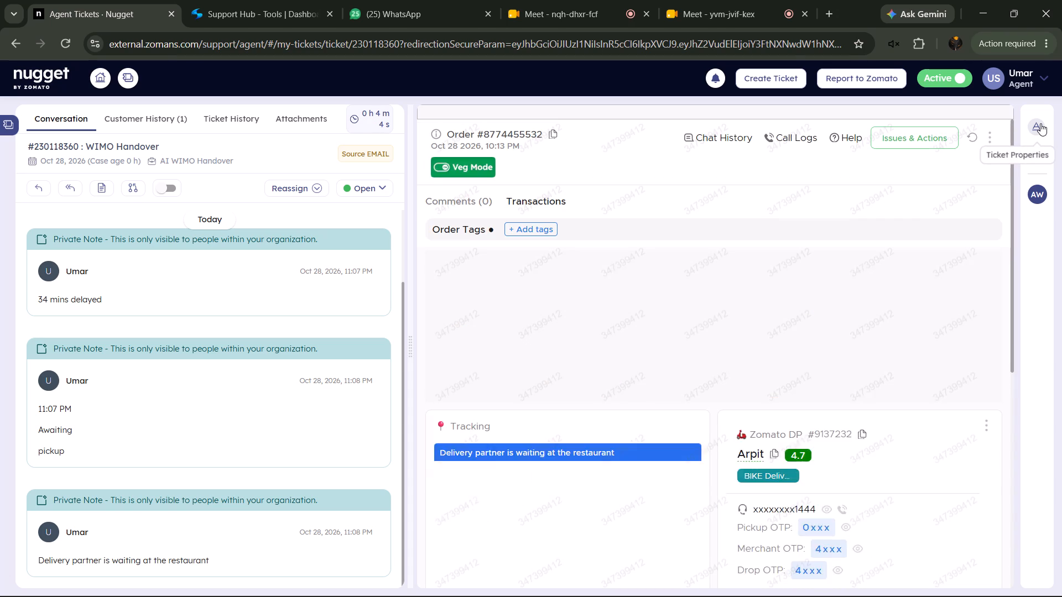
In the ticket properties, set Can Order Be Delivered to Yes.
{"action": "left_click", "coordinate": [1040, 123]}
{"action": "left_click", "coordinate": [875, 367]}
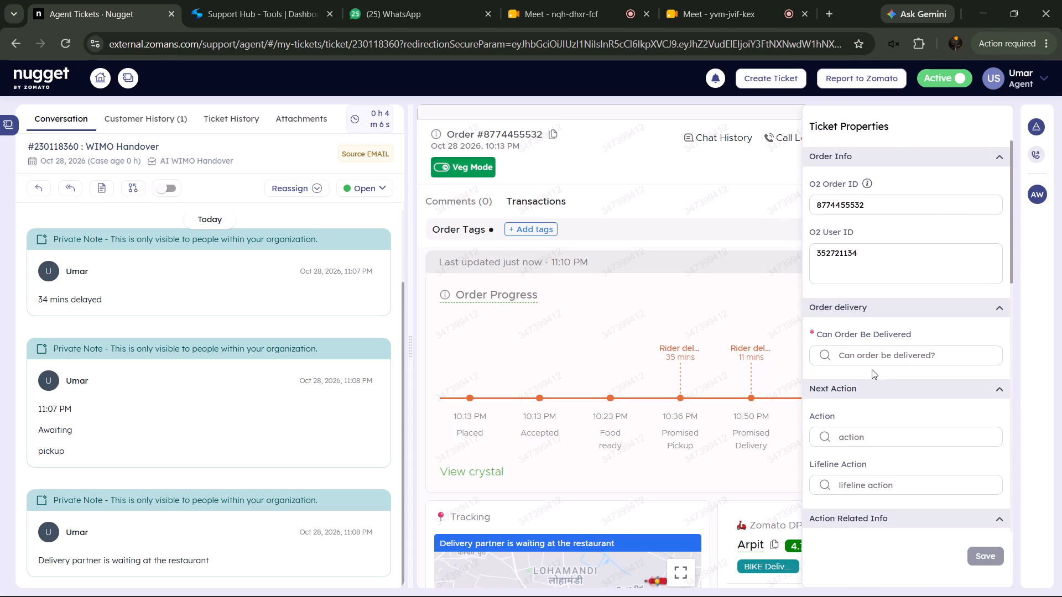
{"action": "left_click", "coordinate": [877, 353]}
{"action": "left_click", "coordinate": [872, 374]}
Briefly check the order's call history and close it.
{"action": "left_click", "coordinate": [783, 132]}
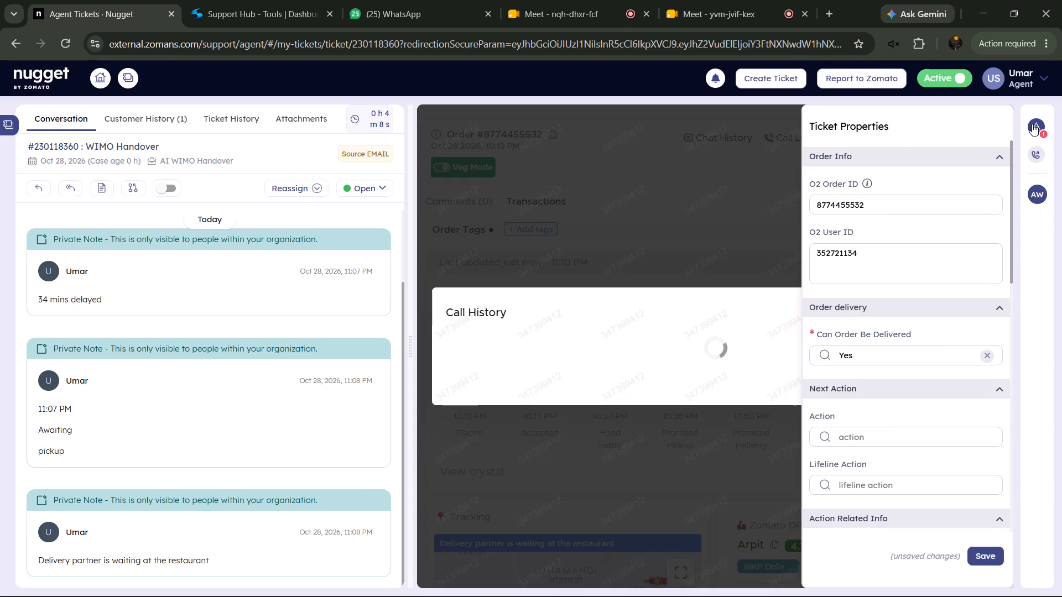
{"action": "left_click", "coordinate": [1032, 124]}
{"action": "left_click", "coordinate": [899, 146]}
In the ticket properties, set Action to Cancellation, Lifeline Action to No Action and Are Properties Filled to Yes.
{"action": "left_click", "coordinate": [1037, 127]}
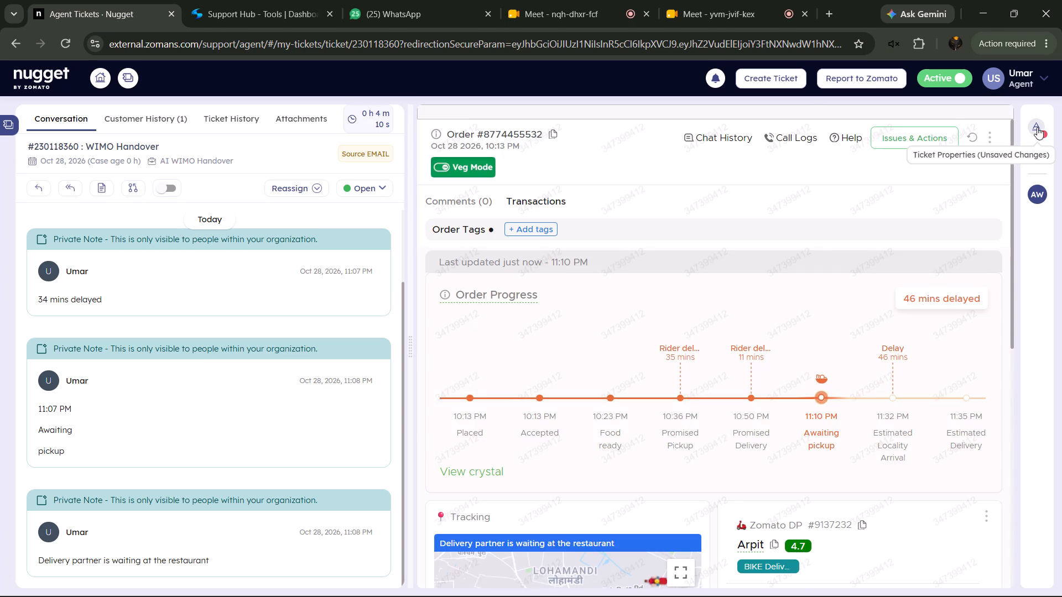
{"action": "scroll", "coordinate": [912, 265], "scroll_direction": "down", "scroll_amount": 2}
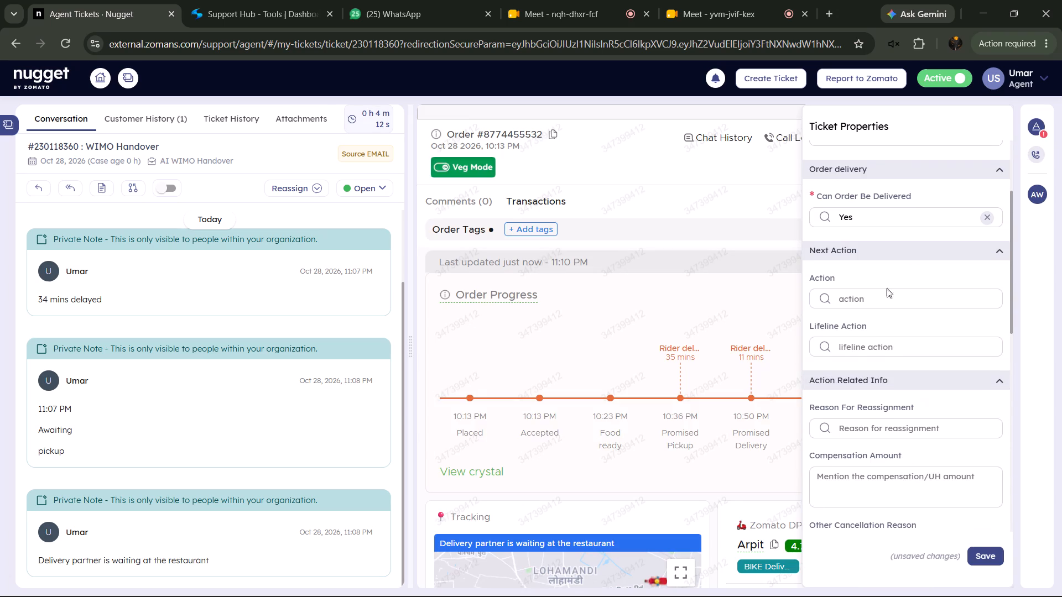
{"action": "left_click", "coordinate": [886, 291]}
{"action": "left_click", "coordinate": [874, 367]}
{"action": "left_click", "coordinate": [880, 348]}
{"action": "left_click", "coordinate": [876, 363]}
{"action": "scroll", "coordinate": [876, 363], "scroll_direction": "down", "scroll_amount": 4}
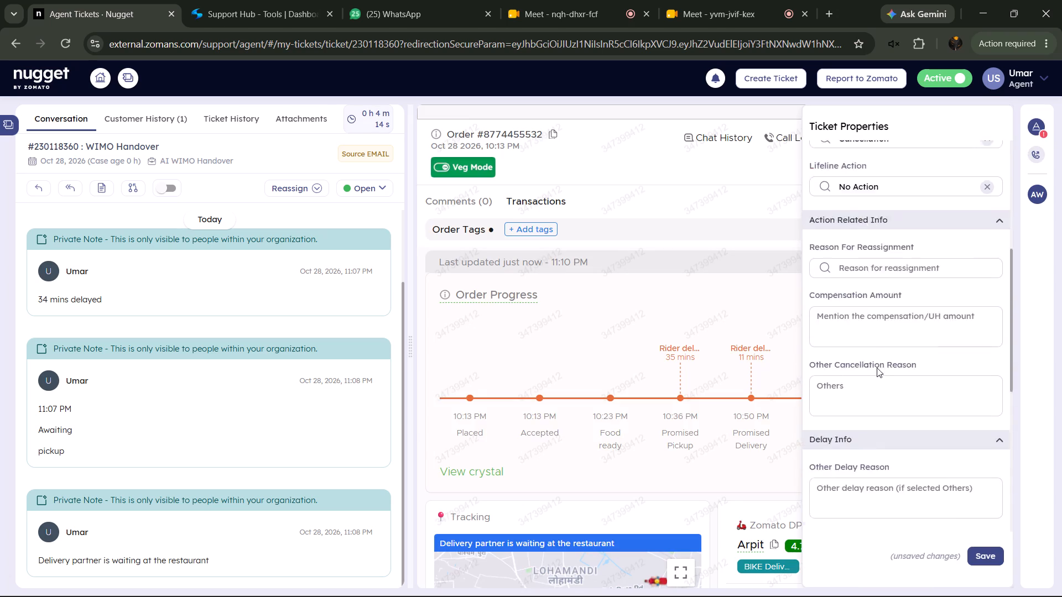
{"action": "scroll", "coordinate": [877, 368], "scroll_direction": "down", "scroll_amount": 4}
{"action": "left_click", "coordinate": [895, 339]}
{"action": "left_click", "coordinate": [889, 354]}
Copy the Restaurant Delays template tagged dp_mx_ur from Support Hub into the ticket's Other Cancellation Reason.
{"action": "scroll", "coordinate": [888, 355], "scroll_direction": "up", "scroll_amount": 4}
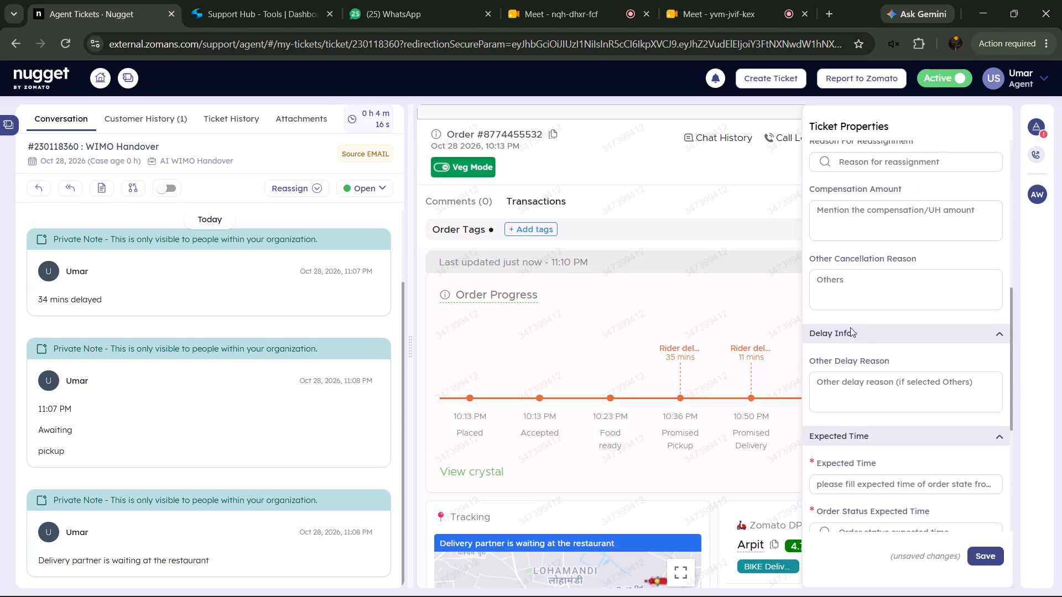
{"action": "left_click", "coordinate": [830, 269]}
{"action": "left_click", "coordinate": [828, 285]}
{"action": "left_click", "coordinate": [237, 0]}
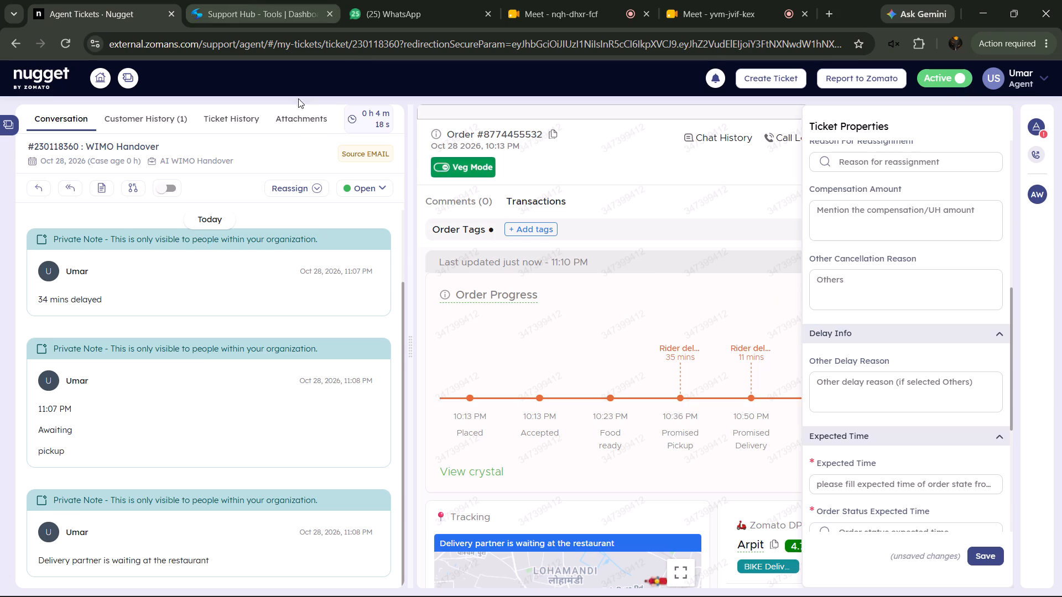
{"action": "left_click", "coordinate": [301, 191]}
{"action": "left_click", "coordinate": [306, 180]}
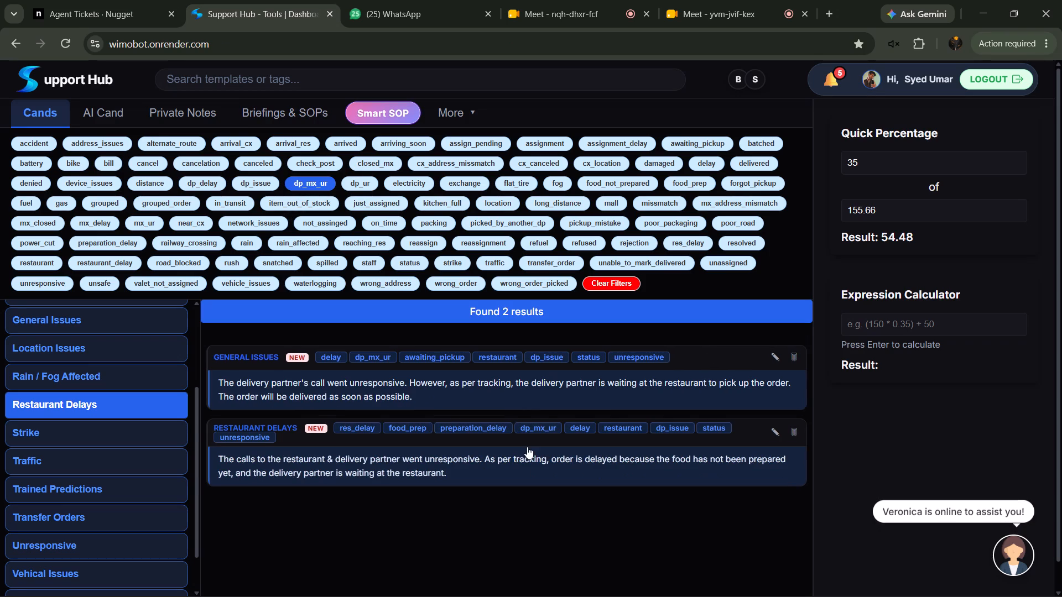
{"action": "left_click", "coordinate": [513, 454]}
{"action": "left_click", "coordinate": [91, 0]}
{"action": "right_click", "coordinate": [876, 292]}
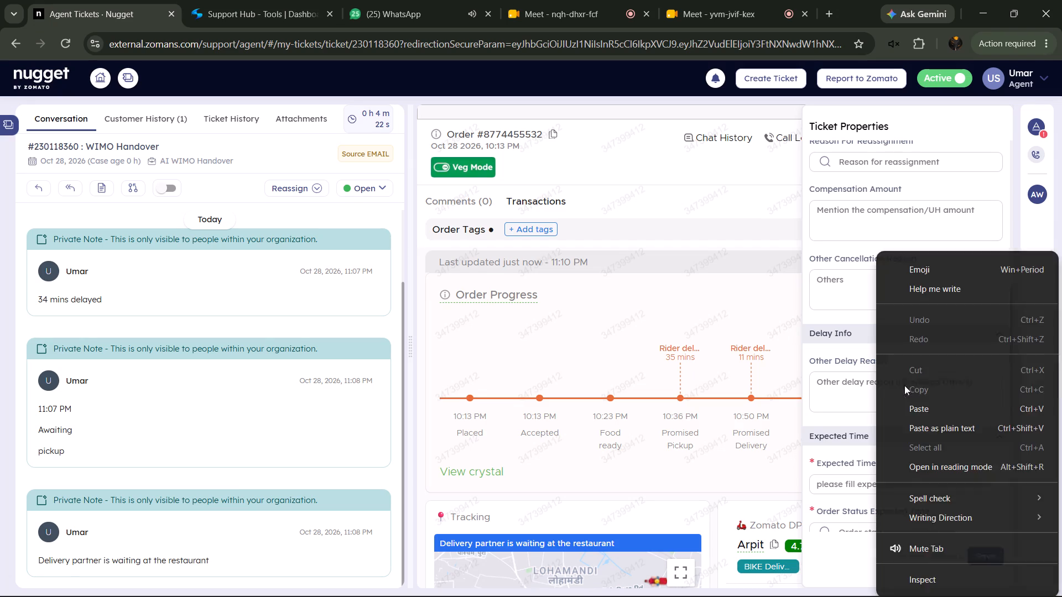
{"action": "left_click", "coordinate": [888, 410]}
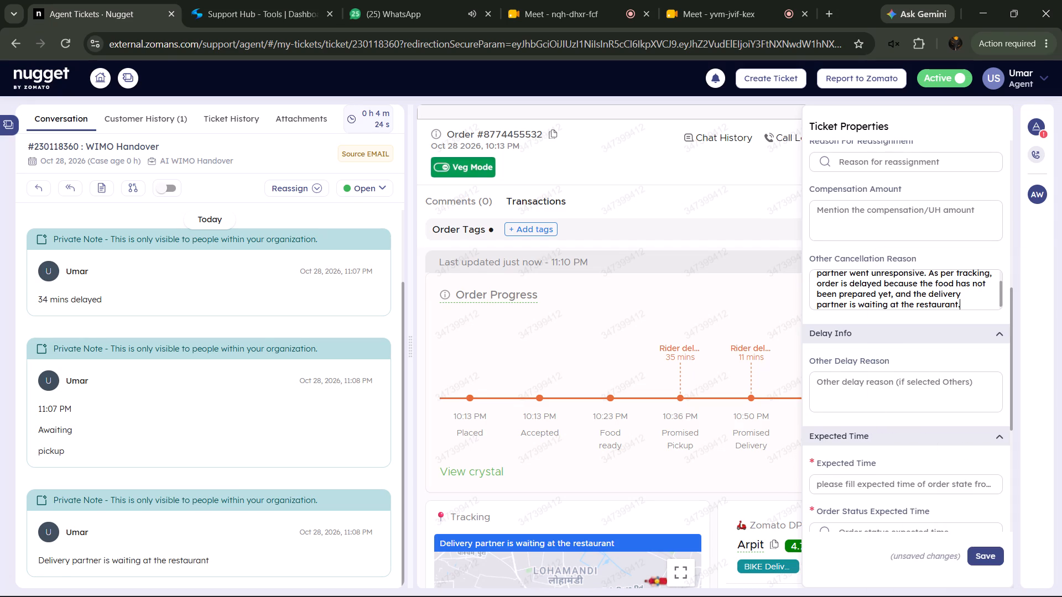
Replace the reason's text after the first sentence with "However, the restaurant is closed. Unfortunately, the order will be cancelled.".
{"action": "left_click_drag", "start_coordinate": [929, 276], "coordinate": [1009, 328]}
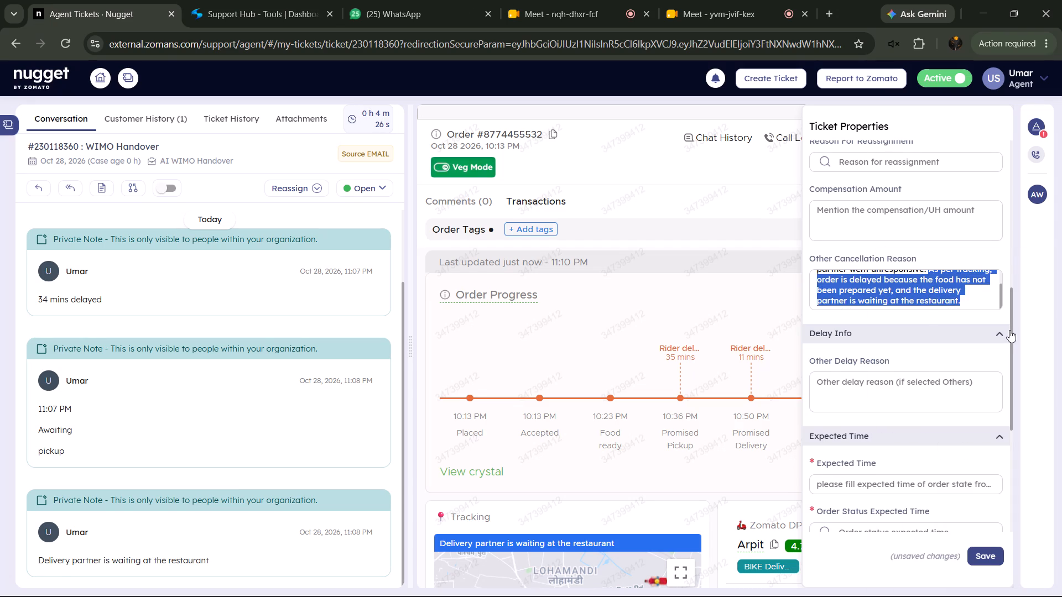
{"action": "key", "text": "BackSpace"}
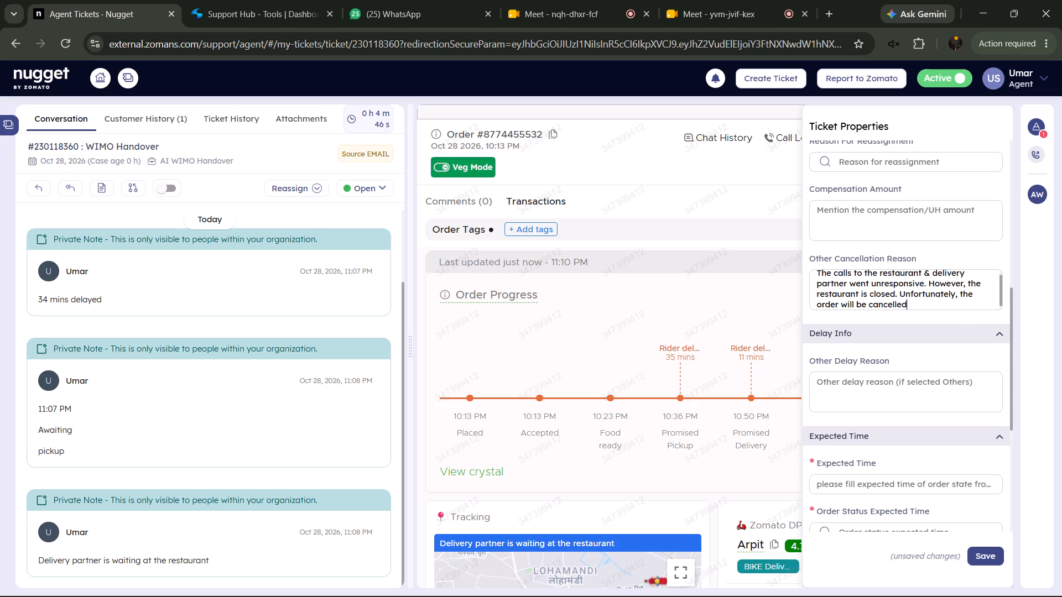
{"action": "key", "text": "period"}
Review the completed ticket properties and save them.
{"action": "scroll", "coordinate": [935, 382], "scroll_direction": "up", "scroll_amount": 5}
{"action": "scroll", "coordinate": [934, 382], "scroll_direction": "down", "scroll_amount": 6}
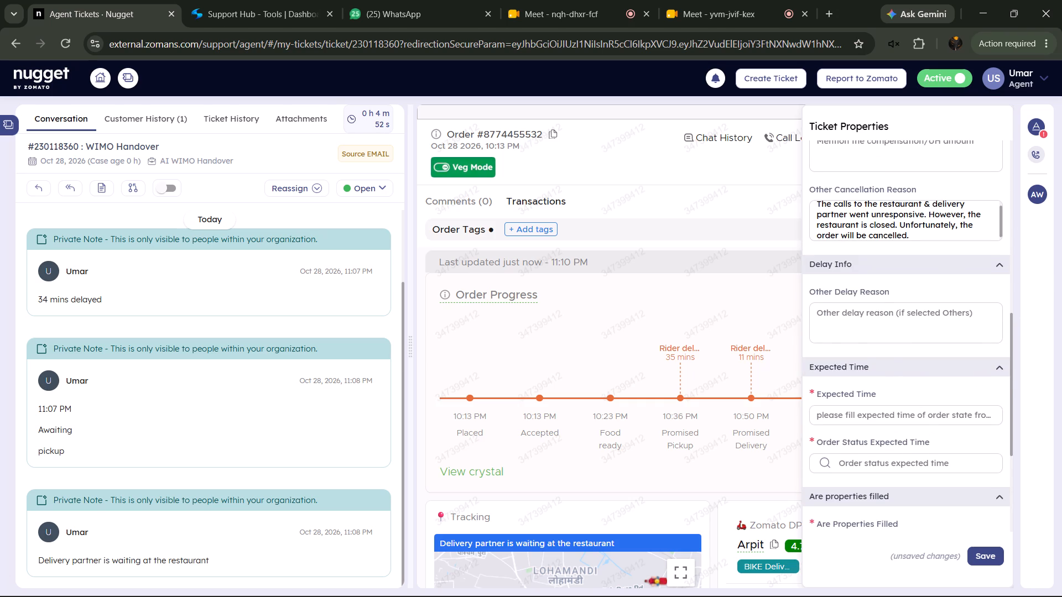
{"action": "scroll", "coordinate": [913, 460], "scroll_direction": "down", "scroll_amount": 3}
{"action": "left_click", "coordinate": [985, 561]}
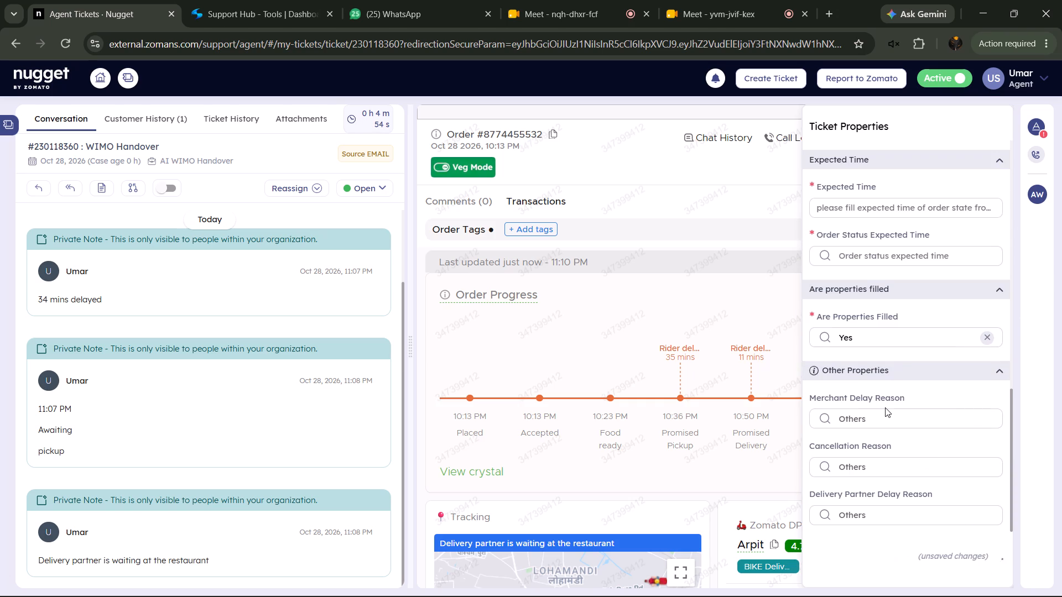
{"action": "scroll", "coordinate": [885, 407], "scroll_direction": "up", "scroll_amount": 8}
{"action": "scroll", "coordinate": [891, 404], "scroll_direction": "down", "scroll_amount": 3}
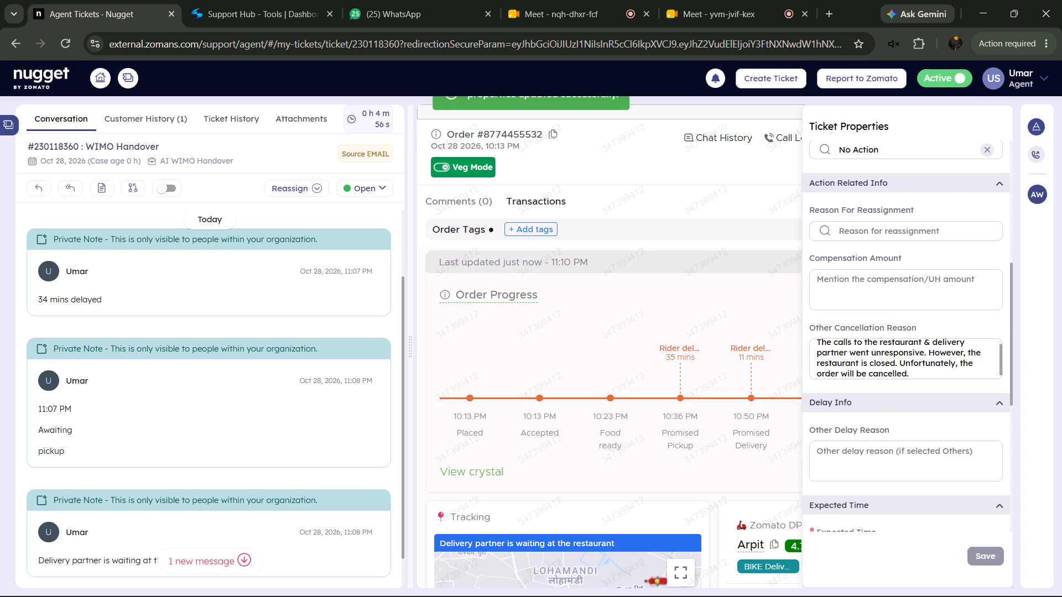
{"action": "left_click", "coordinate": [558, 467]}
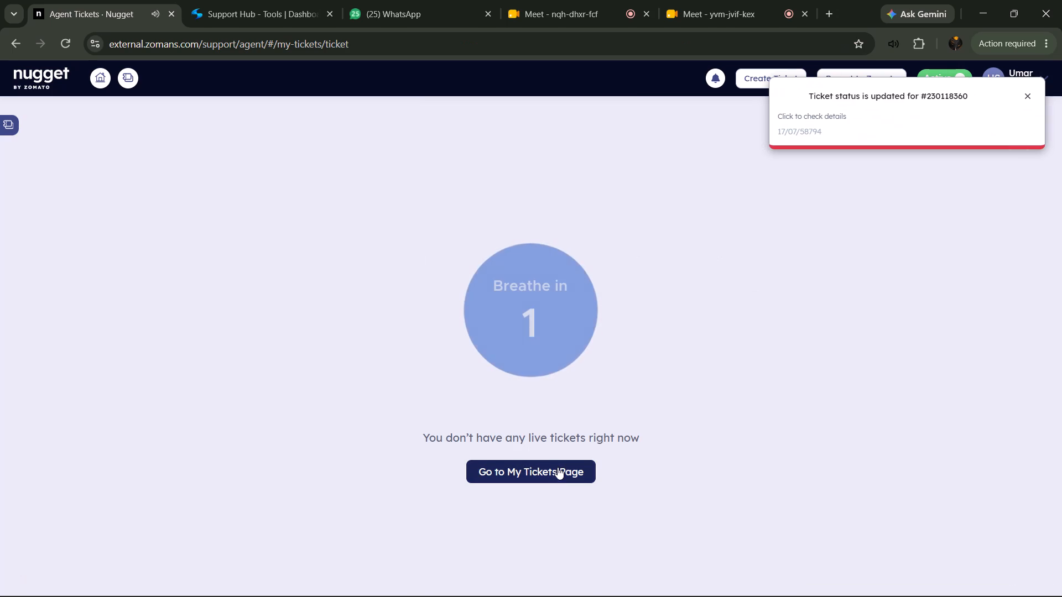
{"action": "left_click", "coordinate": [711, 75]}
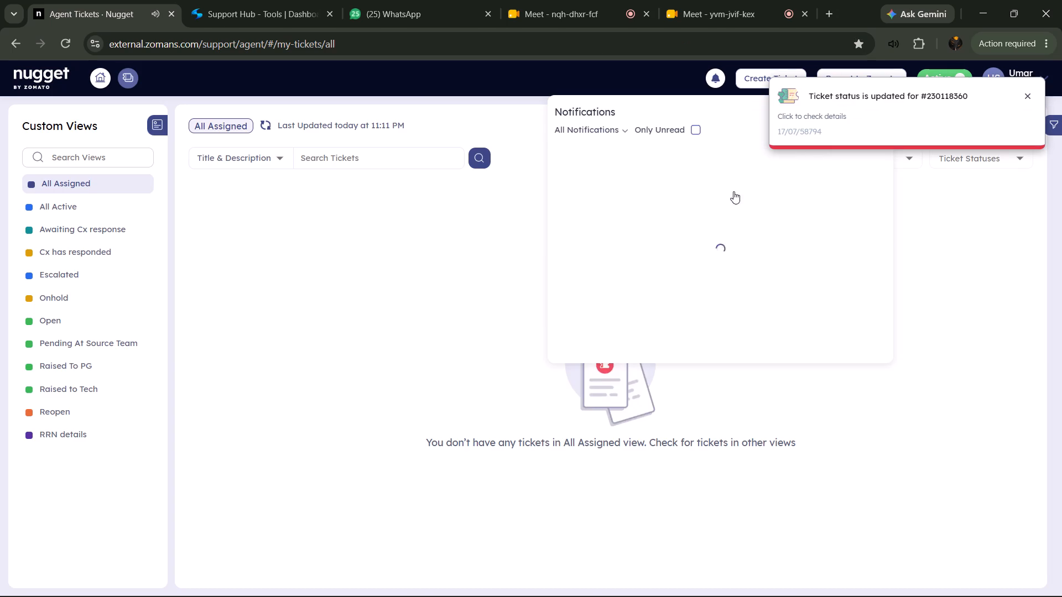
{"action": "left_click", "coordinate": [733, 154]}
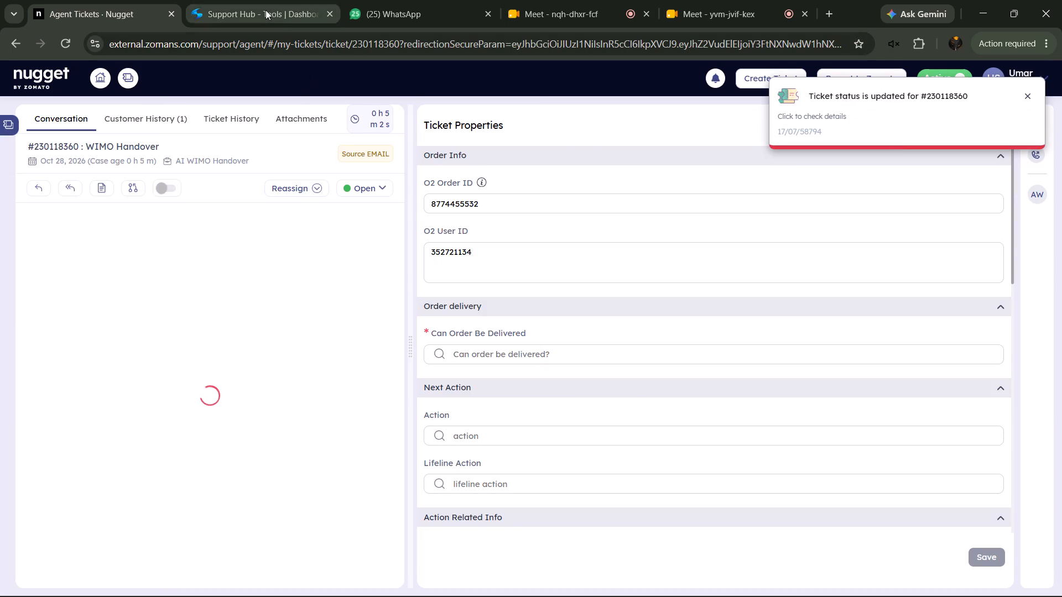
Log a private note with the cancellation reason's text "The calls to the restaurant & delivery partner went unresponsive. However, the restaurant is closed.".
{"action": "scroll", "coordinate": [576, 328], "scroll_direction": "down", "scroll_amount": 4}
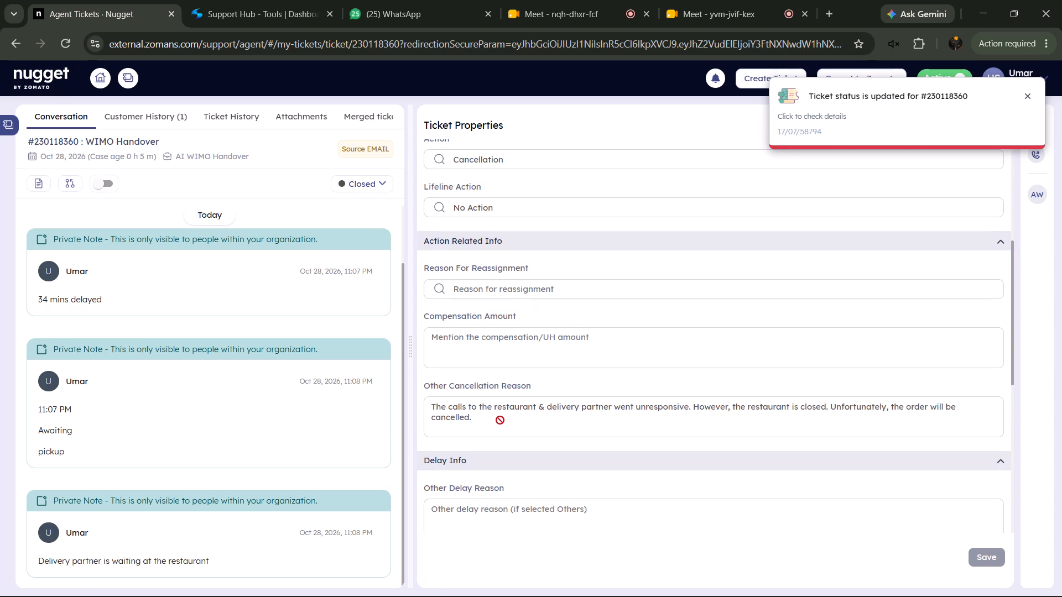
{"action": "left_click", "coordinate": [500, 420]}
{"action": "left_click_drag", "start_coordinate": [431, 406], "coordinate": [794, 391]}
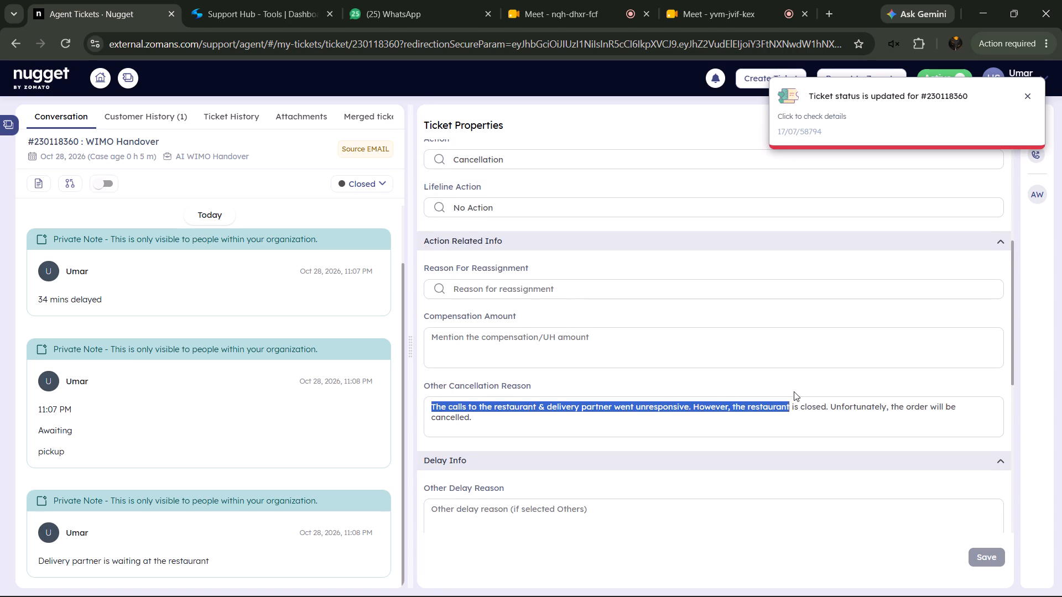
{"action": "left_click_drag", "start_coordinate": [794, 391], "coordinate": [829, 390]}
{"action": "right_click", "coordinate": [792, 409]}
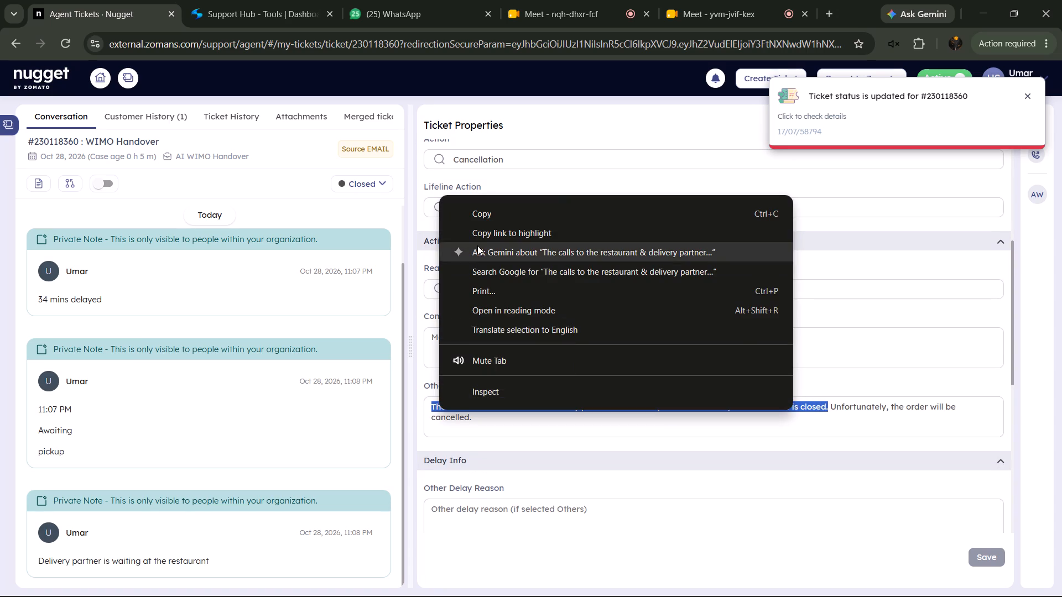
{"action": "left_click", "coordinate": [491, 210]}
{"action": "left_click", "coordinate": [38, 186]}
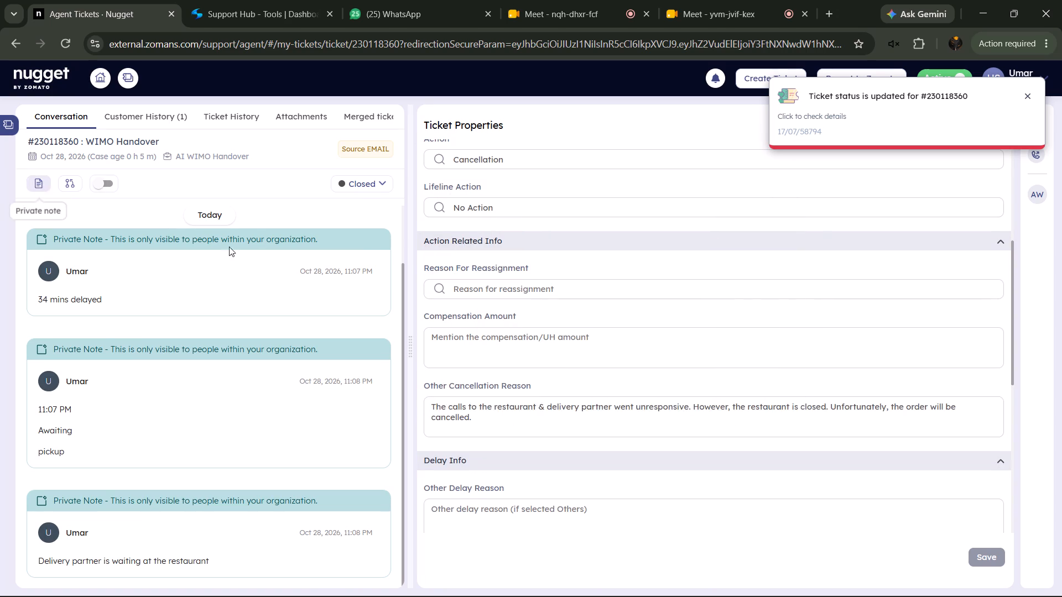
{"action": "right_click", "coordinate": [539, 334]}
{"action": "left_click", "coordinate": [607, 402]}
{"action": "left_click", "coordinate": [660, 413]}
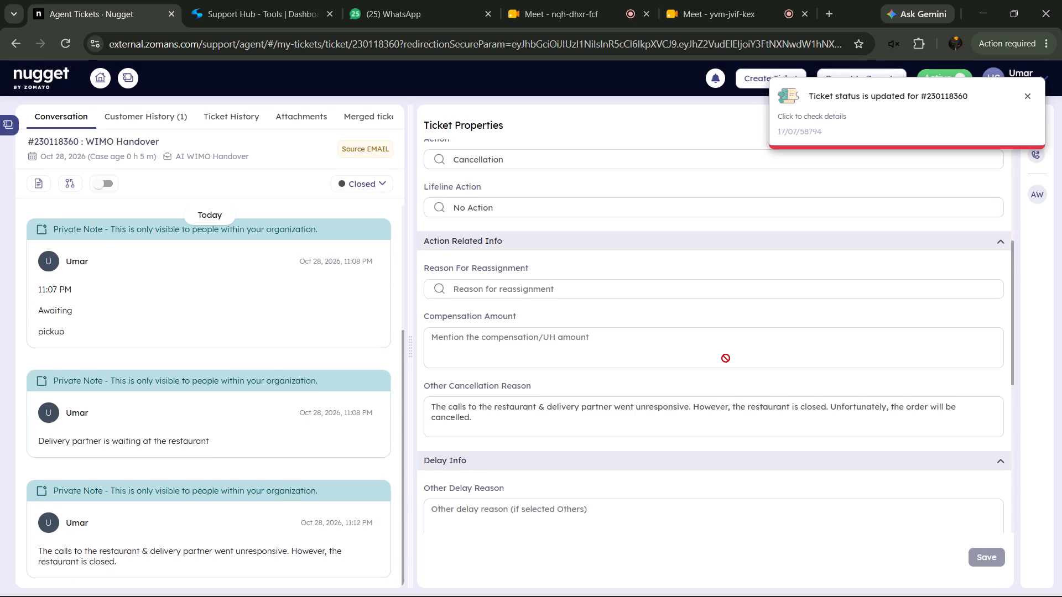
{"action": "scroll", "coordinate": [726, 358], "scroll_direction": "up", "scroll_amount": 3}
{"action": "scroll", "coordinate": [715, 358], "scroll_direction": "down", "scroll_amount": 3}
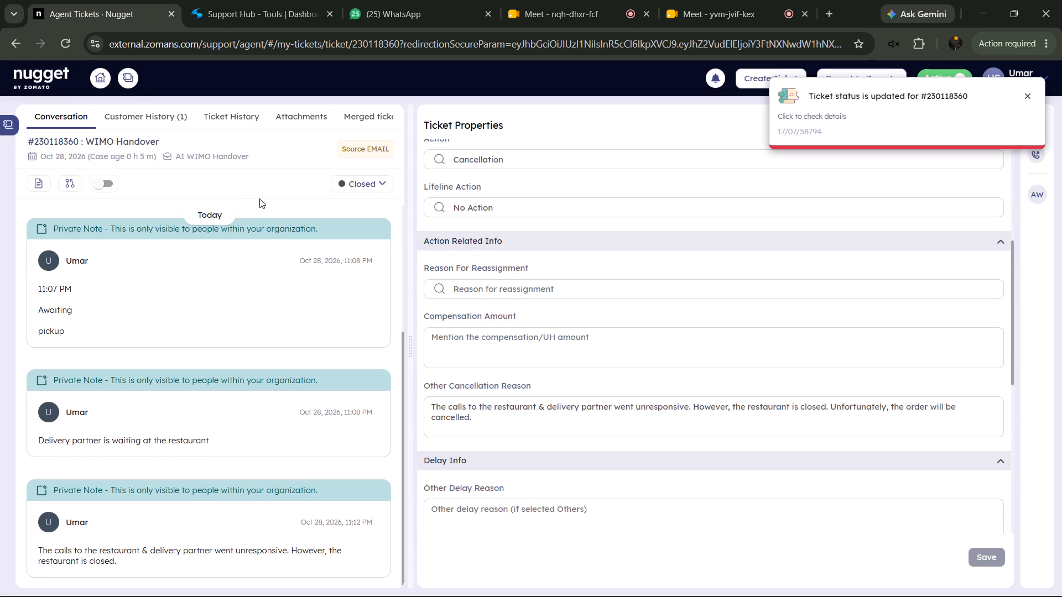
Return to the list of all assigned tickets.
{"action": "left_click", "coordinate": [130, 77]}
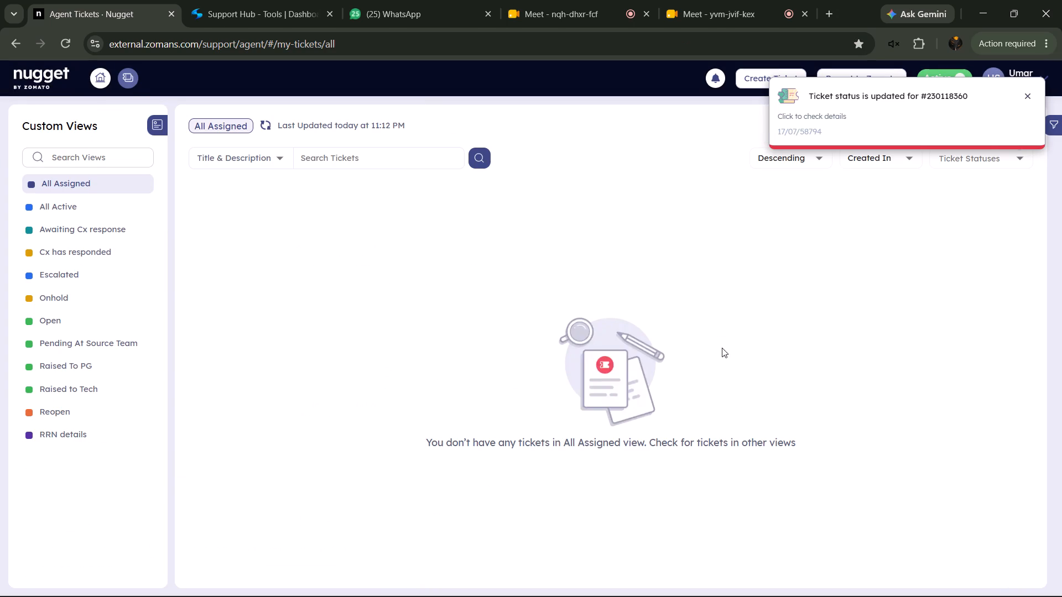
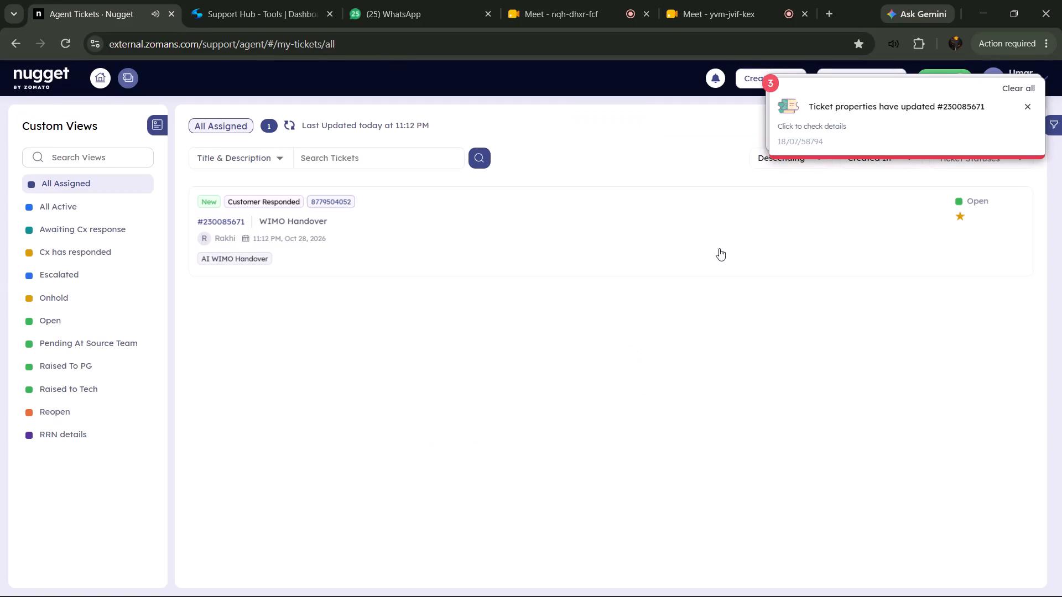
{"action": "left_click", "coordinate": [720, 247]}
{"action": "left_click", "coordinate": [1023, 88]}
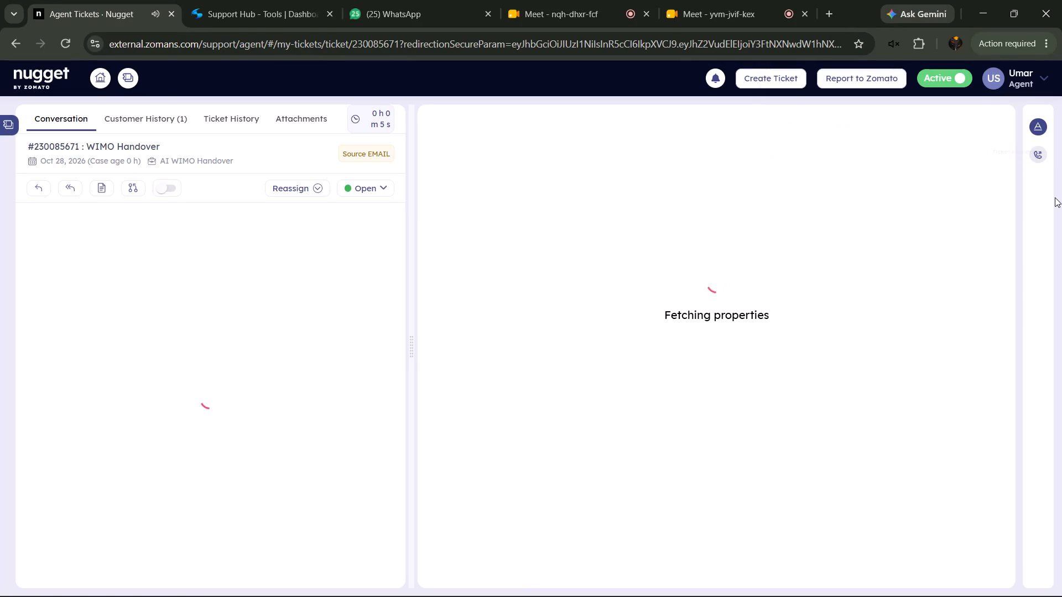
{"action": "left_click", "coordinate": [1033, 193]}
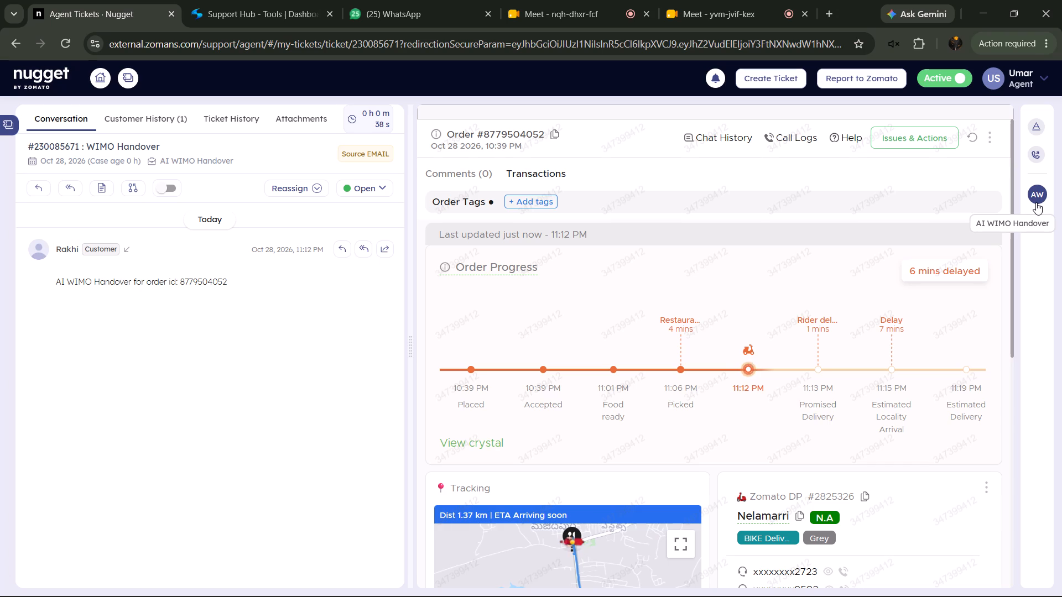
Log a private note with the order's delay text "6 mins delayed".
{"action": "left_click_drag", "start_coordinate": [884, 271], "coordinate": [1006, 255]}
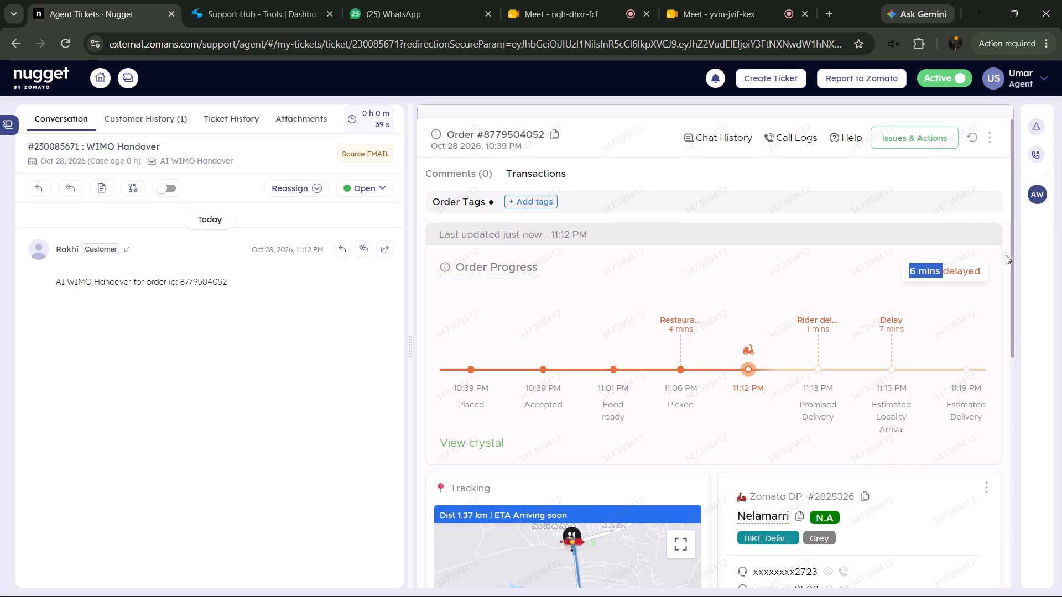
{"action": "left_click_drag", "start_coordinate": [1006, 255], "coordinate": [1017, 255]}
{"action": "right_click", "coordinate": [948, 272]}
{"action": "left_click", "coordinate": [803, 287]}
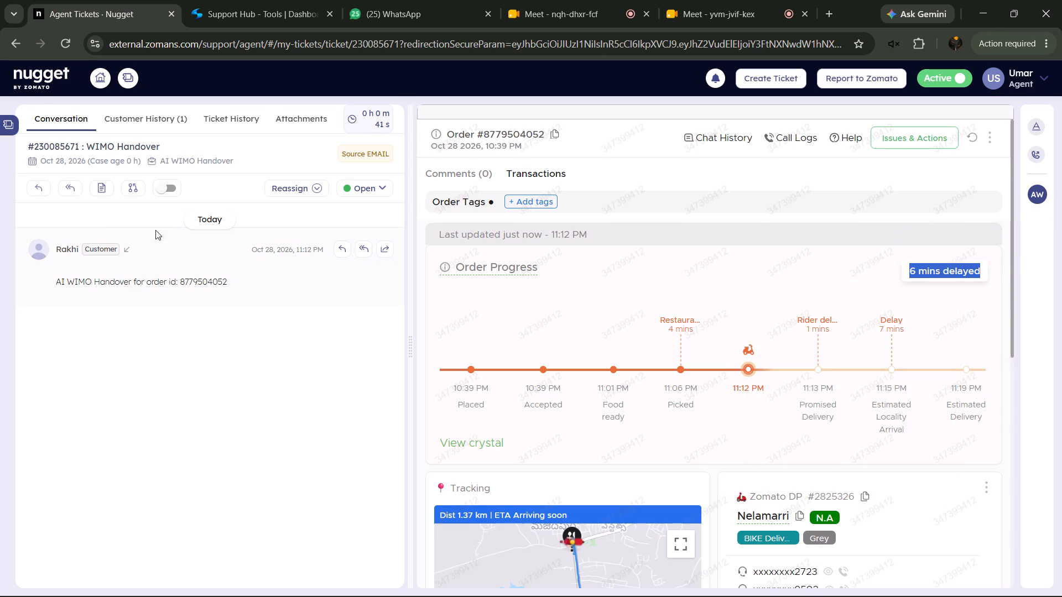
{"action": "left_click", "coordinate": [96, 190]}
{"action": "right_click", "coordinate": [601, 344]}
{"action": "left_click", "coordinate": [648, 406]}
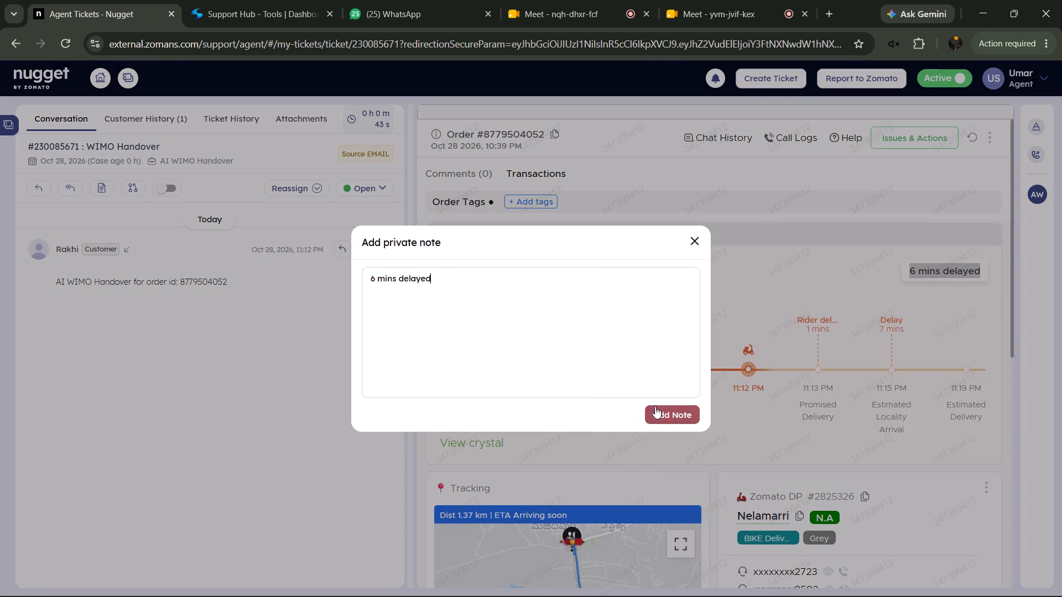
{"action": "left_click", "coordinate": [658, 406]}
Log a private note with the order progress entry "11:06 PM Picked".
{"action": "left_click_drag", "start_coordinate": [654, 381], "coordinate": [695, 406]}
{"action": "right_click", "coordinate": [682, 397]}
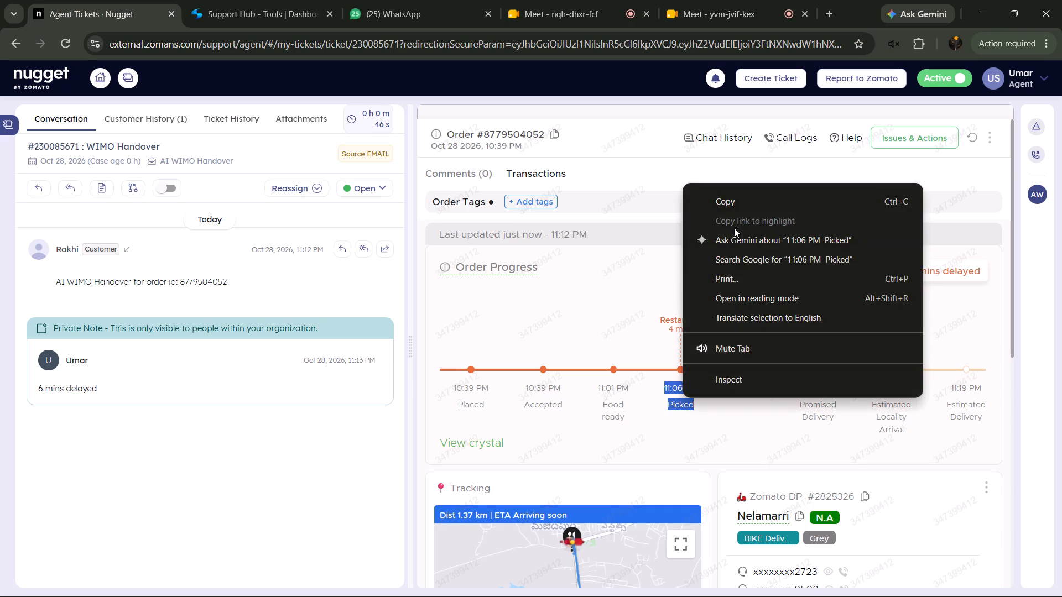
{"action": "left_click", "coordinate": [740, 201]}
{"action": "left_click", "coordinate": [101, 188]}
{"action": "right_click", "coordinate": [513, 334]}
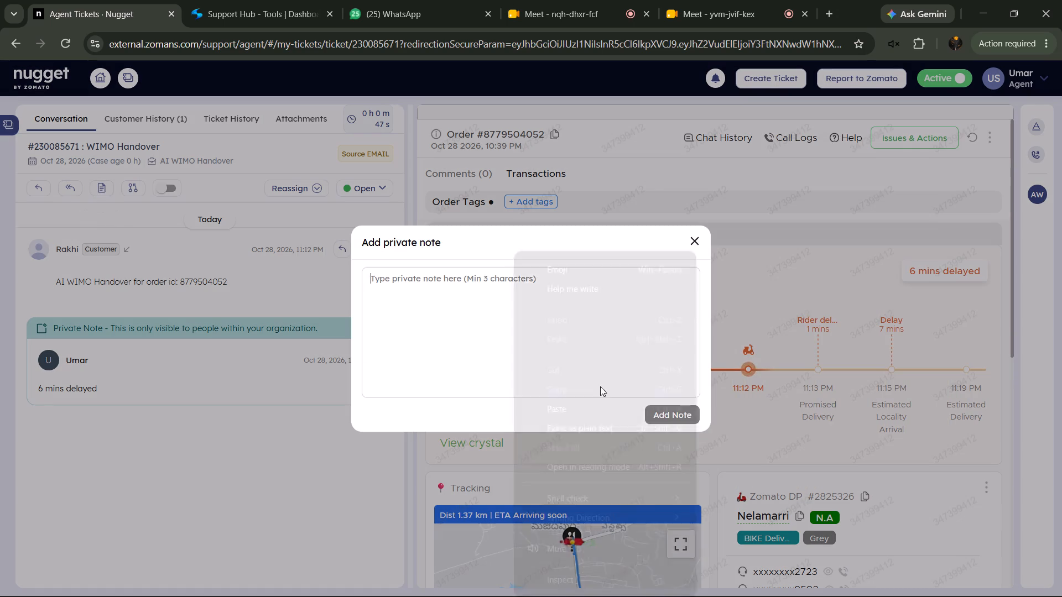
{"action": "left_click", "coordinate": [632, 418]}
{"action": "left_click", "coordinate": [666, 417]}
Log a private note with the tracking text "Dist 1.37 km | ETA Arriving soon".
{"action": "left_click_drag", "start_coordinate": [609, 512], "coordinate": [388, 510]}
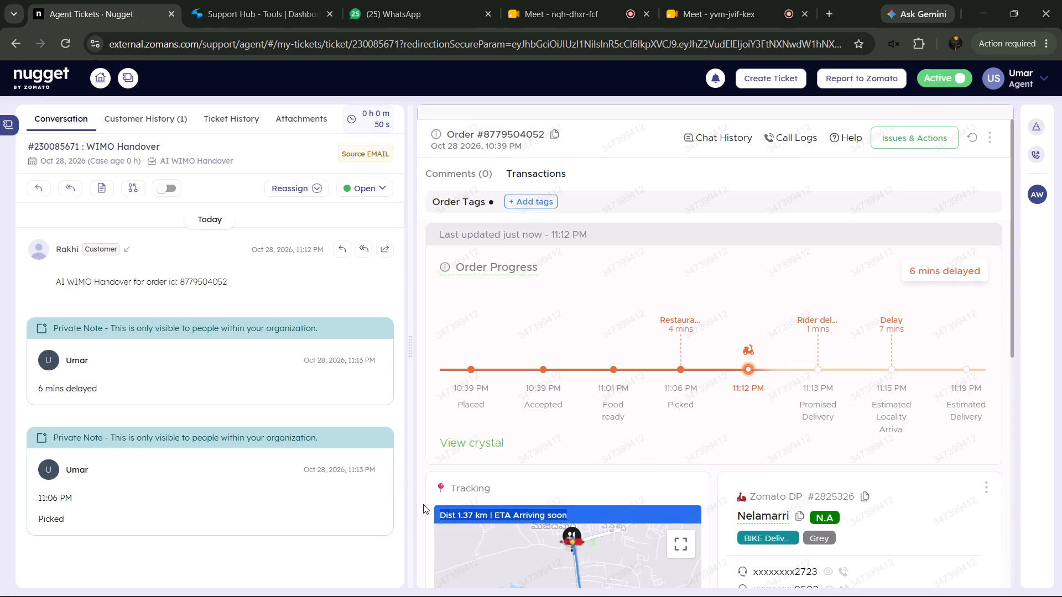
{"action": "right_click", "coordinate": [444, 507]}
{"action": "left_click", "coordinate": [483, 315]}
{"action": "left_click", "coordinate": [105, 184]}
{"action": "right_click", "coordinate": [581, 358]}
{"action": "left_click", "coordinate": [668, 194]}
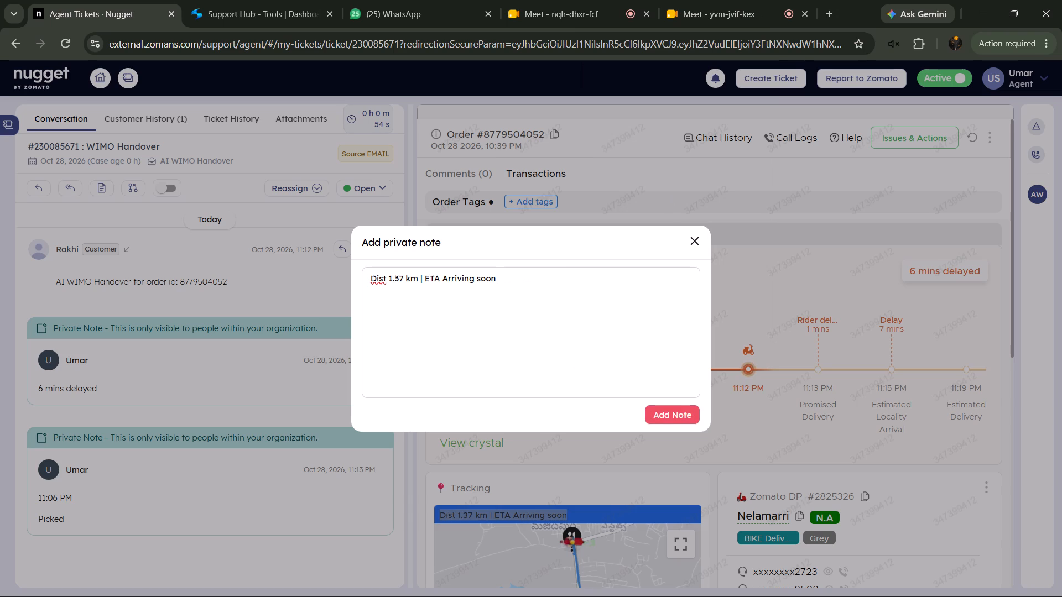
{"action": "left_click", "coordinate": [680, 404]}
{"action": "left_click", "coordinate": [673, 425]}
{"action": "left_click", "coordinate": [671, 411]}
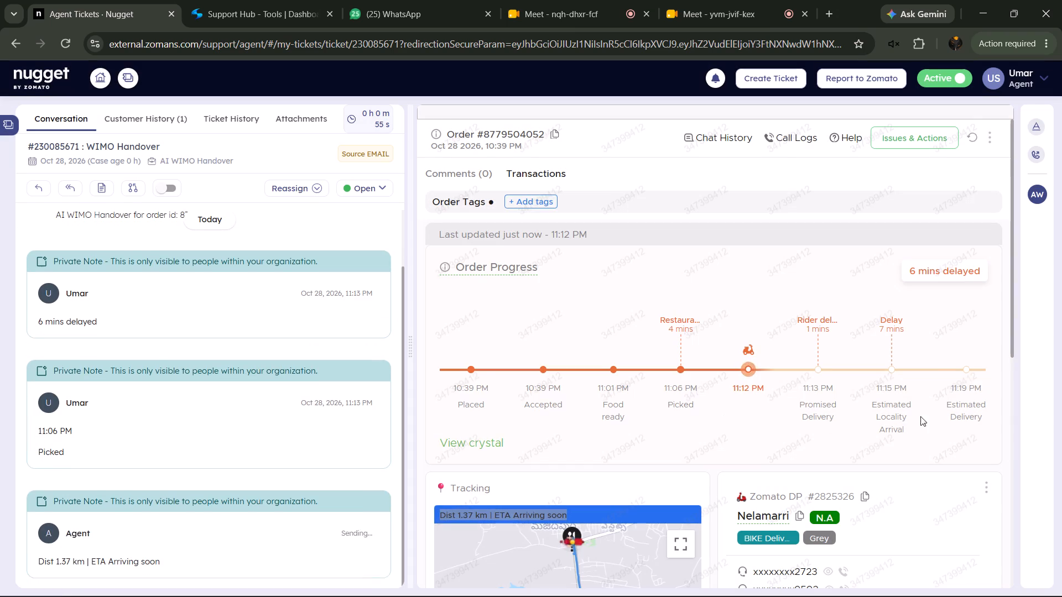
Request a callback to the delivery partner's first listed number and dismiss the call dialog.
{"action": "scroll", "coordinate": [945, 367], "scroll_direction": "down", "scroll_amount": 1}
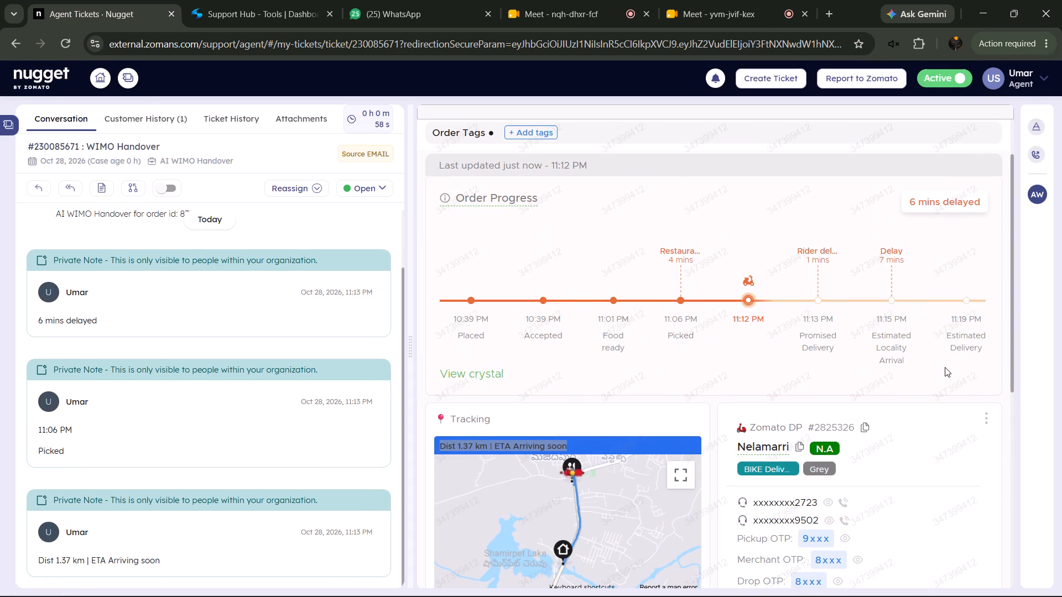
{"action": "scroll", "coordinate": [945, 367], "scroll_direction": "down", "scroll_amount": 1}
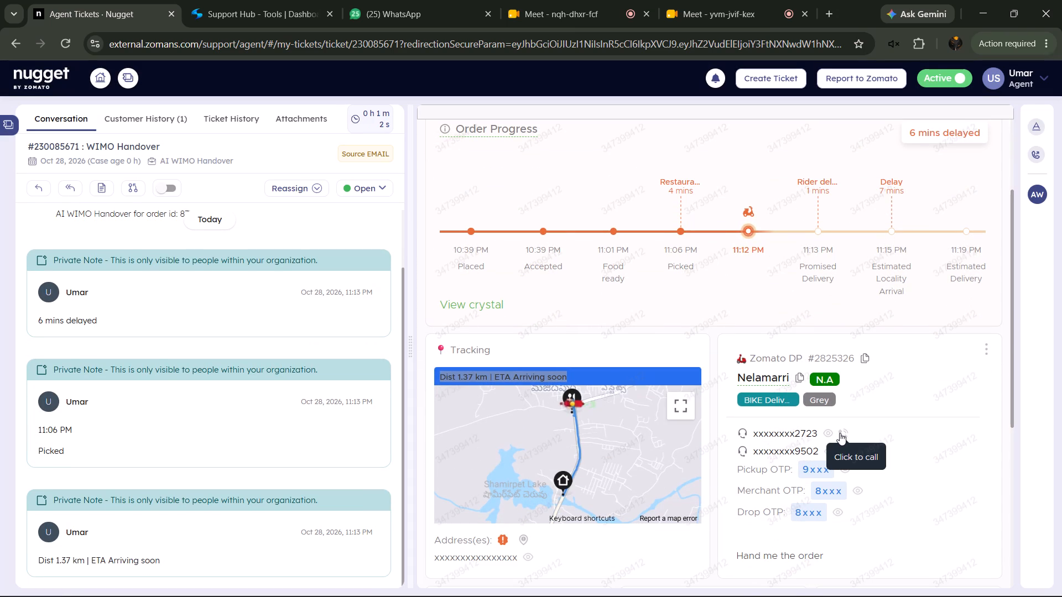
{"action": "left_click", "coordinate": [840, 433]}
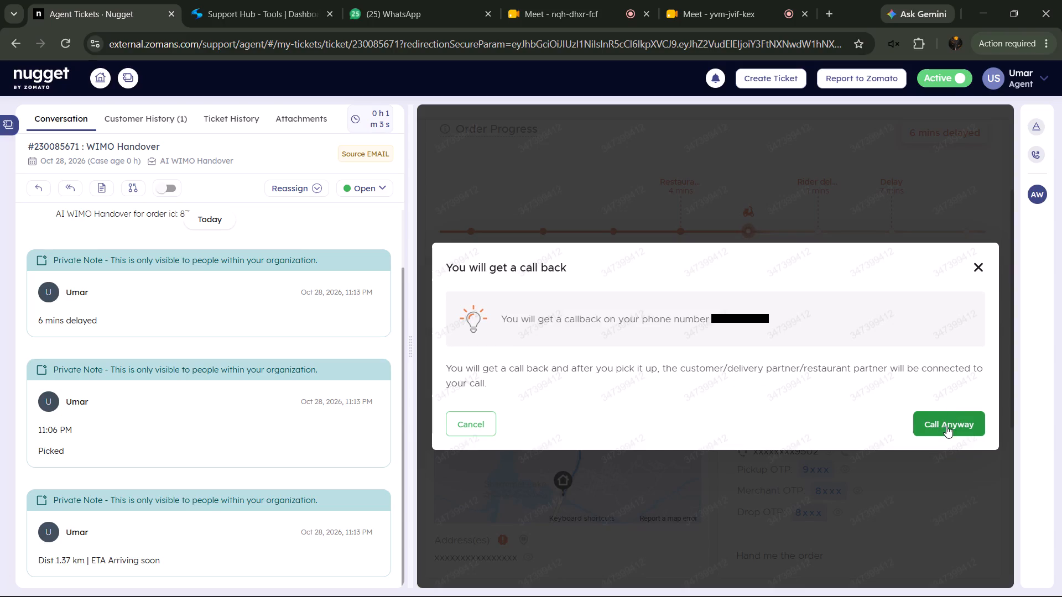
{"action": "left_click", "coordinate": [945, 426]}
{"action": "left_click", "coordinate": [957, 224]}
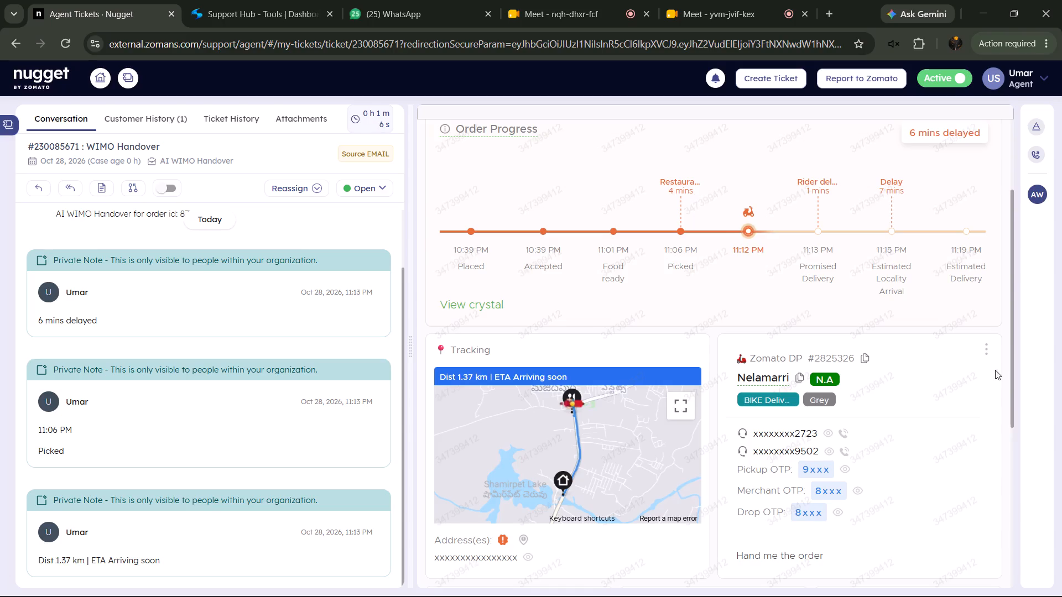
Examine the delivery partner's assignment history and the order progress timeline.
{"action": "left_click", "coordinate": [984, 347]}
{"action": "left_click", "coordinate": [932, 380]}
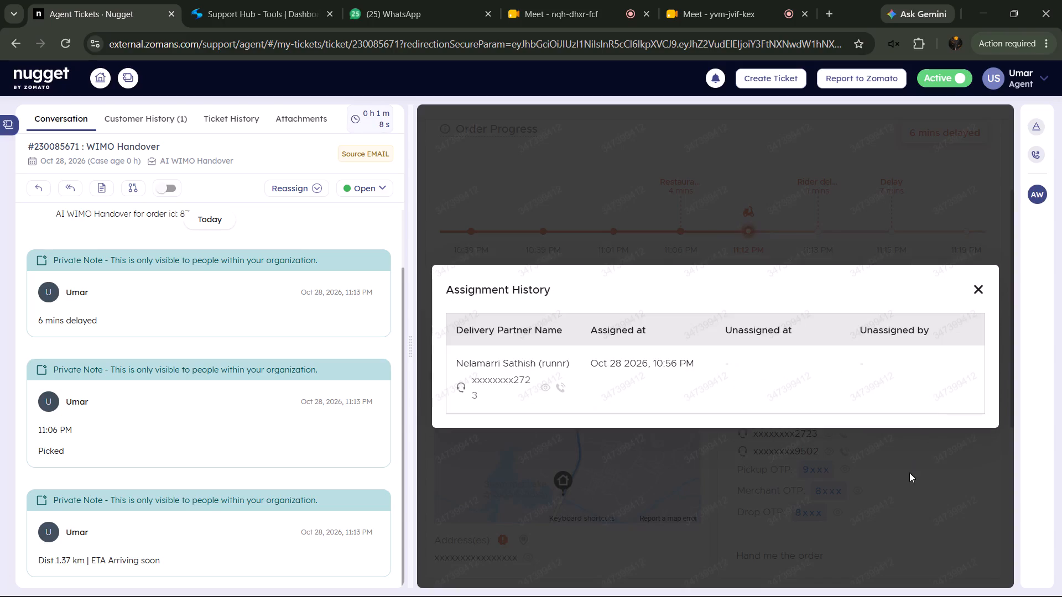
{"action": "left_click", "coordinate": [908, 480]}
{"action": "scroll", "coordinate": [913, 429], "scroll_direction": "up", "scroll_amount": 3}
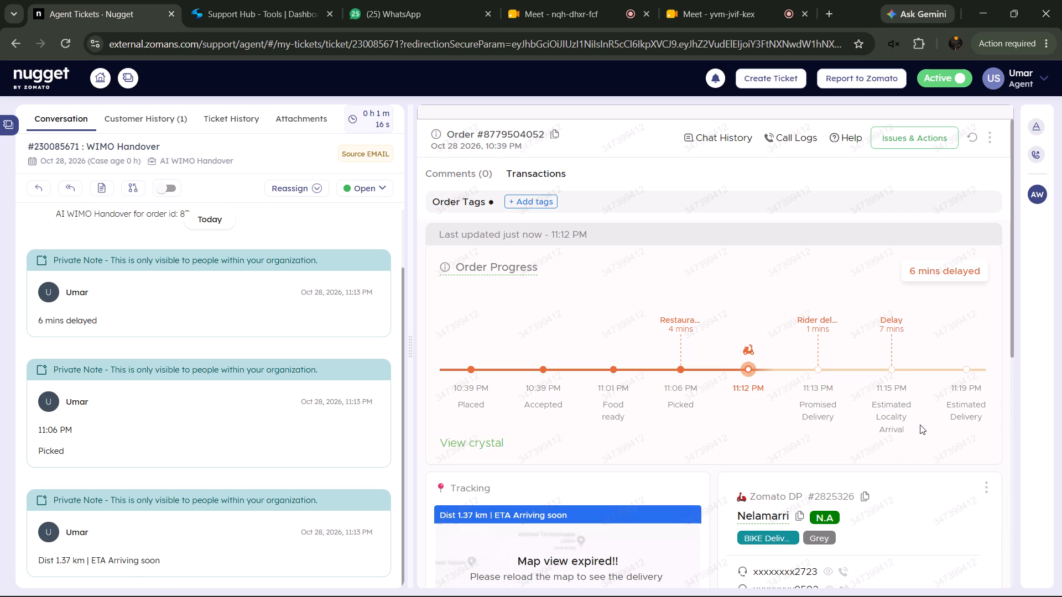
{"action": "scroll", "coordinate": [920, 425], "scroll_direction": "down", "scroll_amount": 1}
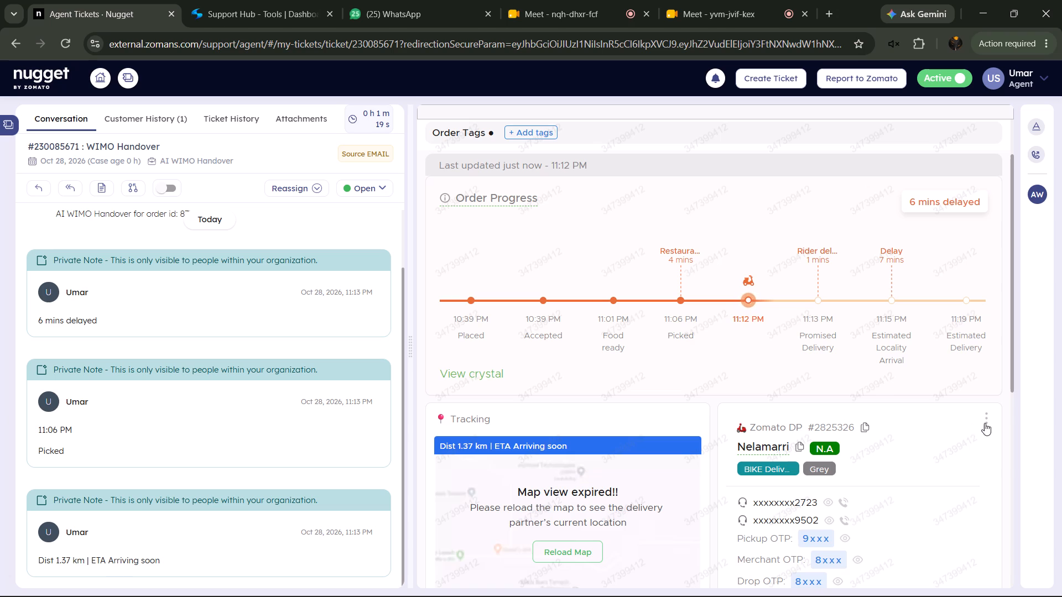
{"action": "left_click", "coordinate": [988, 422]}
{"action": "left_click", "coordinate": [922, 463]}
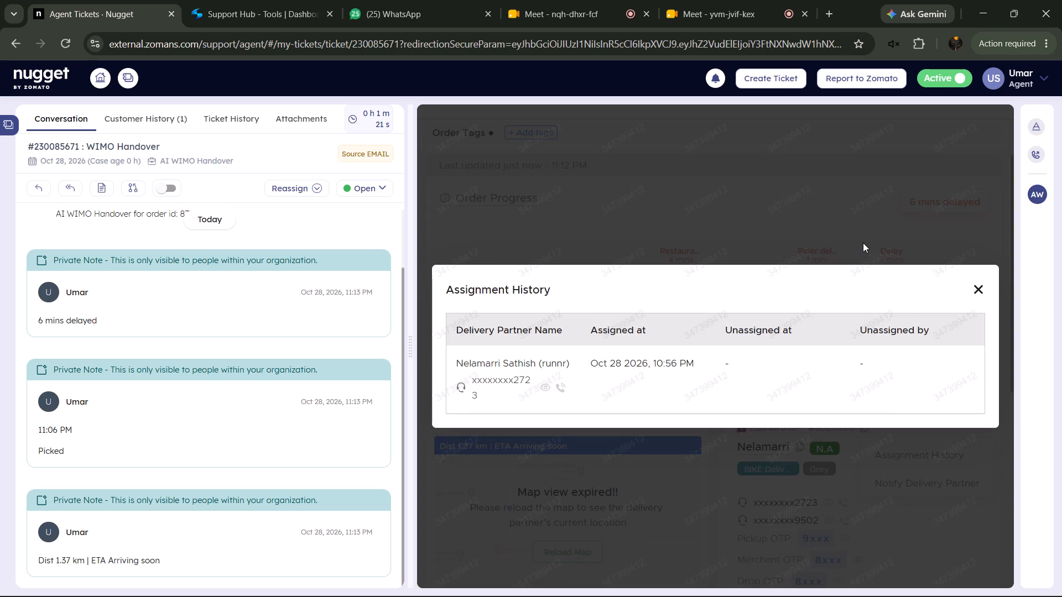
{"action": "left_click", "coordinate": [863, 242]}
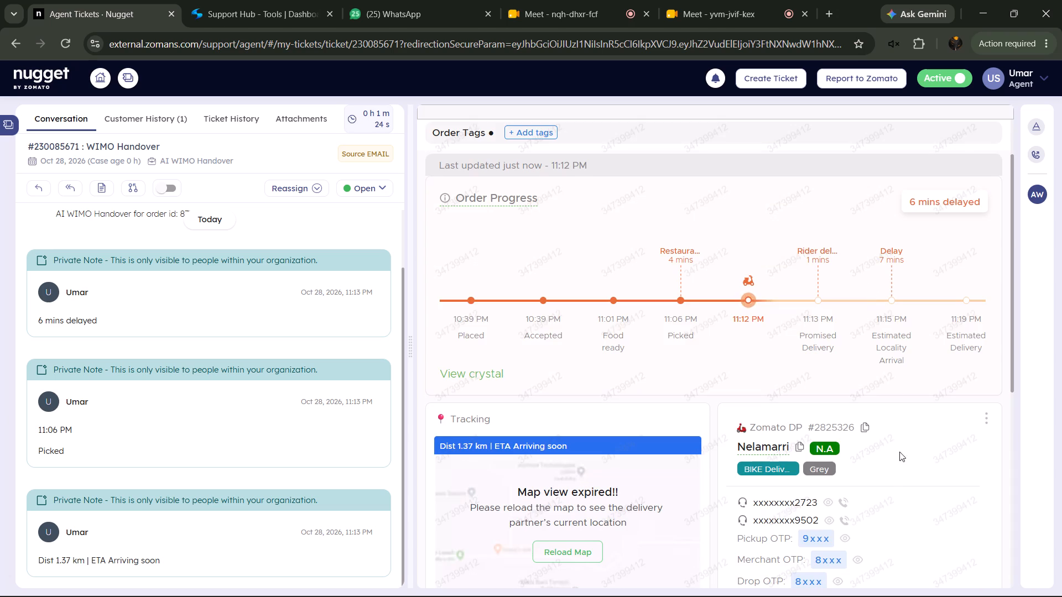
{"action": "scroll", "coordinate": [896, 469], "scroll_direction": "up", "scroll_amount": 3}
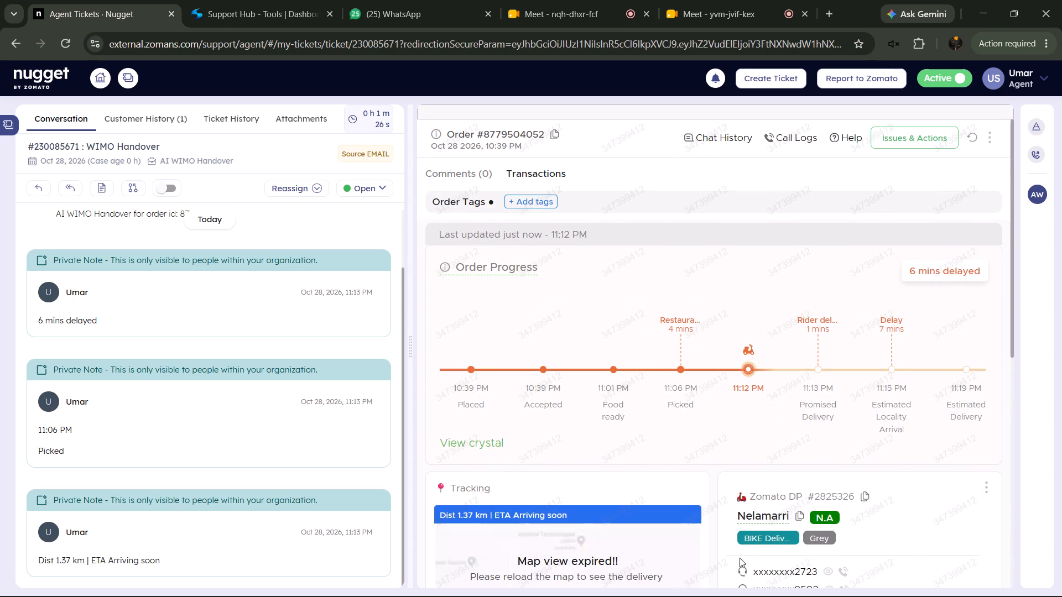
{"action": "scroll", "coordinate": [798, 411], "scroll_direction": "up", "scroll_amount": 4}
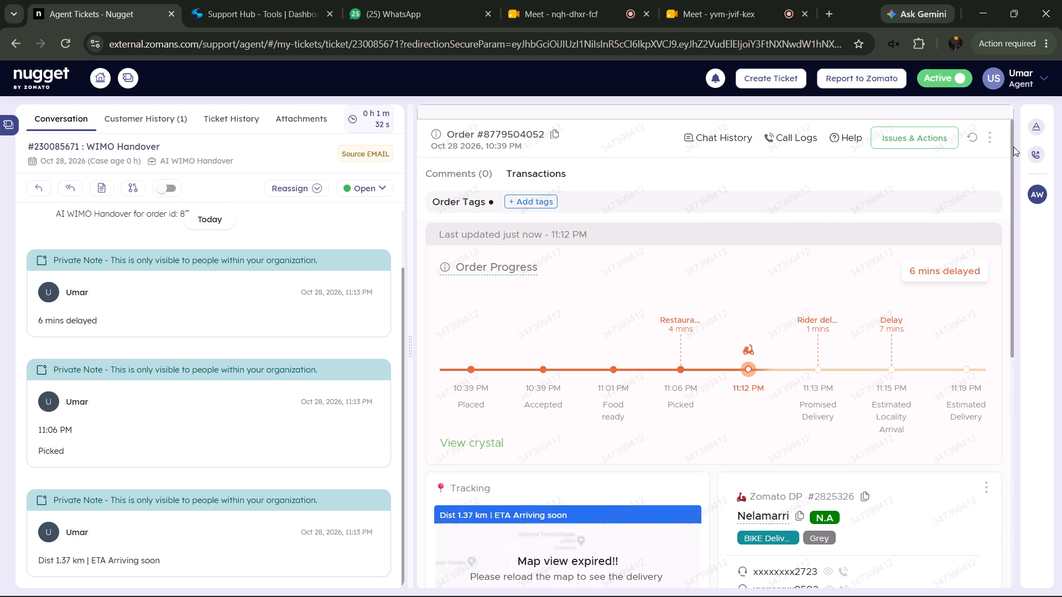
In the ticket properties, set Can Order Be Delivered to Yes, and both Action and Lifeline Action to No Action.
{"action": "left_click", "coordinate": [1030, 129]}
{"action": "left_click", "coordinate": [907, 357]}
{"action": "left_click", "coordinate": [884, 371]}
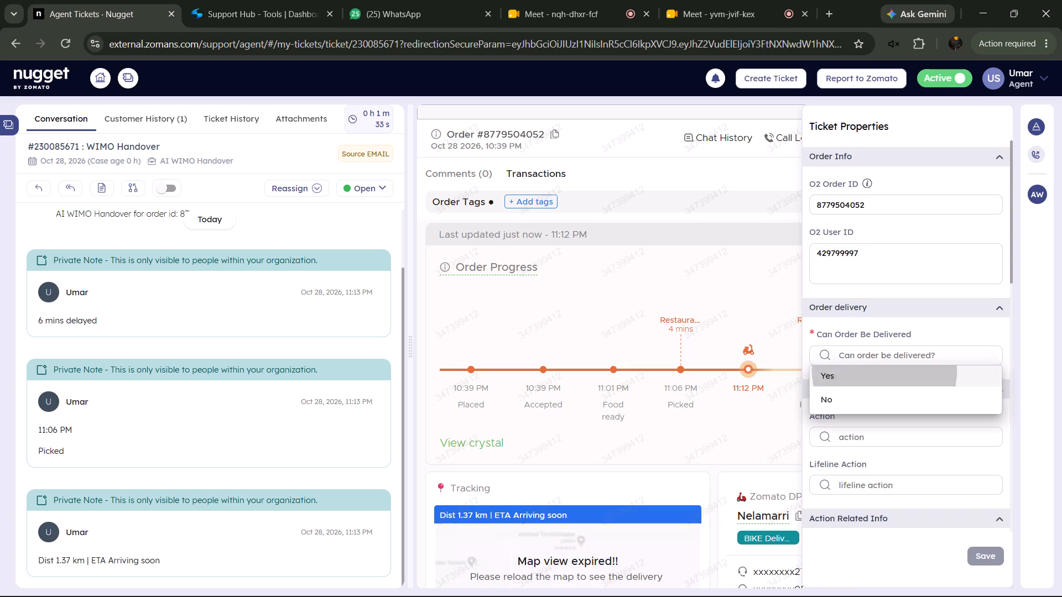
{"action": "scroll", "coordinate": [930, 237], "scroll_direction": "down", "scroll_amount": 3}
{"action": "left_click", "coordinate": [894, 228]}
{"action": "left_click", "coordinate": [874, 249]}
{"action": "left_click", "coordinate": [867, 279]}
{"action": "left_click", "coordinate": [857, 298]}
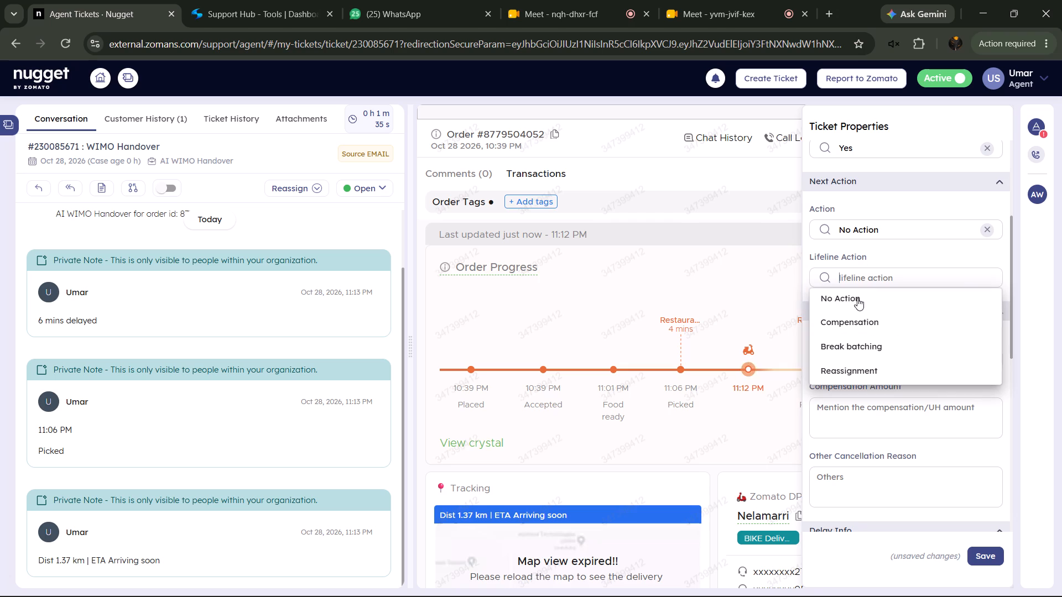
Set Are Properties Filled to Yes and Order Status Expected Time to "Arrival at cx location".
{"action": "scroll", "coordinate": [857, 298], "scroll_direction": "down", "scroll_amount": 8}
{"action": "left_click", "coordinate": [900, 339]}
{"action": "left_click", "coordinate": [883, 355]}
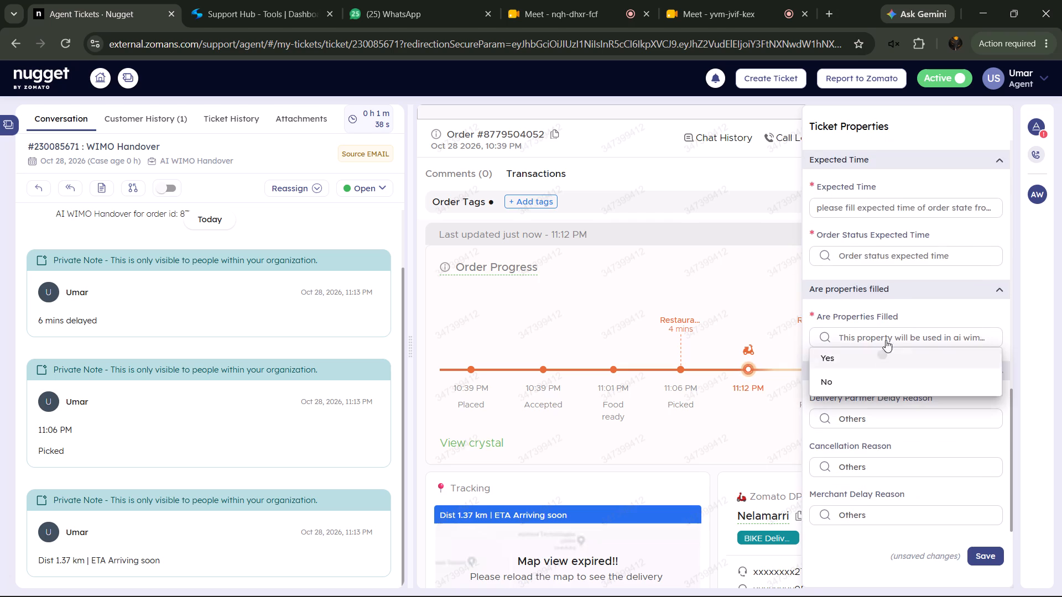
{"action": "left_click", "coordinate": [898, 252]}
{"action": "left_click", "coordinate": [893, 324]}
{"action": "scroll", "coordinate": [892, 338], "scroll_direction": "down", "scroll_amount": 1}
{"action": "scroll", "coordinate": [892, 338], "scroll_direction": "up", "scroll_amount": 3}
{"action": "left_click", "coordinate": [888, 313]}
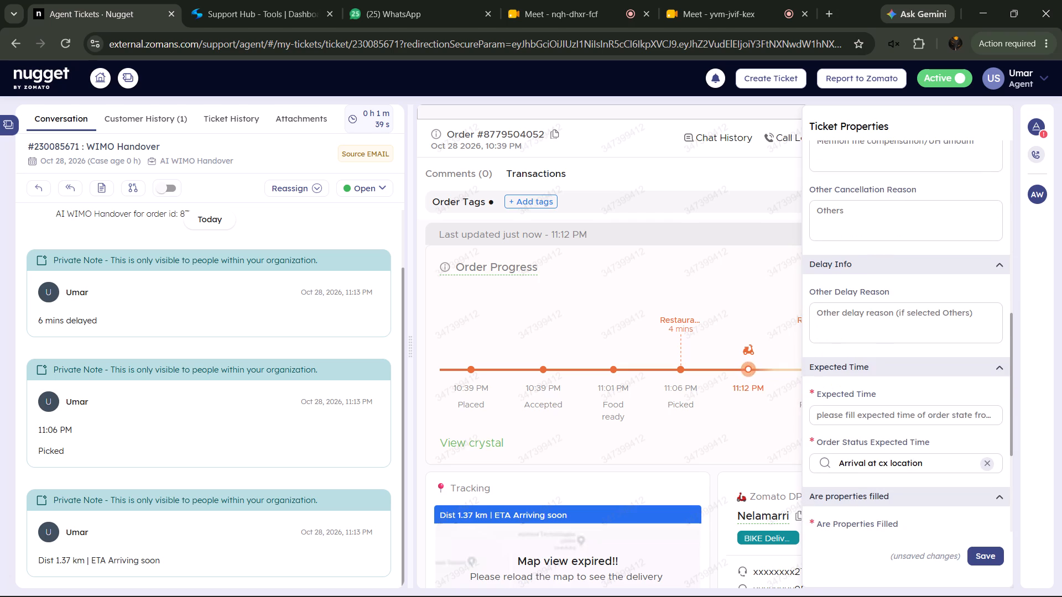
Close the ticket properties and refresh the order details.
{"action": "left_click", "coordinate": [1036, 123]}
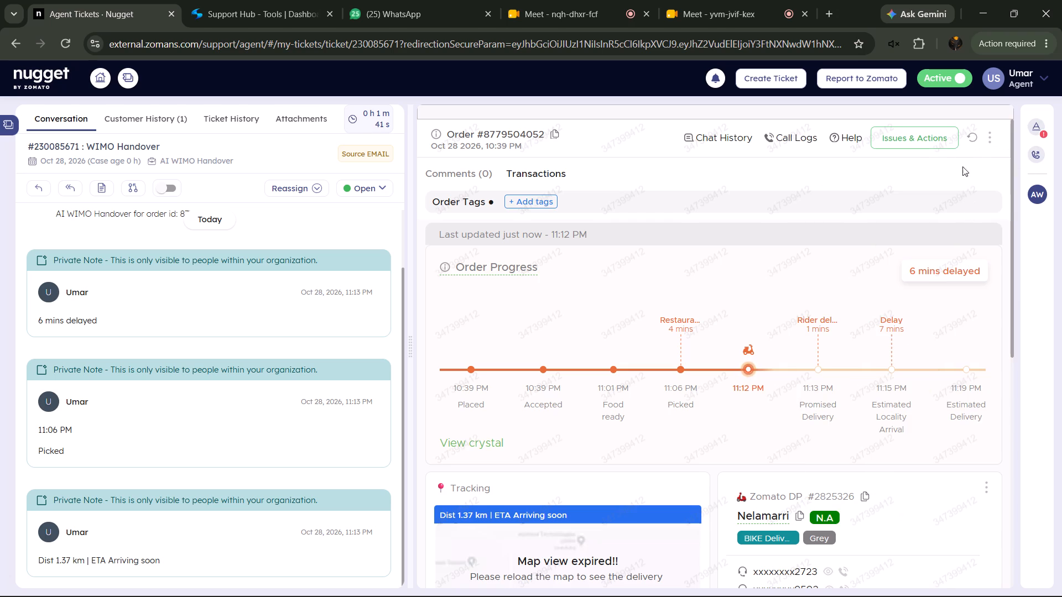
{"action": "left_click", "coordinate": [971, 137]}
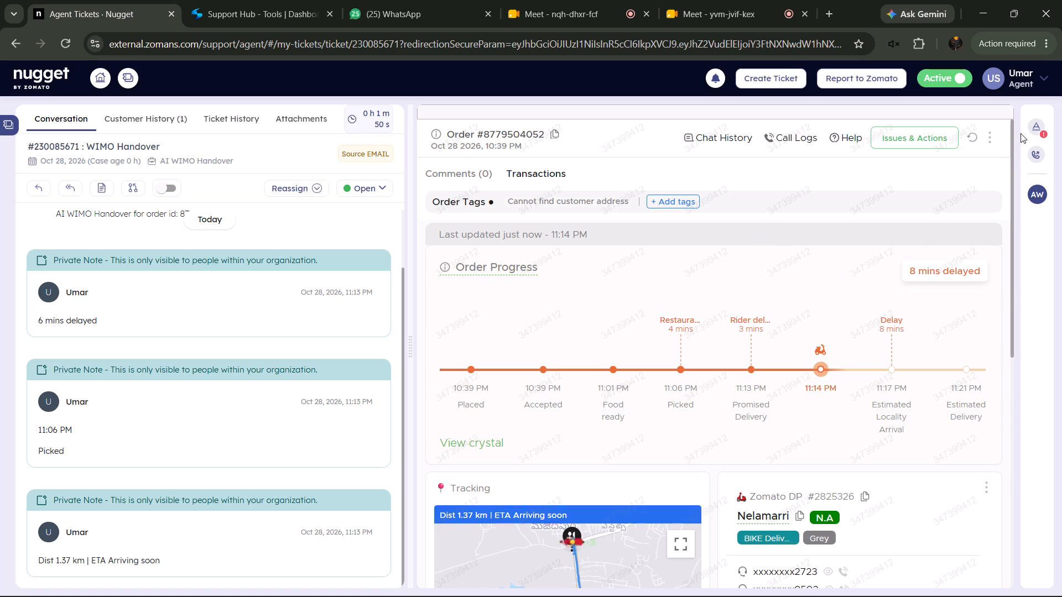
Reopen the ticket properties and review the action, delay and expected time fields.
{"action": "left_click", "coordinate": [1039, 127]}
{"action": "left_click", "coordinate": [887, 322]}
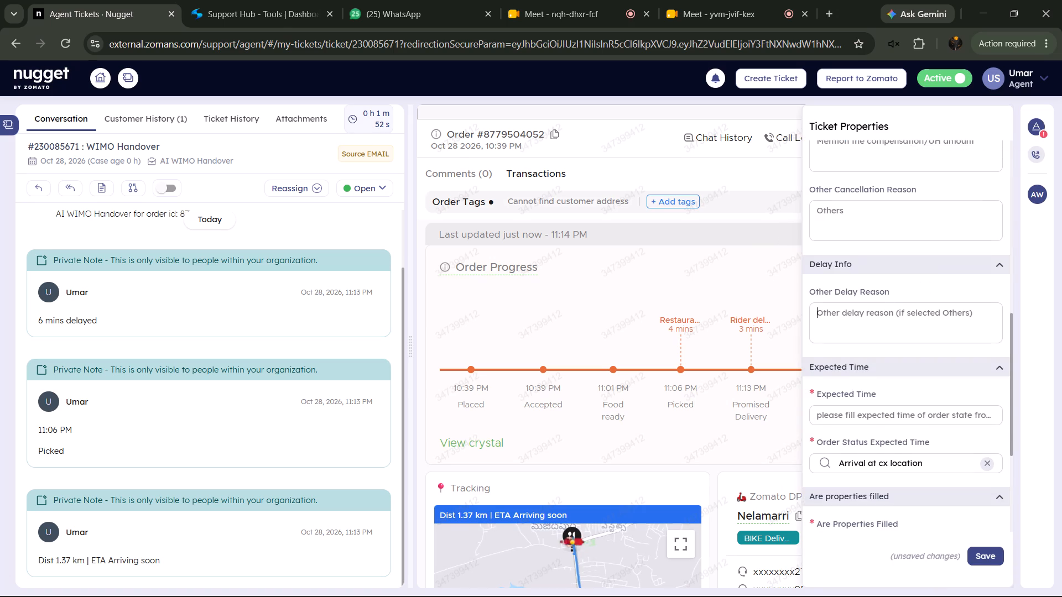
{"action": "scroll", "coordinate": [889, 326], "scroll_direction": "up", "scroll_amount": 4}
{"action": "scroll", "coordinate": [889, 326], "scroll_direction": "down", "scroll_amount": 3}
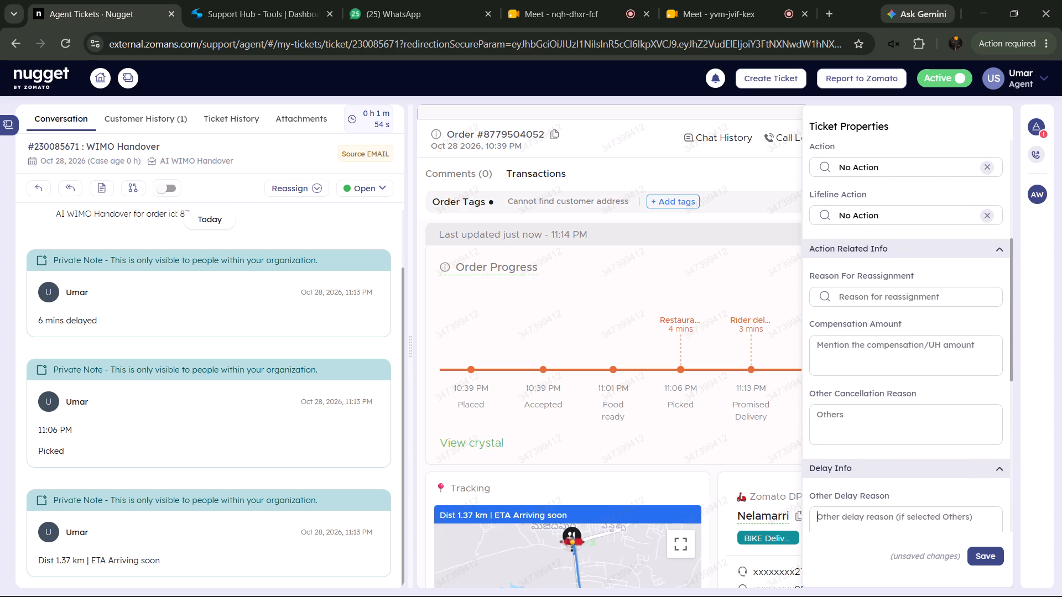
{"action": "left_click", "coordinate": [879, 396]}
{"action": "scroll", "coordinate": [886, 362], "scroll_direction": "up", "scroll_amount": 2}
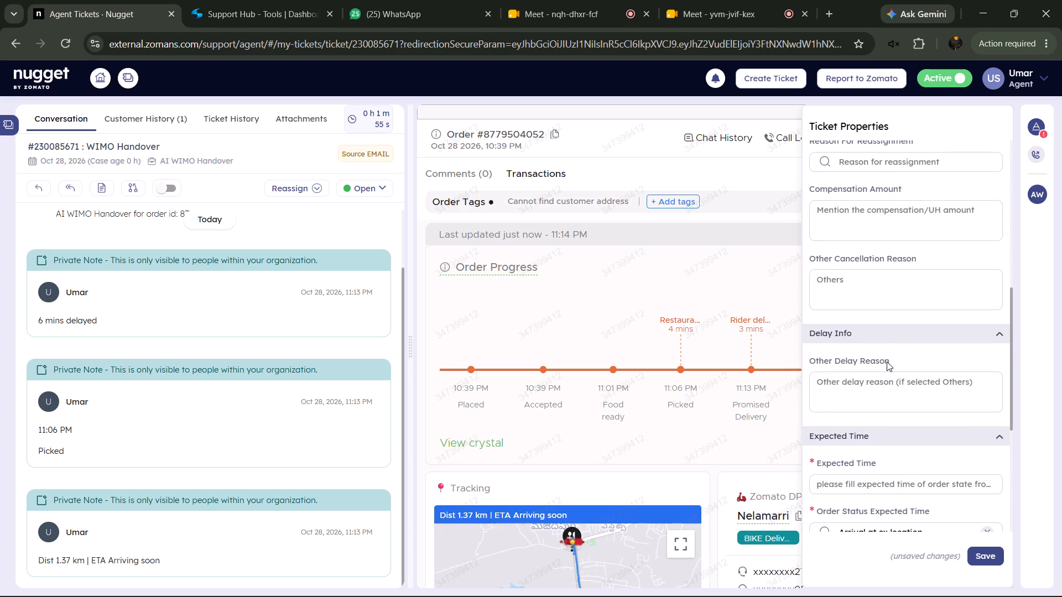
{"action": "scroll", "coordinate": [887, 362], "scroll_direction": "up", "scroll_amount": 1}
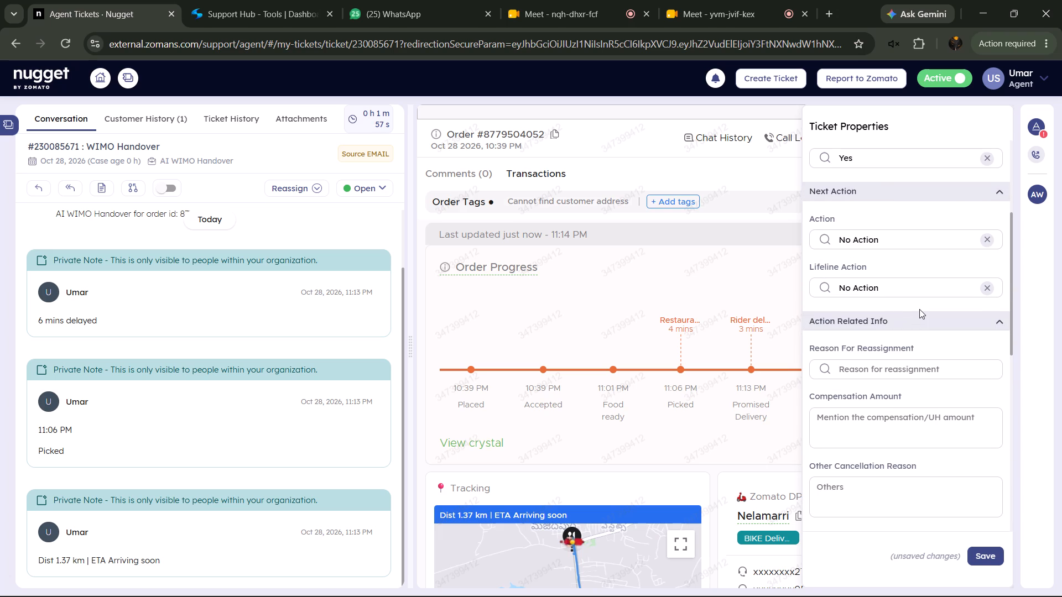
Hide the ticket properties and refresh the order details again.
{"action": "left_click", "coordinate": [1039, 124]}
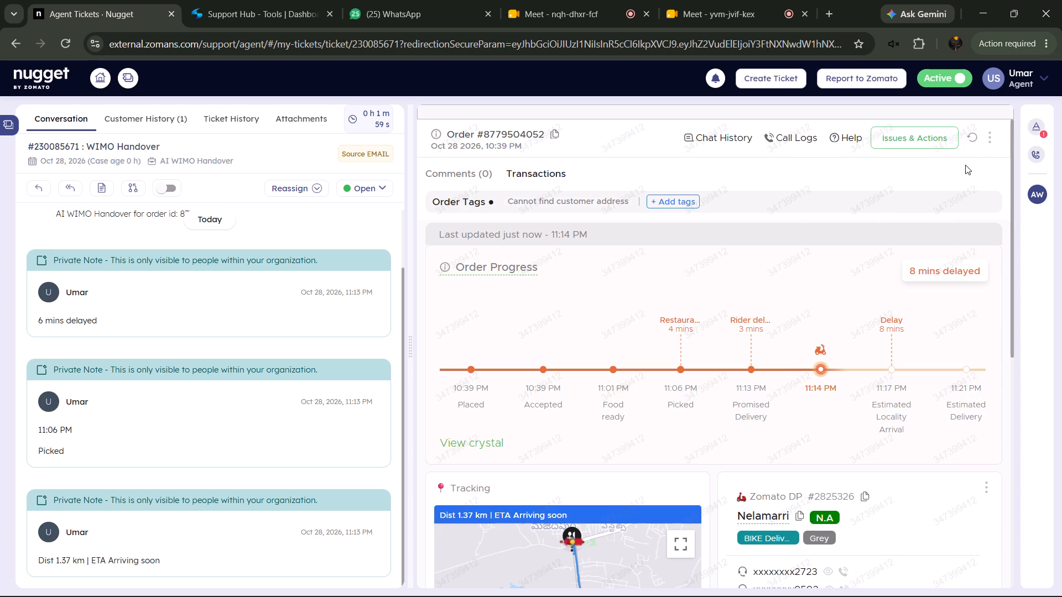
{"action": "left_click", "coordinate": [972, 138]}
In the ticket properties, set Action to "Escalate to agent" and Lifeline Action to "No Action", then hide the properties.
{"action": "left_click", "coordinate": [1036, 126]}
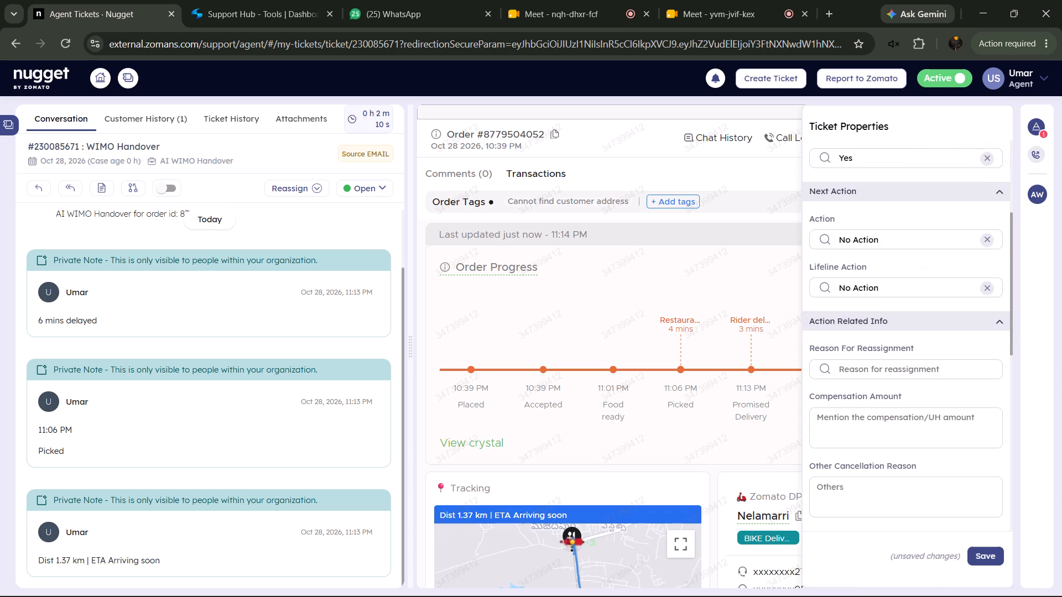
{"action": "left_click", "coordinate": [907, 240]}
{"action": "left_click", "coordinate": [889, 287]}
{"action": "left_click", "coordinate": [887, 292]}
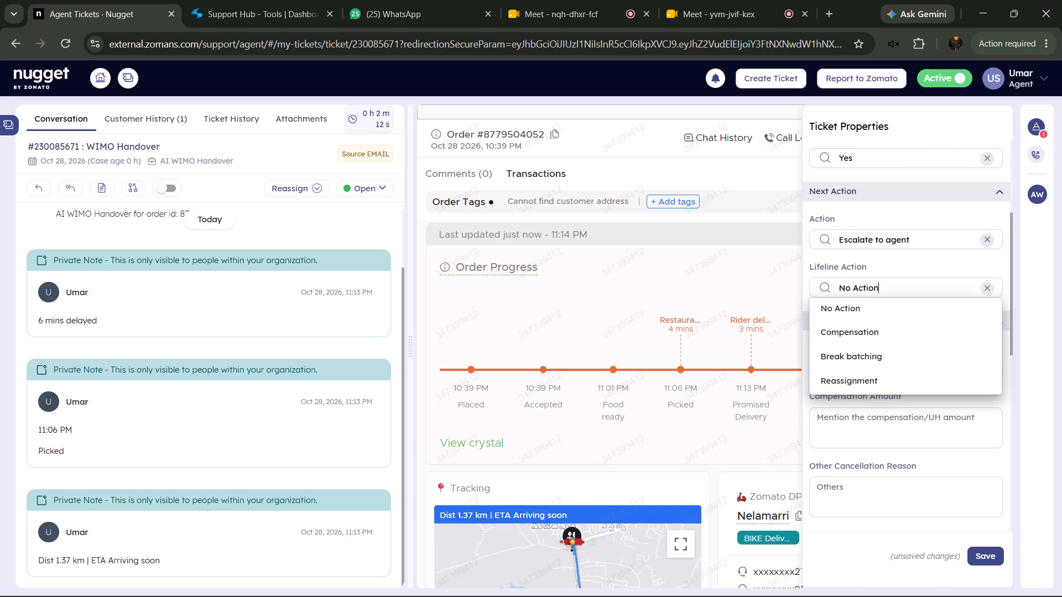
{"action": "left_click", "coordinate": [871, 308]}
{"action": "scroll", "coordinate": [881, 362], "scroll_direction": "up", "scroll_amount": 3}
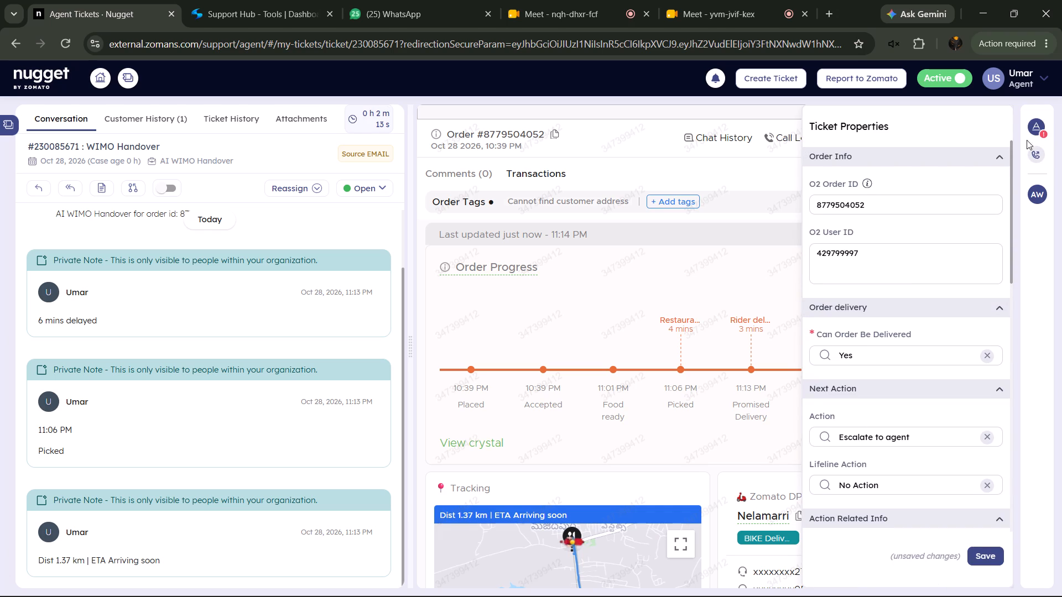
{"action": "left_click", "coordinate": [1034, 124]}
Refresh the details of the ticket's order.
{"action": "left_click", "coordinate": [970, 140]}
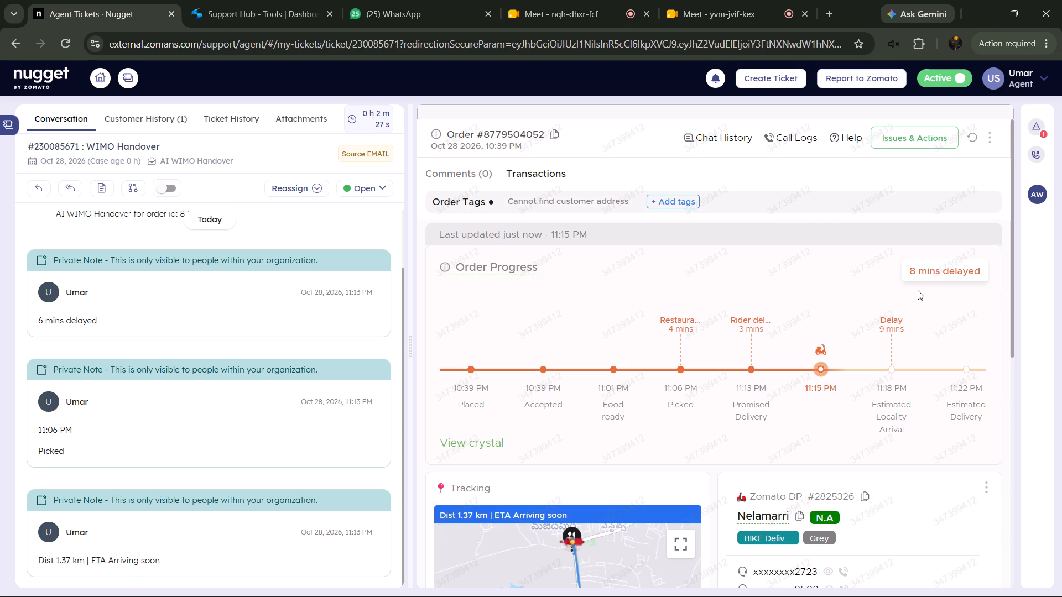
Set the ticket's Action property to "No Action" and hide the ticket properties.
{"action": "left_click", "coordinate": [1038, 127]}
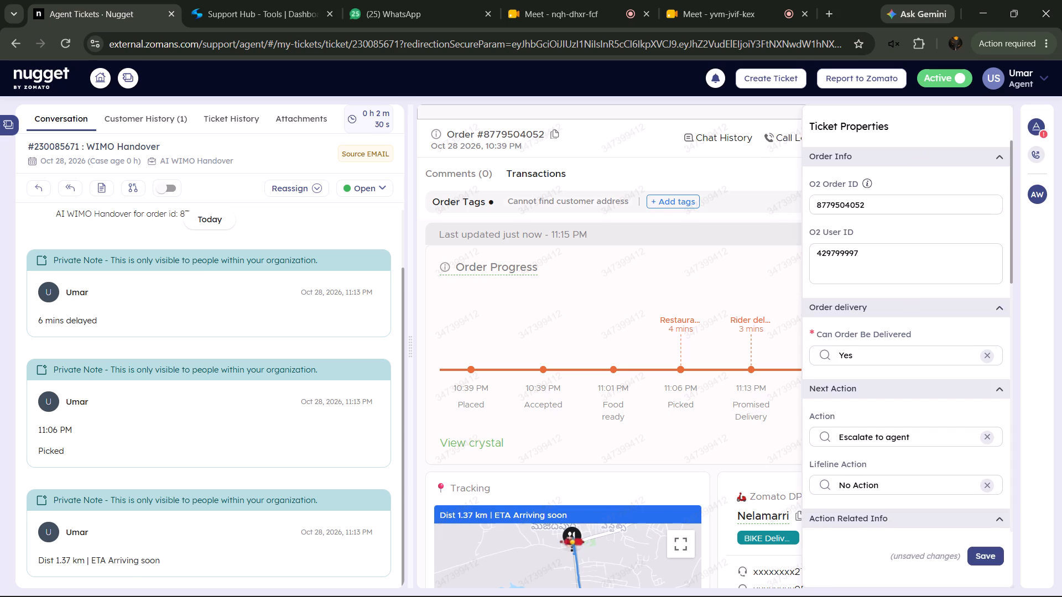
{"action": "scroll", "coordinate": [892, 324], "scroll_direction": "down", "scroll_amount": 2}
{"action": "left_click", "coordinate": [892, 294]}
{"action": "left_click", "coordinate": [884, 310]}
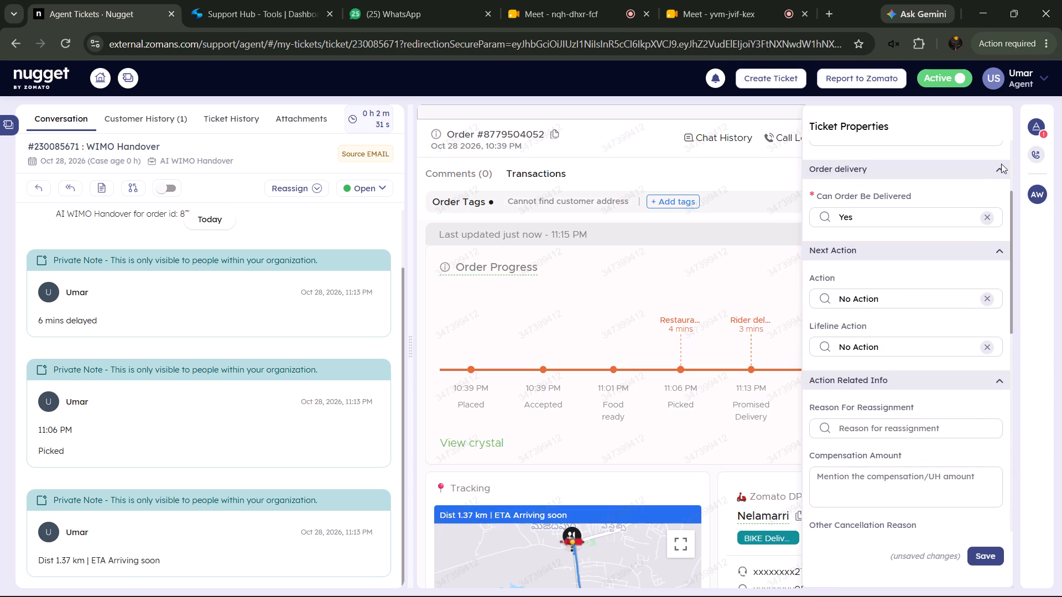
{"action": "left_click", "coordinate": [1032, 122]}
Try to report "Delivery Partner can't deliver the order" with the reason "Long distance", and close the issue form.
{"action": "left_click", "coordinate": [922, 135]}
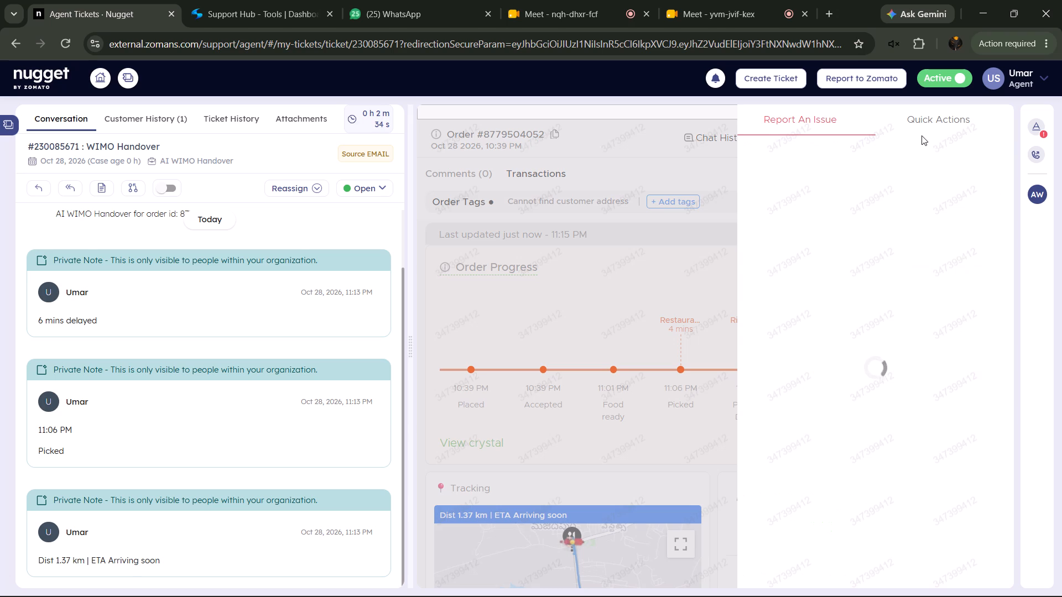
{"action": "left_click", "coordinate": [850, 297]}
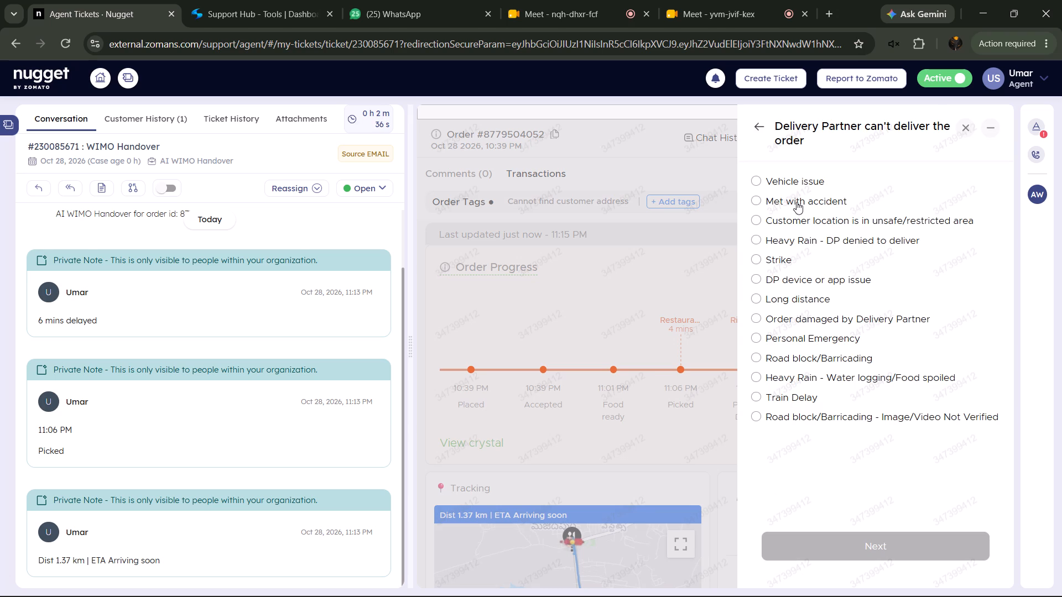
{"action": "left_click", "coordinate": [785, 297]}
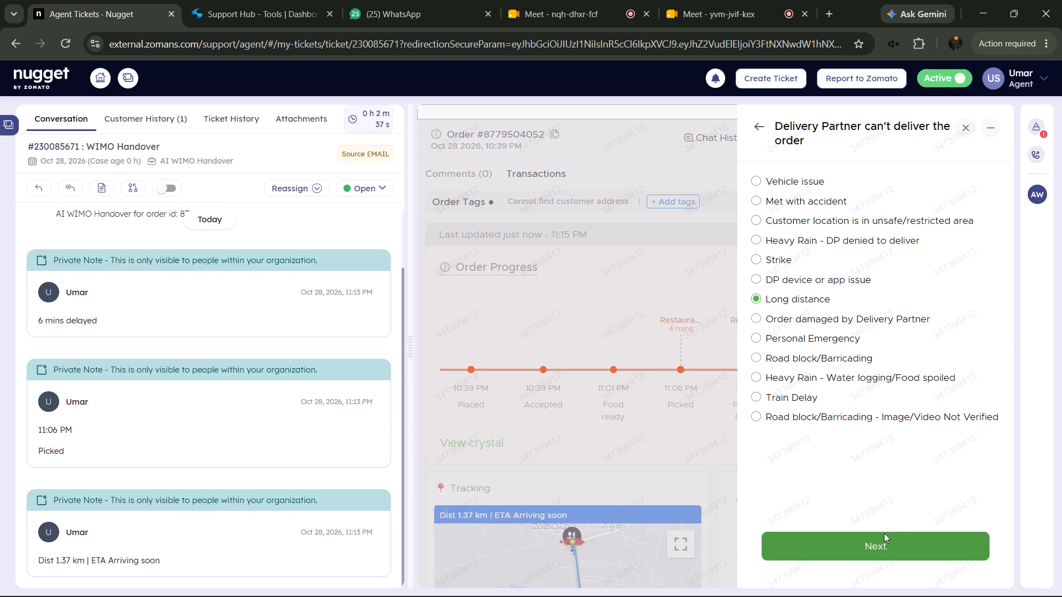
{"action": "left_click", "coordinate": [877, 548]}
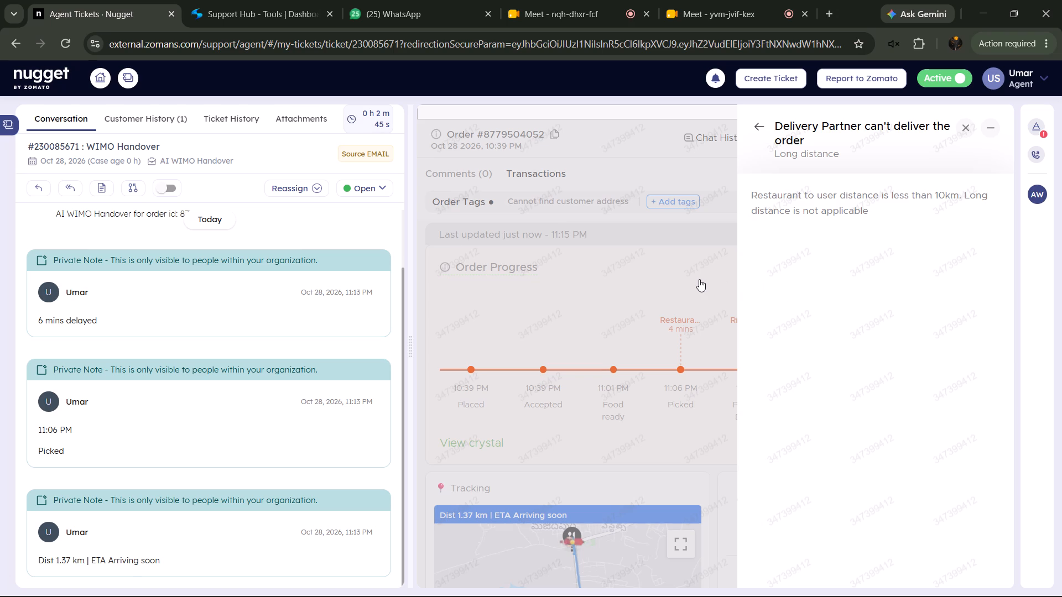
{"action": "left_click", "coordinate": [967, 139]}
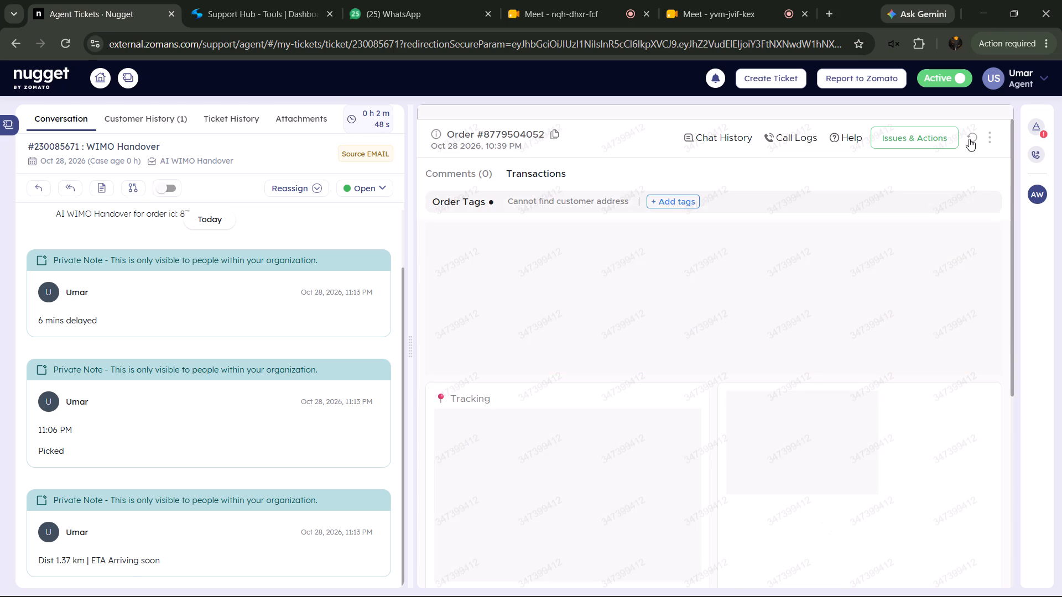
Refresh the order details to check the current delivery progress.
{"action": "left_click", "coordinate": [969, 139]}
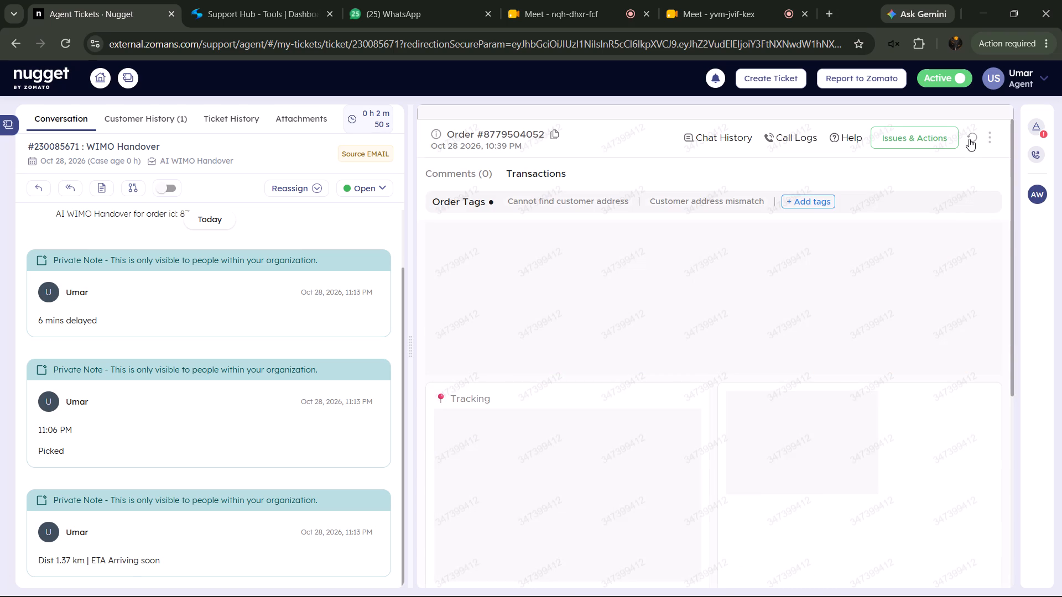
{"action": "left_click", "coordinate": [969, 139]}
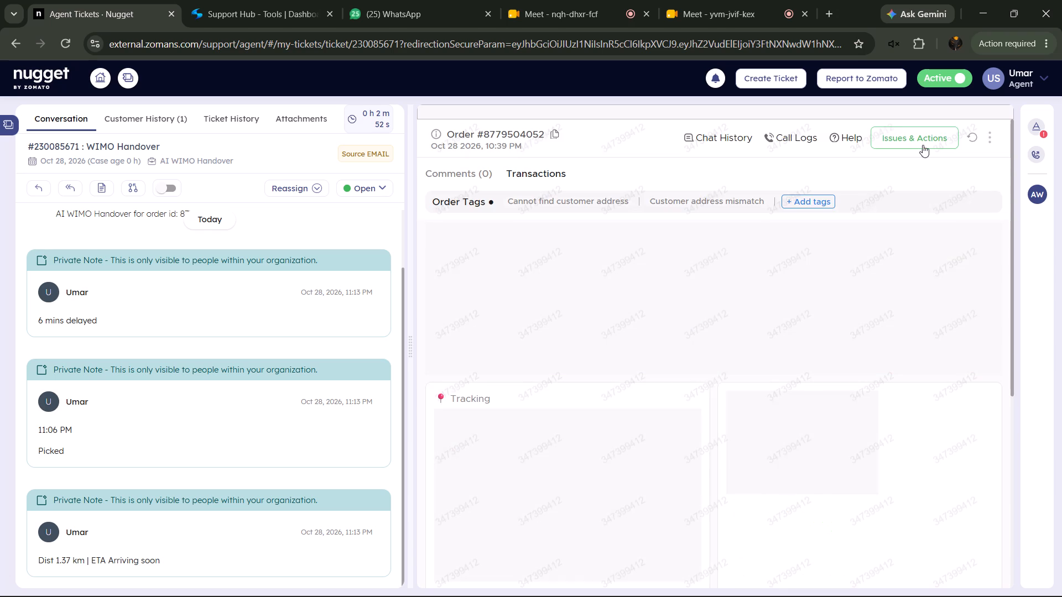
Start another "Delivery Partner can't deliver the order" report for the order, selecting "Long distance" as the reason.
{"action": "left_click", "coordinate": [925, 143]}
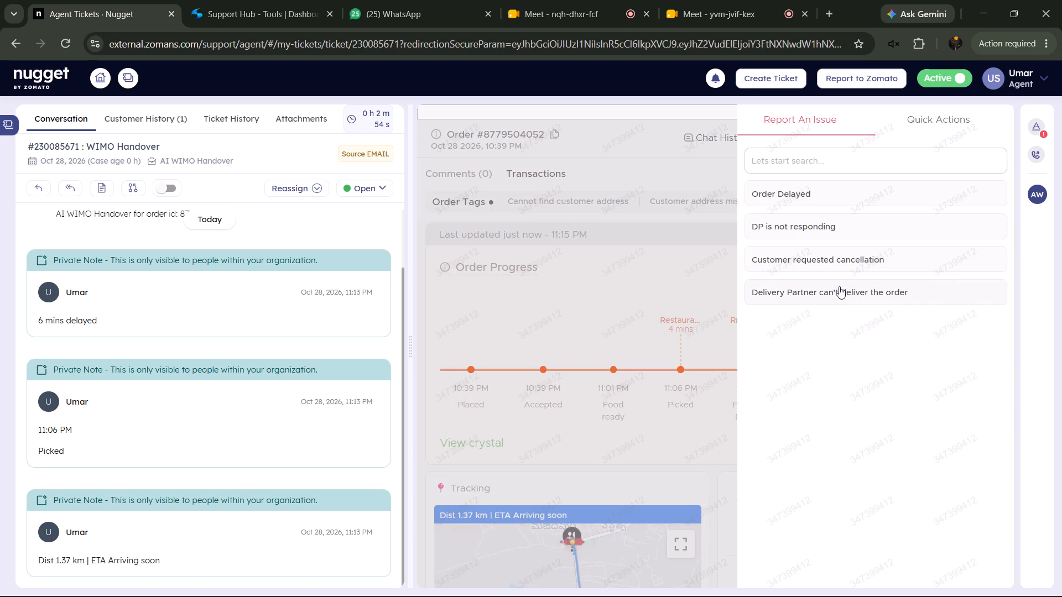
{"action": "left_click", "coordinate": [839, 286]}
{"action": "left_click", "coordinate": [790, 294]}
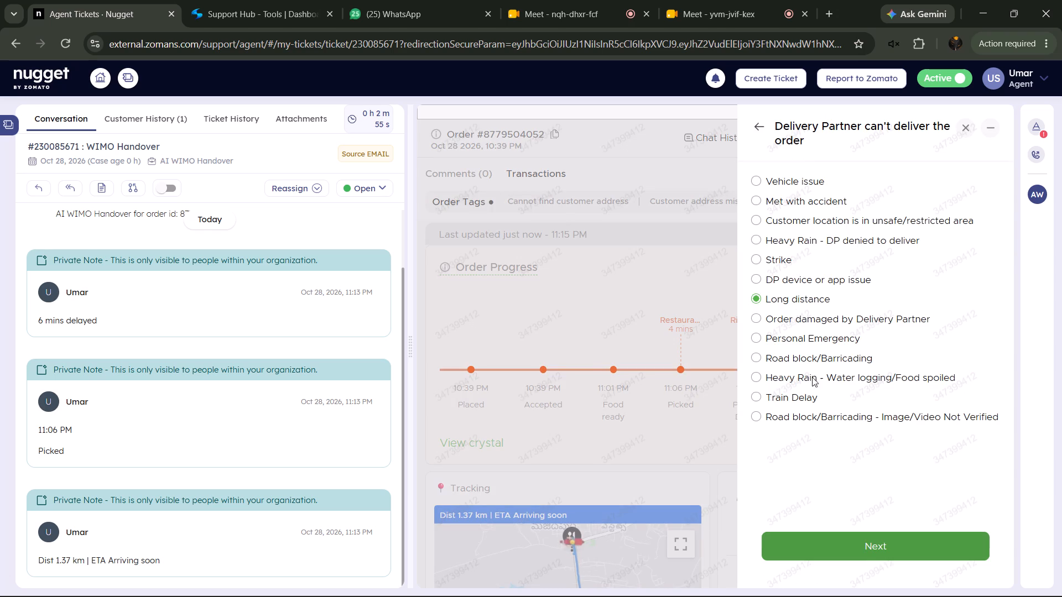
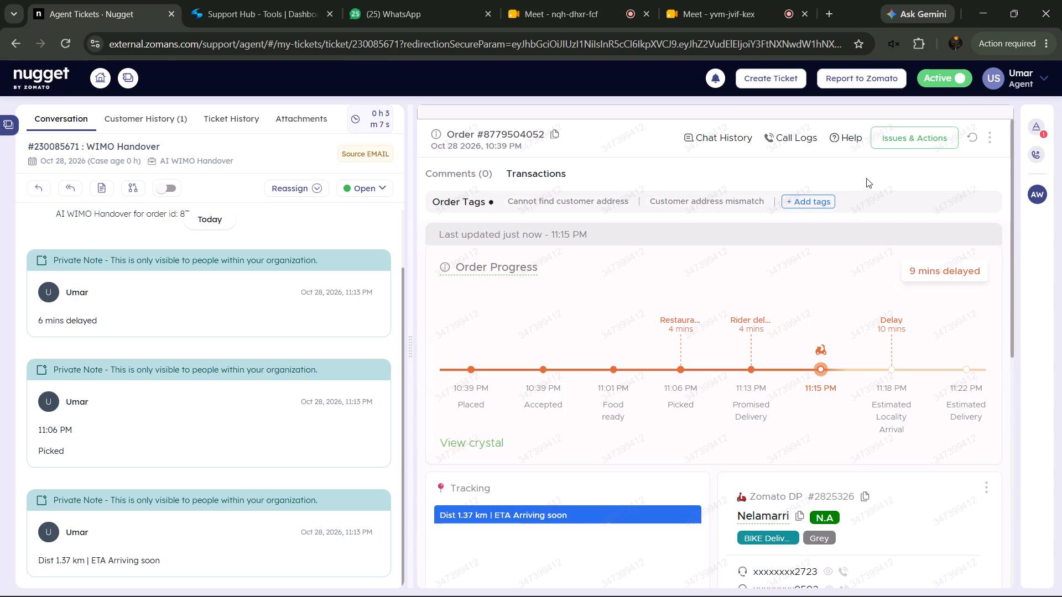
Try to report "Delivery Partner can't deliver the order" for the order with the reason "Long distance".
{"action": "left_click", "coordinate": [923, 141]}
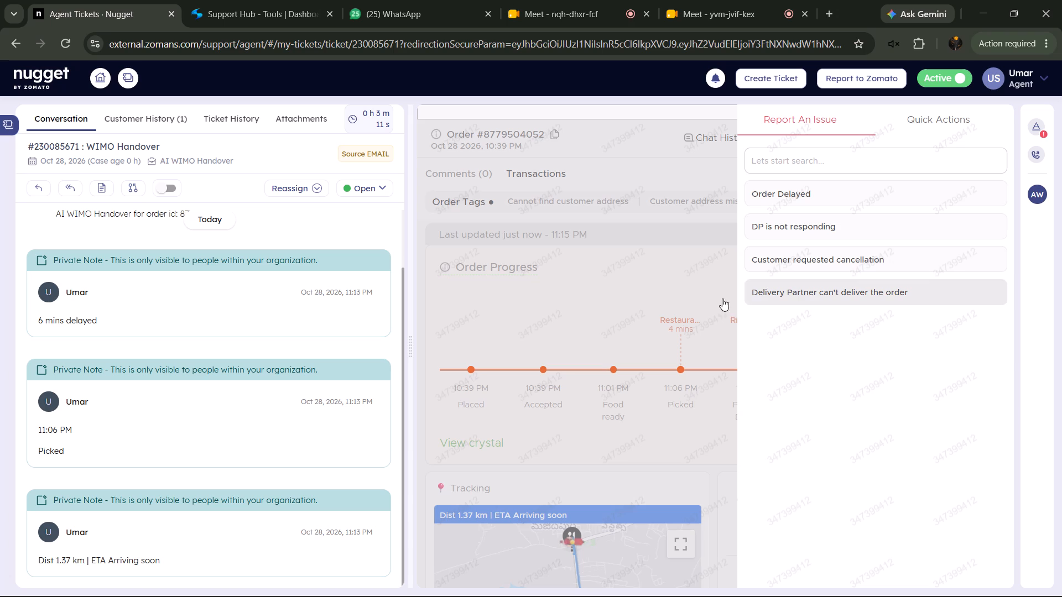
{"action": "left_click", "coordinate": [776, 296]}
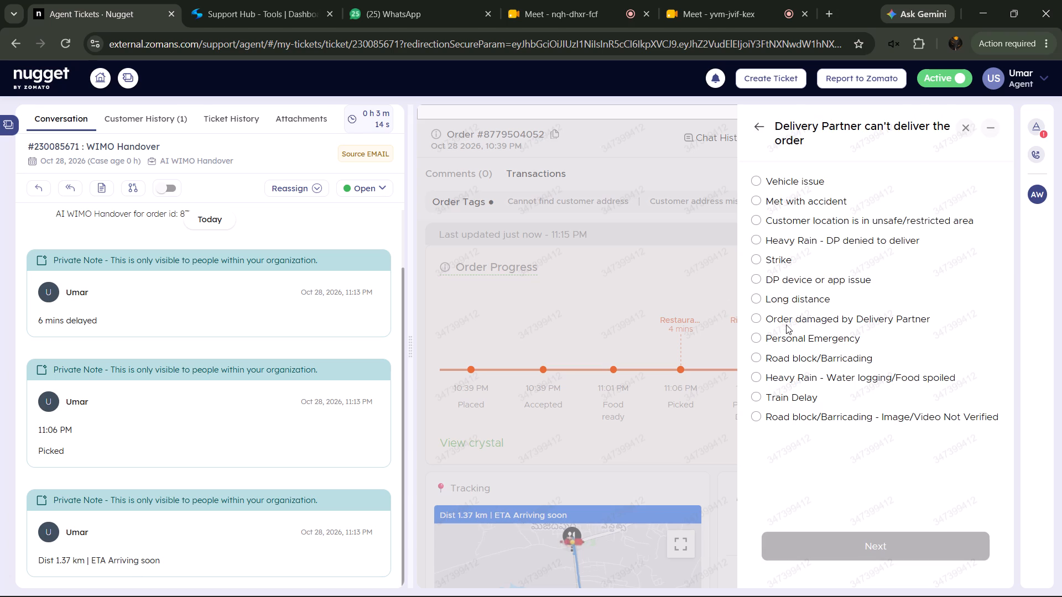
{"action": "left_click", "coordinate": [785, 296]}
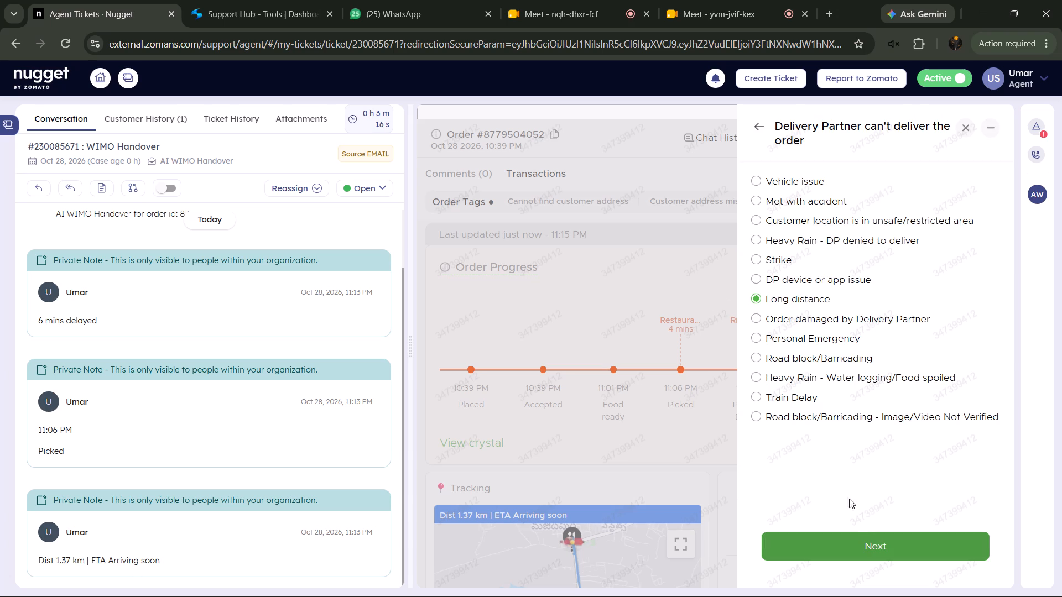
{"action": "left_click", "coordinate": [857, 538]}
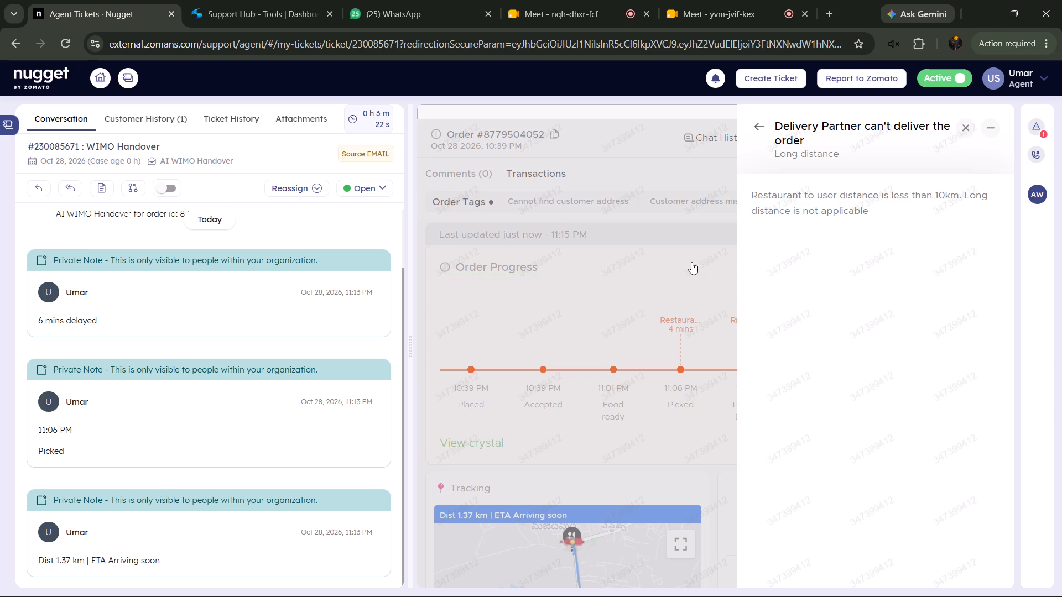
Add a private note copied from the issue form, "Restaurant to user distance is less than 10km. Long distance is not applicable", and close the form.
{"action": "left_click_drag", "start_coordinate": [743, 193], "coordinate": [896, 213]}
{"action": "right_click", "coordinate": [844, 207]}
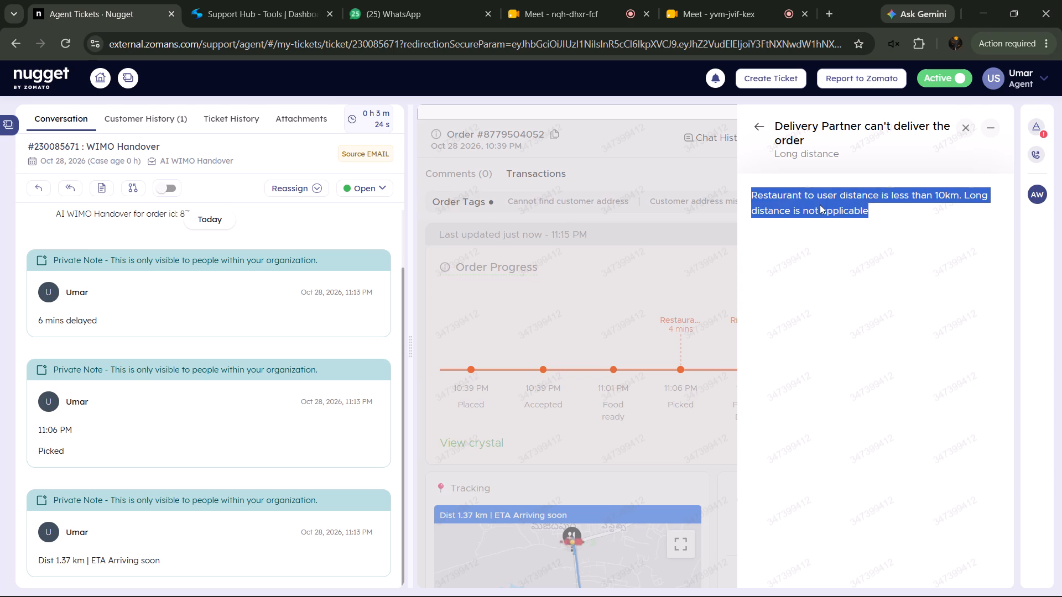
{"action": "left_click", "coordinate": [598, 221]}
{"action": "left_click", "coordinate": [106, 190]}
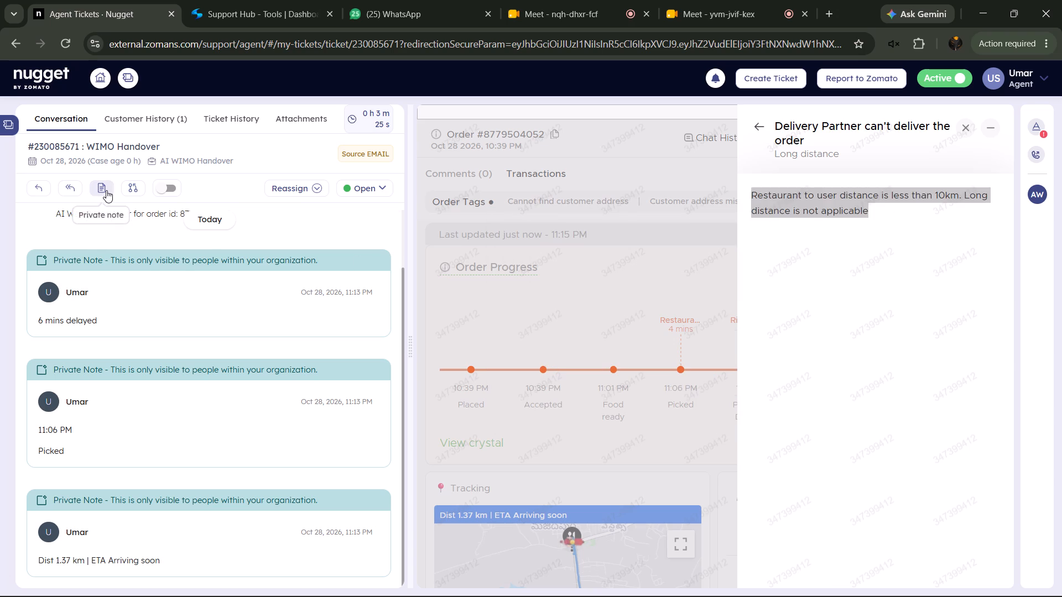
{"action": "right_click", "coordinate": [452, 289]}
{"action": "left_click", "coordinate": [529, 426]}
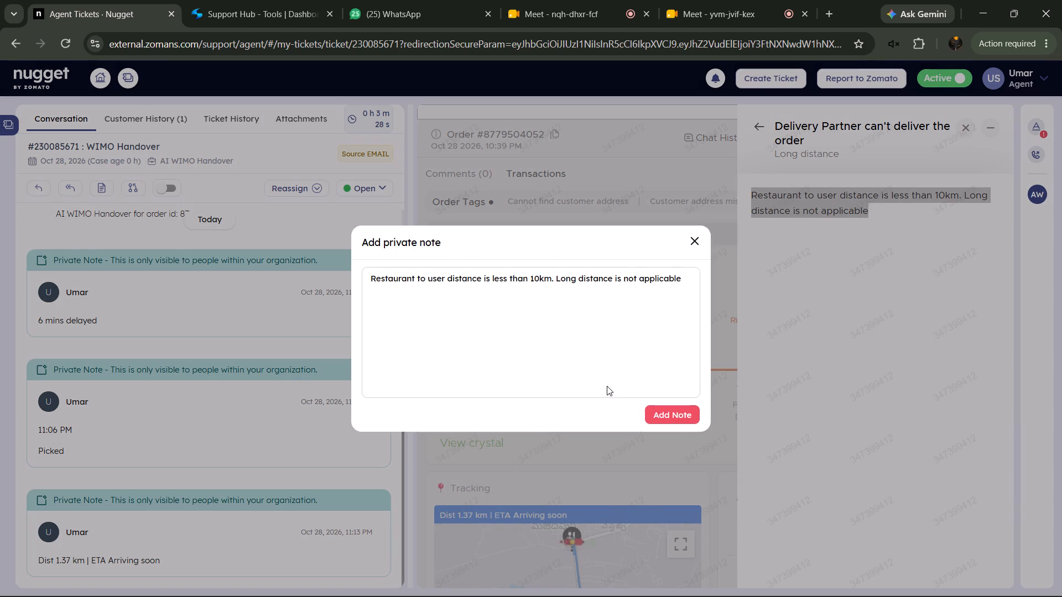
{"action": "left_click", "coordinate": [673, 413]}
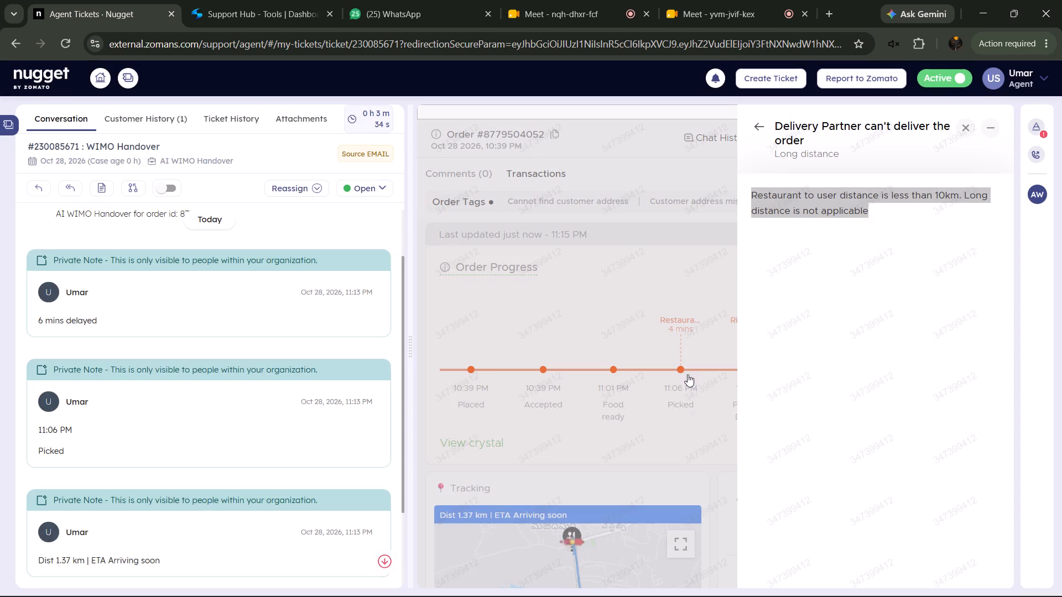
{"action": "left_click", "coordinate": [699, 285]}
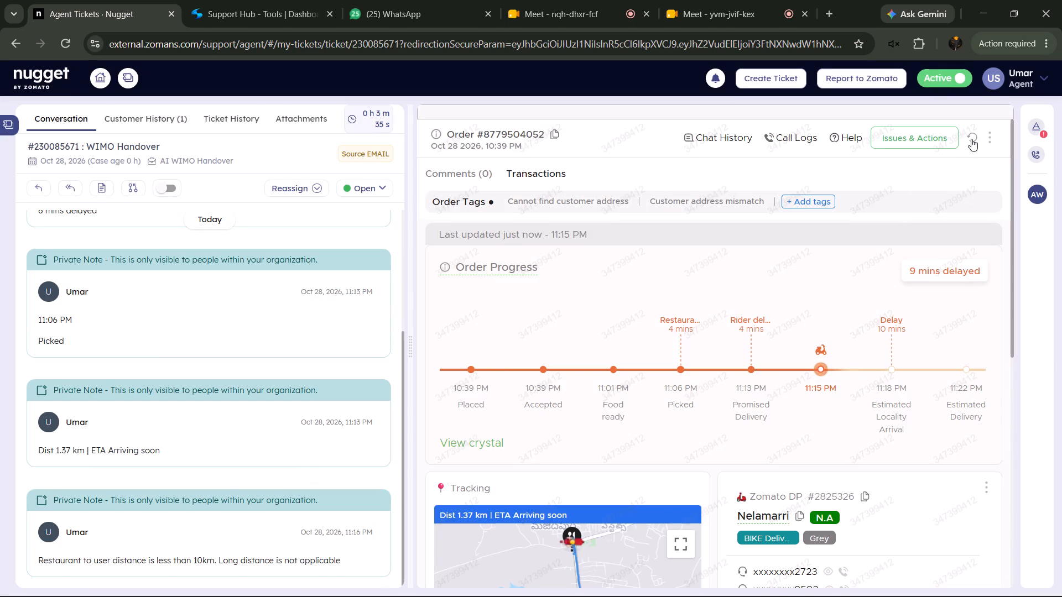
Refresh the order details to check the current delivery progress.
{"action": "left_click", "coordinate": [972, 138]}
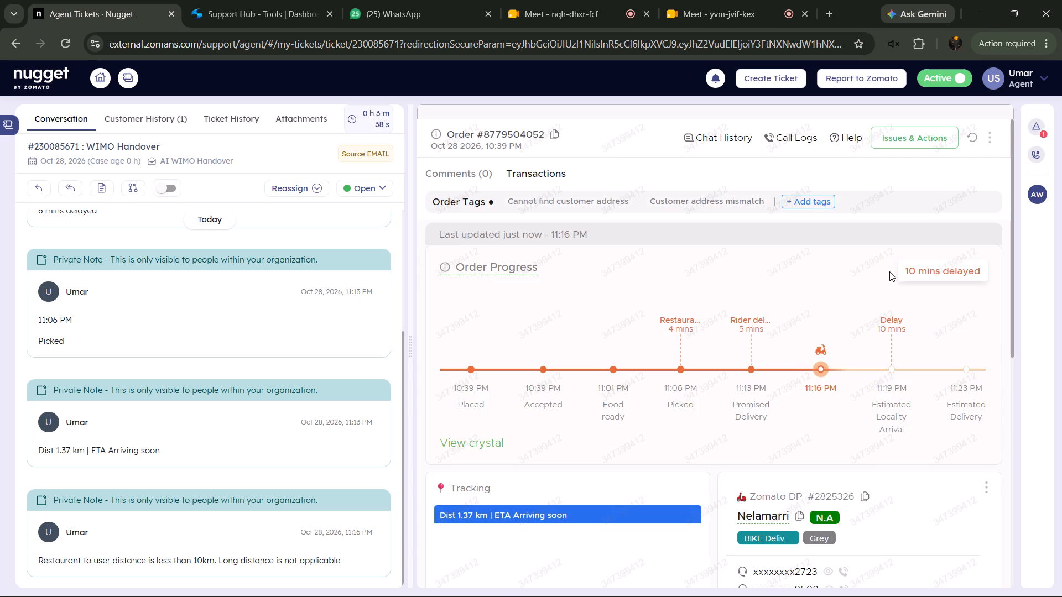
{"action": "left_click", "coordinate": [970, 139]}
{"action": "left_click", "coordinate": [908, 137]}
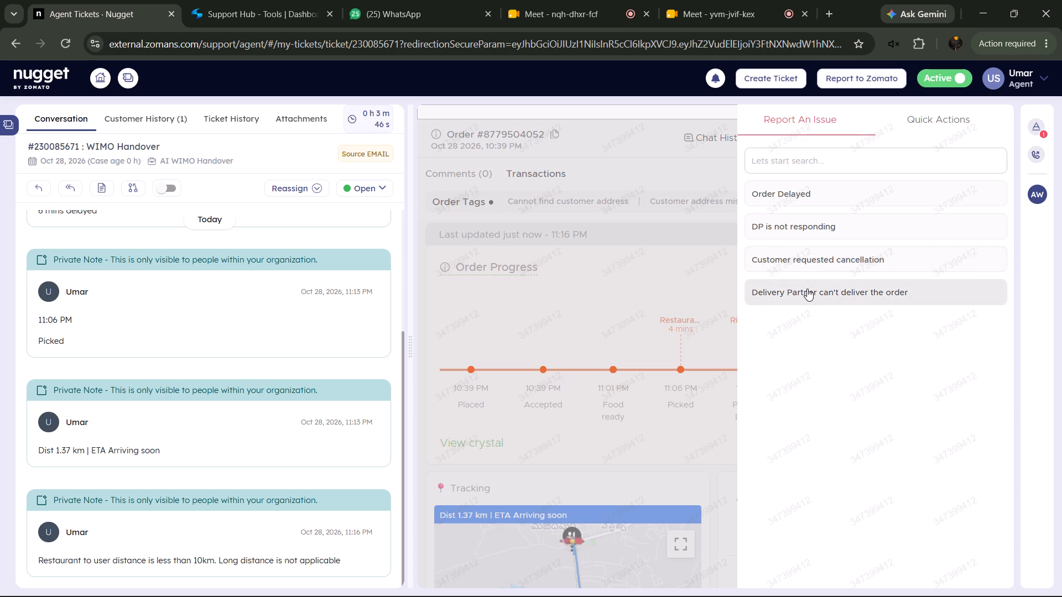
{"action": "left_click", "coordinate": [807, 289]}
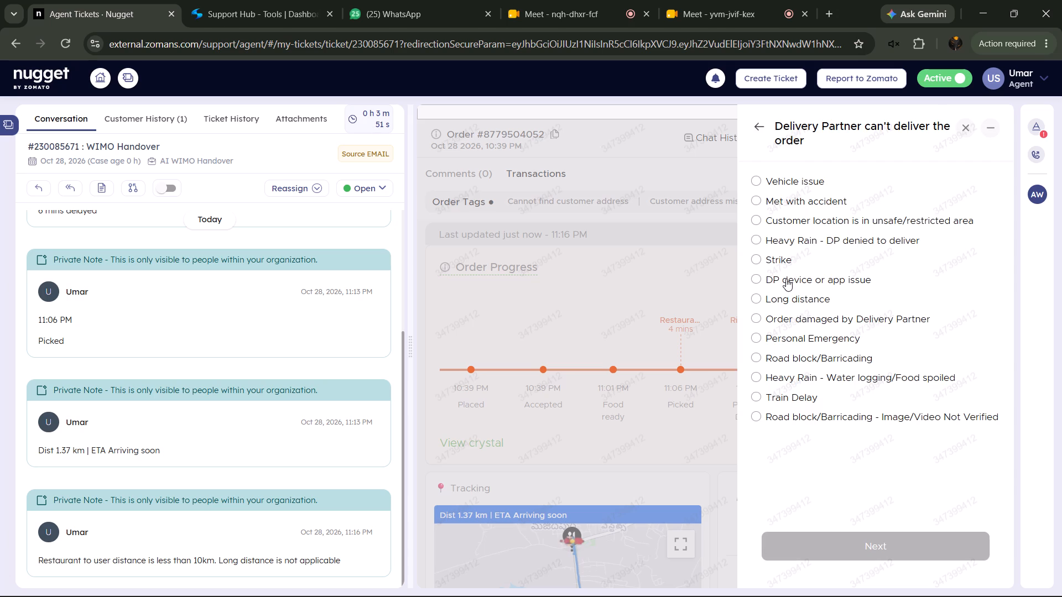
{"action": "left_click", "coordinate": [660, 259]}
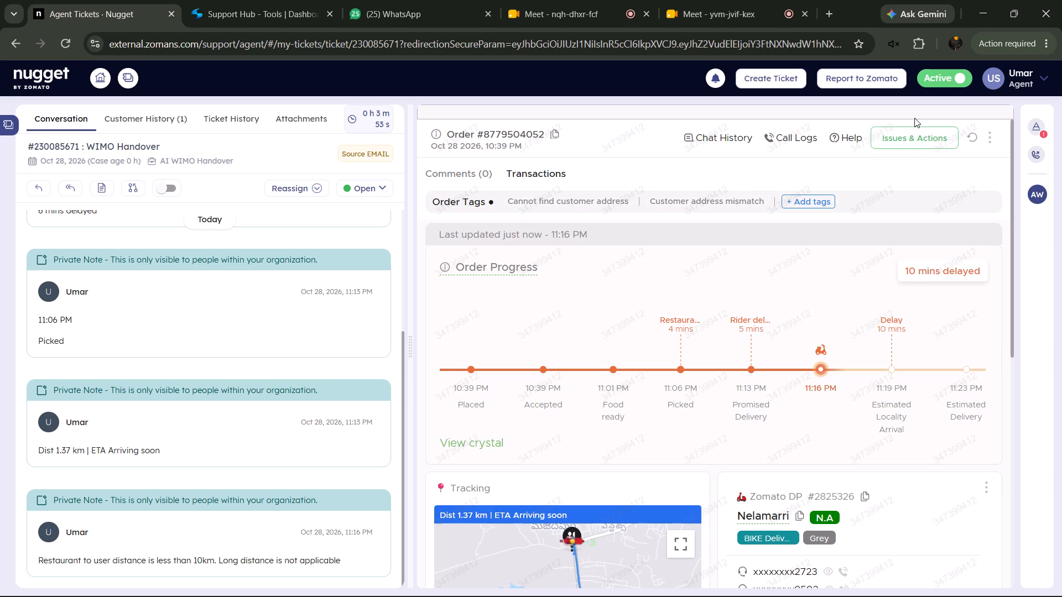
Refresh the order, report "Delivery Partner can't deliver the order" with the reason "Personal Emergency", and reassign the delivery partner.
{"action": "left_click", "coordinate": [973, 137]}
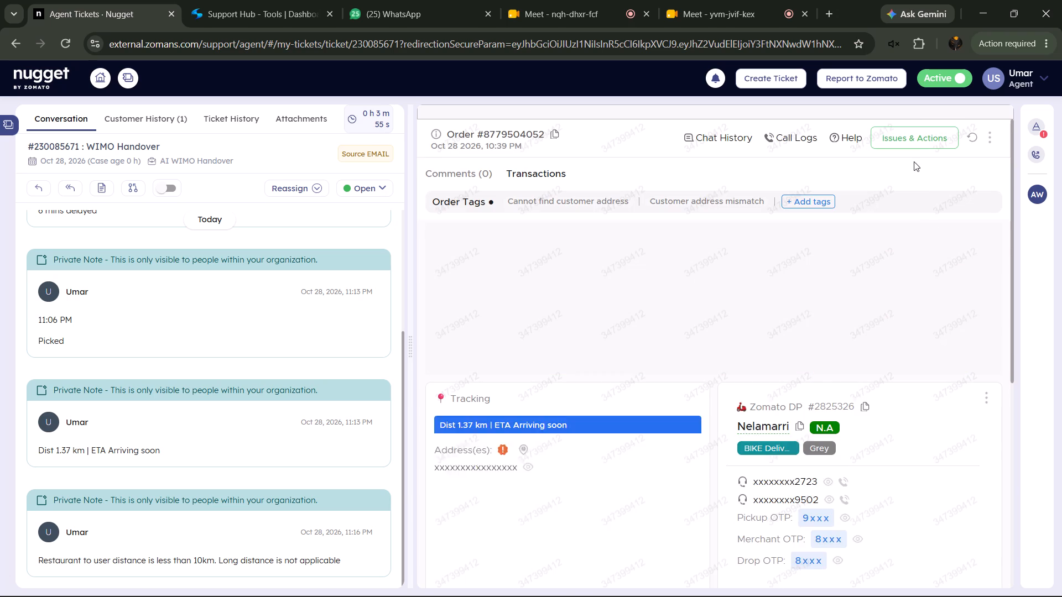
{"action": "left_click", "coordinate": [915, 133]}
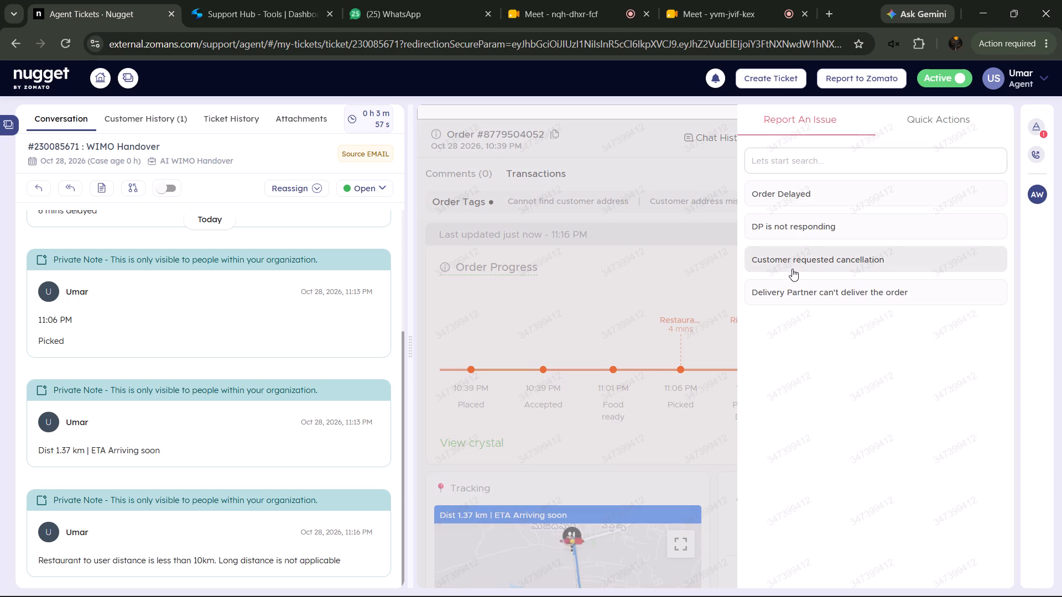
{"action": "left_click", "coordinate": [793, 290]}
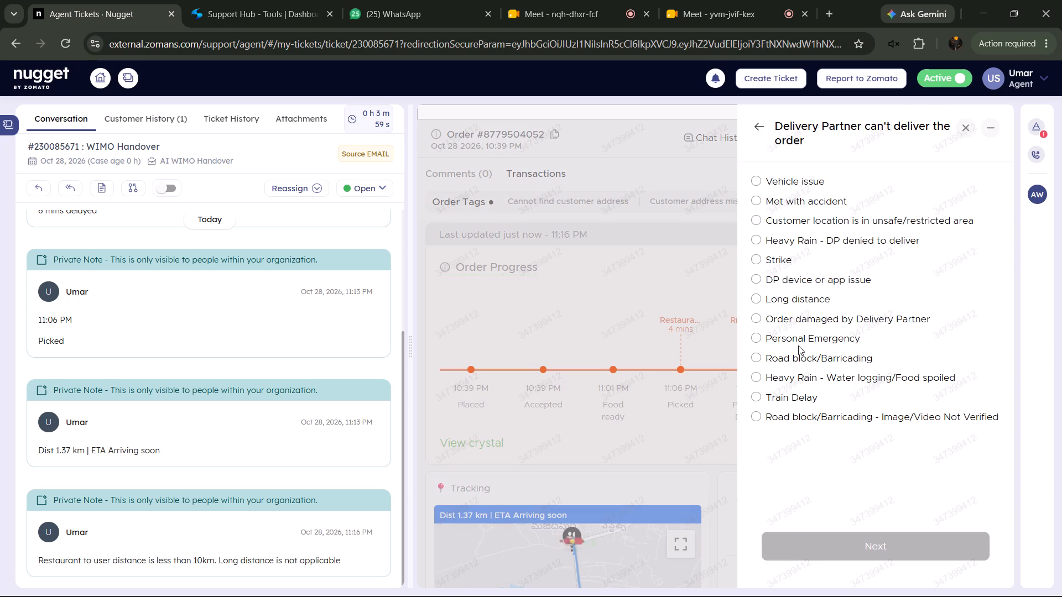
{"action": "left_click", "coordinate": [800, 338]}
{"action": "left_click", "coordinate": [847, 550]}
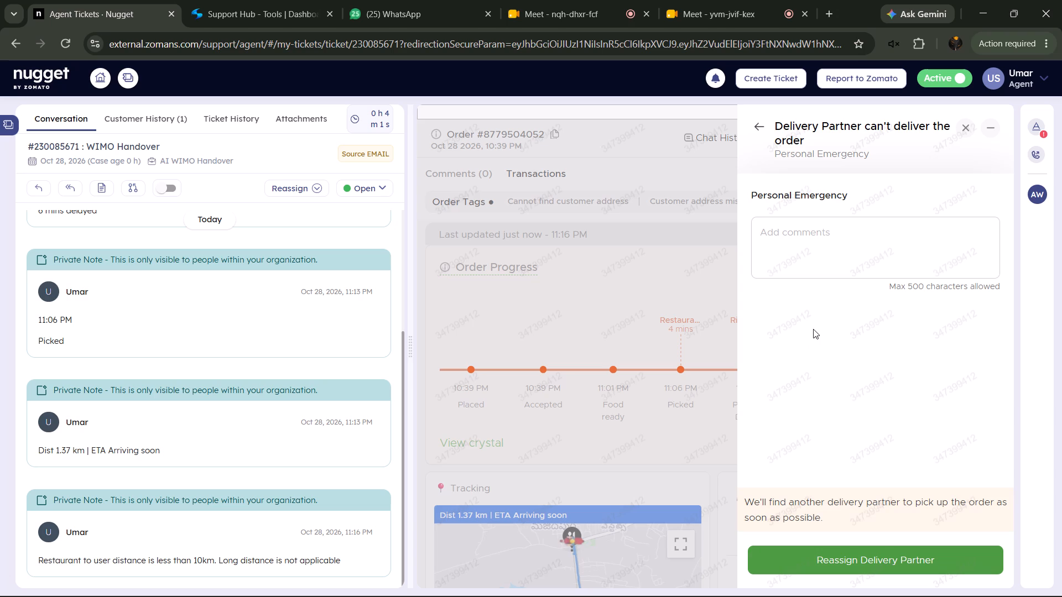
{"action": "left_click", "coordinate": [888, 553]}
Set the ticket's Lifeline Action property to "Reassignment".
{"action": "left_click", "coordinate": [1033, 129]}
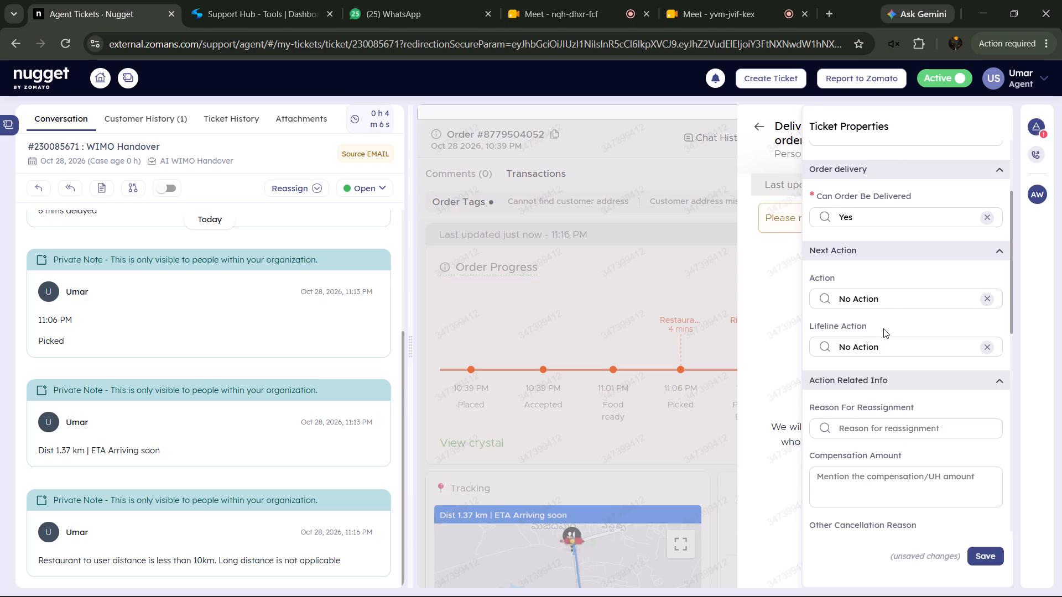
{"action": "left_click", "coordinate": [883, 354]}
{"action": "left_click", "coordinate": [856, 443]}
Review the ticket properties below Lifeline Action and open the choices for Reason For Reassignment.
{"action": "left_click", "coordinate": [865, 427]}
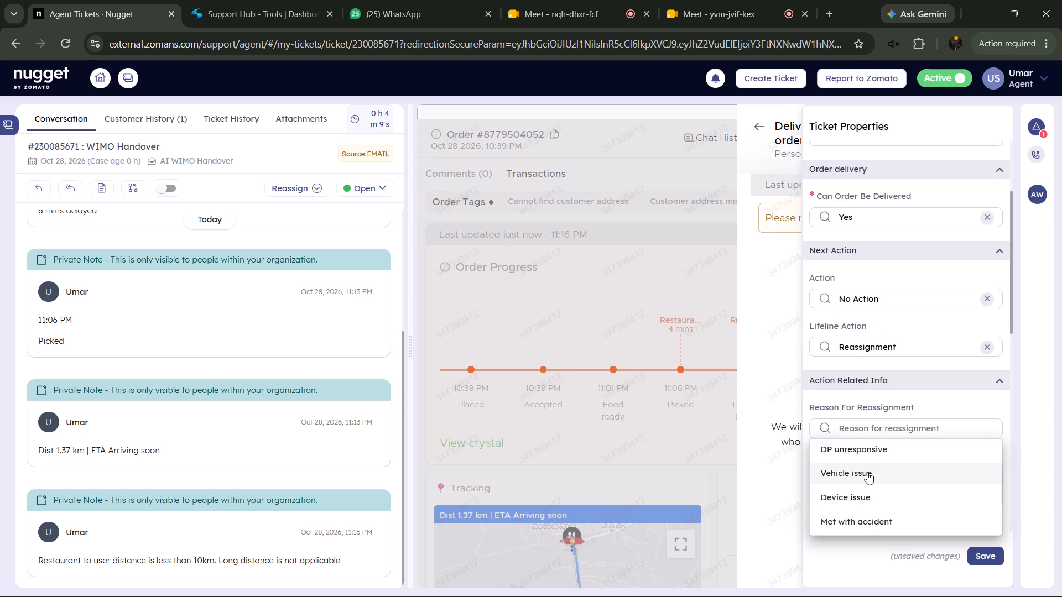
{"action": "left_click", "coordinate": [1047, 372]}
{"action": "scroll", "coordinate": [948, 355], "scroll_direction": "down", "scroll_amount": 7}
{"action": "left_click", "coordinate": [989, 318]}
{"action": "scroll", "coordinate": [906, 368], "scroll_direction": "up", "scroll_amount": 3}
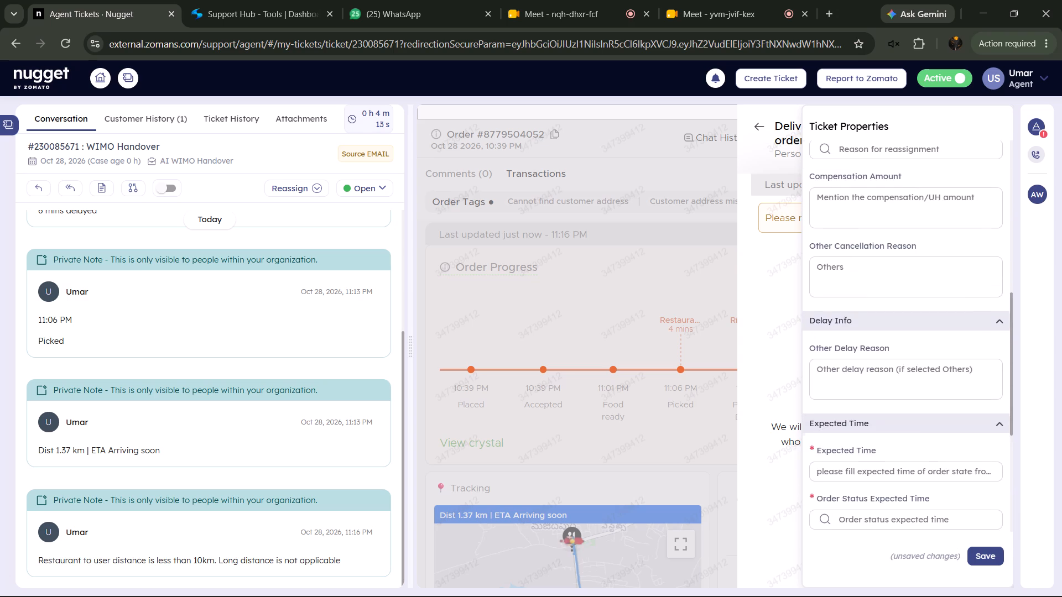
{"action": "scroll", "coordinate": [906, 368], "scroll_direction": "up", "scroll_amount": 4}
{"action": "scroll", "coordinate": [910, 354], "scroll_direction": "down", "scroll_amount": 1}
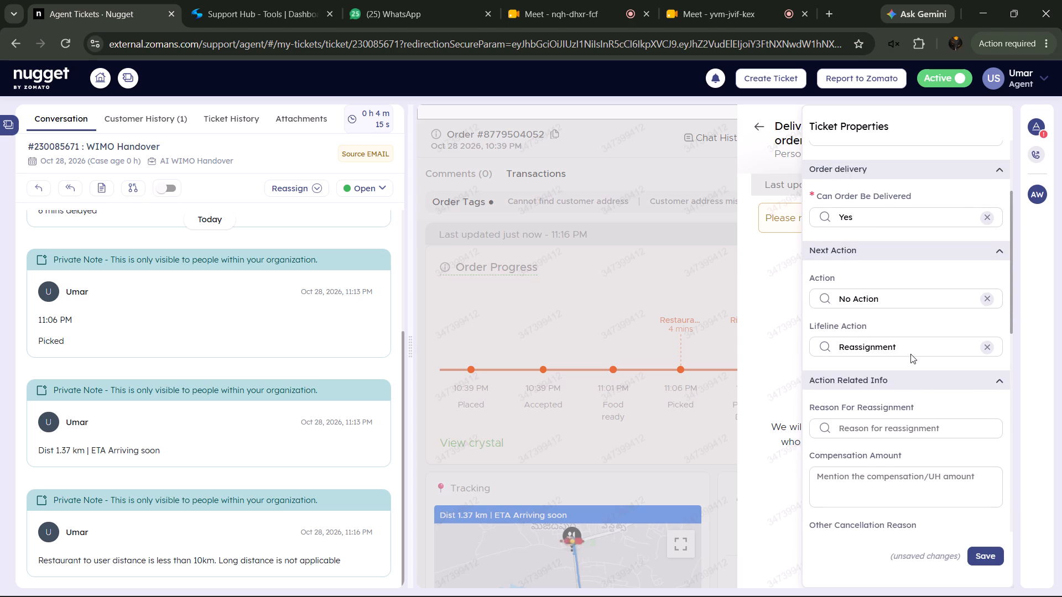
{"action": "scroll", "coordinate": [910, 354], "scroll_direction": "down", "scroll_amount": 2}
{"action": "left_click", "coordinate": [912, 227]}
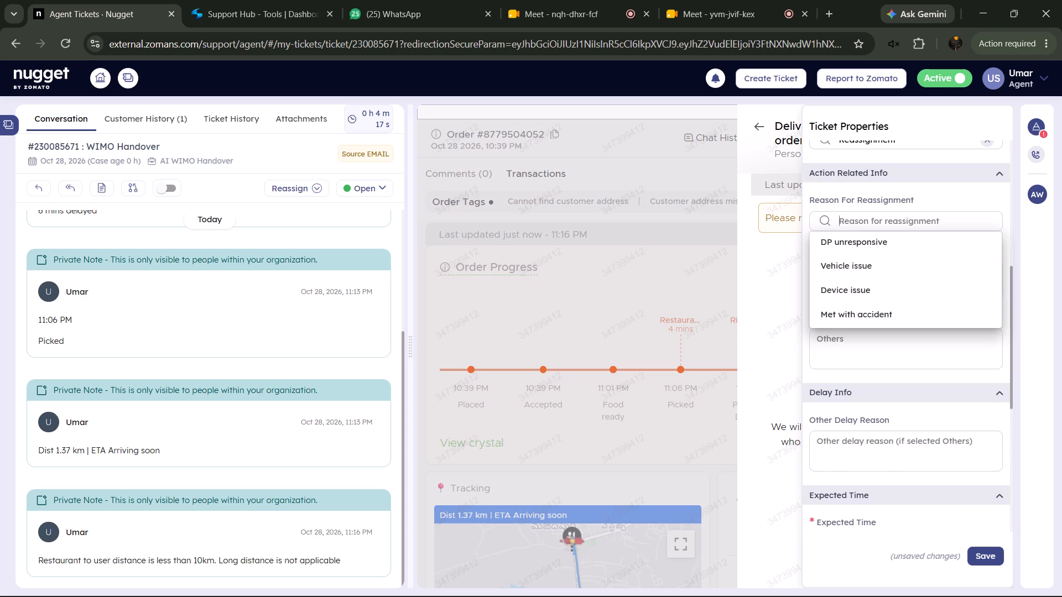
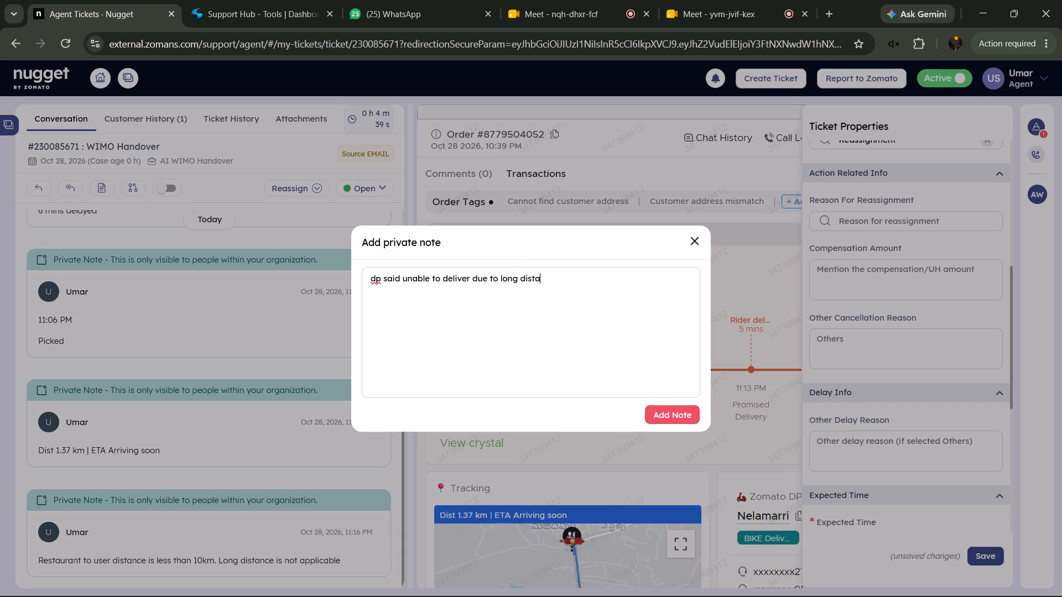
Finish and add the private note "dp said unable to deliver due to long distance, reassignment initiated in other attribution as unable to do in same".
{"action": "type", "text": "ce"}
{"action": "type", "text": ", reassignment initiated"}
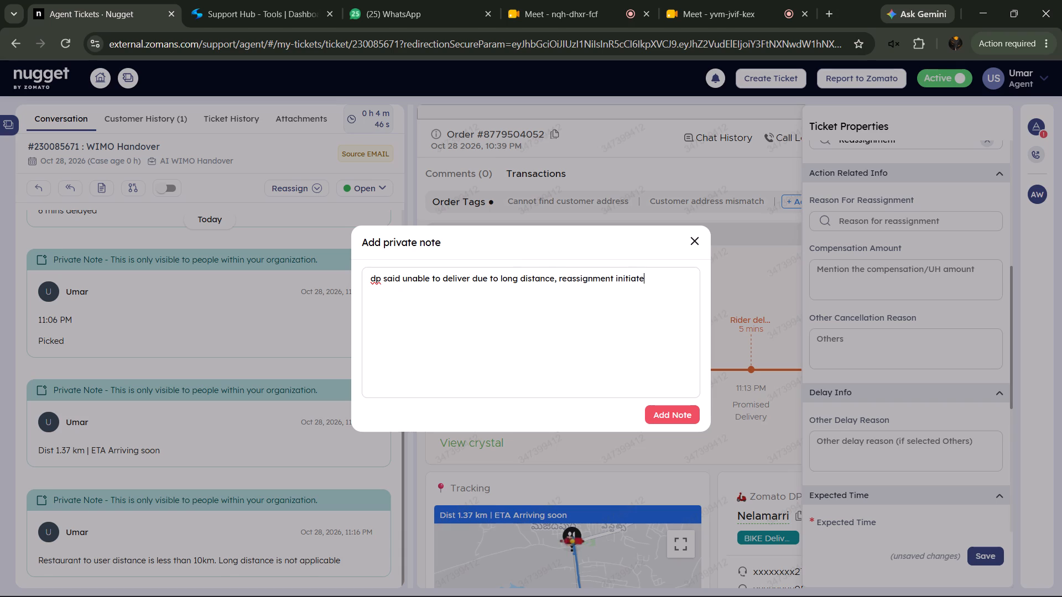
{"action": "key", "text": "space"}
{"action": "type", "text": "in other attriv"}
{"action": "key", "text": "BackSpace"}
{"action": "type", "text": "bution"}
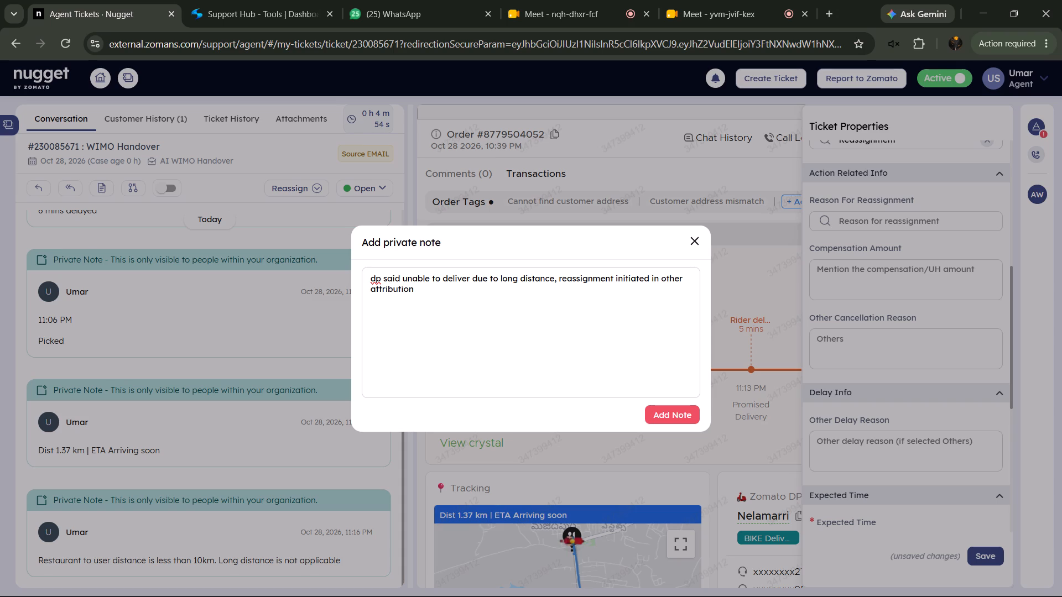
{"action": "key", "text": "space"}
{"action": "type", "text": "as unabl"}
{"action": "key", "text": "space"}
{"action": "key", "text": "BackSpace"}
{"action": "type", "text": "e to do in same"}
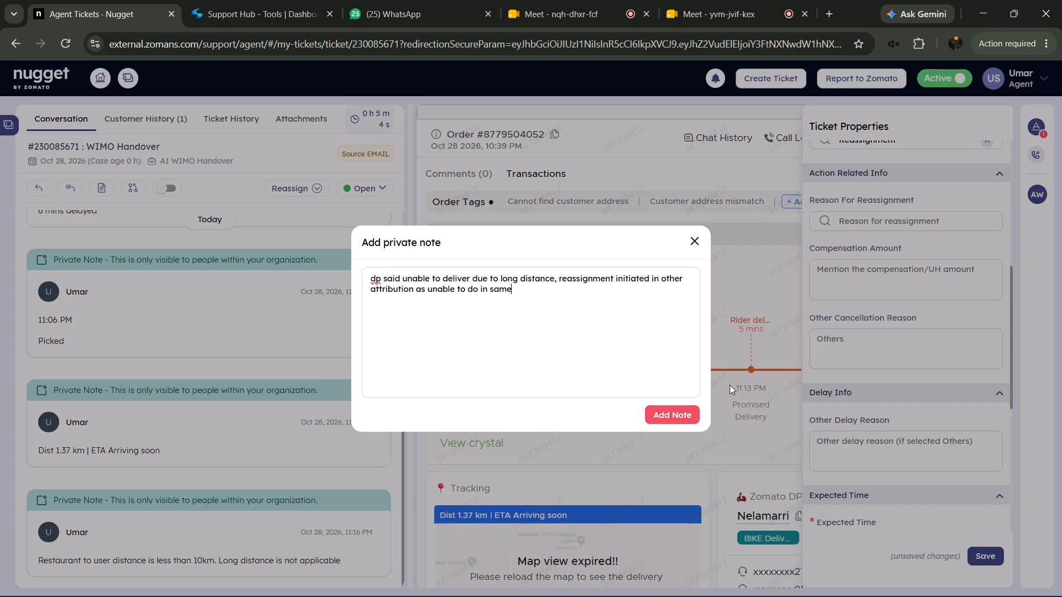
{"action": "left_click", "coordinate": [679, 408]}
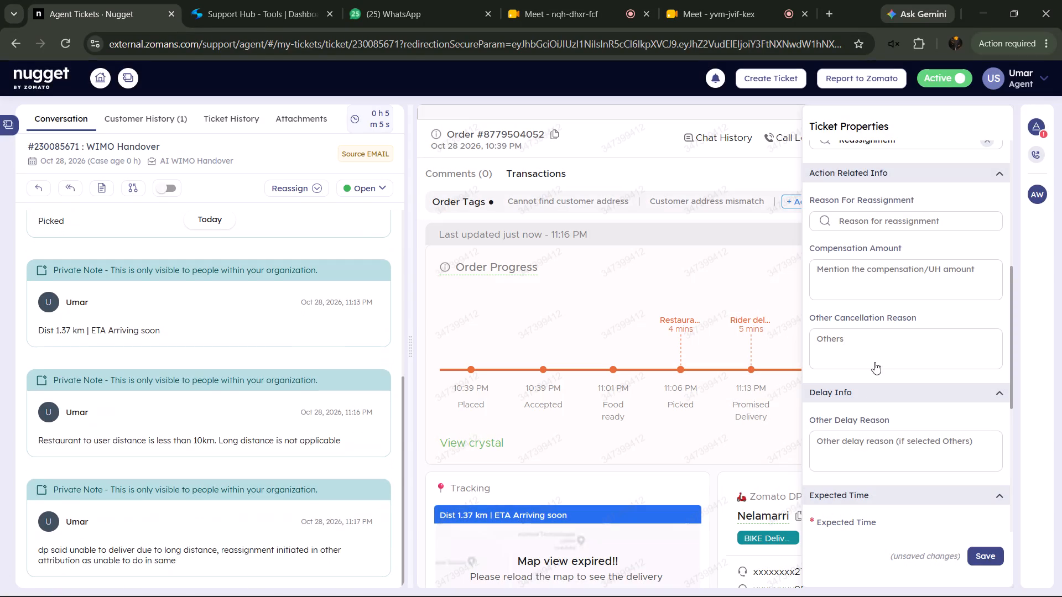
Set the ticket's Order Status Expected Time property to "Arrival at cx location".
{"action": "scroll", "coordinate": [857, 382], "scroll_direction": "down", "scroll_amount": 3}
{"action": "left_click", "coordinate": [856, 389]}
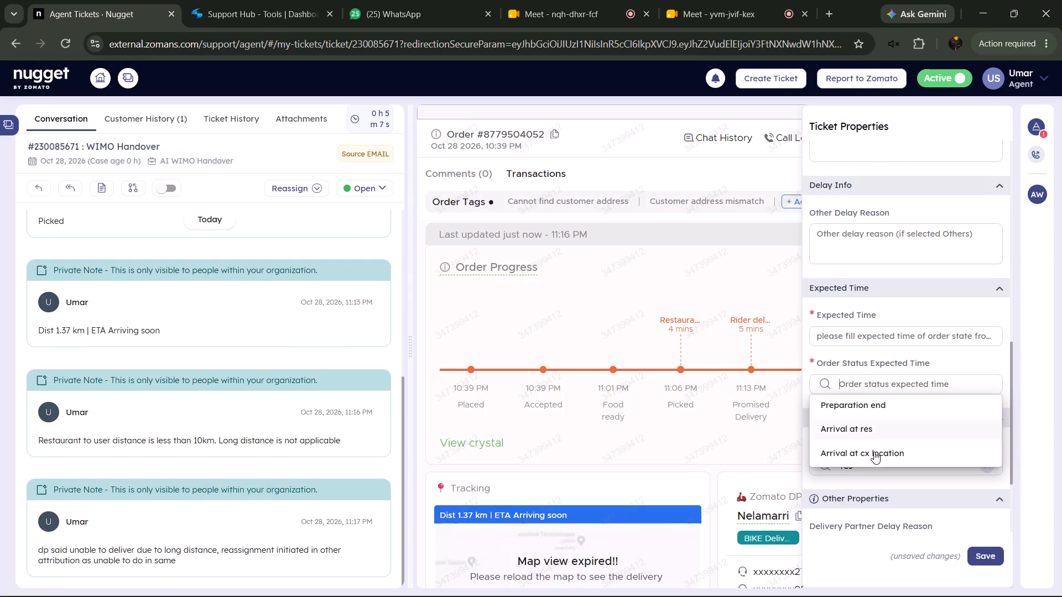
{"action": "left_click", "coordinate": [874, 452]}
Refresh the order details to check the delivery progress and estimated delivery time.
{"action": "left_click", "coordinate": [771, 268]}
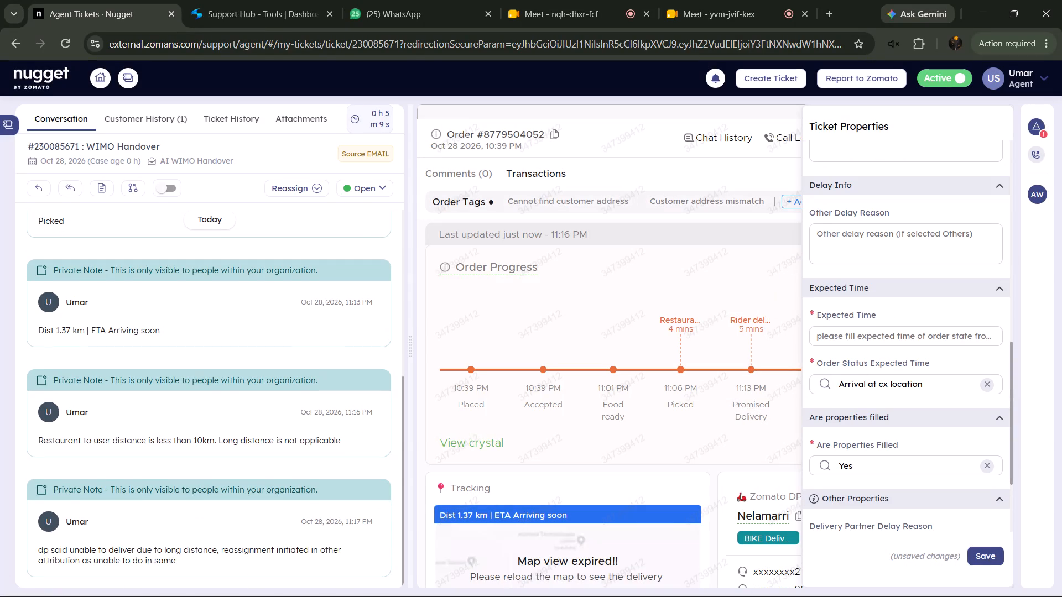
{"action": "left_click", "coordinate": [1038, 124]}
{"action": "left_click", "coordinate": [972, 134]}
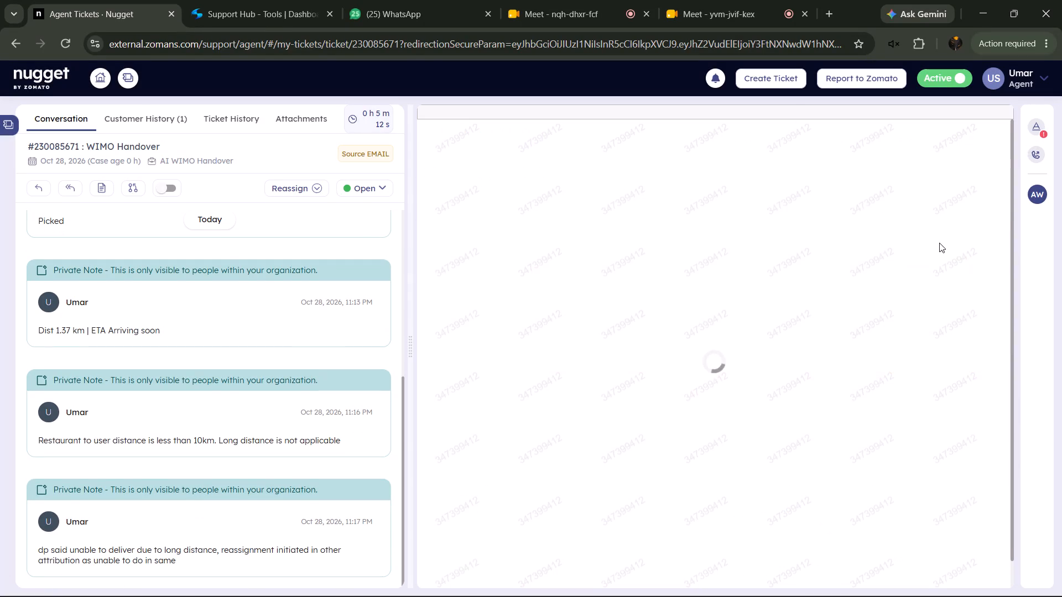
{"action": "scroll", "coordinate": [934, 254], "scroll_direction": "down", "scroll_amount": 3}
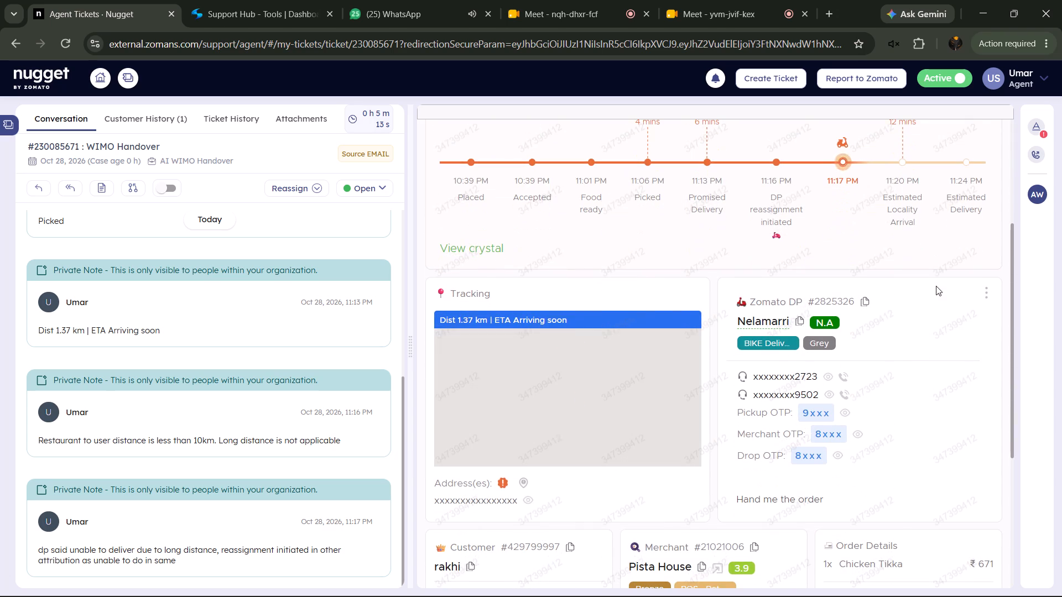
{"action": "scroll", "coordinate": [961, 303], "scroll_direction": "up", "scroll_amount": 4}
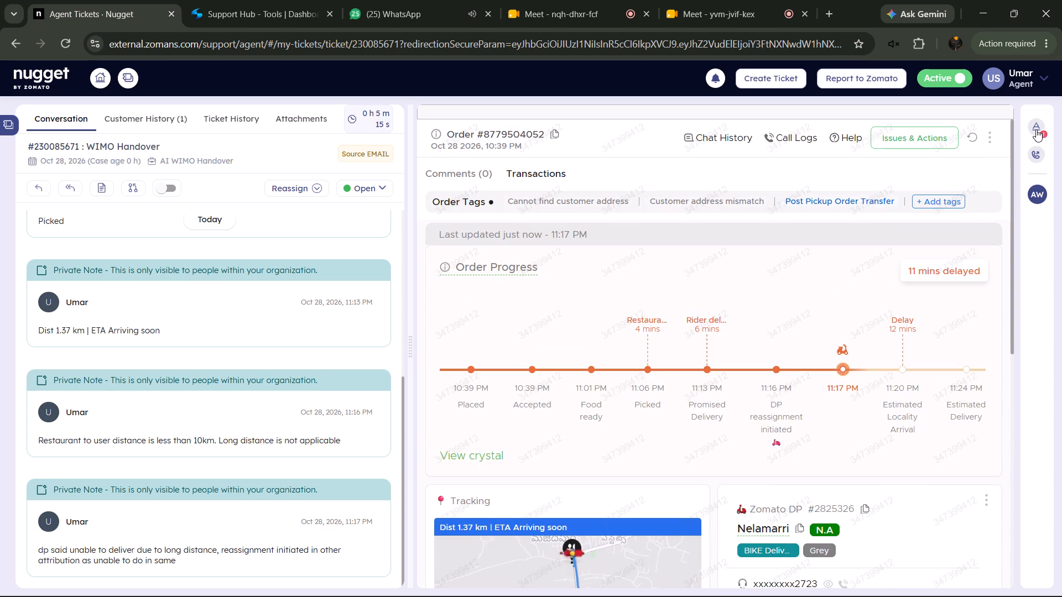
Add a private note reading "+10m" to the ticket.
{"action": "left_click", "coordinate": [1036, 127]}
{"action": "left_click", "coordinate": [886, 342]}
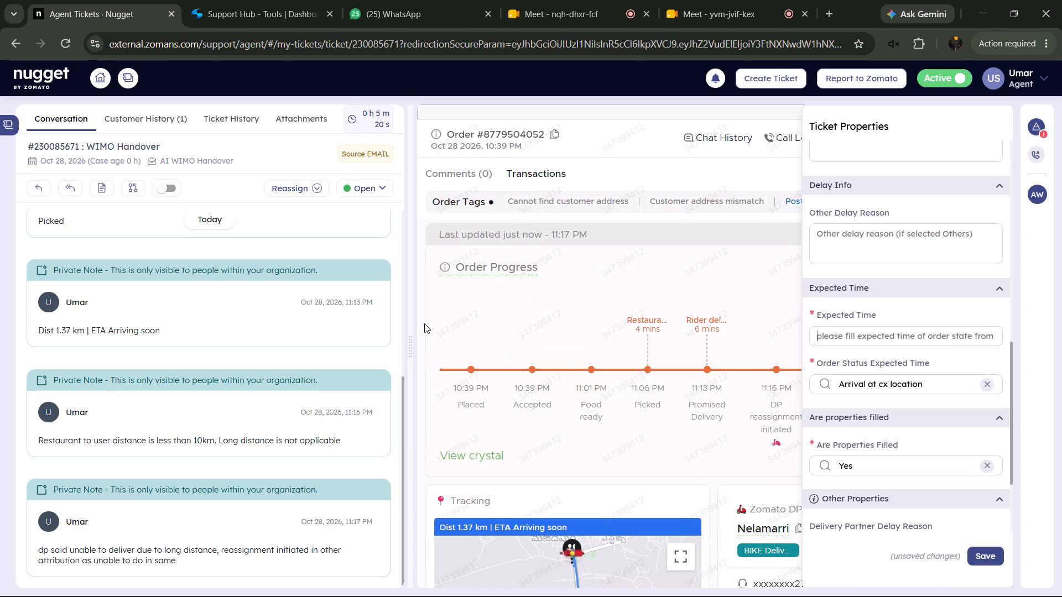
{"action": "left_click", "coordinate": [100, 183]}
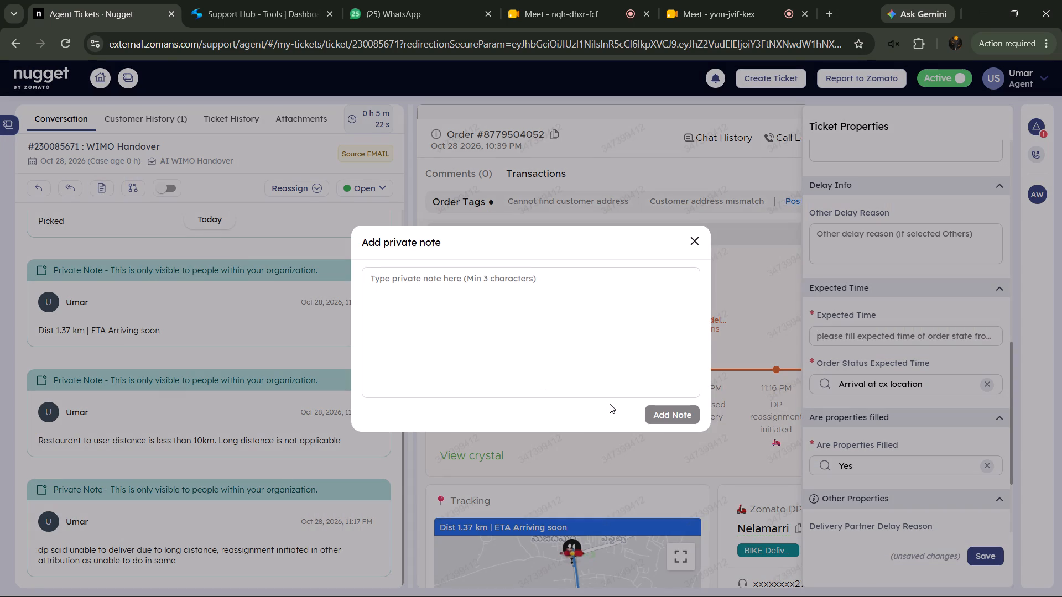
{"action": "type", "text": "+10m"}
{"action": "left_click", "coordinate": [680, 413]}
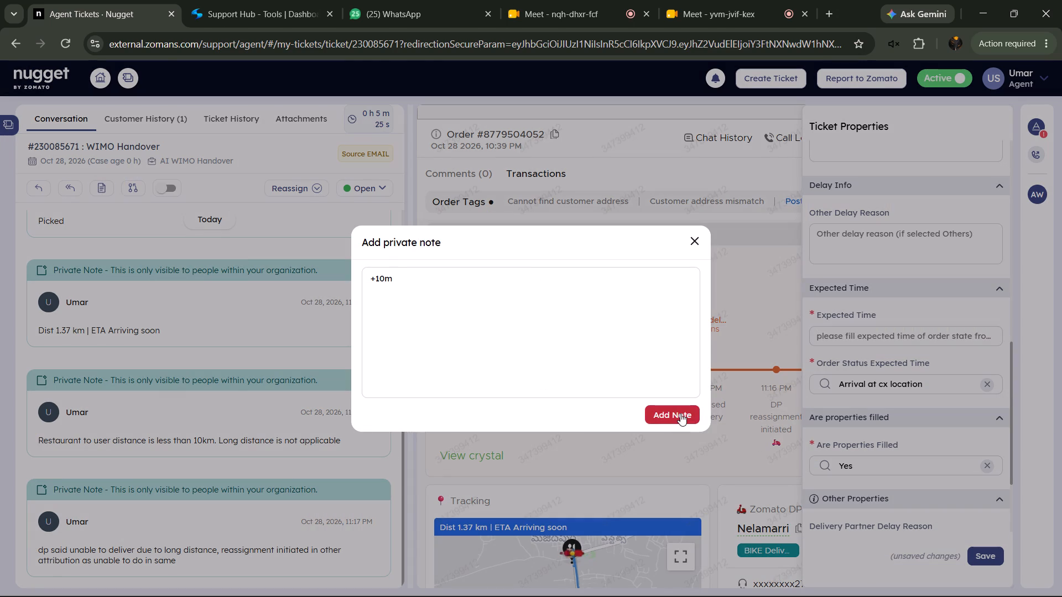
Set the ticket's Expected Time property to 15 and its Reason For Reassignment to "Device issue".
{"action": "left_click", "coordinate": [899, 332]}
{"action": "type", "text": "15"}
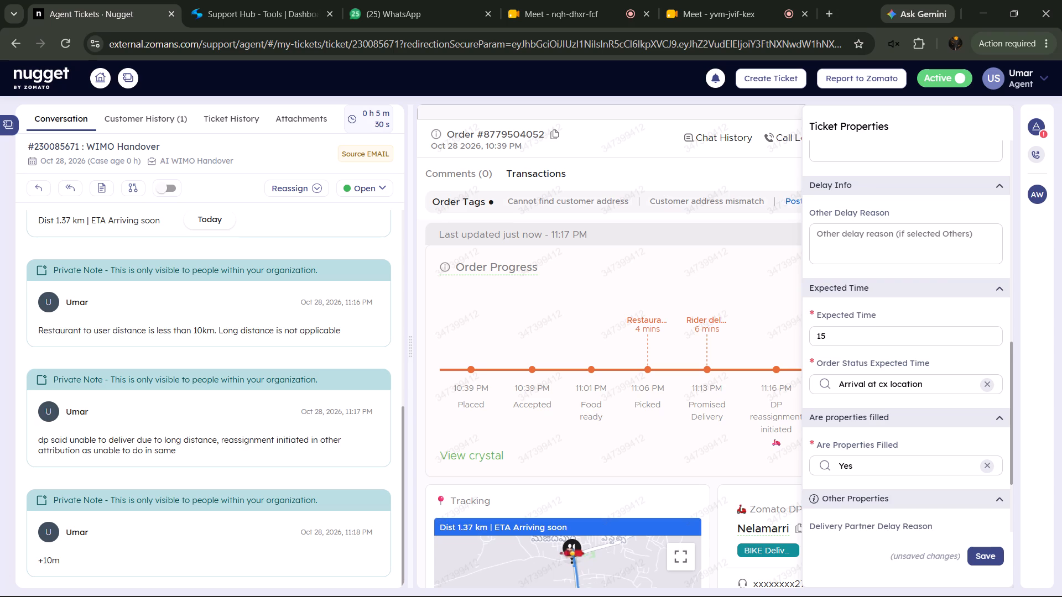
{"action": "scroll", "coordinate": [898, 343], "scroll_direction": "up", "scroll_amount": 9}
{"action": "scroll", "coordinate": [898, 343], "scroll_direction": "down", "scroll_amount": 4}
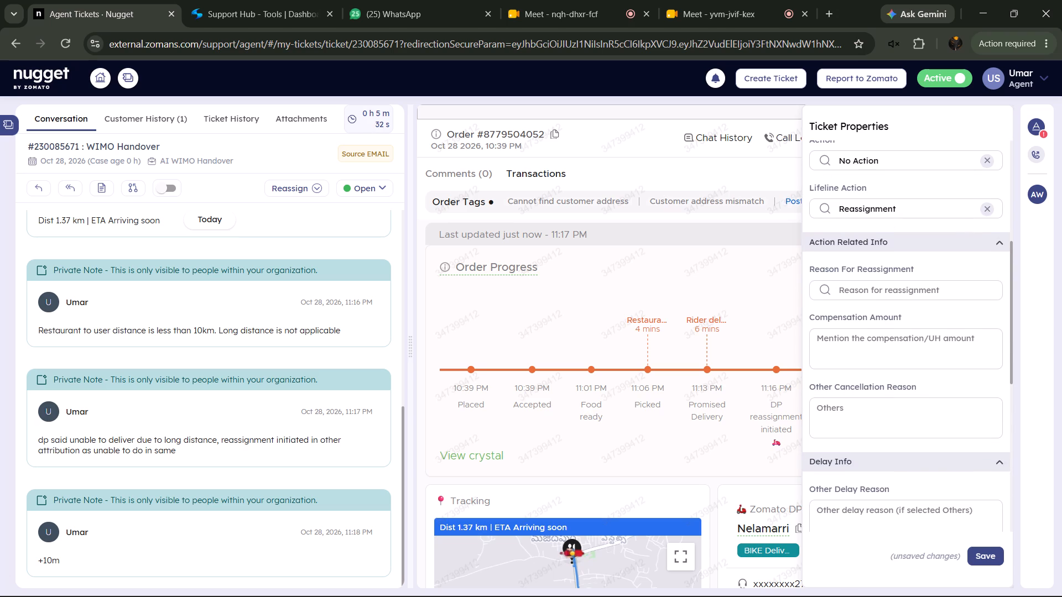
{"action": "left_click", "coordinate": [898, 300]}
{"action": "left_click", "coordinate": [899, 295]}
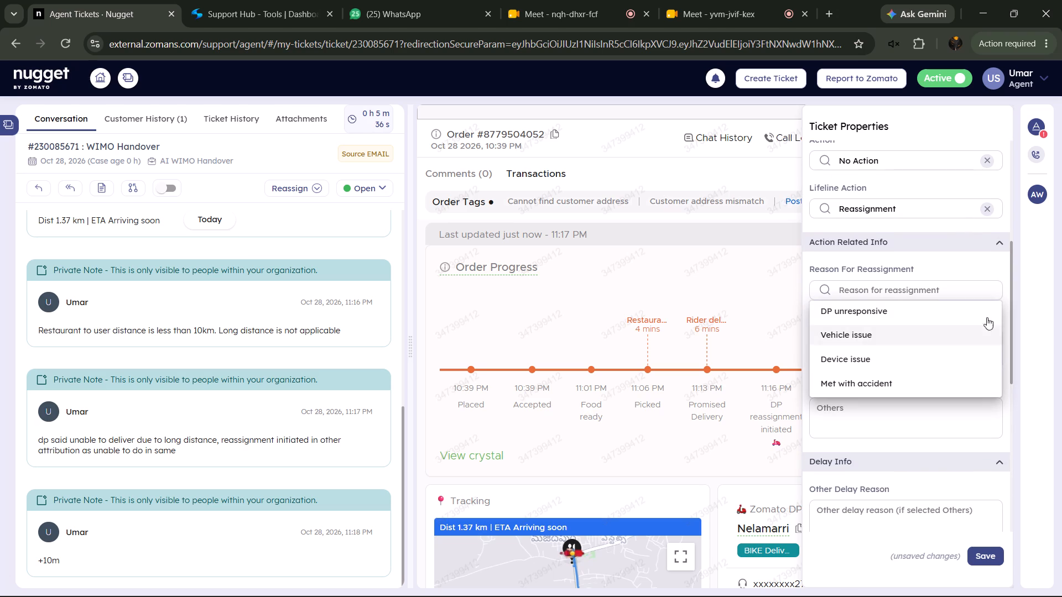
{"action": "left_click", "coordinate": [885, 351]}
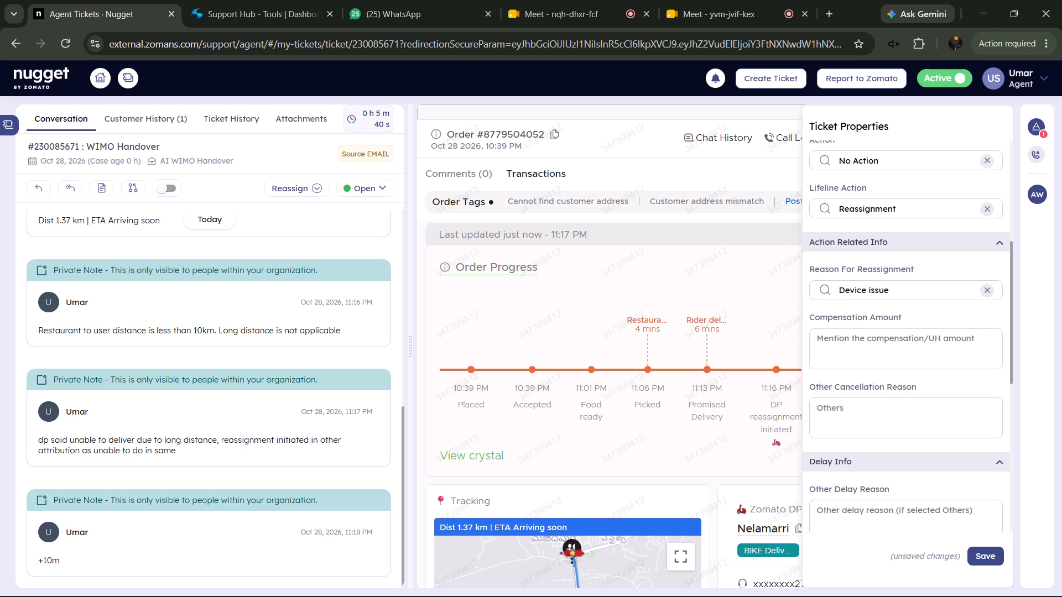
Review the completed ticket properties and save them.
{"action": "scroll", "coordinate": [894, 342], "scroll_direction": "up", "scroll_amount": 4}
{"action": "scroll", "coordinate": [894, 342], "scroll_direction": "down", "scroll_amount": 10}
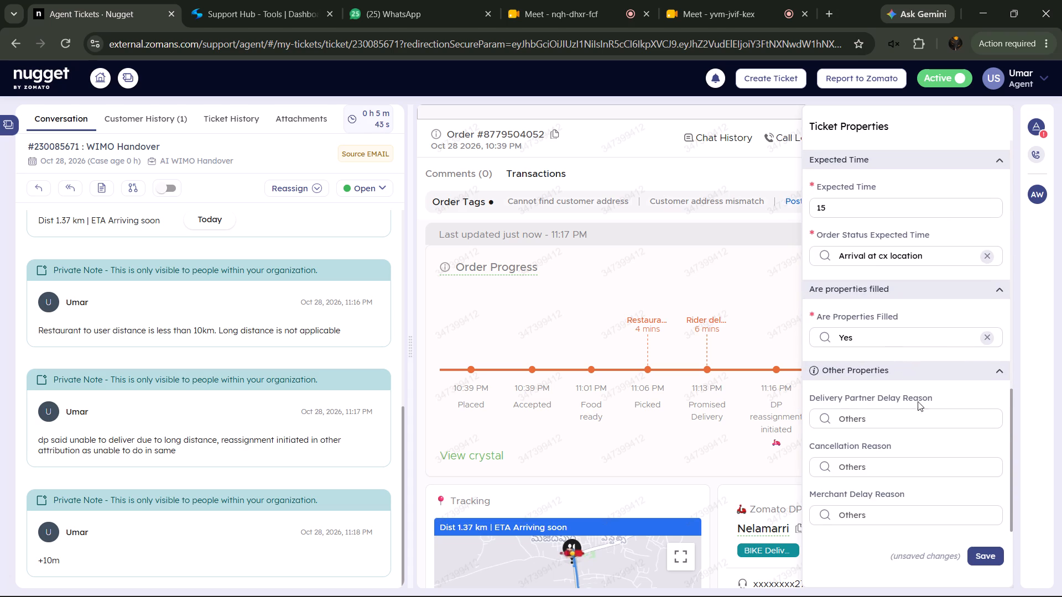
{"action": "left_click", "coordinate": [983, 558]}
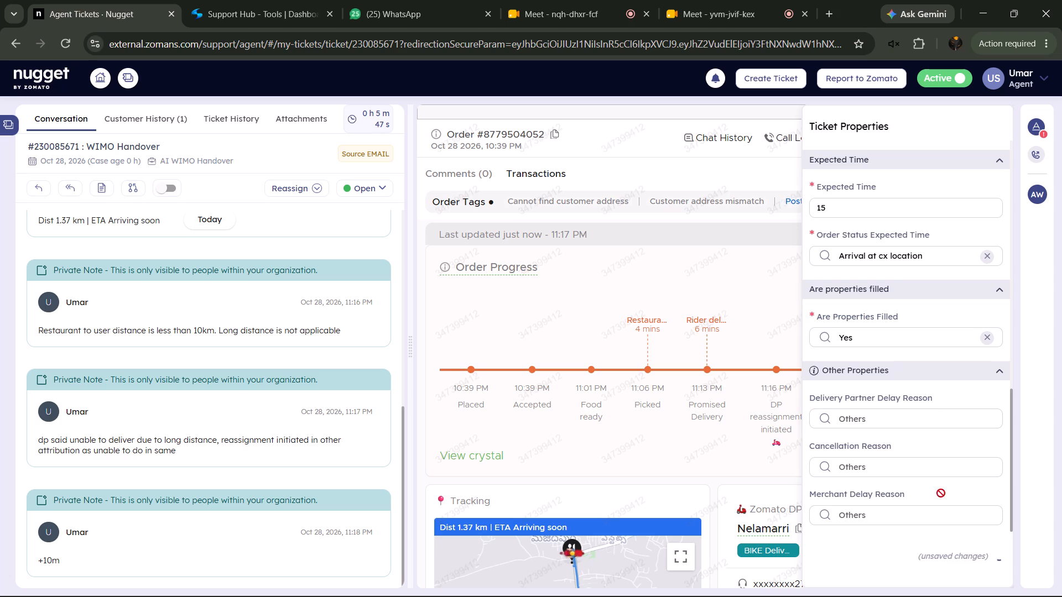
{"action": "scroll", "coordinate": [909, 437], "scroll_direction": "up", "scroll_amount": 8}
{"action": "scroll", "coordinate": [910, 414], "scroll_direction": "down", "scroll_amount": 8}
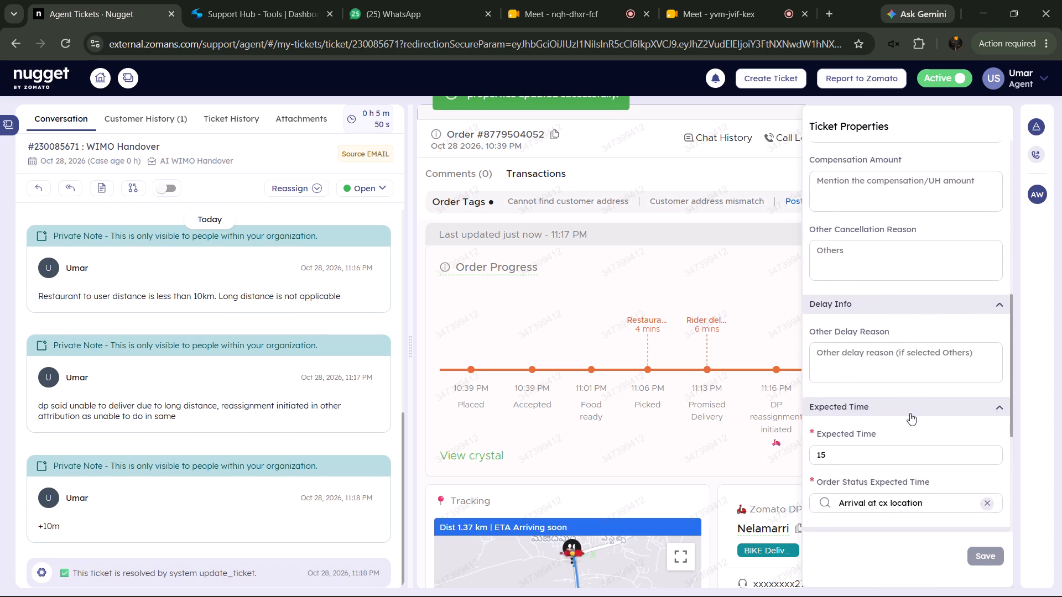
Go to the My Tickets page.
{"action": "left_click", "coordinate": [562, 474]}
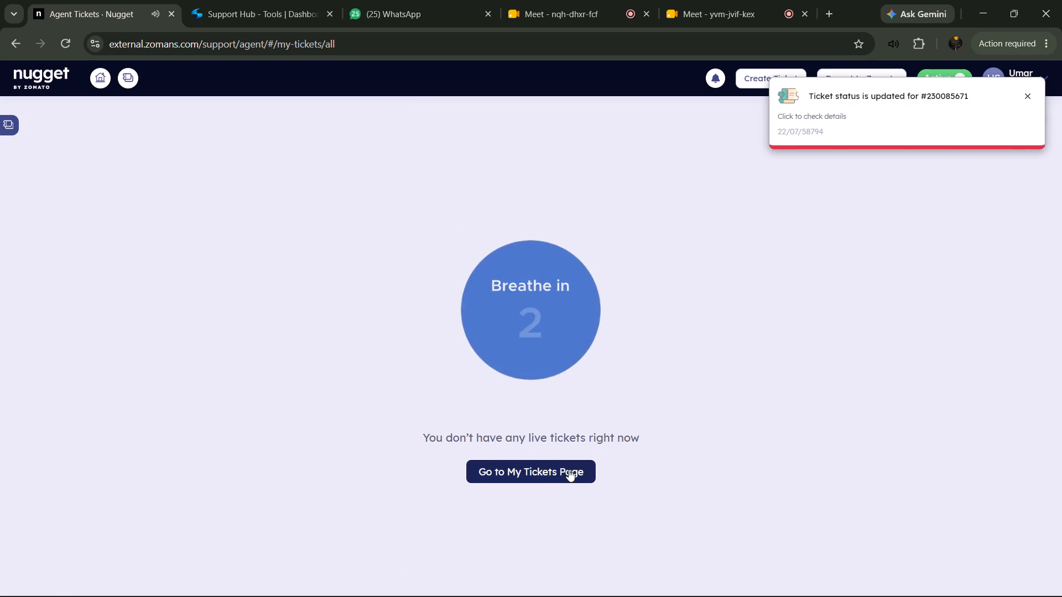
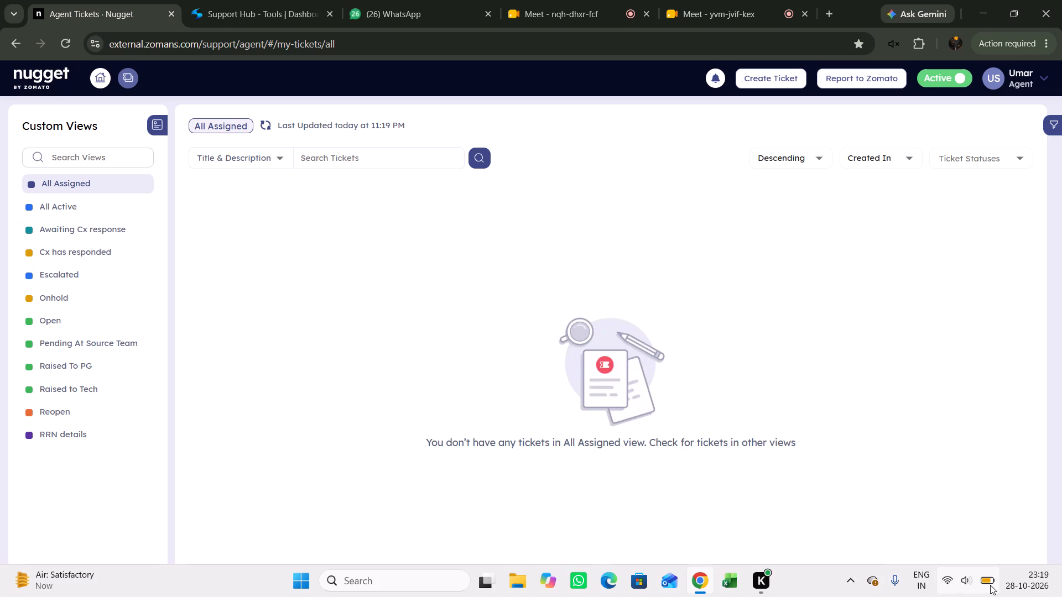
{"action": "left_click", "coordinate": [262, 125]}
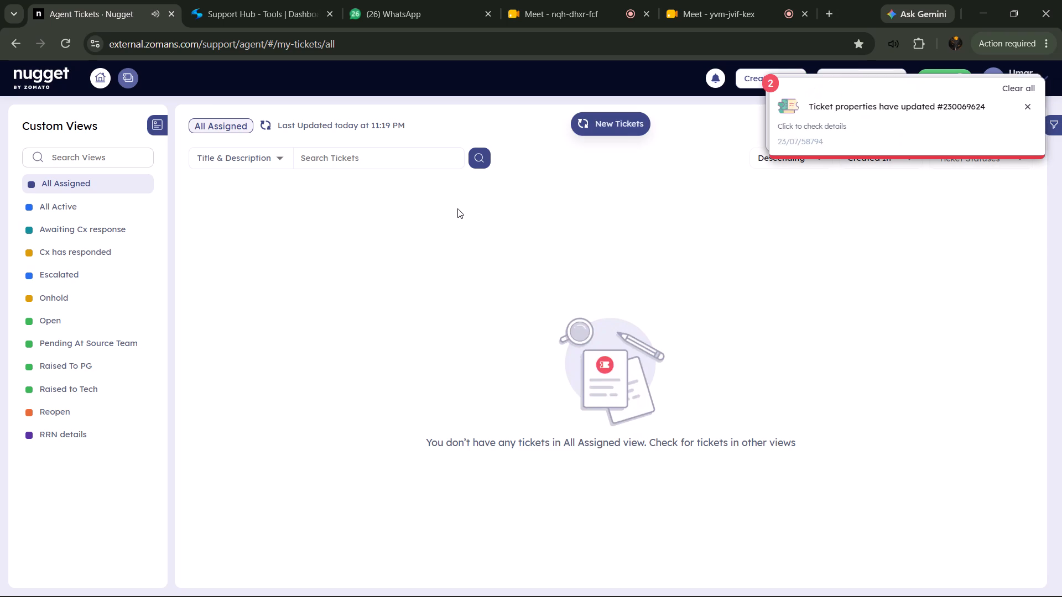
{"action": "left_click", "coordinate": [616, 122]}
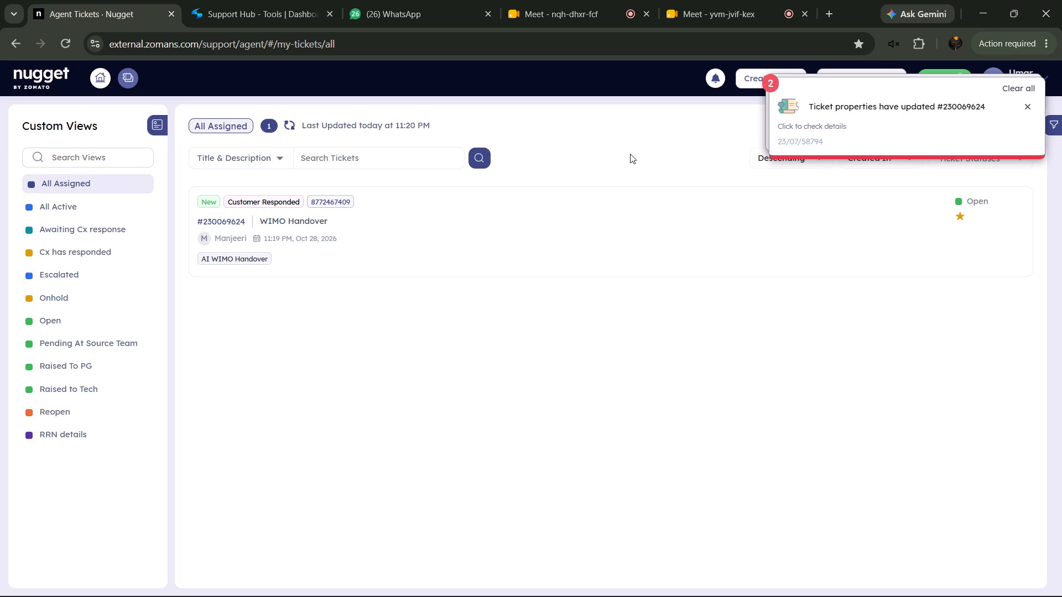
{"action": "left_click", "coordinate": [611, 227]}
{"action": "left_click", "coordinate": [1014, 89]}
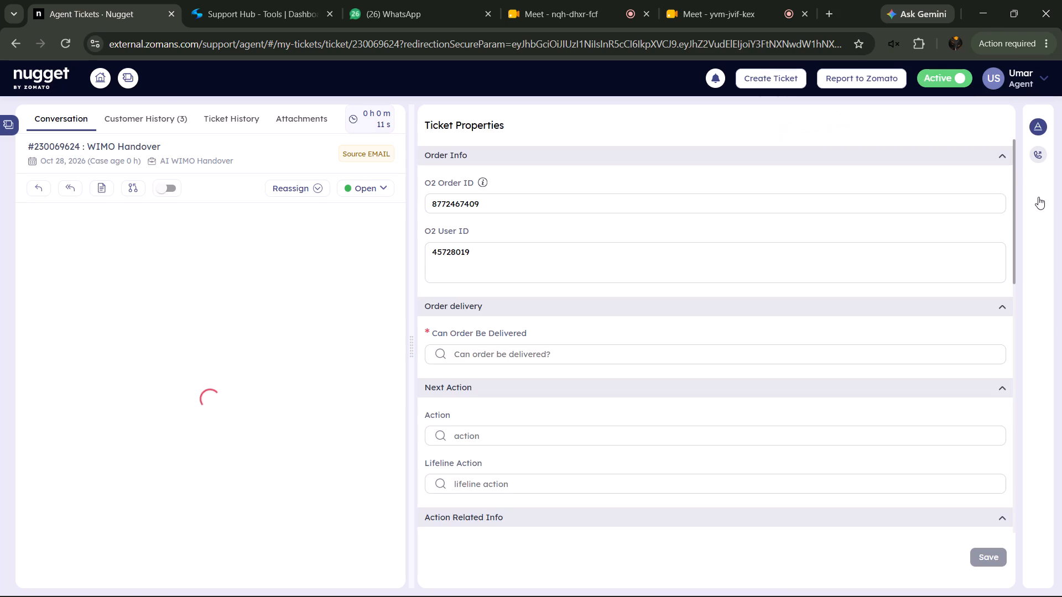
{"action": "left_click", "coordinate": [1038, 197]}
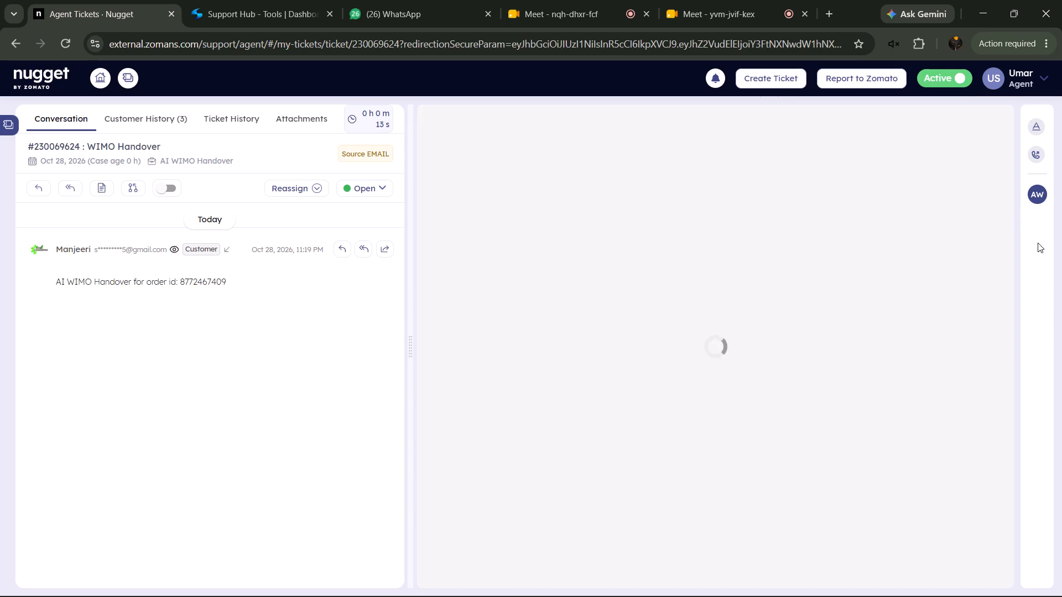
Copy the delay text from the order progress and add it as a private note reading "36 mins delayed".
{"action": "left_click_drag", "start_coordinate": [889, 269], "coordinate": [1061, 275]}
{"action": "right_click", "coordinate": [951, 268]}
{"action": "left_click", "coordinate": [791, 287]}
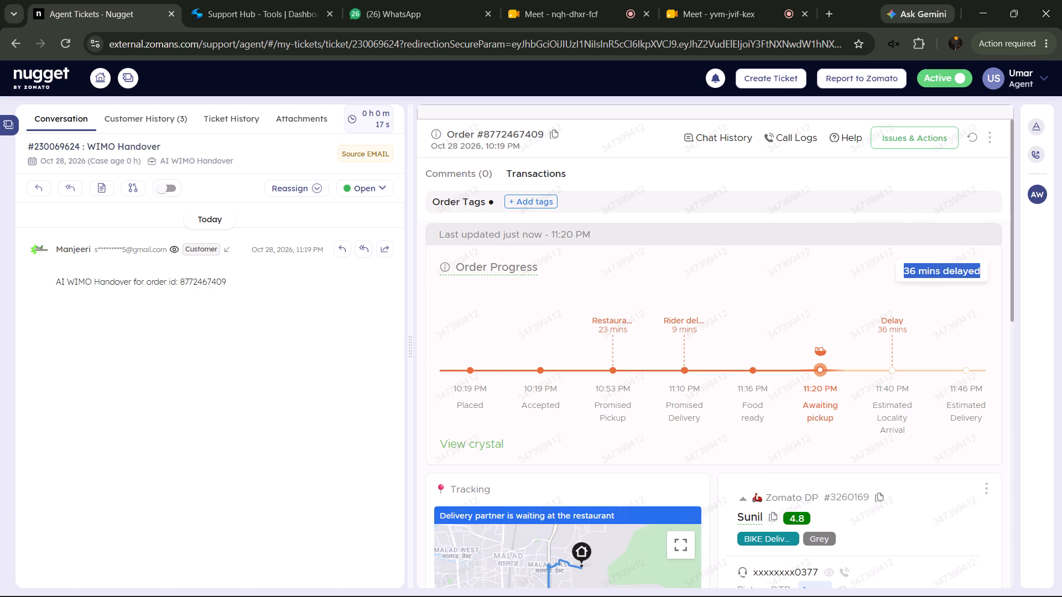
{"action": "left_click", "coordinate": [108, 187]}
{"action": "right_click", "coordinate": [558, 311]}
{"action": "left_click", "coordinate": [632, 393]}
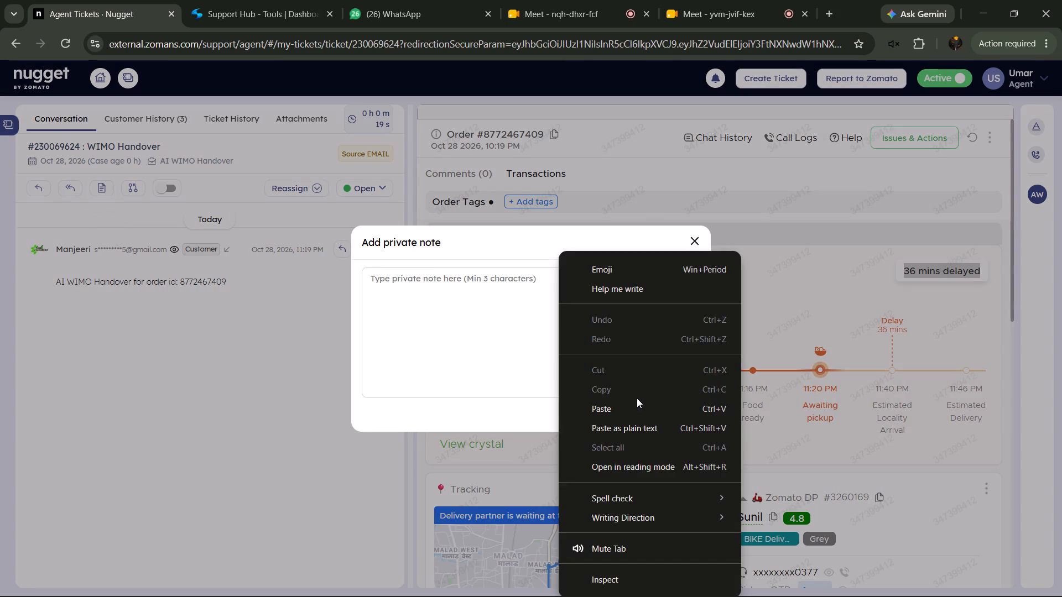
{"action": "left_click", "coordinate": [649, 420]}
{"action": "left_click", "coordinate": [683, 420]}
Copy the current order stage from the progress timeline into a private note reading "11:20 PM Awaiting pickup".
{"action": "left_click_drag", "start_coordinate": [796, 389], "coordinate": [834, 415]}
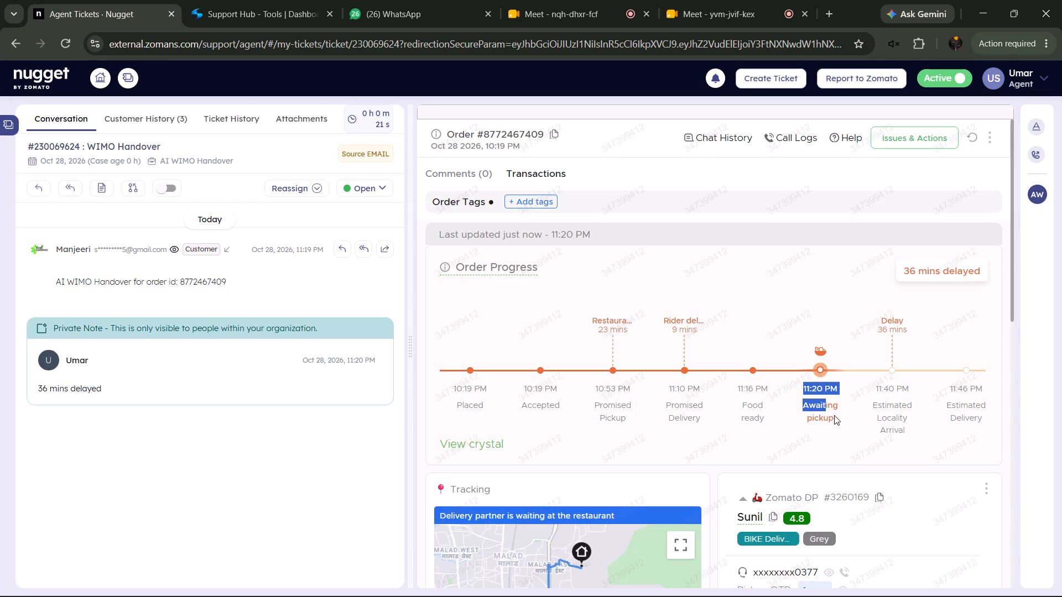
{"action": "left_click_drag", "start_coordinate": [834, 415], "coordinate": [836, 416]}
{"action": "right_click", "coordinate": [824, 409]}
{"action": "left_click", "coordinate": [614, 216]}
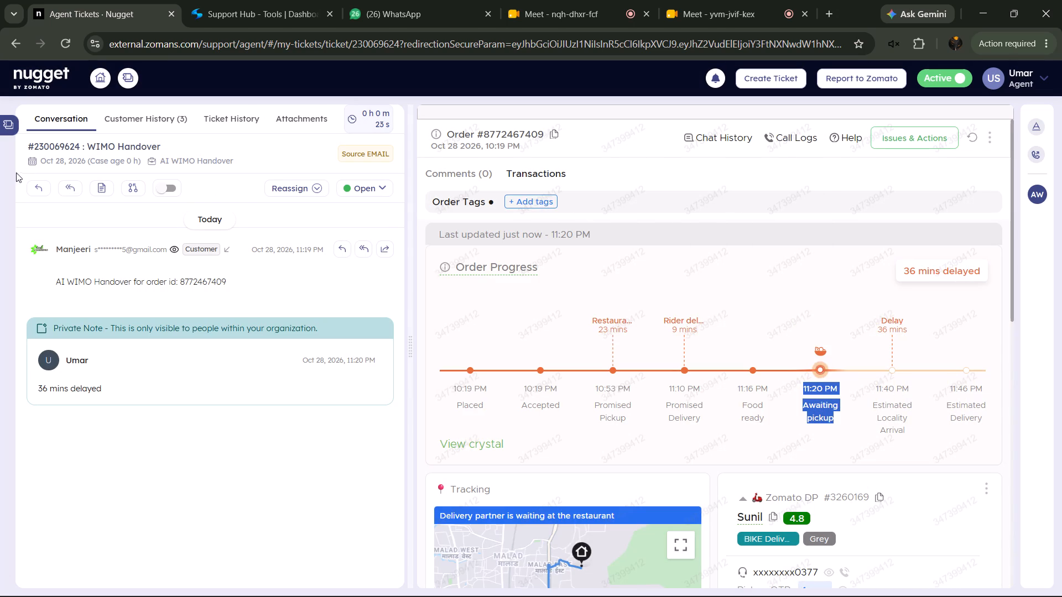
{"action": "left_click", "coordinate": [102, 187]}
{"action": "right_click", "coordinate": [507, 324]}
{"action": "left_click", "coordinate": [606, 412]}
{"action": "left_click", "coordinate": [663, 416]}
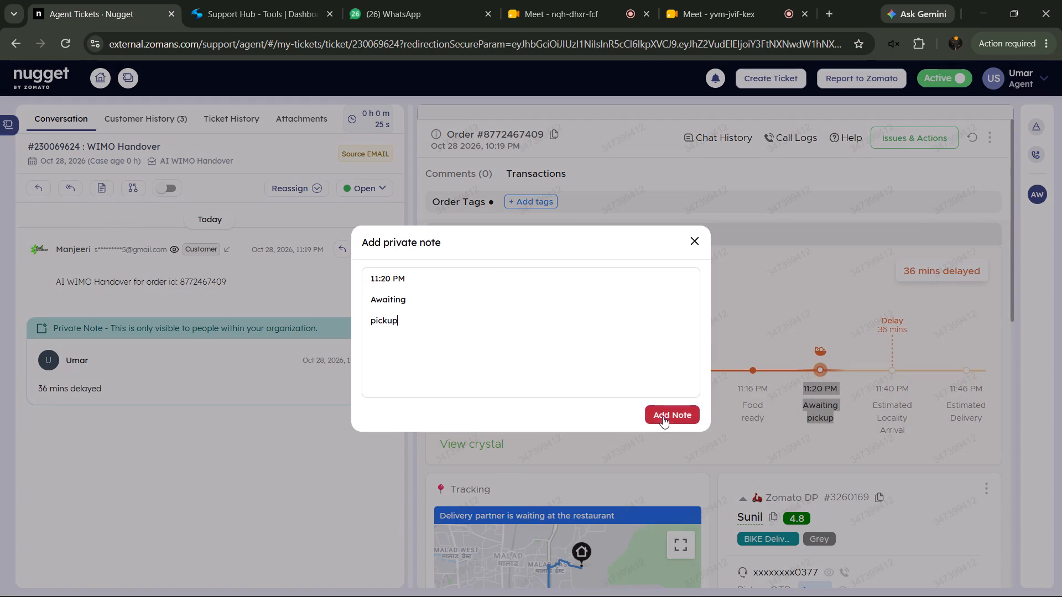
Copy the tracking status into a private note reading "Delivery partner is waiting at the restaurant".
{"action": "left_click_drag", "start_coordinate": [626, 509], "coordinate": [392, 498]}
{"action": "right_click", "coordinate": [444, 510]}
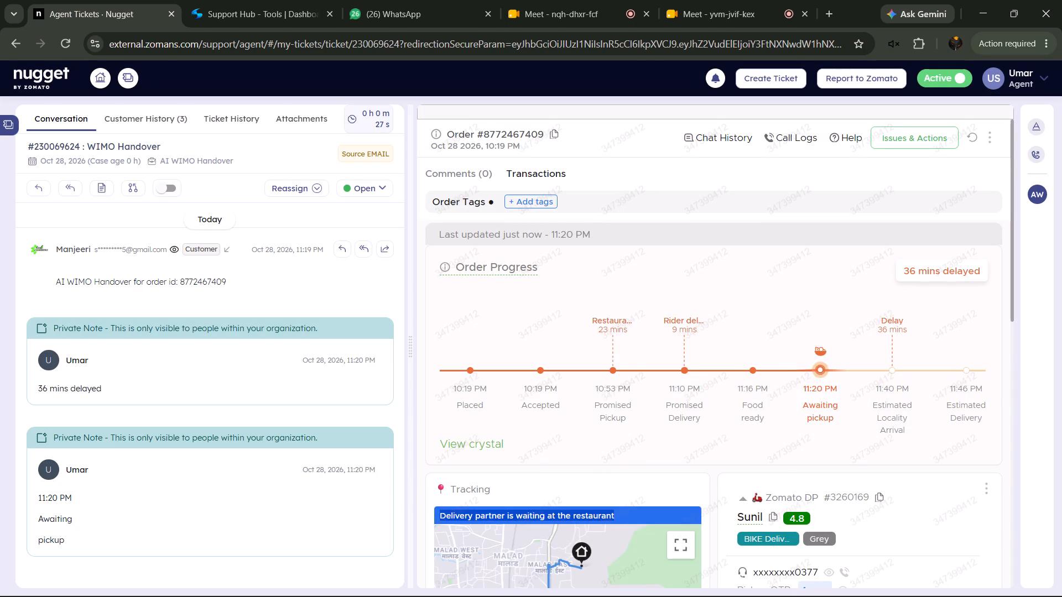
{"action": "left_click", "coordinate": [491, 312]}
{"action": "left_click", "coordinate": [100, 187]}
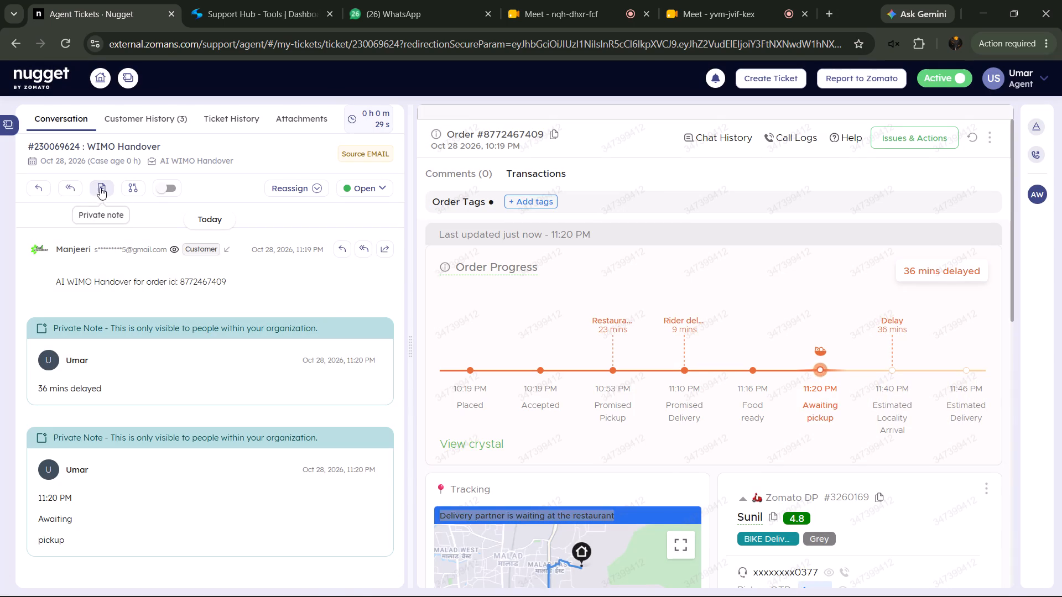
{"action": "right_click", "coordinate": [548, 329]}
{"action": "left_click", "coordinate": [623, 409]}
{"action": "left_click", "coordinate": [683, 414]}
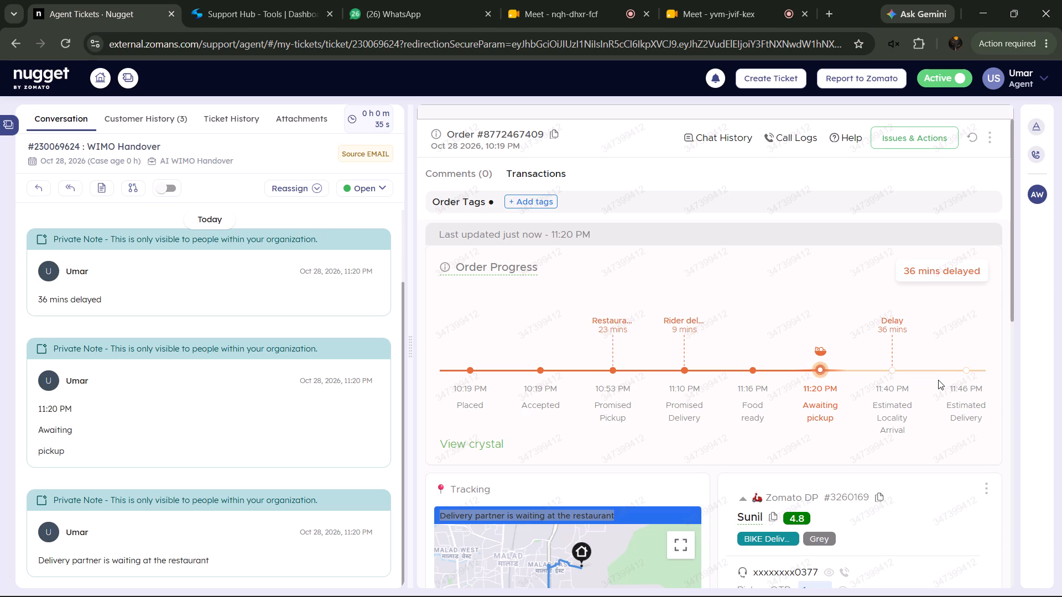
Place a callback call to the order's main delivery partner and dismiss the callback dialog.
{"action": "scroll", "coordinate": [938, 380], "scroll_direction": "down", "scroll_amount": 2}
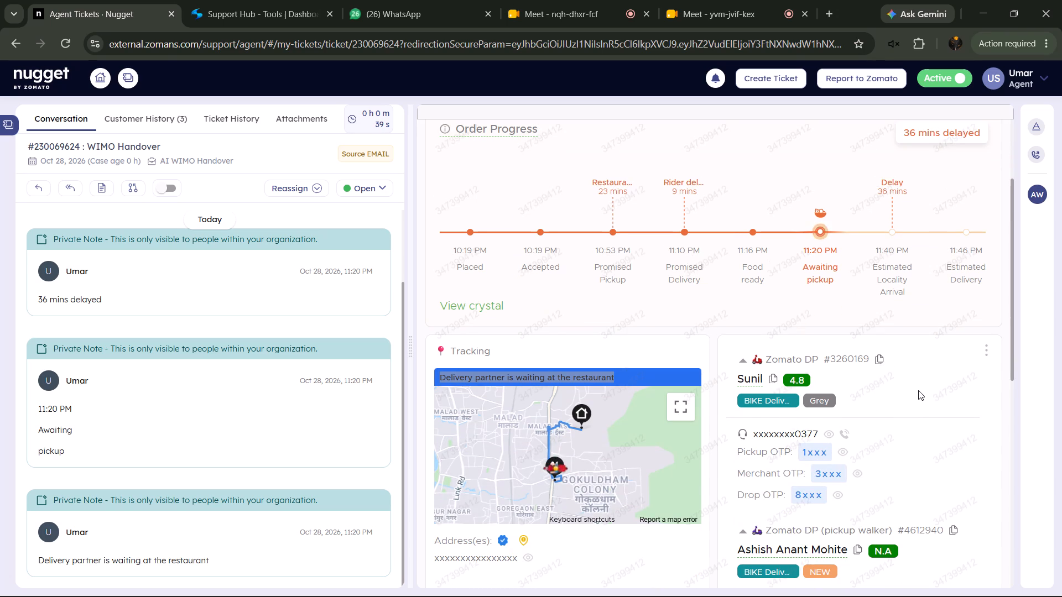
{"action": "left_click", "coordinate": [841, 434]}
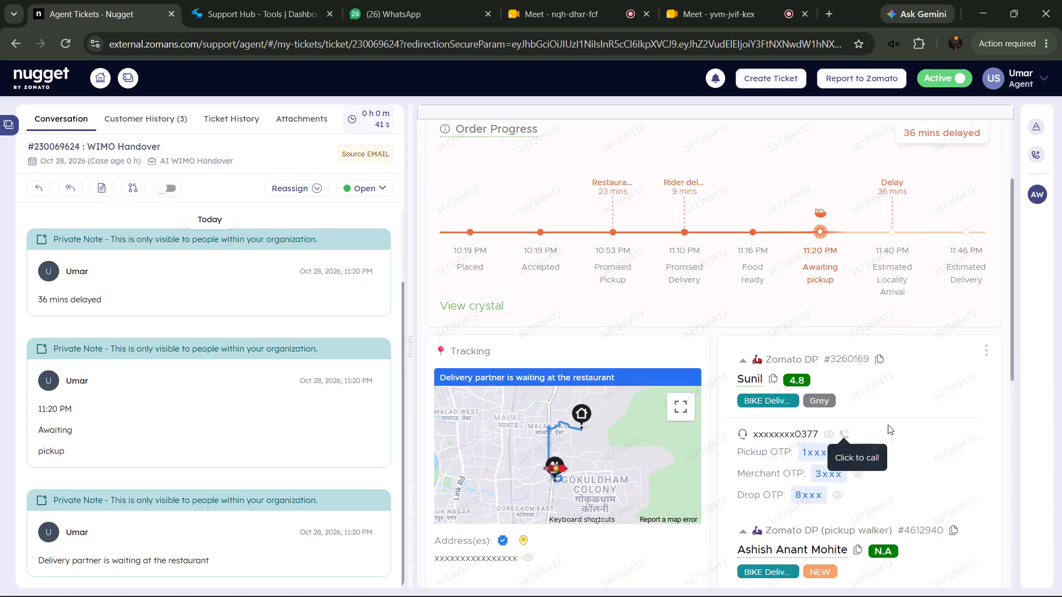
{"action": "left_click", "coordinate": [946, 424]}
{"action": "left_click", "coordinate": [942, 190]}
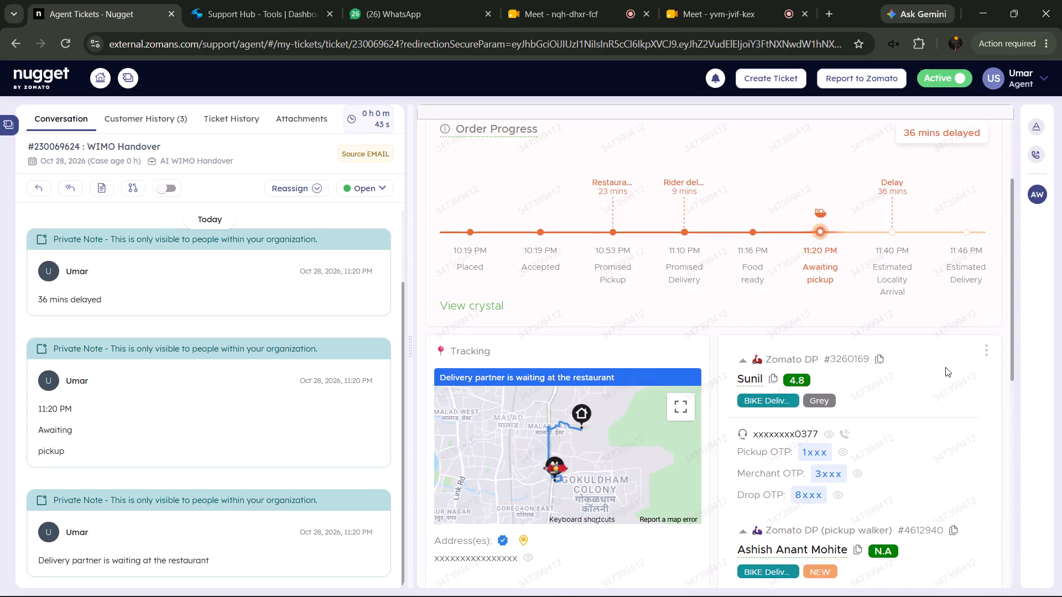
Refresh the order details to check the latest delivery progress.
{"action": "scroll", "coordinate": [946, 366], "scroll_direction": "up", "scroll_amount": 4}
{"action": "left_click", "coordinate": [976, 139]}
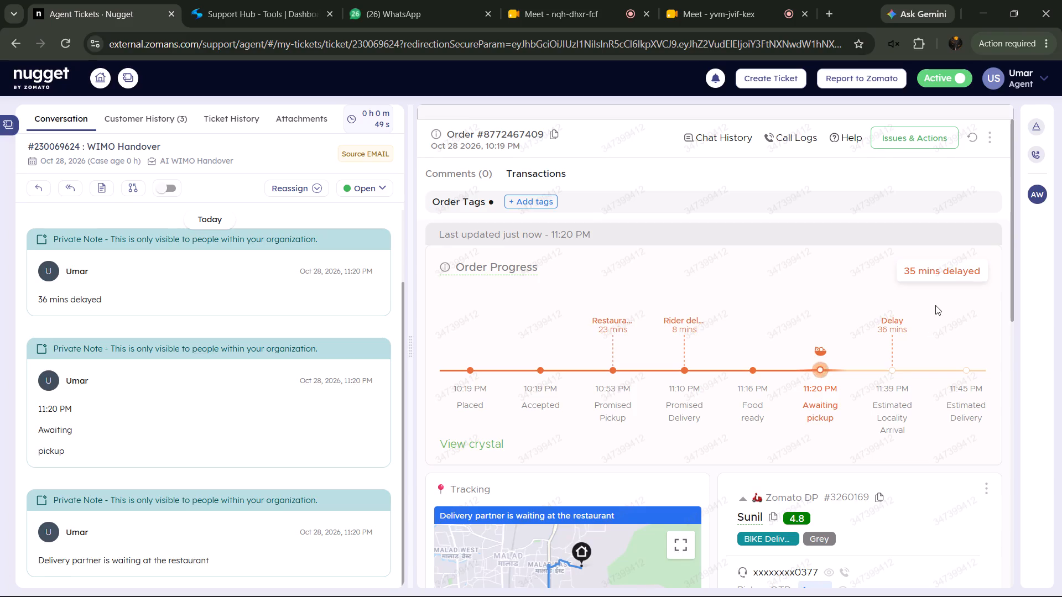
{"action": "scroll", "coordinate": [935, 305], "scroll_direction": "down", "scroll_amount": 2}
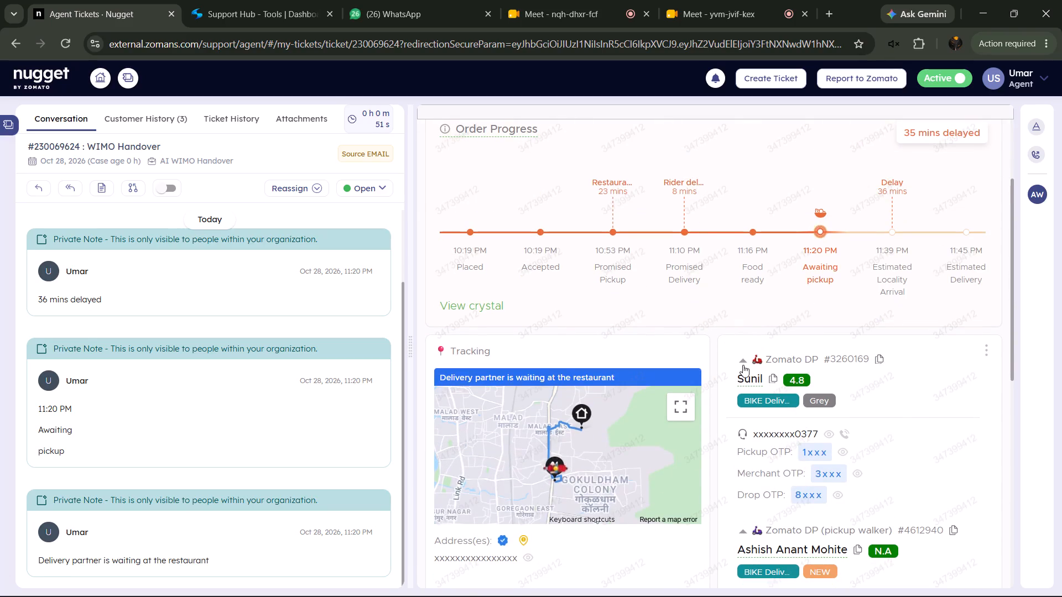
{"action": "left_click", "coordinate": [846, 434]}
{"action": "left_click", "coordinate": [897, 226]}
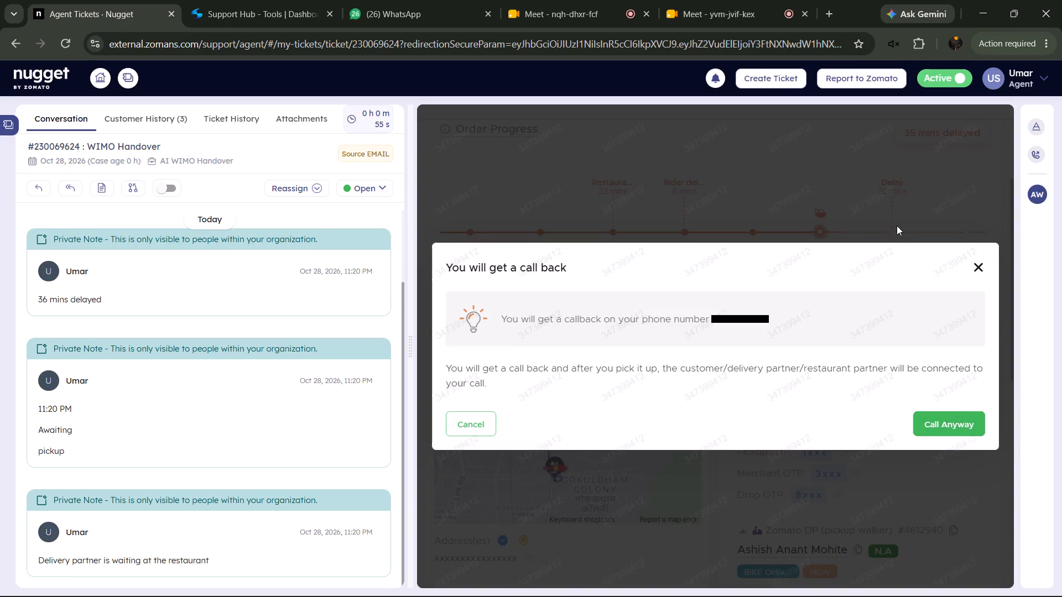
Refresh the order details twice and check the order progress and delivery tracking.
{"action": "scroll", "coordinate": [915, 358], "scroll_direction": "up", "scroll_amount": 5}
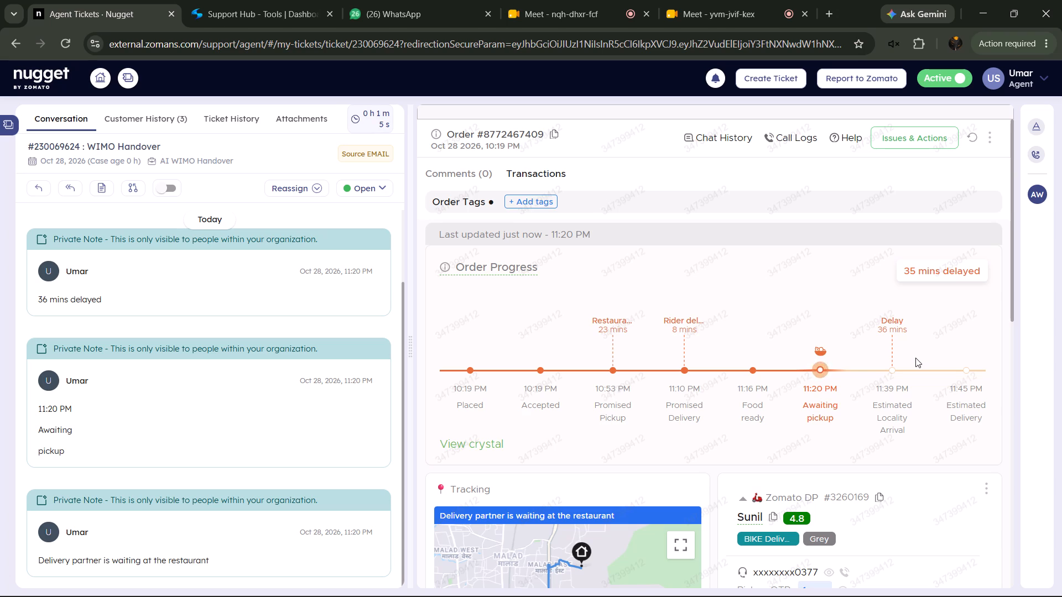
{"action": "left_click", "coordinate": [973, 138]}
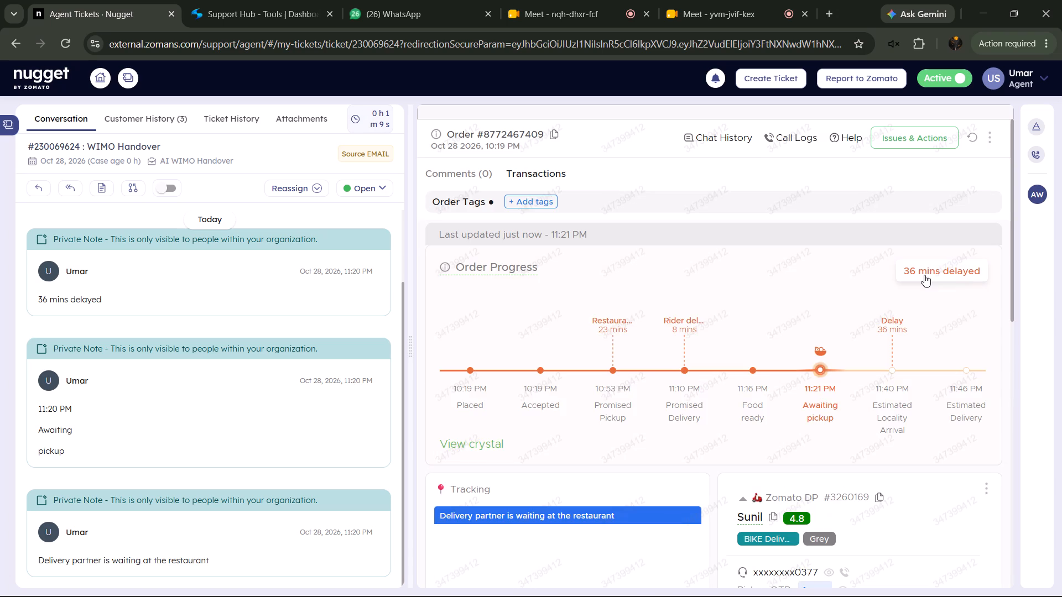
{"action": "scroll", "coordinate": [924, 275], "scroll_direction": "down", "scroll_amount": 2}
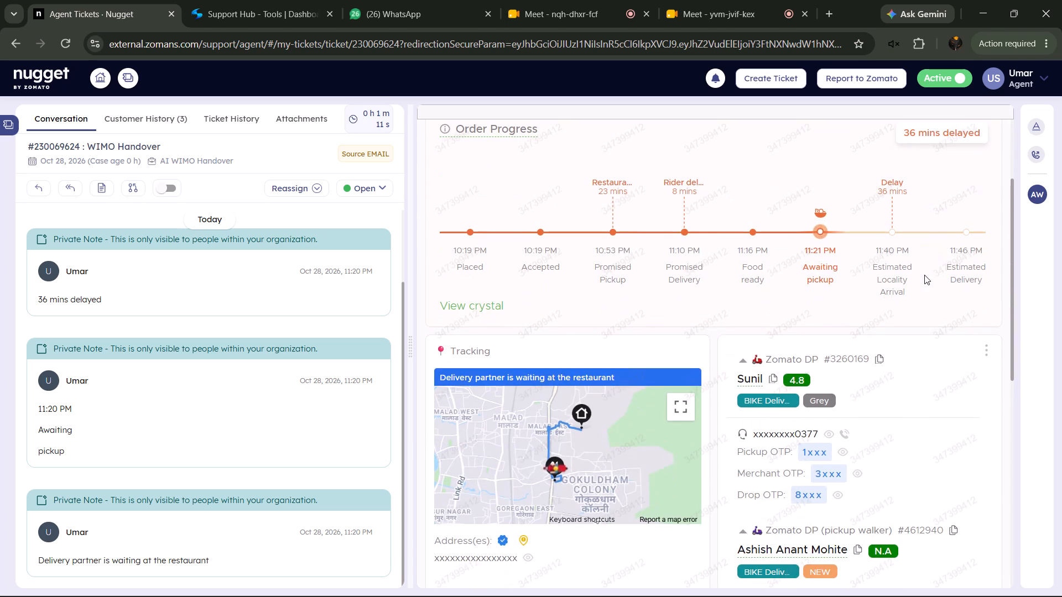
{"action": "scroll", "coordinate": [924, 275], "scroll_direction": "up", "scroll_amount": 3}
{"action": "left_click", "coordinate": [970, 139]}
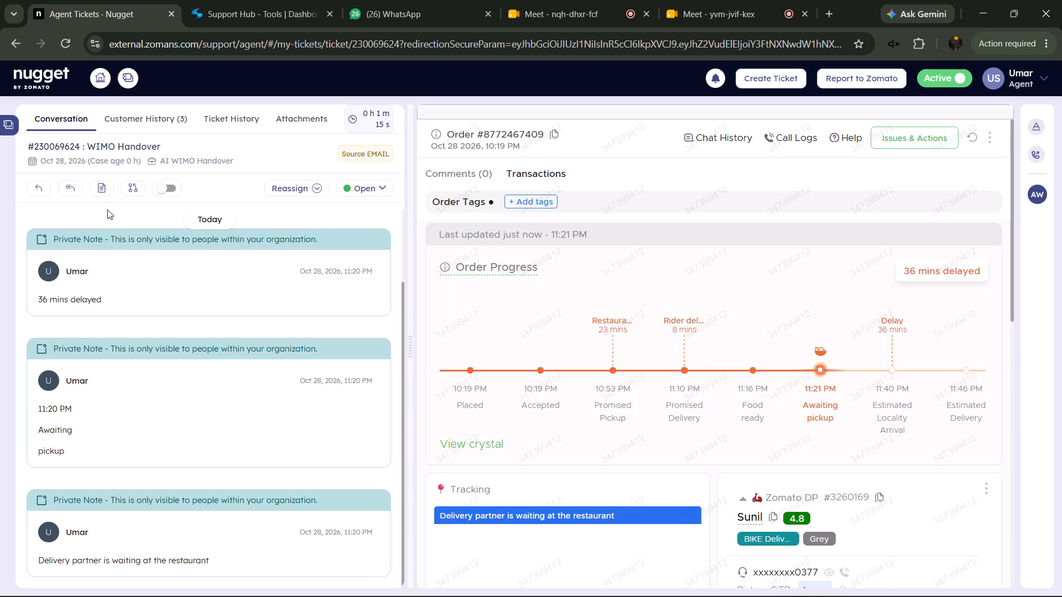
Add a private note reading "dp connected" to the ticket.
{"action": "left_click", "coordinate": [105, 185]}
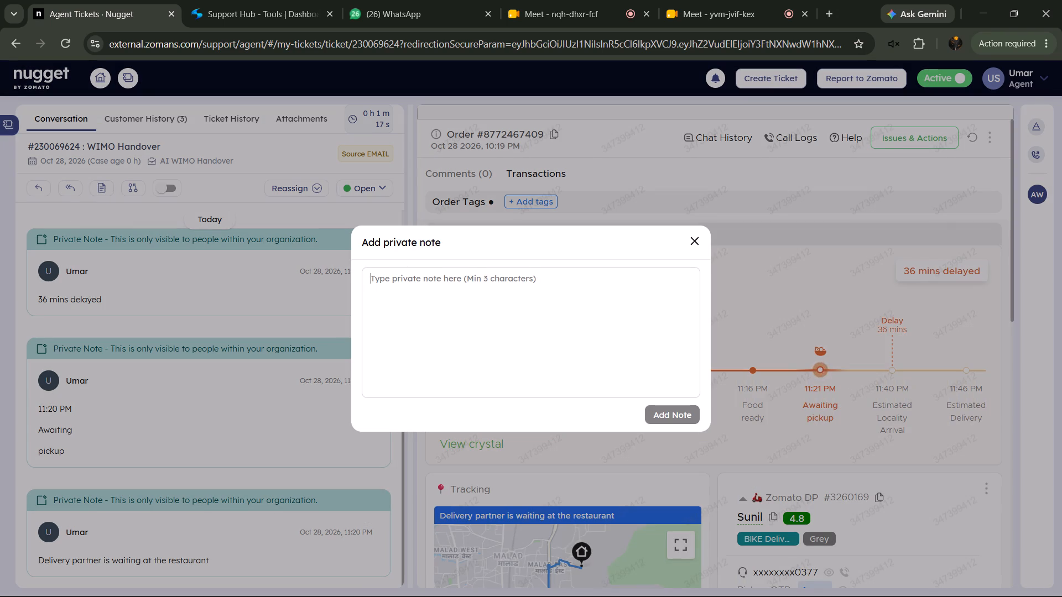
{"action": "key", "text": "d"}
{"action": "type", "text": "p connected"}
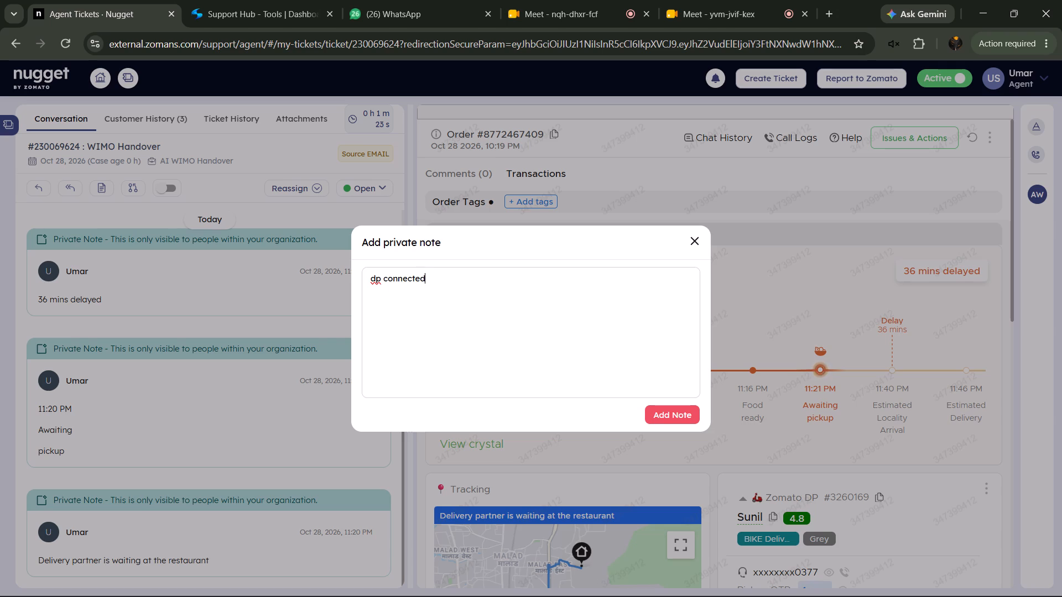
{"action": "left_click", "coordinate": [675, 417]}
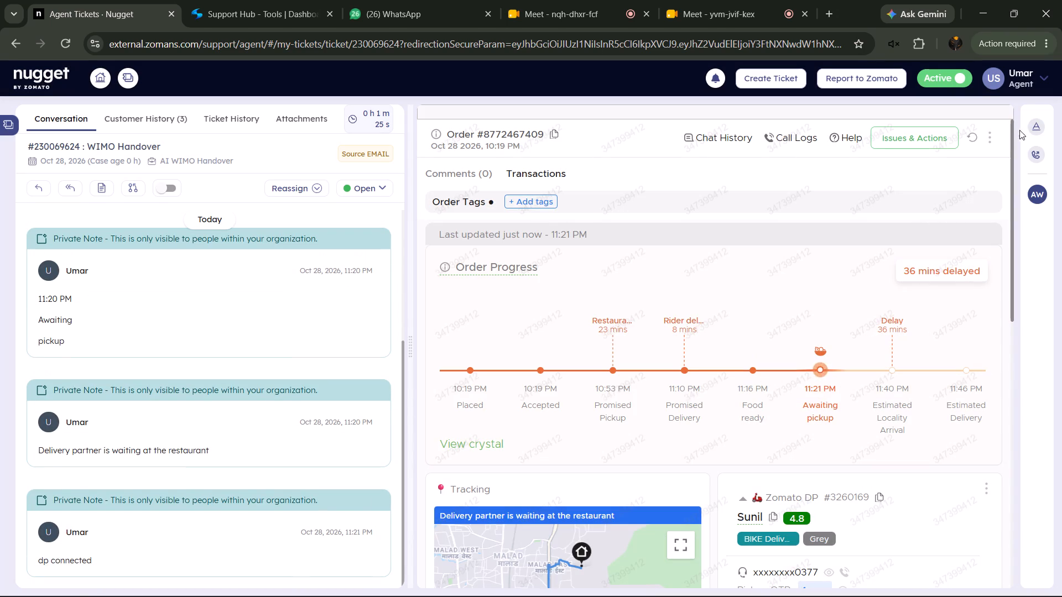
In the ticket properties, set Can Order Be Delivered to Yes, Action to No Action, and choose a Lifeline Action.
{"action": "left_click", "coordinate": [1032, 128]}
{"action": "left_click", "coordinate": [948, 359]}
{"action": "left_click", "coordinate": [912, 377]}
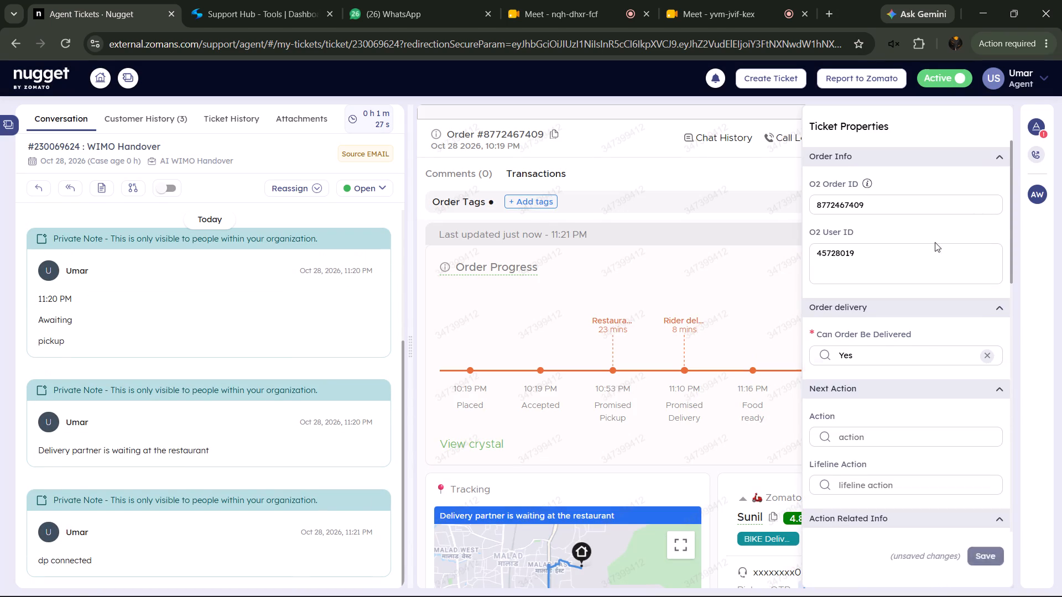
{"action": "scroll", "coordinate": [936, 235], "scroll_direction": "down", "scroll_amount": 3}
{"action": "left_click", "coordinate": [917, 231]}
{"action": "left_click", "coordinate": [900, 247]}
{"action": "left_click", "coordinate": [896, 275]}
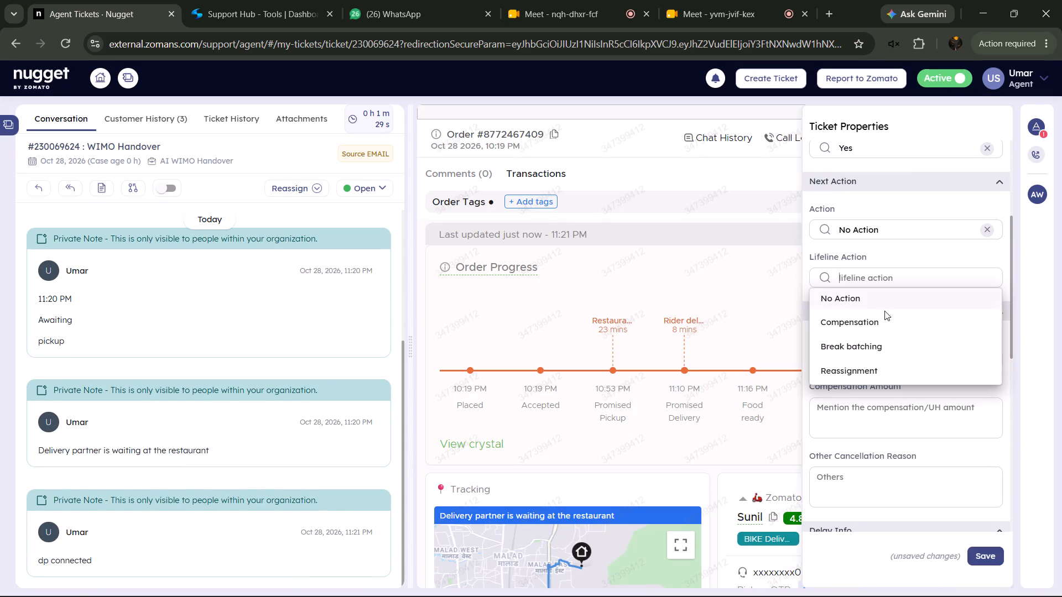
{"action": "left_click", "coordinate": [882, 318]}
Set Are Properties Filled to Yes and Order Status Expected Time to Preparation end, and close the ticket properties.
{"action": "scroll", "coordinate": [888, 322], "scroll_direction": "down", "scroll_amount": 8}
{"action": "left_click", "coordinate": [898, 331]}
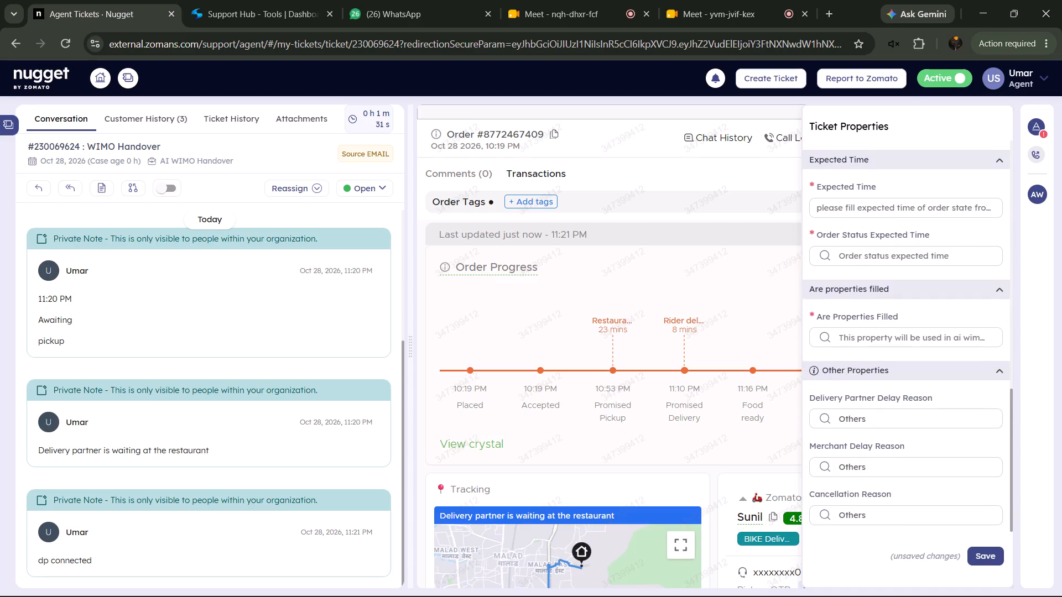
{"action": "left_click", "coordinate": [898, 338]}
{"action": "left_click", "coordinate": [896, 351]}
{"action": "left_click", "coordinate": [912, 263]}
{"action": "left_click", "coordinate": [872, 312]}
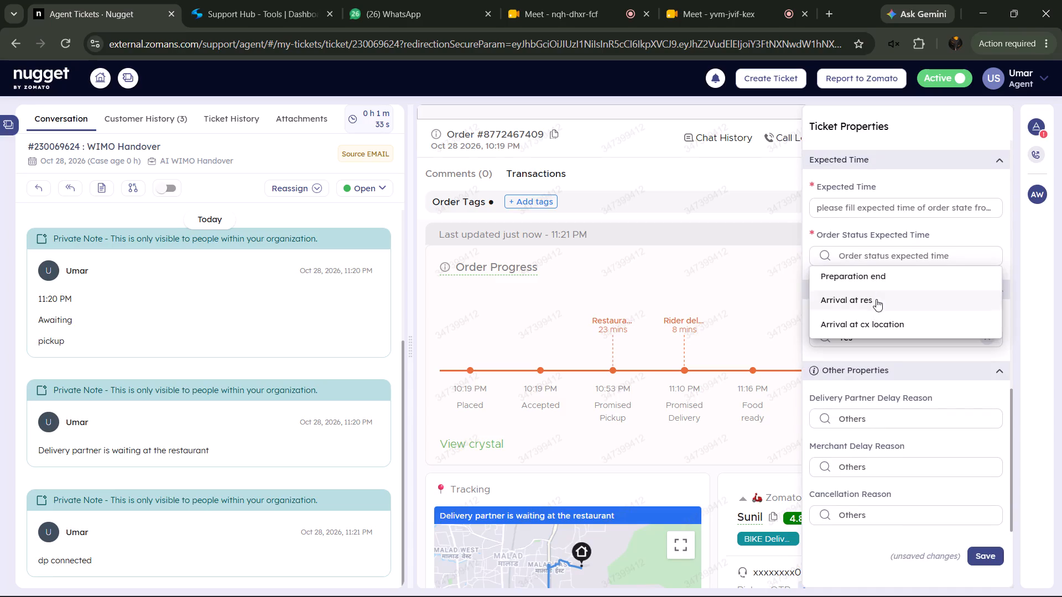
{"action": "left_click", "coordinate": [886, 279]}
{"action": "scroll", "coordinate": [908, 380], "scroll_direction": "up", "scroll_amount": 2}
{"action": "left_click", "coordinate": [904, 255]}
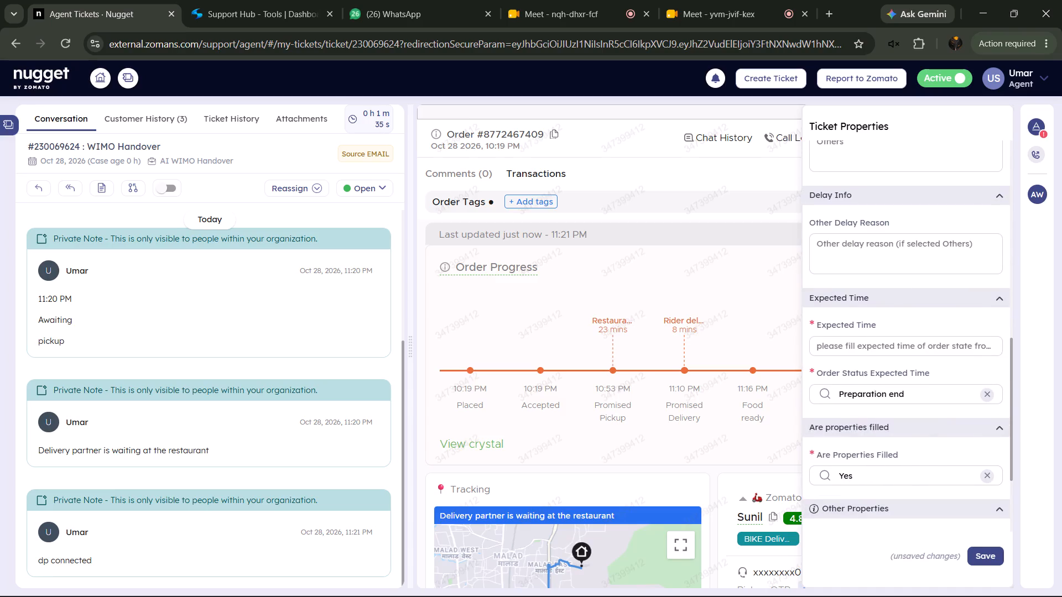
{"action": "left_click", "coordinate": [1034, 129]}
Place a callback call to the KFC merchant's first listed number and dismiss the callback dialog.
{"action": "scroll", "coordinate": [872, 274], "scroll_direction": "down", "scroll_amount": 5}
{"action": "scroll", "coordinate": [769, 447], "scroll_direction": "down", "scroll_amount": 2}
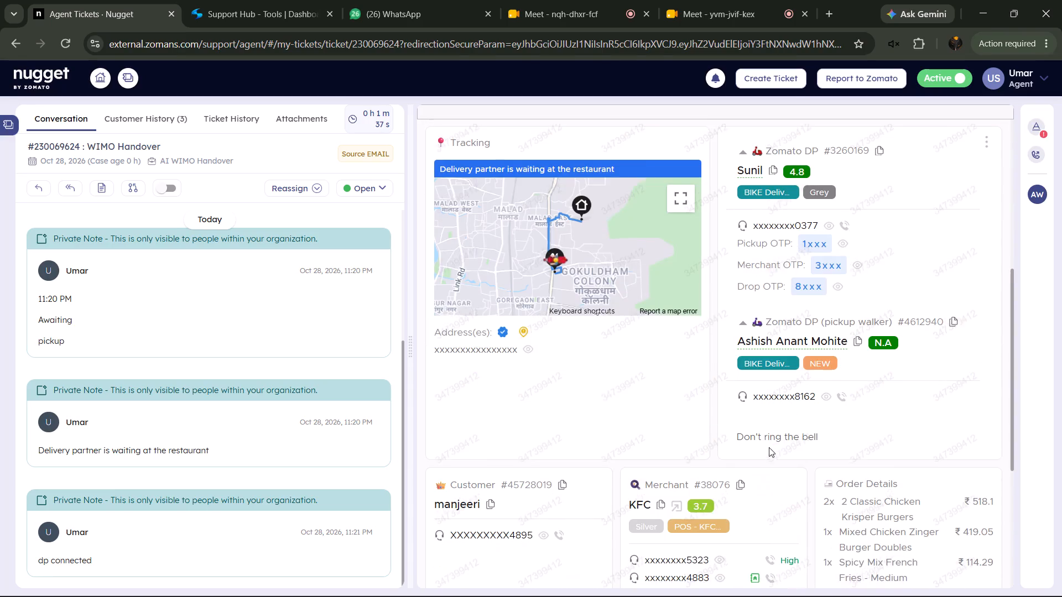
{"action": "scroll", "coordinate": [769, 447], "scroll_direction": "down", "scroll_amount": 1}
{"action": "left_click", "coordinate": [771, 354]}
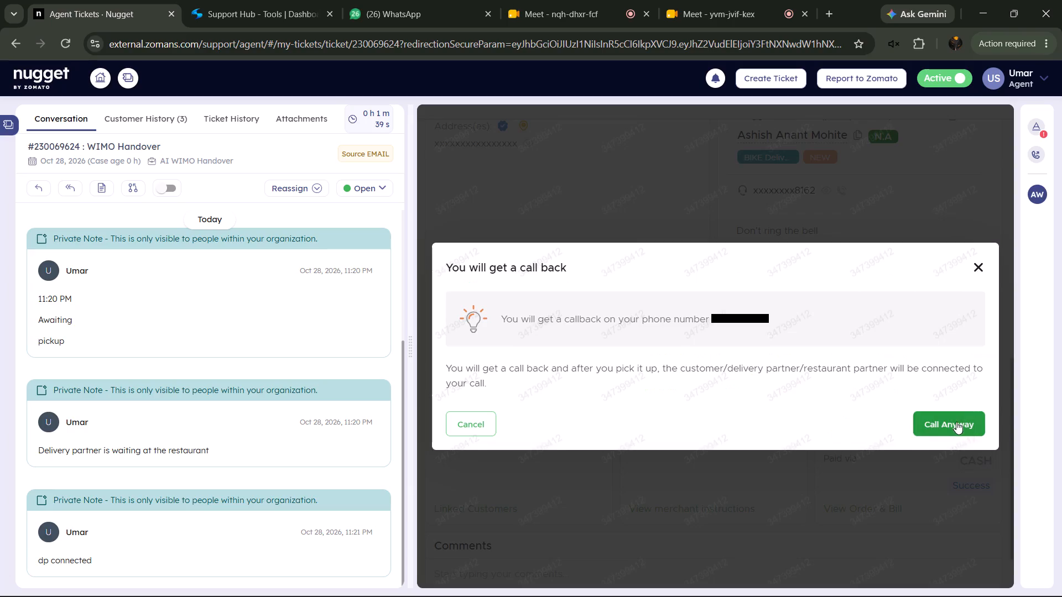
{"action": "left_click", "coordinate": [956, 422]}
{"action": "left_click", "coordinate": [921, 167]}
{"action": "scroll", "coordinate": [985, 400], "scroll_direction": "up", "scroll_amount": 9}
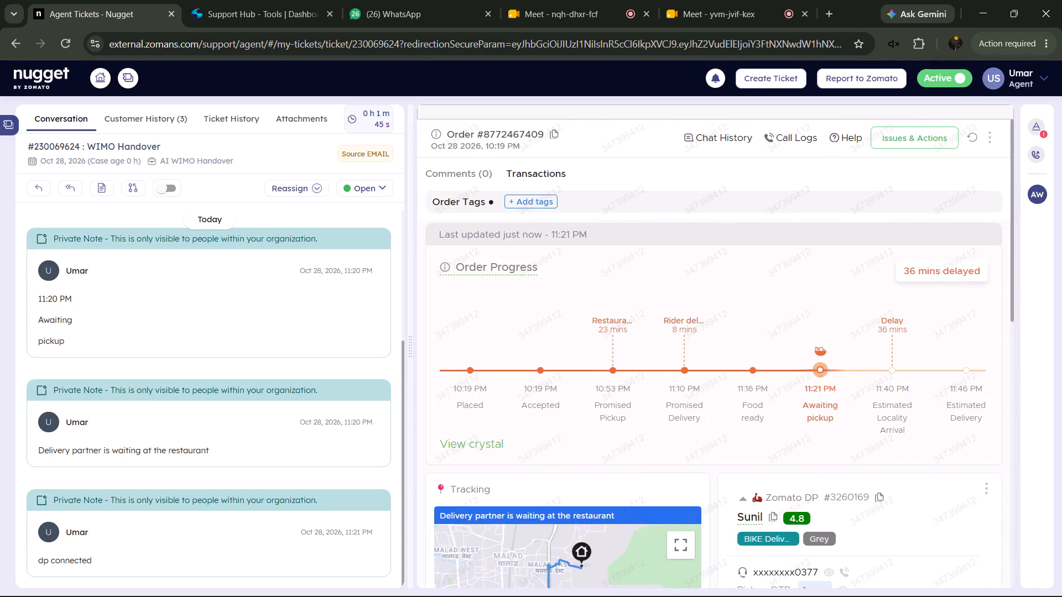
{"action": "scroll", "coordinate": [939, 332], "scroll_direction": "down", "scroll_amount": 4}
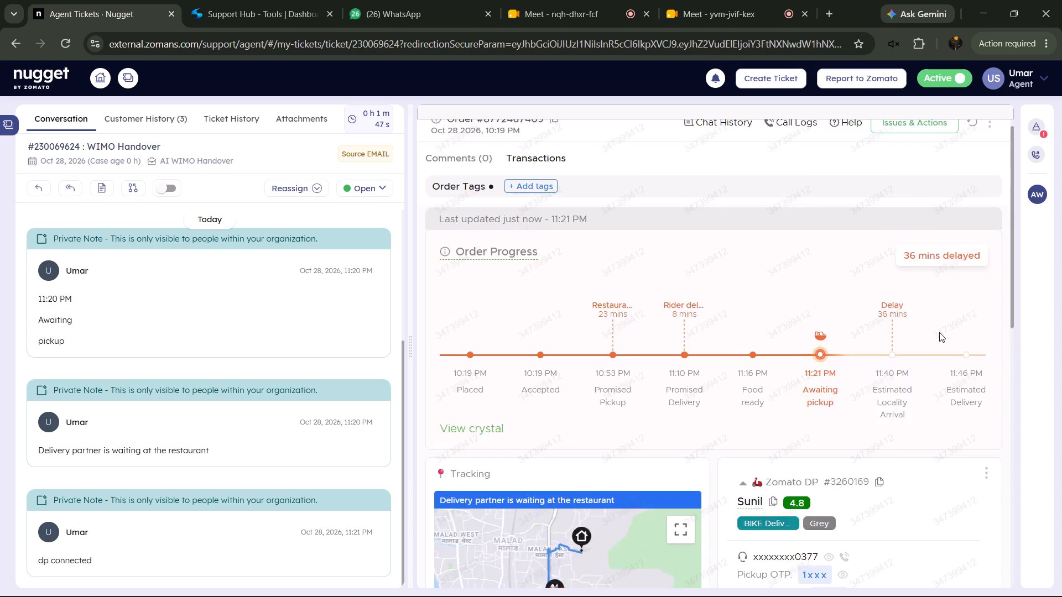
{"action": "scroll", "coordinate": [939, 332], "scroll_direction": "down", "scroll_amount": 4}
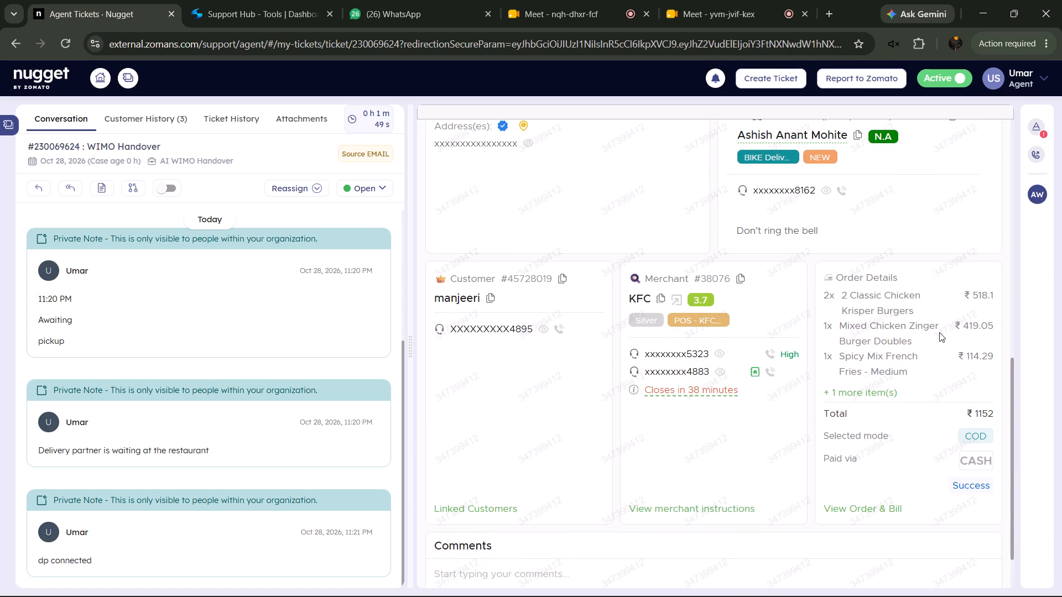
Look over the order's tracking and delivery partner details, dismiss the callback dialog and refresh the order.
{"action": "scroll", "coordinate": [939, 332], "scroll_direction": "up", "scroll_amount": 3}
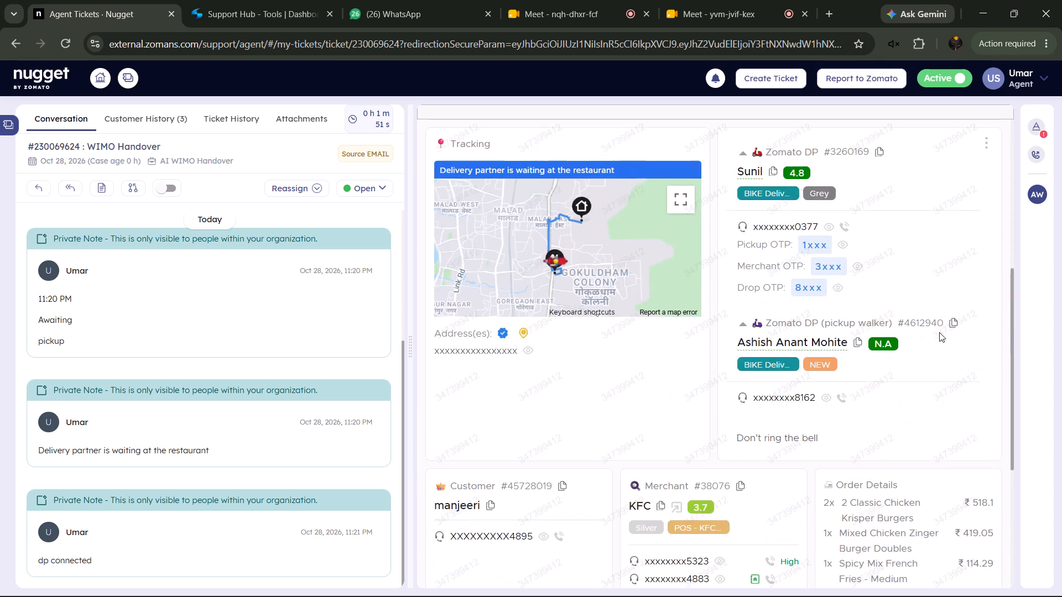
{"action": "scroll", "coordinate": [939, 332], "scroll_direction": "up", "scroll_amount": 8}
{"action": "scroll", "coordinate": [939, 332], "scroll_direction": "down", "scroll_amount": 4}
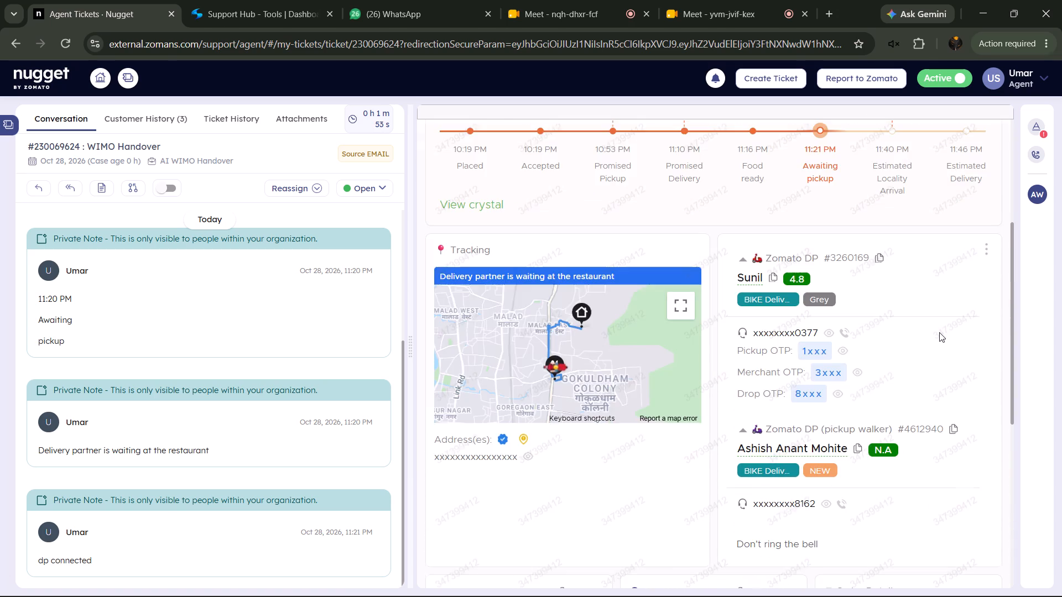
{"action": "scroll", "coordinate": [939, 332], "scroll_direction": "down", "scroll_amount": 4}
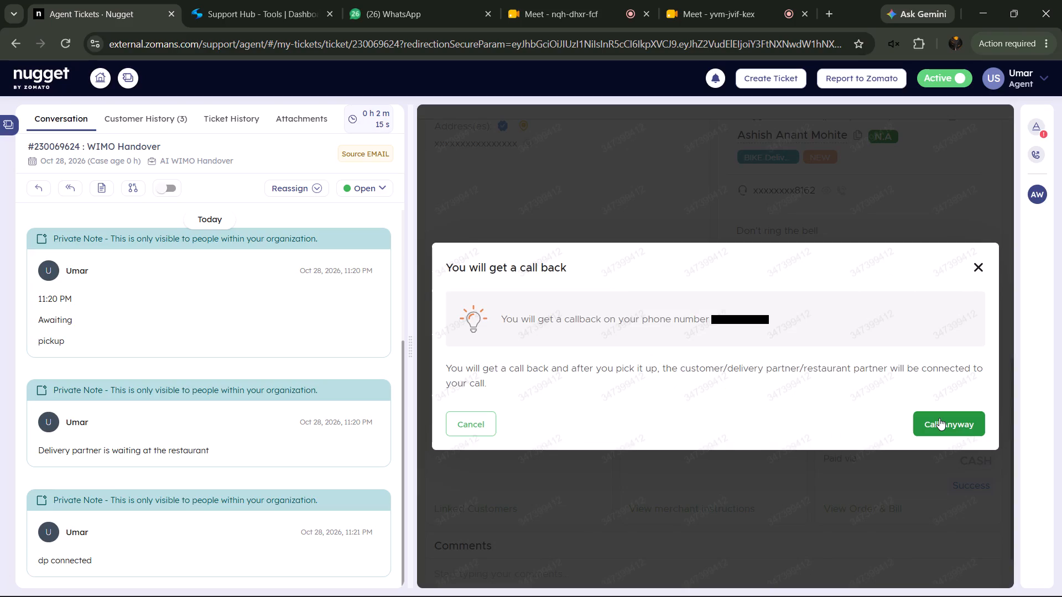
{"action": "left_click", "coordinate": [902, 197]}
{"action": "scroll", "coordinate": [940, 317], "scroll_direction": "up", "scroll_amount": 5}
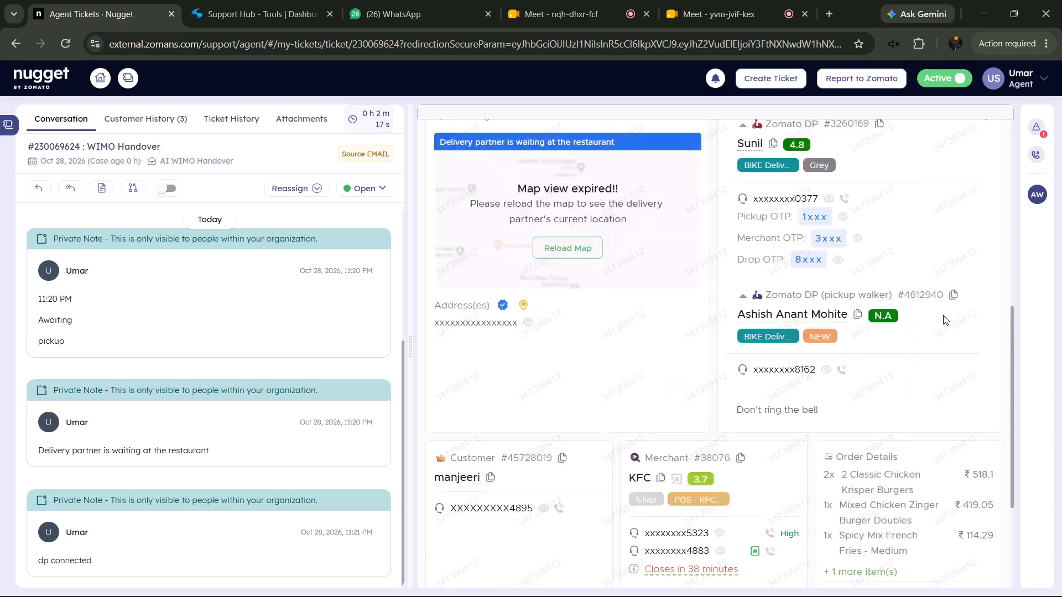
{"action": "scroll", "coordinate": [943, 315], "scroll_direction": "up", "scroll_amount": 5}
{"action": "left_click", "coordinate": [972, 138]}
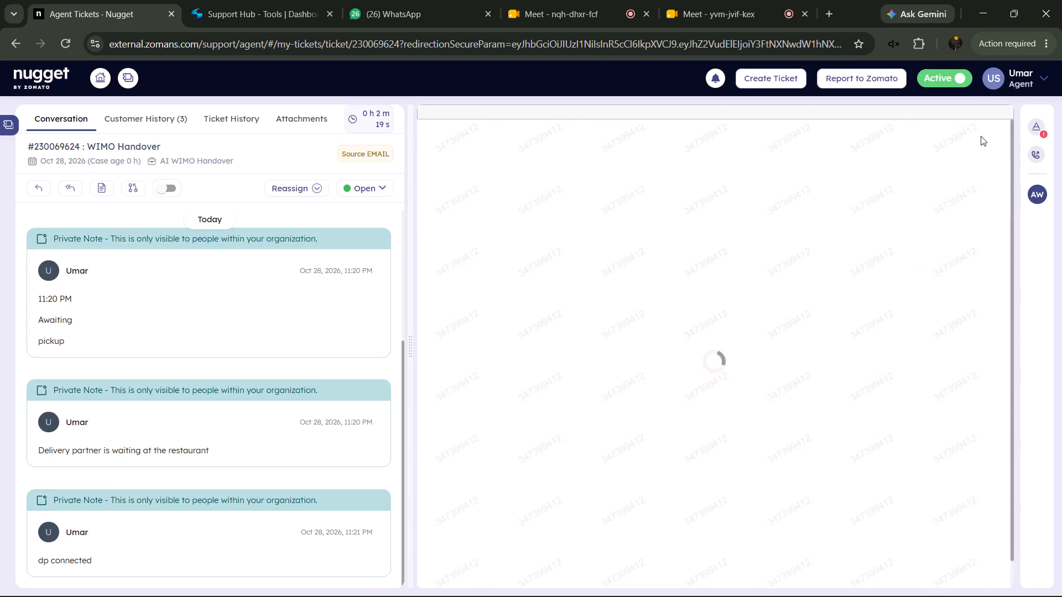
In Support Hub, copy the Restaurant Delays template about food not being prepared yet and the restaurant being unresponsive.
{"action": "left_click", "coordinate": [227, 0]}
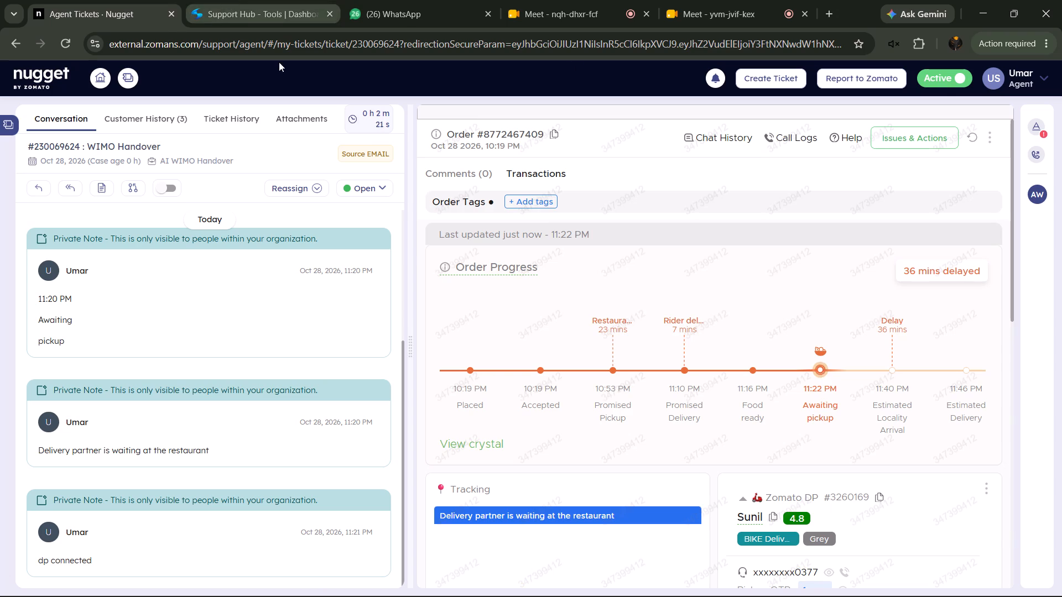
{"action": "left_click", "coordinate": [307, 184]}
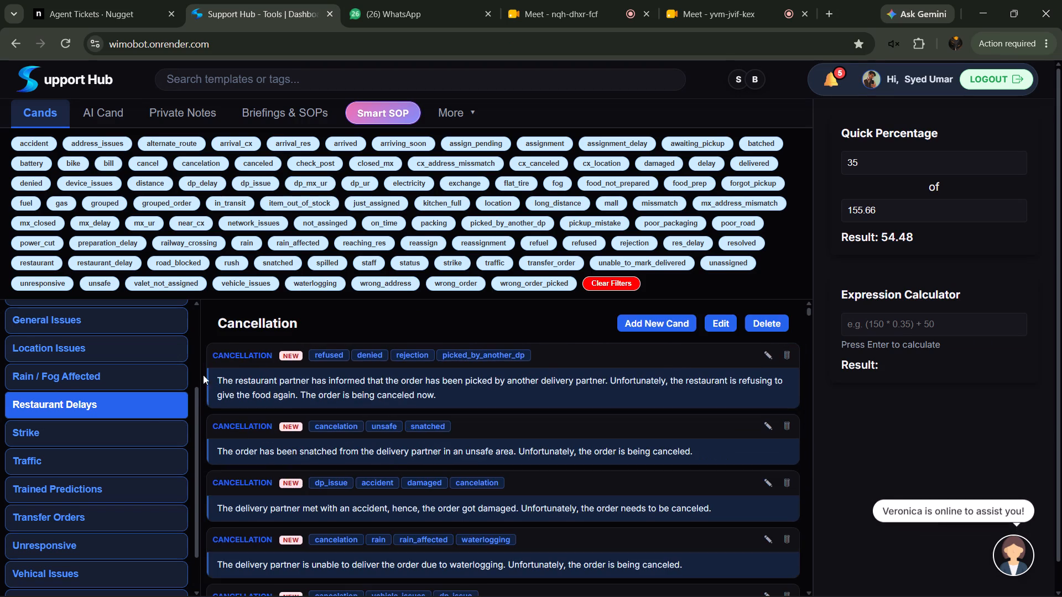
{"action": "left_click", "coordinate": [147, 404]}
{"action": "scroll", "coordinate": [486, 433], "scroll_direction": "down", "scroll_amount": 8}
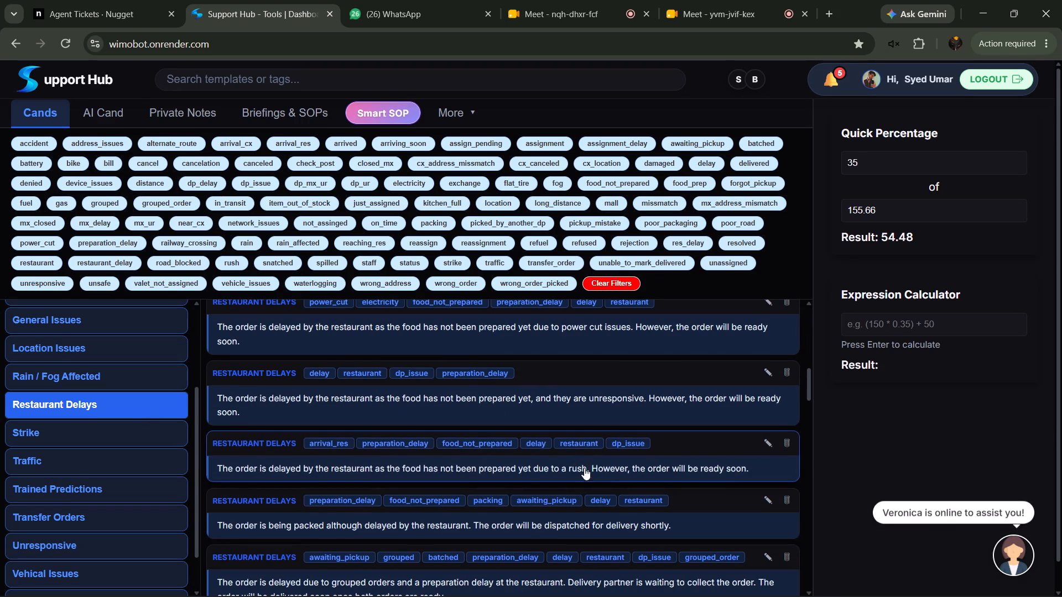
{"action": "left_click", "coordinate": [590, 406]}
Back in the Nugget ticket, paste the template as the Other Delay Reason property and replace "prepared" with "handed over".
{"action": "left_click", "coordinate": [101, 0]}
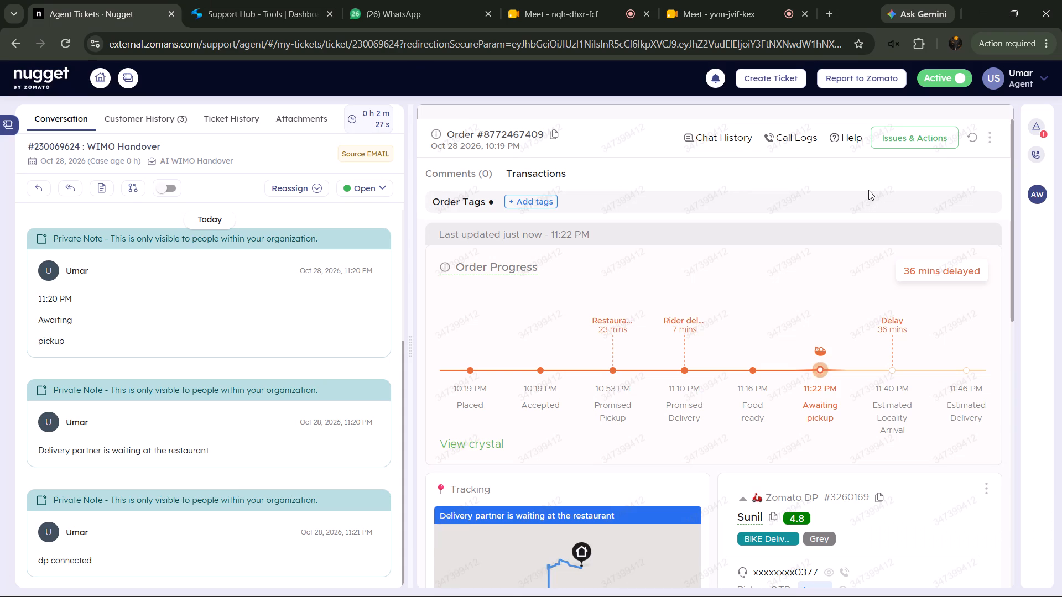
{"action": "left_click", "coordinate": [1034, 126]}
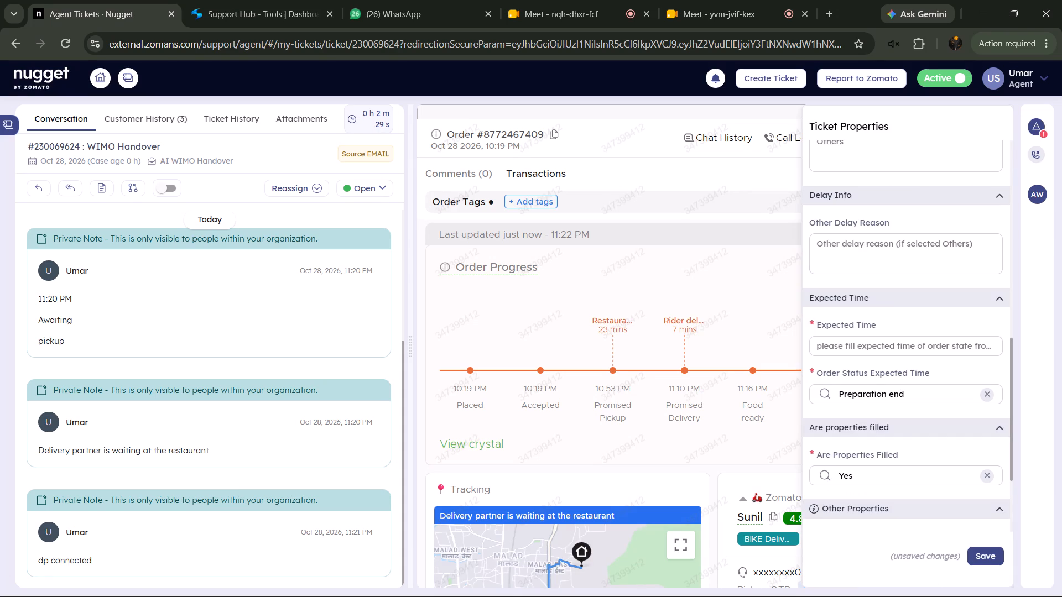
{"action": "left_click", "coordinate": [898, 249]}
{"action": "key", "text": "ctrl+v"}
{"action": "double_click", "coordinate": [919, 249]}
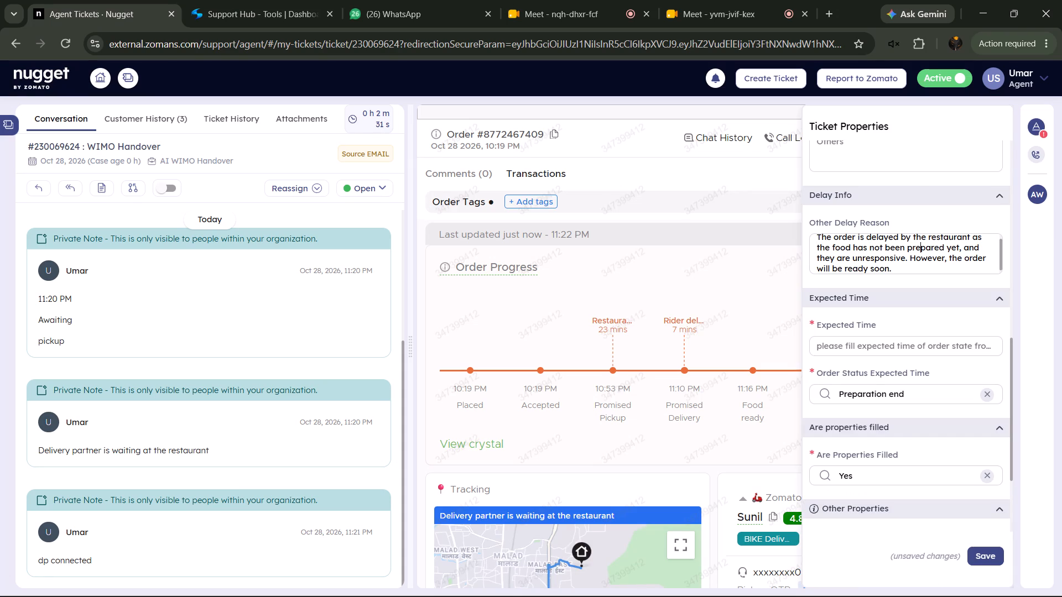
{"action": "key", "text": "BackSpace"}
{"action": "type", "text": "handed over"}
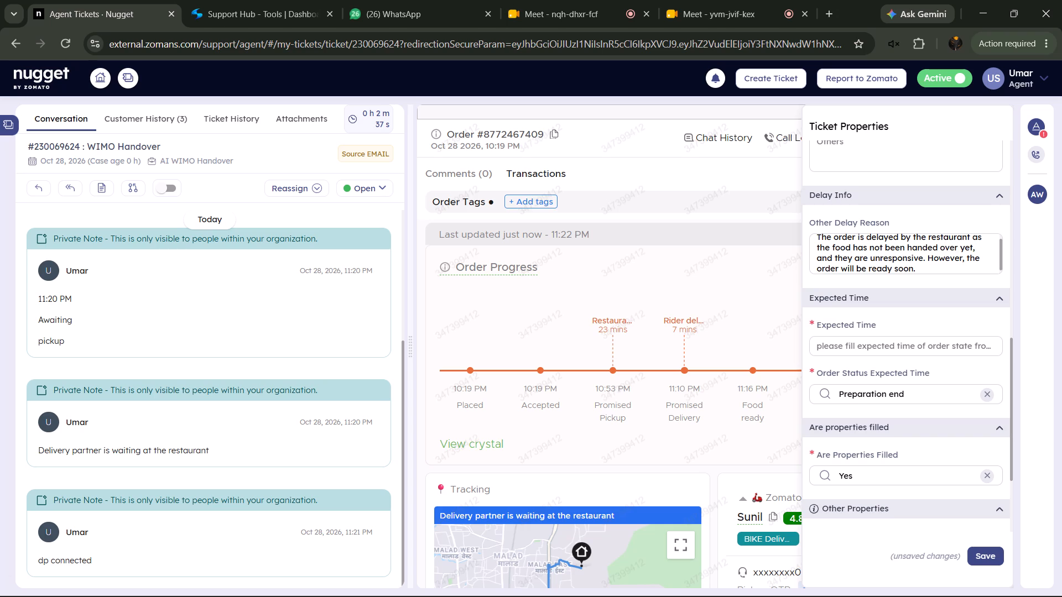
In the Other Delay Reason text, insert "as being a mall order" after "yet" and replace "ready" with "dispatched".
{"action": "left_click", "coordinate": [975, 249]}
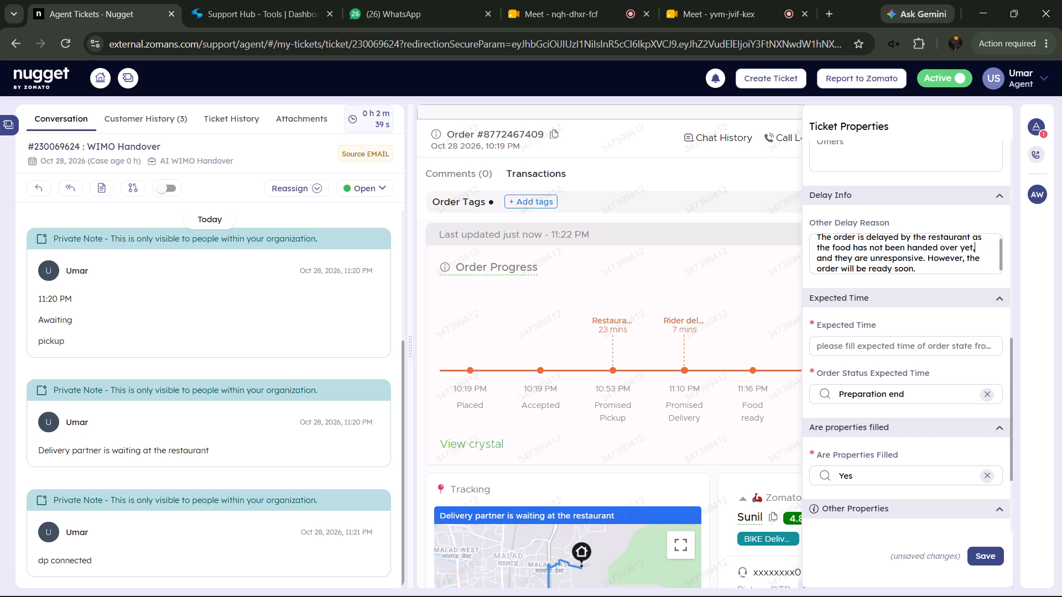
{"action": "left_click", "coordinate": [972, 249]}
{"action": "key", "text": "space"}
{"action": "type", "text": "as being a mall order"}
{"action": "scroll", "coordinate": [977, 248], "scroll_direction": "down", "scroll_amount": 2}
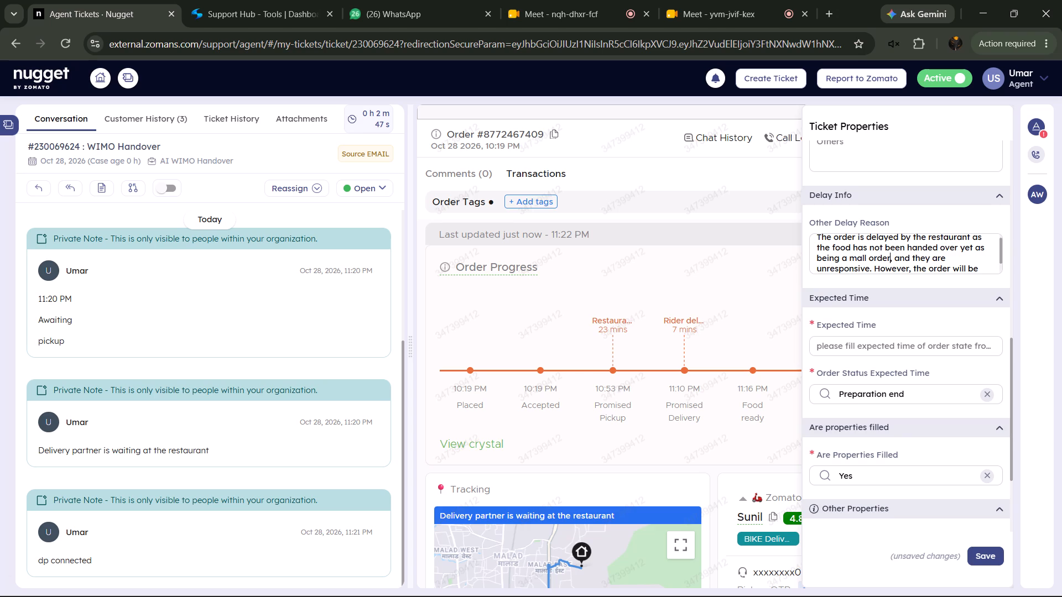
{"action": "scroll", "coordinate": [977, 248], "scroll_direction": "down", "scroll_amount": 1}
{"action": "double_click", "coordinate": [830, 267]}
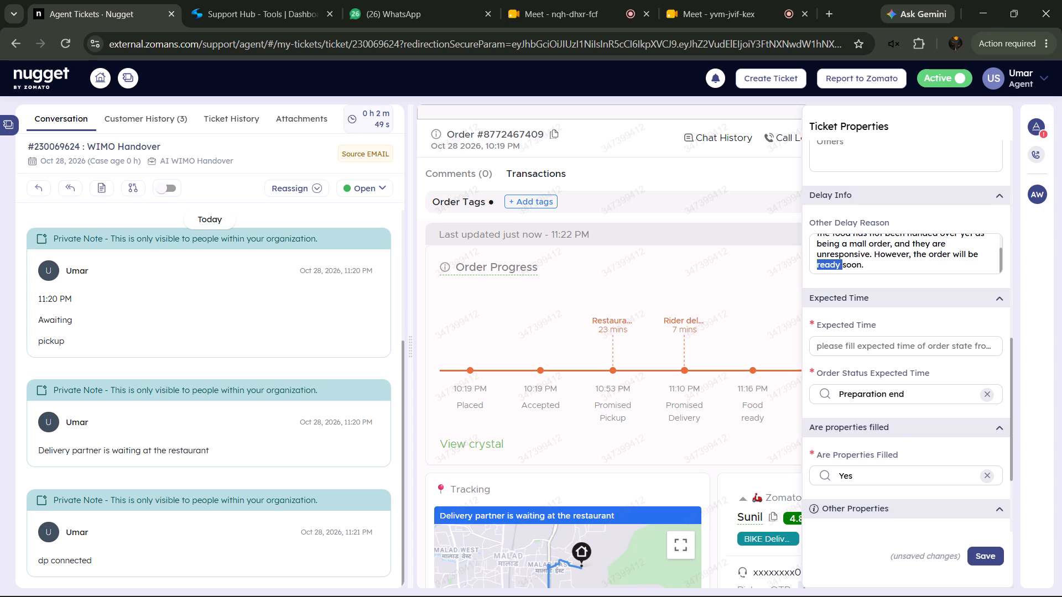
{"action": "key", "text": "BackSpace"}
{"action": "type", "text": "disatched"}
{"action": "key", "text": "space"}
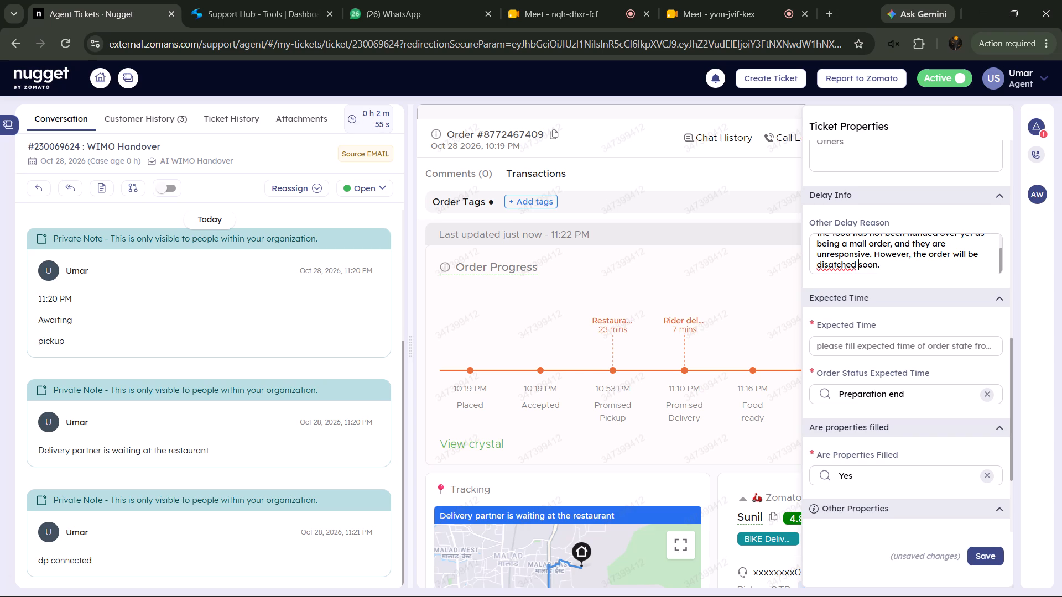
{"action": "left_click", "coordinate": [830, 267]}
{"action": "key", "text": "p"}
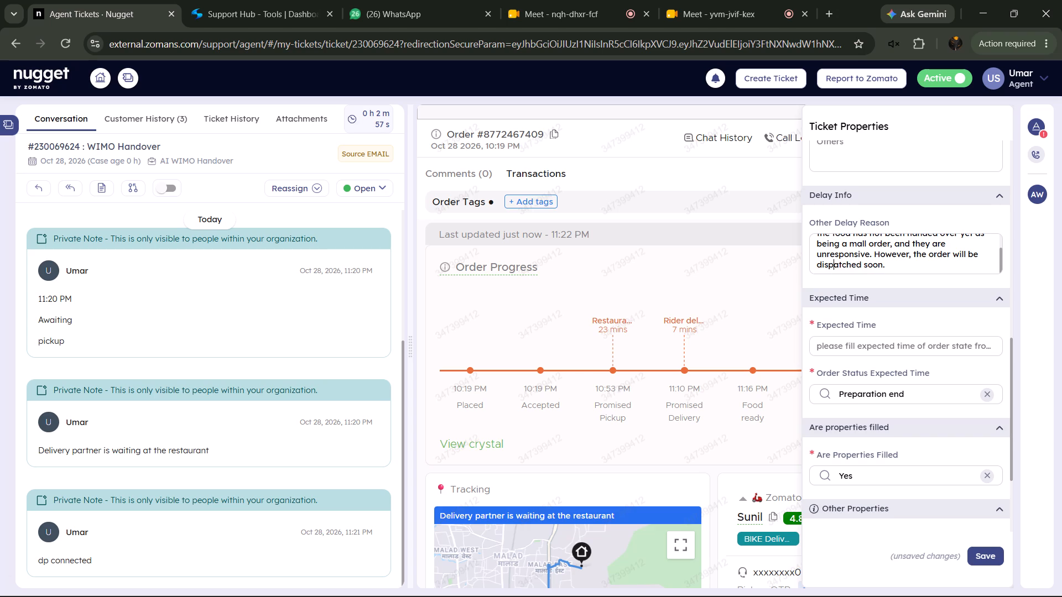
Set the Expected Time property to 5 and close the ticket properties.
{"action": "left_click", "coordinate": [870, 350]}
{"action": "key", "text": "5"}
{"action": "left_click", "coordinate": [1035, 129]}
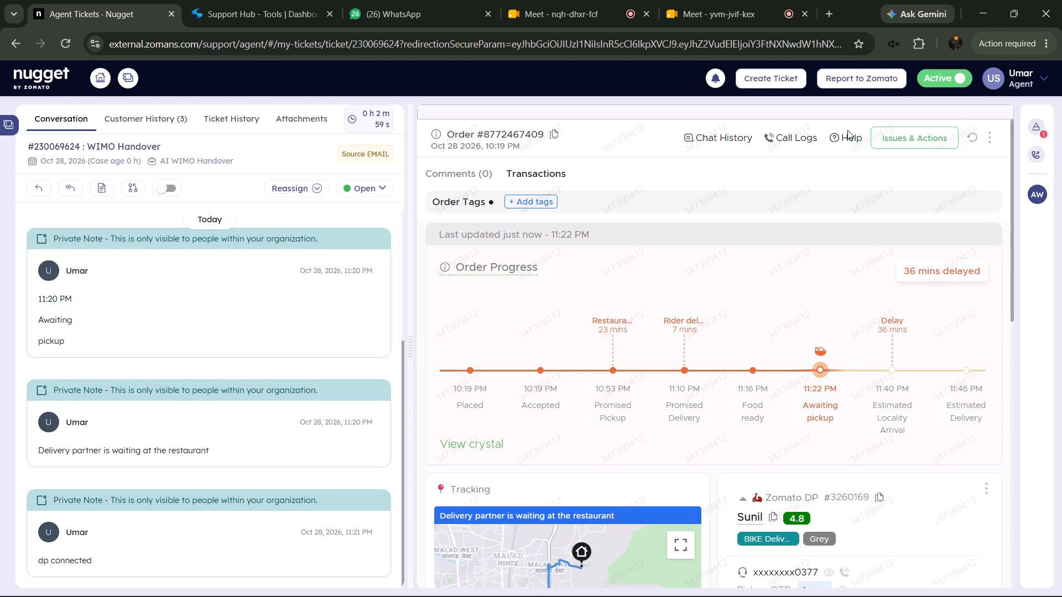
Check the order's call history, refresh the order and review its current details.
{"action": "left_click", "coordinate": [795, 138]}
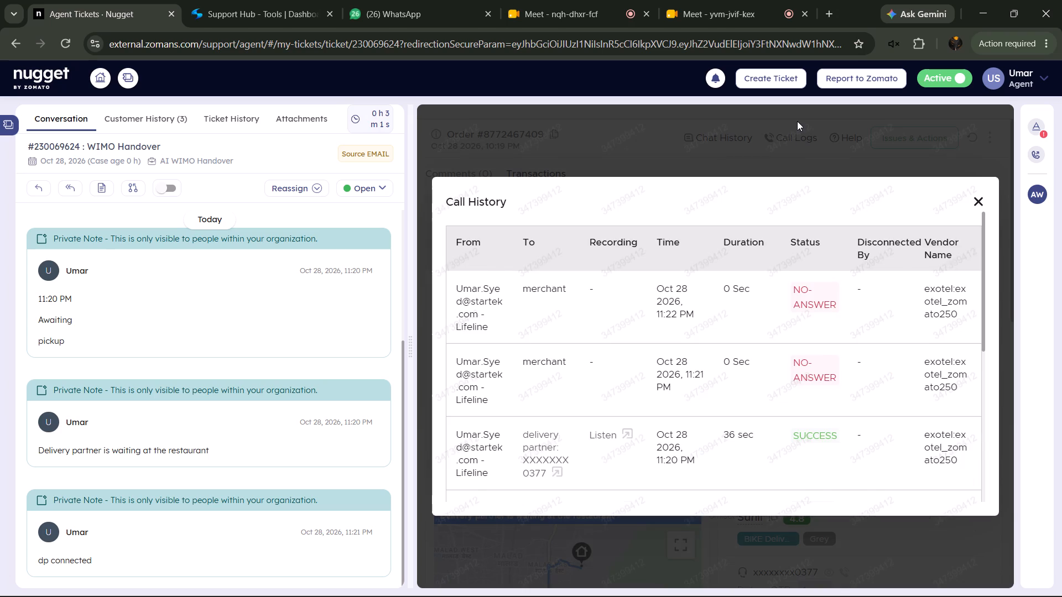
{"action": "left_click", "coordinate": [797, 121]}
{"action": "left_click", "coordinate": [969, 140]}
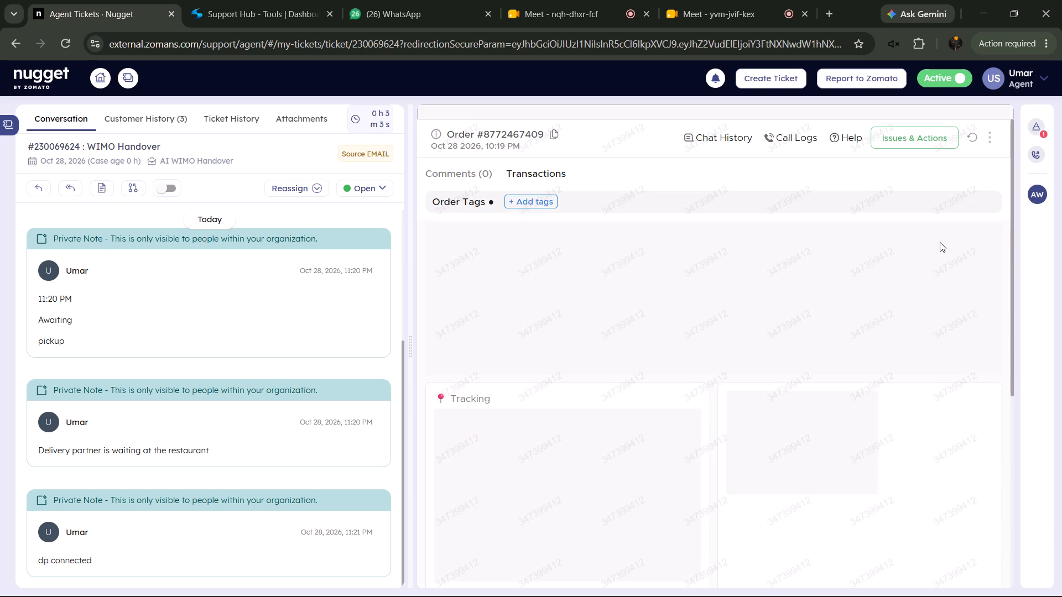
{"action": "scroll", "coordinate": [938, 286], "scroll_direction": "down", "scroll_amount": 9}
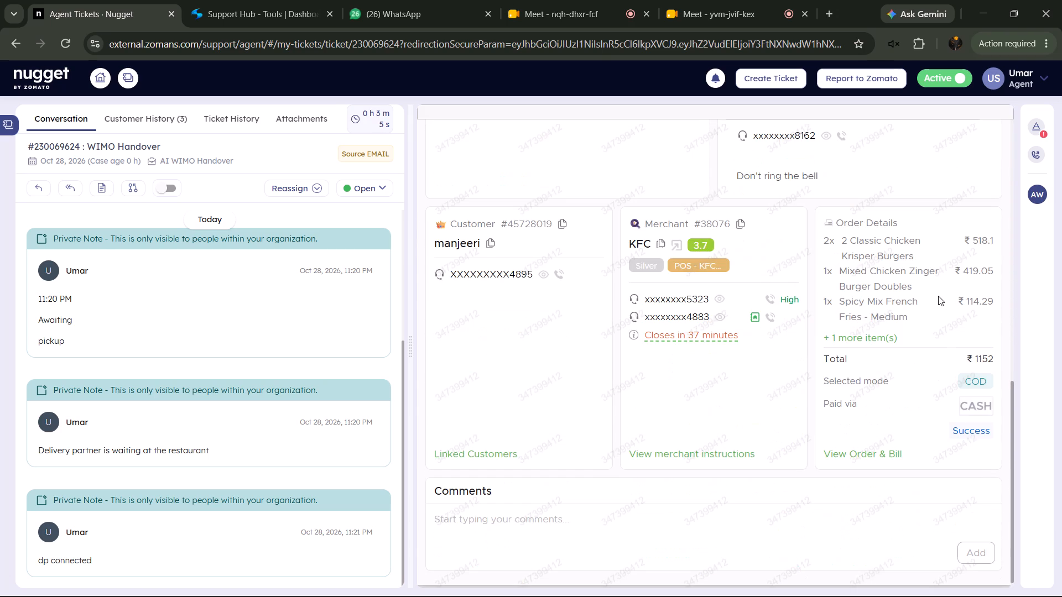
{"action": "scroll", "coordinate": [938, 296], "scroll_direction": "up", "scroll_amount": 9}
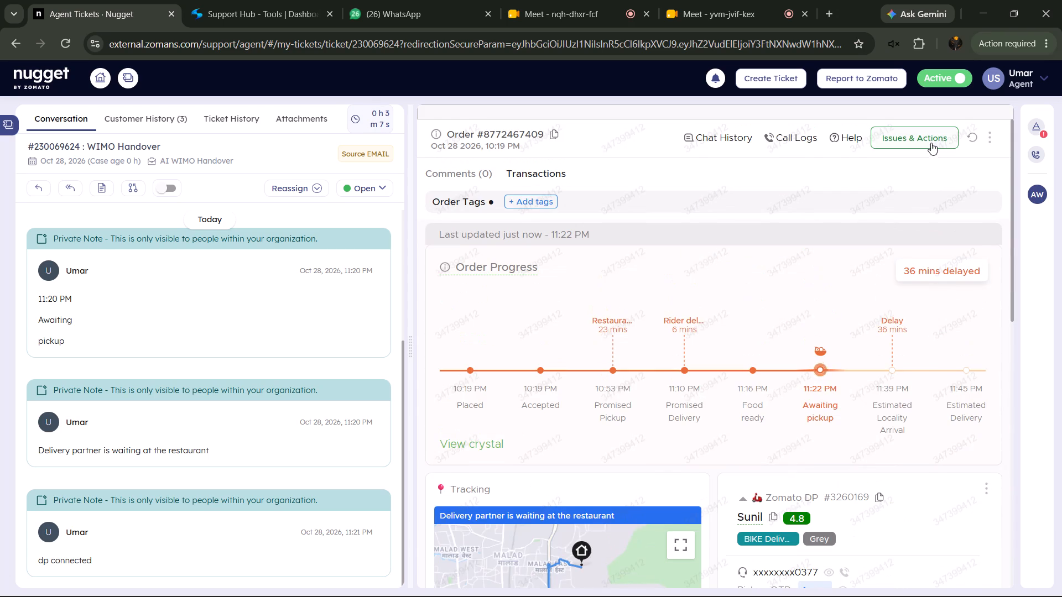
Open the Order Delayed issue and add its statement "Since the order was delayed by 37 minutes, credits can be added to the user." as a private note.
{"action": "left_click", "coordinate": [919, 141]}
{"action": "left_click", "coordinate": [859, 186]}
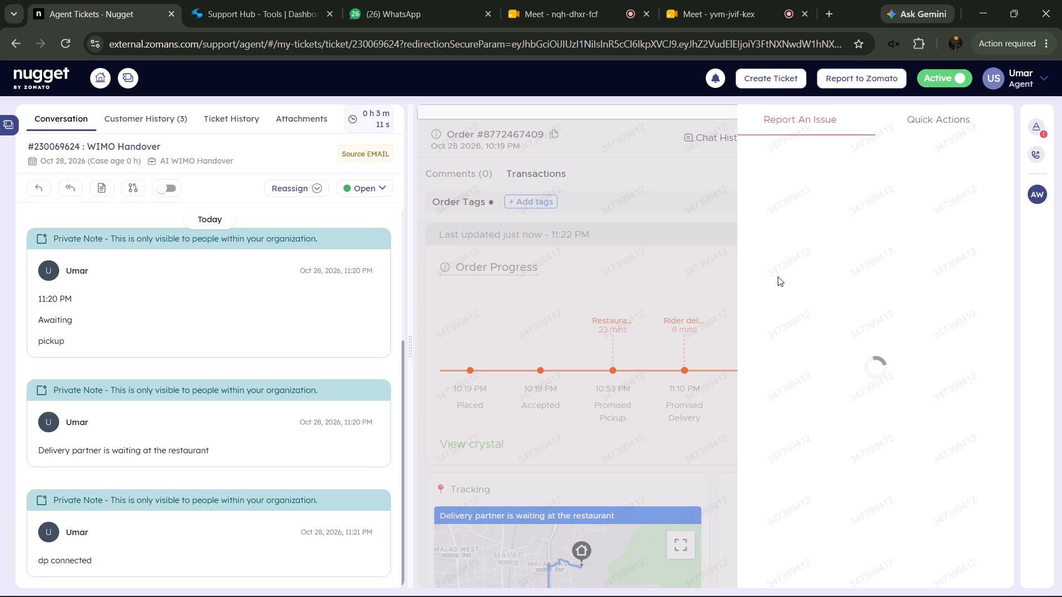
{"action": "left_click_drag", "start_coordinate": [749, 251], "coordinate": [876, 268]}
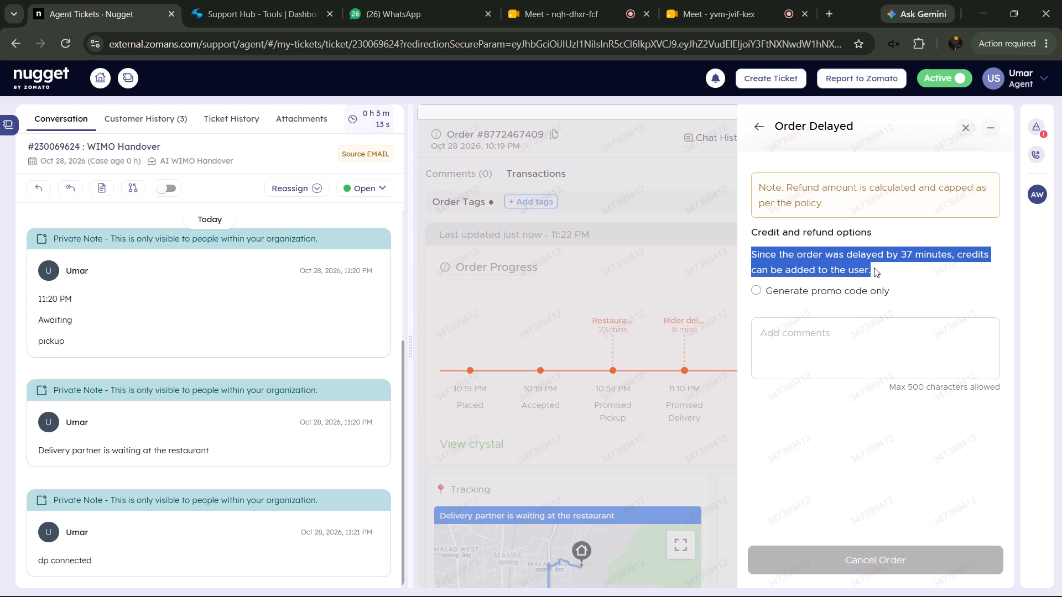
{"action": "right_click", "coordinate": [852, 269]}
{"action": "left_click", "coordinate": [625, 281]}
{"action": "left_click", "coordinate": [101, 195]}
{"action": "right_click", "coordinate": [404, 280]}
{"action": "left_click", "coordinate": [487, 408]}
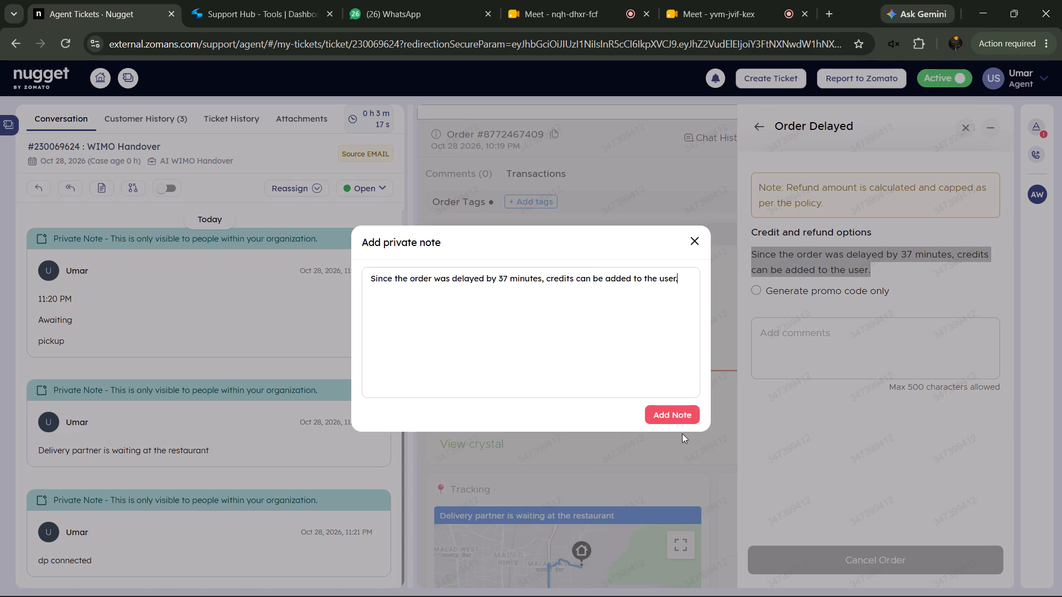
{"action": "left_click", "coordinate": [681, 421]}
Compensate the customer for the delay with a promo code only, using a custom amount of 100.
{"action": "left_click", "coordinate": [789, 288]}
{"action": "left_click", "coordinate": [801, 372]}
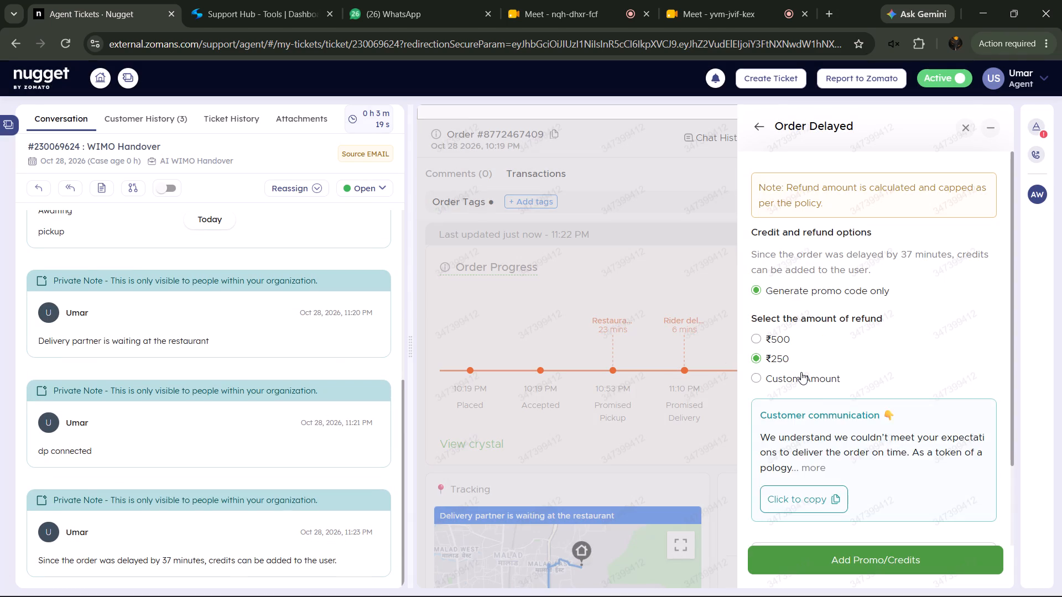
{"action": "type", "text": "100"}
{"action": "left_click", "coordinate": [933, 555]}
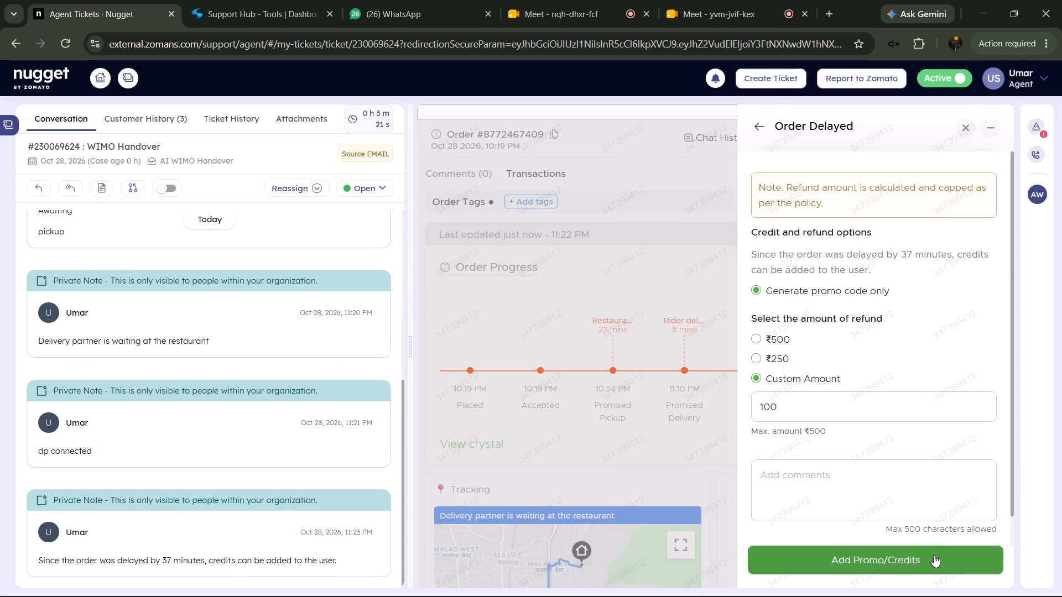
Set Compensation Amount to 100 in the ticket properties.
{"action": "left_click", "coordinate": [1036, 129]}
{"action": "scroll", "coordinate": [904, 366], "scroll_direction": "up", "scroll_amount": 4}
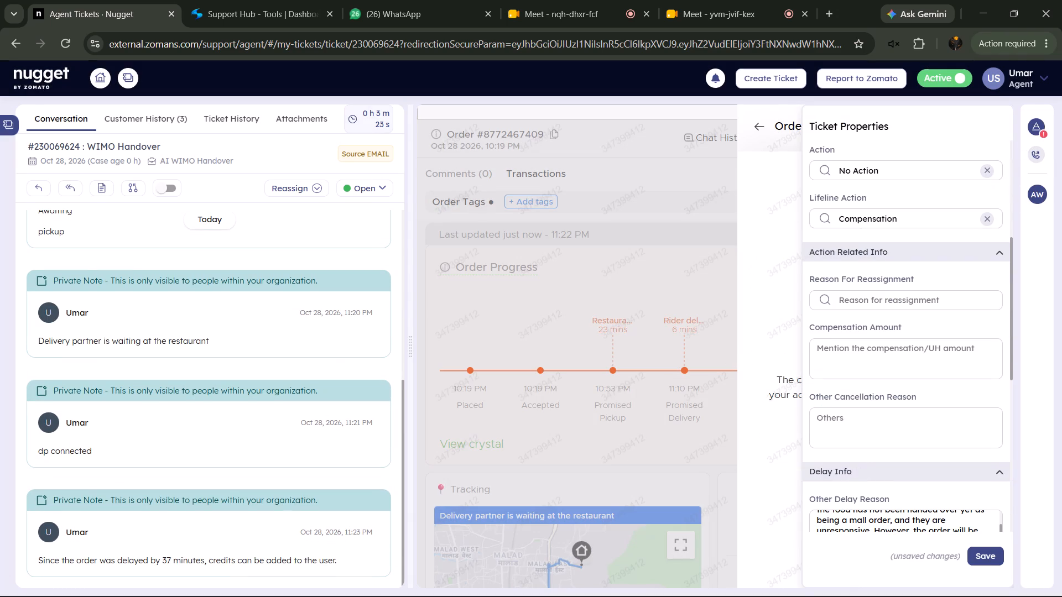
{"action": "left_click", "coordinate": [895, 362]}
{"action": "type", "text": "100"}
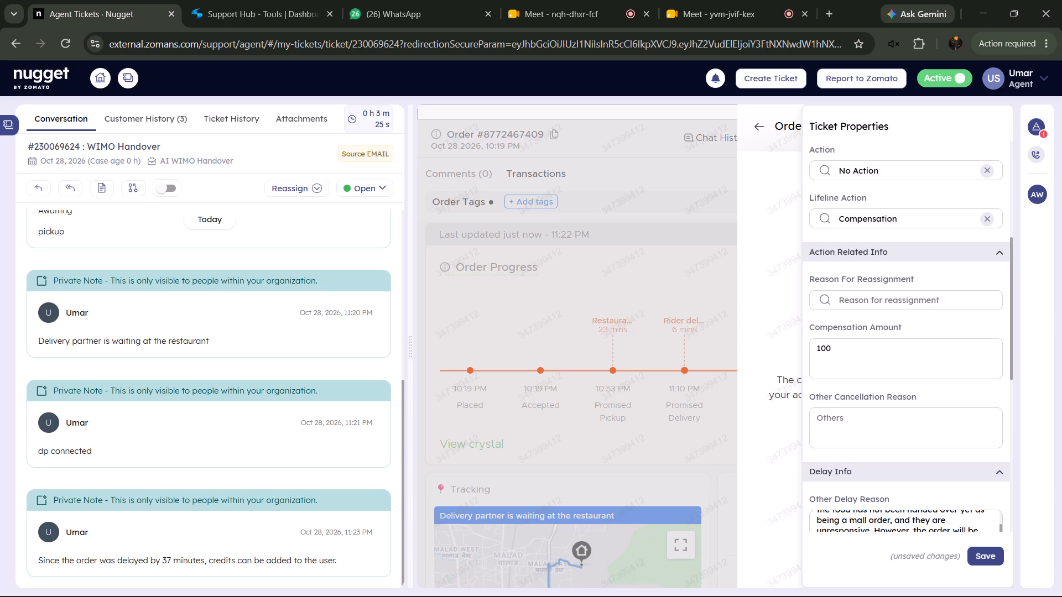
Review the filled ticket properties, including the compensation amount, delay reason and expected time.
{"action": "scroll", "coordinate": [898, 357], "scroll_direction": "up", "scroll_amount": 3}
{"action": "scroll", "coordinate": [900, 351], "scroll_direction": "down", "scroll_amount": 3}
{"action": "scroll", "coordinate": [900, 351], "scroll_direction": "up", "scroll_amount": 3}
{"action": "scroll", "coordinate": [900, 351], "scroll_direction": "down", "scroll_amount": 5}
{"action": "scroll", "coordinate": [889, 389], "scroll_direction": "up", "scroll_amount": 2}
{"action": "scroll", "coordinate": [892, 388], "scroll_direction": "down", "scroll_amount": 2}
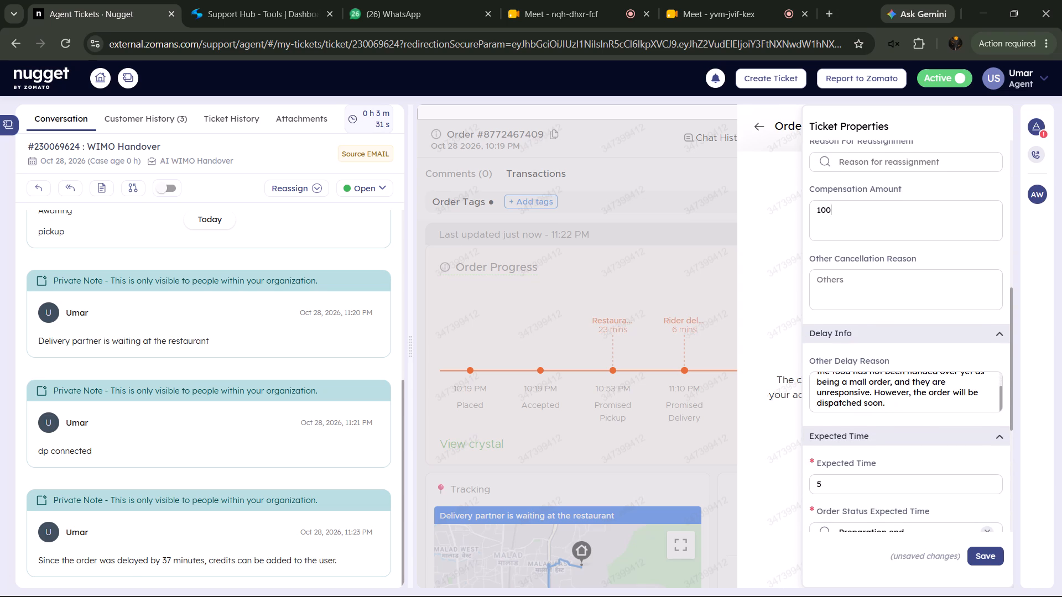
{"action": "scroll", "coordinate": [900, 366], "scroll_direction": "up", "scroll_amount": 5}
{"action": "scroll", "coordinate": [907, 365], "scroll_direction": "down", "scroll_amount": 7}
{"action": "left_click", "coordinate": [896, 268]}
{"action": "scroll", "coordinate": [894, 330], "scroll_direction": "up", "scroll_amount": 8}
{"action": "scroll", "coordinate": [894, 331], "scroll_direction": "down", "scroll_amount": 7}
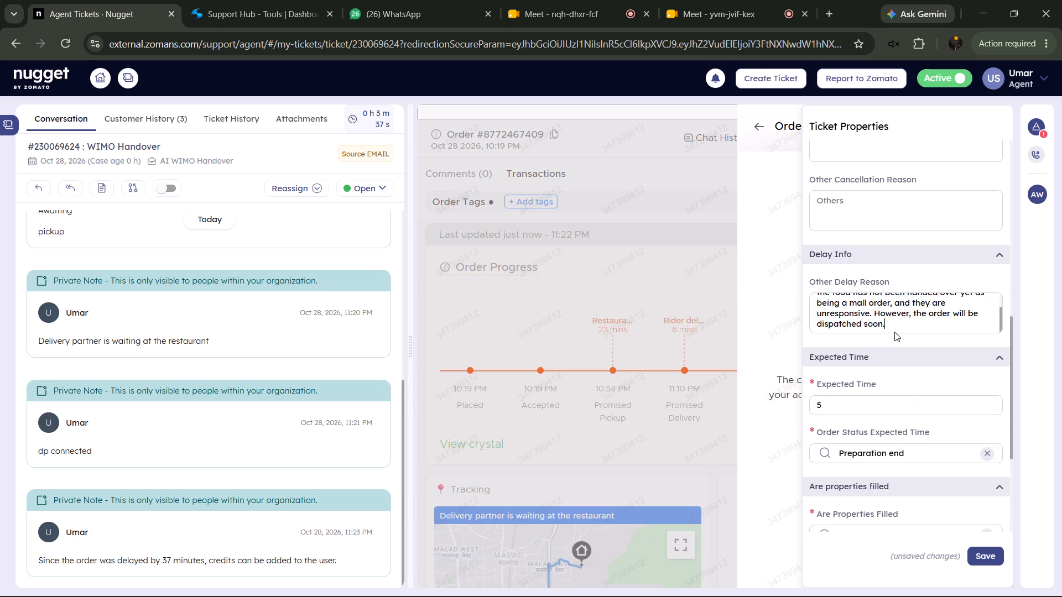
{"action": "scroll", "coordinate": [900, 363], "scroll_direction": "down", "scroll_amount": 3}
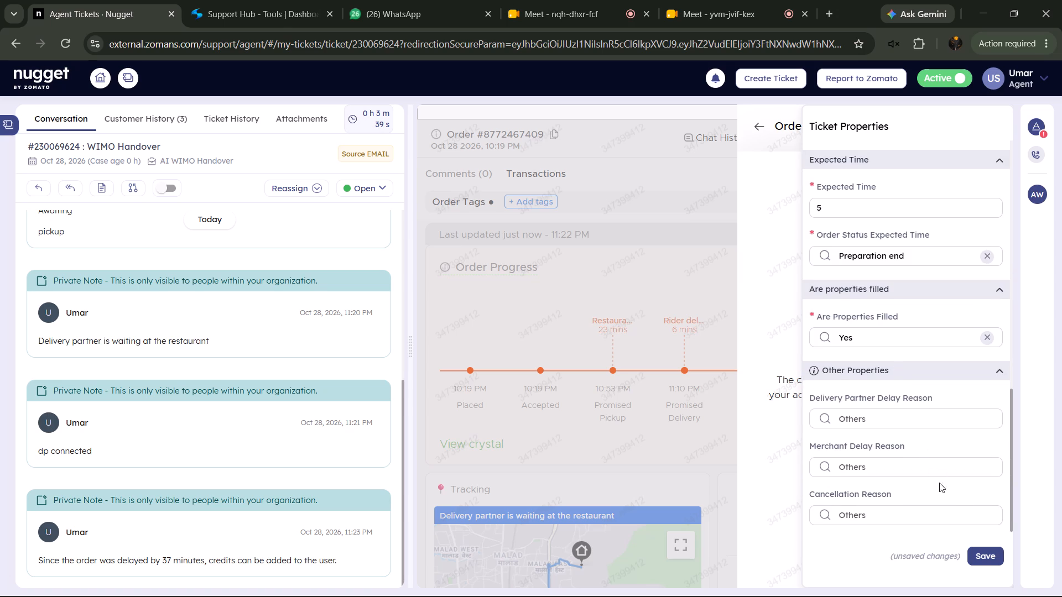
Save the ticket properties, return to the All Assigned ticket view and dismiss the ticket status notification.
{"action": "left_click", "coordinate": [983, 557]}
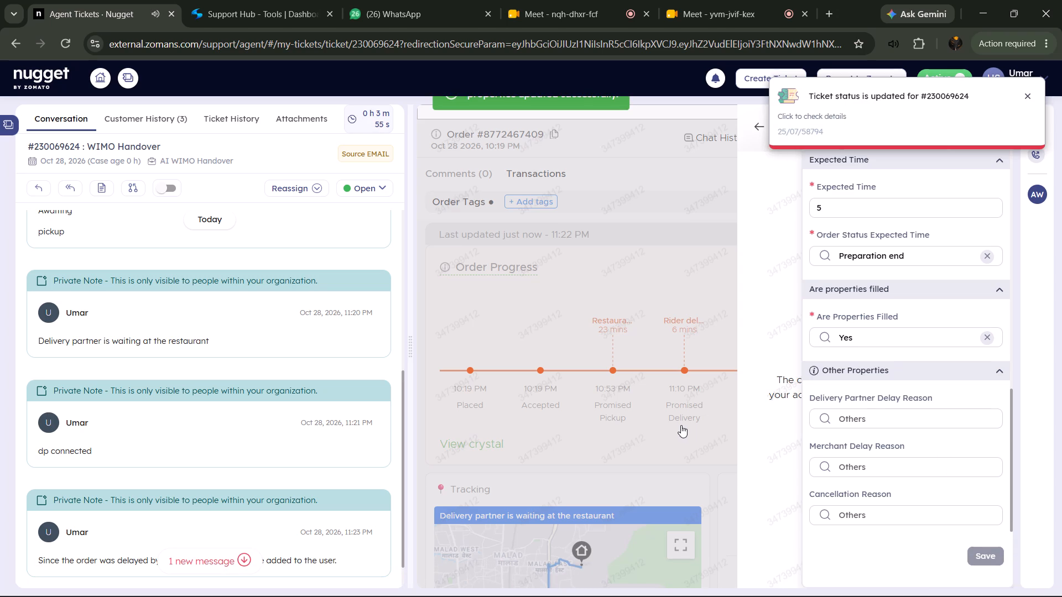
{"action": "left_click", "coordinate": [529, 472]}
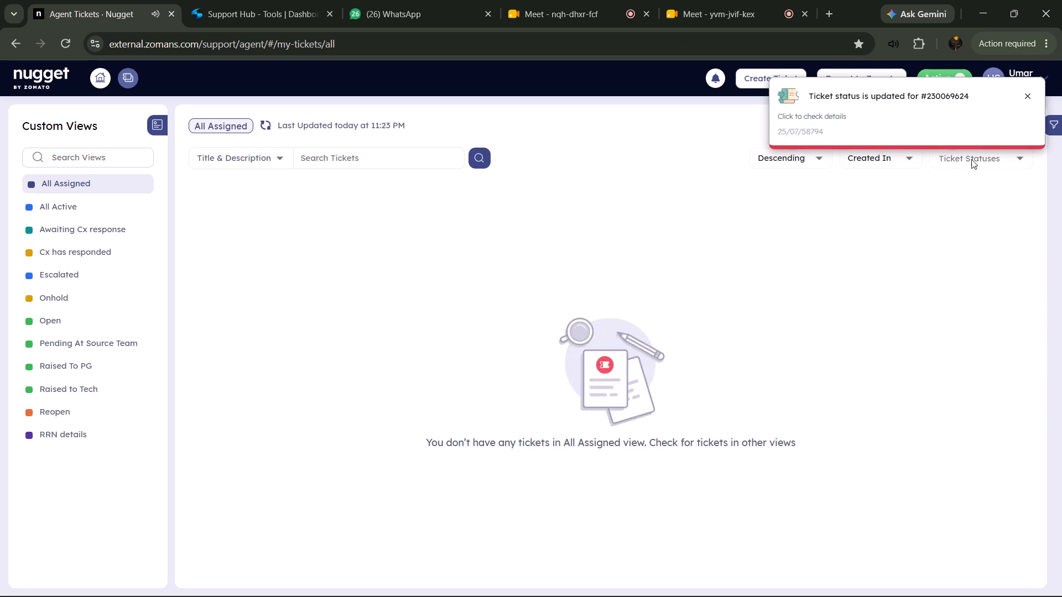
{"action": "left_click", "coordinate": [1025, 92]}
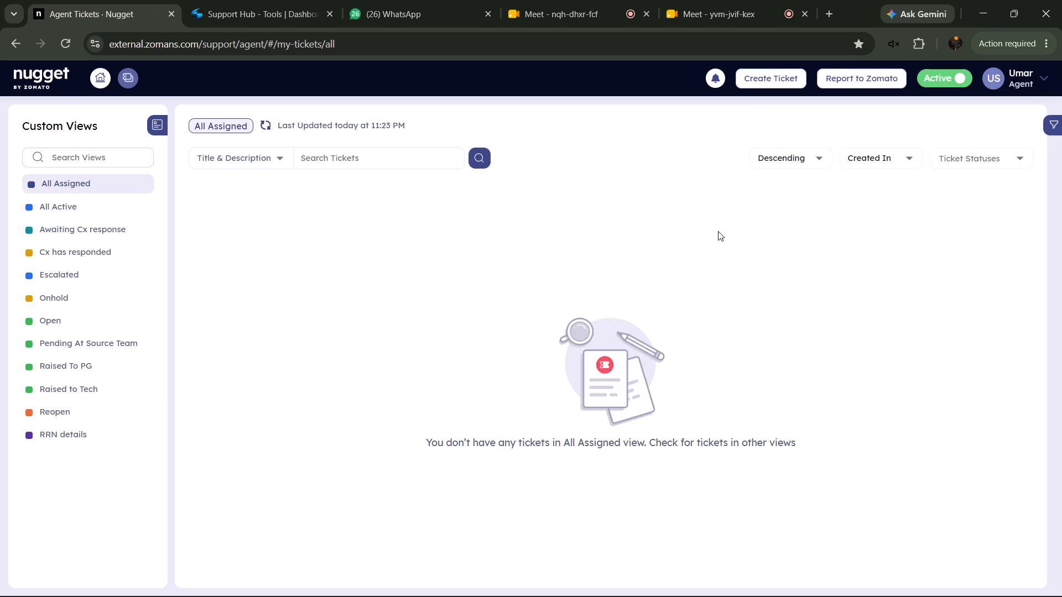
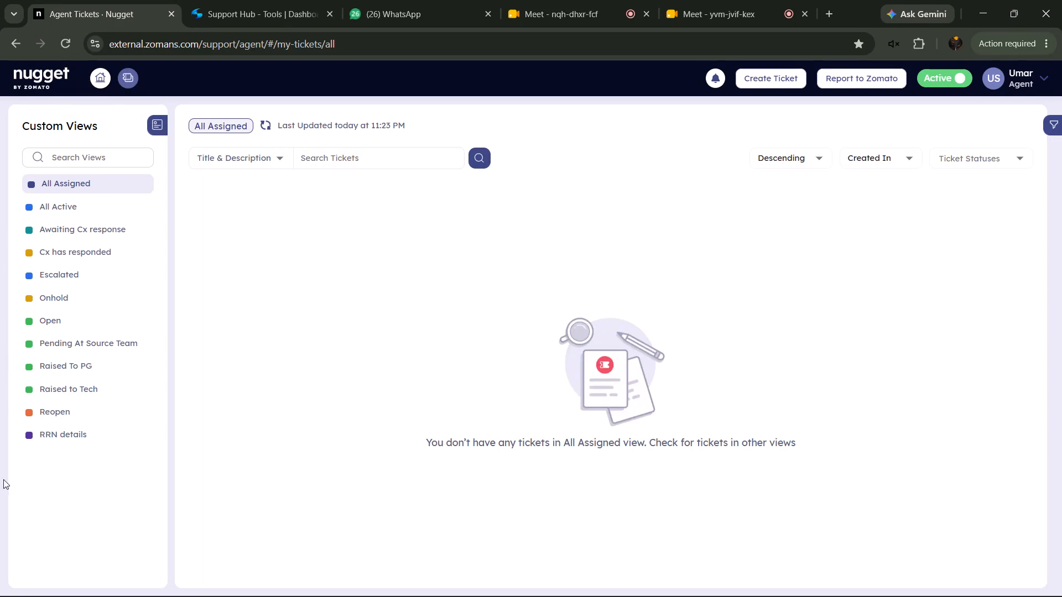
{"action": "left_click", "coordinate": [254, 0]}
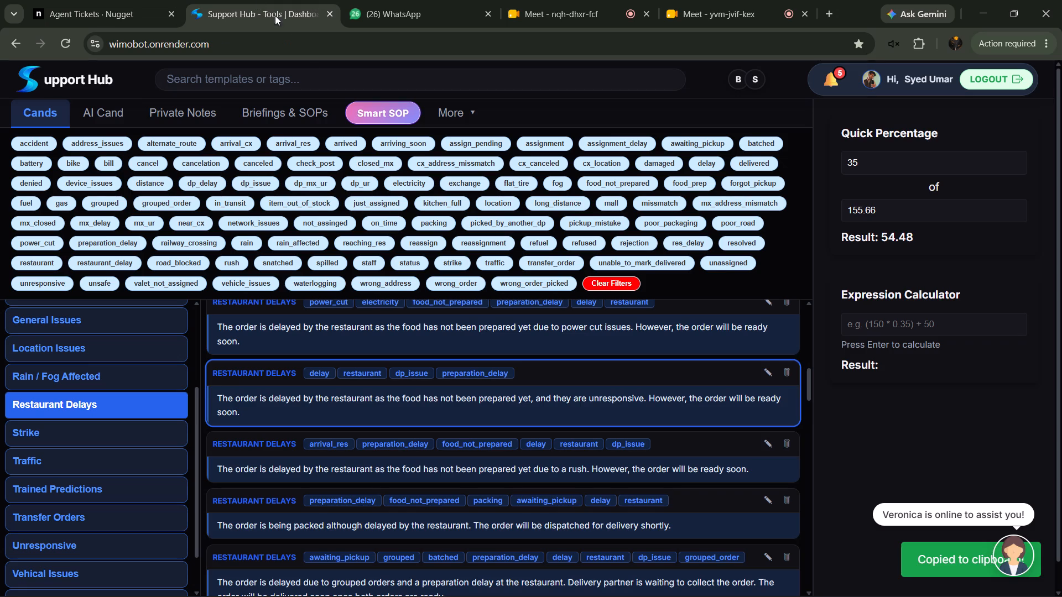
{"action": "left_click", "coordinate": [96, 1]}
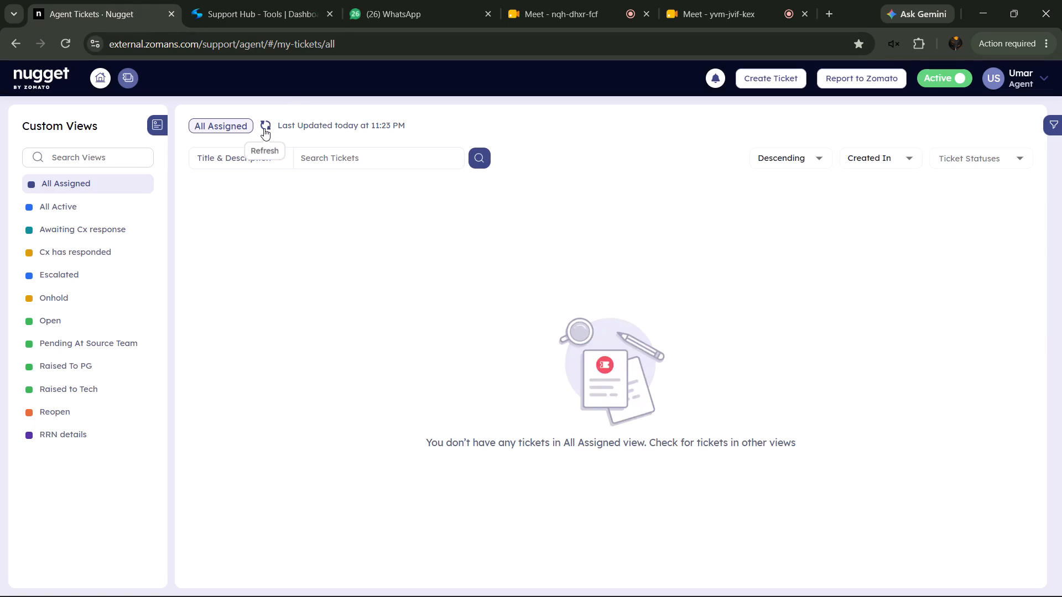
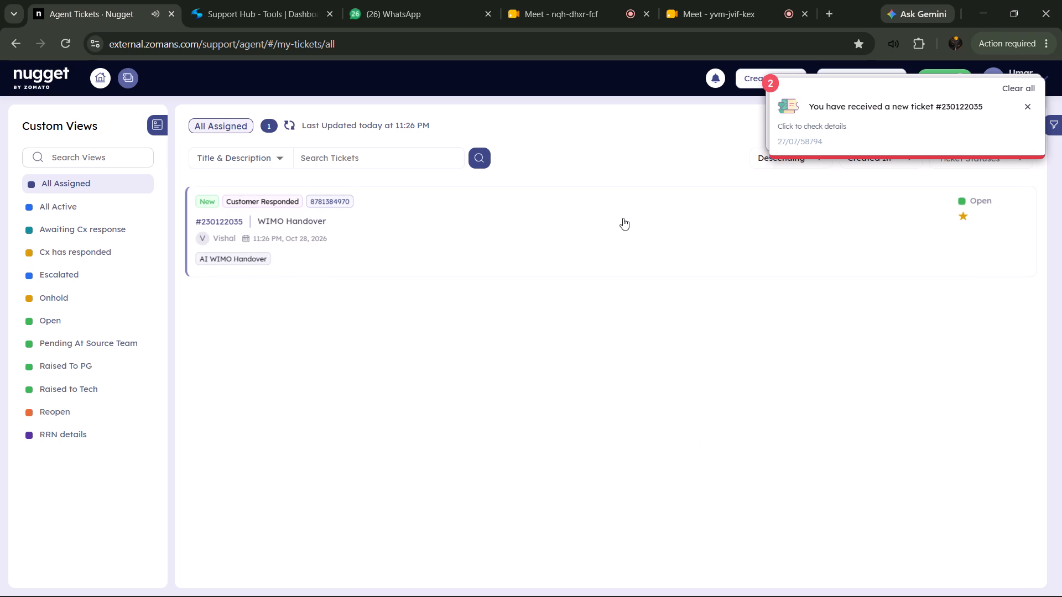
{"action": "left_click", "coordinate": [624, 229]}
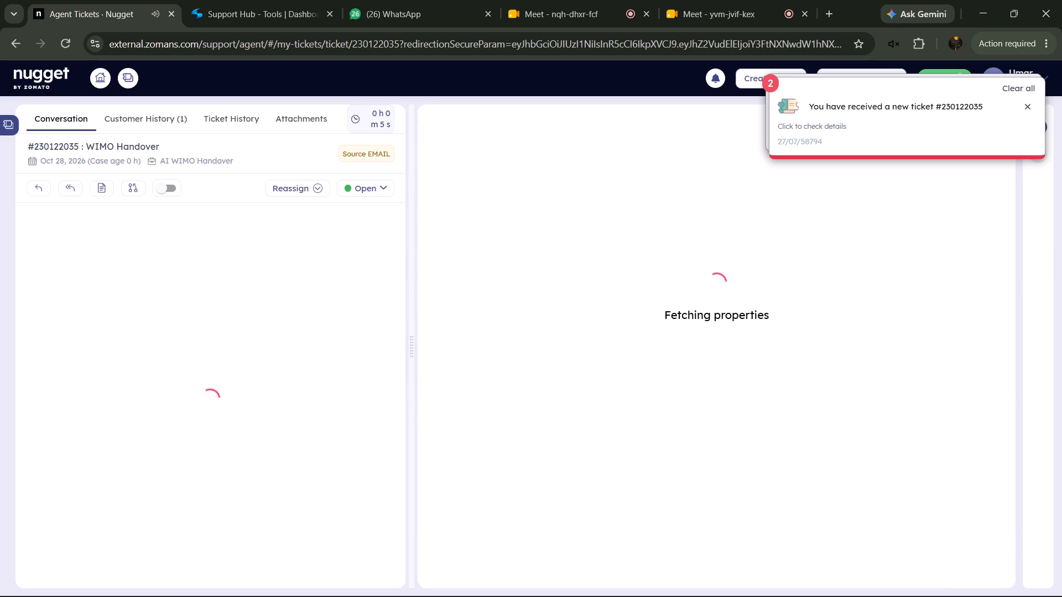
{"action": "left_click", "coordinate": [1033, 85]}
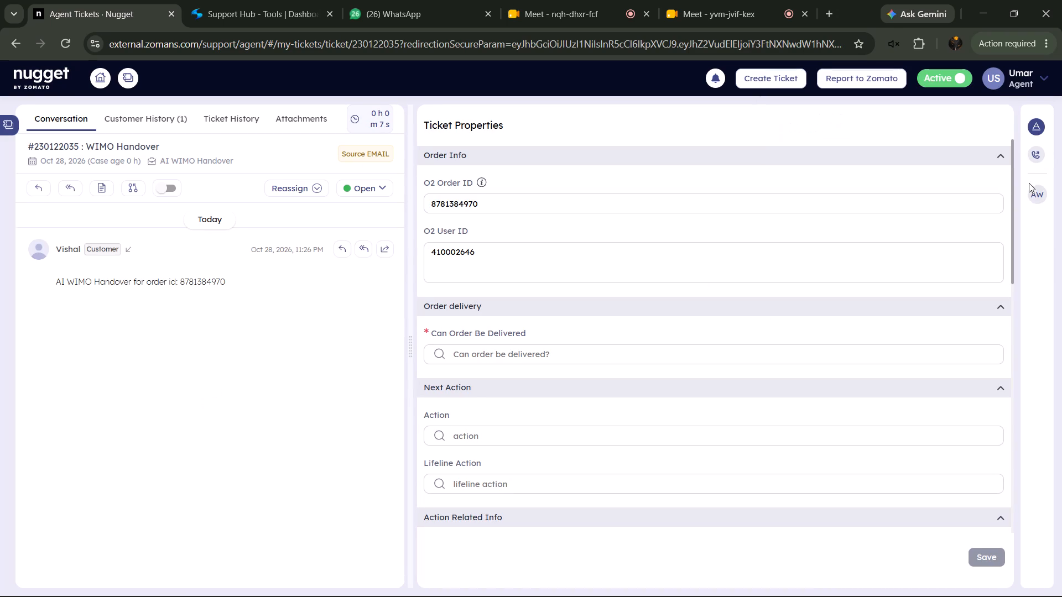
{"action": "left_click", "coordinate": [1042, 199]}
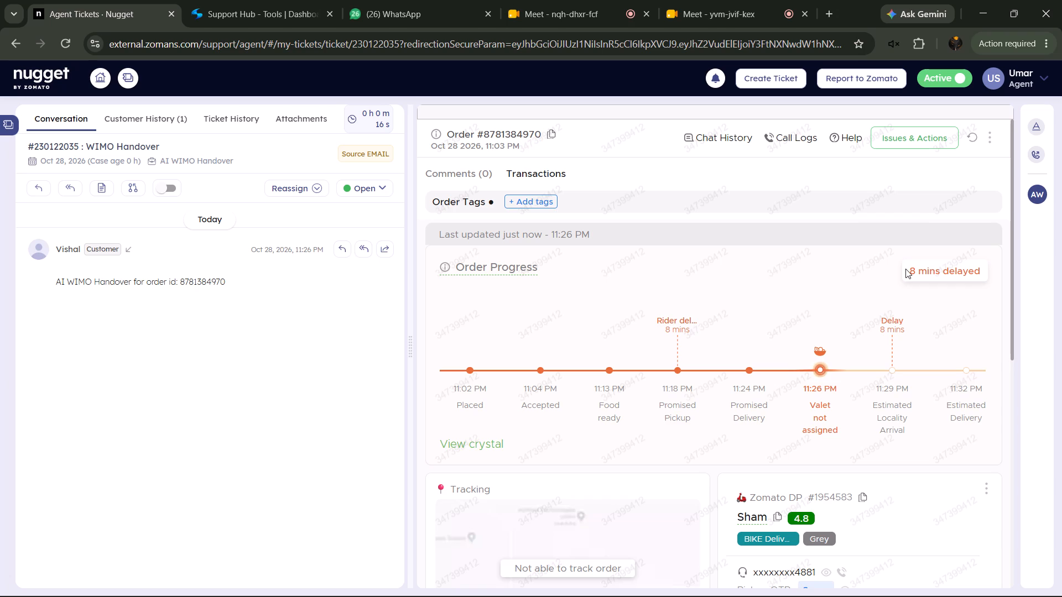
Copy the order's delay text and add it to the ticket as a private note reading "8 mins delayed".
{"action": "left_click_drag", "start_coordinate": [905, 269], "coordinate": [999, 261]}
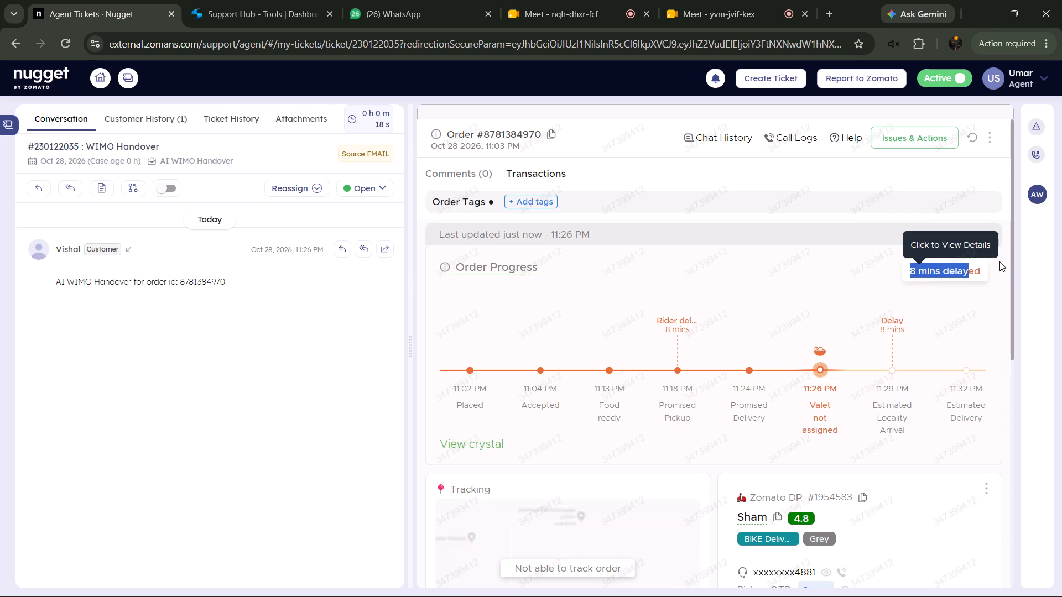
{"action": "left_click_drag", "start_coordinate": [999, 261], "coordinate": [1004, 261]}
{"action": "right_click", "coordinate": [942, 272]}
{"action": "left_click", "coordinate": [800, 284]}
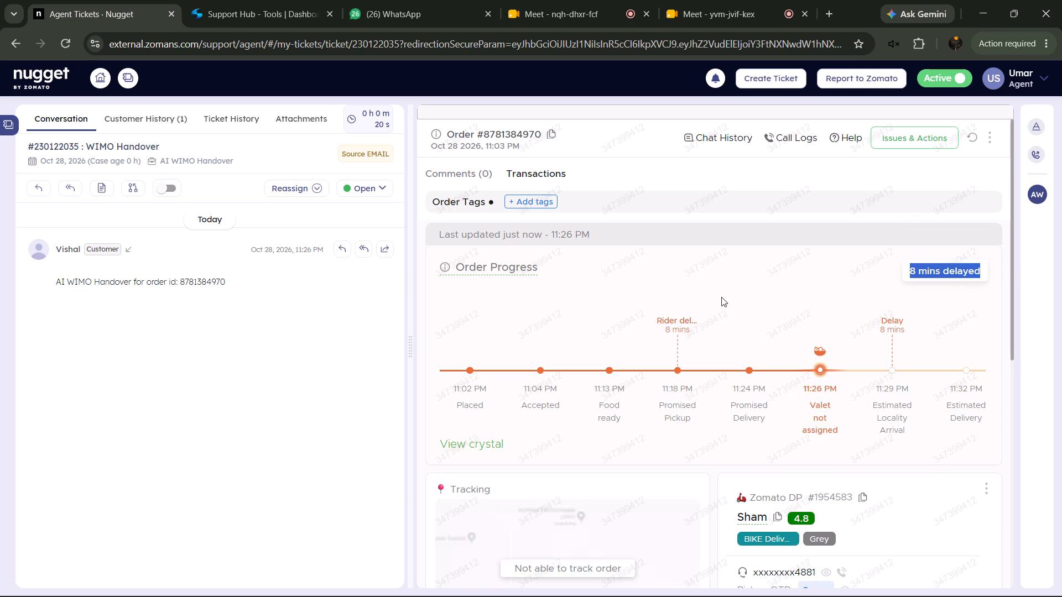
{"action": "left_click", "coordinate": [102, 187]}
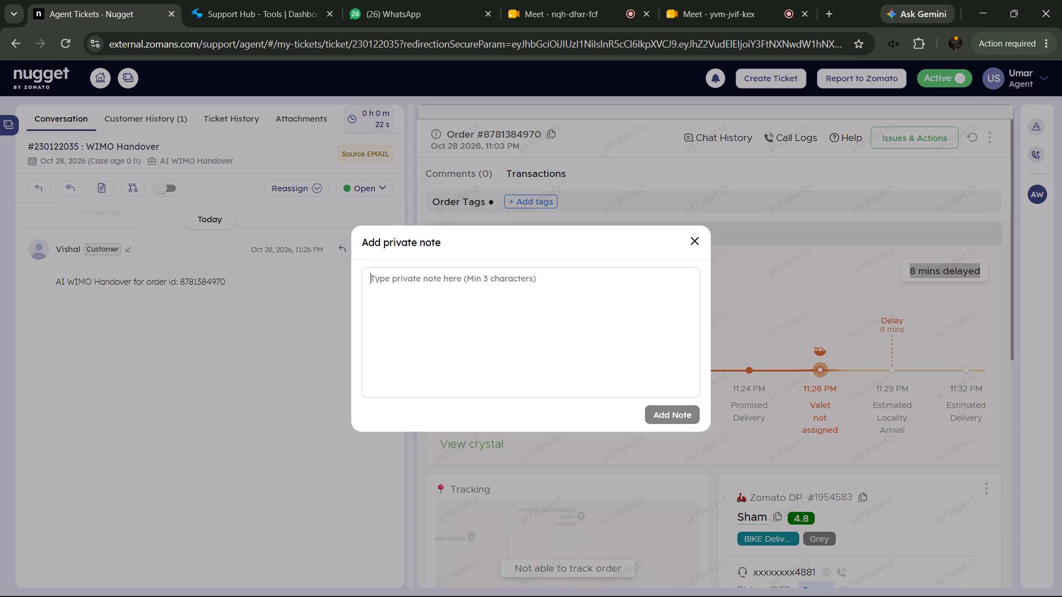
{"action": "right_click", "coordinate": [524, 318]}
{"action": "left_click", "coordinate": [590, 414]}
{"action": "left_click", "coordinate": [664, 408]}
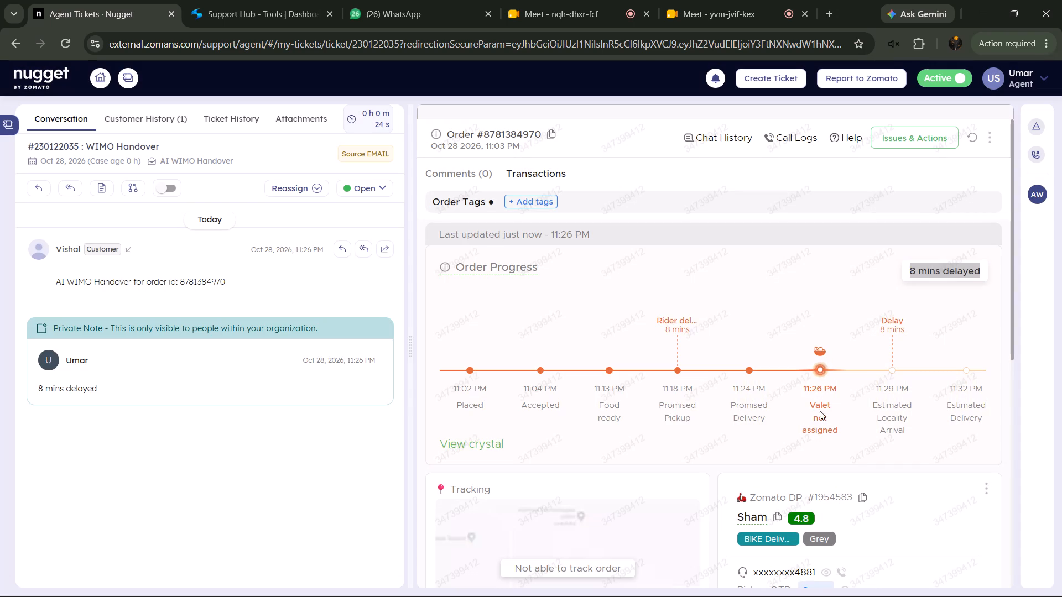
Check the delivery partner's assignment history for the order and refresh the order details.
{"action": "left_click", "coordinate": [988, 486]}
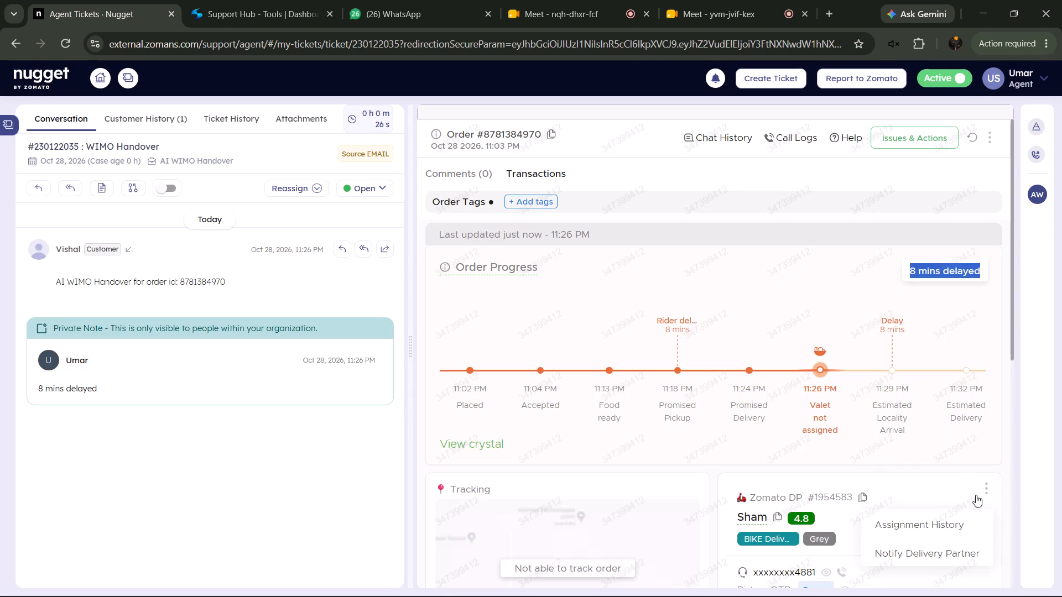
{"action": "left_click", "coordinate": [941, 520]}
{"action": "left_click", "coordinate": [941, 520]}
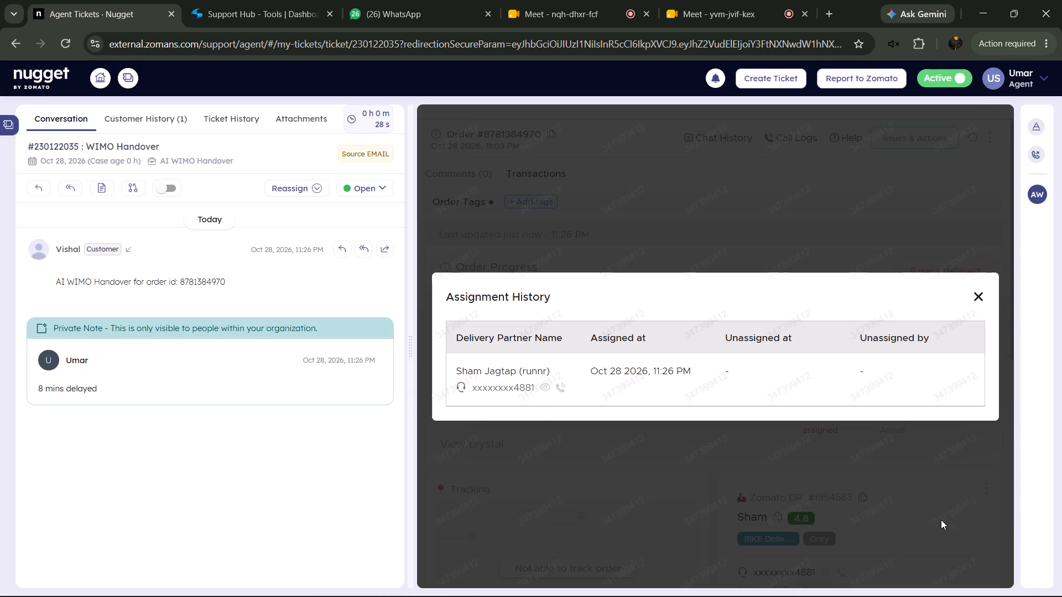
{"action": "left_click", "coordinate": [975, 137]}
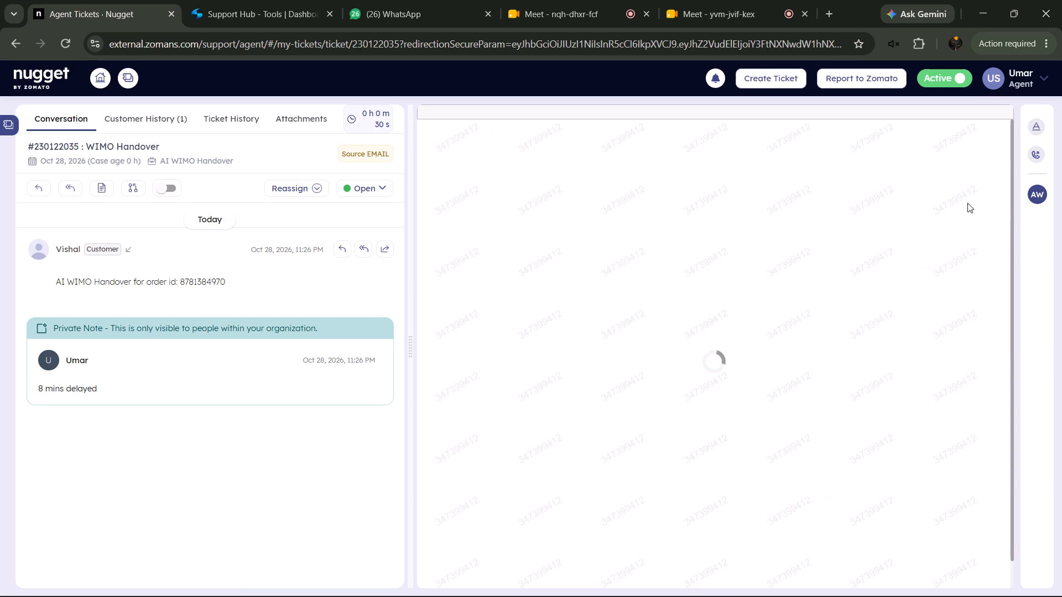
Copy the current stage from the order progress timeline, "11:26 PM Awaiting pickup", into a new private note on the ticket.
{"action": "left_click_drag", "start_coordinate": [794, 393], "coordinate": [813, 405]}
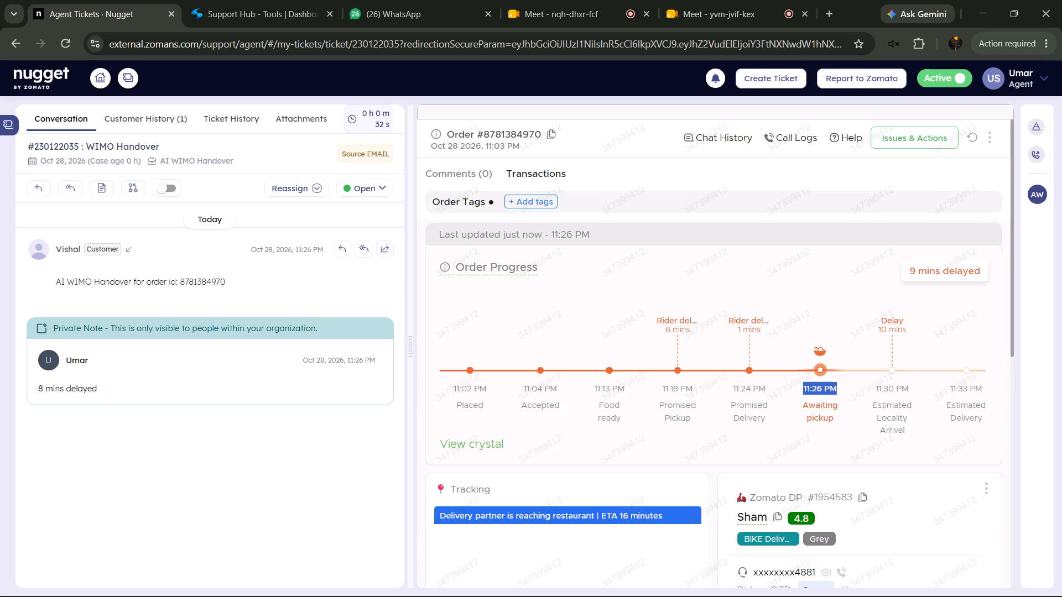
{"action": "left_click_drag", "start_coordinate": [813, 405], "coordinate": [840, 426]}
{"action": "right_click", "coordinate": [832, 414]}
{"action": "left_click", "coordinate": [631, 216]}
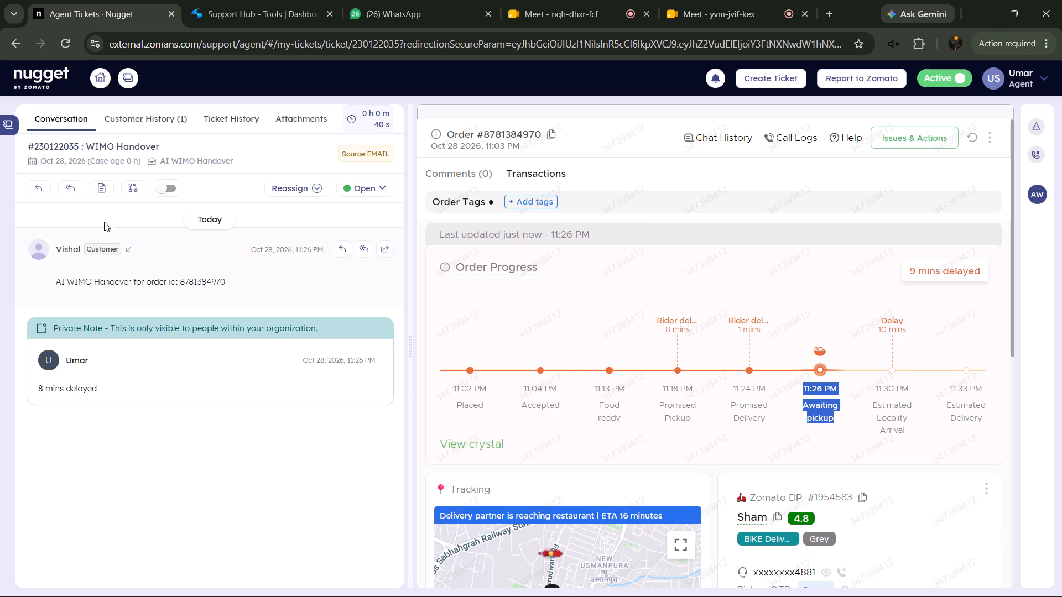
{"action": "left_click", "coordinate": [102, 190]}
{"action": "right_click", "coordinate": [538, 337]}
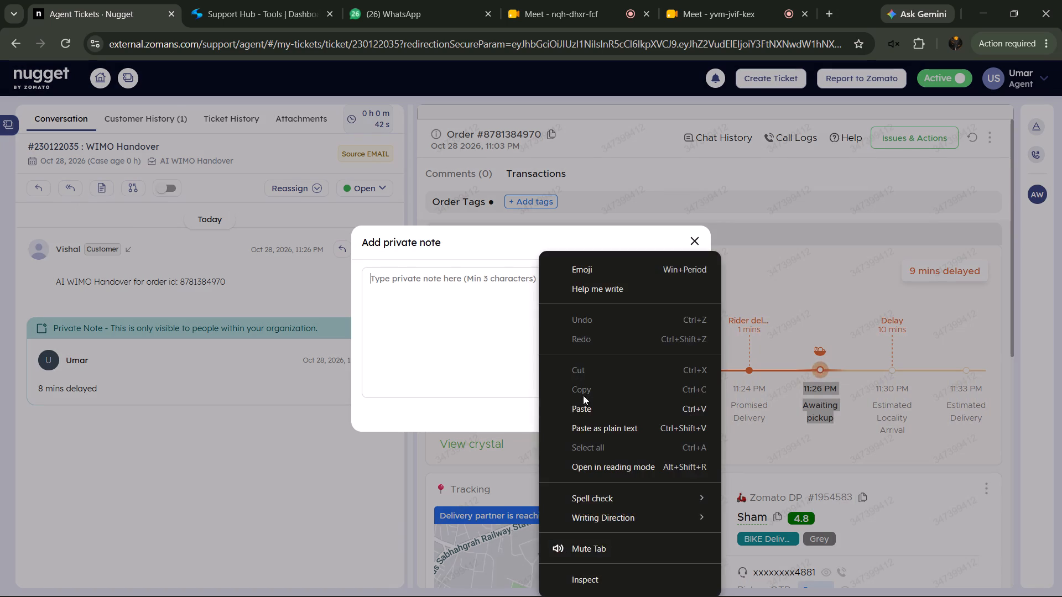
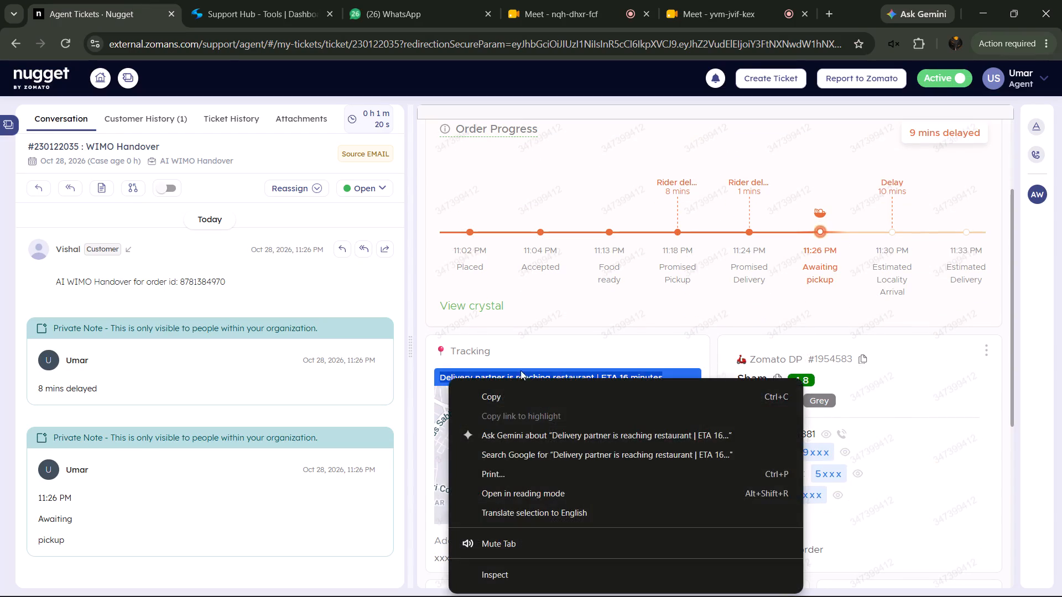
Copy the tracking status "Delivery partner is reaching restaurant | ETA 16 minutes" into a new private note on the ticket.
{"action": "left_click", "coordinate": [521, 399]}
{"action": "left_click", "coordinate": [98, 187]}
{"action": "right_click", "coordinate": [519, 312]}
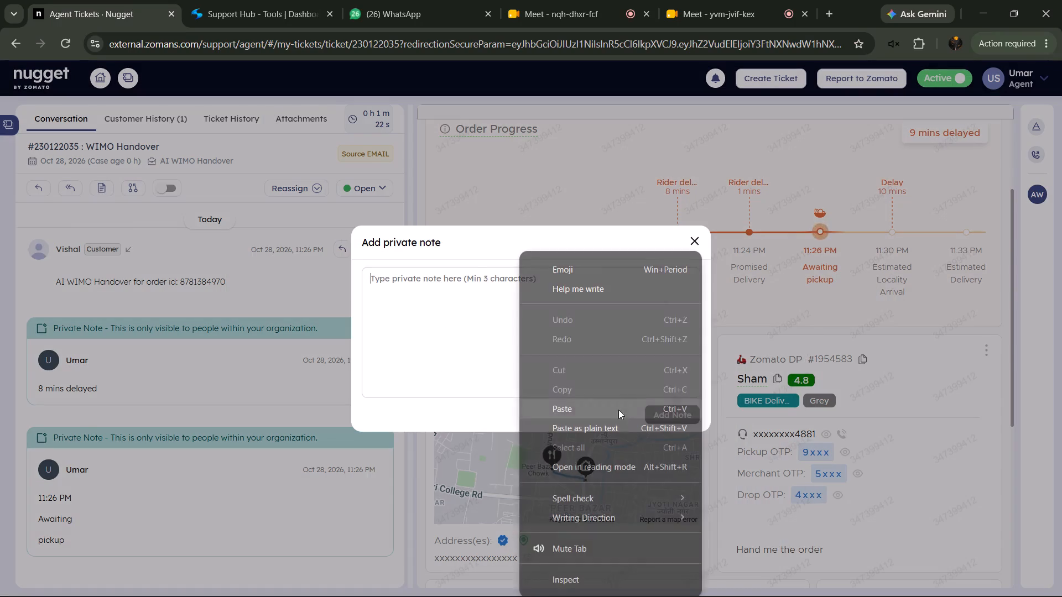
{"action": "left_click", "coordinate": [623, 420]}
{"action": "left_click", "coordinate": [660, 410]}
Place a callback call to the order's delivery partner and dismiss the callback dialog.
{"action": "left_click", "coordinate": [841, 433]}
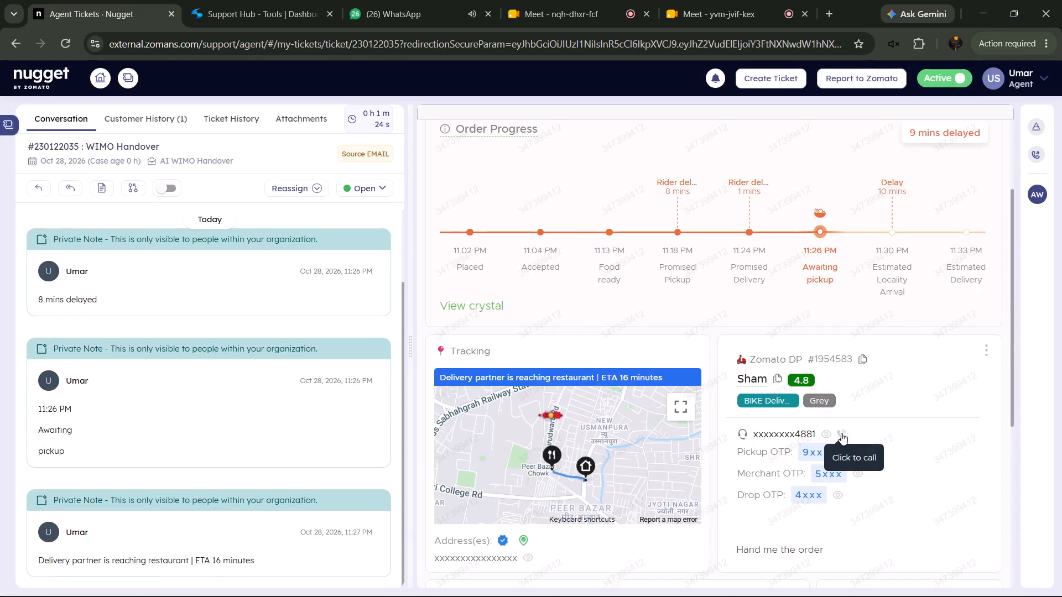
{"action": "left_click", "coordinate": [963, 416]}
{"action": "left_click", "coordinate": [861, 203]}
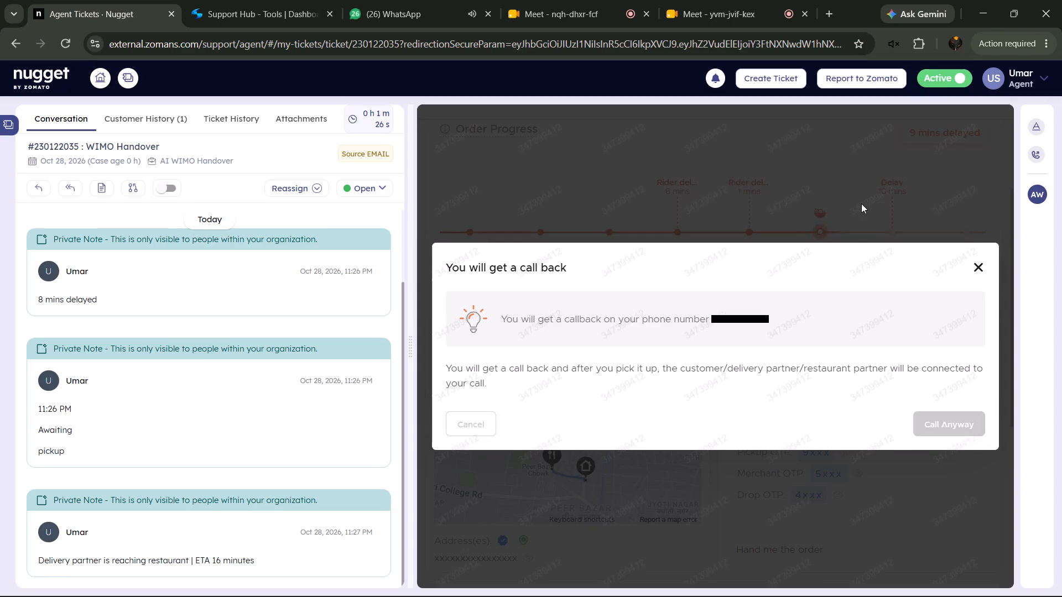
Check the delivery partner's assignment history for the order and close it.
{"action": "scroll", "coordinate": [905, 359], "scroll_direction": "up", "scroll_amount": 4}
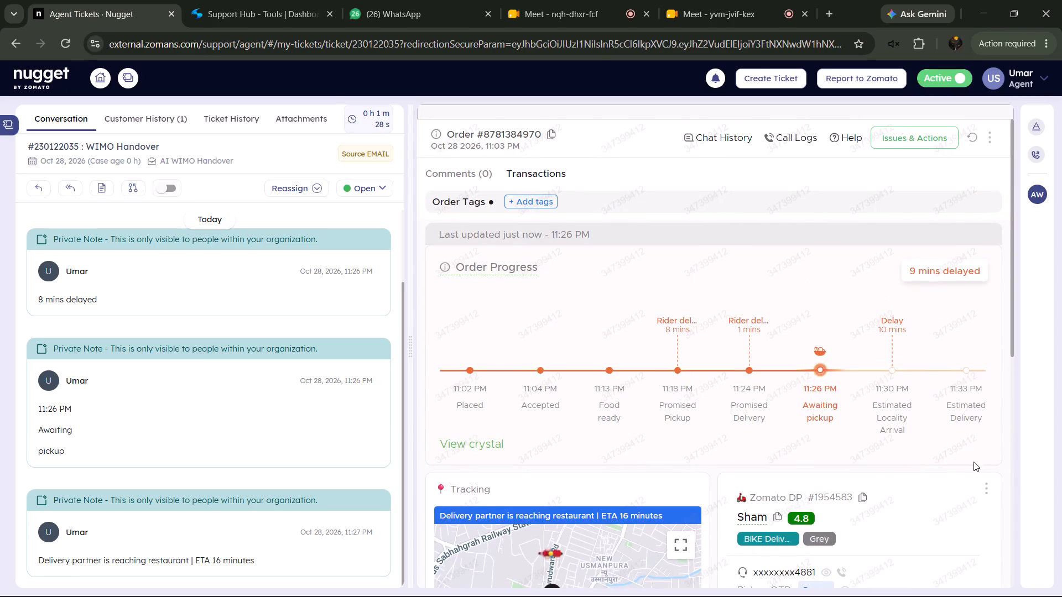
{"action": "left_click", "coordinate": [989, 489]}
{"action": "left_click", "coordinate": [942, 525]}
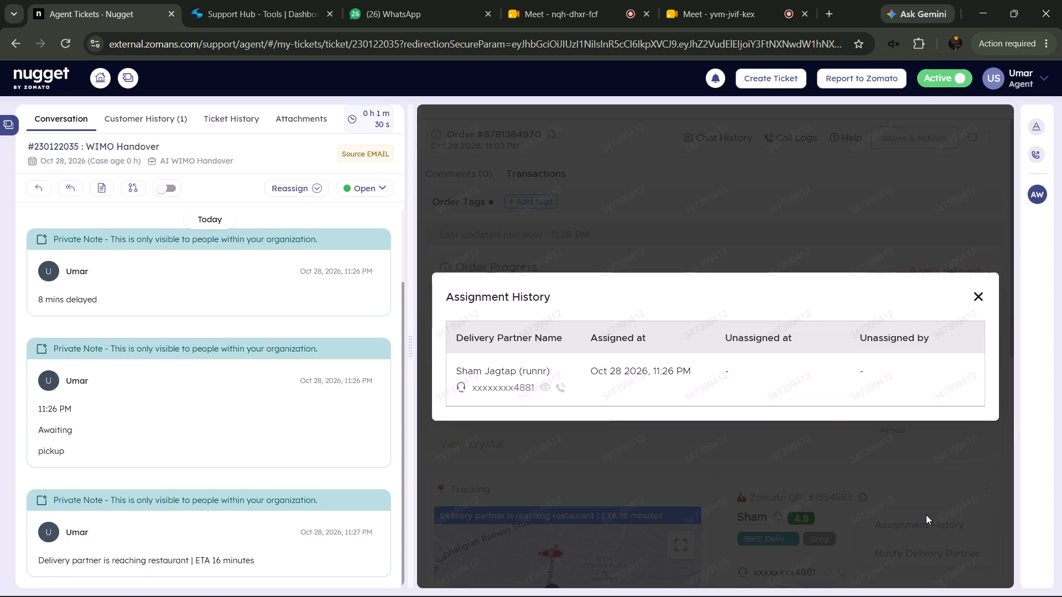
{"action": "left_click", "coordinate": [926, 515]}
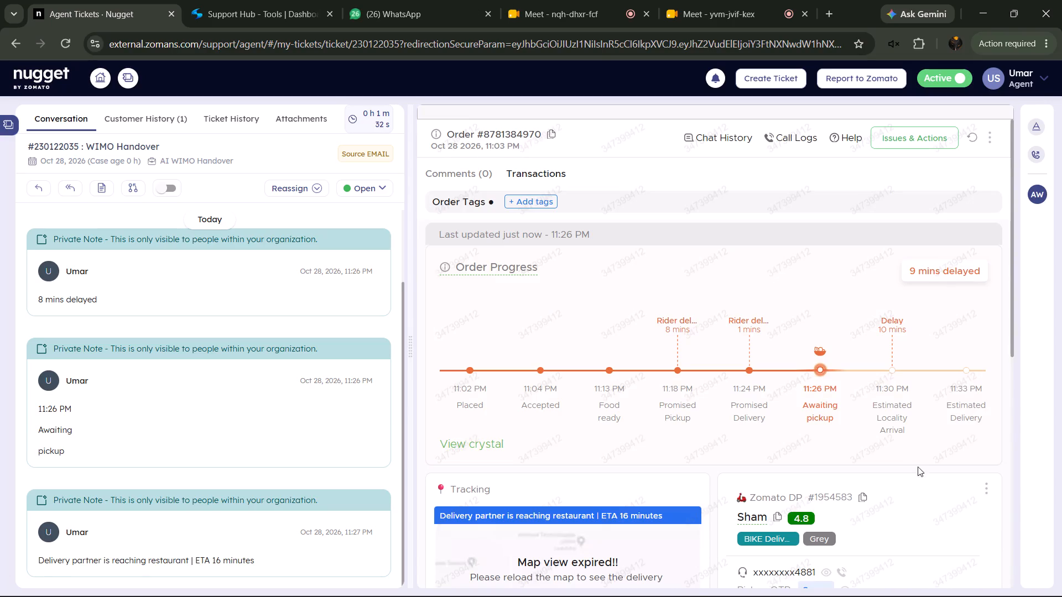
In the ticket properties, set Can Order Be Delivered to Yes, both actions to No Action, Are Properties Filled to Yes and Order Status Expected Time to Arrival at res.
{"action": "left_click", "coordinate": [1034, 119]}
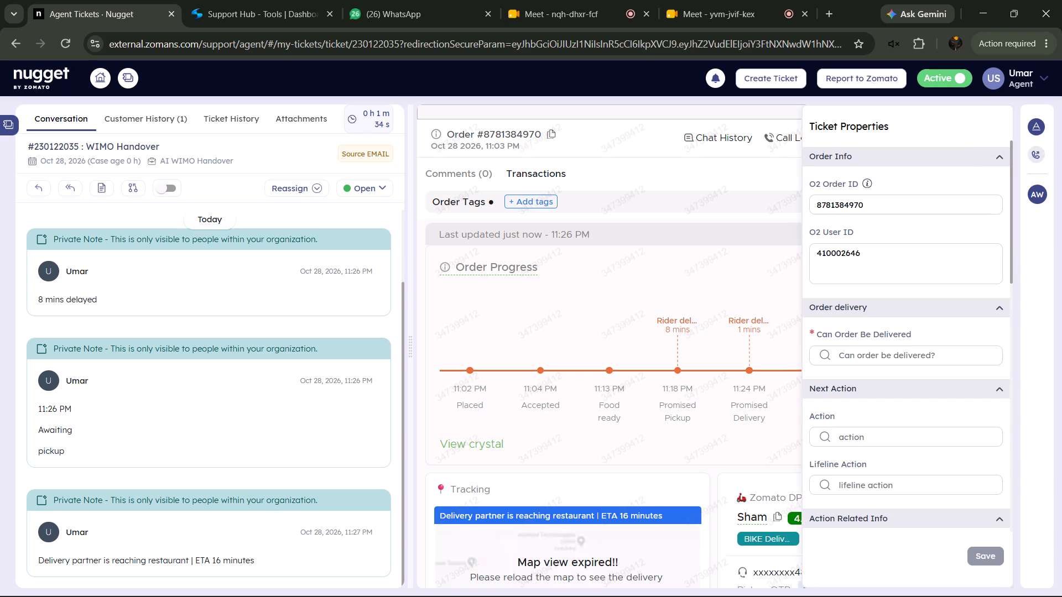
{"action": "left_click", "coordinate": [864, 360]}
{"action": "left_click", "coordinate": [854, 375]}
{"action": "scroll", "coordinate": [900, 207], "scroll_direction": "down", "scroll_amount": 3}
{"action": "left_click", "coordinate": [870, 238]}
{"action": "left_click", "coordinate": [866, 243]}
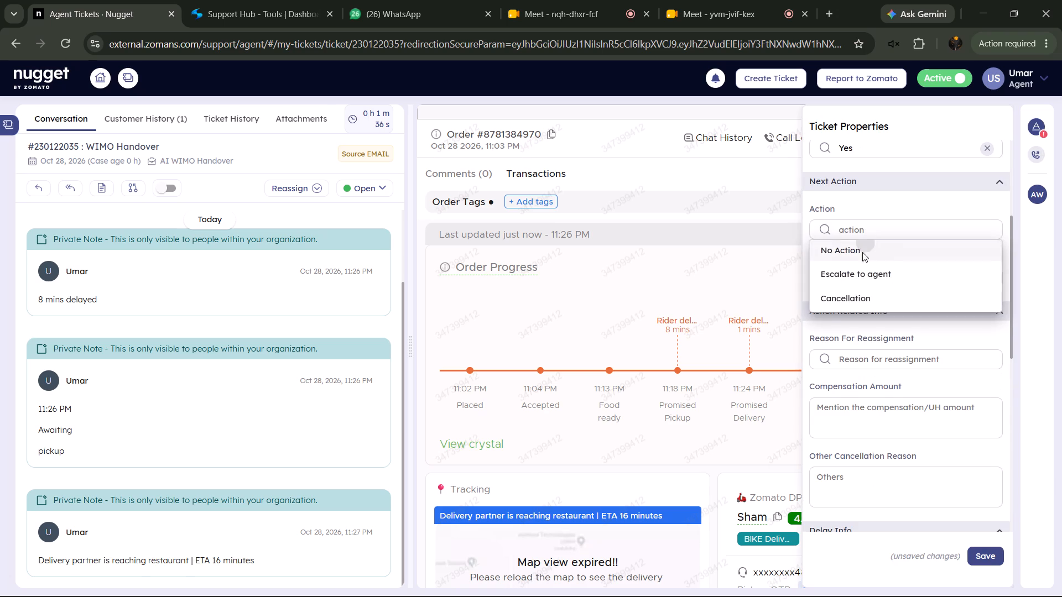
{"action": "left_click", "coordinate": [862, 269]}
{"action": "left_click_drag", "start_coordinate": [856, 294], "coordinate": [856, 299]}
{"action": "scroll", "coordinate": [856, 302], "scroll_direction": "down", "scroll_amount": 8}
{"action": "left_click", "coordinate": [876, 342]}
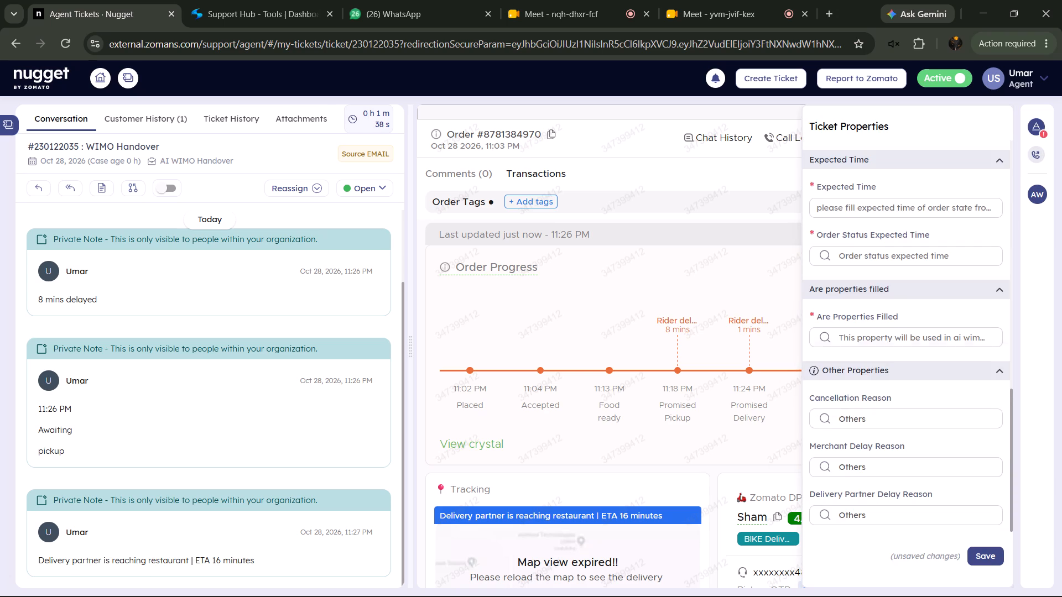
{"action": "left_click", "coordinate": [872, 360]}
{"action": "left_click", "coordinate": [891, 262]}
{"action": "left_click", "coordinate": [881, 303]}
{"action": "scroll", "coordinate": [879, 375], "scroll_direction": "up", "scroll_amount": 2}
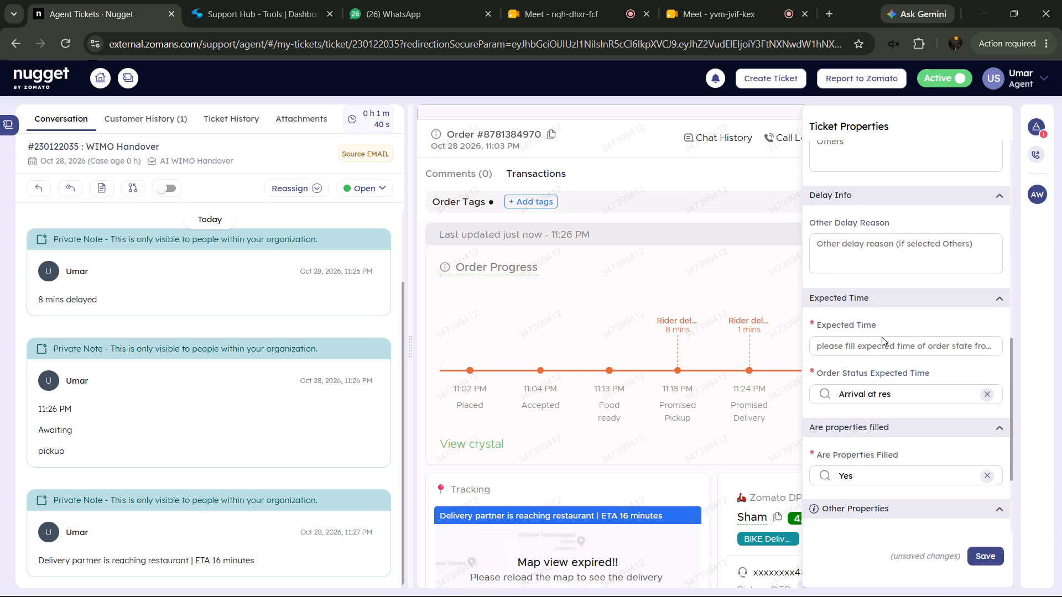
{"action": "left_click", "coordinate": [889, 253]}
{"action": "left_click", "coordinate": [1038, 128]}
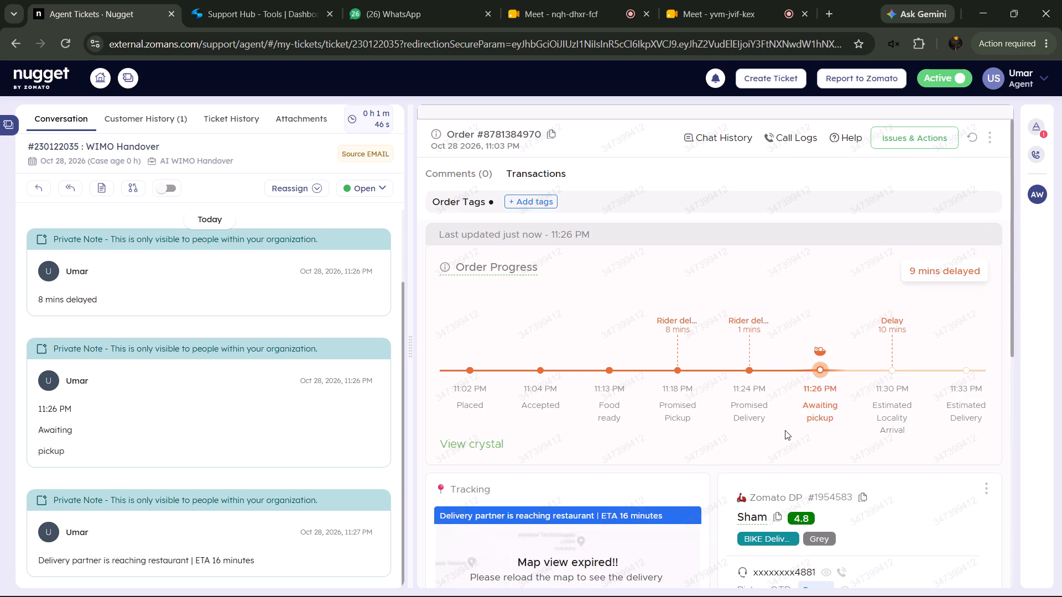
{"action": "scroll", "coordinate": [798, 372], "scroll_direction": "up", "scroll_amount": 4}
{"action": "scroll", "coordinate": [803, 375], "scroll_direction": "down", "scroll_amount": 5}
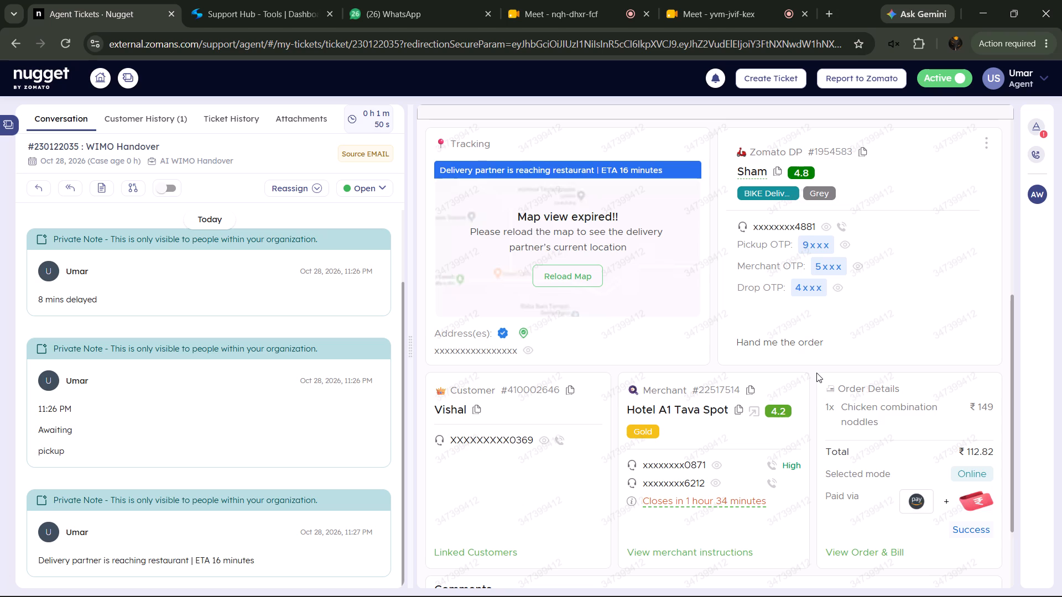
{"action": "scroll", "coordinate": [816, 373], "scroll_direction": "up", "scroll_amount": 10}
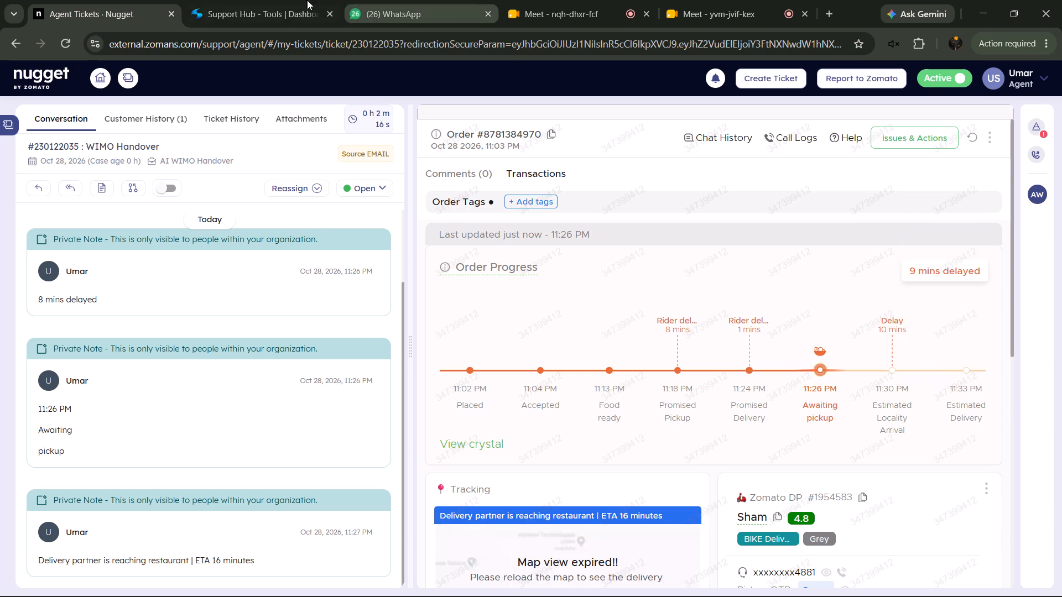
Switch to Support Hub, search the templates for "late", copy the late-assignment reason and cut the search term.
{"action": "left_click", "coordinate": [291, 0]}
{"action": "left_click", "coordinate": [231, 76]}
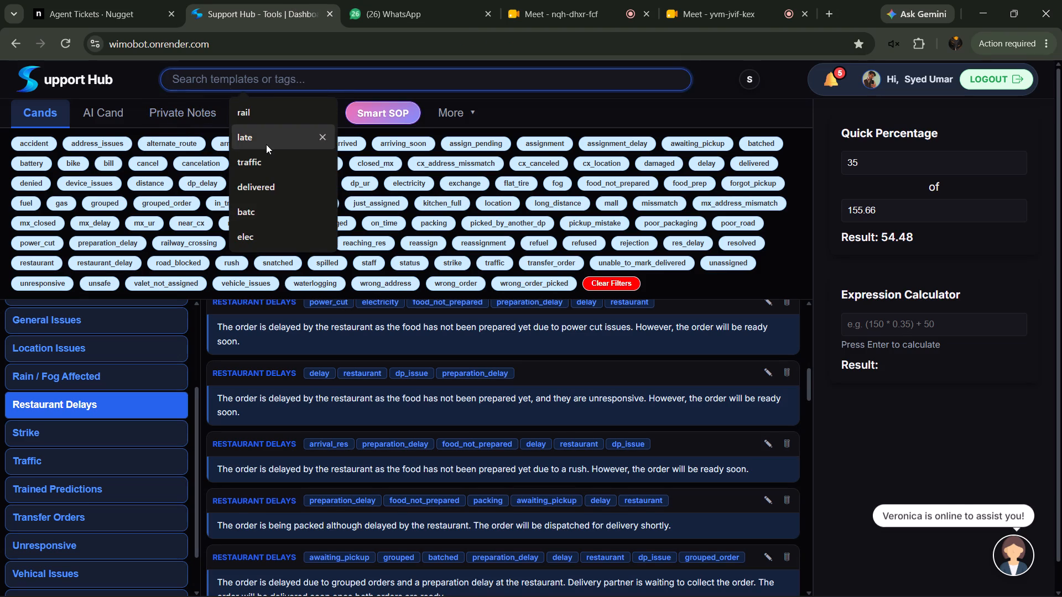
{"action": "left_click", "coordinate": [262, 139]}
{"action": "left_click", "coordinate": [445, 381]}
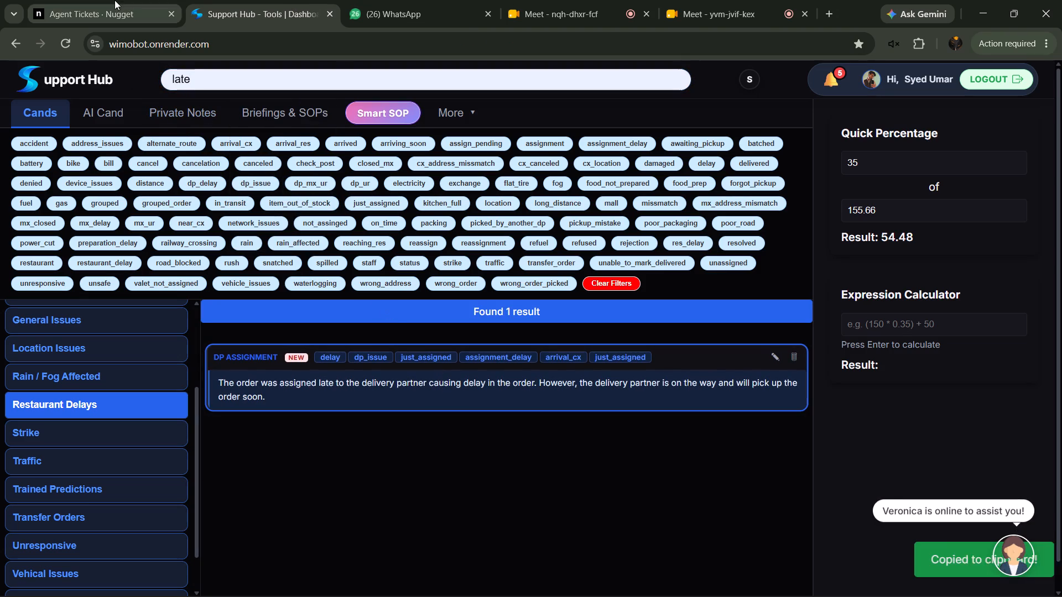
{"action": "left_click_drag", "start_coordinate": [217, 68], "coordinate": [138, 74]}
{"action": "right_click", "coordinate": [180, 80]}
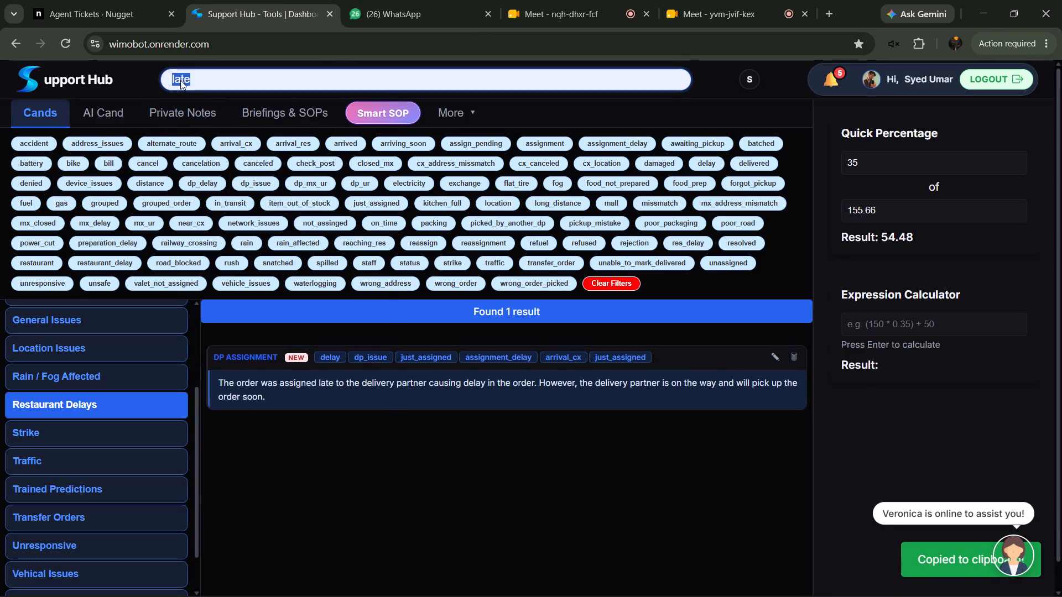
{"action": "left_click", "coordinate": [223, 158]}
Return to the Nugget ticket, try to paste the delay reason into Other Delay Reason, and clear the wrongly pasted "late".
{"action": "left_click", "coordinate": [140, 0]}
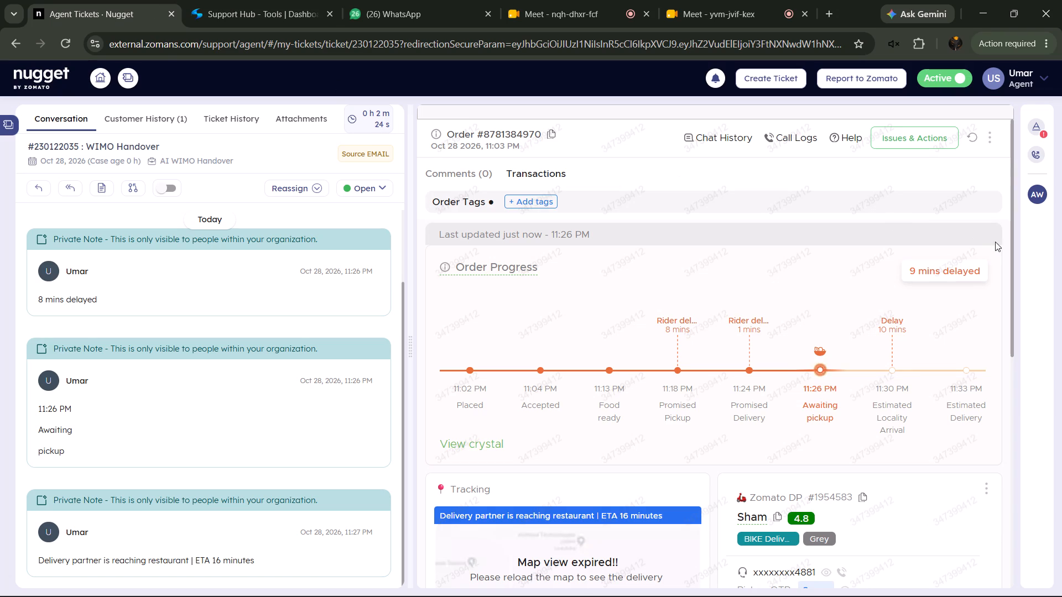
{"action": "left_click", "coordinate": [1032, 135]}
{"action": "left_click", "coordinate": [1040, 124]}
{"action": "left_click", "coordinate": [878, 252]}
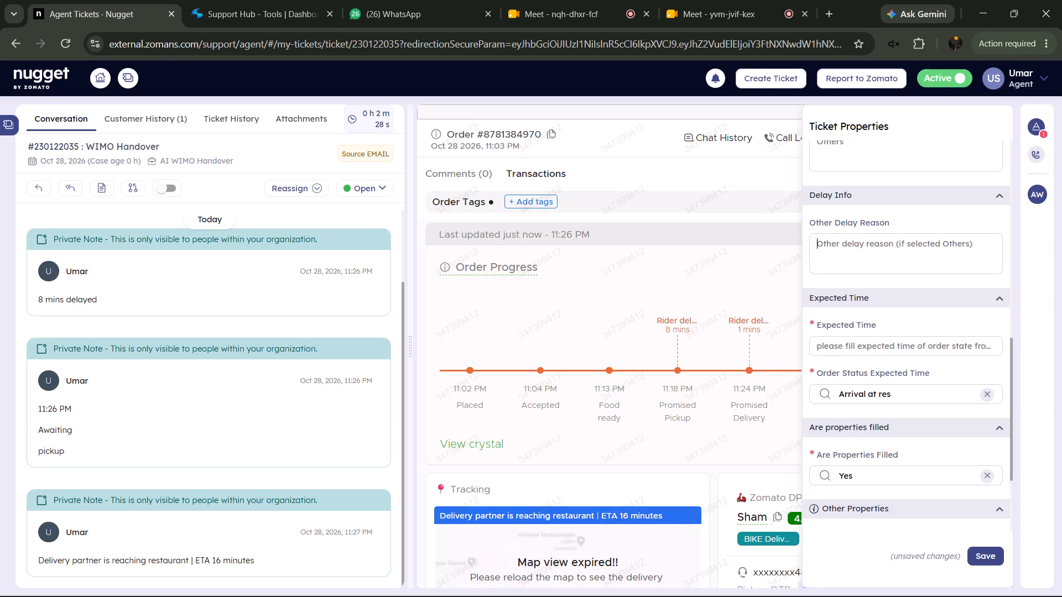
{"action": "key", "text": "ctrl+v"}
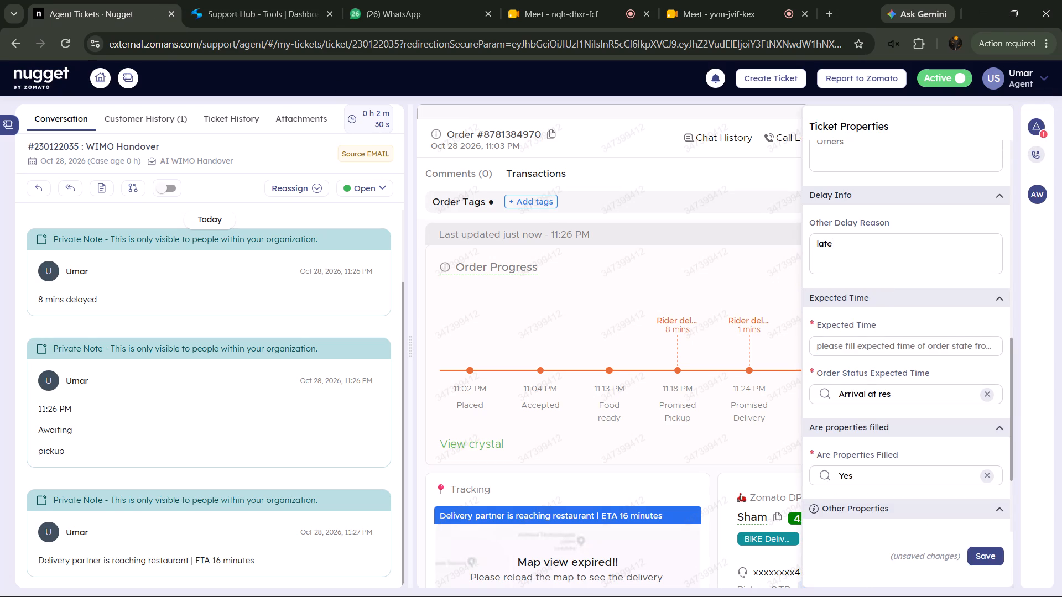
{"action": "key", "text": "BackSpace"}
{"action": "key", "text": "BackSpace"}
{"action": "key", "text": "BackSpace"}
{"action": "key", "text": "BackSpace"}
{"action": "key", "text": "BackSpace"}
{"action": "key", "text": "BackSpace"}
Search Support Hub's templates for "late" again and copy the late delivery partner assignment reason into the ticket's Other Delay Reason.
{"action": "left_click", "coordinate": [284, 0]}
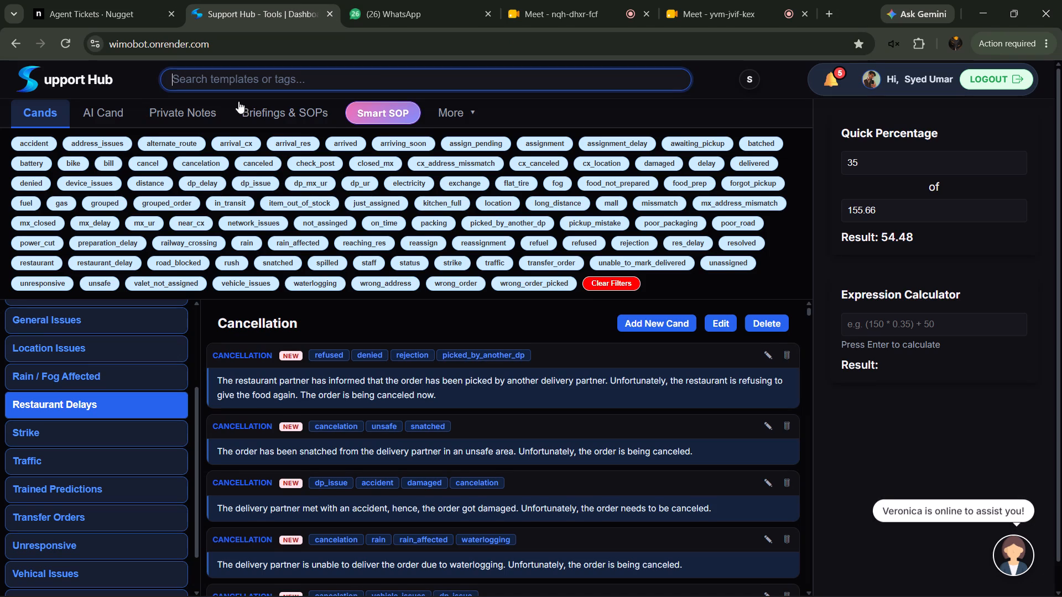
{"action": "left_click", "coordinate": [240, 80]}
{"action": "left_click", "coordinate": [256, 130]}
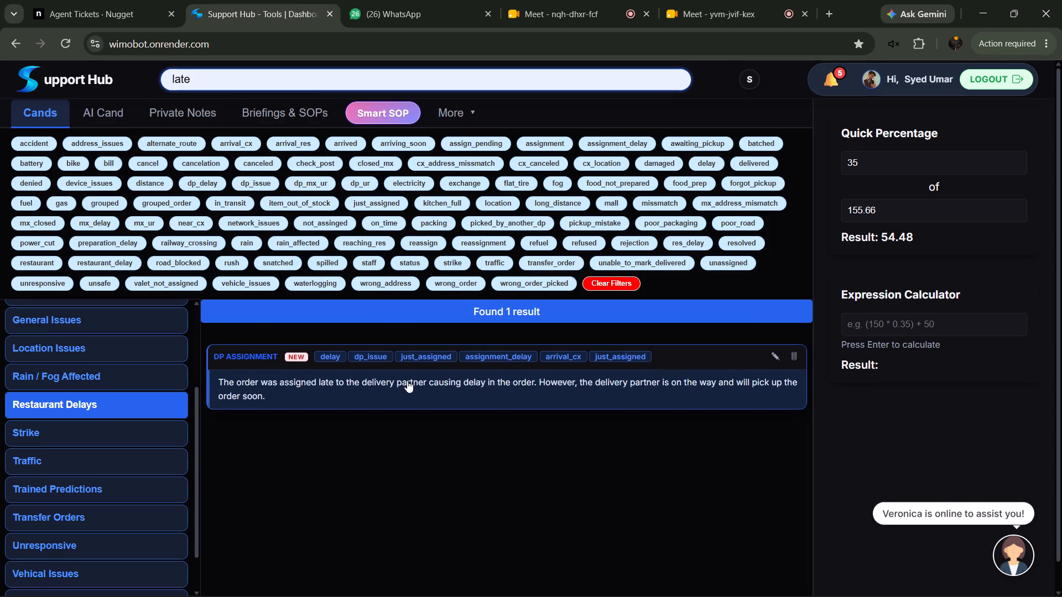
{"action": "left_click", "coordinate": [408, 382]}
{"action": "left_click", "coordinate": [76, 0]}
{"action": "left_click", "coordinate": [851, 261]}
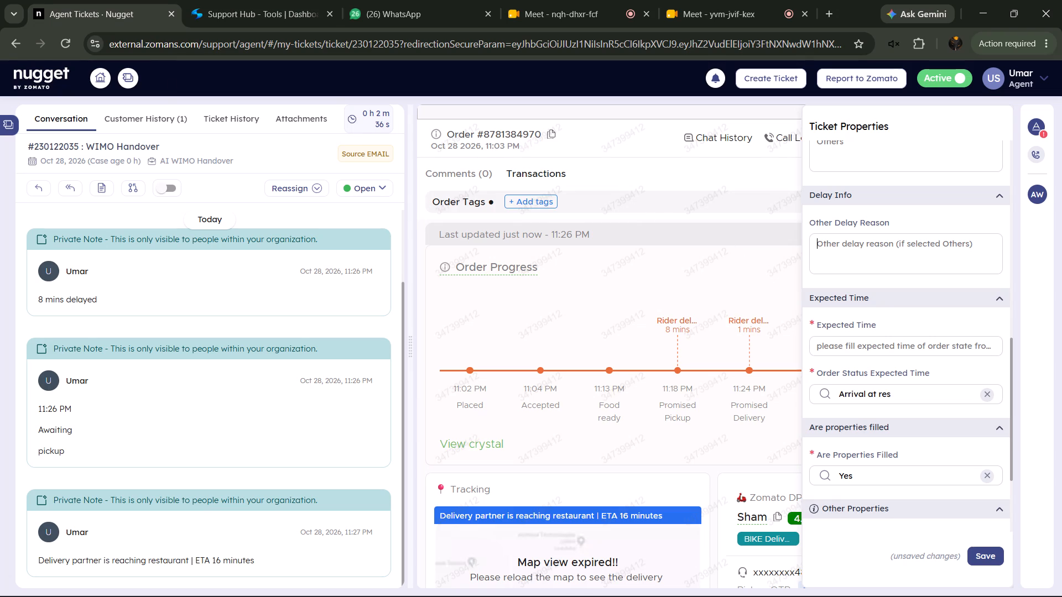
{"action": "key", "text": "ctrl+v"}
Set the ticket's Expected Time to 4.
{"action": "left_click", "coordinate": [876, 344]}
{"action": "key", "text": "4"}
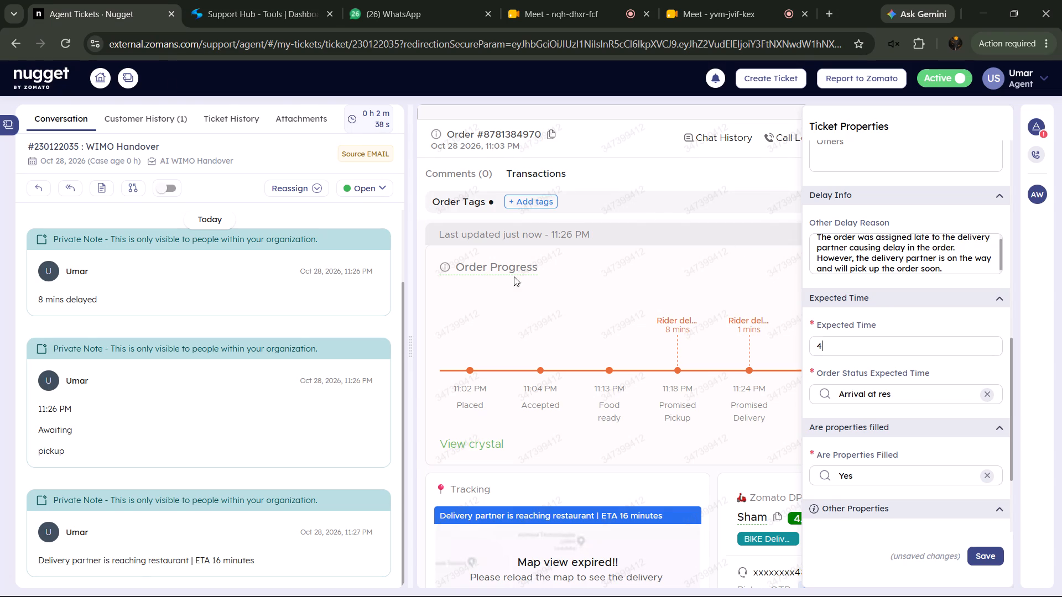
Add a private note reading "dp connected" to the ticket.
{"action": "left_click", "coordinate": [96, 189]}
{"action": "key", "text": "d"}
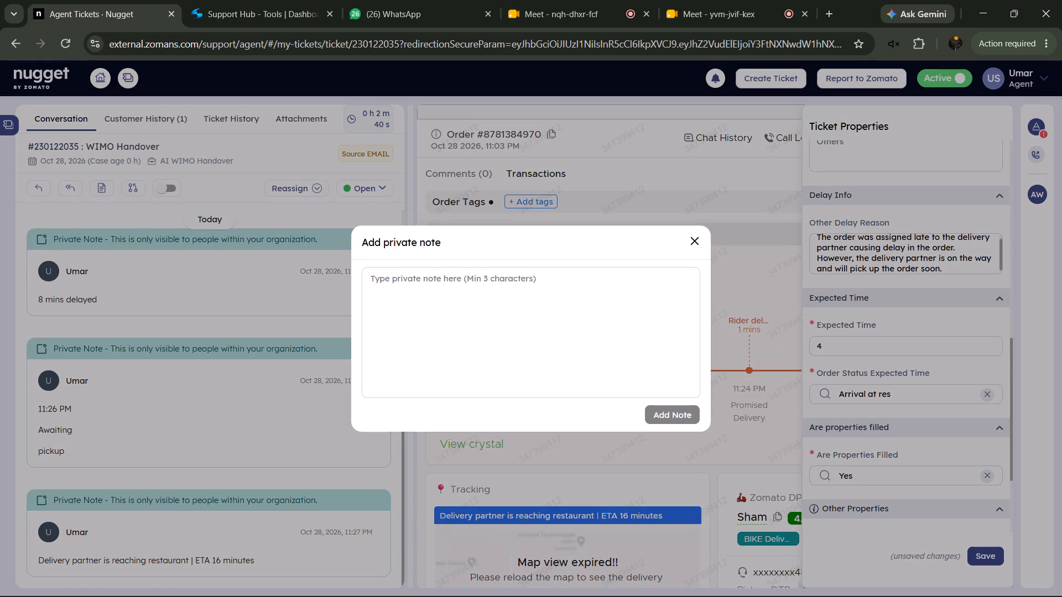
{"action": "key", "text": "p"}
{"action": "key", "text": "space"}
{"action": "type", "text": "connecte"}
{"action": "key", "text": "d"}
{"action": "left_click", "coordinate": [665, 409]}
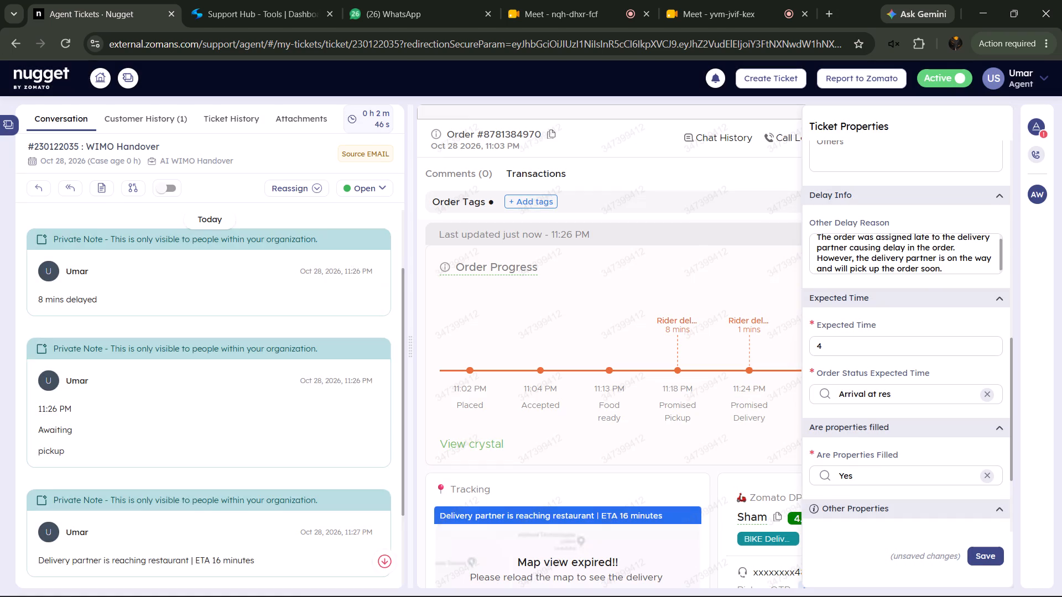
Review the filled-in ticket properties from the delivery and action fields through to the other properties.
{"action": "scroll", "coordinate": [933, 341], "scroll_direction": "up", "scroll_amount": 8}
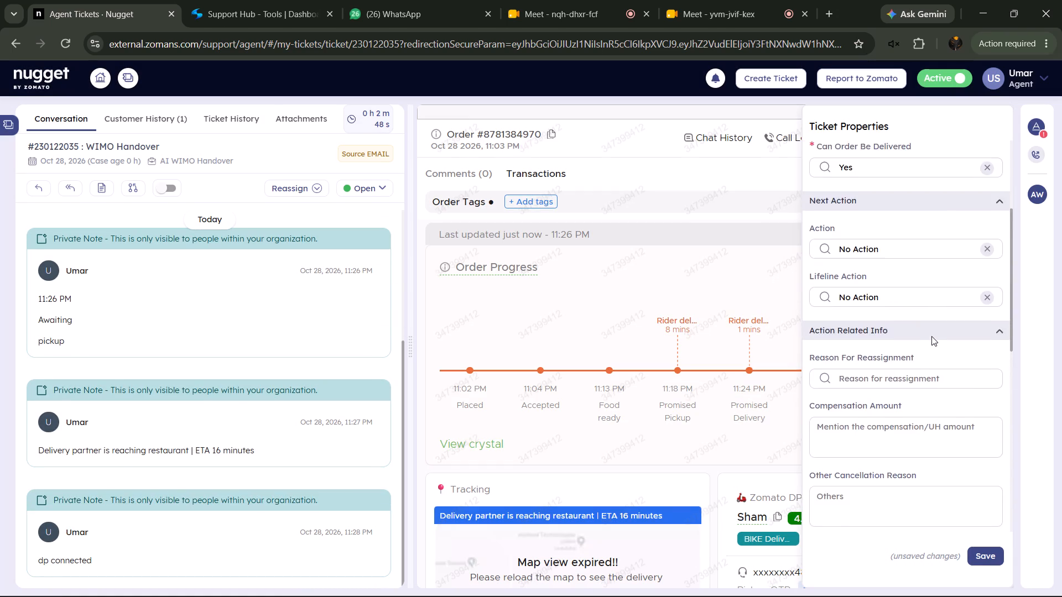
{"action": "scroll", "coordinate": [931, 336], "scroll_direction": "up", "scroll_amount": 2}
{"action": "scroll", "coordinate": [932, 335], "scroll_direction": "down", "scroll_amount": 9}
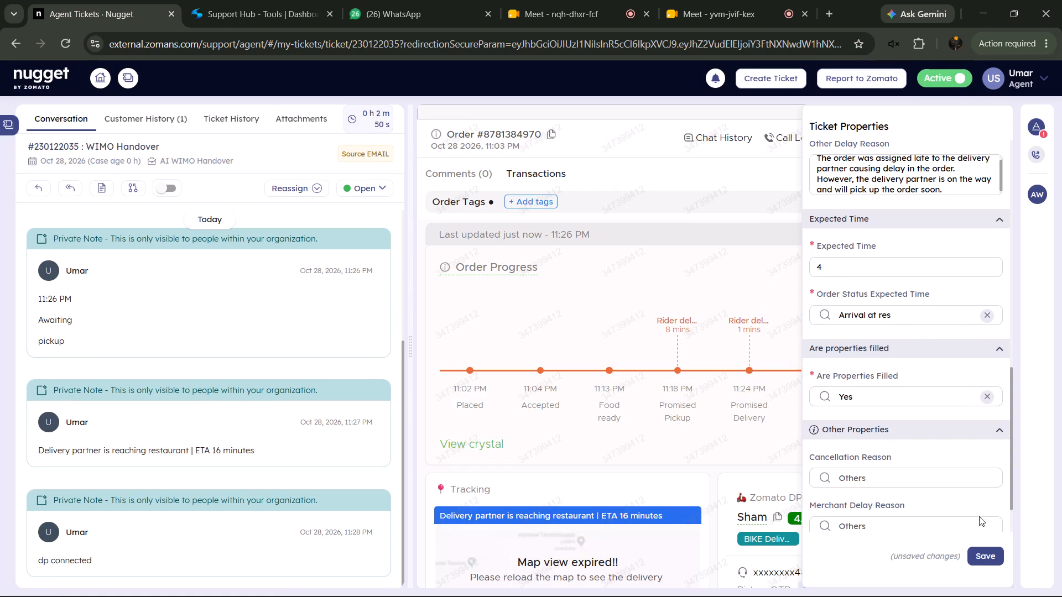
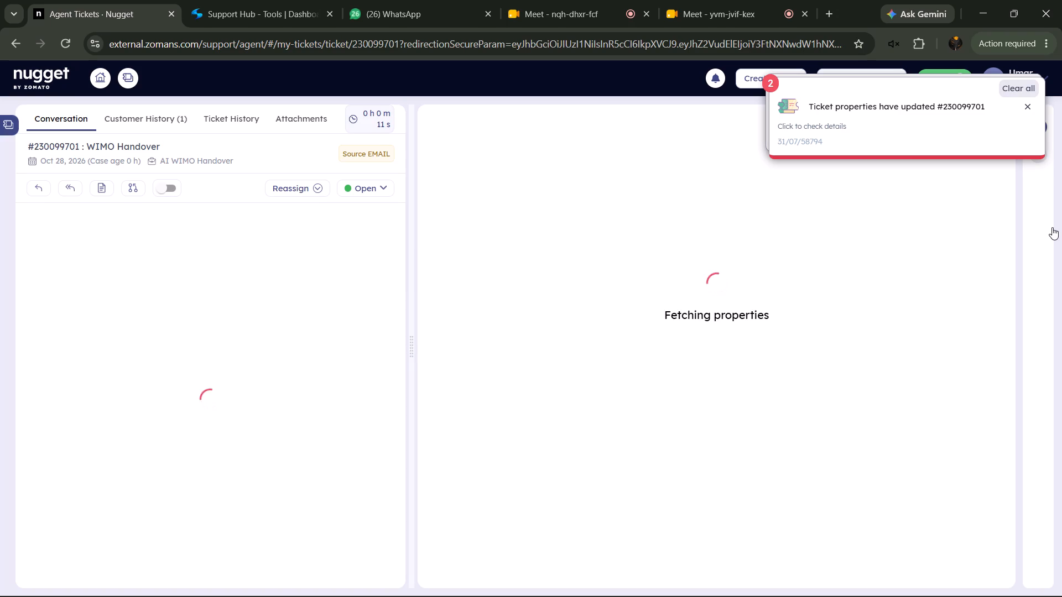
{"action": "left_click", "coordinate": [1033, 195]}
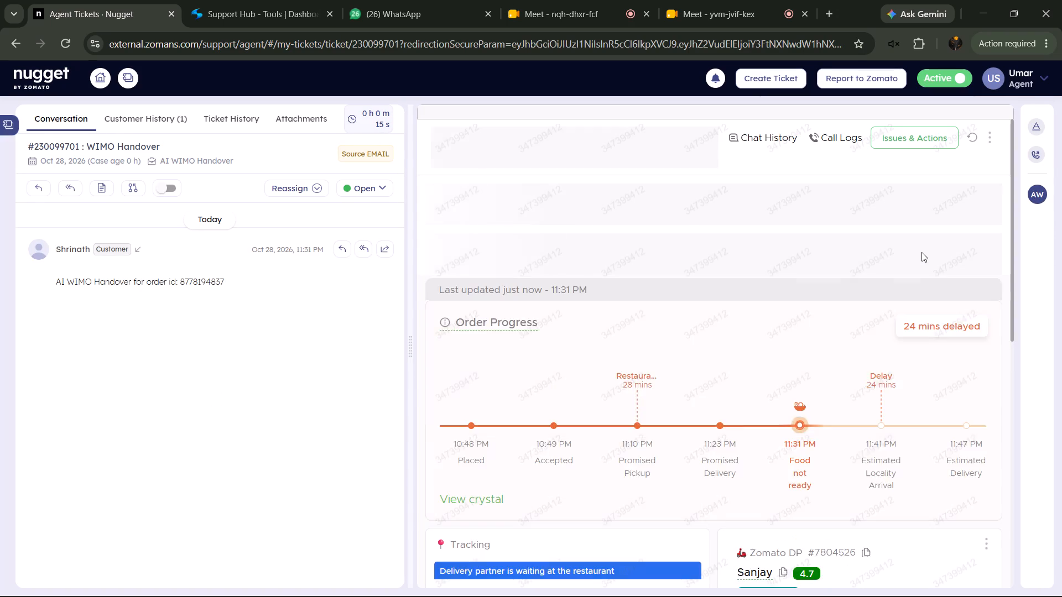
{"action": "left_click_drag", "start_coordinate": [884, 274], "coordinate": [988, 268]}
{"action": "right_click", "coordinate": [968, 272]}
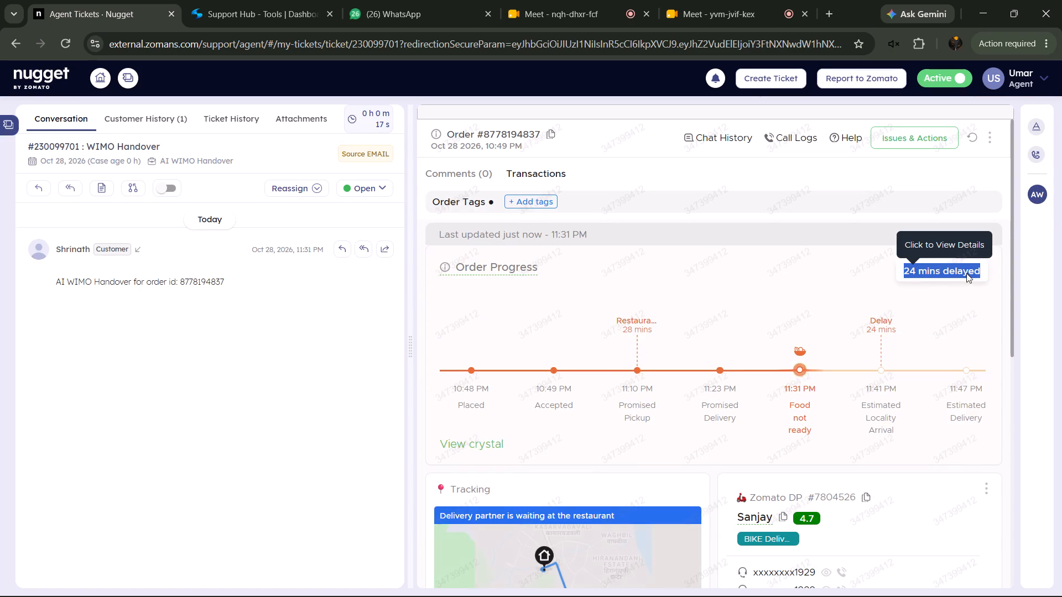
{"action": "left_click", "coordinate": [832, 291]}
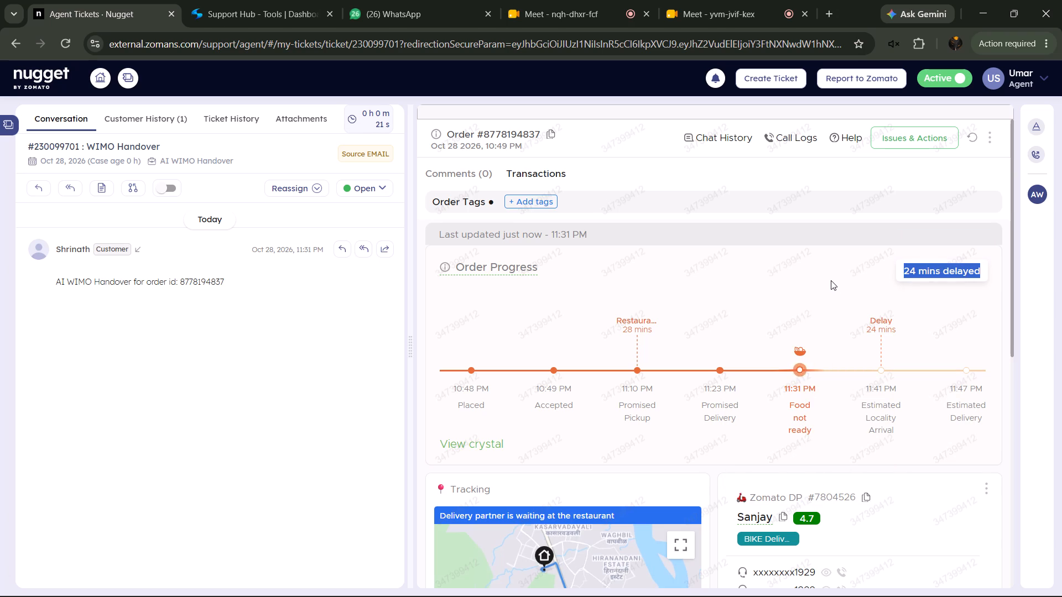
{"action": "scroll", "coordinate": [831, 280], "scroll_direction": "up", "scroll_amount": 2}
{"action": "right_click", "coordinate": [900, 272]}
{"action": "left_click", "coordinate": [746, 292]}
{"action": "left_click", "coordinate": [102, 191]}
{"action": "right_click", "coordinate": [499, 290]}
{"action": "left_click", "coordinate": [595, 413]}
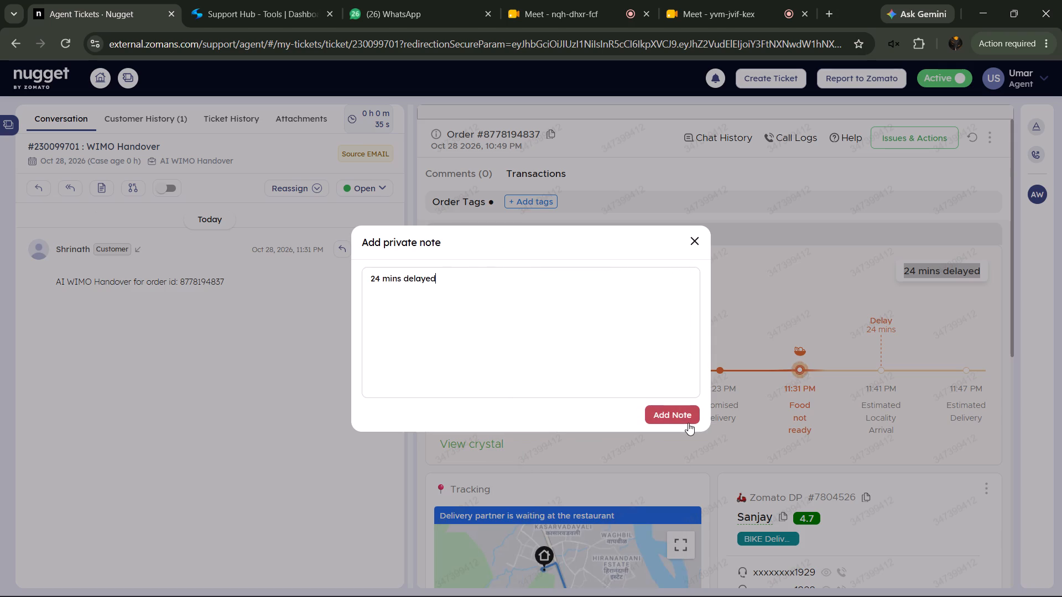
{"action": "left_click", "coordinate": [688, 423]}
Copy the current order progress stage into a private note reading "11:31 PM Food not ready".
{"action": "left_click_drag", "start_coordinate": [774, 392], "coordinate": [817, 420]}
{"action": "right_click", "coordinate": [800, 415]}
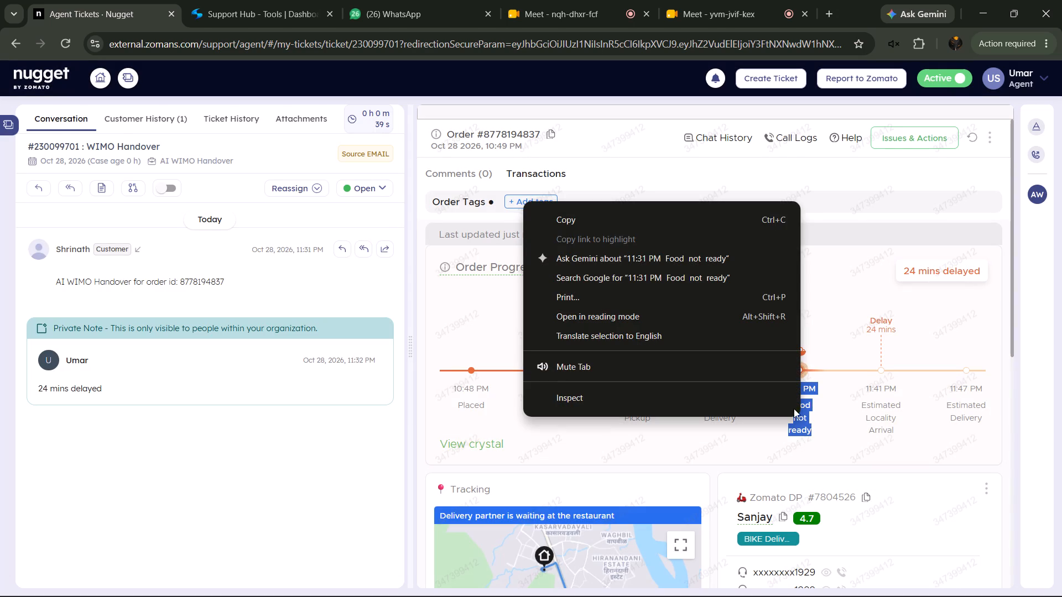
{"action": "left_click", "coordinate": [564, 217]}
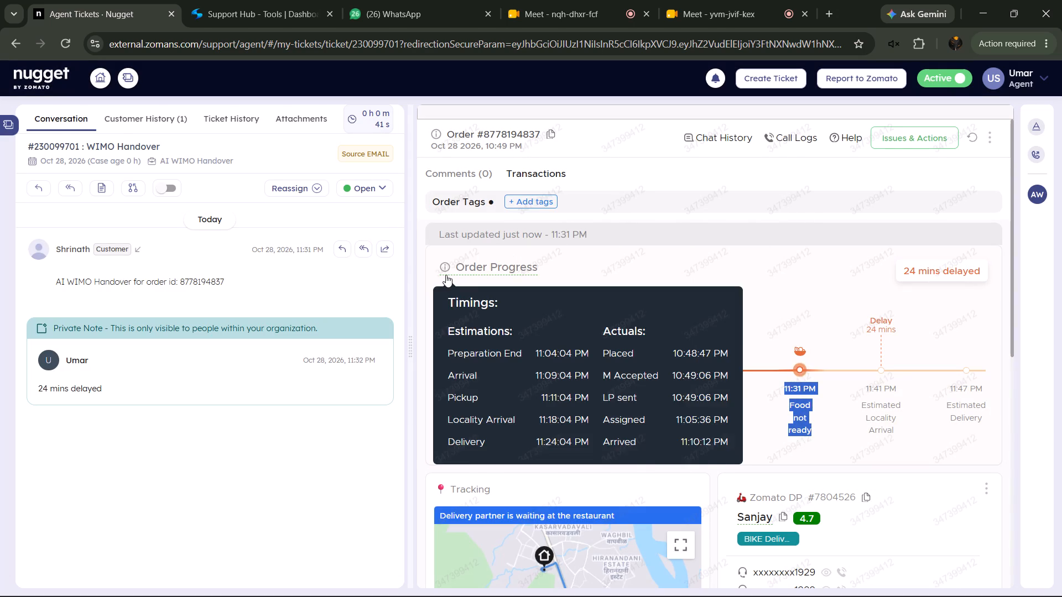
{"action": "left_click", "coordinate": [105, 189]}
{"action": "right_click", "coordinate": [519, 285]}
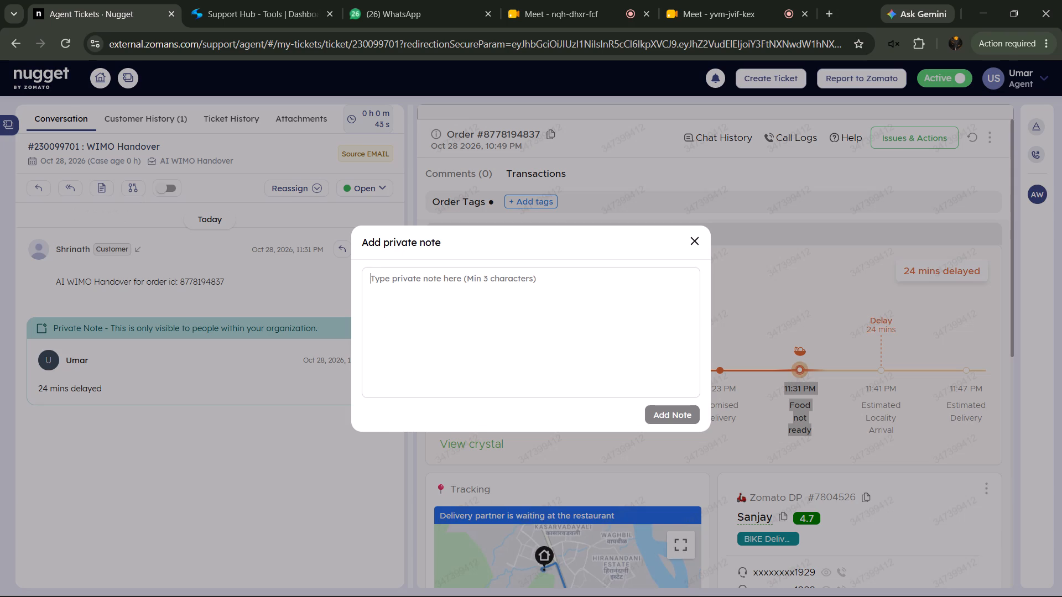
{"action": "left_click", "coordinate": [603, 396]}
{"action": "left_click_drag", "start_coordinate": [629, 400], "coordinate": [634, 401]}
{"action": "left_click", "coordinate": [662, 408]}
Copy the tracking status into a private note reading "Delivery partner is waiting at the restaurant".
{"action": "left_click_drag", "start_coordinate": [658, 501], "coordinate": [537, 510]}
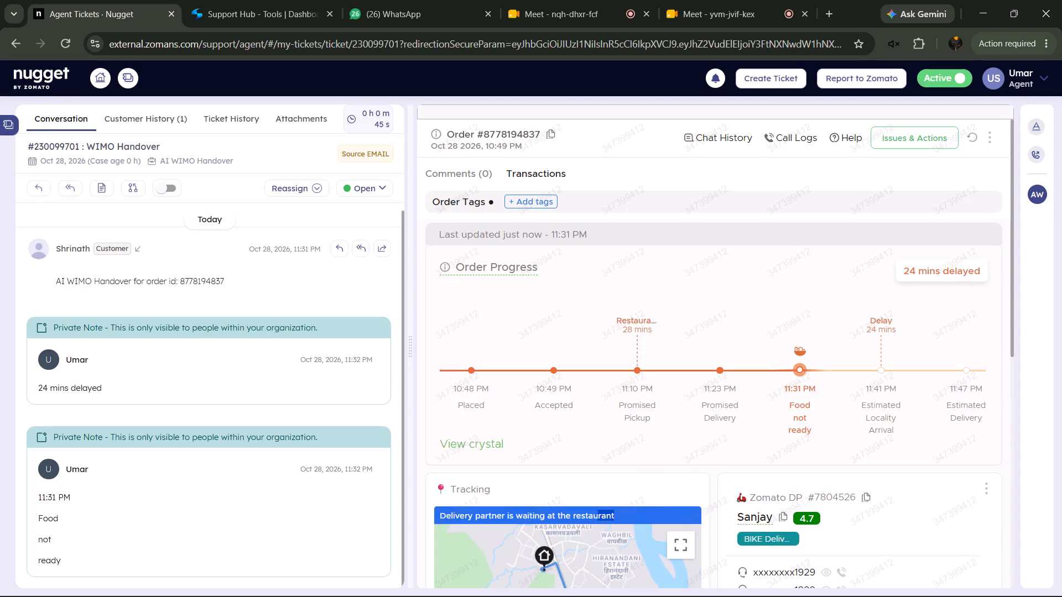
{"action": "left_click_drag", "start_coordinate": [537, 510], "coordinate": [426, 510]}
{"action": "right_click", "coordinate": [465, 512]}
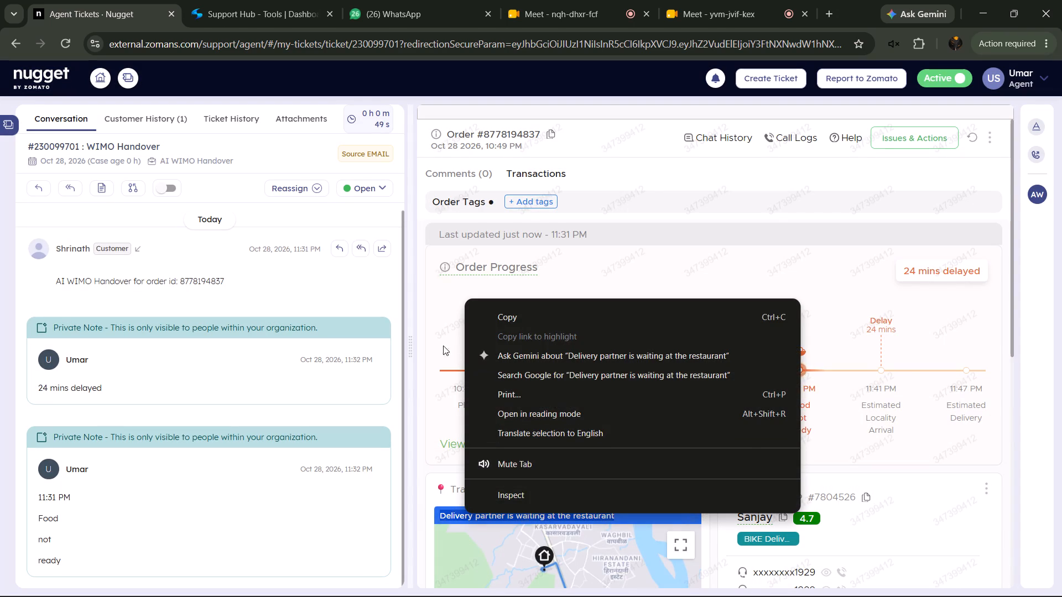
{"action": "left_click", "coordinate": [504, 315]}
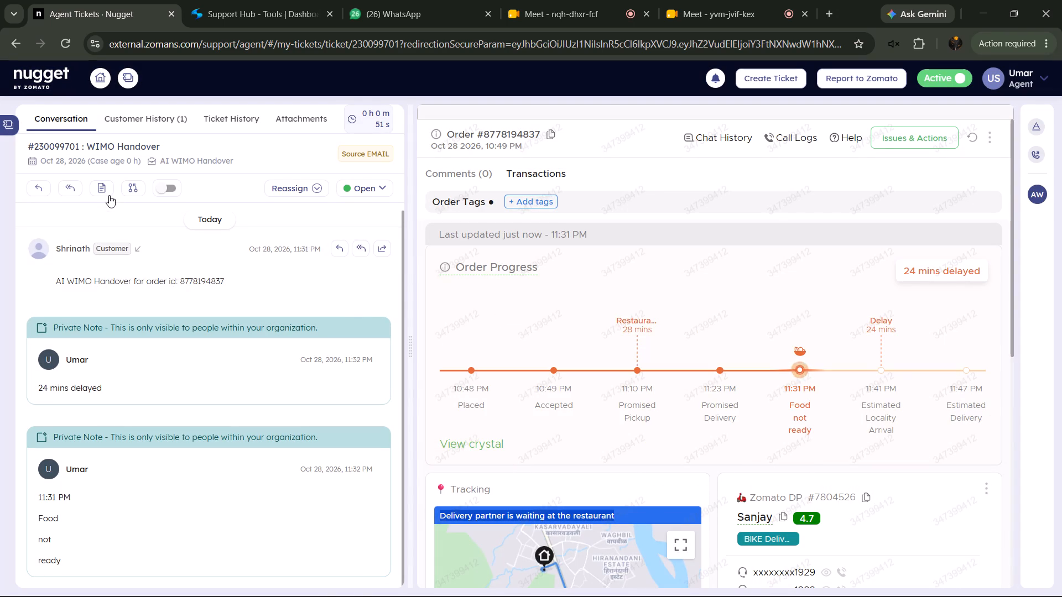
{"action": "left_click", "coordinate": [109, 195]}
{"action": "right_click", "coordinate": [551, 320]}
{"action": "left_click", "coordinate": [641, 413]}
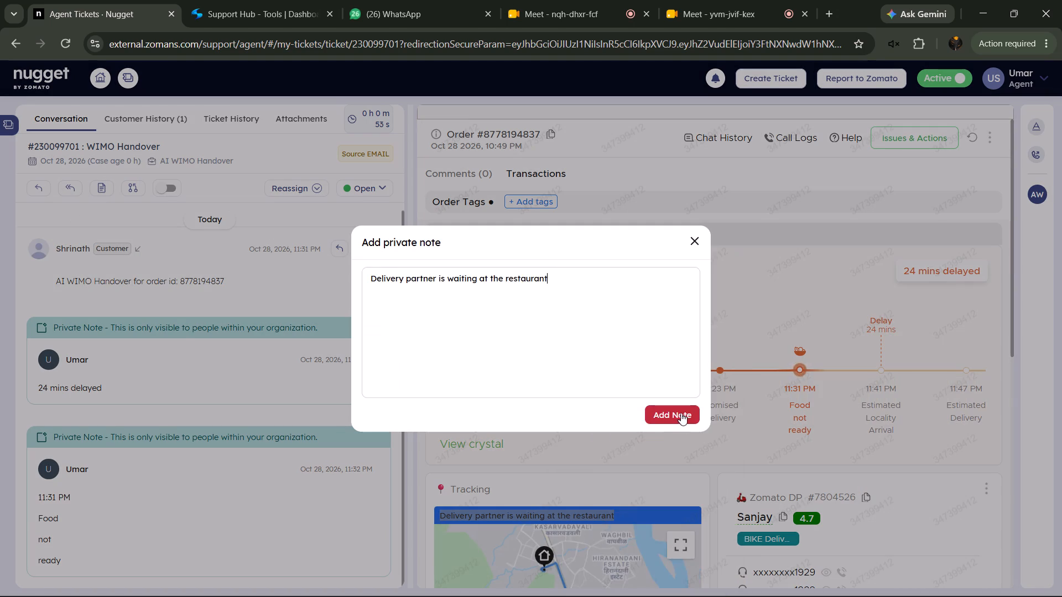
{"action": "left_click", "coordinate": [681, 413]}
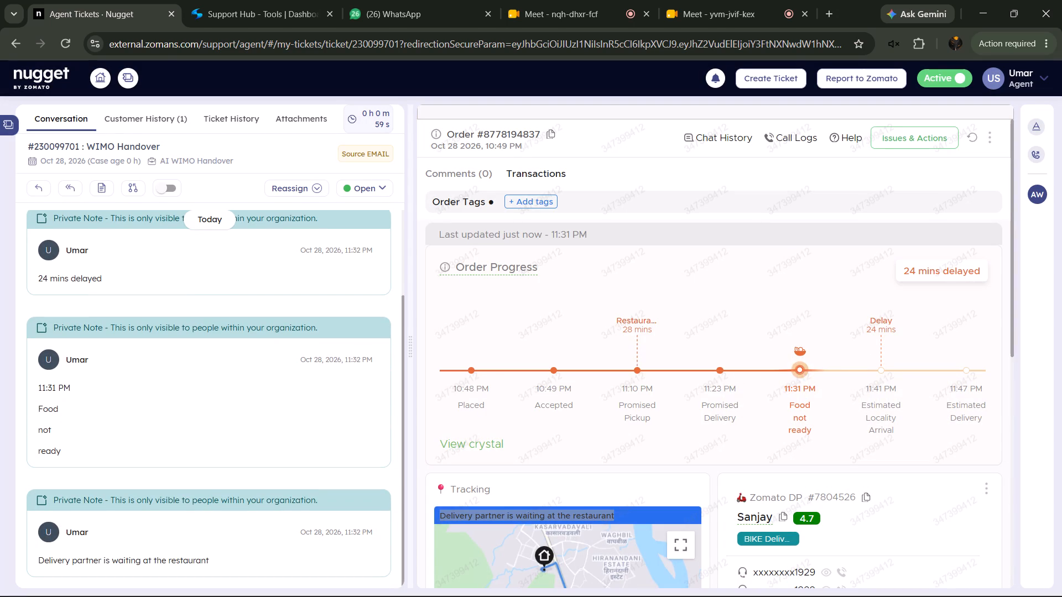
Place a callback call to the Burger King merchant and refresh the order details.
{"action": "scroll", "coordinate": [868, 329], "scroll_direction": "down", "scroll_amount": 7}
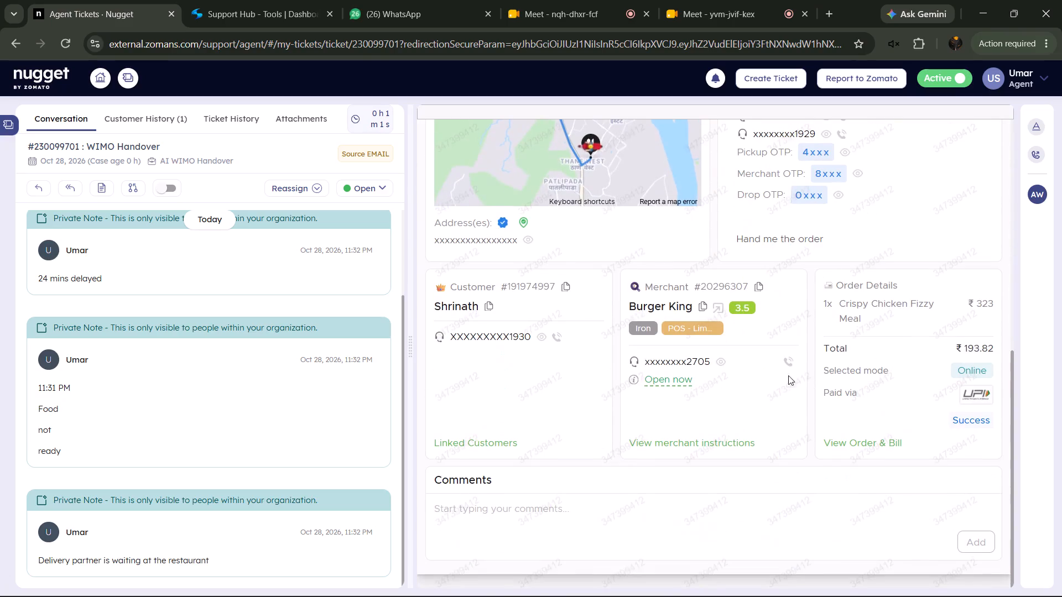
{"action": "left_click", "coordinate": [788, 361]}
{"action": "left_click", "coordinate": [952, 413]}
{"action": "left_click", "coordinate": [930, 206]}
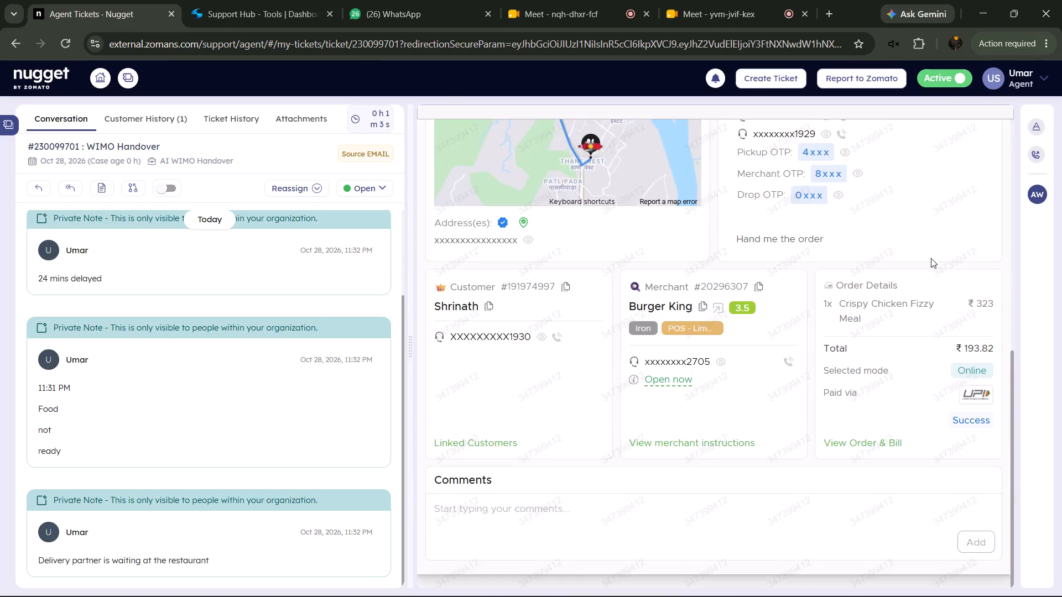
{"action": "scroll", "coordinate": [925, 320], "scroll_direction": "up", "scroll_amount": 9}
{"action": "left_click", "coordinate": [970, 137]}
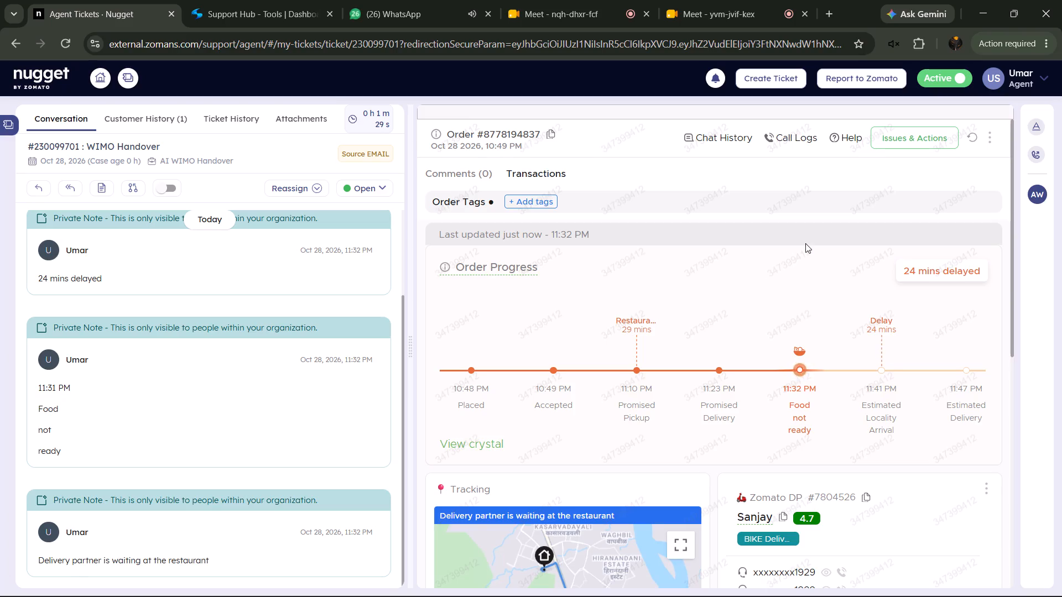
Call the Burger King merchant a second time and refresh the order details again.
{"action": "scroll", "coordinate": [815, 245], "scroll_direction": "down", "scroll_amount": 6}
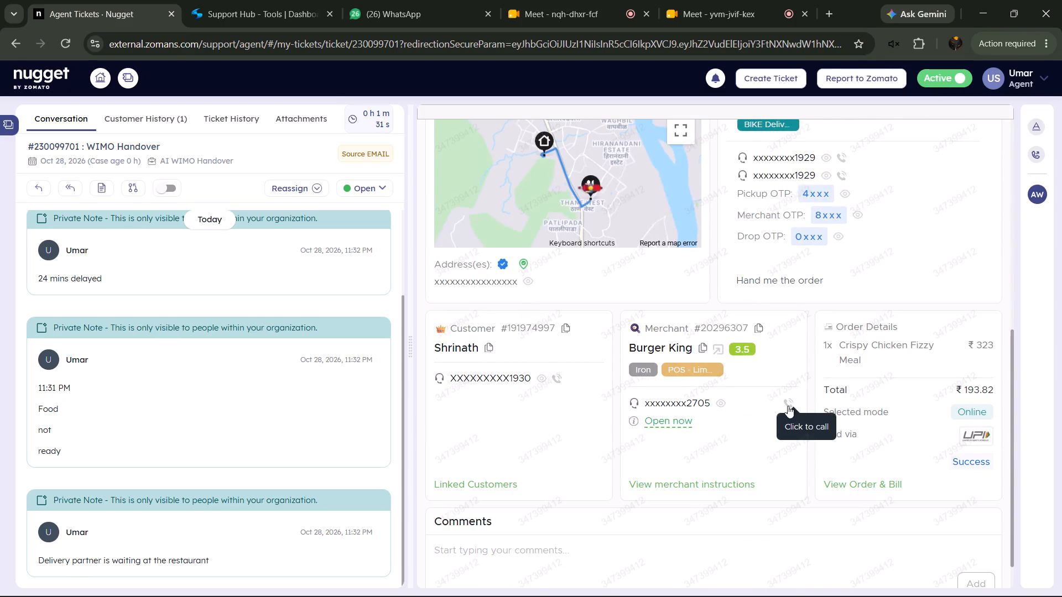
{"action": "left_click", "coordinate": [788, 402]}
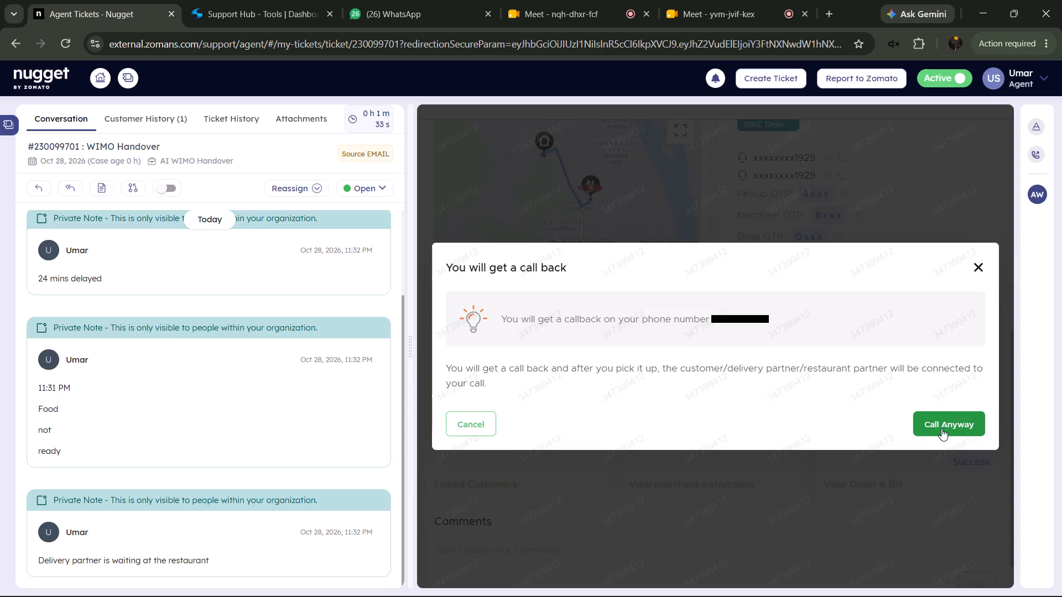
{"action": "left_click", "coordinate": [943, 425]}
{"action": "left_click", "coordinate": [856, 220]}
{"action": "scroll", "coordinate": [891, 237], "scroll_direction": "up", "scroll_amount": 5}
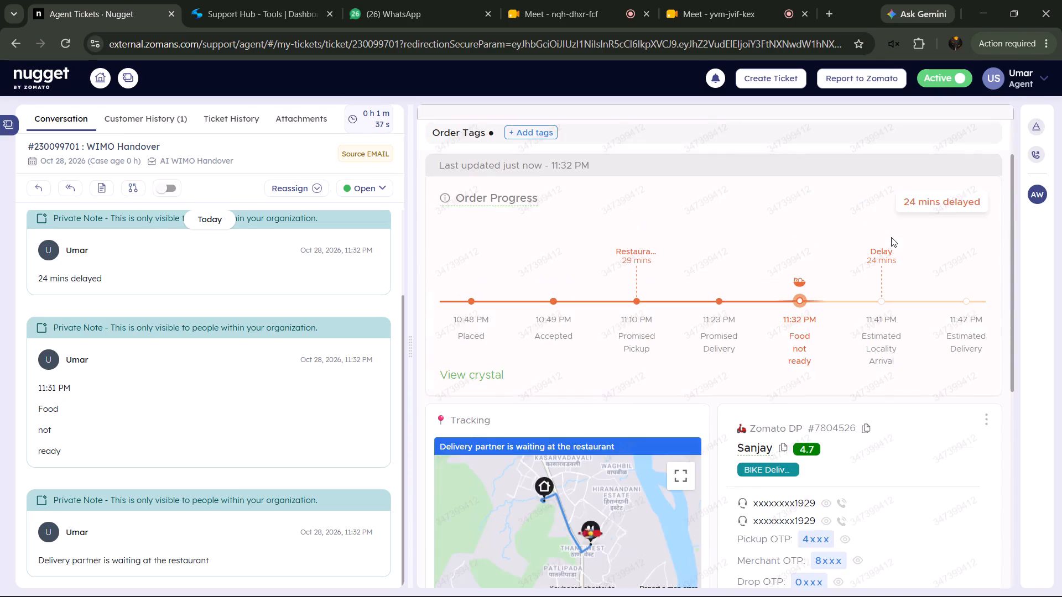
{"action": "scroll", "coordinate": [892, 232], "scroll_direction": "up", "scroll_amount": 4}
{"action": "left_click", "coordinate": [979, 139]}
{"action": "left_click", "coordinate": [972, 137]}
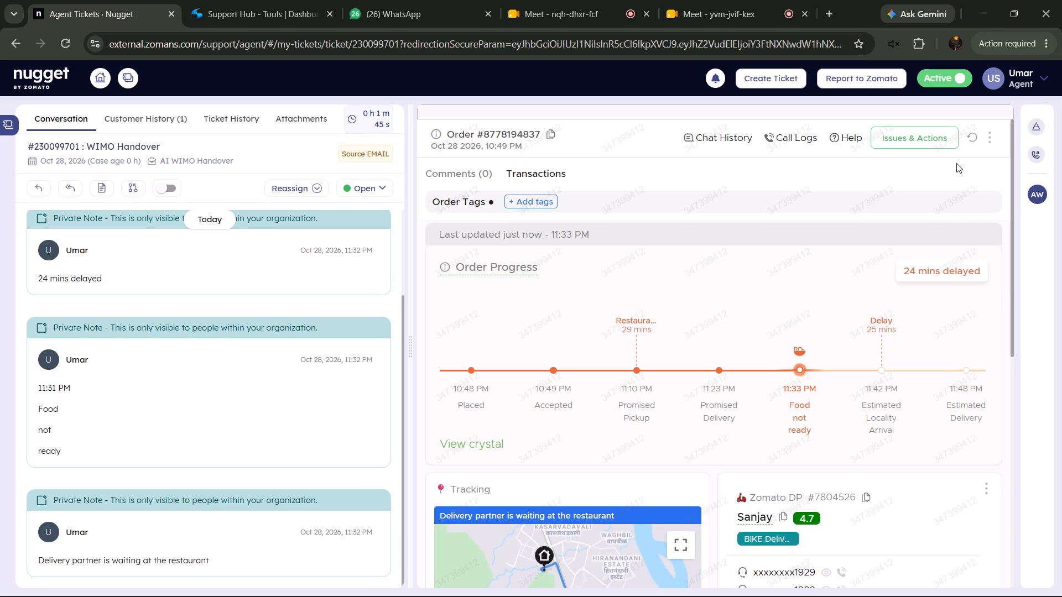
{"action": "left_click", "coordinate": [968, 139]}
Check the order's call history for the status of the merchant calls, and close it.
{"action": "left_click", "coordinate": [801, 143]}
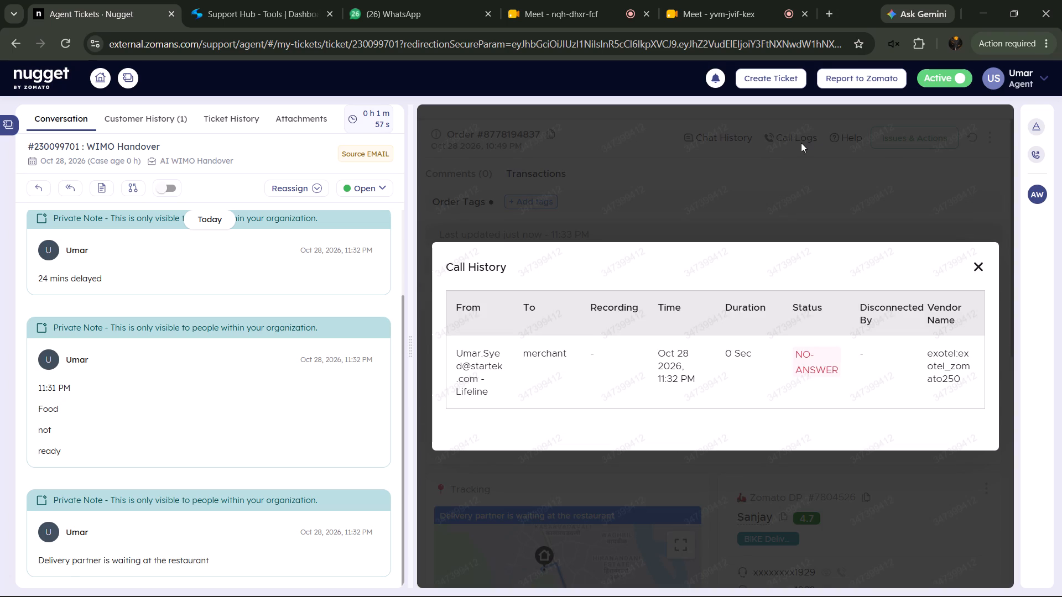
{"action": "left_click", "coordinate": [801, 143]}
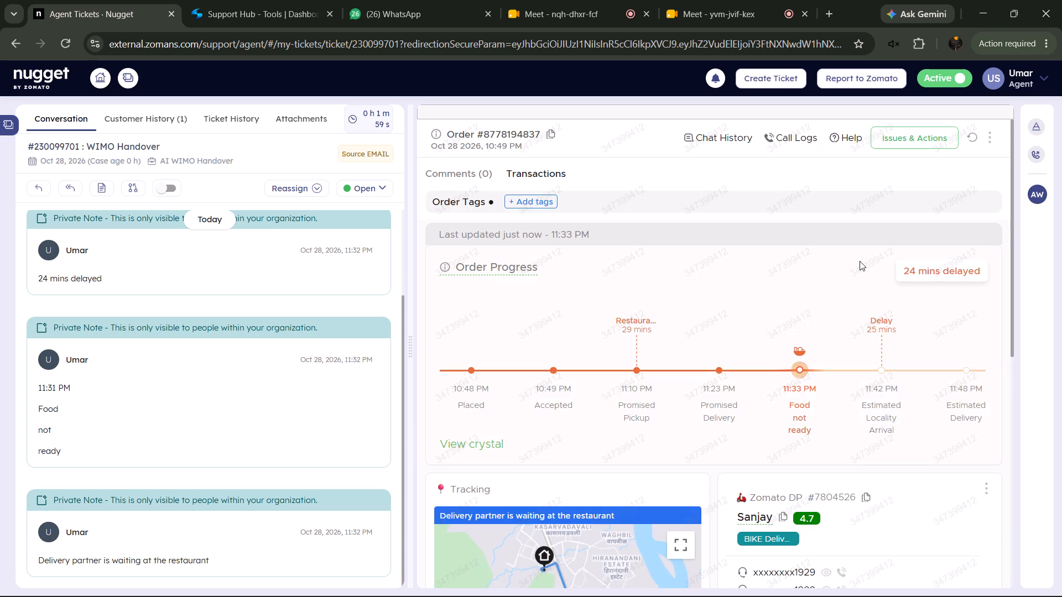
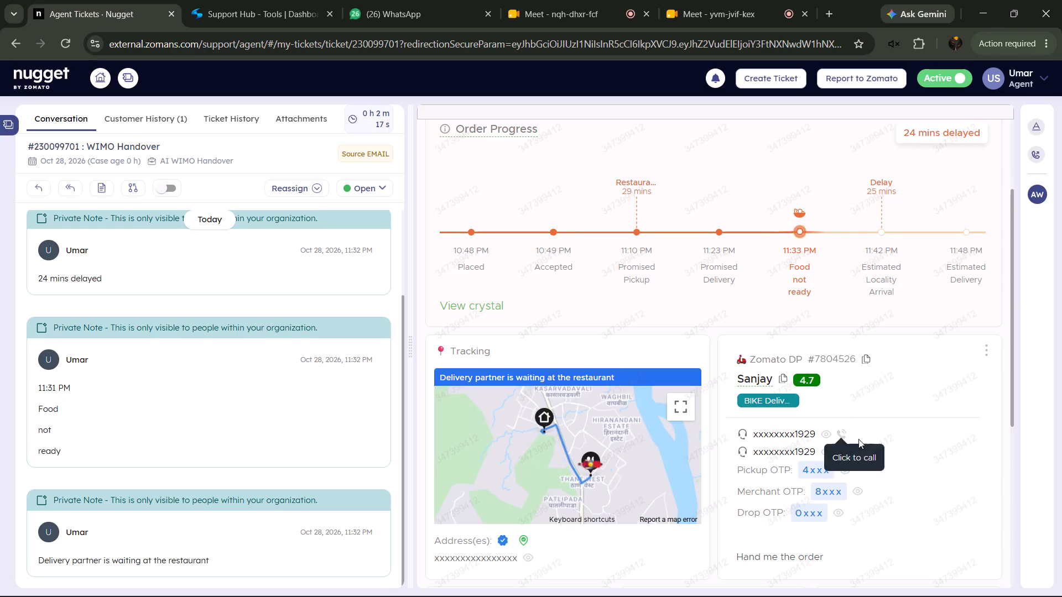
Place a callback call to the delivery partner assigned to the delayed order and return to the order progress overview.
{"action": "left_click", "coordinate": [947, 421]}
{"action": "left_click", "coordinate": [928, 221]}
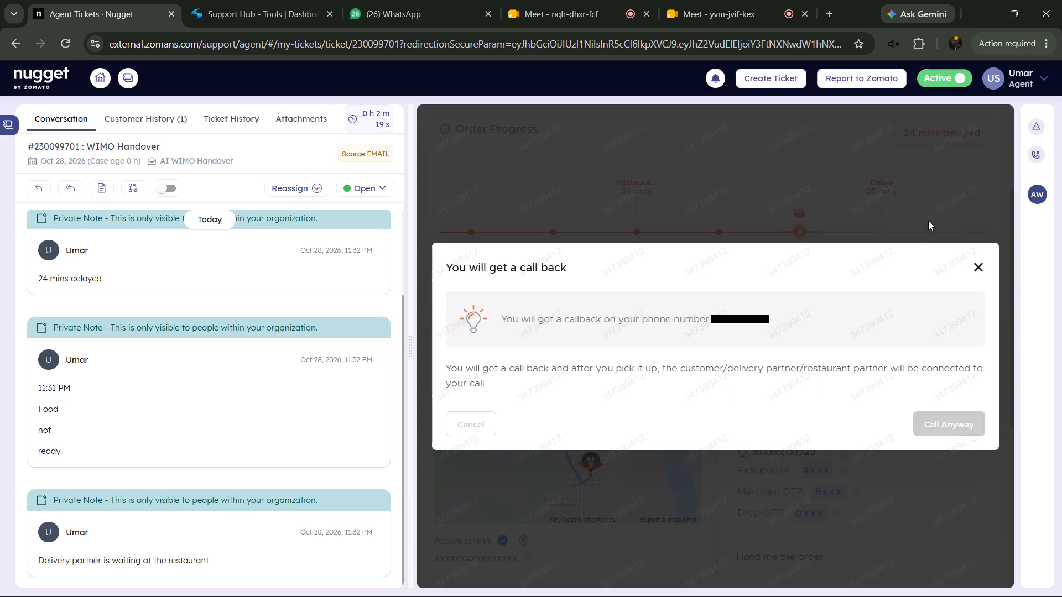
{"action": "scroll", "coordinate": [887, 337], "scroll_direction": "up", "scroll_amount": 6}
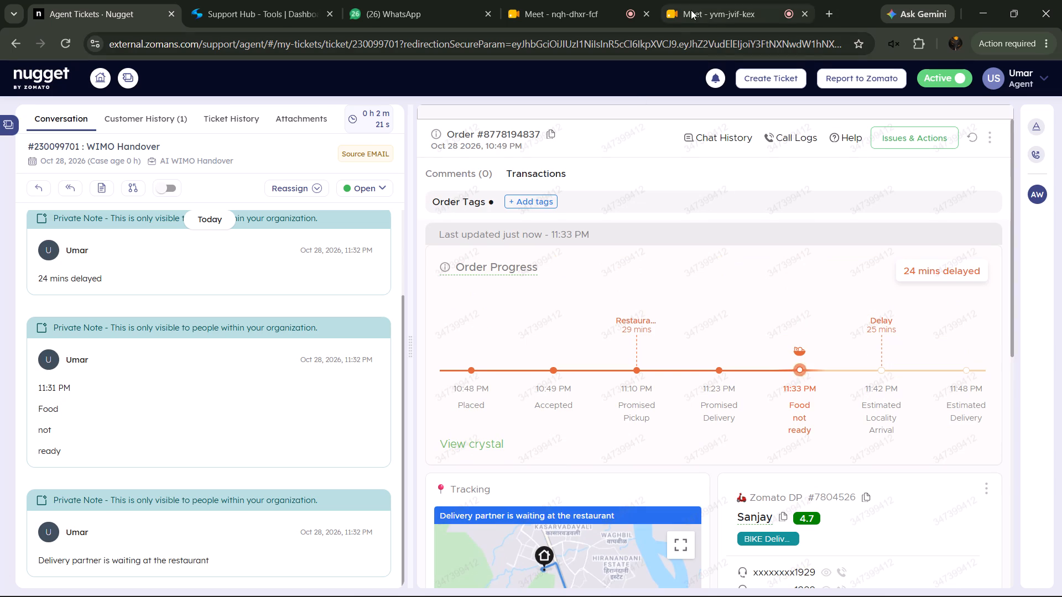
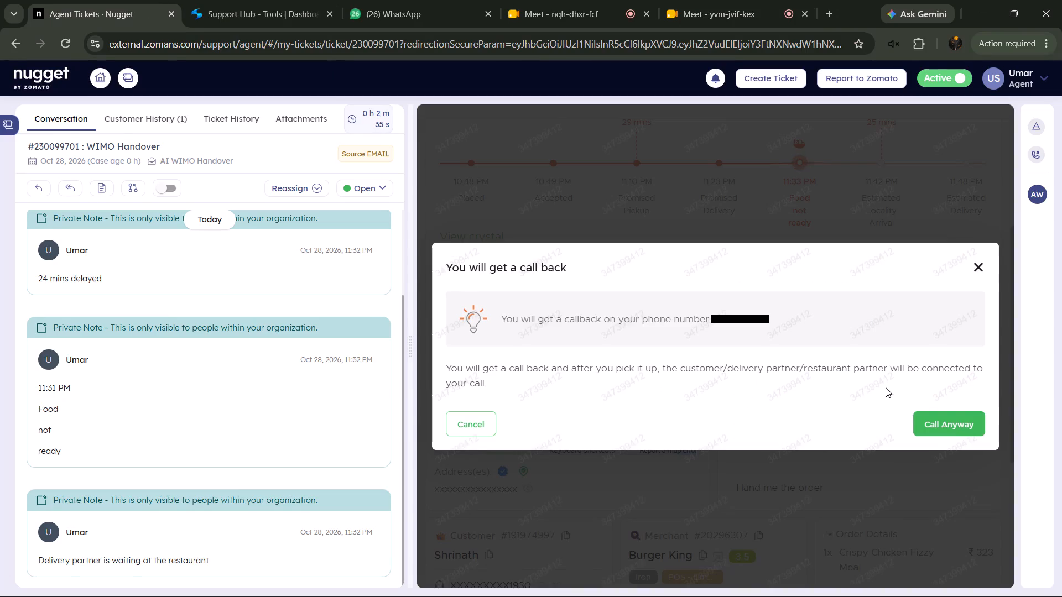
Confirm the callback call to the delivery partner and return to the order page.
{"action": "left_click", "coordinate": [961, 431]}
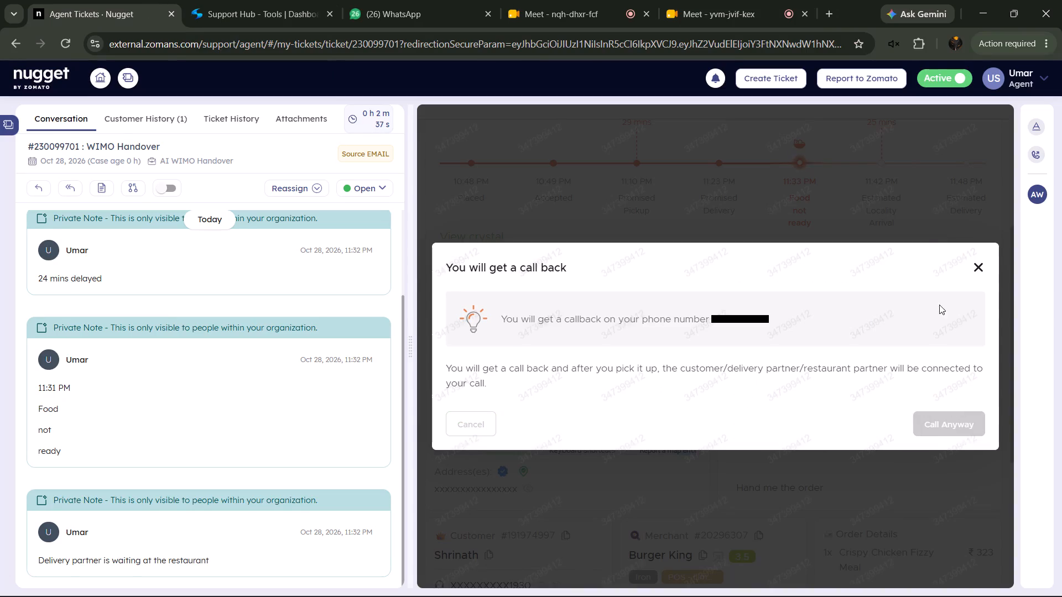
{"action": "left_click", "coordinate": [926, 216]}
Refresh the order progress and check the order's call history.
{"action": "scroll", "coordinate": [914, 336], "scroll_direction": "up", "scroll_amount": 6}
{"action": "left_click", "coordinate": [970, 137]}
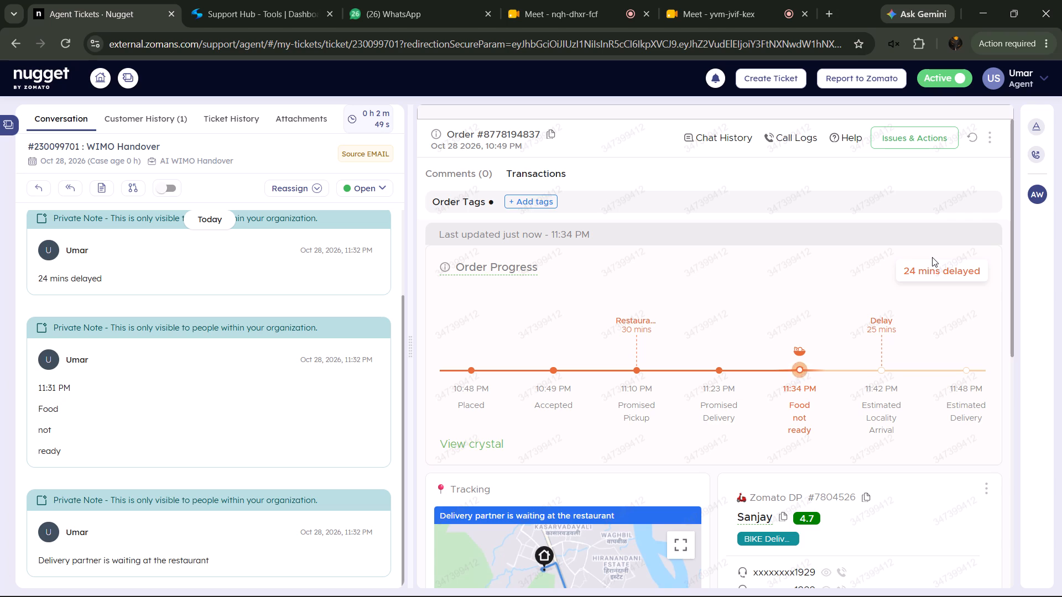
{"action": "left_click", "coordinate": [811, 141]}
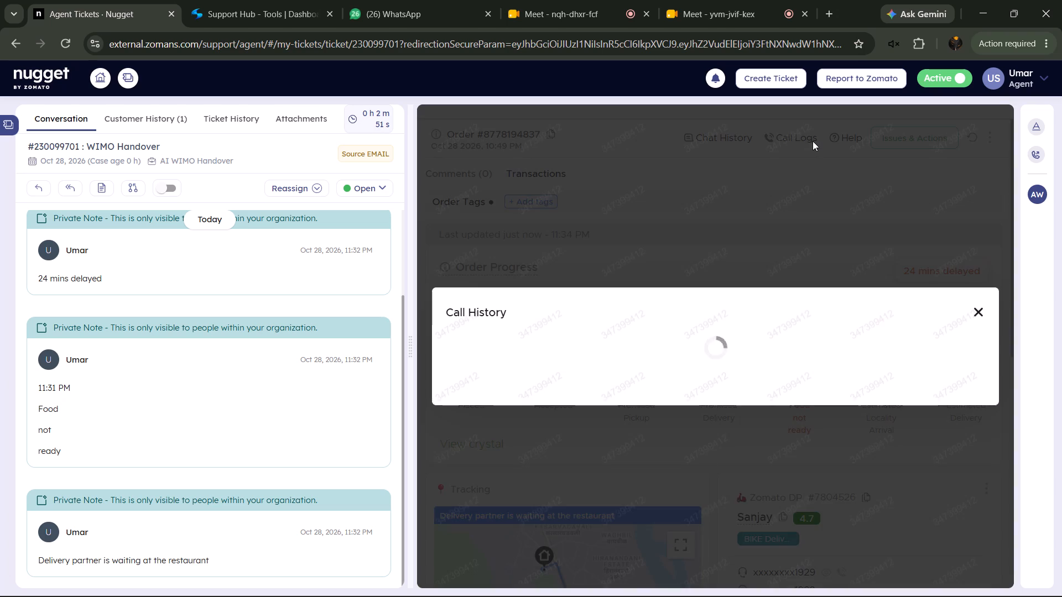
{"action": "left_click", "coordinate": [813, 142]}
In Support Hub, clear the template search and copy the Restaurant Delays reply about unprepared food and an unresponsive restaurant.
{"action": "left_click", "coordinate": [272, 0]}
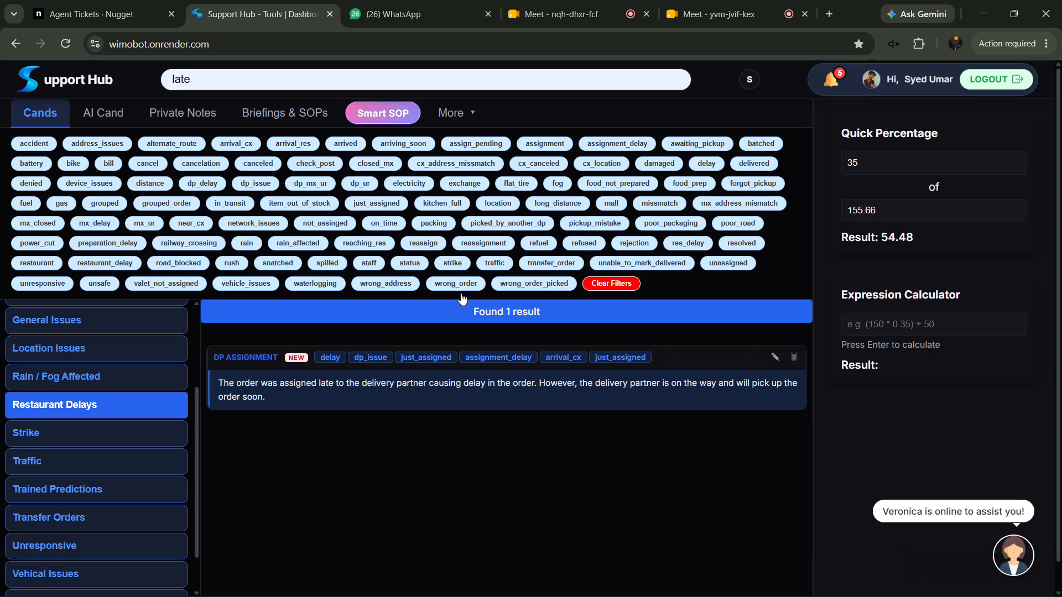
{"action": "left_click_drag", "start_coordinate": [234, 86], "coordinate": [172, 93]}
{"action": "right_click", "coordinate": [180, 85]}
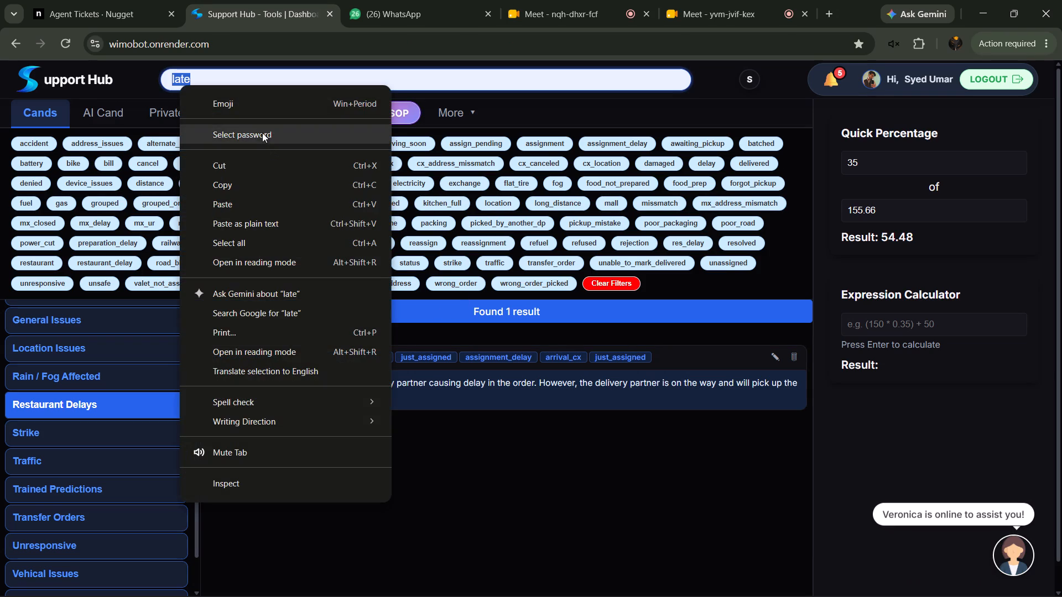
{"action": "left_click", "coordinate": [225, 163]}
{"action": "left_click", "coordinate": [145, 423]}
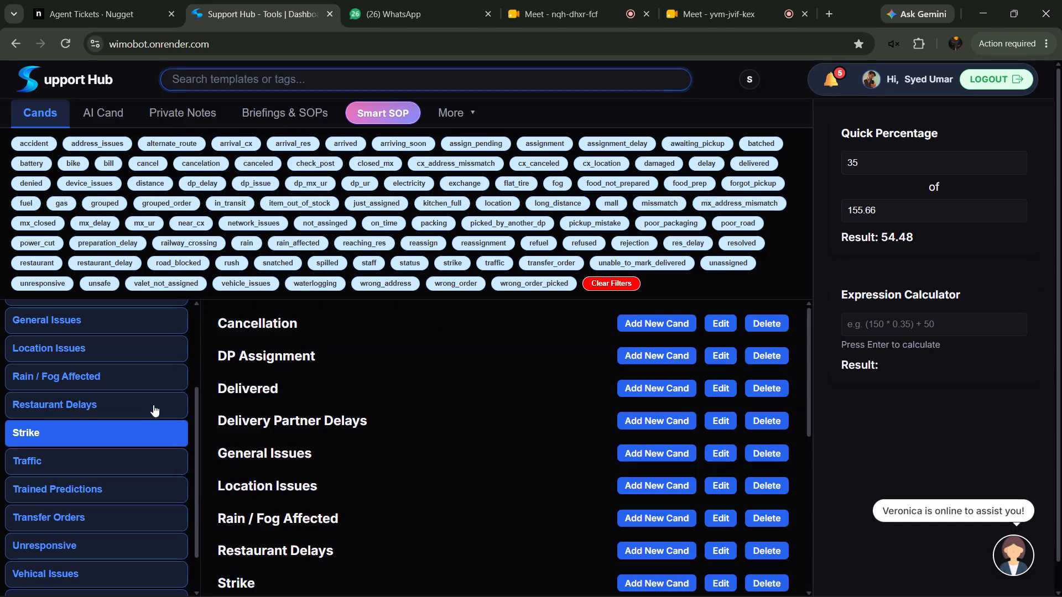
{"action": "left_click", "coordinate": [153, 404]}
{"action": "scroll", "coordinate": [465, 441], "scroll_direction": "down", "scroll_amount": 5}
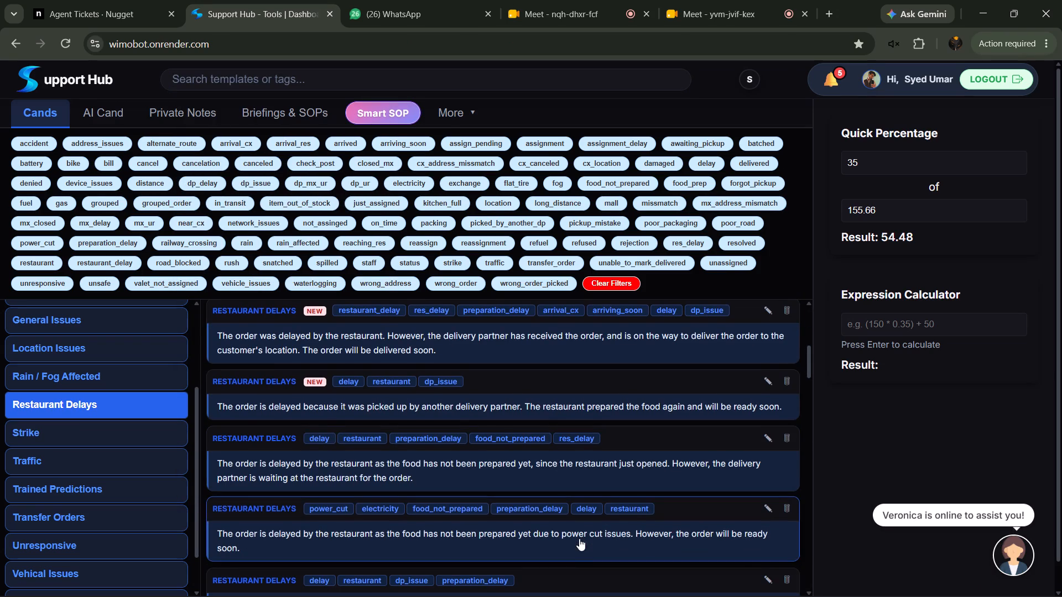
{"action": "scroll", "coordinate": [579, 538], "scroll_direction": "down", "scroll_amount": 2}
{"action": "left_click", "coordinate": [591, 475]}
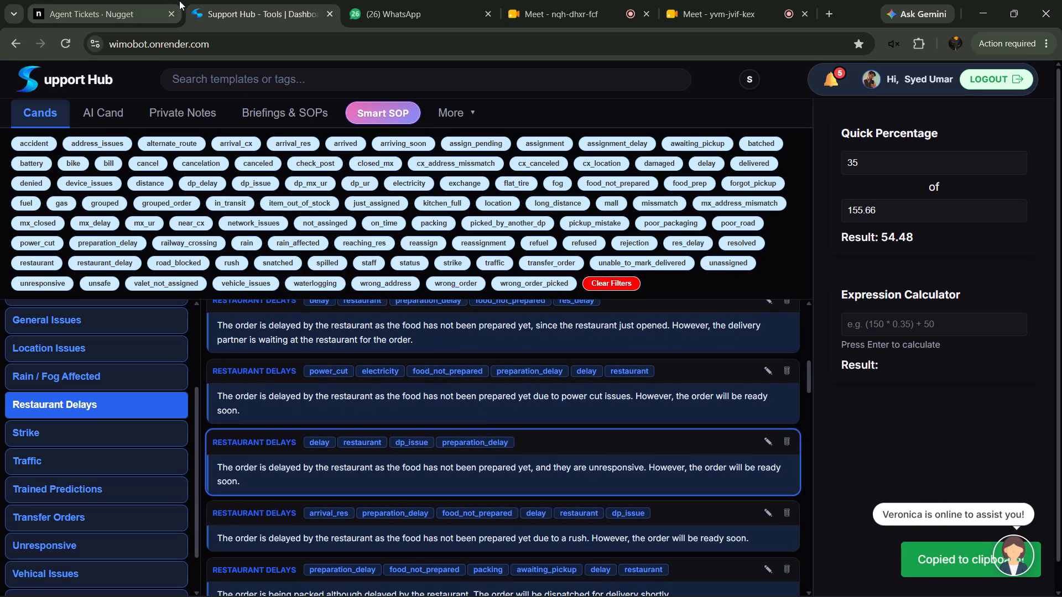
Back in the ticket, refresh the order and set Can Order Be Delivered to Yes and Action to No Action.
{"action": "left_click", "coordinate": [179, 1]}
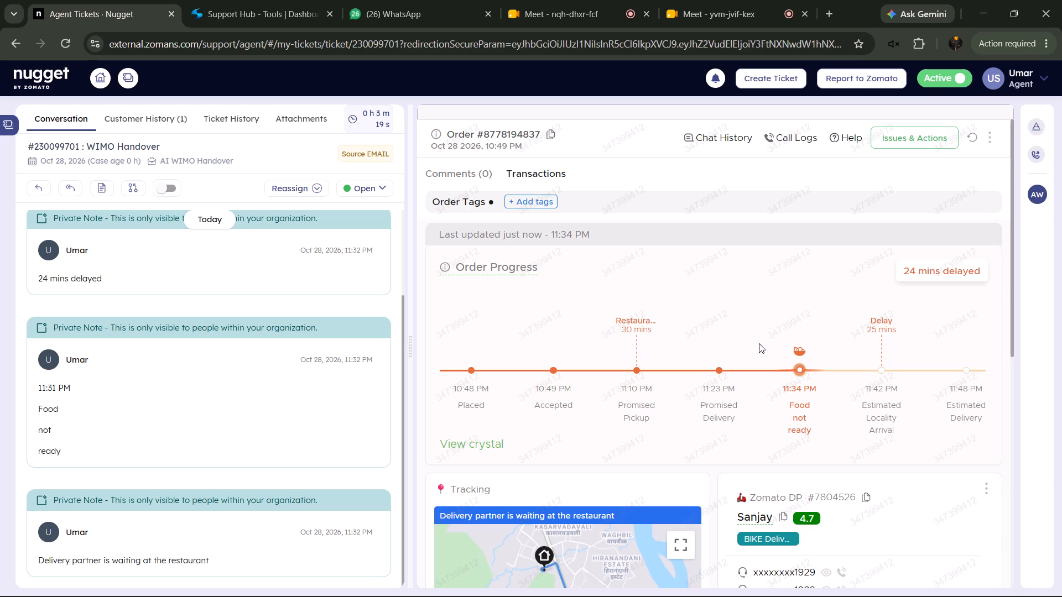
{"action": "left_click", "coordinate": [973, 135]}
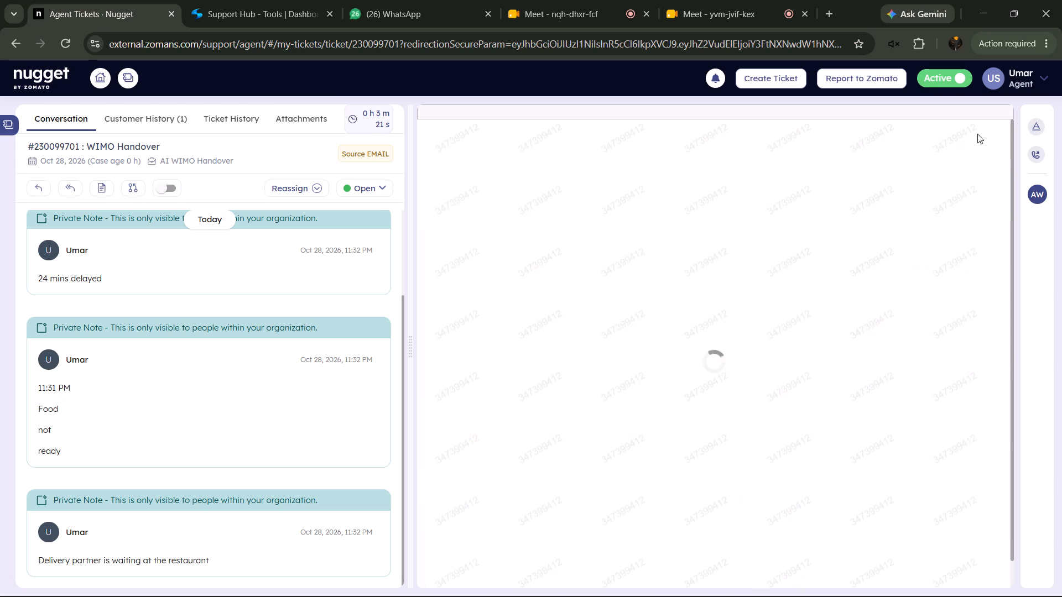
{"action": "left_click", "coordinate": [1035, 126]}
{"action": "left_click", "coordinate": [915, 352]}
{"action": "left_click", "coordinate": [891, 374]}
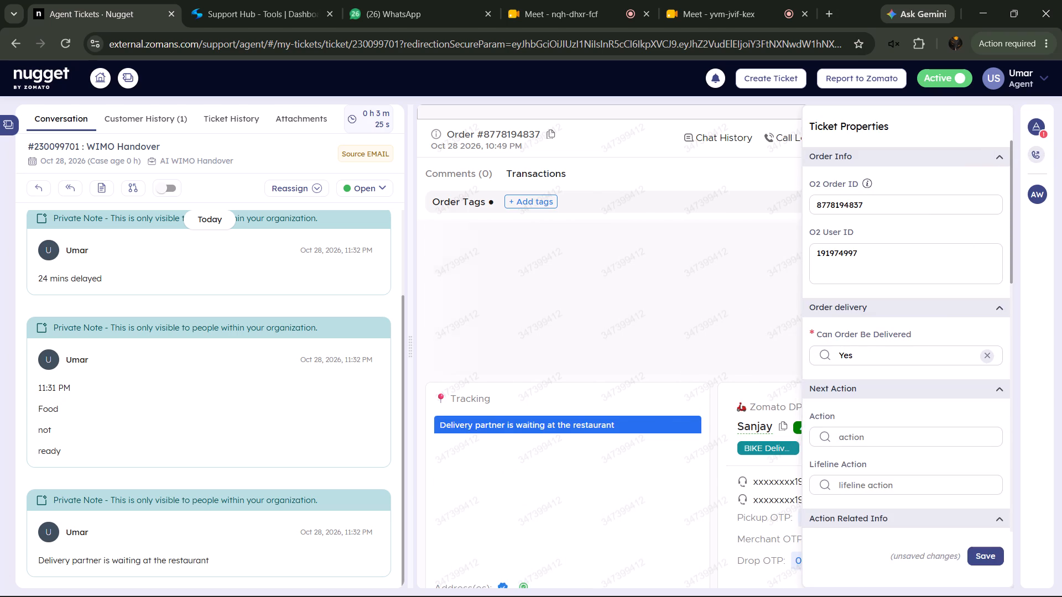
{"action": "scroll", "coordinate": [898, 255], "scroll_direction": "down", "scroll_amount": 2}
{"action": "left_click", "coordinate": [886, 292]}
{"action": "left_click", "coordinate": [878, 315]}
{"action": "left_click", "coordinate": [878, 342]}
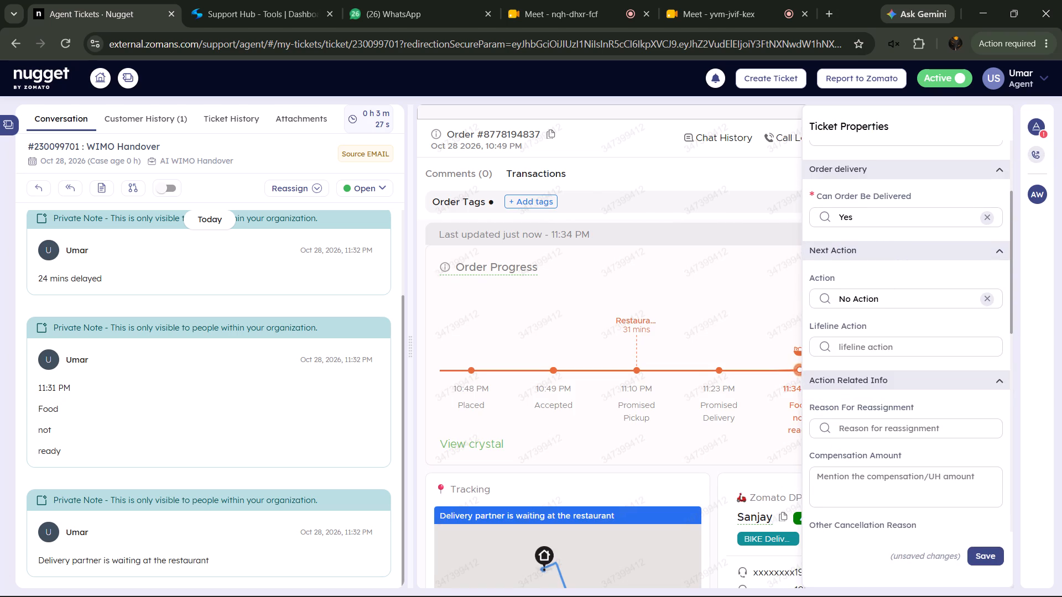
Set Are Properties Filled to Yes and Order Status Expected Time to Preparation end in the ticket properties.
{"action": "left_click_drag", "start_coordinate": [878, 356], "coordinate": [878, 362]}
{"action": "scroll", "coordinate": [879, 360], "scroll_direction": "down", "scroll_amount": 5}
{"action": "left_click", "coordinate": [881, 361]}
{"action": "scroll", "coordinate": [881, 362], "scroll_direction": "down", "scroll_amount": 9}
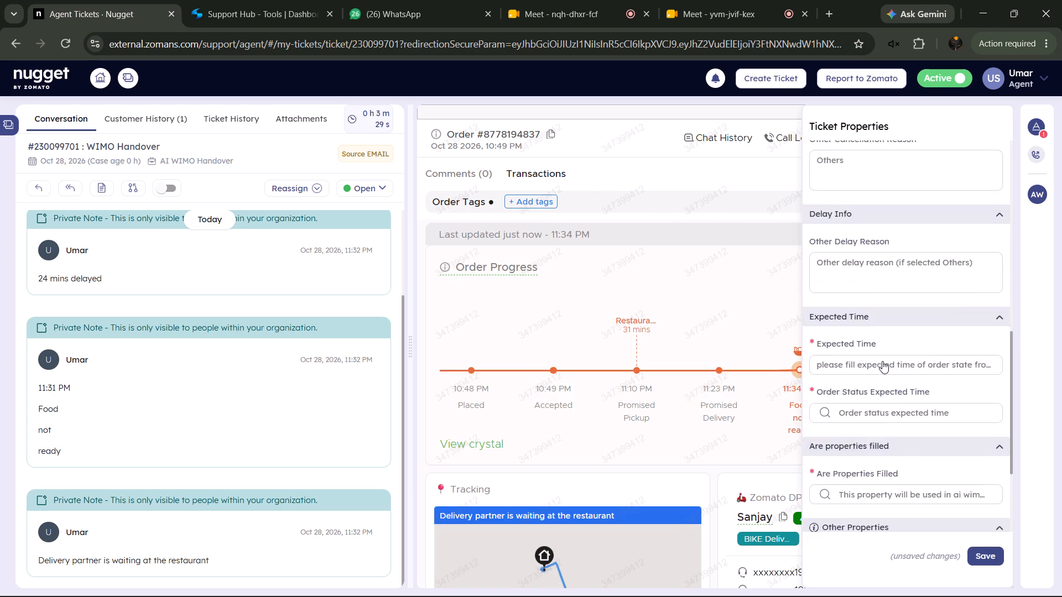
{"action": "left_click", "coordinate": [894, 341]}
{"action": "left_click", "coordinate": [887, 351]}
{"action": "left_click", "coordinate": [899, 261]}
{"action": "left_click", "coordinate": [886, 273]}
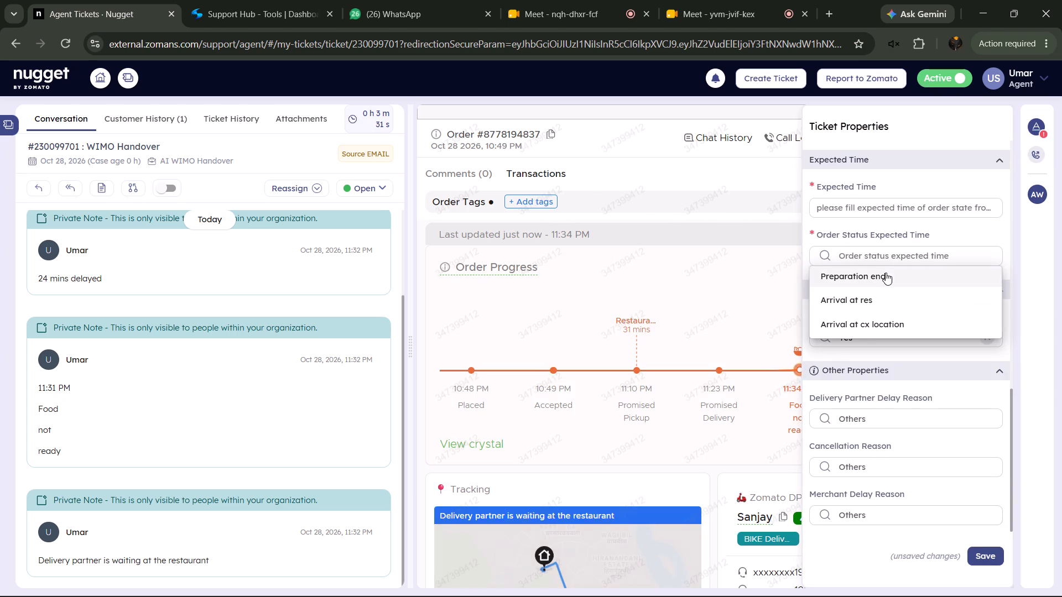
{"action": "scroll", "coordinate": [905, 367], "scroll_direction": "up", "scroll_amount": 1}
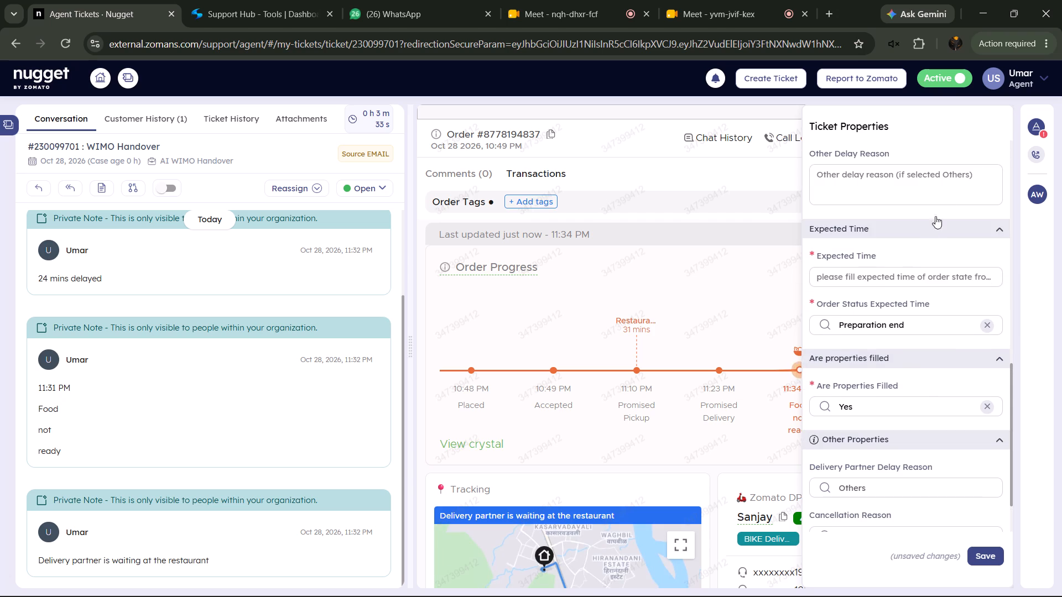
{"action": "left_click", "coordinate": [1034, 123]}
Play the recording of the latest delivery partner call from the order's call history.
{"action": "left_click", "coordinate": [783, 143]}
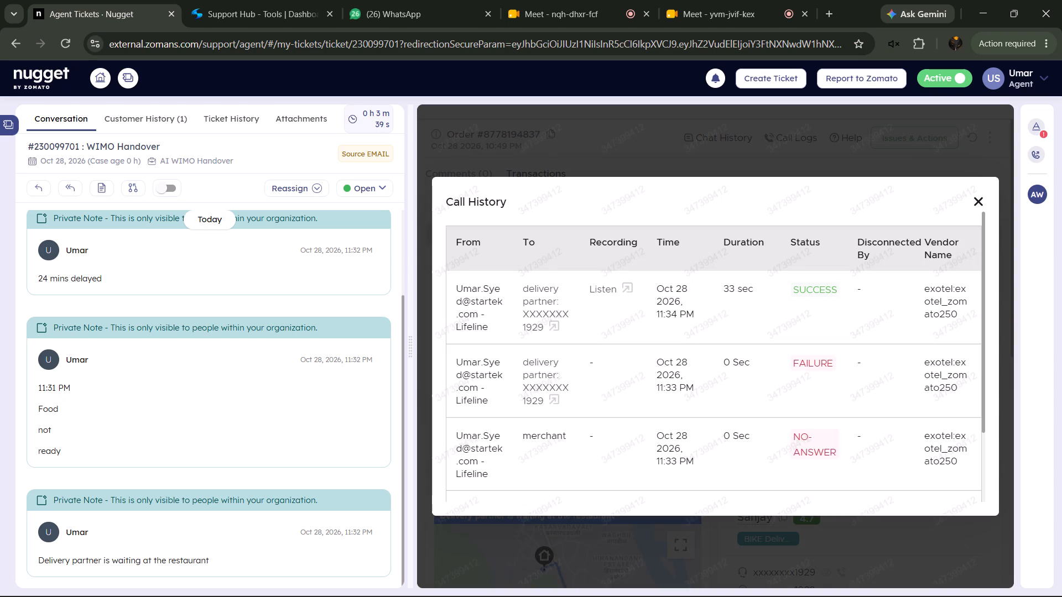
{"action": "left_click", "coordinate": [622, 281]}
{"action": "left_click", "coordinate": [626, 287]}
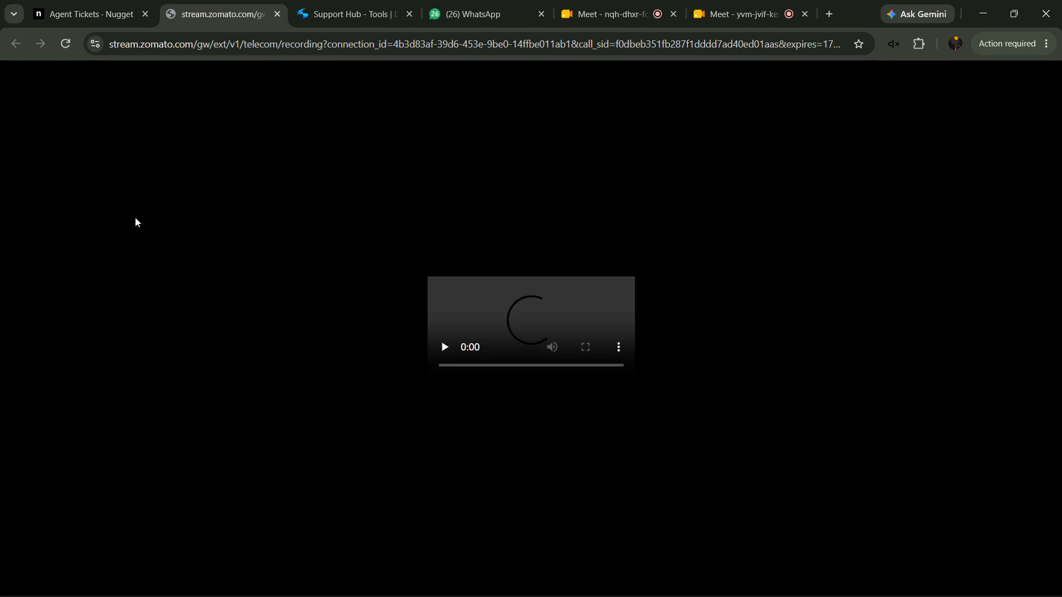
Add the private note "dp connected" to the ticket and close the call history.
{"action": "left_click", "coordinate": [88, 0]}
{"action": "left_click", "coordinate": [100, 187]}
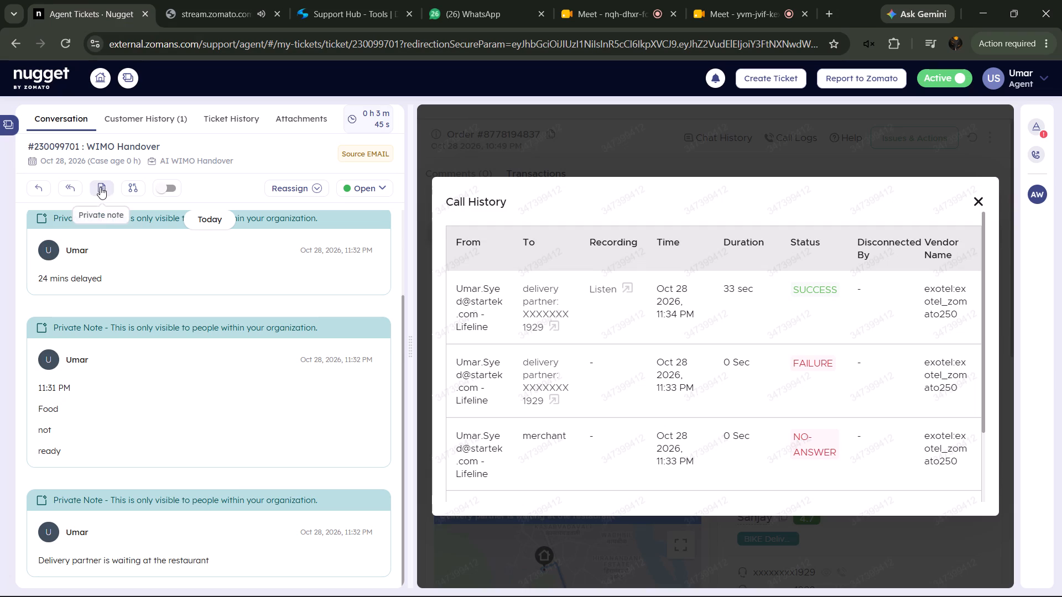
{"action": "type", "text": "dp connecte"}
{"action": "key", "text": "d"}
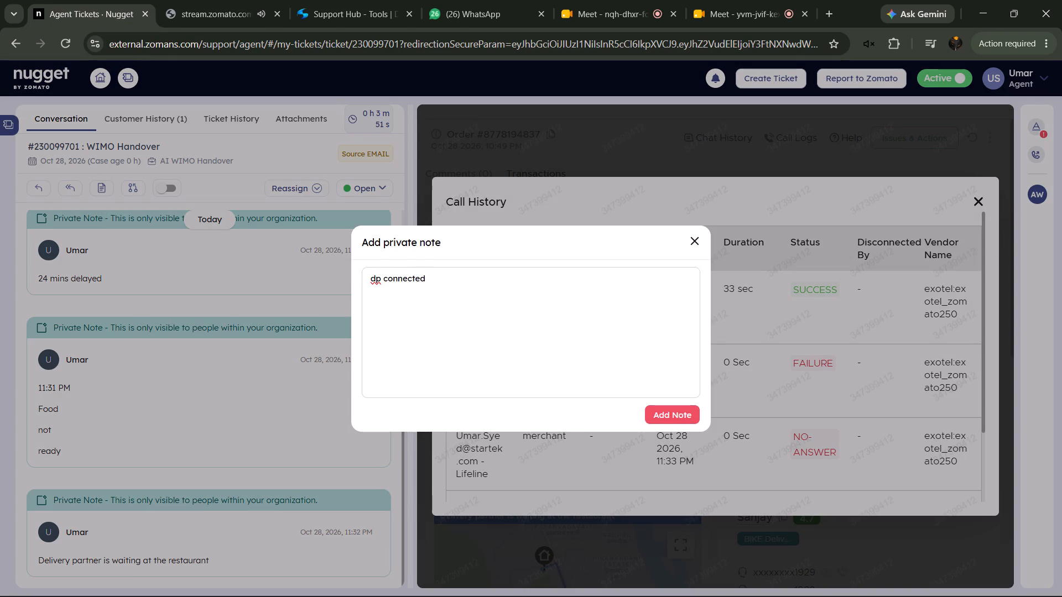
{"action": "left_click", "coordinate": [683, 406]}
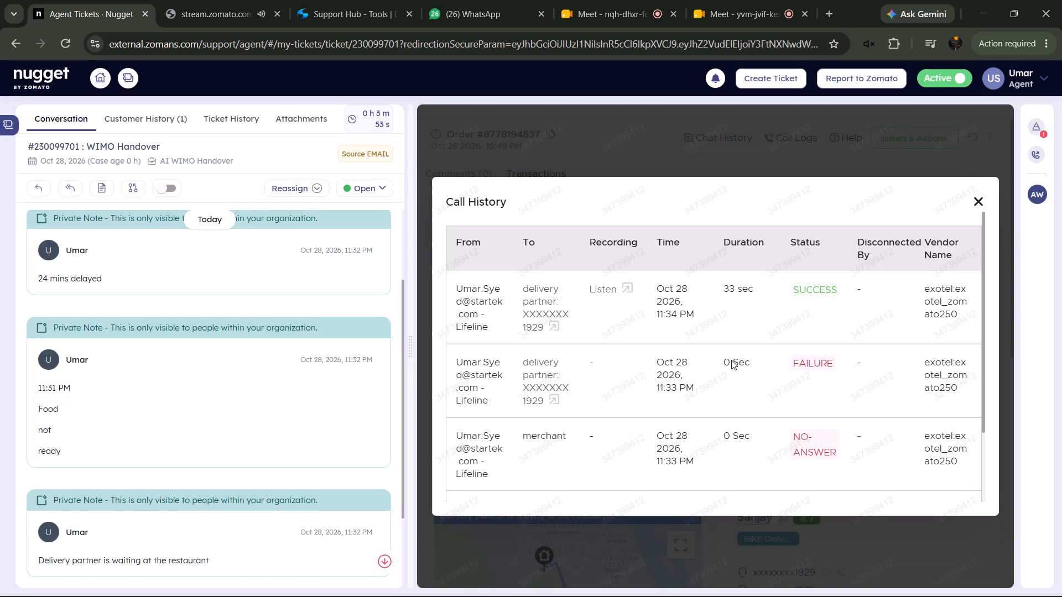
{"action": "left_click", "coordinate": [852, 150]}
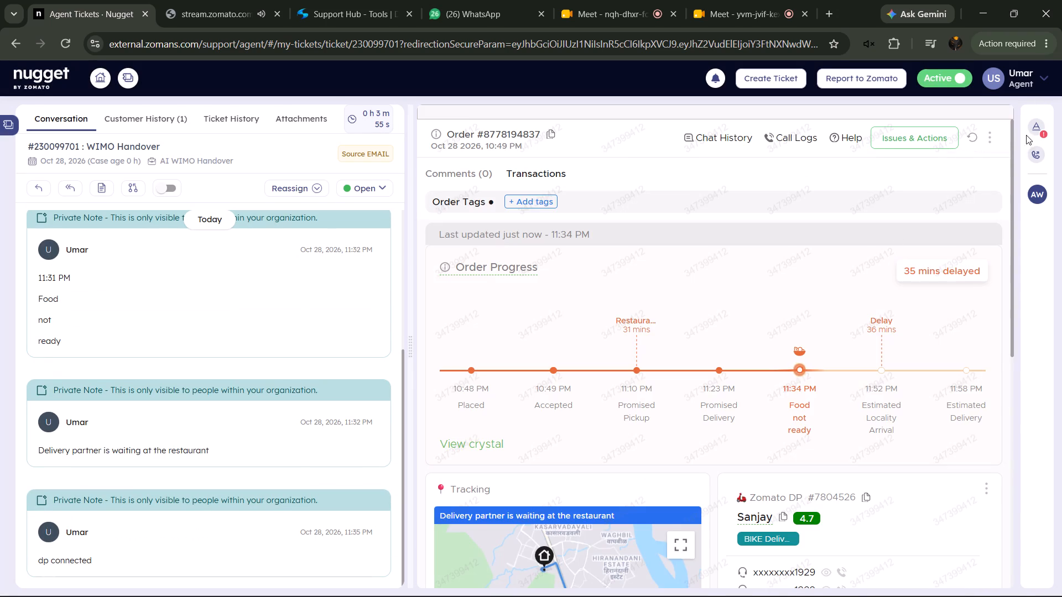
Copy the order's current delay text and add it as the private note "35 mins delayed".
{"action": "scroll", "coordinate": [257, 312], "scroll_direction": "up", "scroll_amount": 5}
{"action": "scroll", "coordinate": [258, 312], "scroll_direction": "down", "scroll_amount": 4}
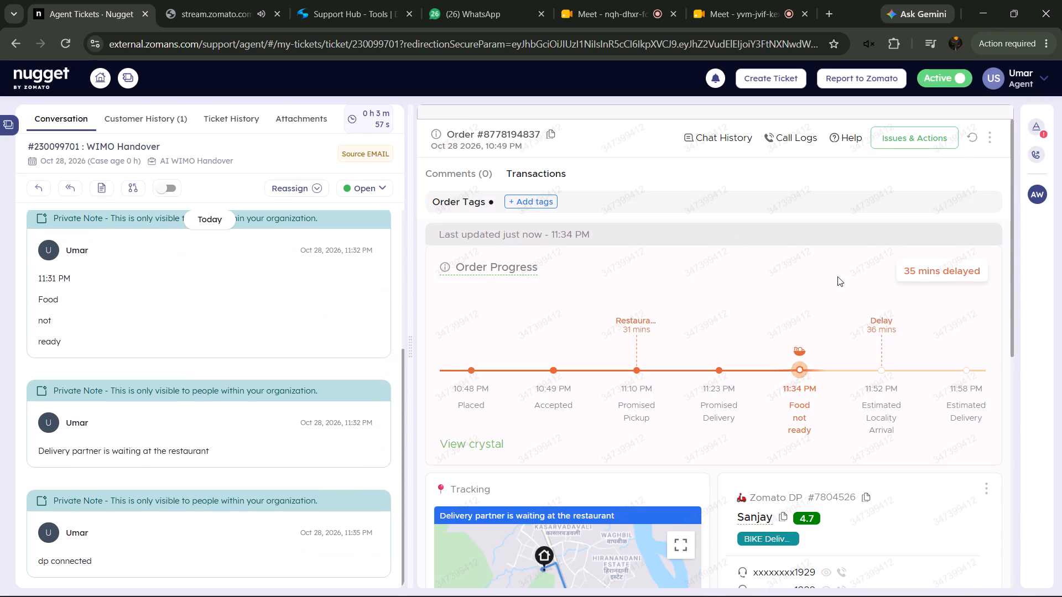
{"action": "left_click_drag", "start_coordinate": [848, 273], "coordinate": [985, 270]}
{"action": "right_click", "coordinate": [970, 269]}
{"action": "left_click", "coordinate": [772, 282]}
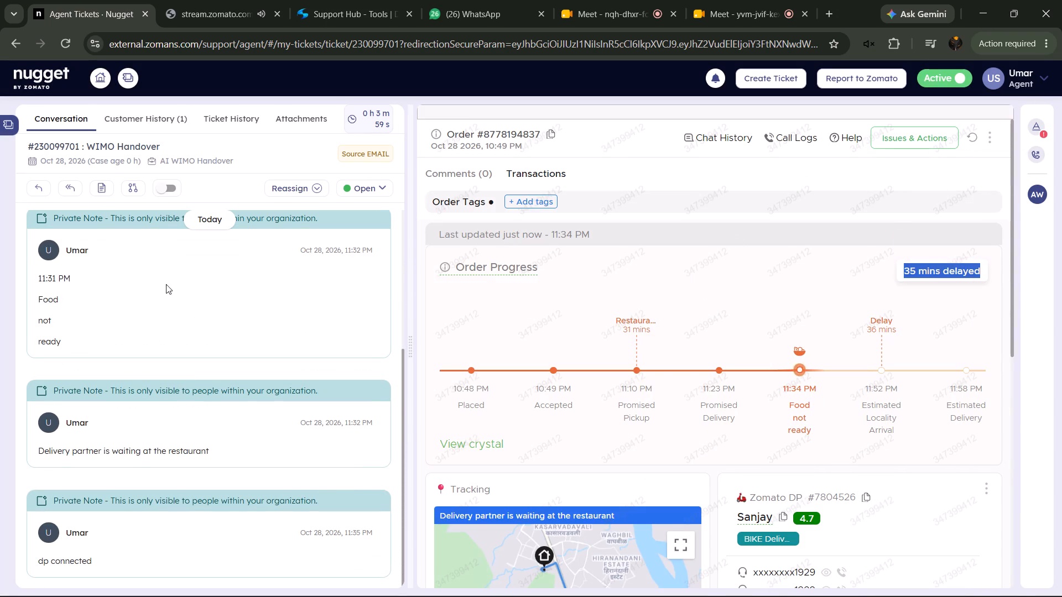
{"action": "left_click", "coordinate": [102, 191]}
{"action": "right_click", "coordinate": [430, 280]}
{"action": "left_click", "coordinate": [498, 394]}
{"action": "left_click", "coordinate": [509, 406]}
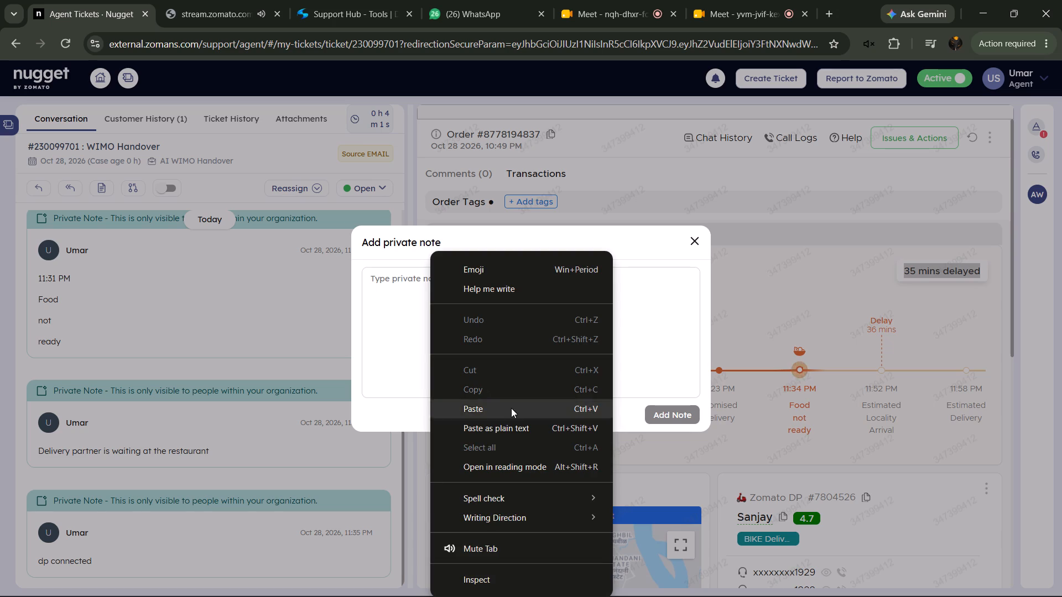
{"action": "left_click", "coordinate": [694, 418]}
Close the call recording and calculate 35 percent of the order total, 193.82, with Support Hub's Quick Percentage calculator.
{"action": "scroll", "coordinate": [858, 381], "scroll_direction": "down", "scroll_amount": 6}
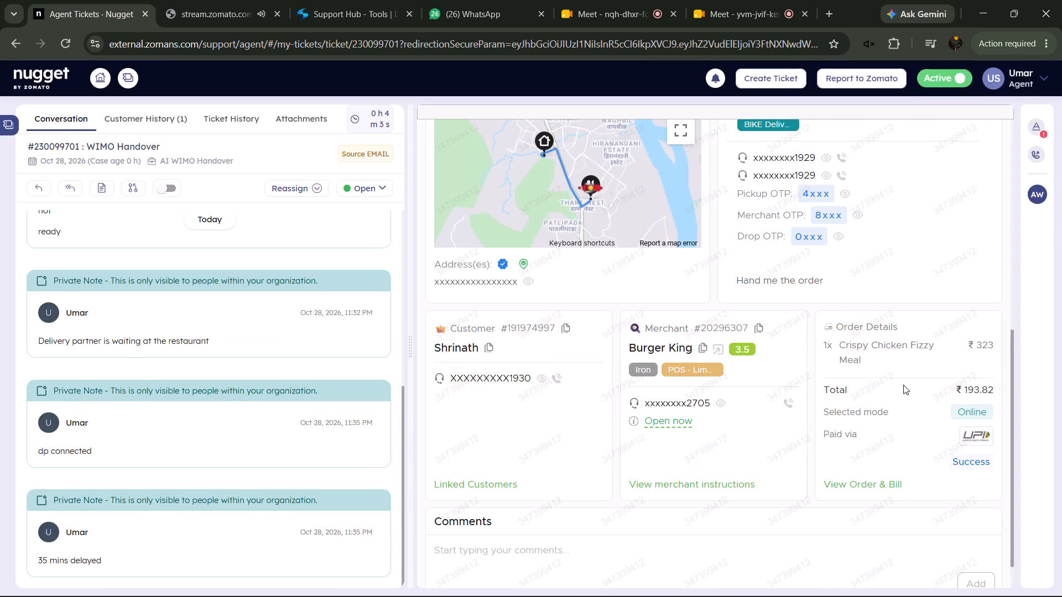
{"action": "scroll", "coordinate": [903, 383], "scroll_direction": "up", "scroll_amount": 9}
{"action": "scroll", "coordinate": [899, 381], "scroll_direction": "down", "scroll_amount": 4}
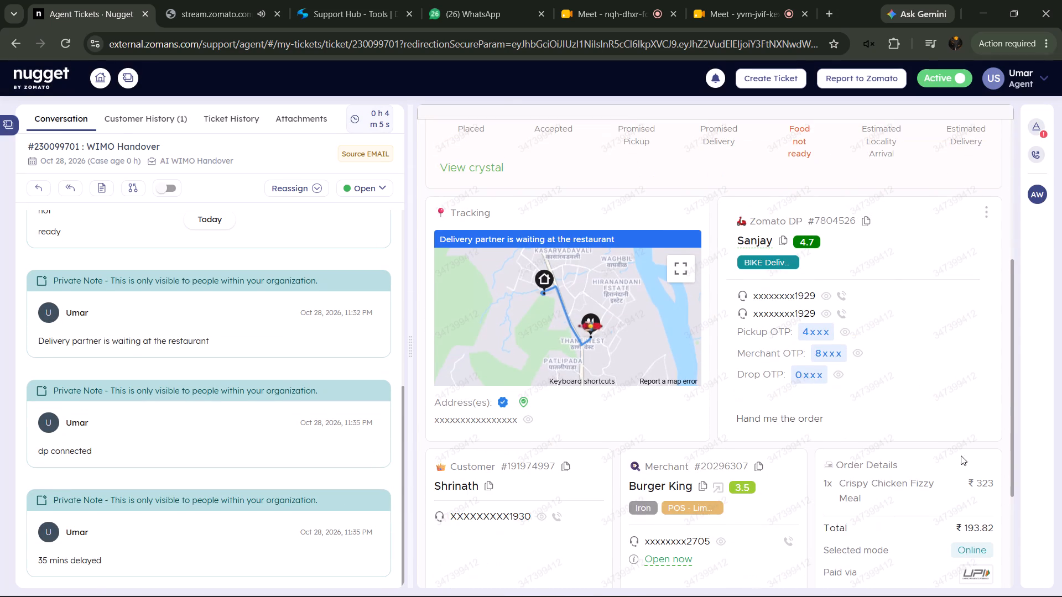
{"action": "left_click", "coordinate": [280, 11]}
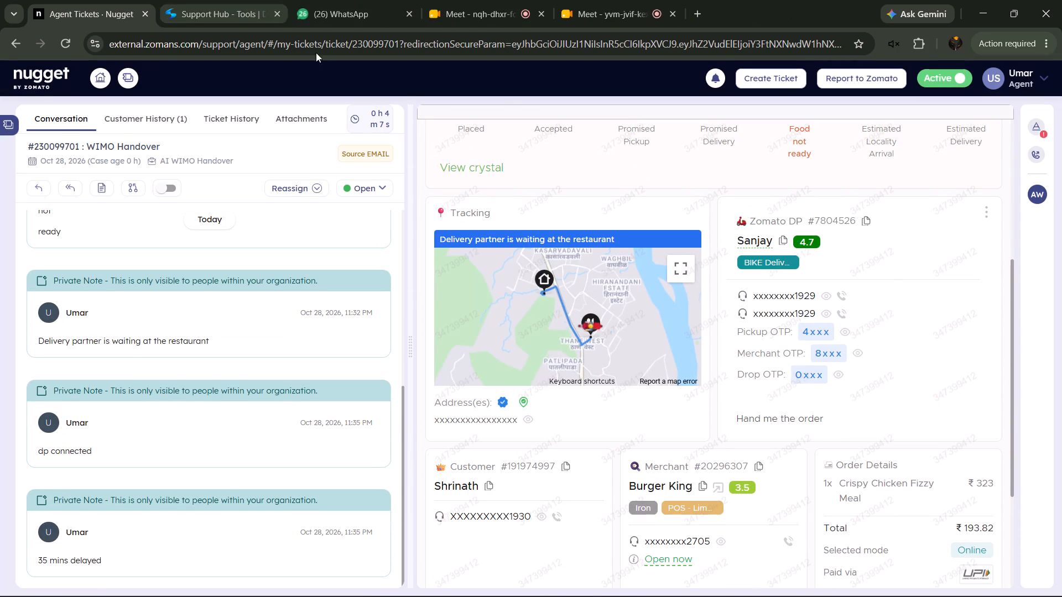
{"action": "left_click_drag", "start_coordinate": [965, 527], "coordinate": [993, 531]}
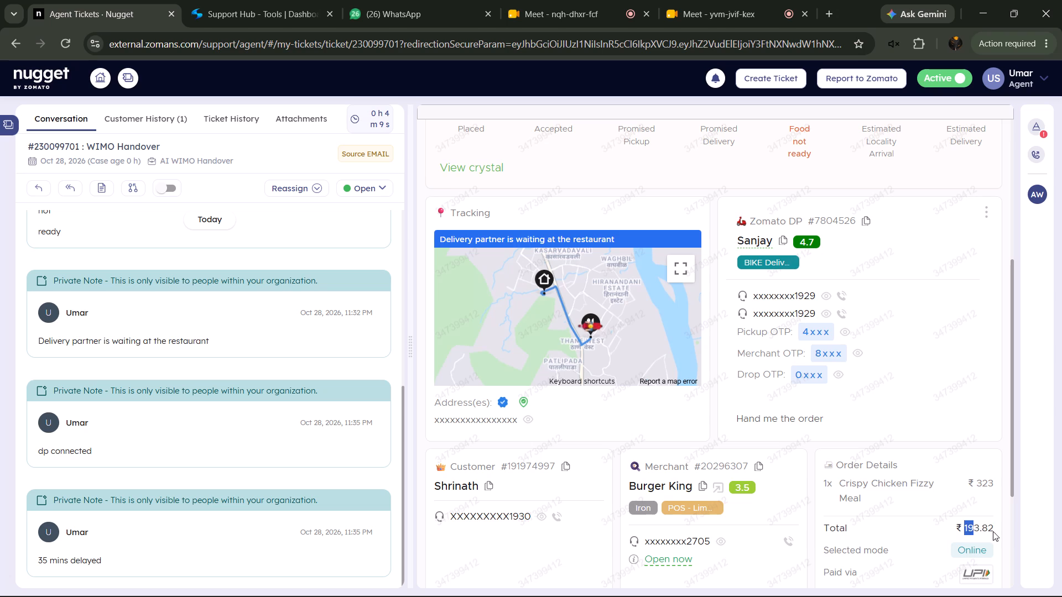
{"action": "left_click_drag", "start_coordinate": [993, 531], "coordinate": [1004, 531]}
{"action": "right_click", "coordinate": [990, 523]}
{"action": "left_click", "coordinate": [829, 326]}
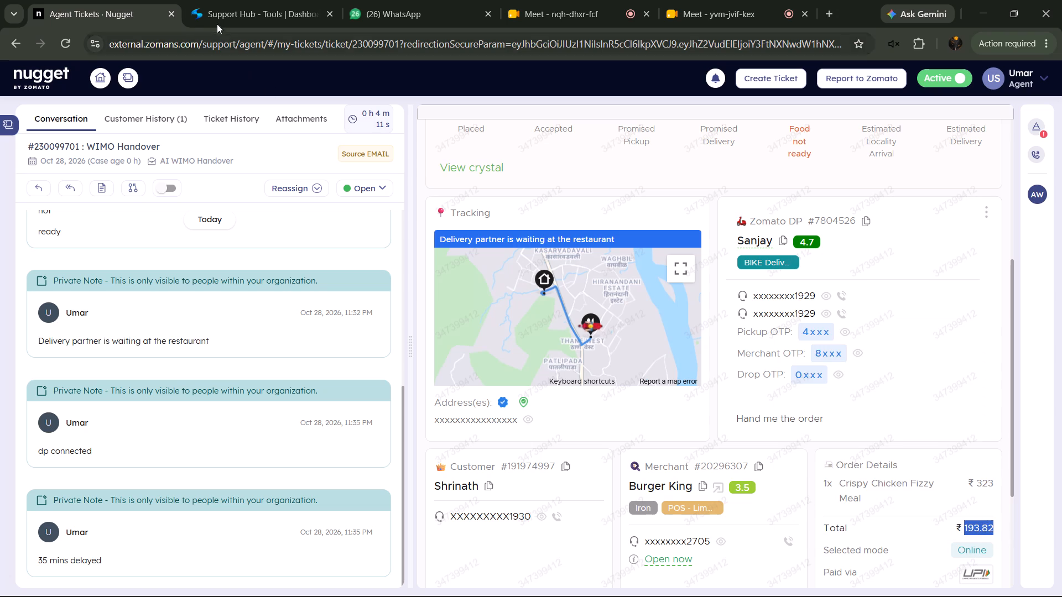
{"action": "left_click", "coordinate": [274, 0]}
{"action": "left_click_drag", "start_coordinate": [896, 207], "coordinate": [777, 212]}
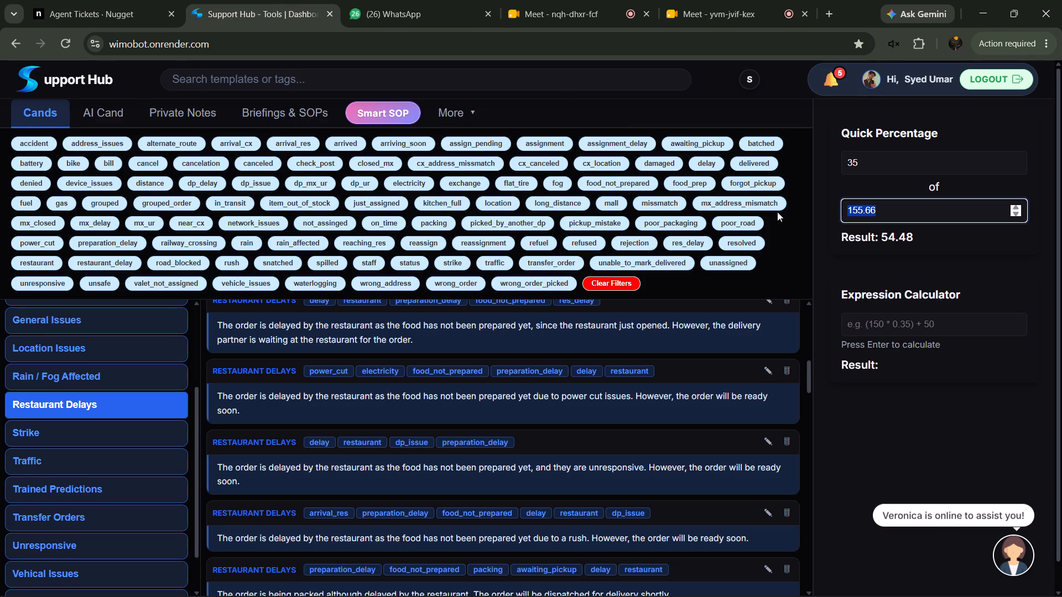
{"action": "key", "text": "BackSpace"}
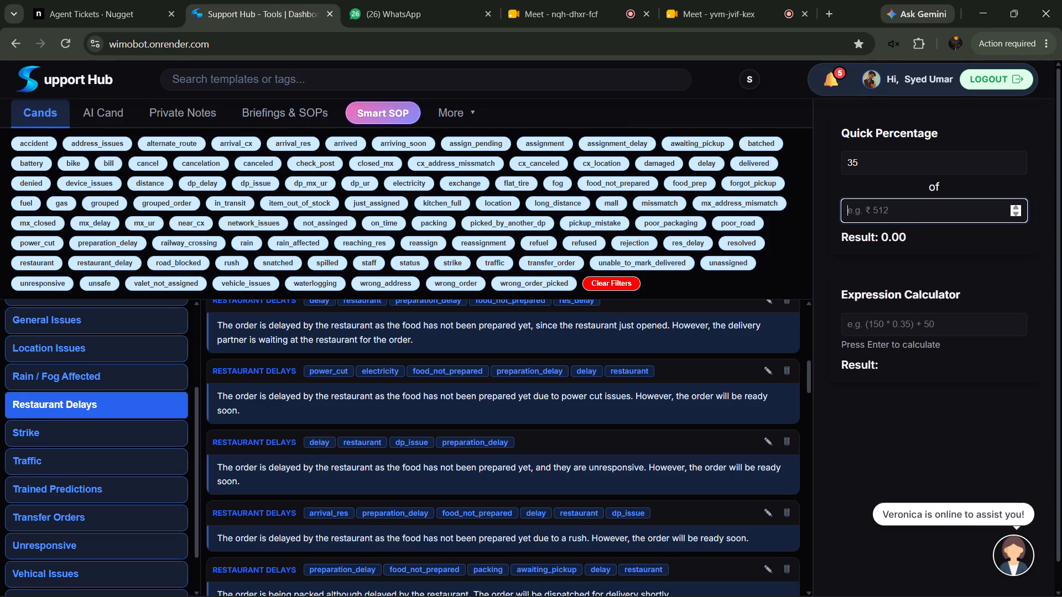
{"action": "key", "text": "ctrl+v"}
Return to the ticket in Nugget, report the Order Delayed issue on the order, and choose to generate a promo code only.
{"action": "left_click", "coordinate": [139, 0]}
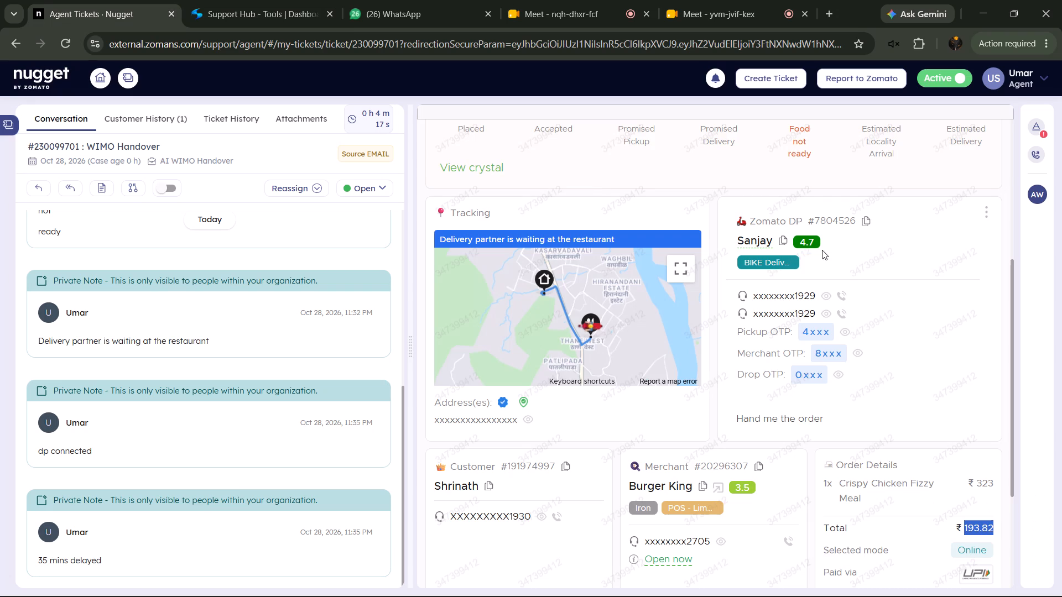
{"action": "scroll", "coordinate": [834, 247], "scroll_direction": "up", "scroll_amount": 10}
{"action": "left_click", "coordinate": [926, 146]}
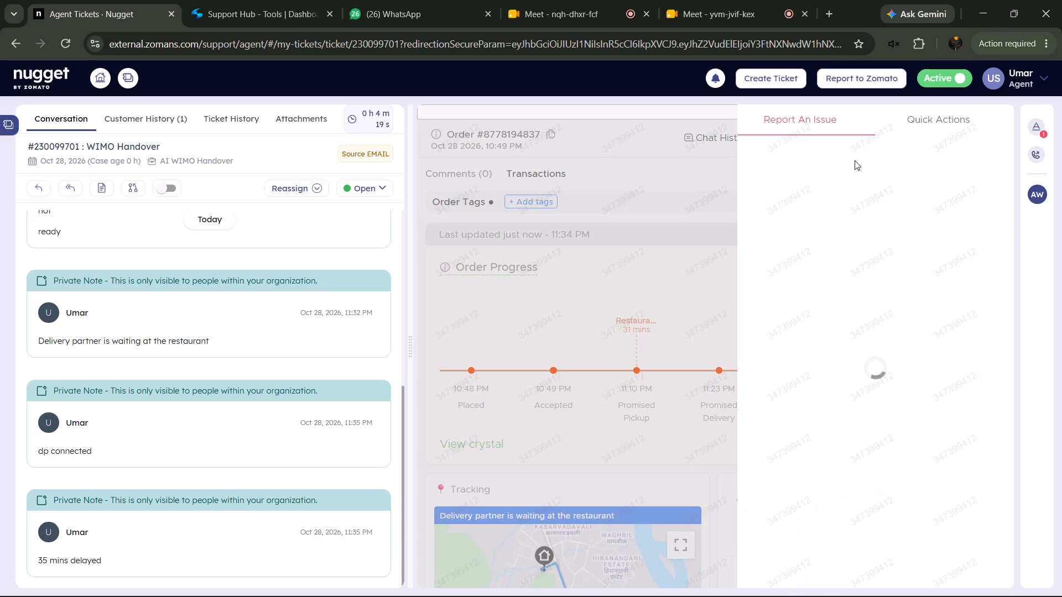
{"action": "left_click", "coordinate": [792, 182]}
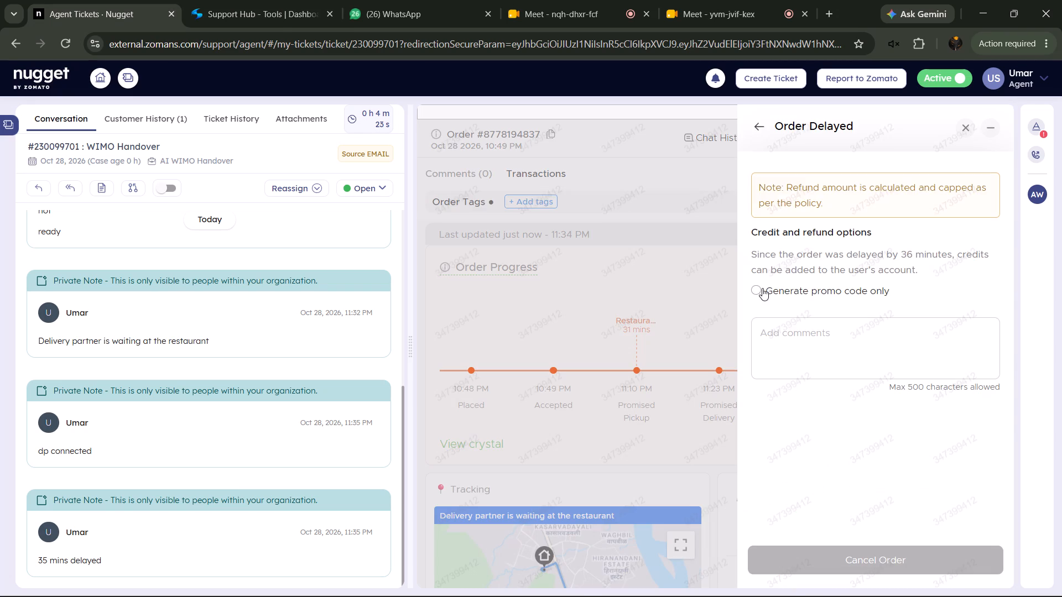
{"action": "left_click", "coordinate": [762, 289]}
Copy the sentence "Since the order was delayed by 36 minutes, credits can be added to the user's account." and add it as a private note.
{"action": "left_click_drag", "start_coordinate": [751, 255], "coordinate": [928, 290]}
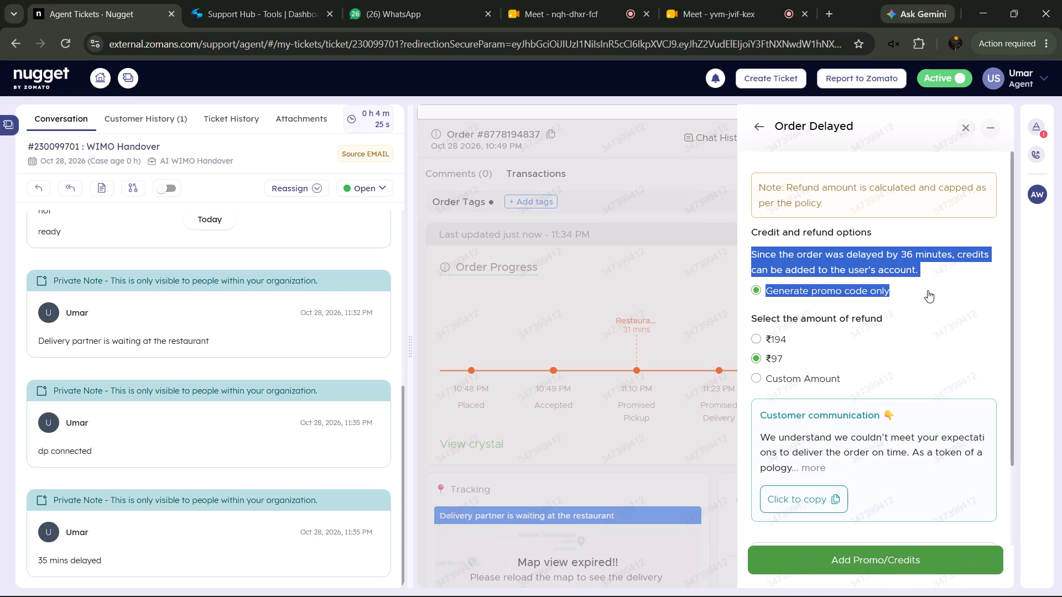
{"action": "left_click_drag", "start_coordinate": [928, 290], "coordinate": [918, 274]}
{"action": "right_click", "coordinate": [891, 263]}
{"action": "left_click", "coordinate": [610, 280]}
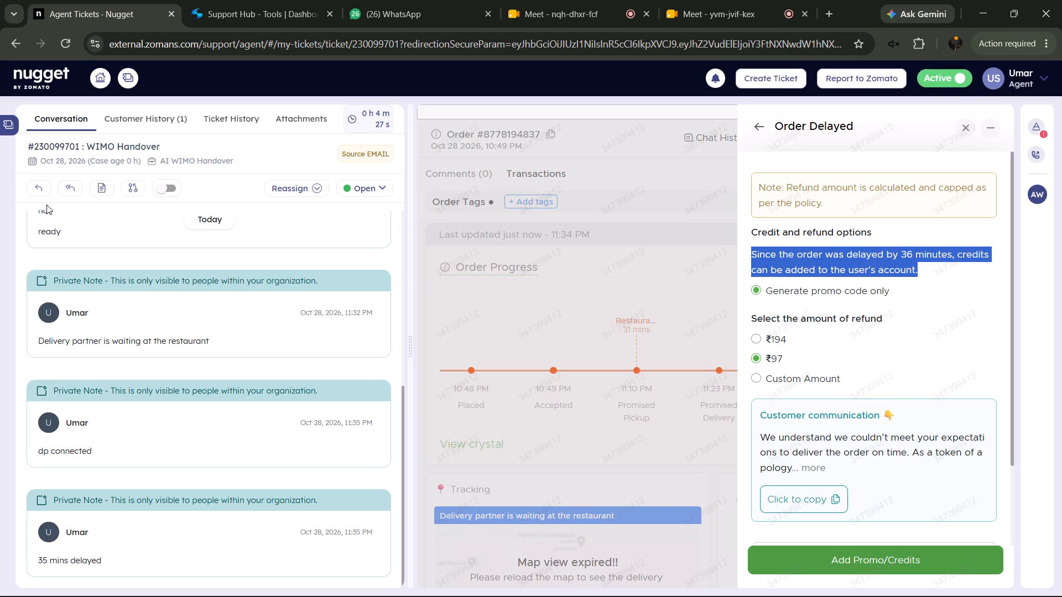
{"action": "left_click", "coordinate": [97, 188]}
{"action": "right_click", "coordinate": [490, 310]}
{"action": "left_click", "coordinate": [576, 389]}
{"action": "left_click_drag", "start_coordinate": [576, 406], "coordinate": [577, 413]}
{"action": "left_click", "coordinate": [659, 416]}
Check the percentage calculated in Support Hub and issue the promo credits with a custom amount of 68.
{"action": "left_click", "coordinate": [769, 379]}
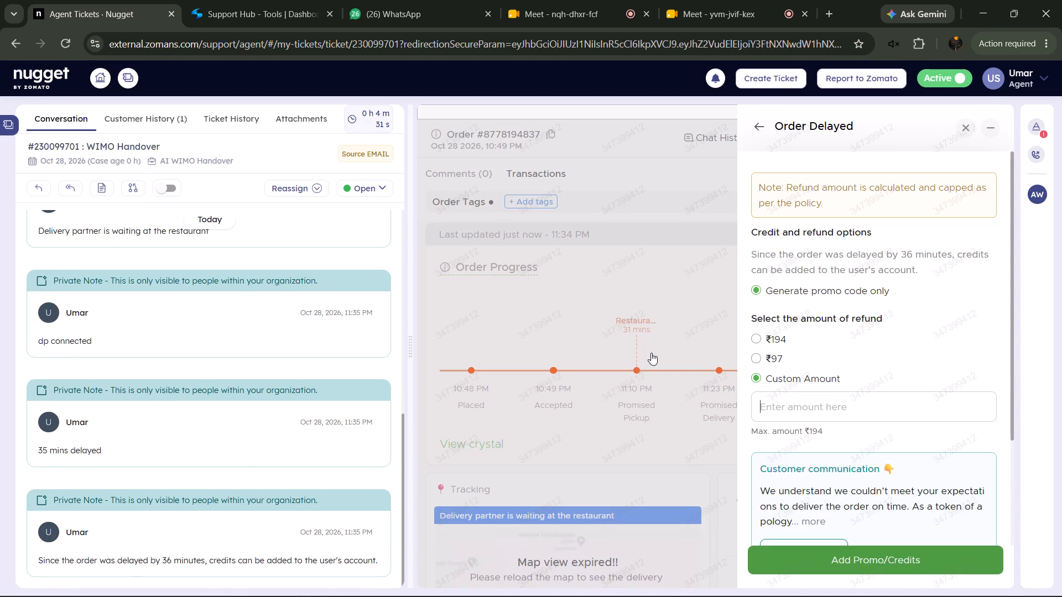
{"action": "left_click", "coordinate": [283, 0]}
{"action": "left_click", "coordinate": [140, 0]}
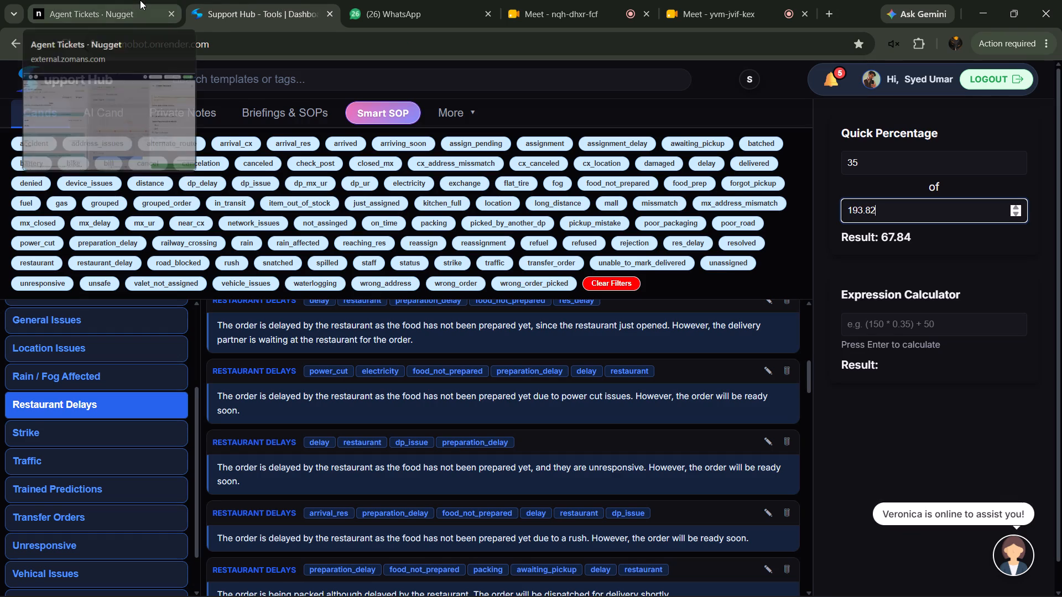
{"action": "key", "text": "6"}
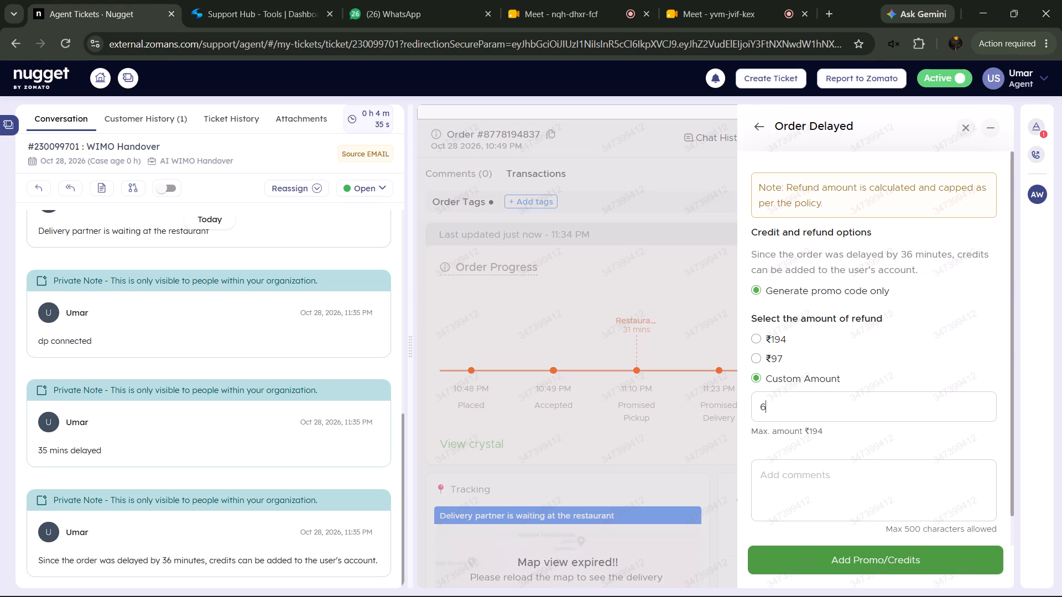
{"action": "key", "text": "8"}
{"action": "left_click", "coordinate": [875, 551]}
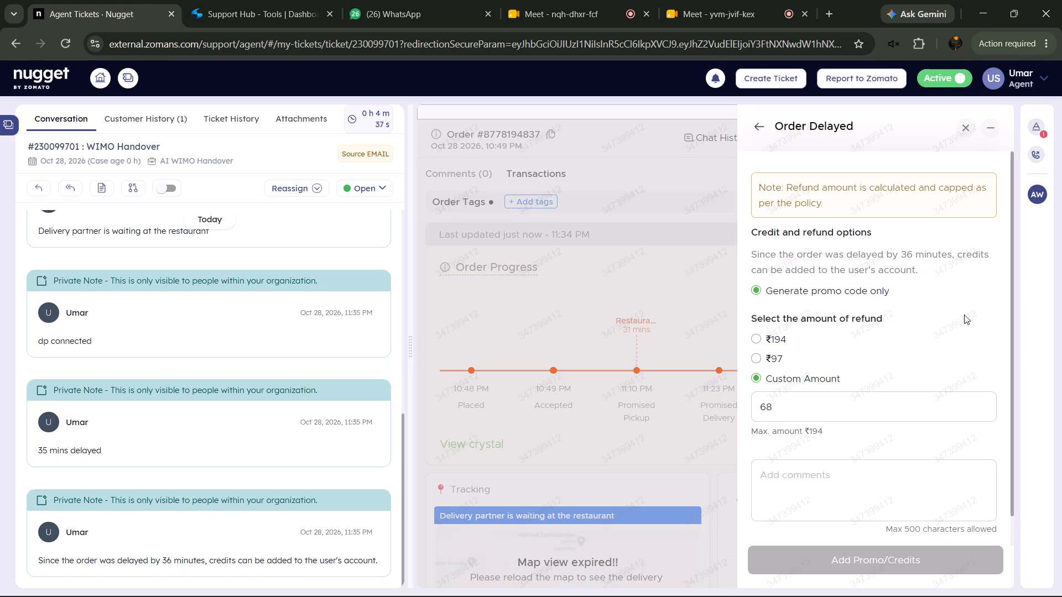
Enter 68 as the Compensation Amount in the ticket properties.
{"action": "left_click", "coordinate": [1038, 133]}
{"action": "scroll", "coordinate": [924, 427], "scroll_direction": "up", "scroll_amount": 4}
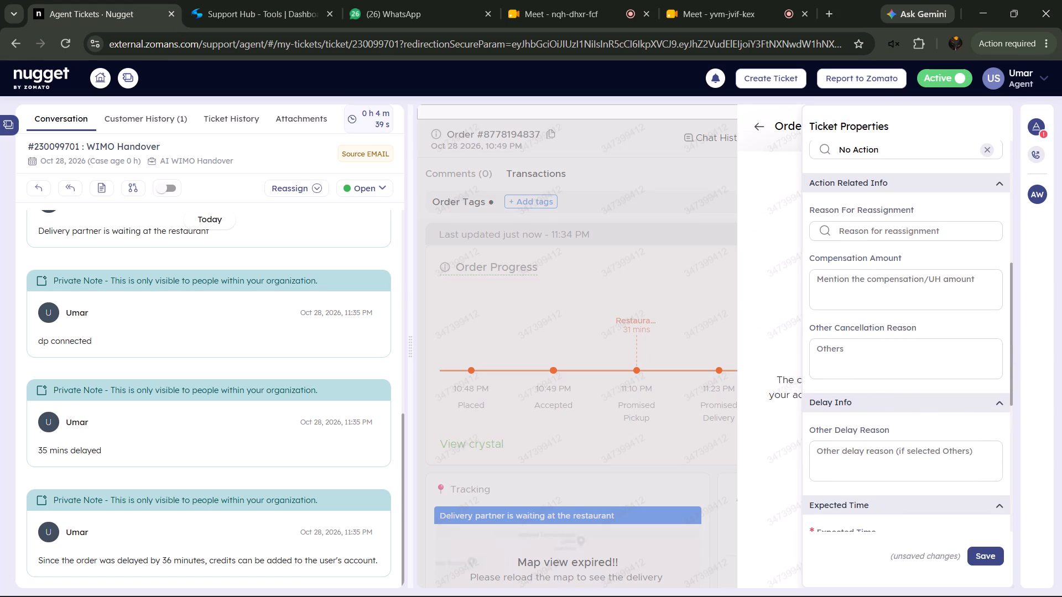
{"action": "left_click", "coordinate": [883, 297]}
{"action": "type", "text": "68"}
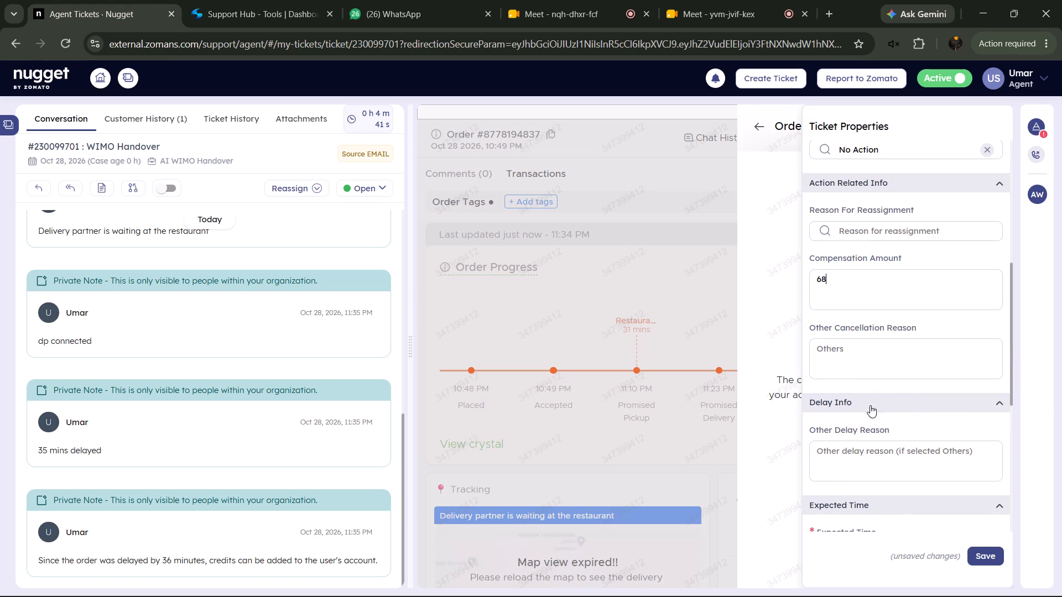
Fill Other Delay Reason with Support Hub's unresponsive-restaurant food-not-prepared template, inserting "due to high order rush" after "prepared yet".
{"action": "left_click", "coordinate": [876, 454]}
{"action": "left_click", "coordinate": [230, 0]}
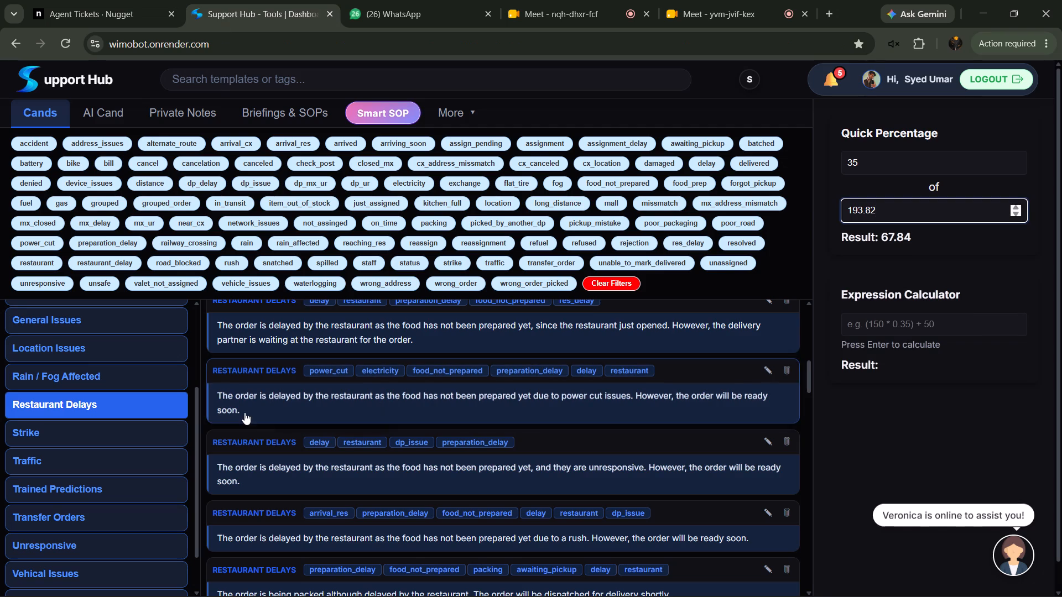
{"action": "left_click", "coordinate": [535, 479]}
{"action": "left_click", "coordinate": [143, 0]}
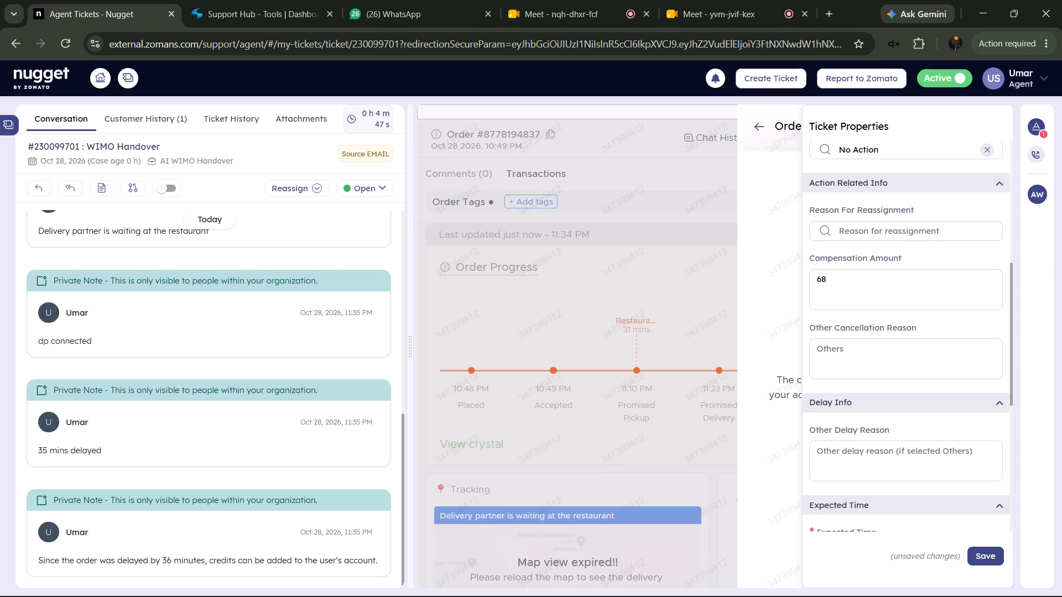
{"action": "left_click", "coordinate": [861, 456]}
{"action": "key", "text": "ctrl+v"}
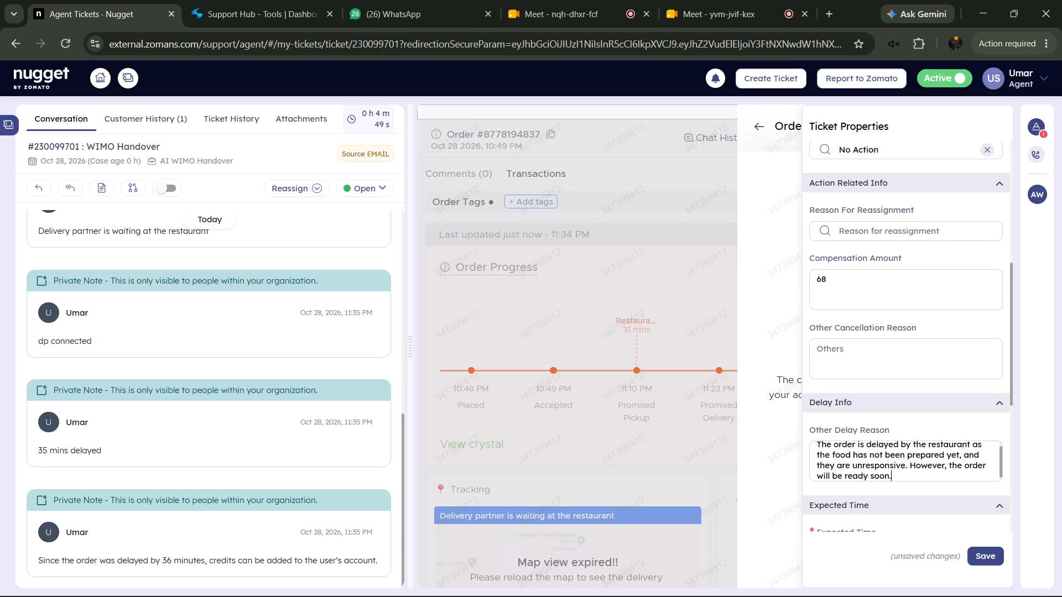
{"action": "left_click", "coordinate": [959, 455]}
{"action": "key", "text": "space"}
{"action": "type", "text": "due to high order rush"}
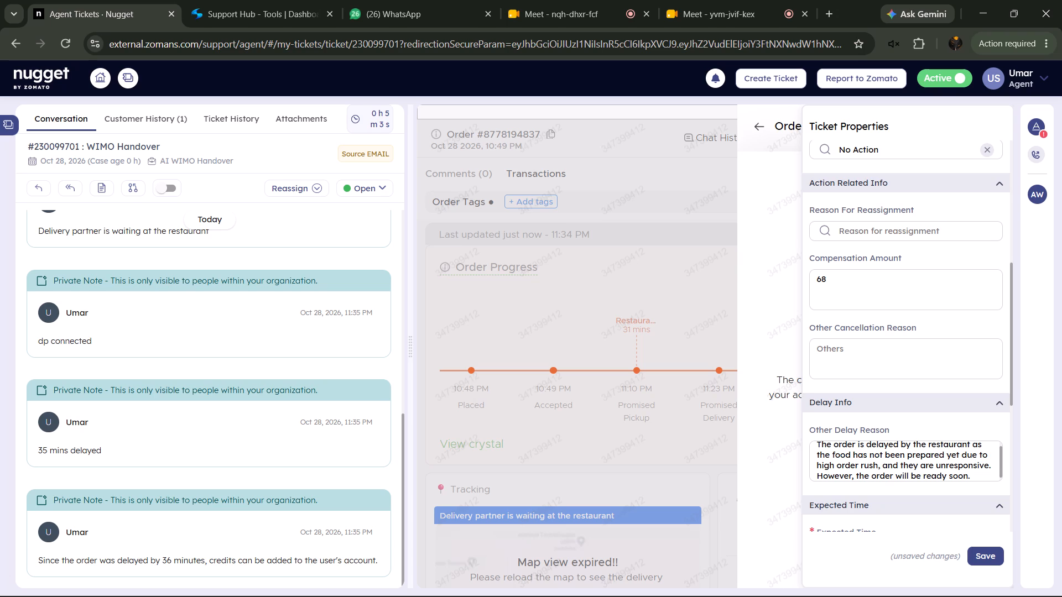
Change the Lifeline Action in the ticket properties to Compensation.
{"action": "scroll", "coordinate": [959, 399], "scroll_direction": "up", "scroll_amount": 3}
{"action": "left_click", "coordinate": [903, 358]}
{"action": "left_click", "coordinate": [881, 387]}
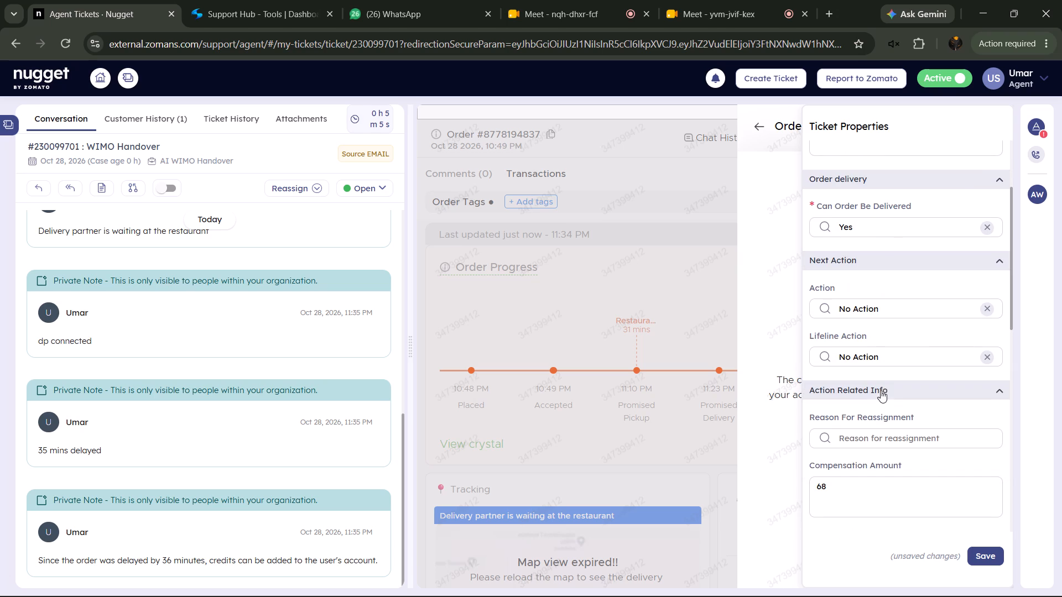
{"action": "left_click", "coordinate": [884, 364]}
{"action": "left_click", "coordinate": [880, 392]}
Set the Expected Time to 10, review the filled fields, and save the ticket properties.
{"action": "scroll", "coordinate": [910, 321], "scroll_direction": "down", "scroll_amount": 3}
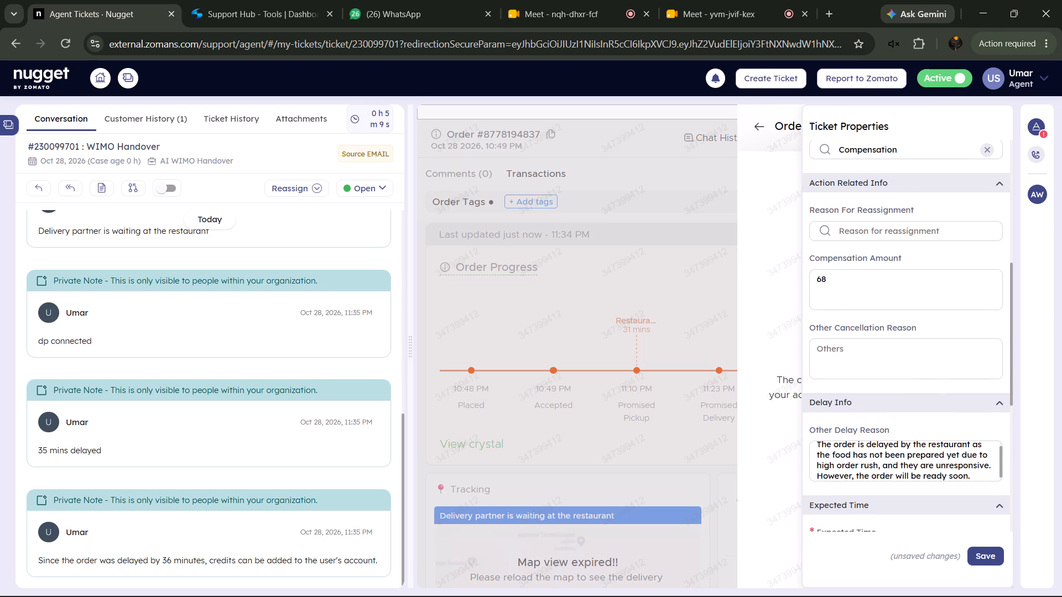
{"action": "scroll", "coordinate": [938, 465], "scroll_direction": "down", "scroll_amount": 1}
{"action": "scroll", "coordinate": [927, 352], "scroll_direction": "up", "scroll_amount": 4}
{"action": "scroll", "coordinate": [926, 355], "scroll_direction": "down", "scroll_amount": 9}
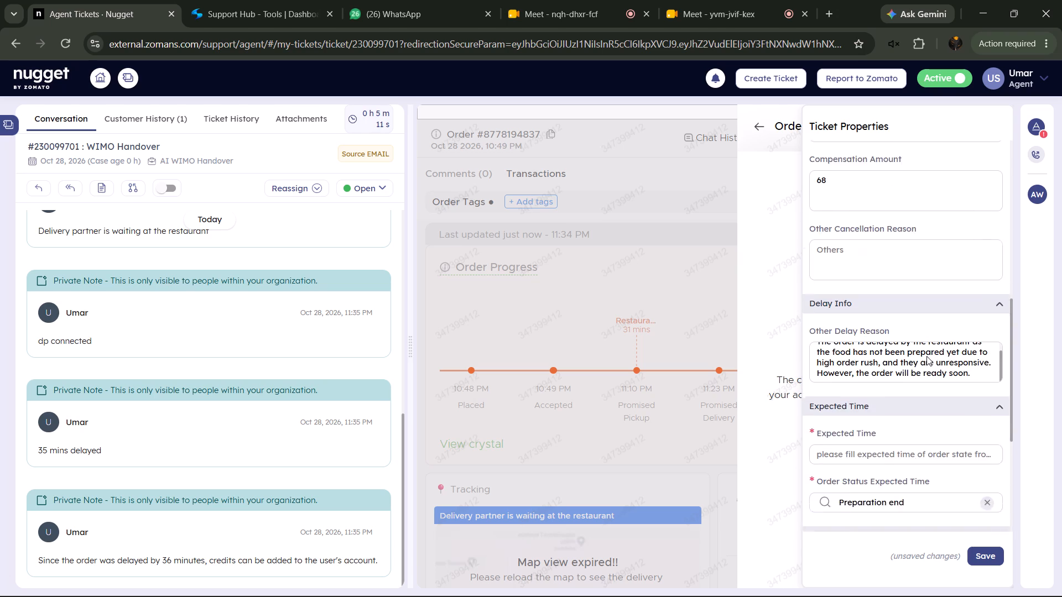
{"action": "left_click", "coordinate": [902, 208]}
{"action": "type", "text": "10"}
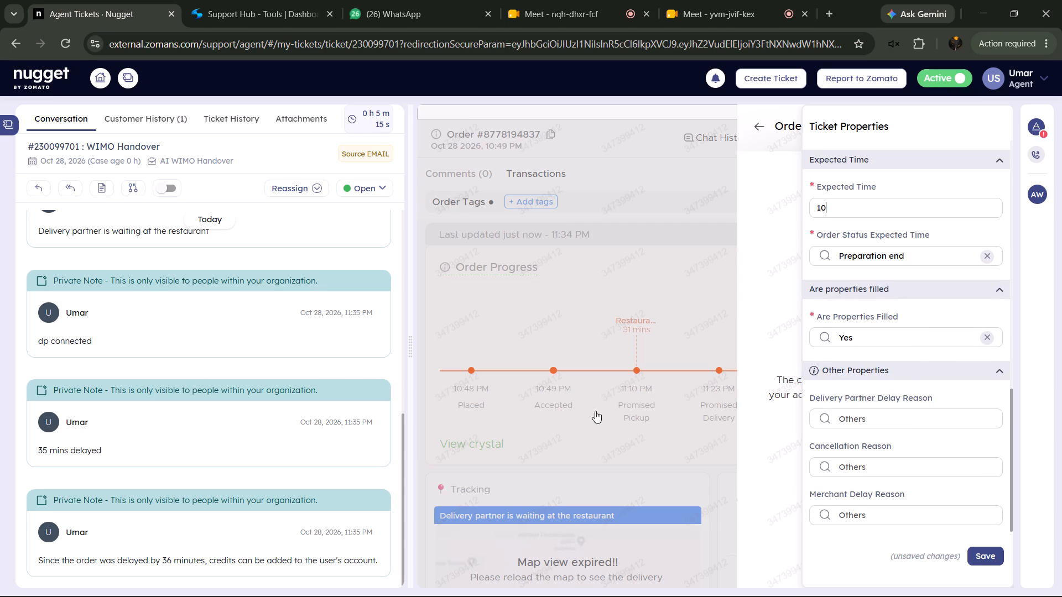
{"action": "scroll", "coordinate": [924, 376], "scroll_direction": "up", "scroll_amount": 10}
{"action": "scroll", "coordinate": [920, 374], "scroll_direction": "down", "scroll_amount": 10}
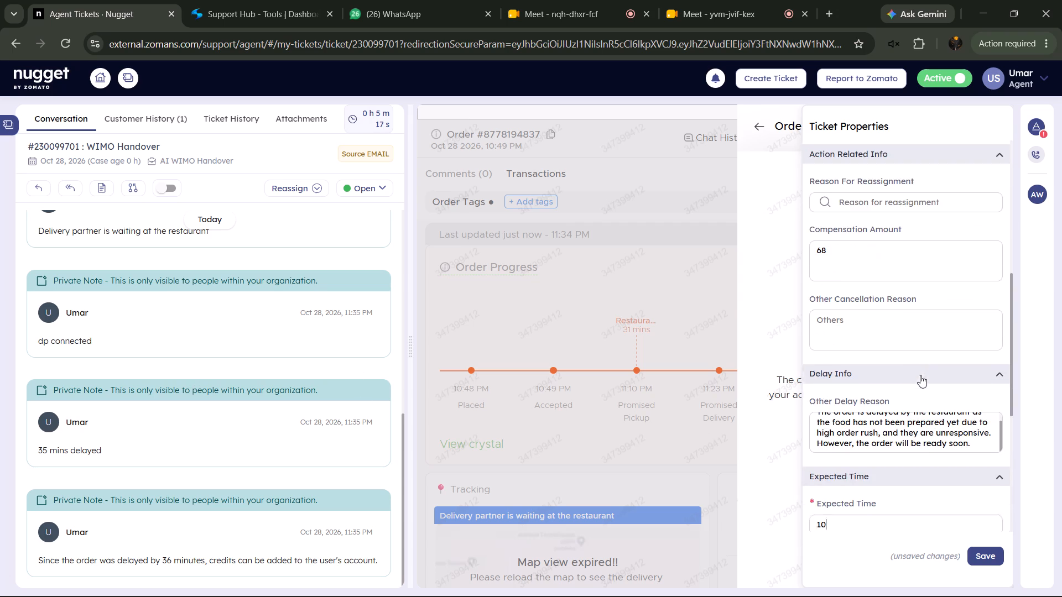
{"action": "left_click", "coordinate": [989, 559]}
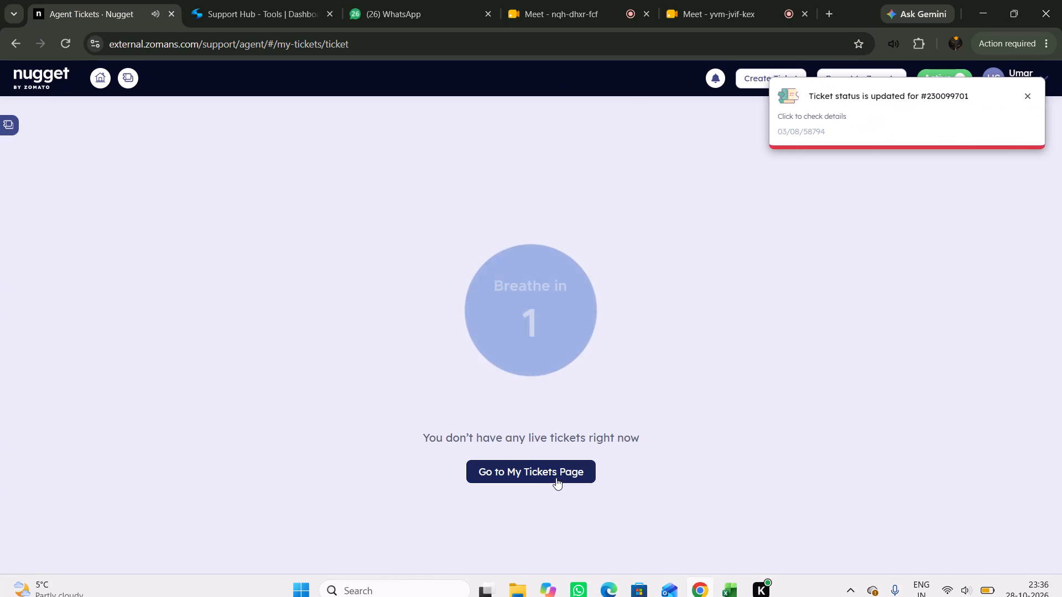
Go to the My Tickets page and dismiss the ticket status notification.
{"action": "left_click", "coordinate": [557, 478]}
{"action": "left_click", "coordinate": [1027, 93]}
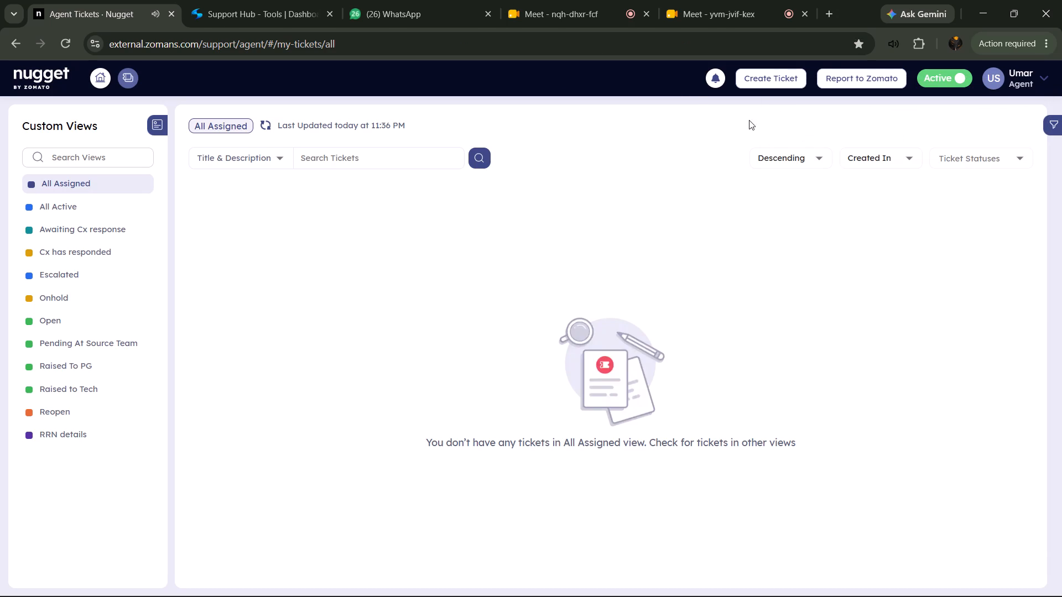
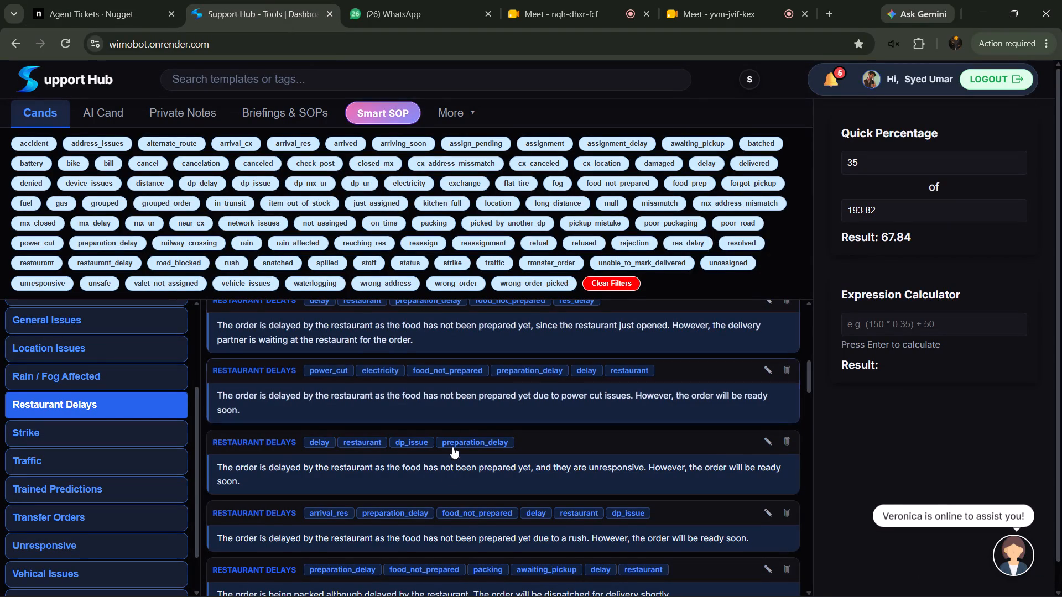
Review Support Hub's Restaurant Delays templates and browse the saved notes under Private Notes.
{"action": "scroll", "coordinate": [451, 468], "scroll_direction": "down", "scroll_amount": 4}
{"action": "scroll", "coordinate": [450, 468], "scroll_direction": "up", "scroll_amount": 9}
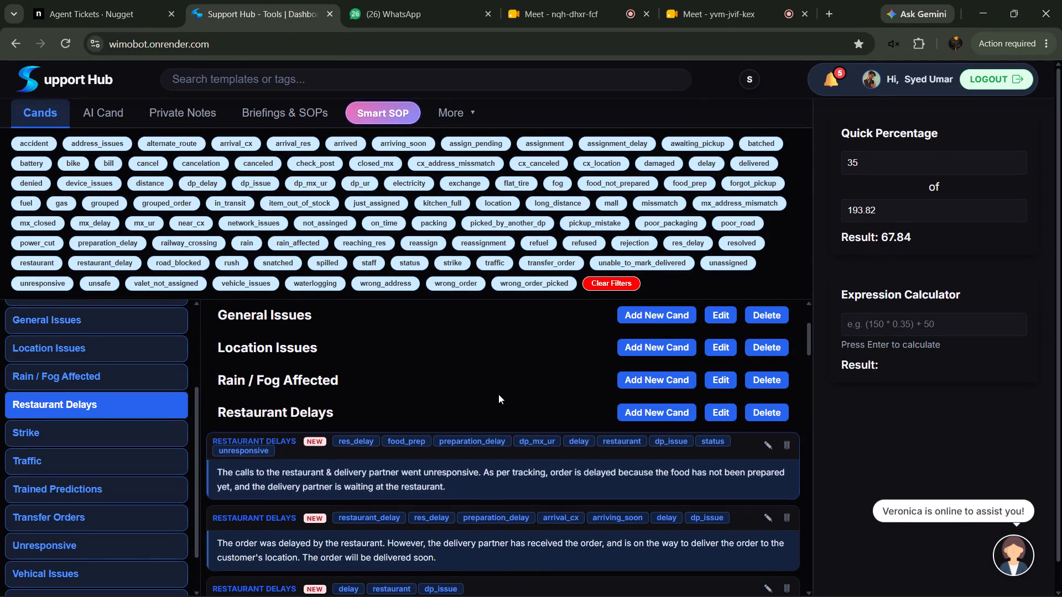
{"action": "left_click", "coordinate": [184, 120]}
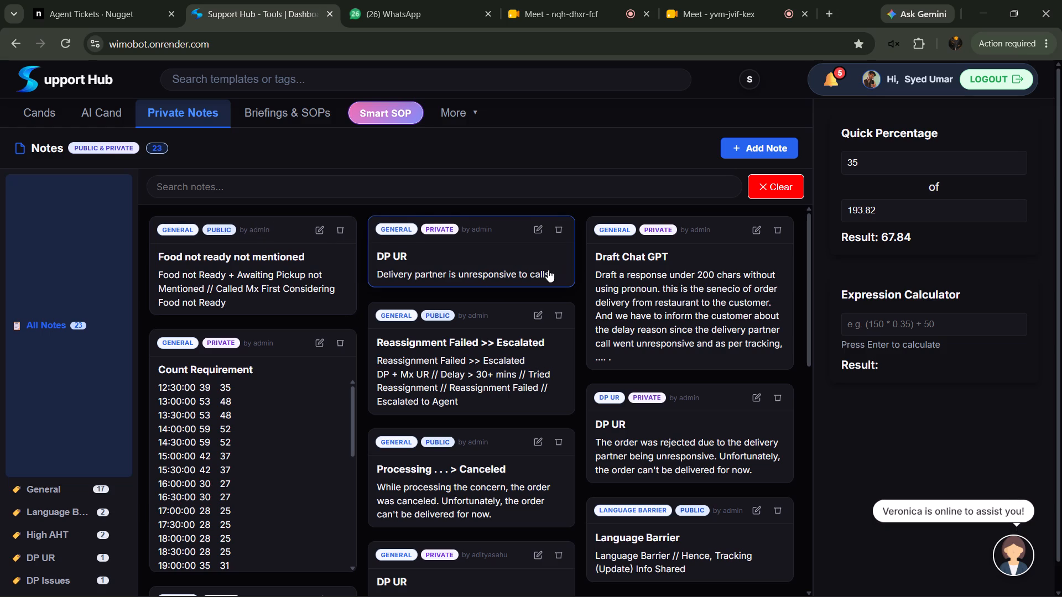
{"action": "scroll", "coordinate": [454, 295], "scroll_direction": "down", "scroll_amount": 1}
{"action": "scroll", "coordinate": [454, 295], "scroll_direction": "up", "scroll_amount": 2}
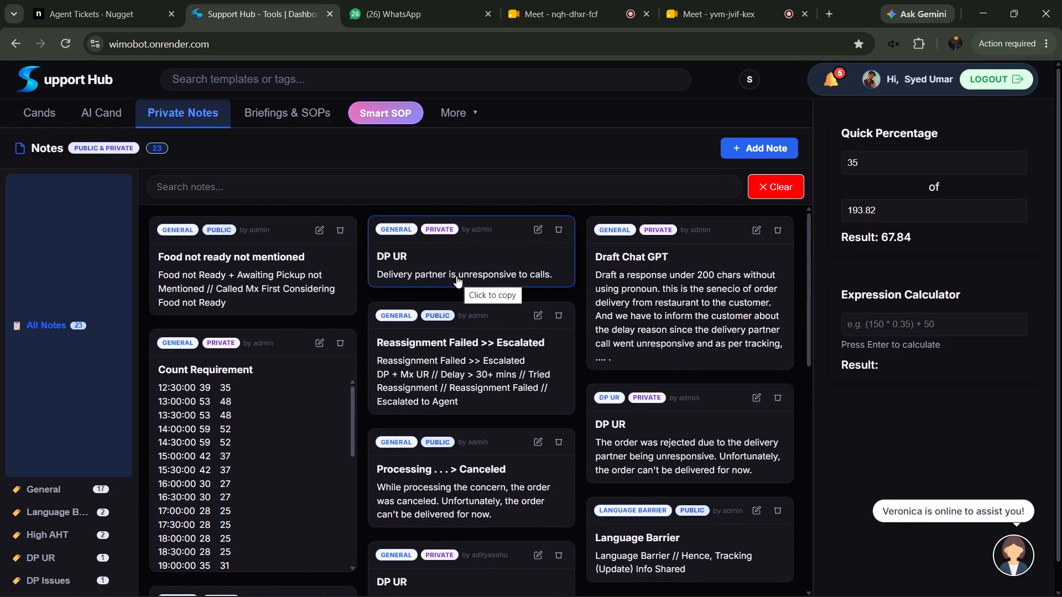
{"action": "scroll", "coordinate": [495, 376], "scroll_direction": "down", "scroll_amount": 7}
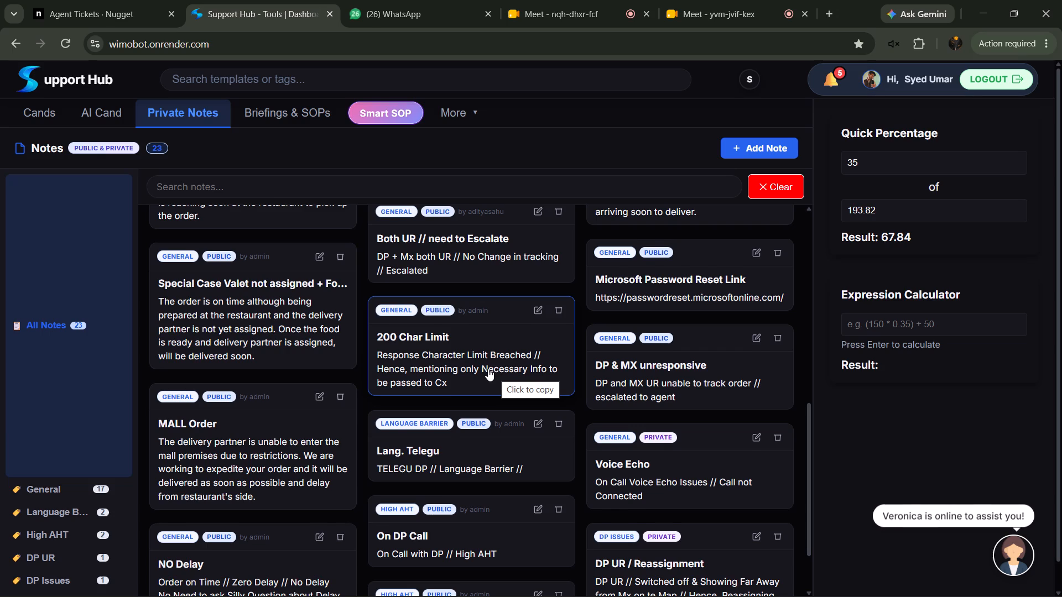
{"action": "scroll", "coordinate": [487, 369], "scroll_direction": "down", "scroll_amount": 1}
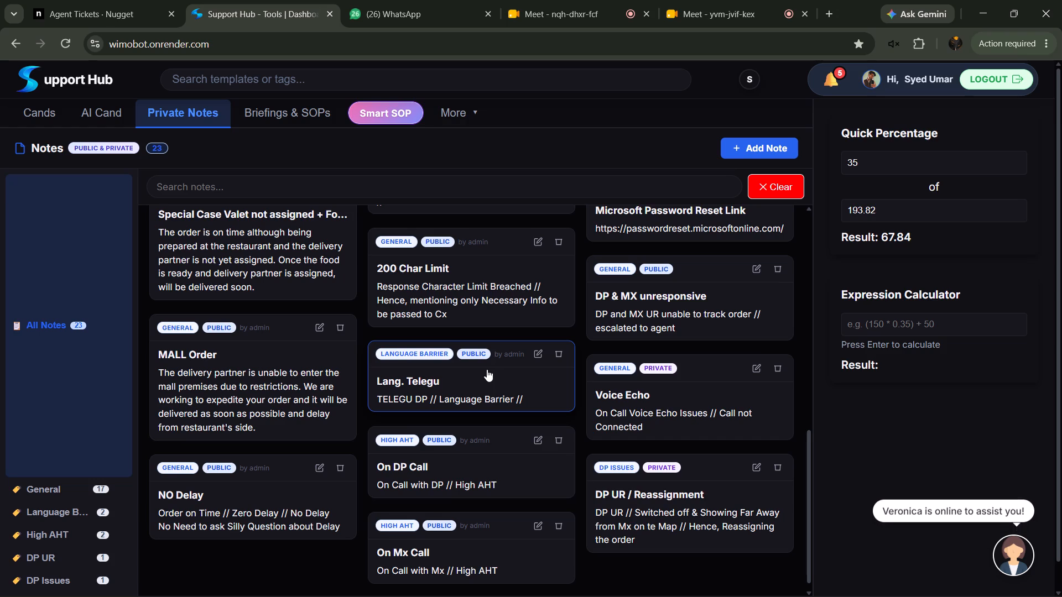
{"action": "scroll", "coordinate": [462, 373], "scroll_direction": "up", "scroll_amount": 7}
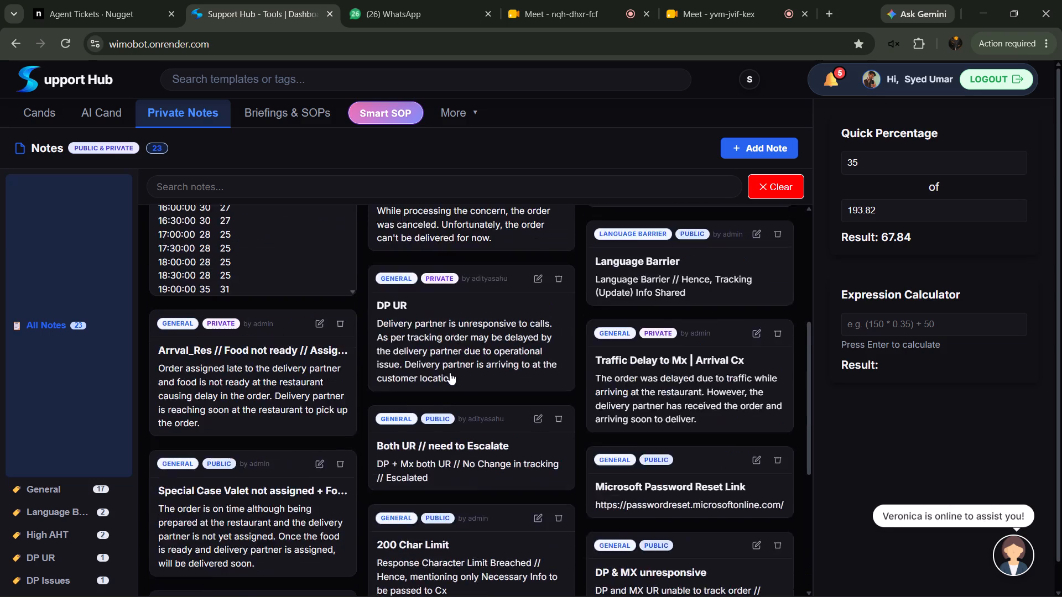
{"action": "scroll", "coordinate": [450, 373], "scroll_direction": "up", "scroll_amount": 2}
Open the Official Cands Sheet from Support Hub's Briefings & SOPs and look over its delay scenarios.
{"action": "left_click", "coordinate": [299, 114]}
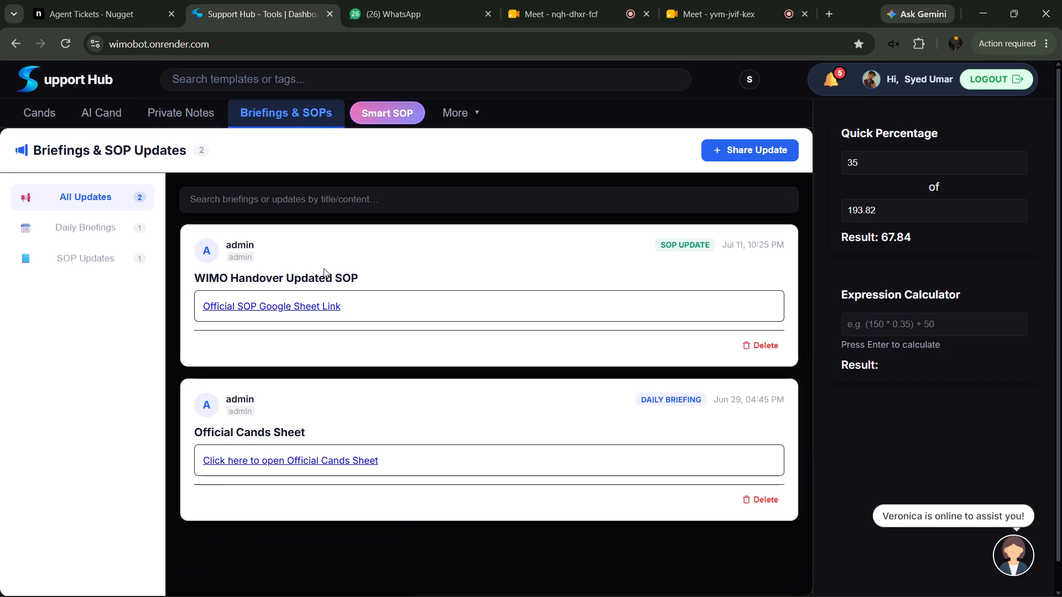
{"action": "left_click", "coordinate": [321, 463]}
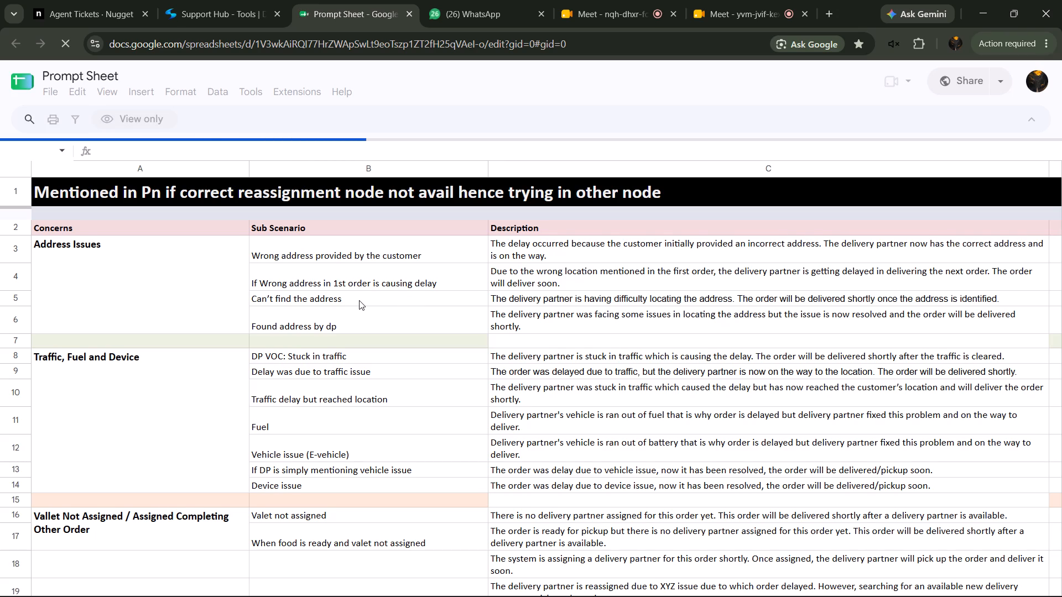
{"action": "scroll", "coordinate": [359, 300], "scroll_direction": "down", "scroll_amount": 1}
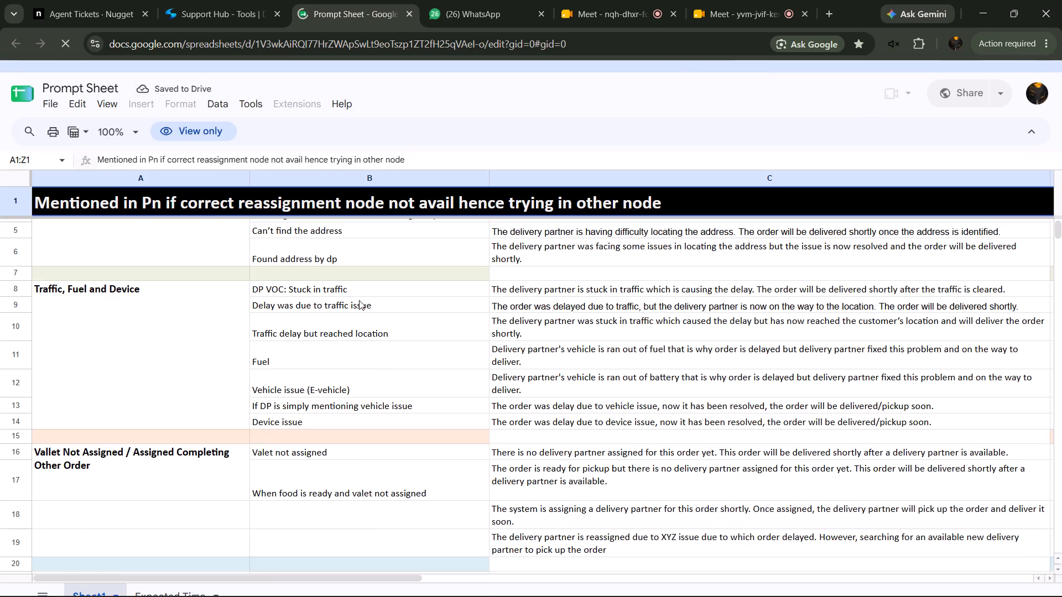
{"action": "scroll", "coordinate": [359, 300], "scroll_direction": "down", "scroll_amount": 1}
{"action": "scroll", "coordinate": [359, 300], "scroll_direction": "up", "scroll_amount": 6}
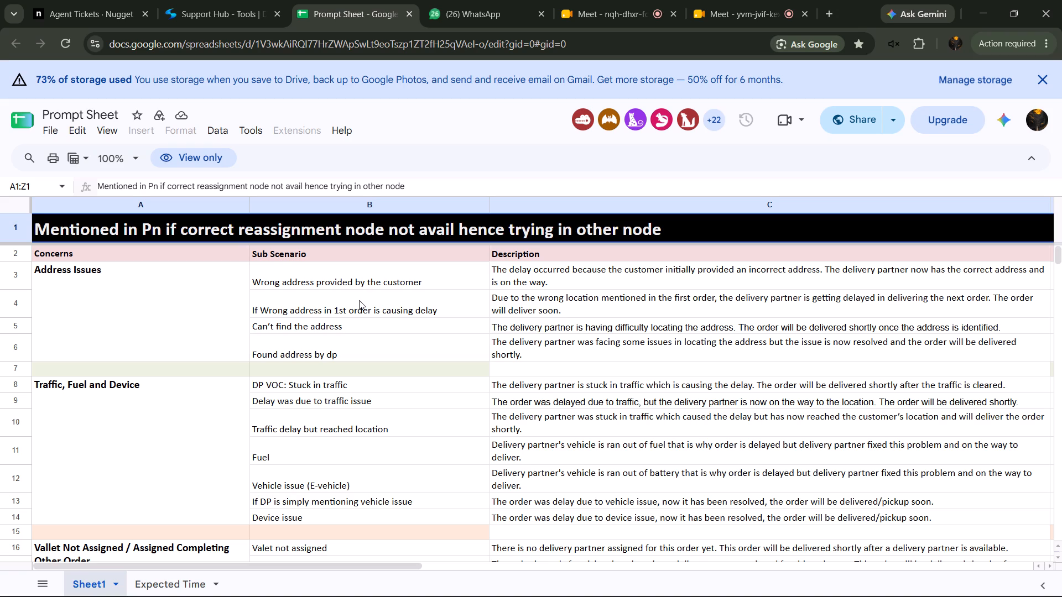
Search the Prompt Sheet for "dev".
{"action": "key", "text": "ctrl+f"}
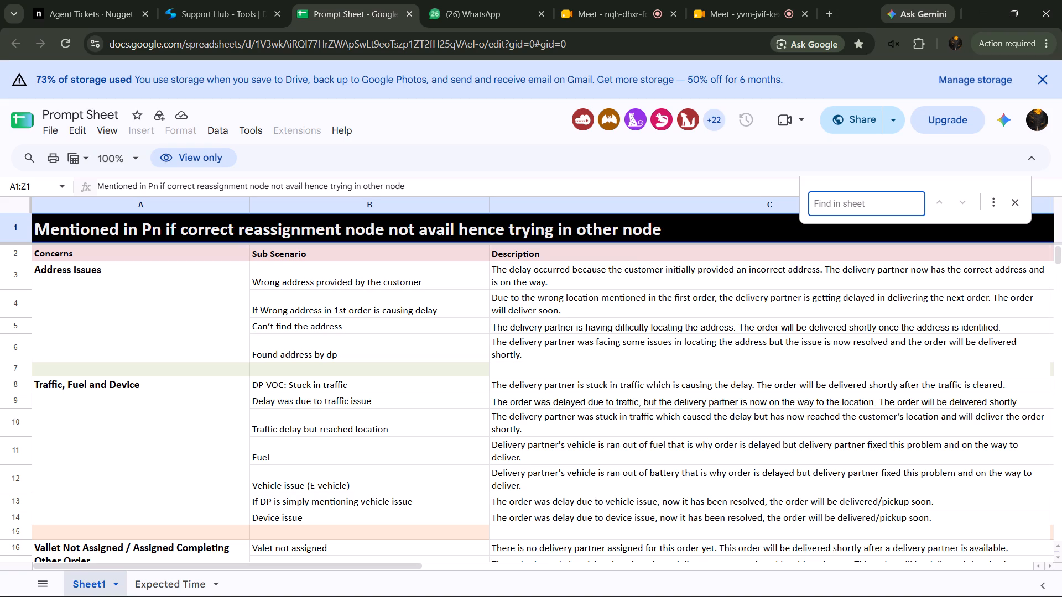
{"action": "type", "text": "dev"}
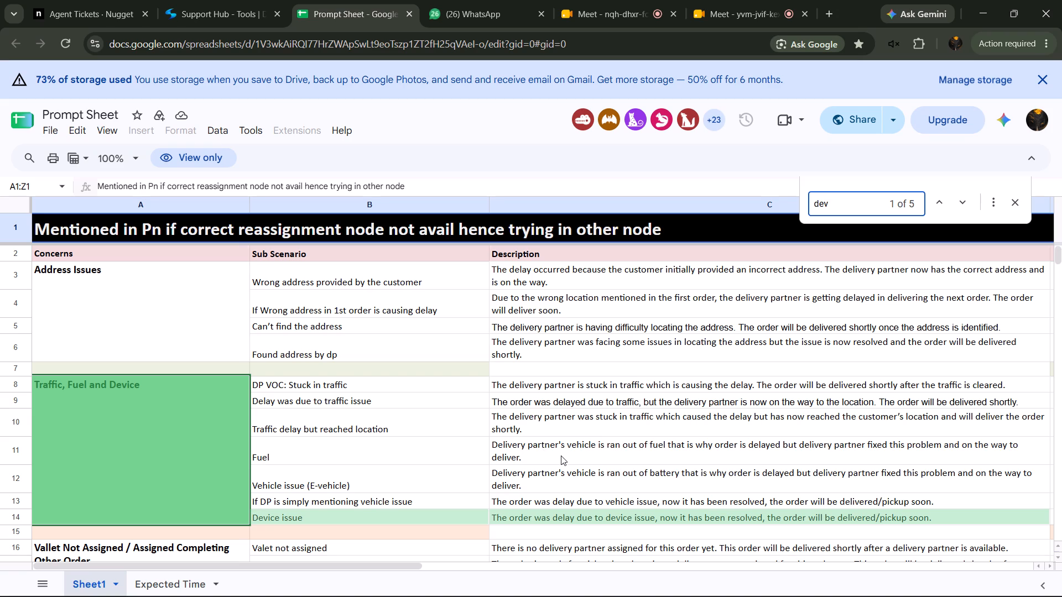
{"action": "left_click", "coordinate": [1016, 198]}
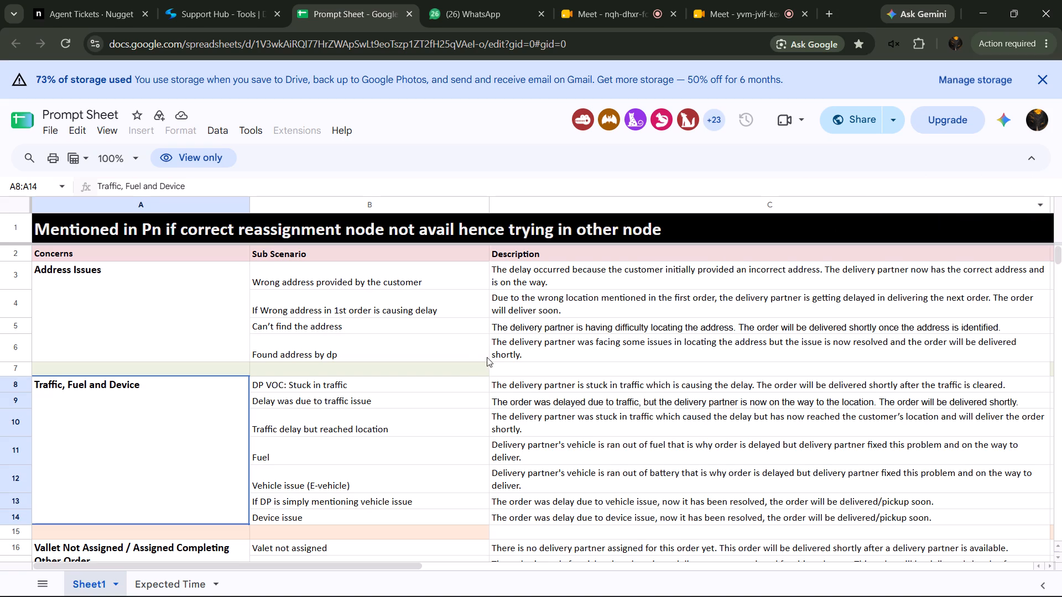
Examine the Prompt Sheet's descriptions for address, traffic, unassigned valet and grouped-order scenarios.
{"action": "scroll", "coordinate": [469, 366], "scroll_direction": "down", "scroll_amount": 5}
{"action": "scroll", "coordinate": [469, 366], "scroll_direction": "up", "scroll_amount": 2}
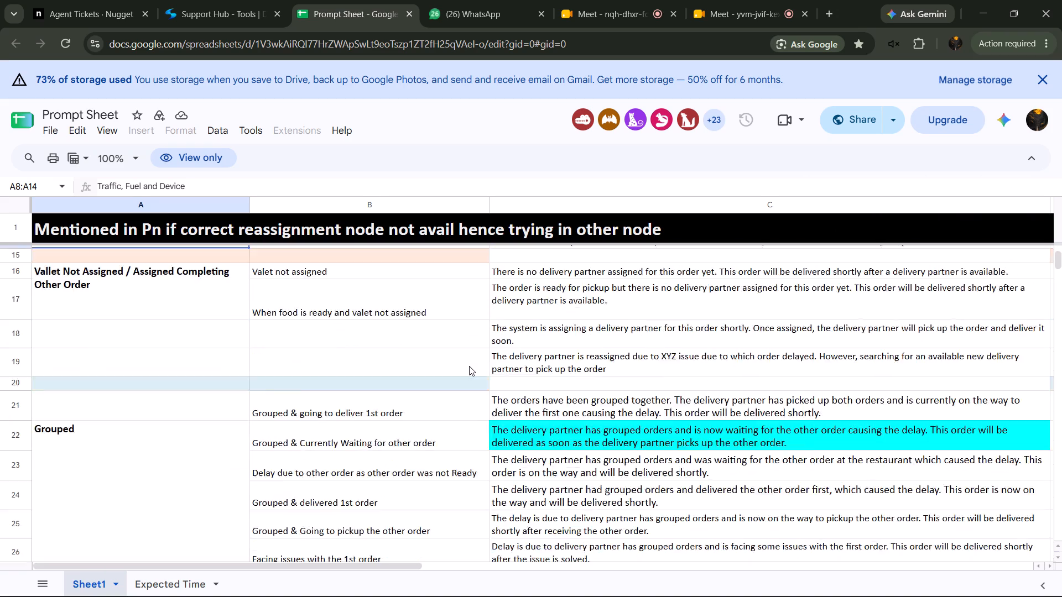
{"action": "scroll", "coordinate": [469, 366], "scroll_direction": "up", "scroll_amount": 9}
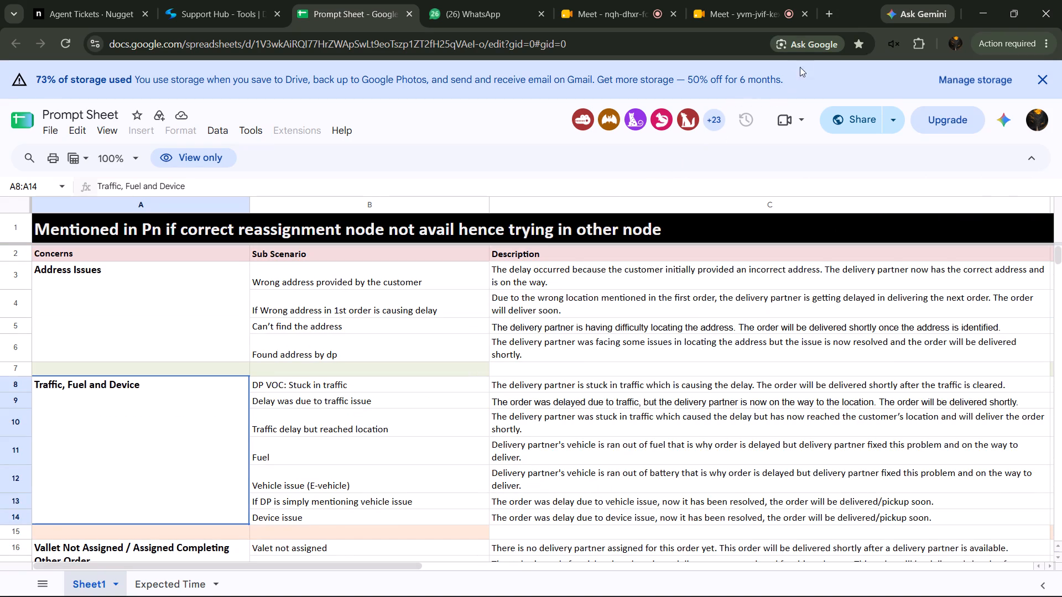
{"action": "left_click", "coordinate": [856, 42]}
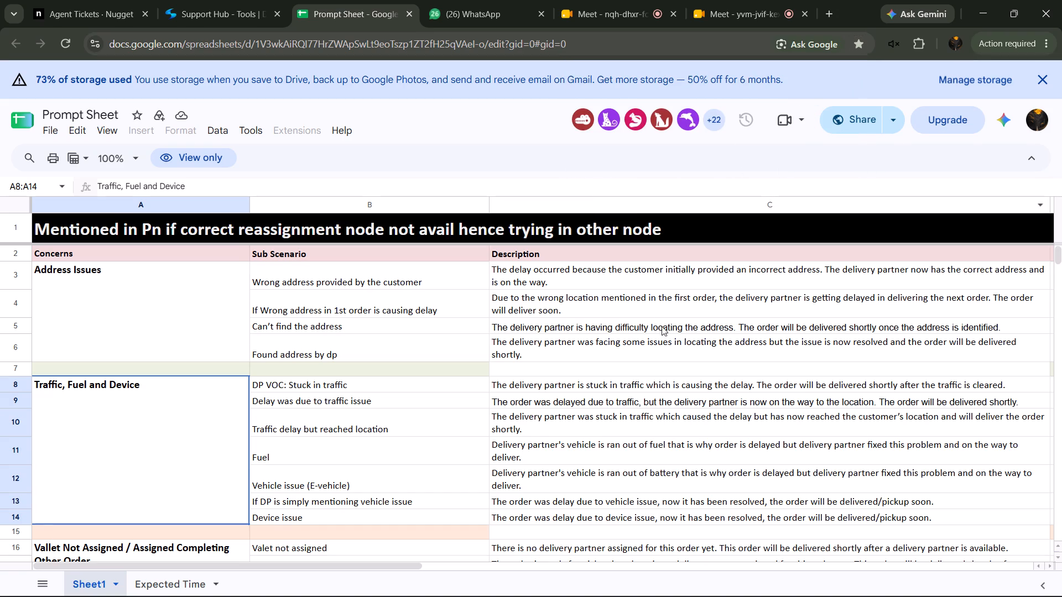
{"action": "scroll", "coordinate": [663, 342], "scroll_direction": "down", "scroll_amount": 5}
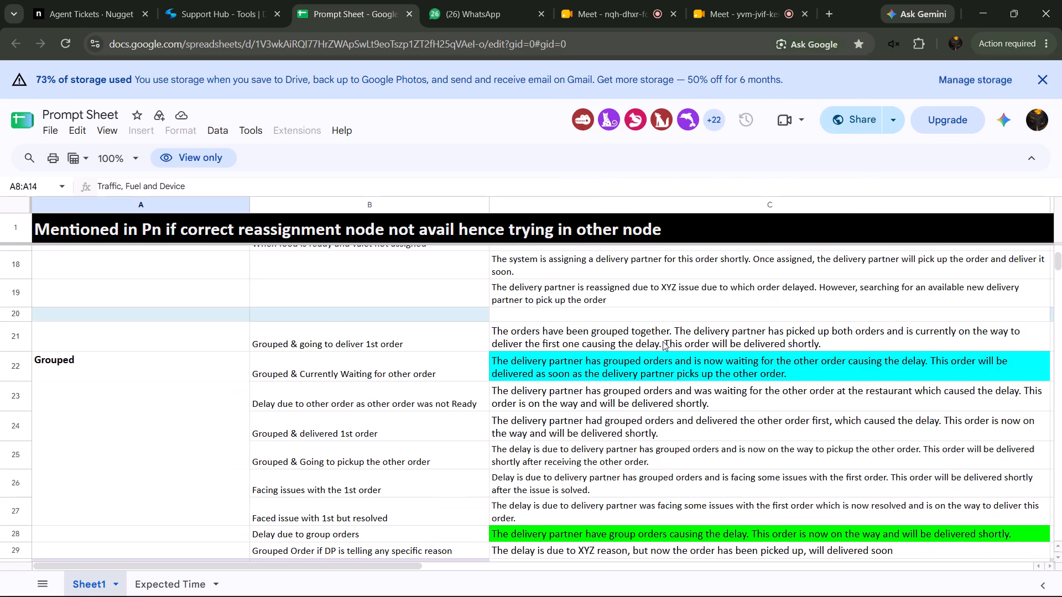
{"action": "scroll", "coordinate": [663, 341], "scroll_direction": "down", "scroll_amount": 1}
{"action": "scroll", "coordinate": [662, 341], "scroll_direction": "up", "scroll_amount": 12}
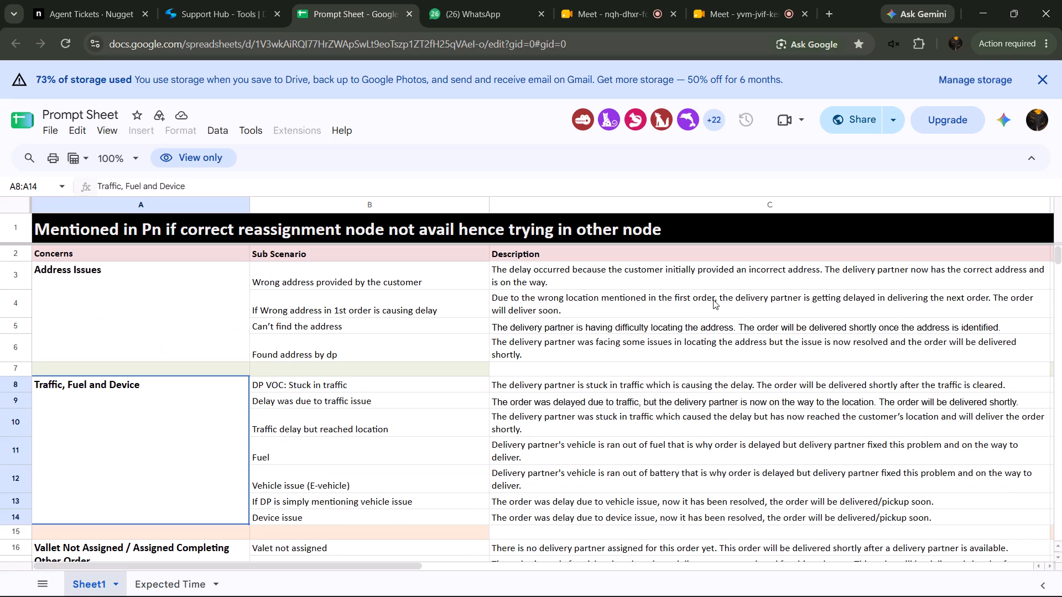
Search the Prompt Sheet for "gr" and examine the response descriptions in the Grouped section.
{"action": "key", "text": "ctrl+f"}
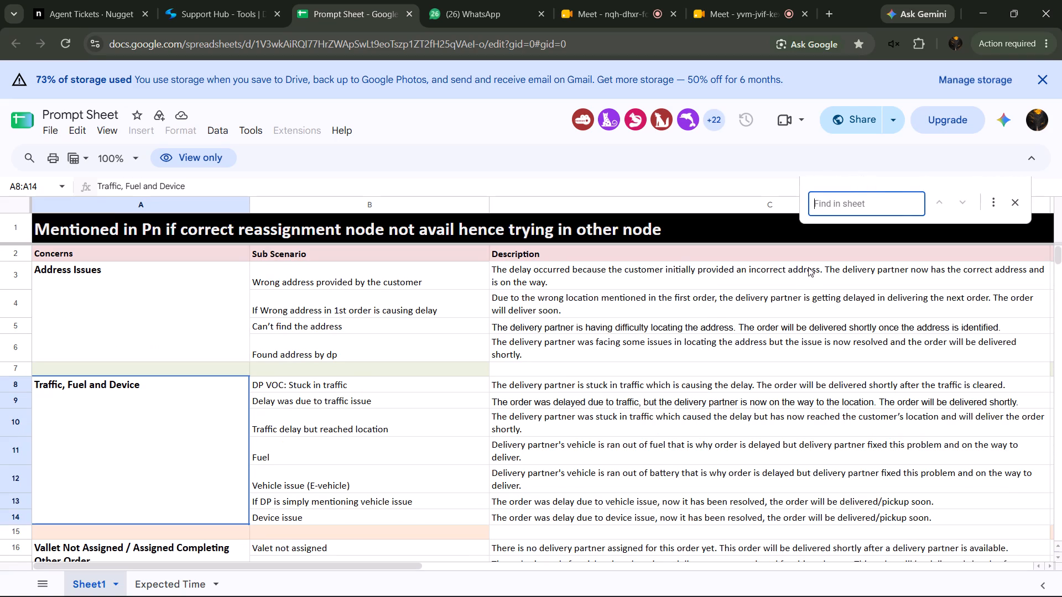
{"action": "type", "text": "gr"}
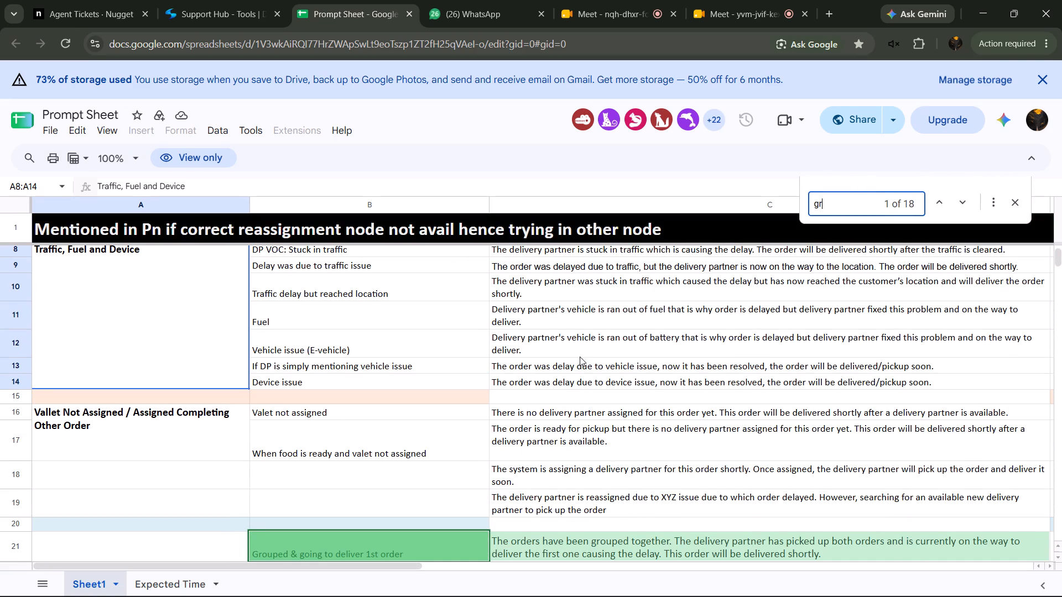
{"action": "scroll", "coordinate": [579, 359], "scroll_direction": "down", "scroll_amount": 2}
{"action": "scroll", "coordinate": [579, 358], "scroll_direction": "up", "scroll_amount": 3}
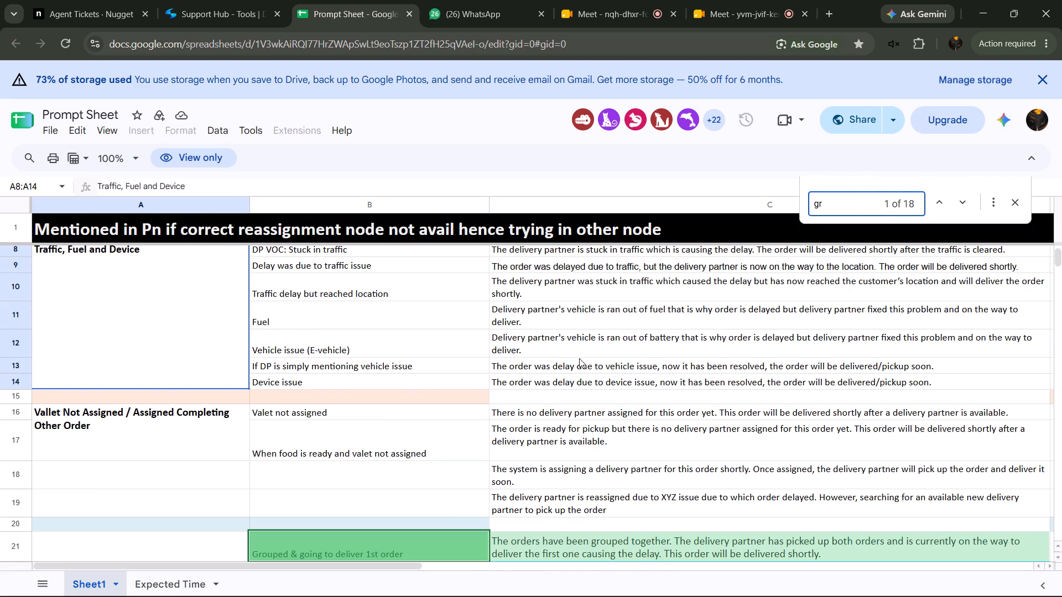
{"action": "scroll", "coordinate": [579, 358], "scroll_direction": "down", "scroll_amount": 4}
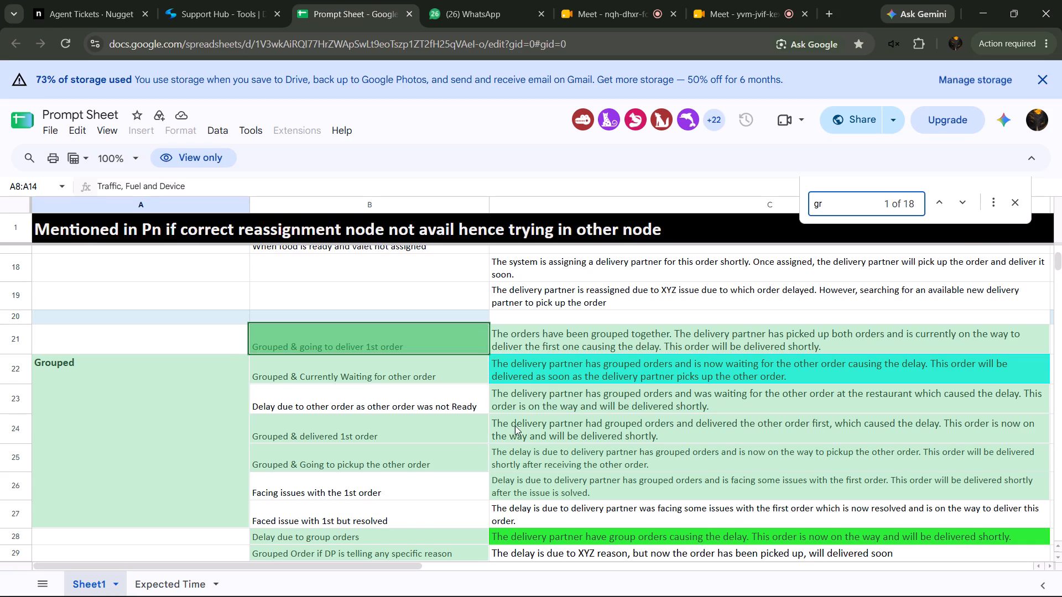
{"action": "left_click", "coordinate": [1009, 197]}
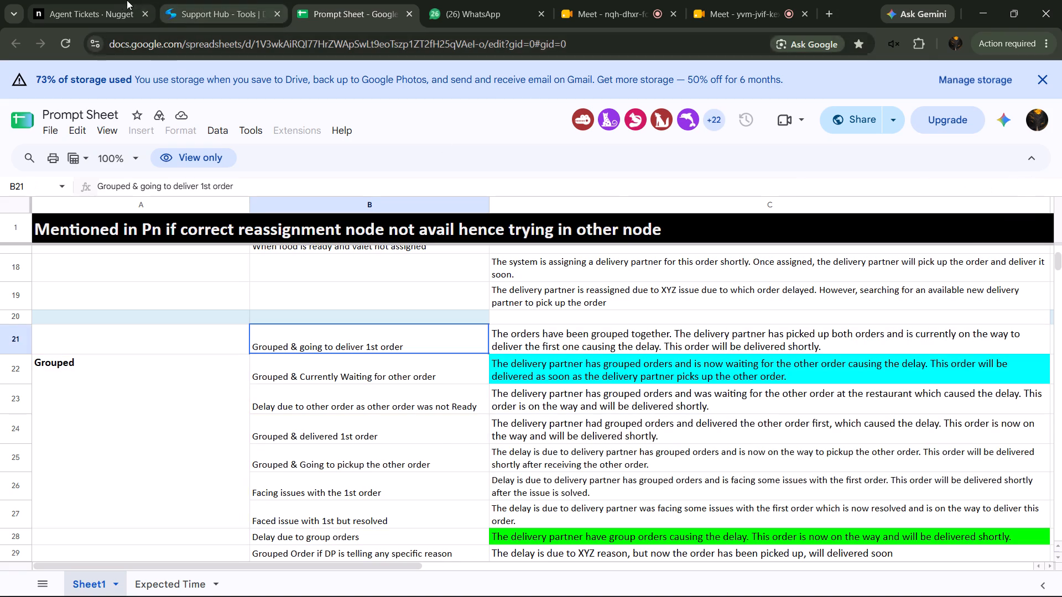
Return to Nugget's ticket page and refresh the All Assigned view to check for new tickets.
{"action": "left_click", "coordinate": [122, 0]}
{"action": "left_click", "coordinate": [266, 146]}
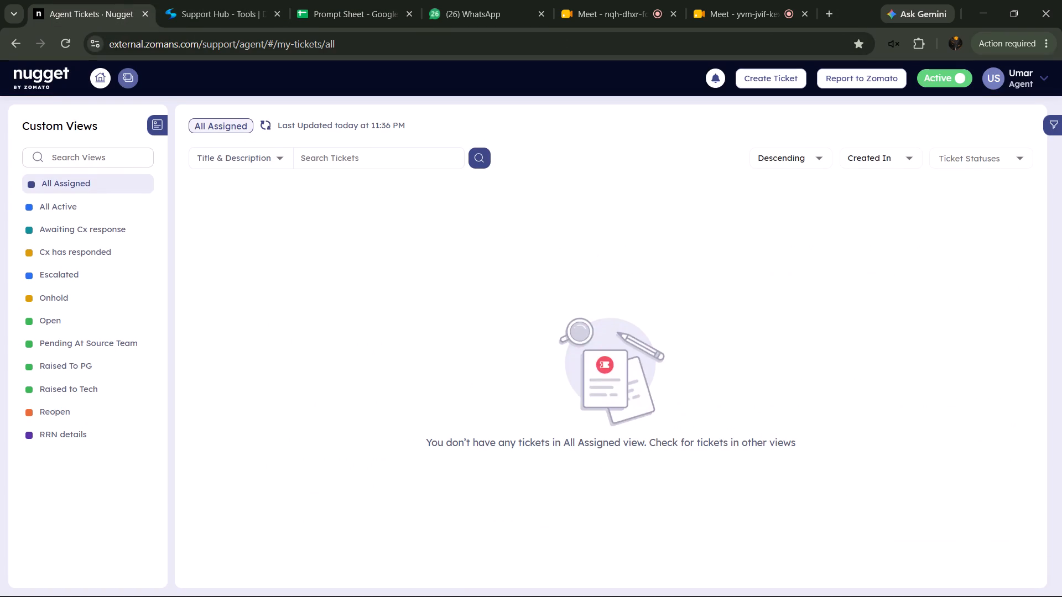
{"action": "left_click", "coordinate": [268, 124]}
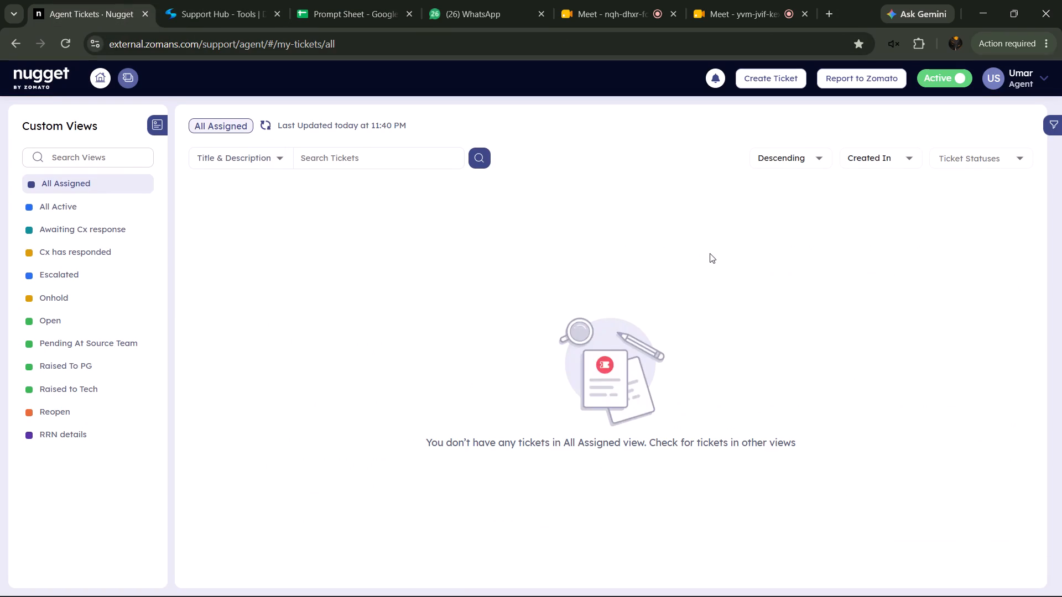
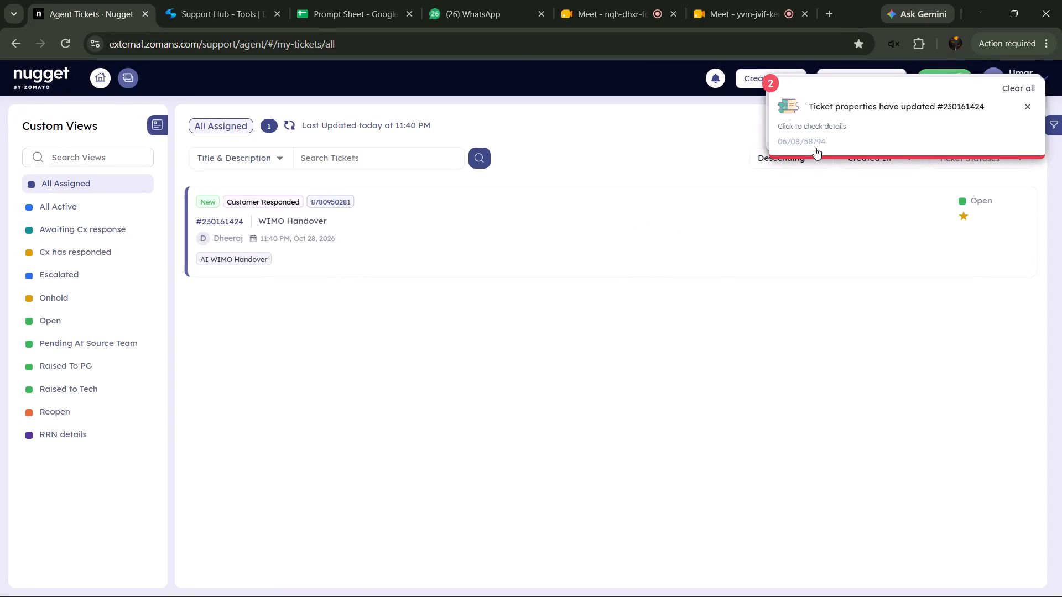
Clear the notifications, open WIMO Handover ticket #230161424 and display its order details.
{"action": "left_click", "coordinate": [1019, 80]}
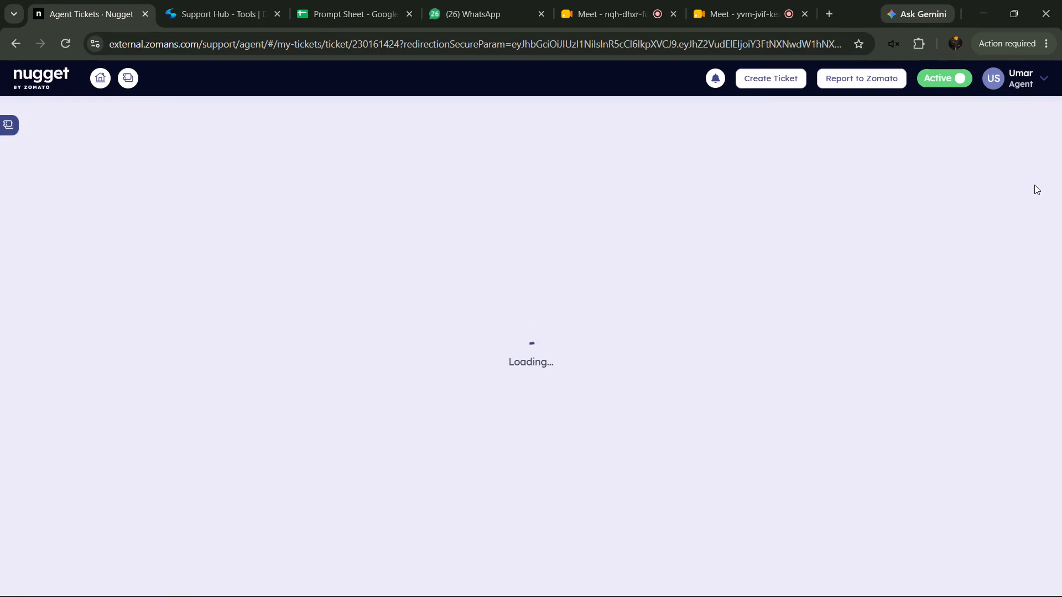
{"action": "left_click", "coordinate": [1031, 206]}
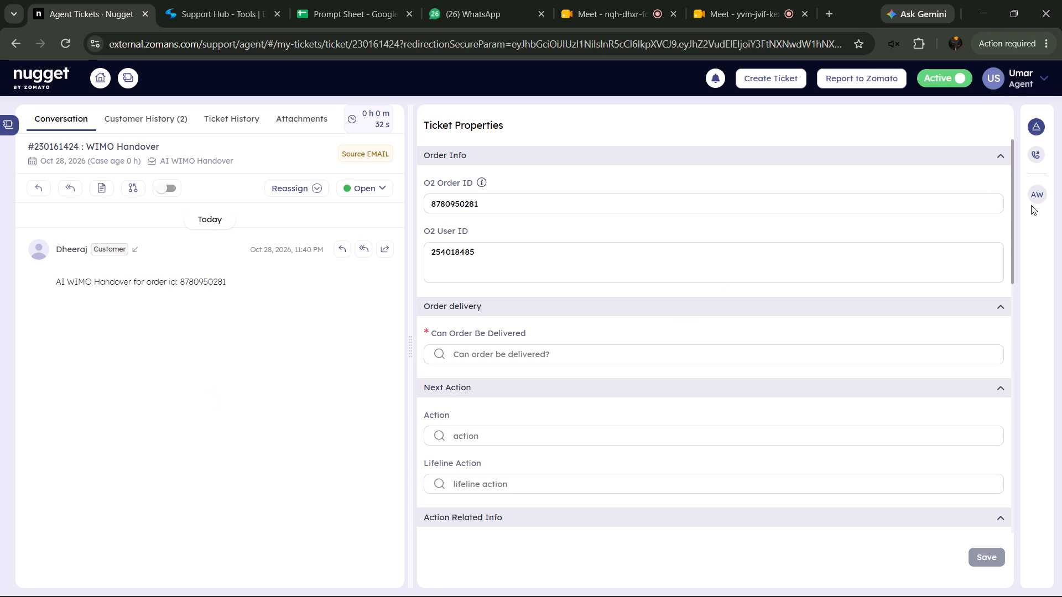
{"action": "left_click", "coordinate": [1040, 197]}
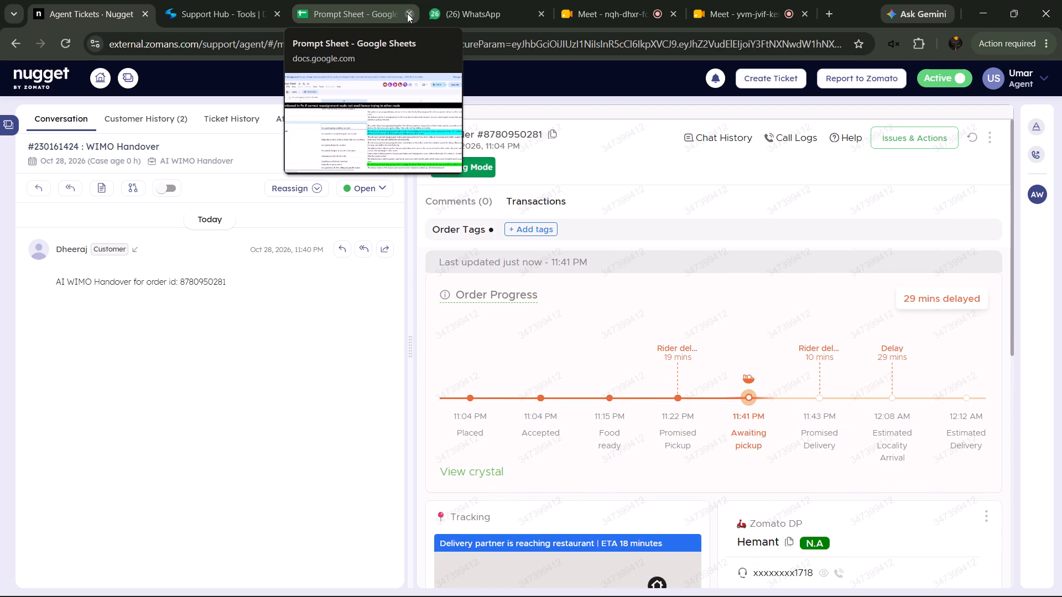
Copy the order's delay status into a private note reading "29 mins delayed" on the ticket.
{"action": "left_click_drag", "start_coordinate": [902, 289], "coordinate": [979, 294]}
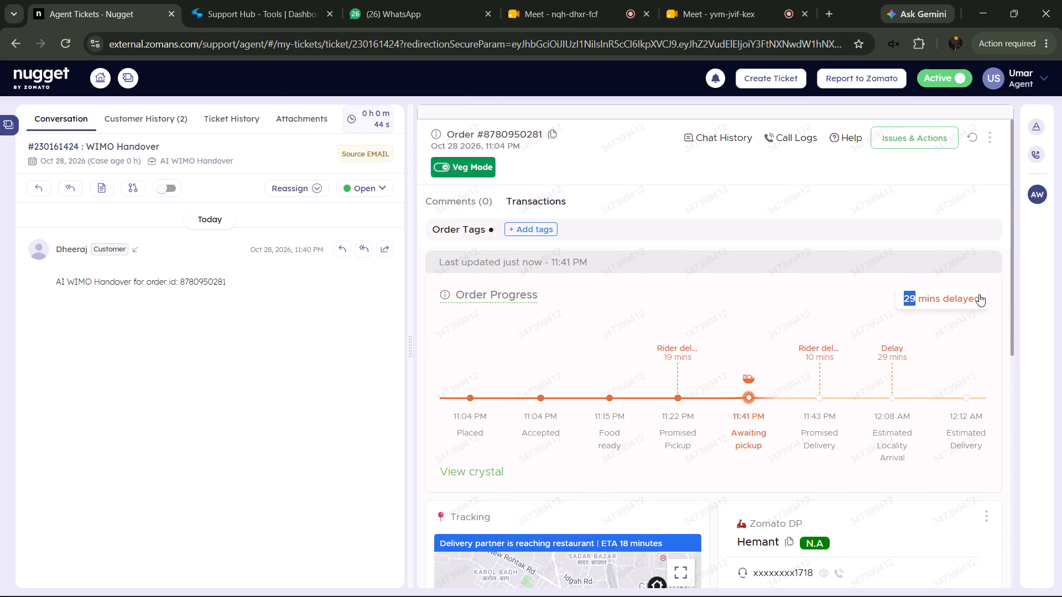
{"action": "left_click_drag", "start_coordinate": [979, 294], "coordinate": [1015, 298]}
{"action": "right_click", "coordinate": [969, 298]}
{"action": "left_click", "coordinate": [780, 322]}
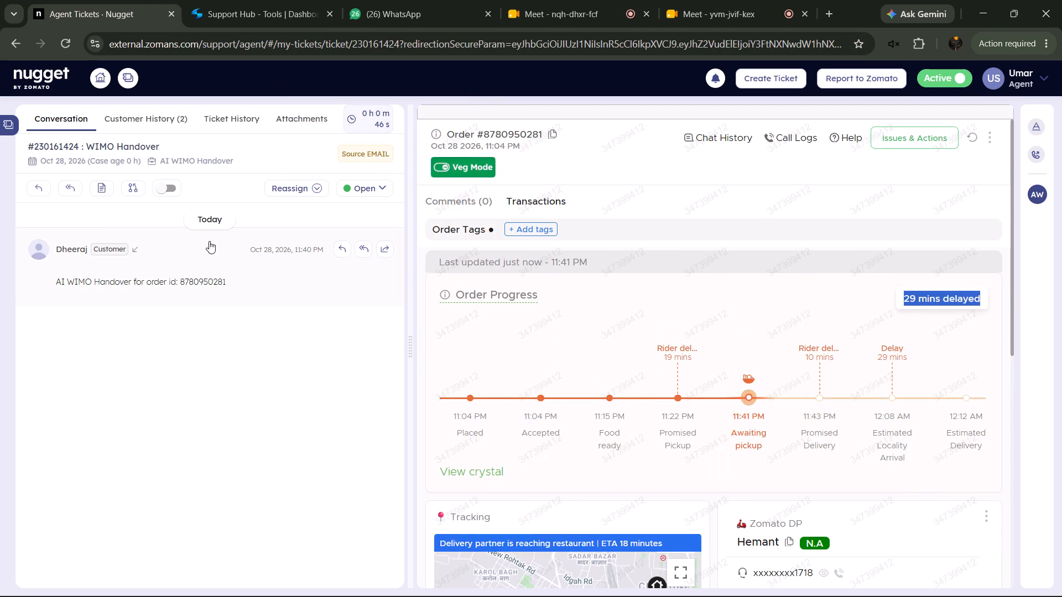
{"action": "left_click", "coordinate": [97, 182]}
{"action": "right_click", "coordinate": [504, 282]}
{"action": "left_click_drag", "start_coordinate": [575, 392], "coordinate": [577, 397]}
{"action": "left_click_drag", "start_coordinate": [586, 416], "coordinate": [592, 417]}
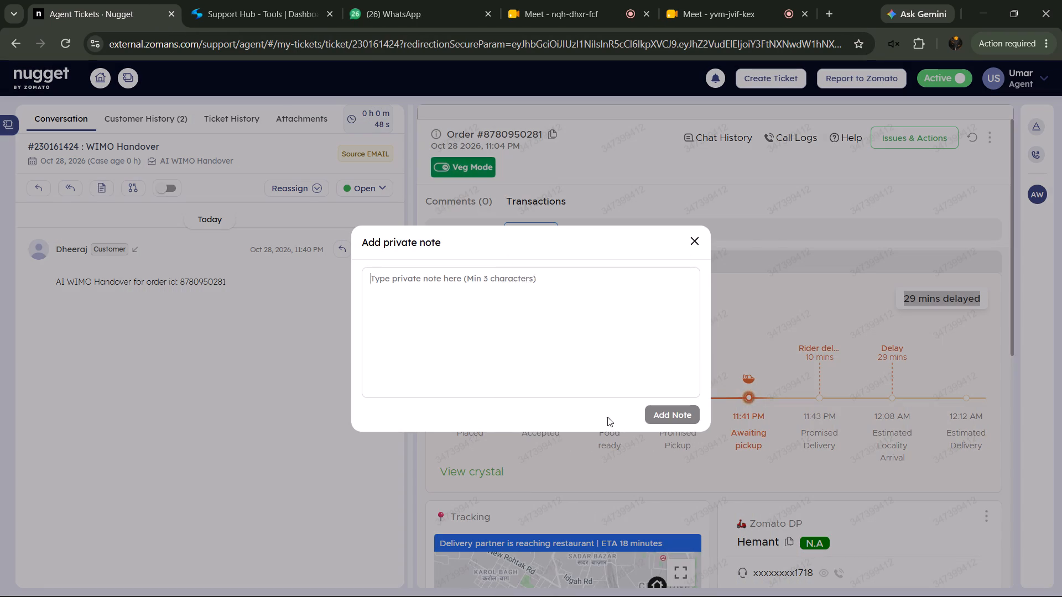
{"action": "left_click", "coordinate": [677, 418]}
Copy the current order progress stage into a second private note reading "11:41 PM Awaiting pickup".
{"action": "left_click", "coordinate": [737, 416]}
{"action": "left_click_drag", "start_coordinate": [732, 416], "coordinate": [771, 457]}
{"action": "right_click", "coordinate": [750, 434]}
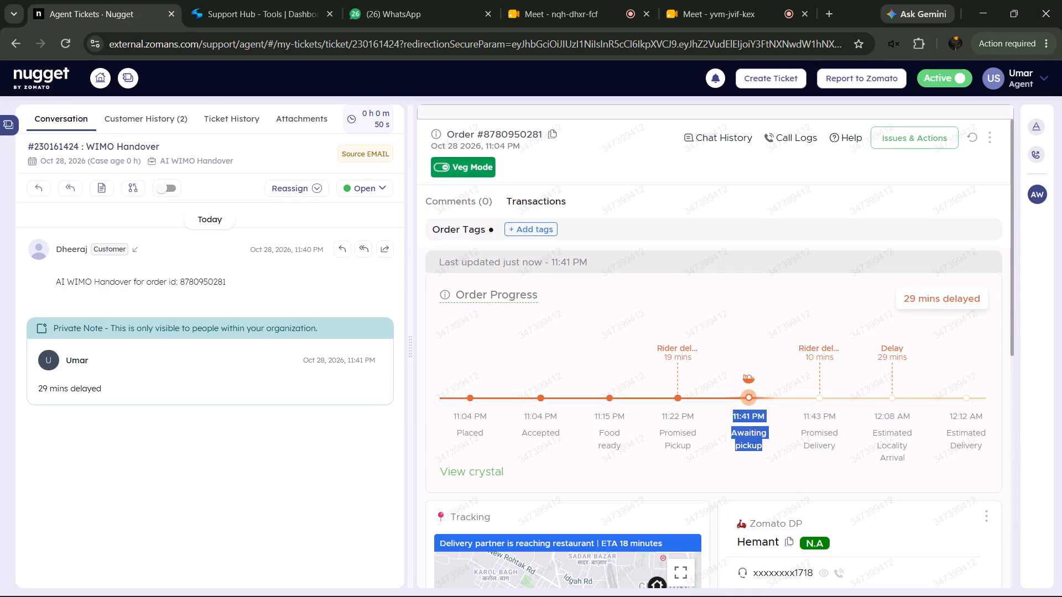
{"action": "left_click", "coordinate": [793, 234]}
{"action": "left_click", "coordinate": [102, 180]}
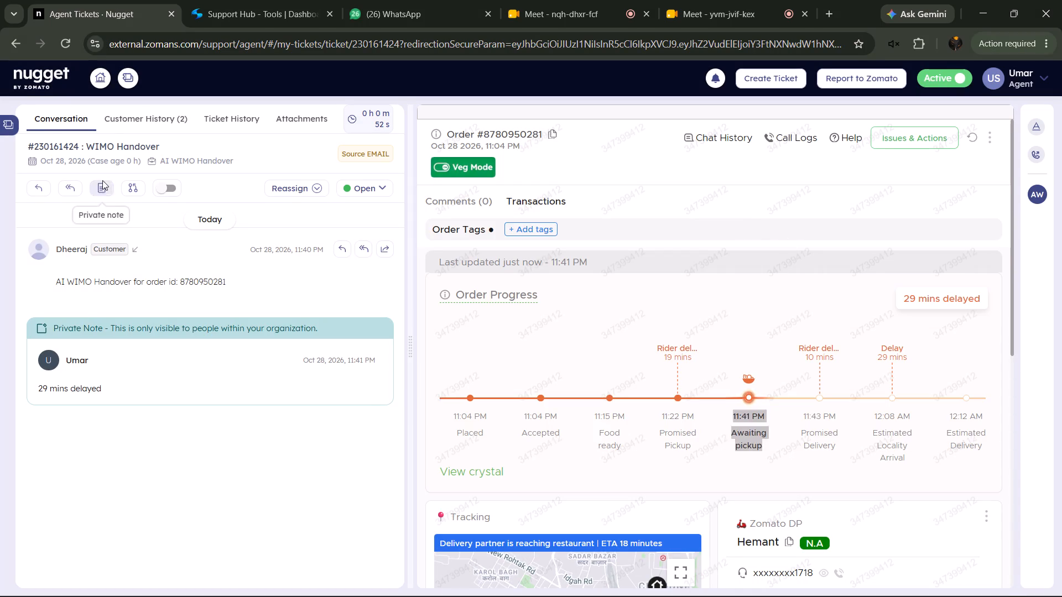
{"action": "right_click", "coordinate": [639, 319]}
{"action": "left_click", "coordinate": [690, 417]}
{"action": "left_click", "coordinate": [694, 409]}
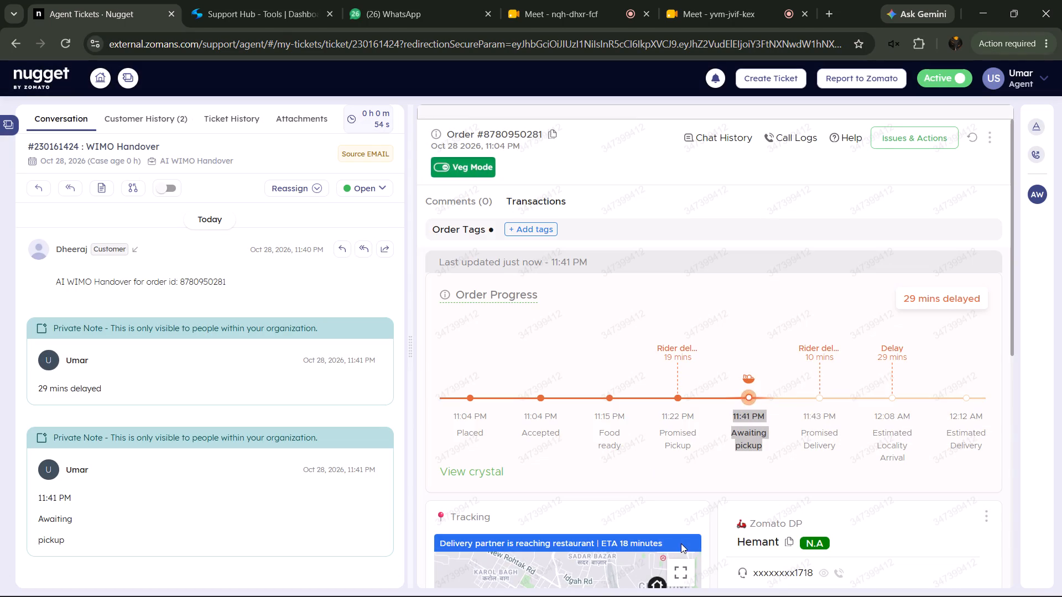
Copy the tracking status into a private note reading "Delivery partner is reaching restaurant | ETA 18 minutes".
{"action": "left_click_drag", "start_coordinate": [686, 536], "coordinate": [417, 545]}
{"action": "right_click", "coordinate": [447, 542]}
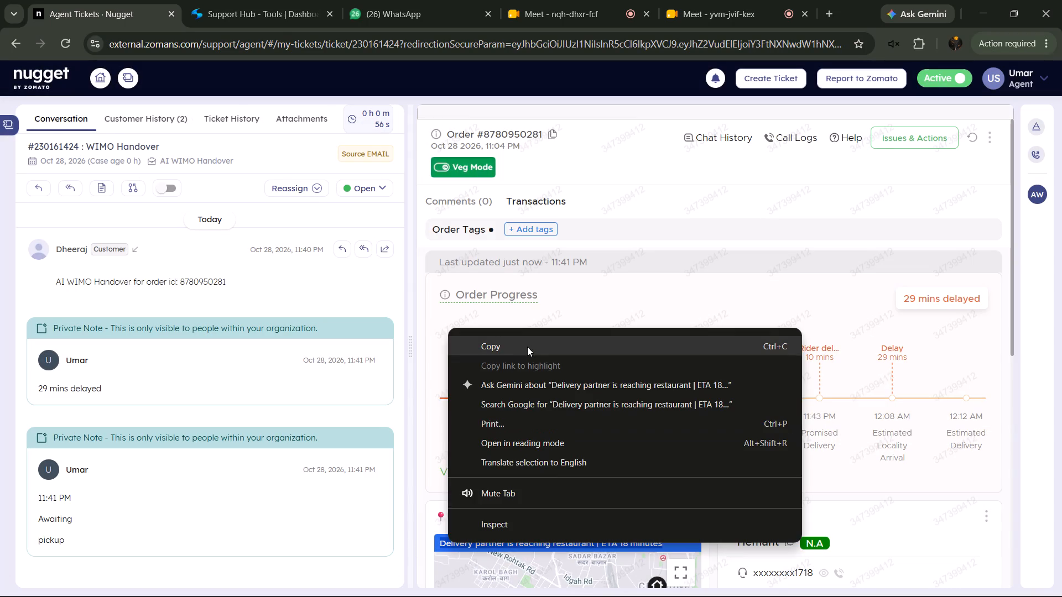
{"action": "left_click", "coordinate": [527, 347]}
{"action": "left_click", "coordinate": [100, 181]}
{"action": "right_click", "coordinate": [572, 330]}
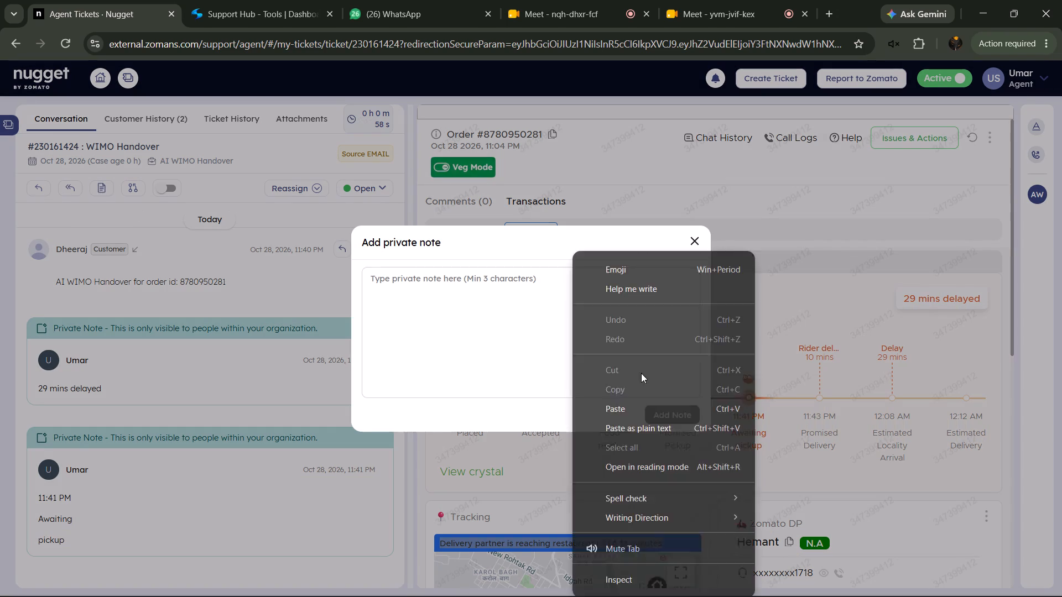
{"action": "left_click_drag", "start_coordinate": [674, 413], "coordinate": [676, 418]}
{"action": "left_click", "coordinate": [686, 418]}
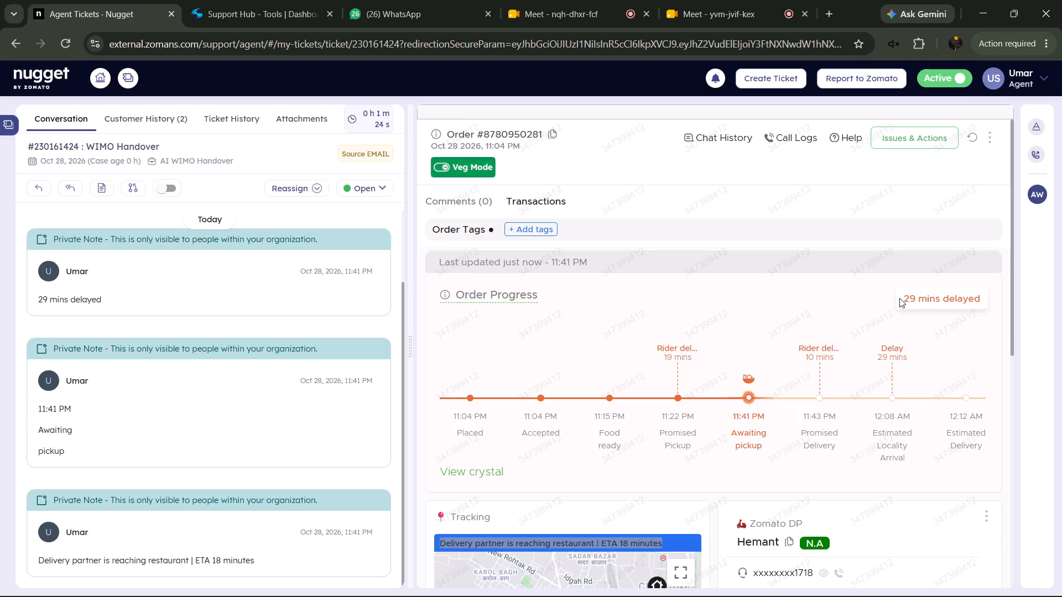
Request a callback connecting to the delivery partner shown on the order's Zomato DP card.
{"action": "scroll", "coordinate": [877, 310], "scroll_direction": "down", "scroll_amount": 3}
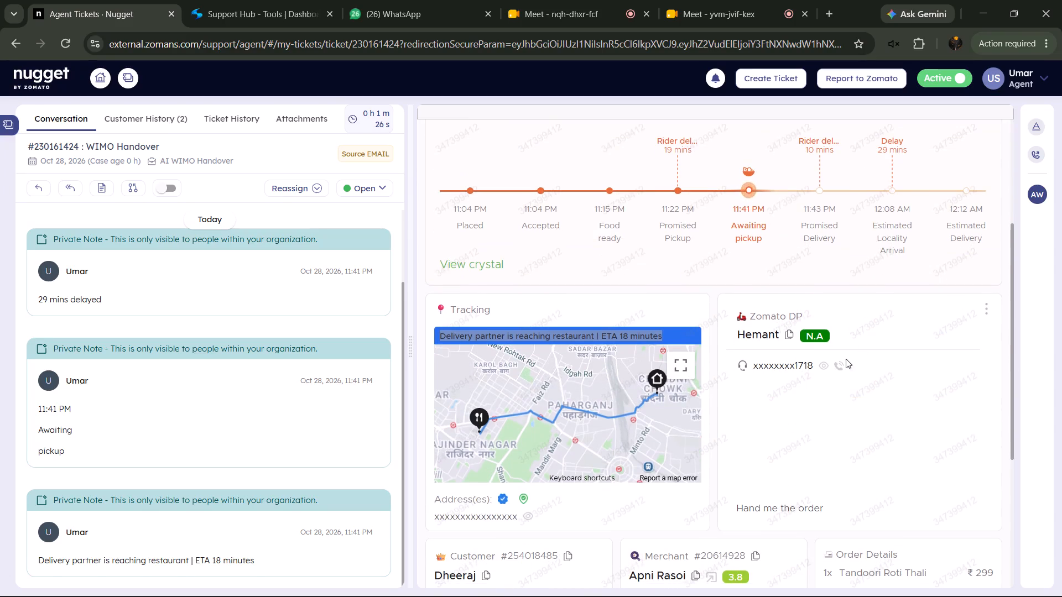
{"action": "left_click", "coordinate": [842, 363]}
{"action": "left_click", "coordinate": [956, 438]}
{"action": "left_click", "coordinate": [956, 425]}
{"action": "left_click", "coordinate": [945, 184]}
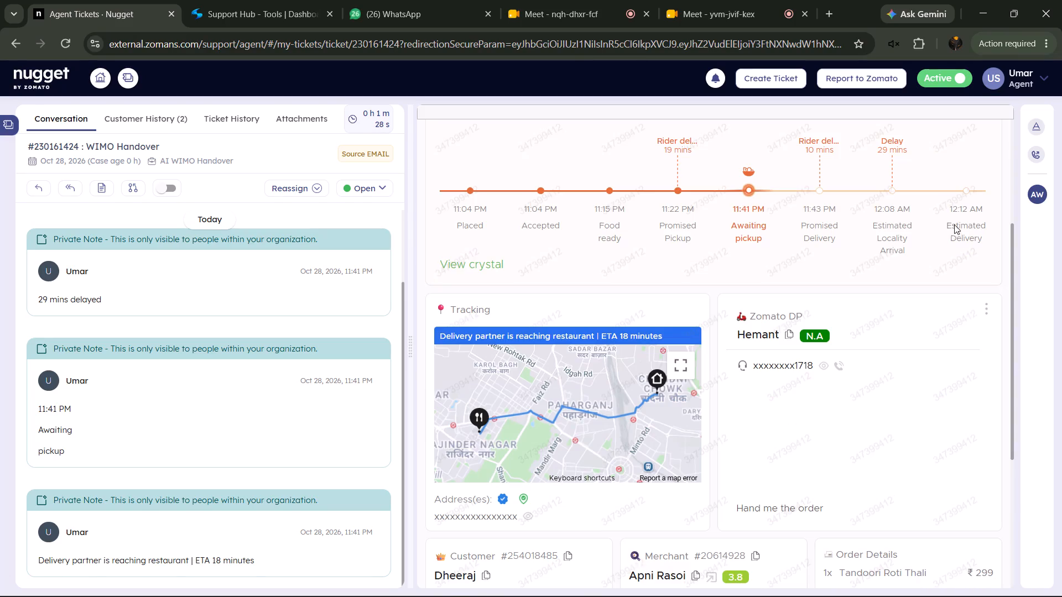
Examine the order's delivery partner assignment history for assignment times and unassignment reasons.
{"action": "left_click", "coordinate": [981, 303]}
{"action": "left_click", "coordinate": [937, 349]}
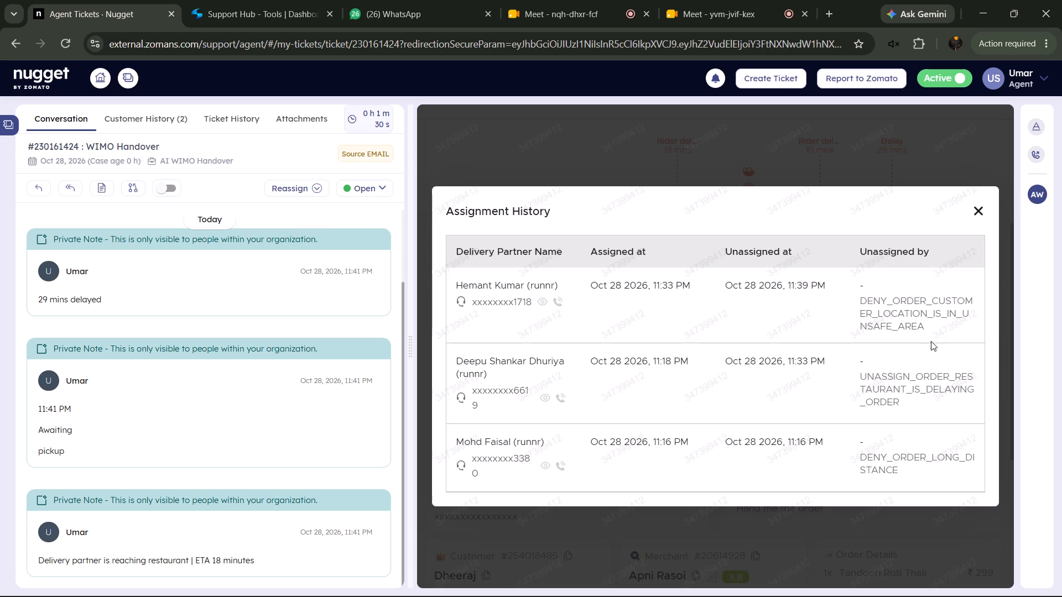
{"action": "left_click", "coordinate": [874, 181]}
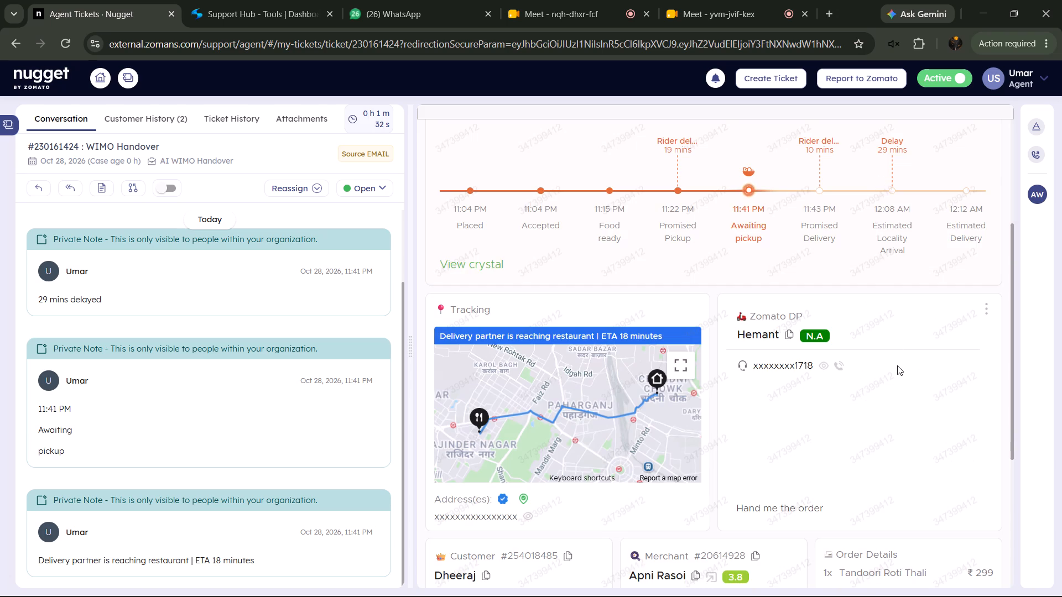
Refresh the order details and review the delivery partner assignment history again.
{"action": "scroll", "coordinate": [893, 362], "scroll_direction": "up", "scroll_amount": 9}
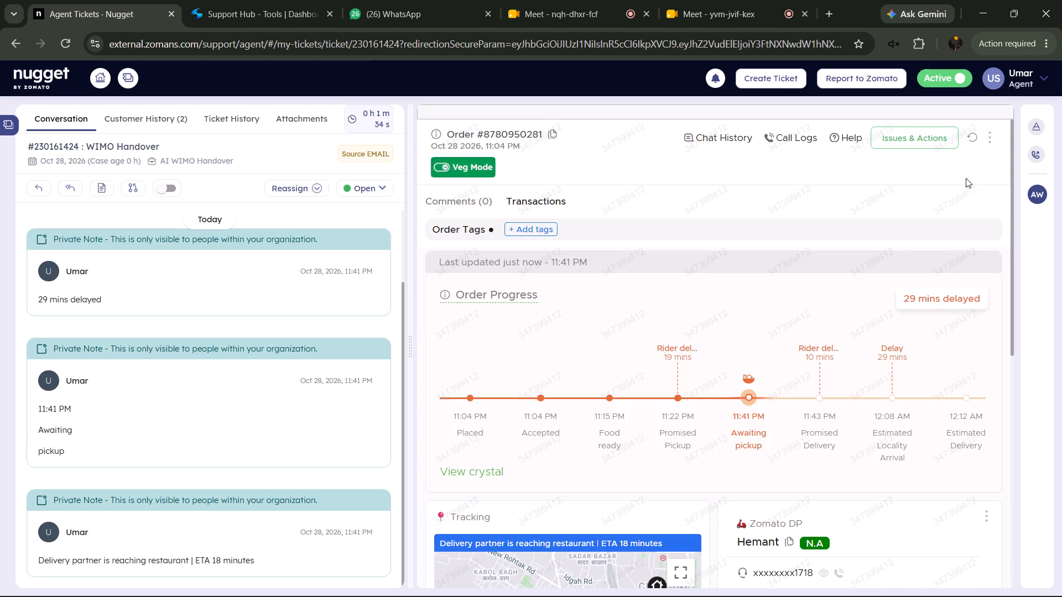
{"action": "left_click", "coordinate": [973, 134]}
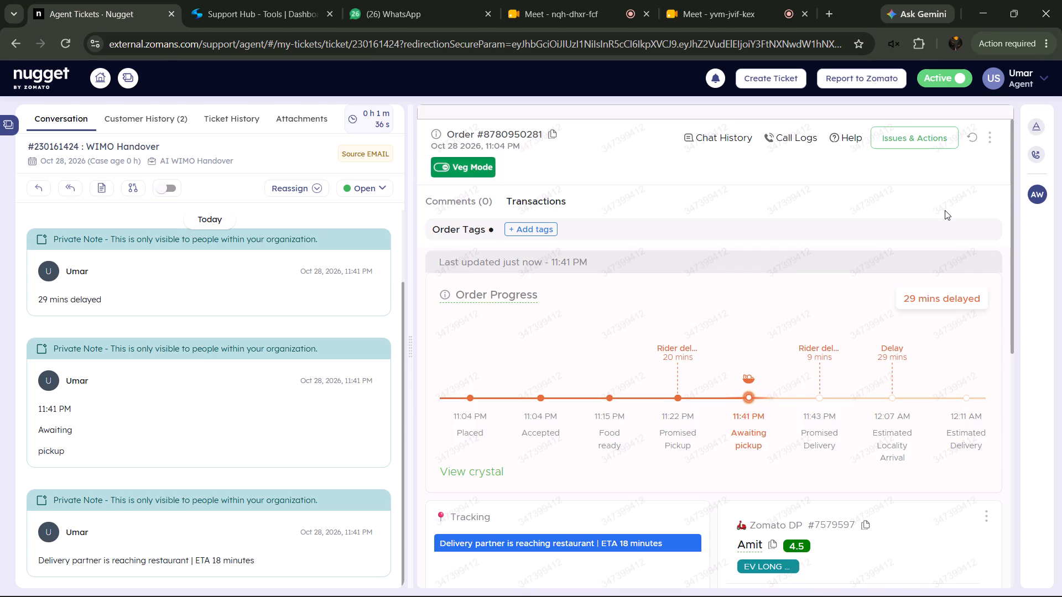
{"action": "scroll", "coordinate": [943, 214], "scroll_direction": "down", "scroll_amount": 2}
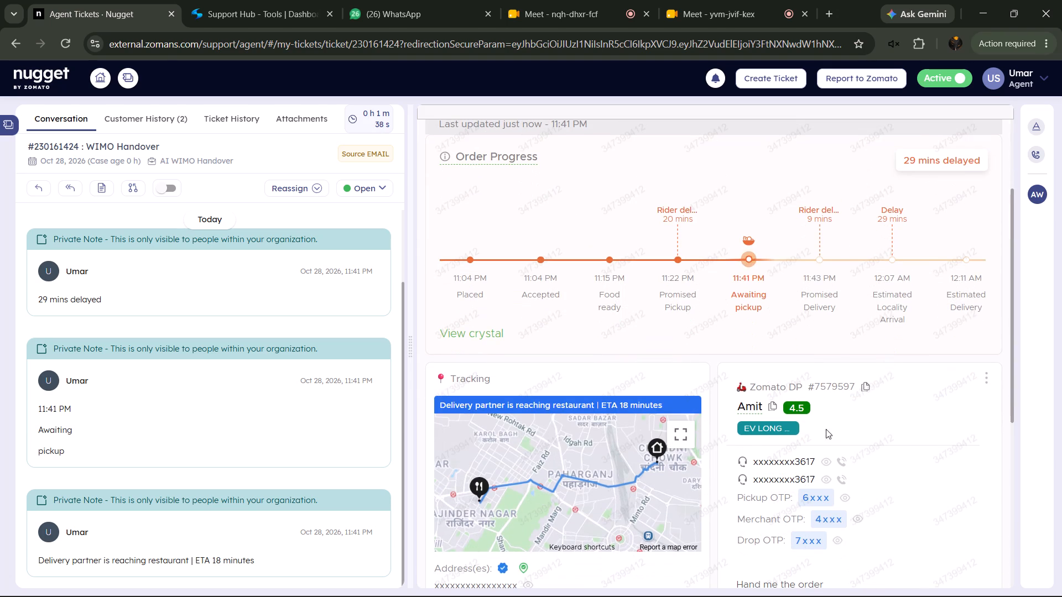
{"action": "left_click", "coordinate": [982, 383]}
{"action": "left_click", "coordinate": [933, 410]}
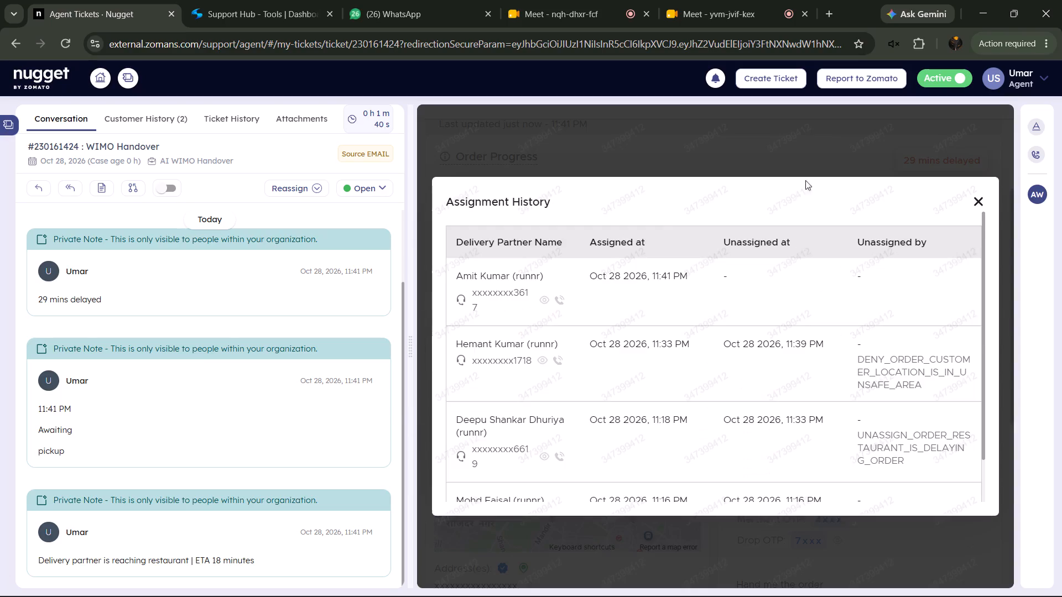
{"action": "left_click", "coordinate": [815, 160]}
Request a callback connecting to the newly assigned delivery partner.
{"action": "left_click", "coordinate": [844, 463]}
{"action": "left_click", "coordinate": [969, 438]}
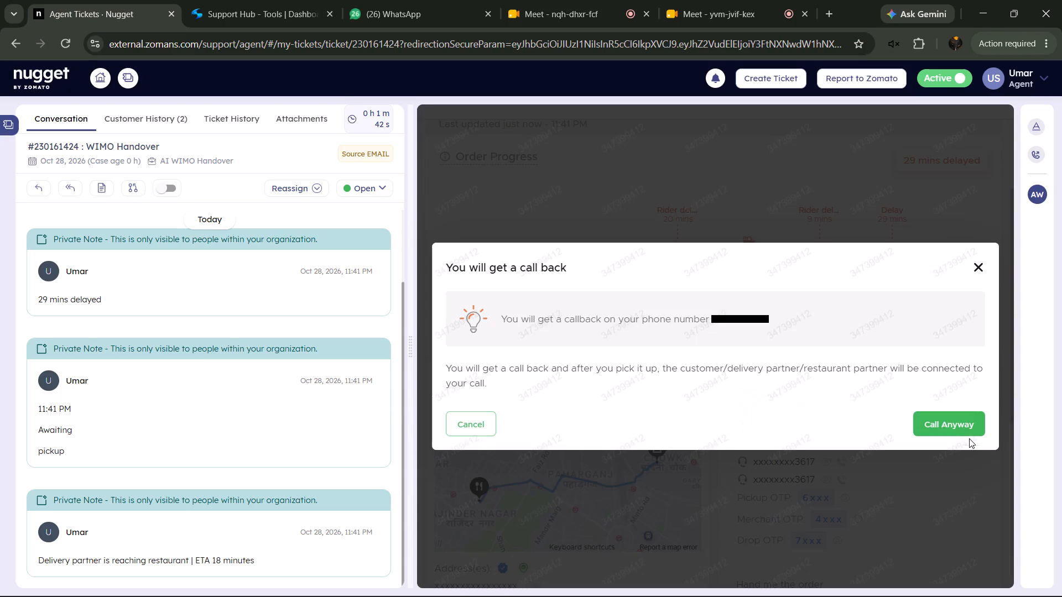
{"action": "left_click", "coordinate": [966, 427]}
{"action": "left_click", "coordinate": [858, 165]}
Recheck the assignment history and examine the order's progress, tracking and delivery partner details.
{"action": "scroll", "coordinate": [851, 242], "scroll_direction": "up", "scroll_amount": 4}
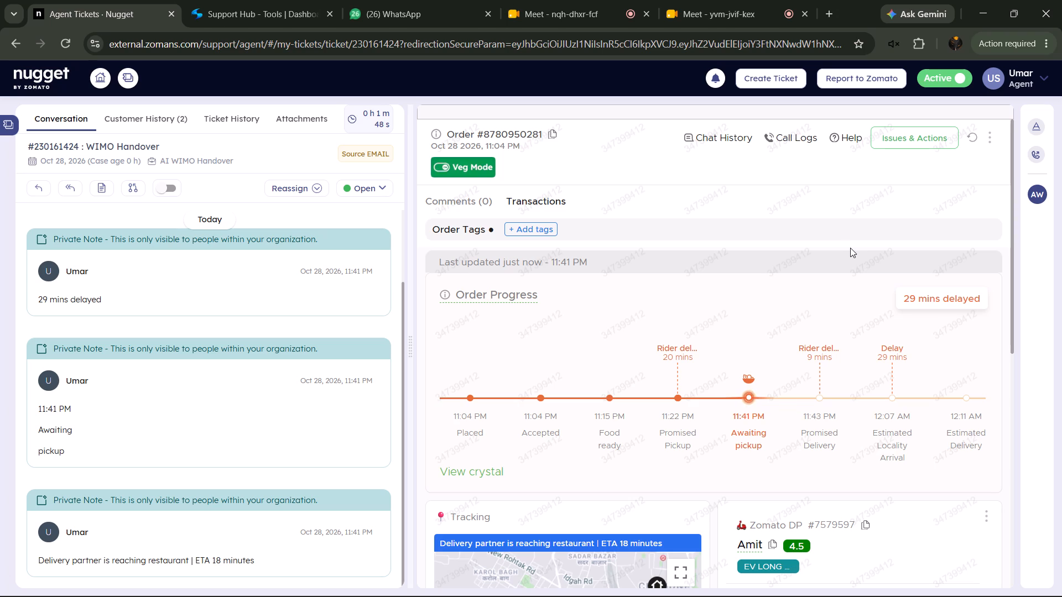
{"action": "scroll", "coordinate": [853, 249], "scroll_direction": "down", "scroll_amount": 1}
{"action": "left_click", "coordinate": [990, 444]}
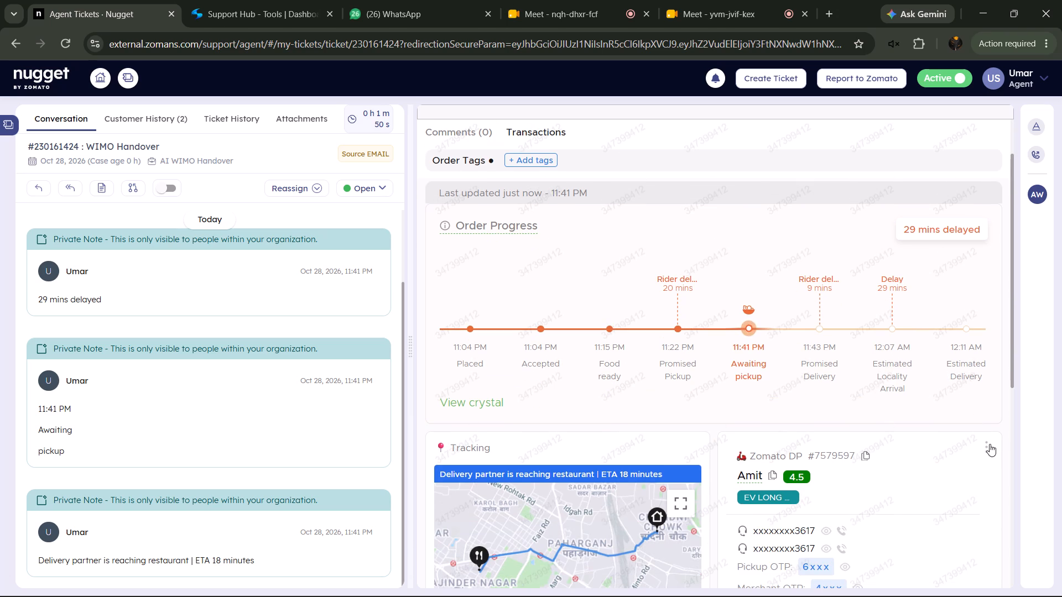
{"action": "left_click", "coordinate": [949, 487]}
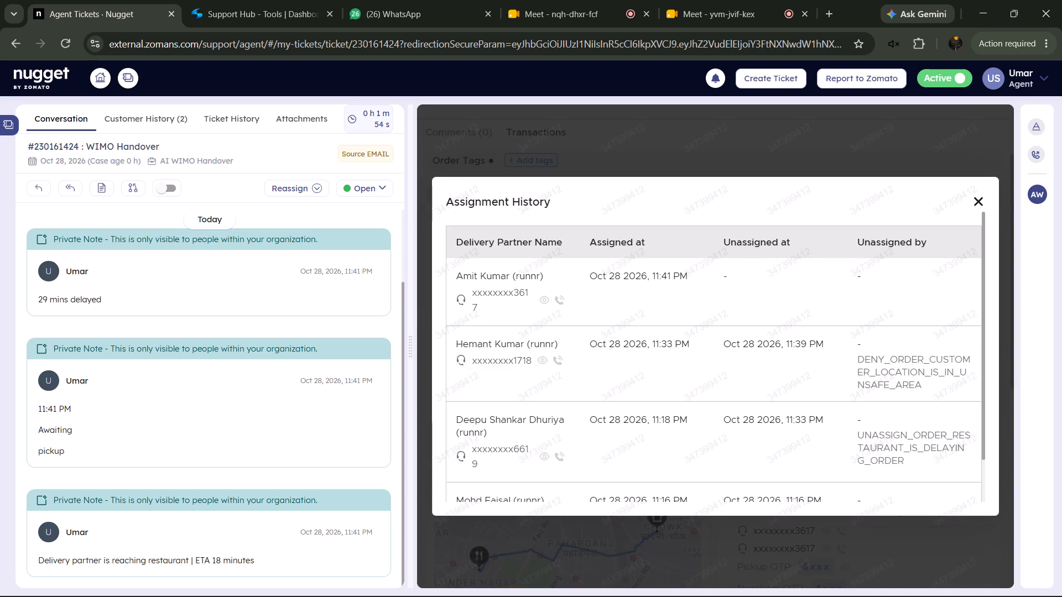
{"action": "left_click", "coordinate": [870, 143]}
{"action": "scroll", "coordinate": [852, 400], "scroll_direction": "up", "scroll_amount": 2}
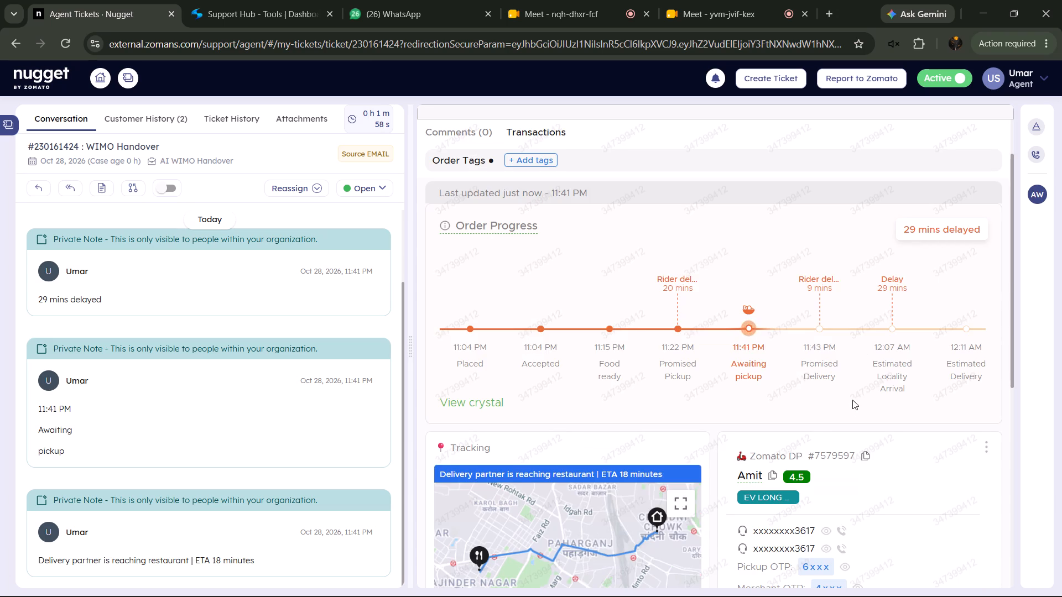
{"action": "scroll", "coordinate": [852, 400], "scroll_direction": "up", "scroll_amount": 2}
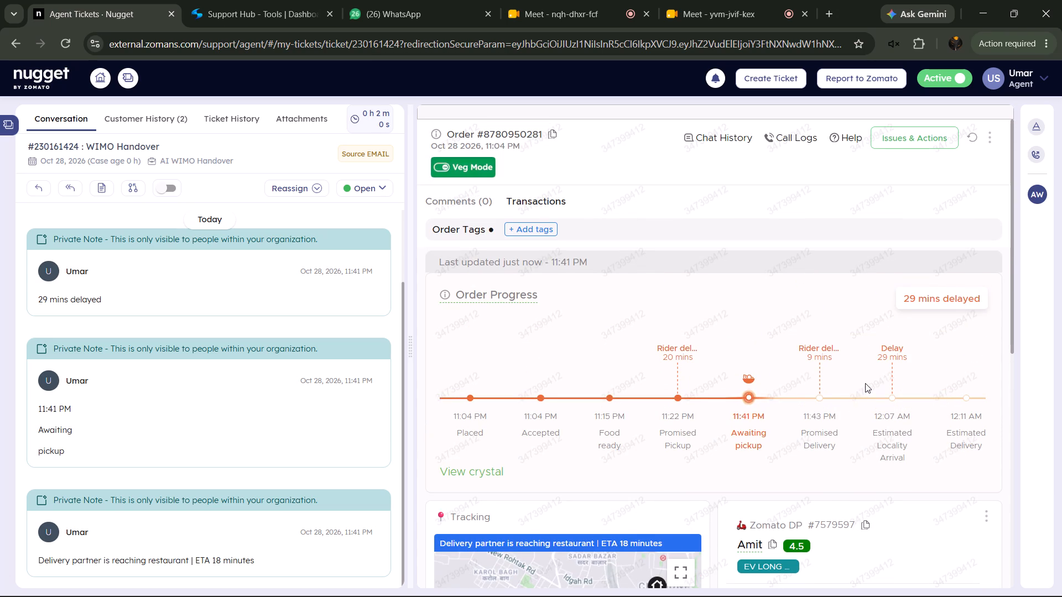
{"action": "scroll", "coordinate": [865, 382], "scroll_direction": "down", "scroll_amount": 4}
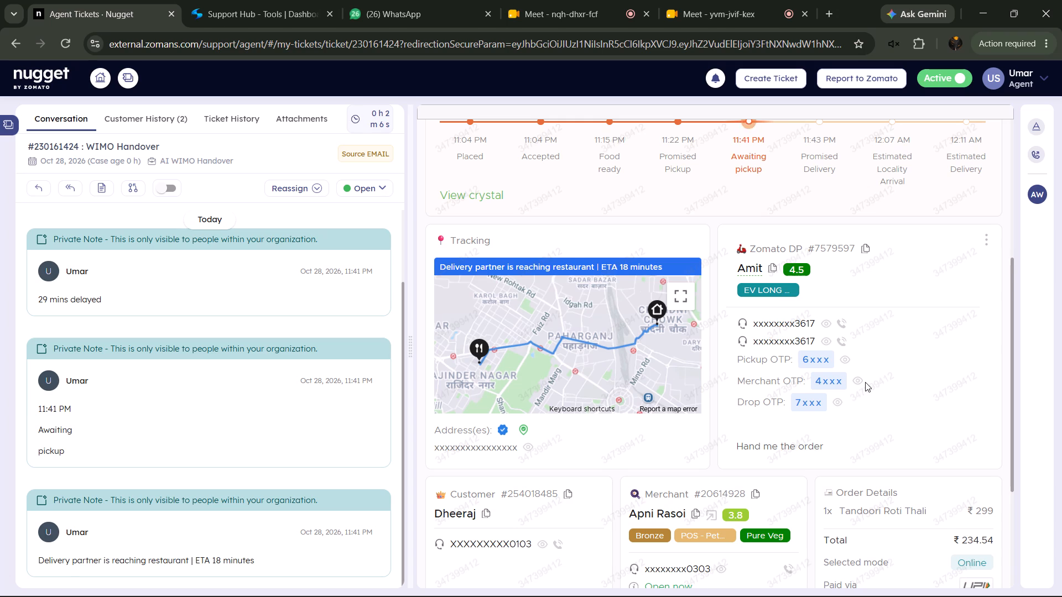
{"action": "scroll", "coordinate": [865, 382], "scroll_direction": "up", "scroll_amount": 8}
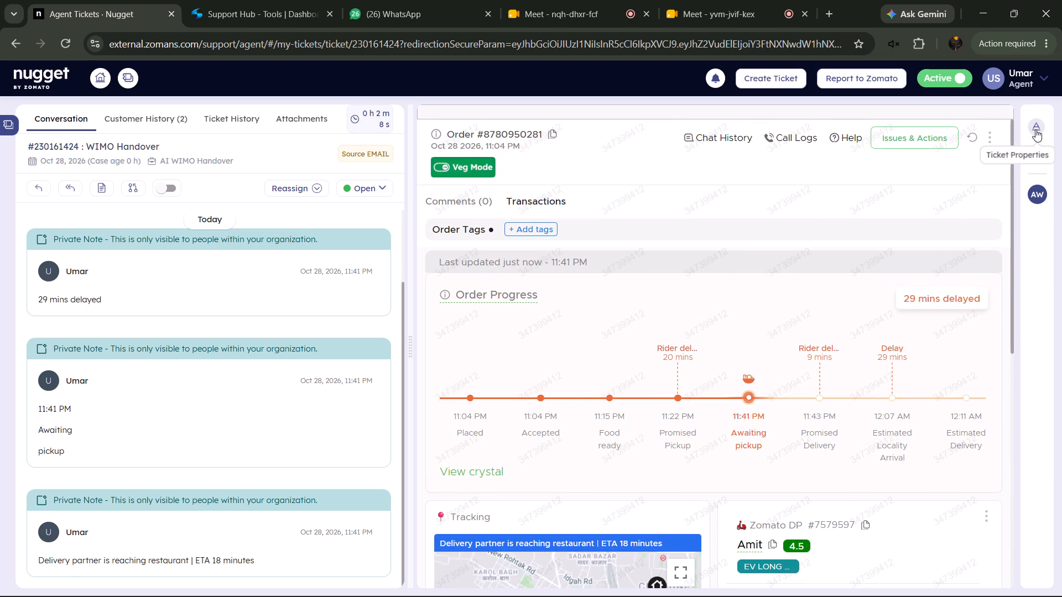
In the ticket properties, set Can Order Be Delivered to Yes and choose the Action and Lifeline Action options.
{"action": "left_click", "coordinate": [1035, 129]}
{"action": "left_click", "coordinate": [899, 350]}
{"action": "left_click", "coordinate": [870, 380]}
{"action": "scroll", "coordinate": [908, 223], "scroll_direction": "down", "scroll_amount": 3}
{"action": "left_click", "coordinate": [897, 224]}
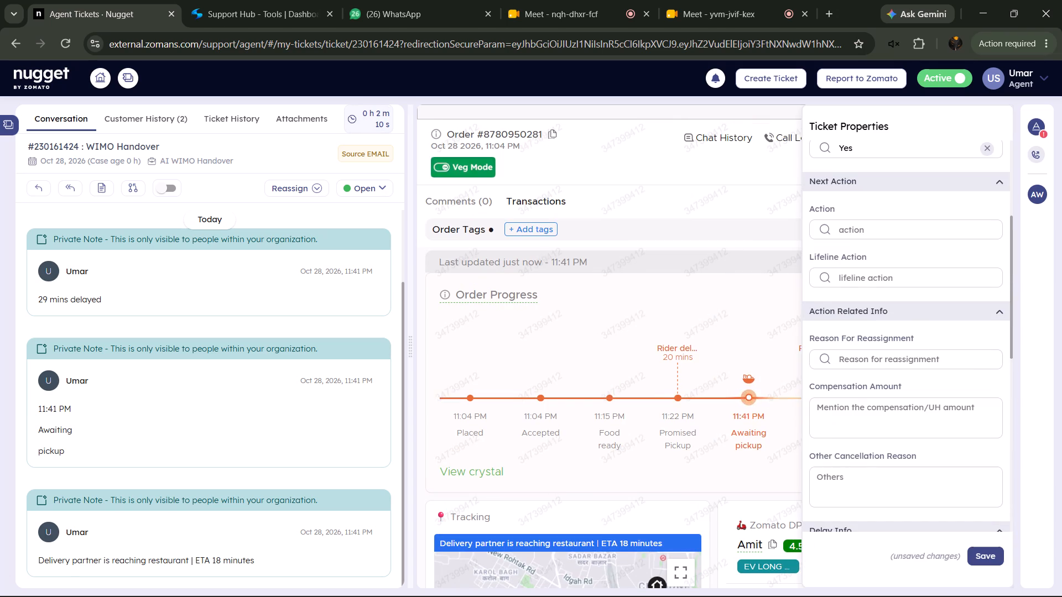
{"action": "left_click", "coordinate": [877, 254]}
{"action": "left_click_drag", "start_coordinate": [875, 273], "coordinate": [874, 279]}
{"action": "left_click", "coordinate": [866, 301]}
Set Are Properties Filled to Yes and Order Status Expected Time to "Arrival at res".
{"action": "scroll", "coordinate": [872, 298], "scroll_direction": "down", "scroll_amount": 10}
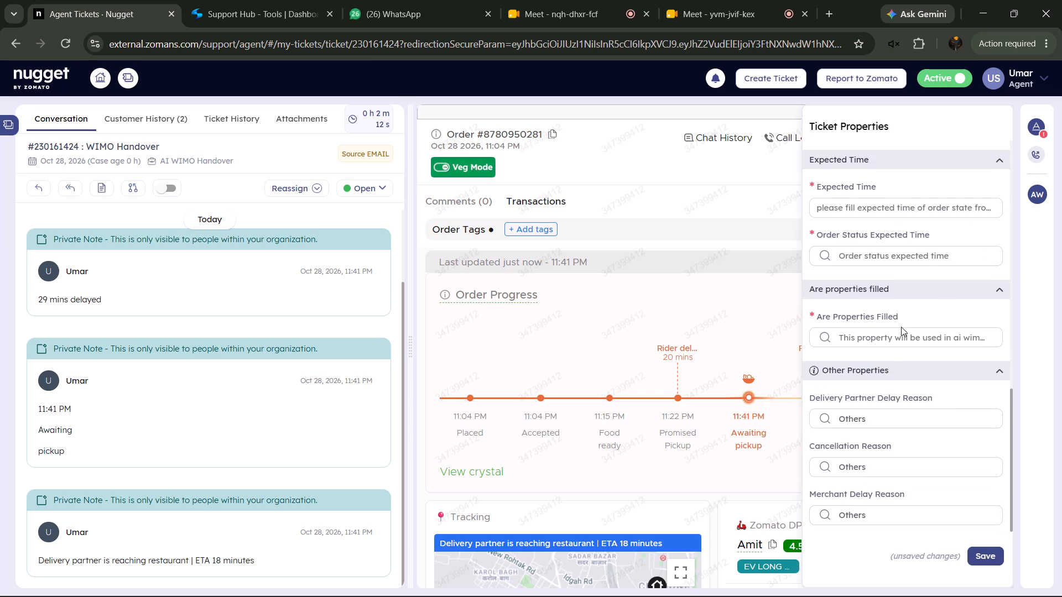
{"action": "left_click", "coordinate": [901, 336]}
{"action": "left_click", "coordinate": [882, 361]}
{"action": "left_click", "coordinate": [902, 259]}
{"action": "left_click", "coordinate": [881, 296]}
Switch to Support Hub, filter the Cands templates by transfer_order and copy the DP Assignment response about a vehicle-issue reassignment with pickup shortly.
{"action": "scroll", "coordinate": [887, 348], "scroll_direction": "up", "scroll_amount": 2}
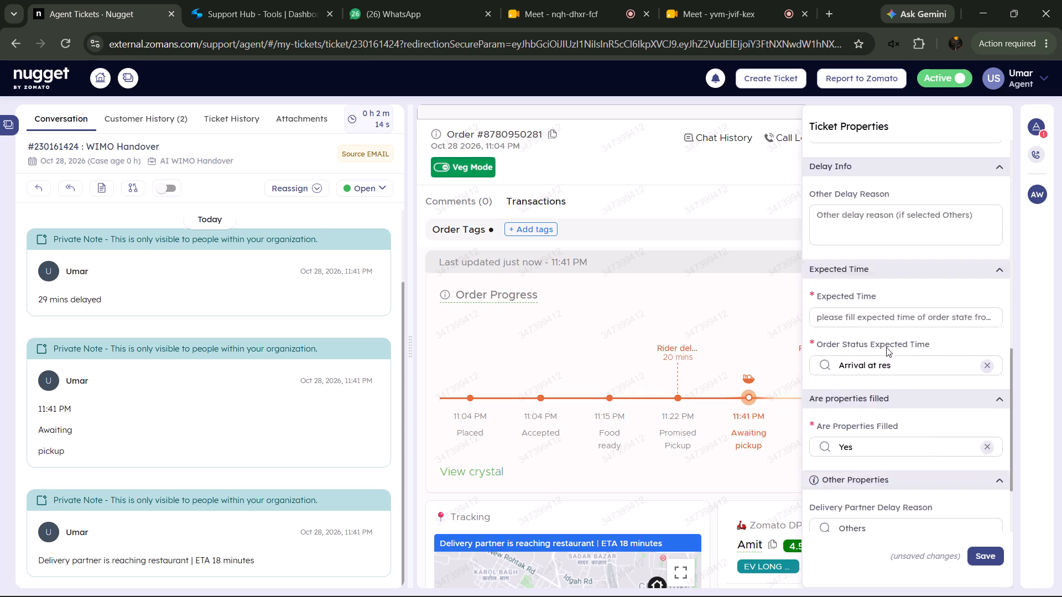
{"action": "left_click", "coordinate": [874, 261]}
{"action": "left_click", "coordinate": [294, 4]}
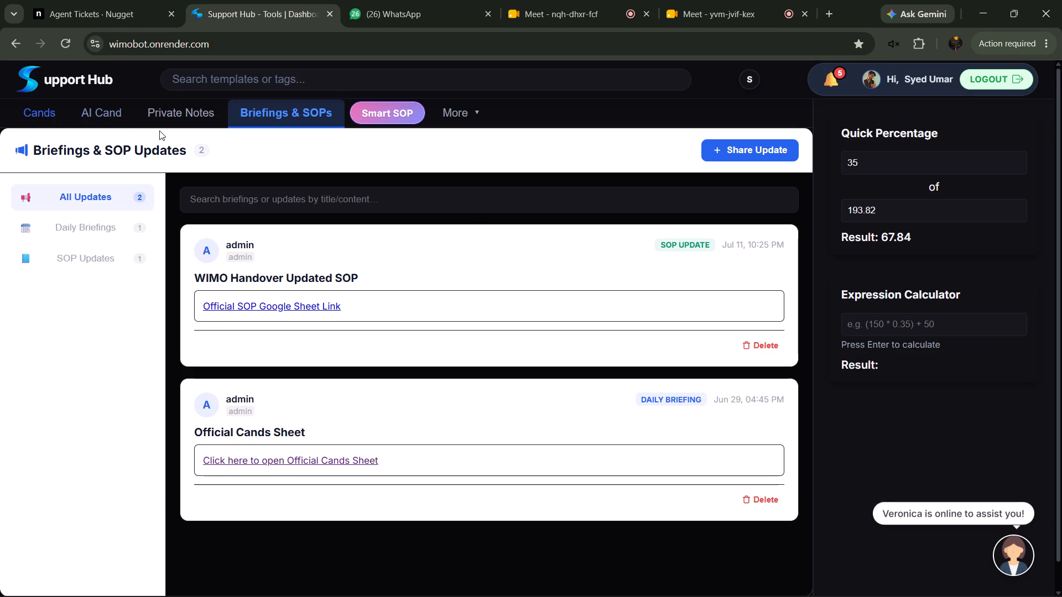
{"action": "left_click", "coordinate": [39, 112]}
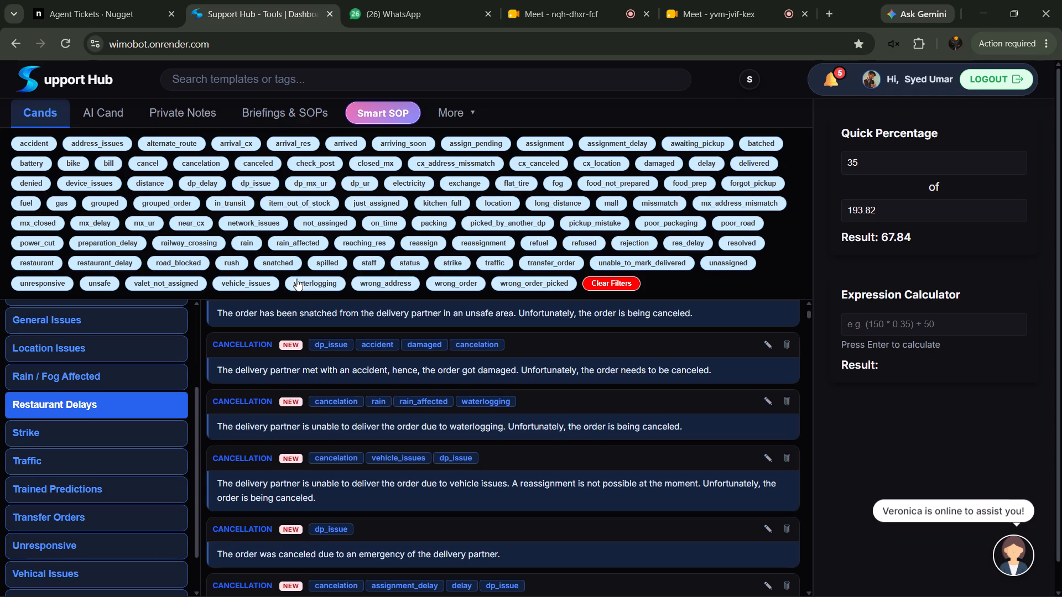
{"action": "left_click", "coordinate": [559, 265]}
{"action": "scroll", "coordinate": [397, 449], "scroll_direction": "up", "scroll_amount": 2}
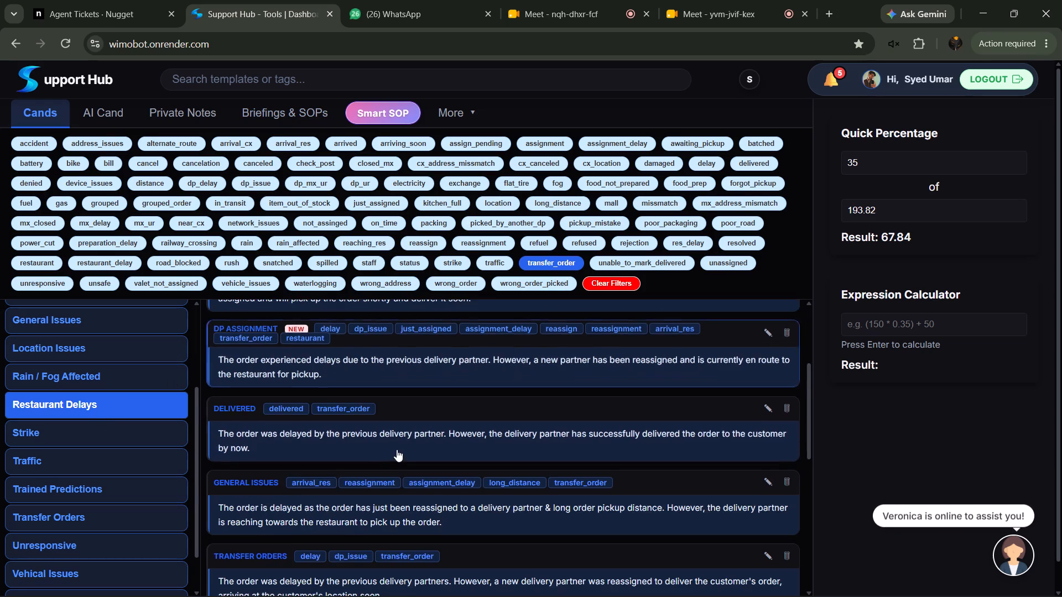
{"action": "scroll", "coordinate": [397, 449], "scroll_direction": "up", "scroll_amount": 12}
{"action": "left_click", "coordinate": [409, 456]}
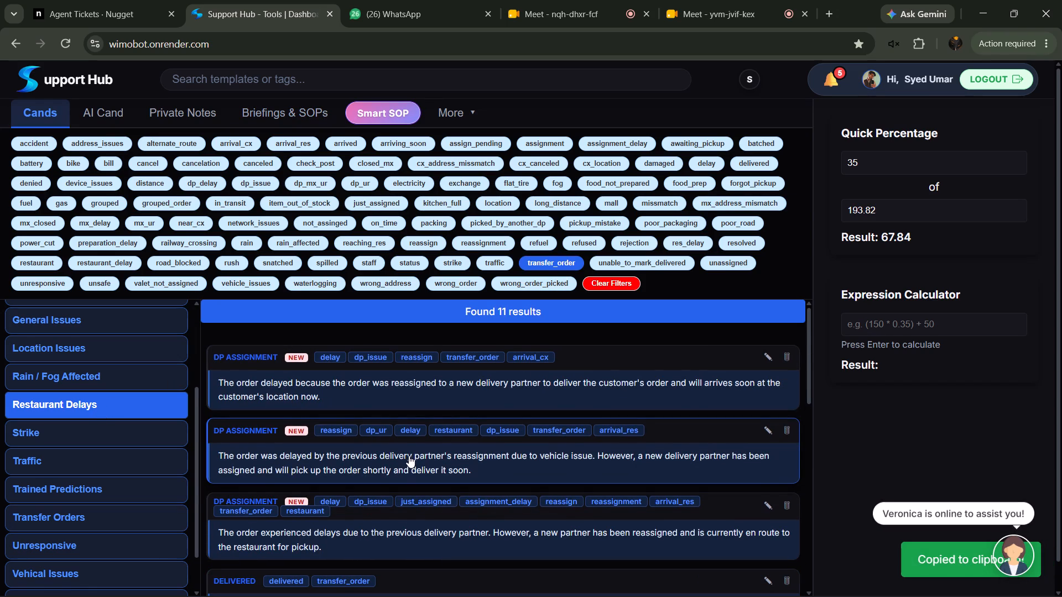
Switch back to the Nugget ticket, paste the copied response into Other Delay Reason and set Expected Time to 10.
{"action": "left_click", "coordinate": [80, 0]}
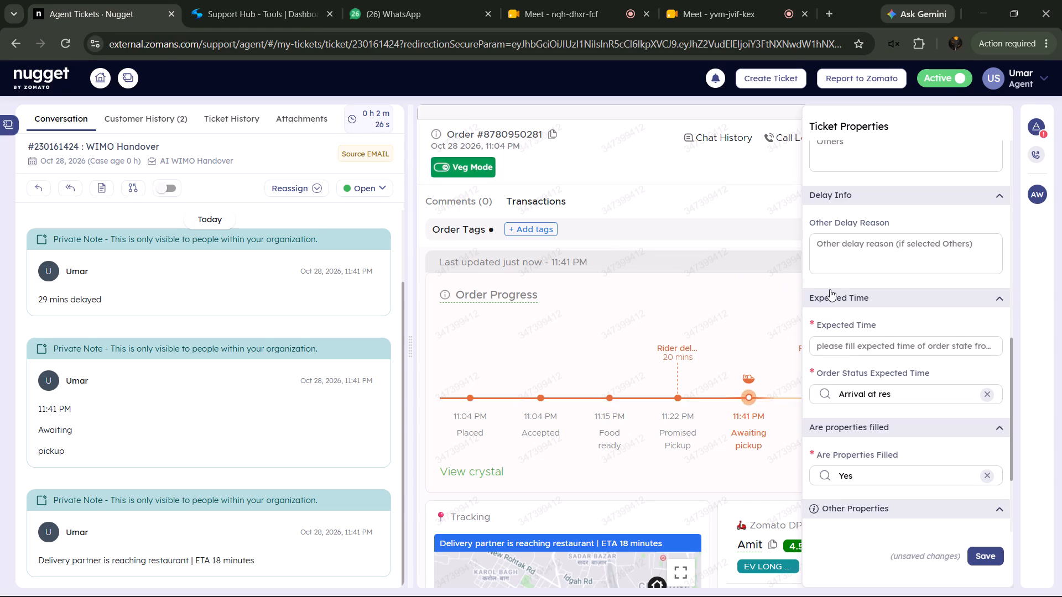
{"action": "left_click", "coordinate": [861, 258]}
{"action": "key", "text": "ctrl+v"}
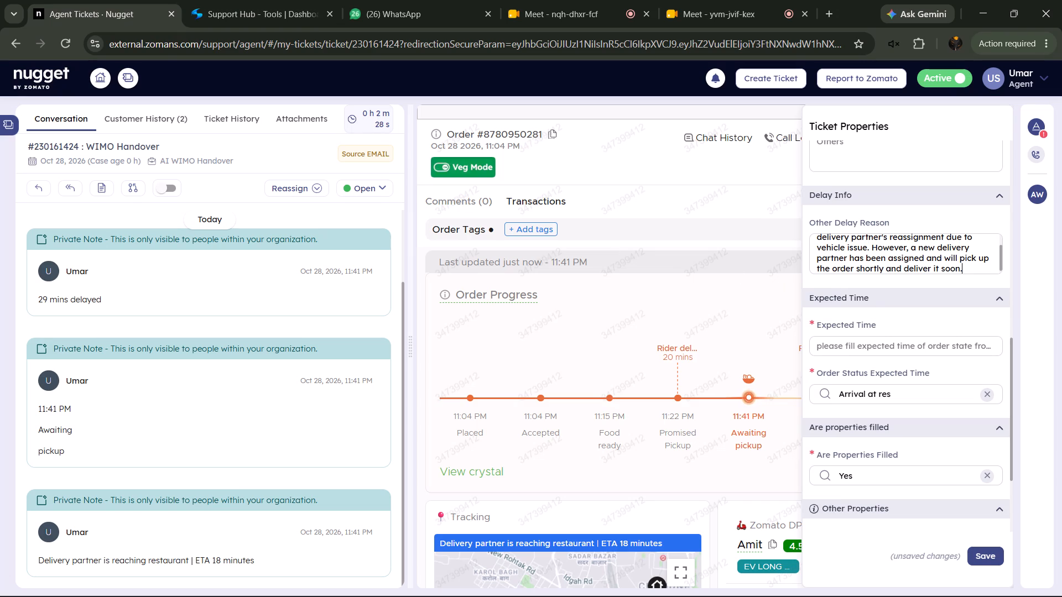
{"action": "left_click", "coordinate": [878, 342]}
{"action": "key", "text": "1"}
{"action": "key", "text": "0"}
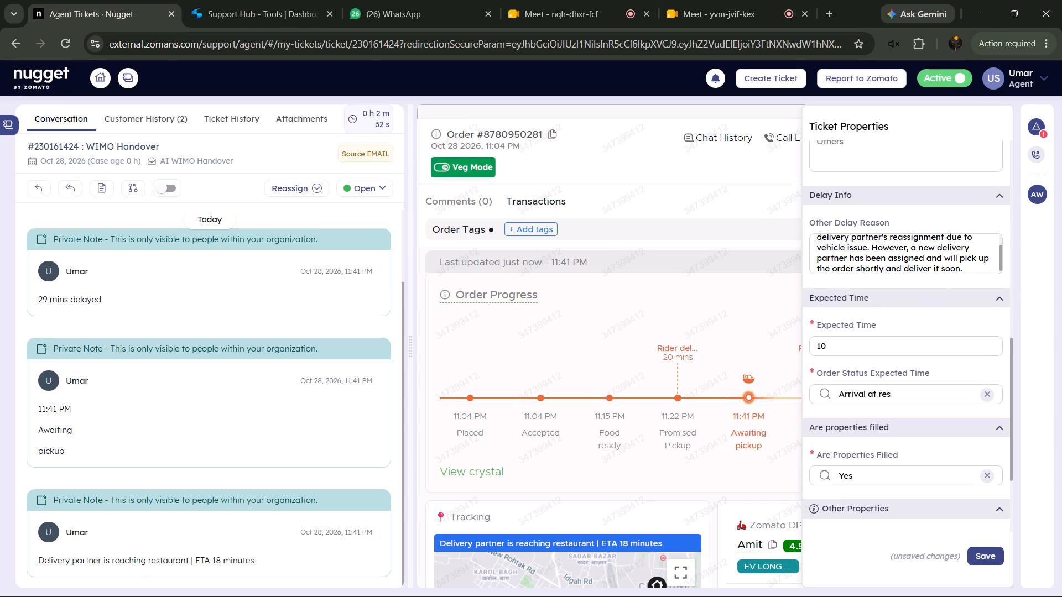
Remove "and deliver it soon" from Other Delay Reason so it ends with "pick up the order shortly.", and close the ticket properties.
{"action": "left_click_drag", "start_coordinate": [887, 268], "coordinate": [1051, 270]}
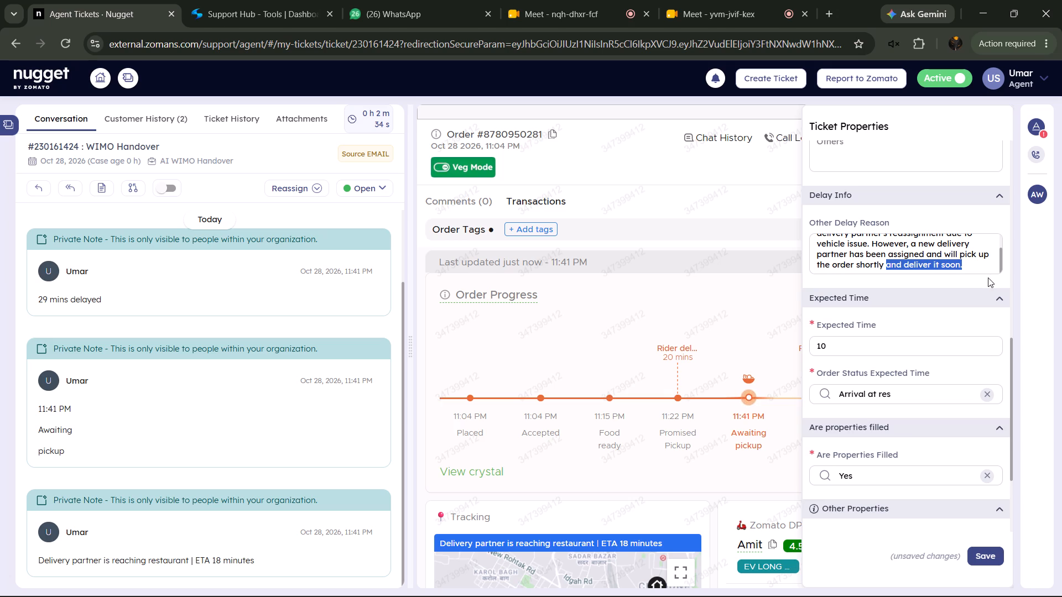
{"action": "key", "text": "BackSpace"}
{"action": "key", "text": "BackSpace"}
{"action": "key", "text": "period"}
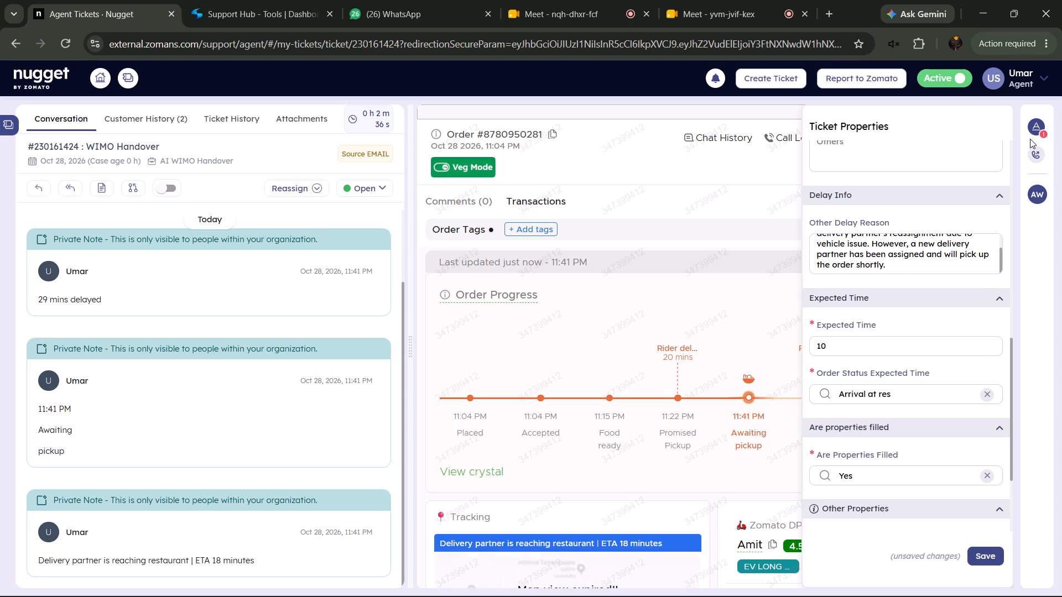
{"action": "left_click", "coordinate": [1033, 131]}
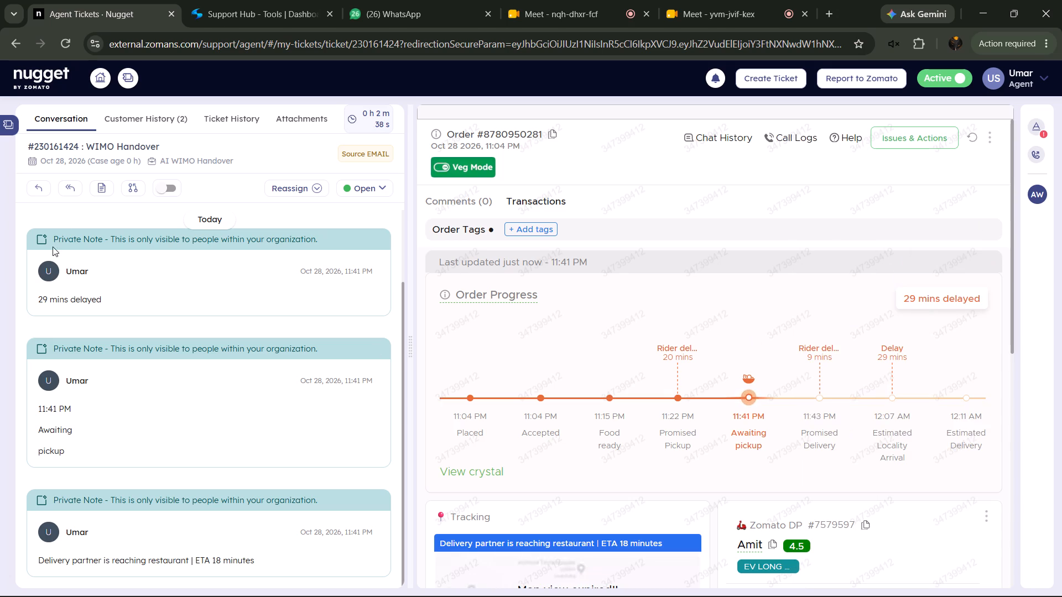
Add a private note reading "dp connected" to the ticket.
{"action": "left_click", "coordinate": [98, 190]}
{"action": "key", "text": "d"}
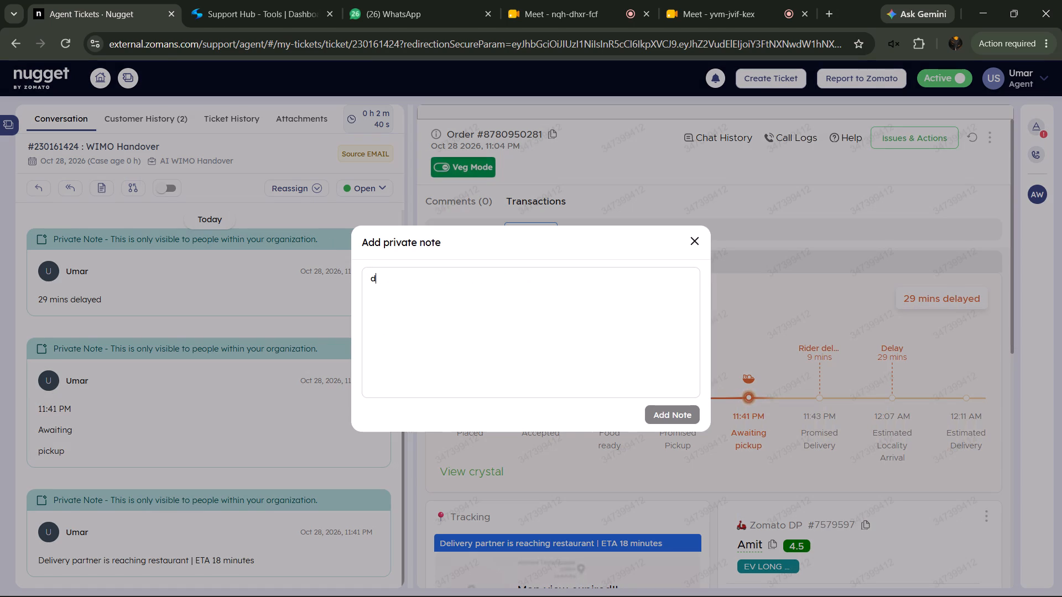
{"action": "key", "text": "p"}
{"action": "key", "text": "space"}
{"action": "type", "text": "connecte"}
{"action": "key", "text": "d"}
{"action": "left_click", "coordinate": [660, 413]}
Review the order's delivery partner assignment history for the reasons earlier partners were unassigned.
{"action": "scroll", "coordinate": [822, 366], "scroll_direction": "down", "scroll_amount": 1}
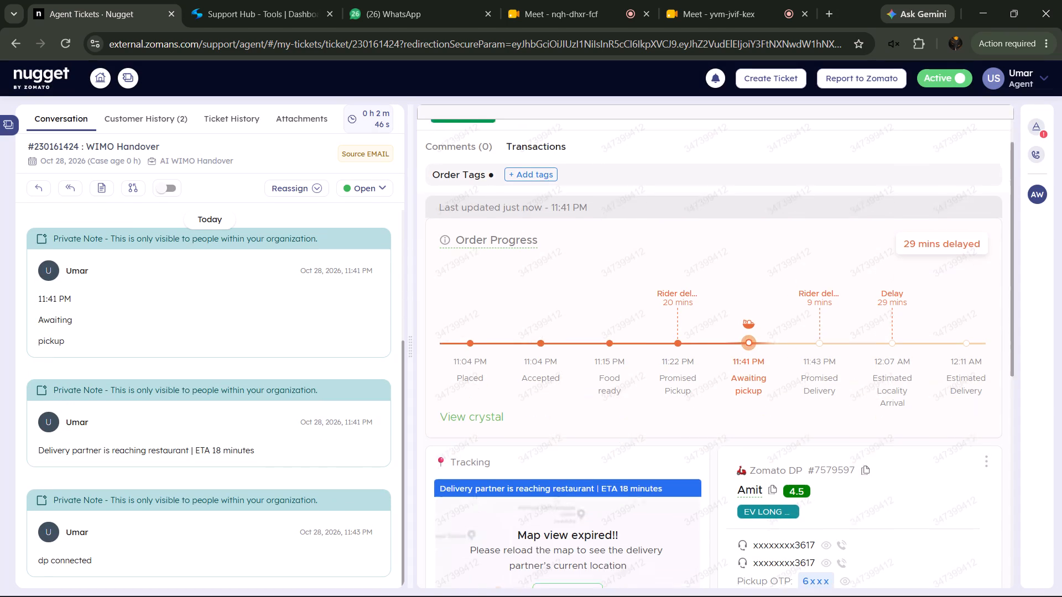
{"action": "left_click", "coordinate": [990, 447]}
{"action": "left_click", "coordinate": [933, 476]}
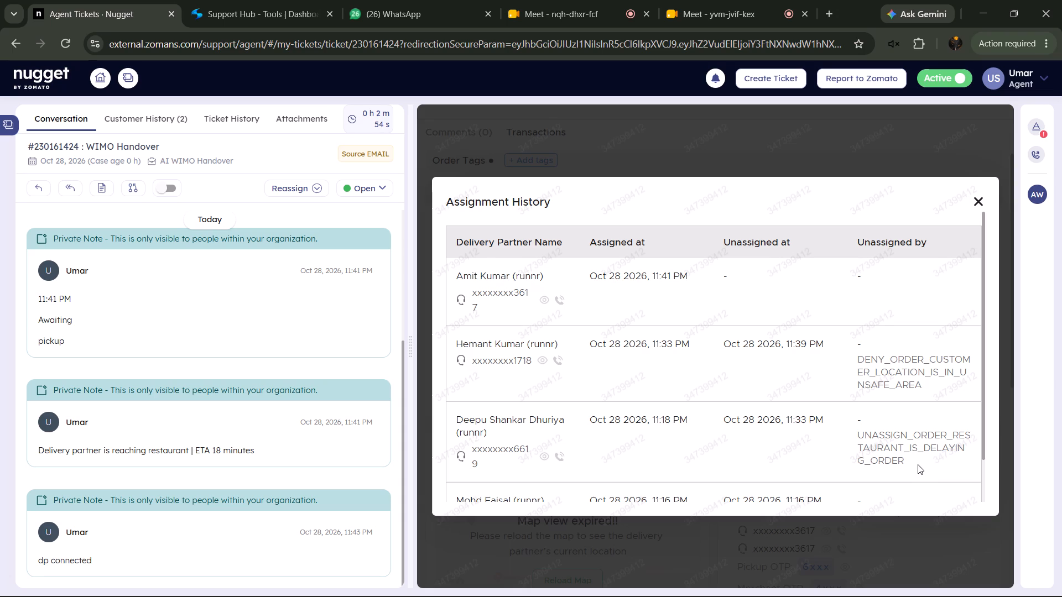
{"action": "left_click", "coordinate": [877, 146]}
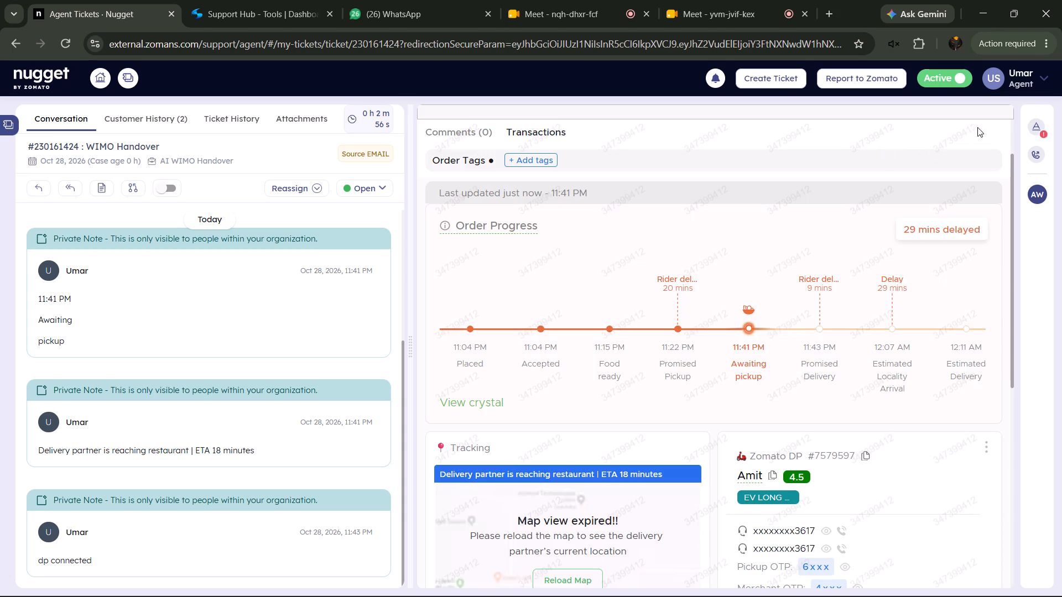
In Other Delay Reason, replace "vehicle issue" with "restaurant delay" and save the ticket properties.
{"action": "left_click", "coordinate": [1029, 128]}
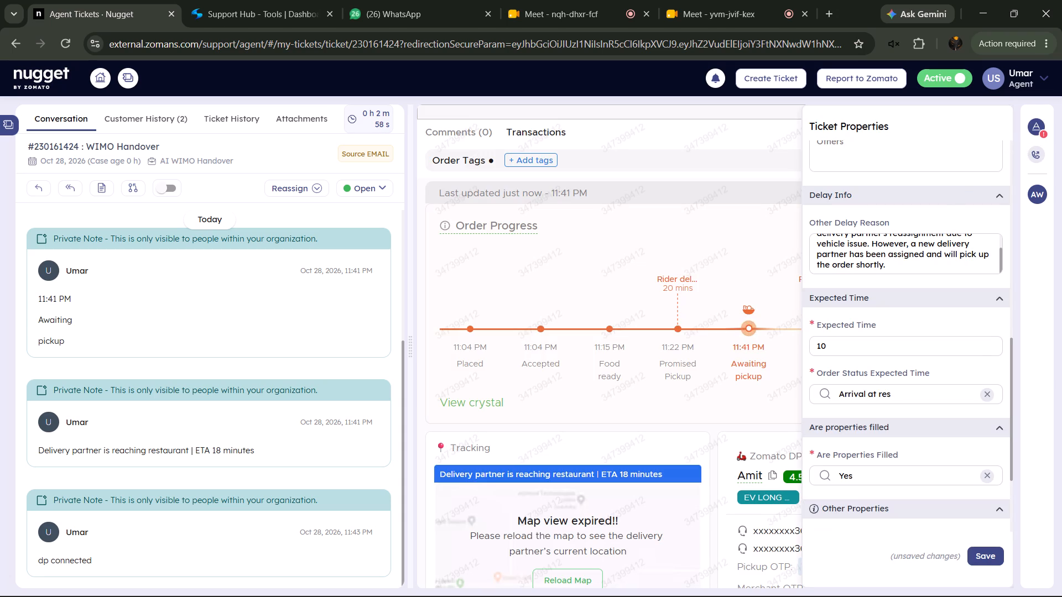
{"action": "scroll", "coordinate": [878, 263], "scroll_direction": "up", "scroll_amount": 2}
{"action": "left_click_drag", "start_coordinate": [868, 264], "coordinate": [814, 248]}
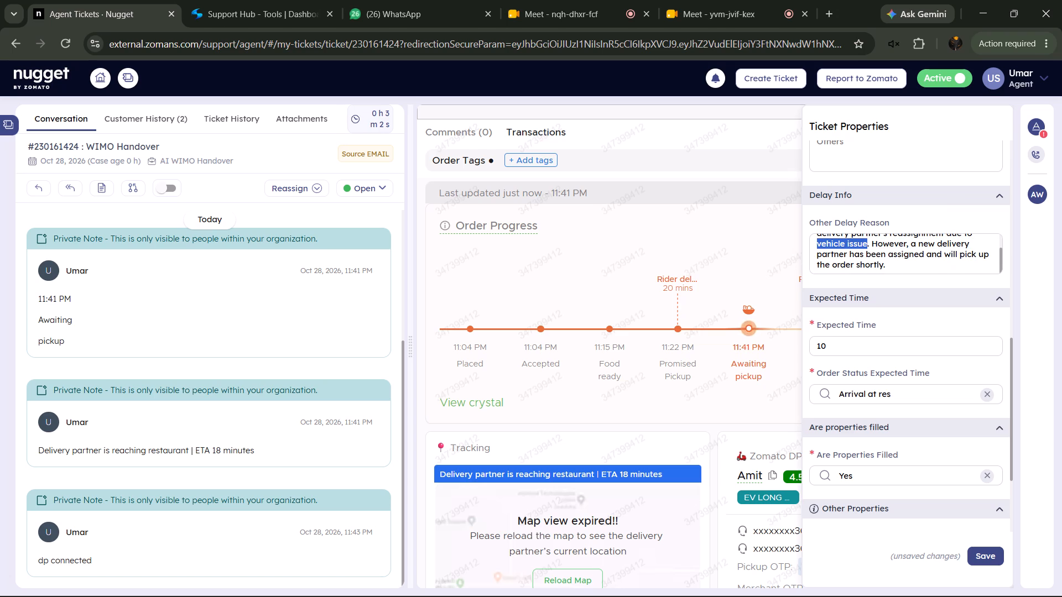
{"action": "key", "text": "BackSpace"}
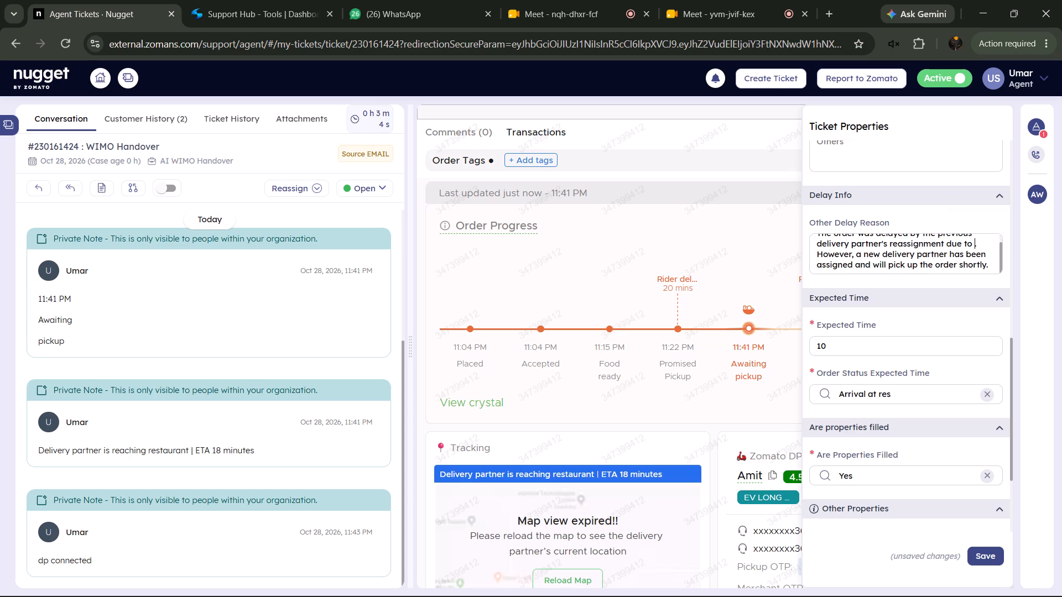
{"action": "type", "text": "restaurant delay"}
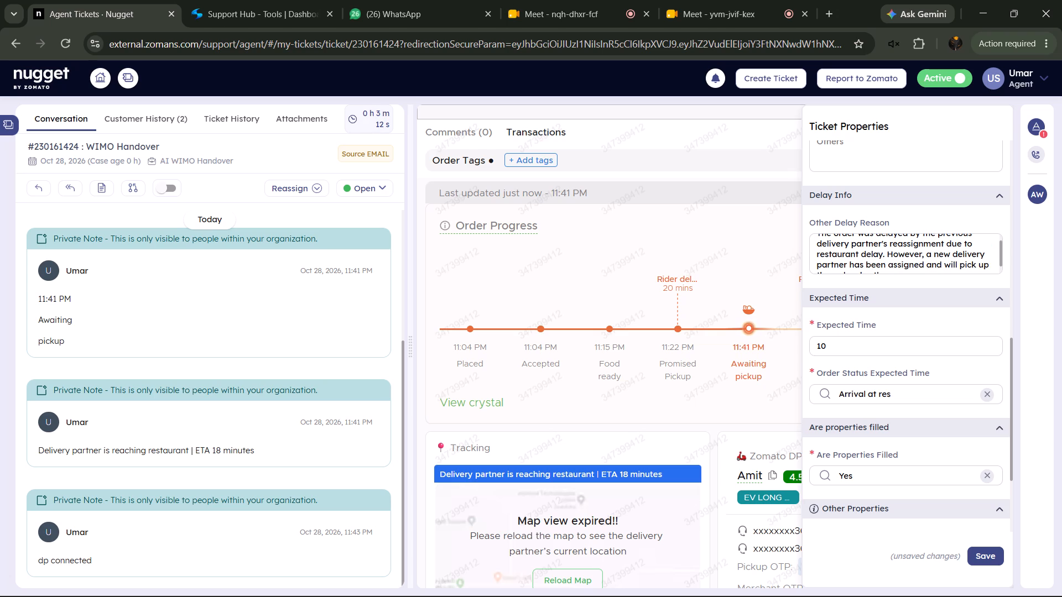
{"action": "scroll", "coordinate": [870, 247], "scroll_direction": "down", "scroll_amount": 1}
{"action": "scroll", "coordinate": [887, 318], "scroll_direction": "up", "scroll_amount": 5}
{"action": "scroll", "coordinate": [887, 285], "scroll_direction": "down", "scroll_amount": 7}
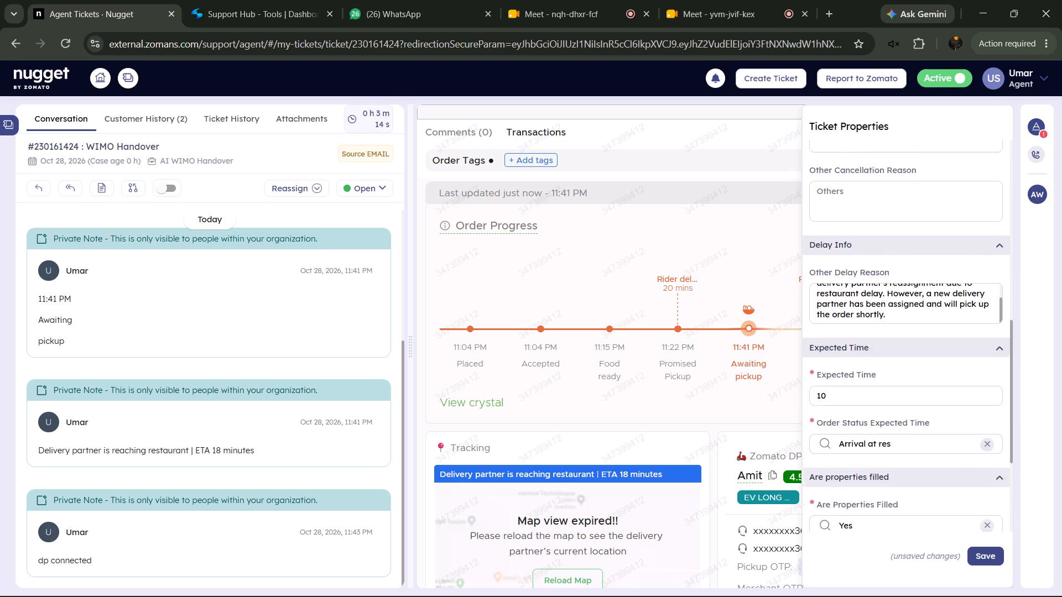
{"action": "left_click", "coordinate": [978, 548]}
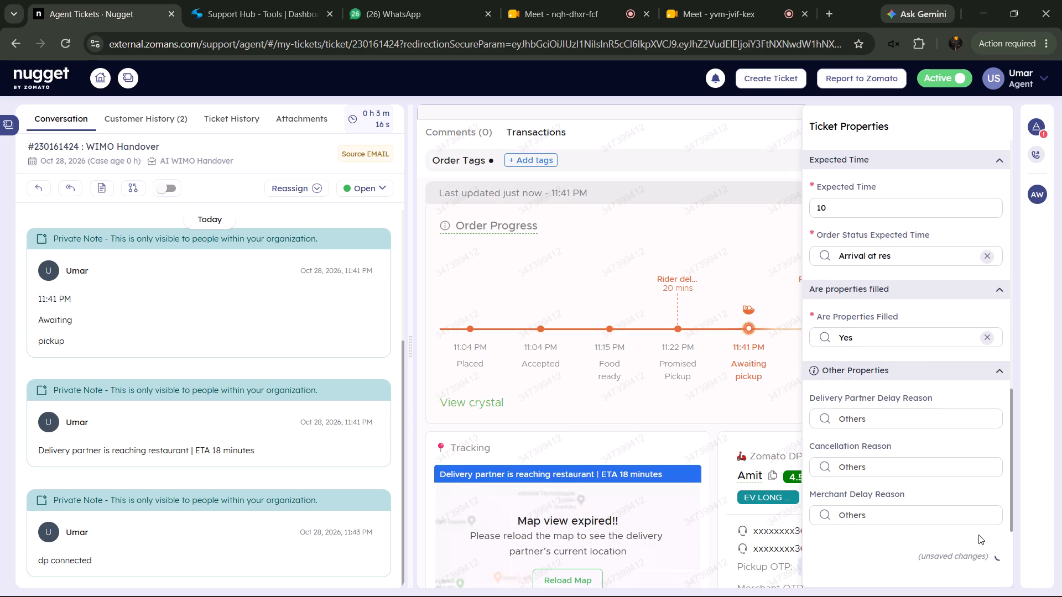
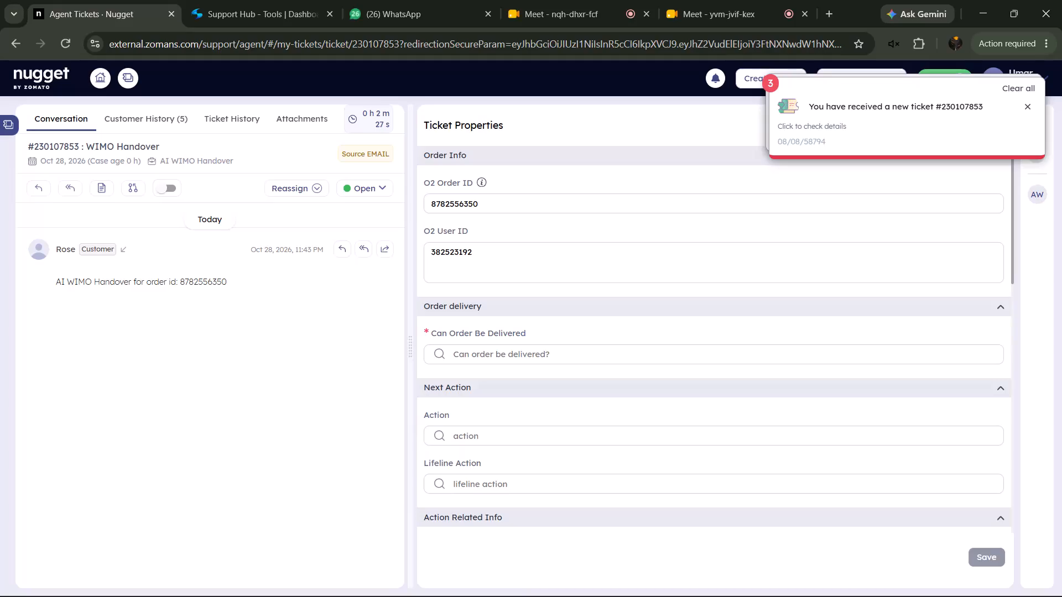
Clear the ticket notifications, open the order's details and request a callback call to the delivery partner.
{"action": "right_click", "coordinate": [909, 487]}
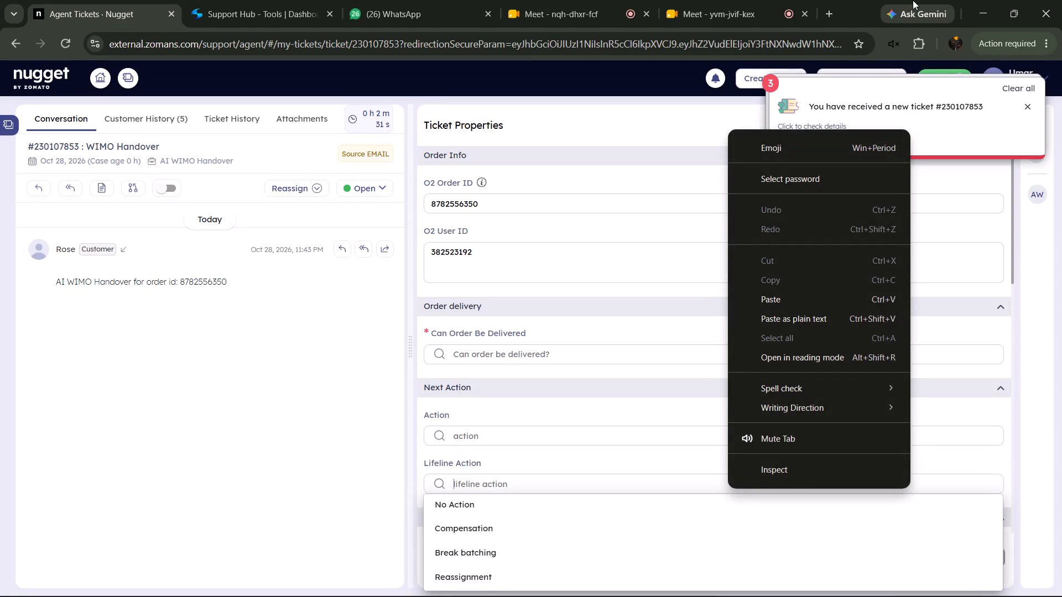
{"action": "left_click", "coordinate": [1021, 90]}
{"action": "left_click", "coordinate": [1042, 193]}
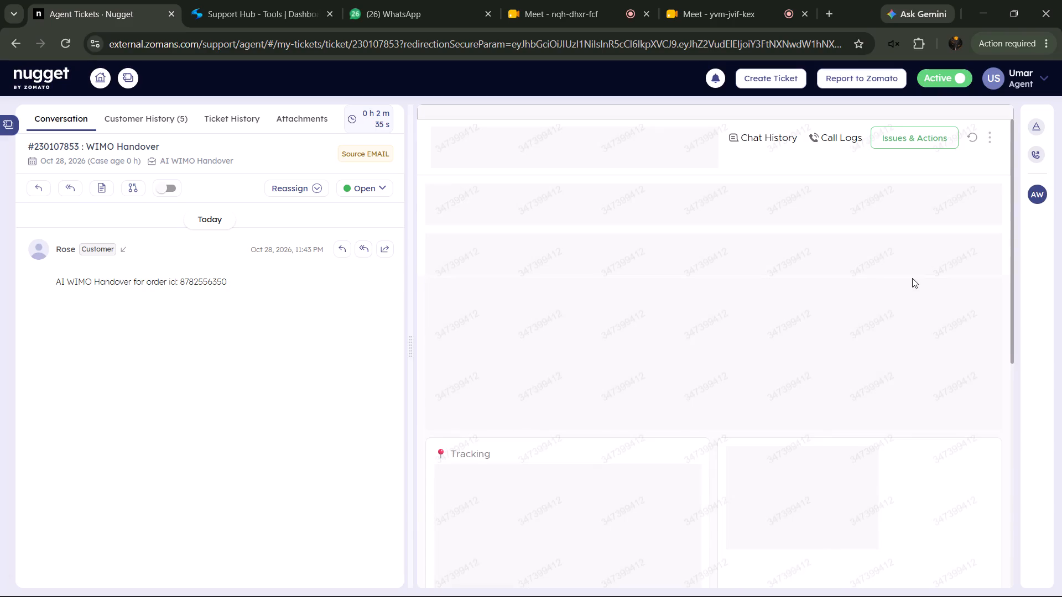
{"action": "scroll", "coordinate": [912, 278], "scroll_direction": "down", "scroll_amount": 2}
{"action": "left_click", "coordinate": [844, 429]}
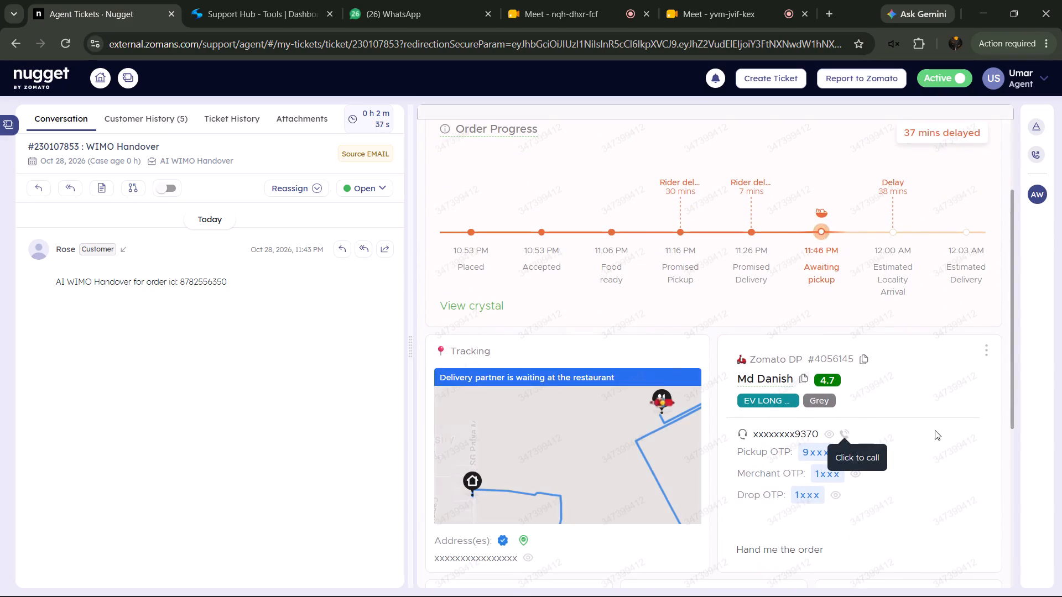
{"action": "left_click", "coordinate": [939, 426]}
{"action": "left_click", "coordinate": [954, 223]}
Add a private note to the ticket with the copied order delay text "37 mins delayed".
{"action": "scroll", "coordinate": [920, 352], "scroll_direction": "up", "scroll_amount": 5}
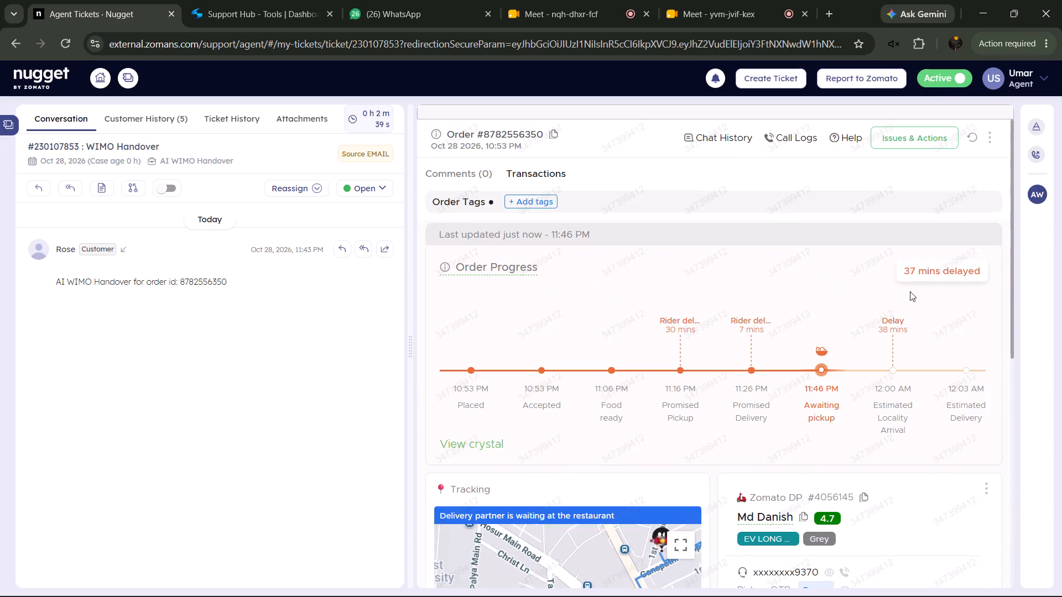
{"action": "left_click_drag", "start_coordinate": [903, 270], "coordinate": [1012, 269]}
{"action": "key", "text": "ctrl+c"}
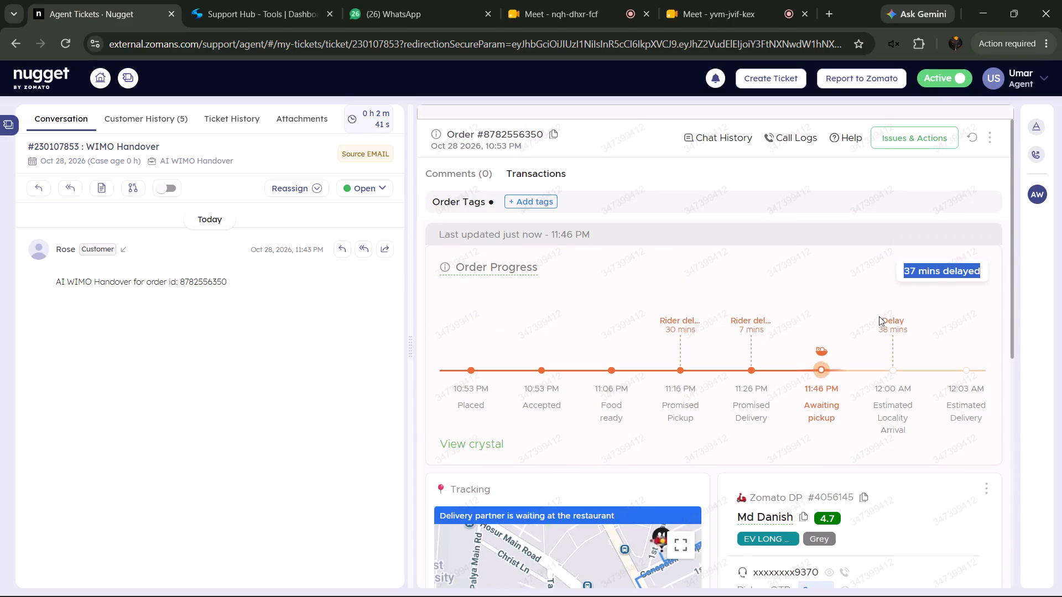
{"action": "left_click", "coordinate": [92, 190]}
{"action": "left_click", "coordinate": [512, 296]}
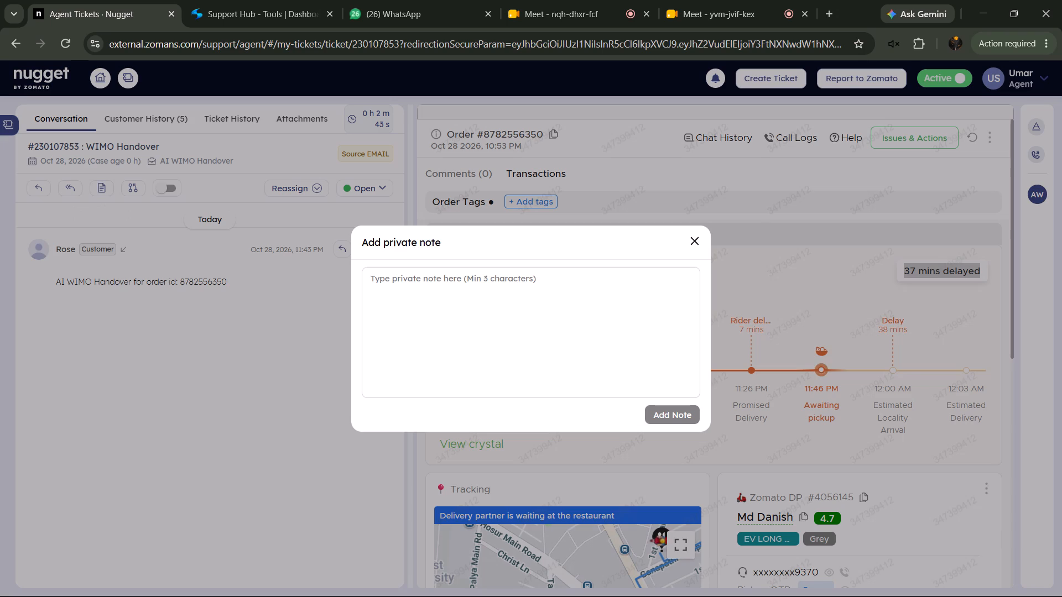
{"action": "key", "text": "ctrl+v"}
{"action": "left_click", "coordinate": [687, 414]}
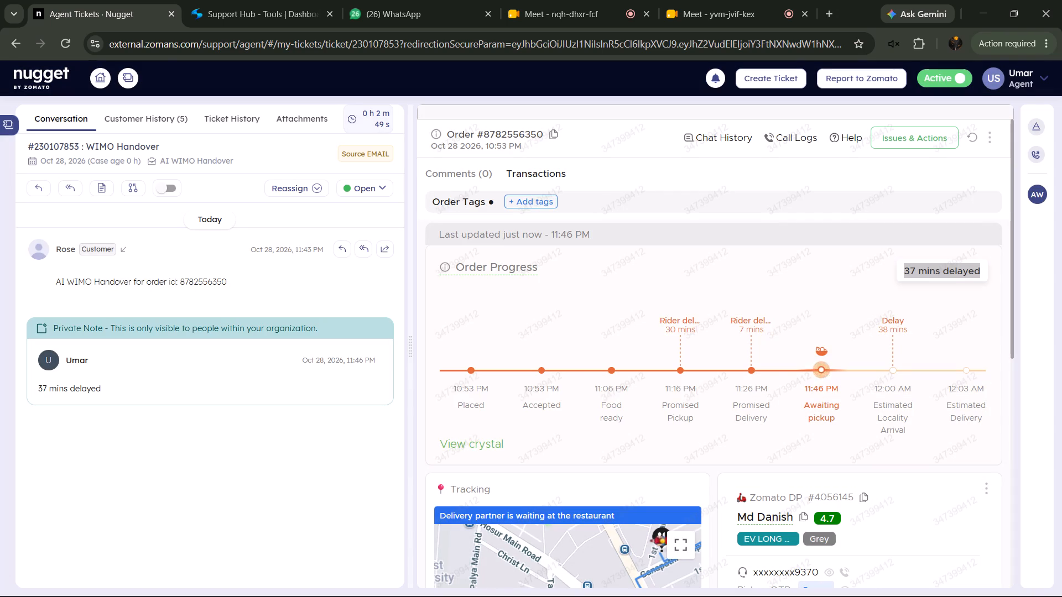
Add a private note with the current order progress stage, "11:46 PM Awaiting pickup", copied from the timeline.
{"action": "left_click_drag", "start_coordinate": [791, 389], "coordinate": [850, 444]}
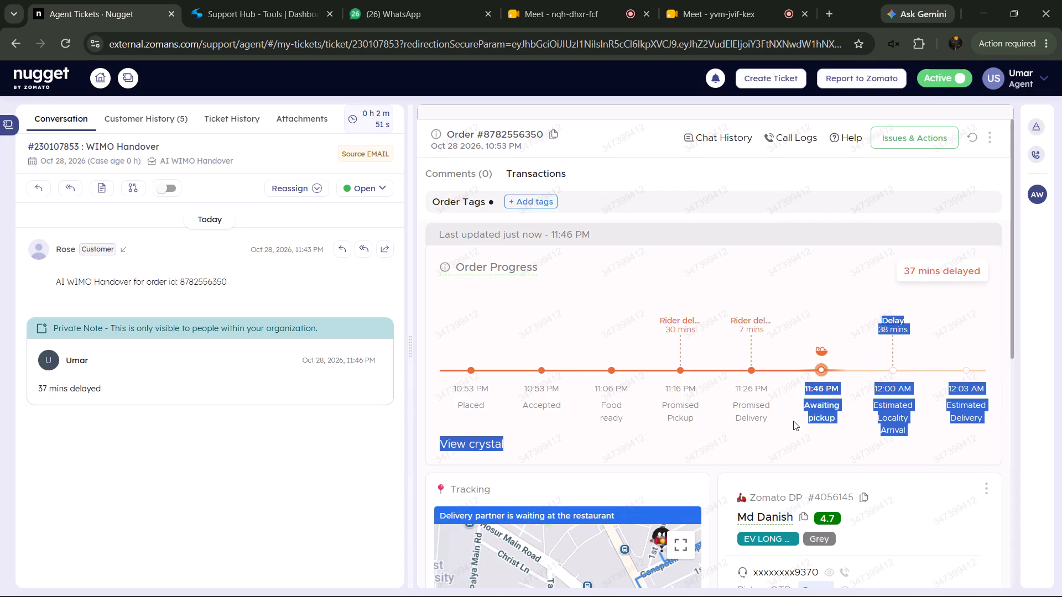
{"action": "left_click", "coordinate": [793, 421]}
{"action": "left_click", "coordinate": [805, 373]}
{"action": "left_click_drag", "start_coordinate": [798, 392], "coordinate": [836, 419]}
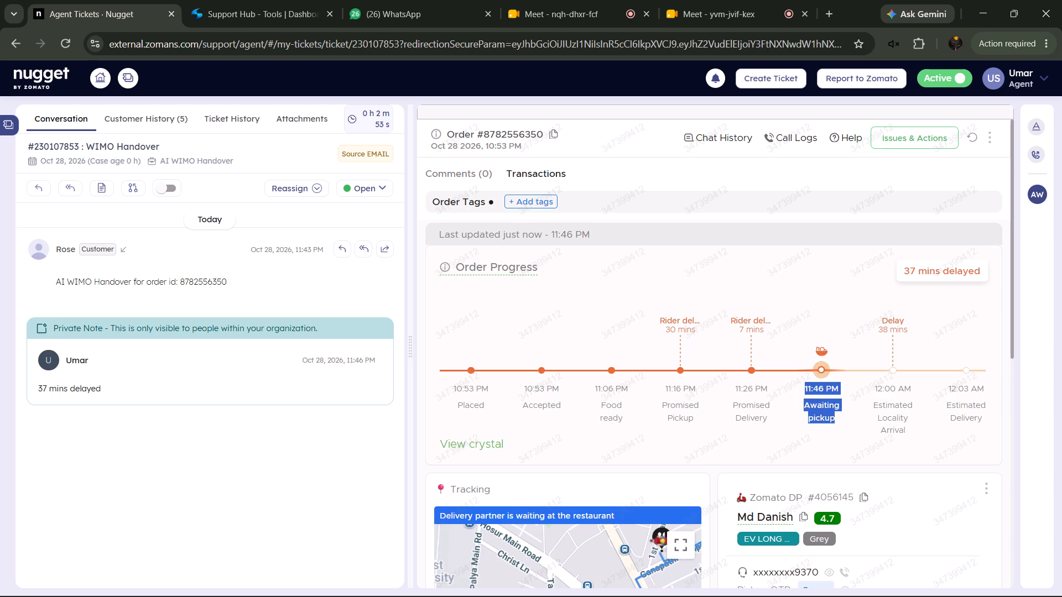
{"action": "right_click", "coordinate": [824, 405]}
{"action": "left_click", "coordinate": [634, 212]}
{"action": "left_click", "coordinate": [96, 186]}
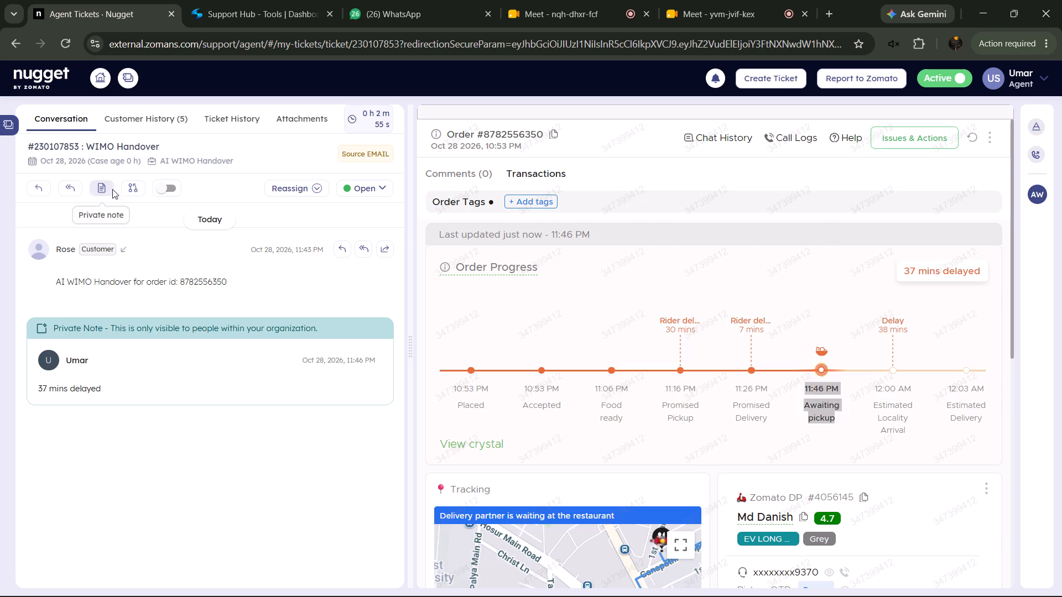
{"action": "right_click", "coordinate": [648, 294]}
{"action": "left_click", "coordinate": [720, 423]}
{"action": "left_click", "coordinate": [697, 415]}
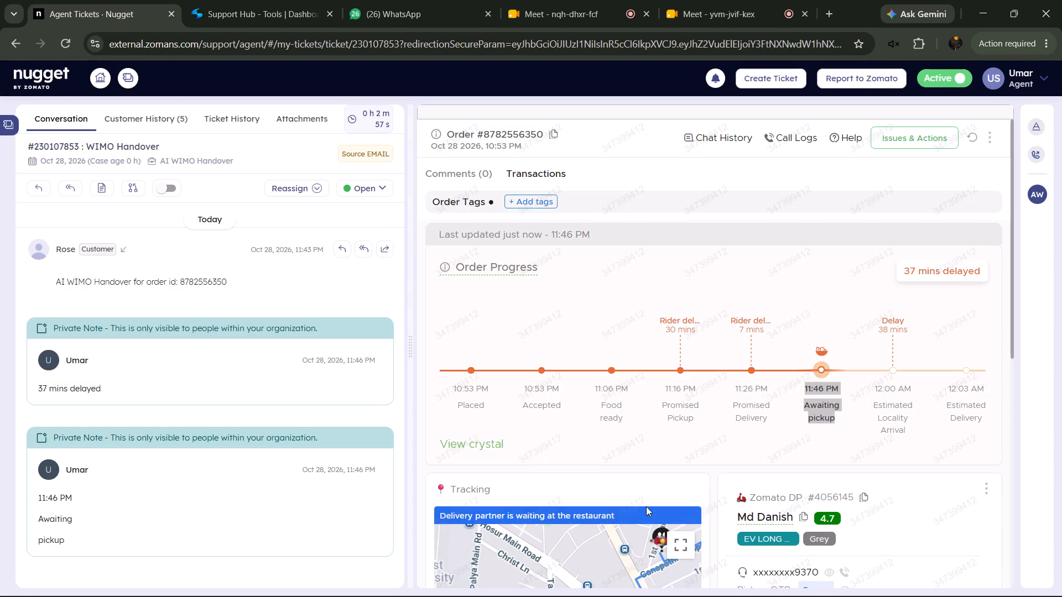
Add a private note with the tracking status "Delivery partner is waiting at the restaurant".
{"action": "left_click_drag", "start_coordinate": [644, 509], "coordinate": [414, 514]}
{"action": "right_click", "coordinate": [455, 510]}
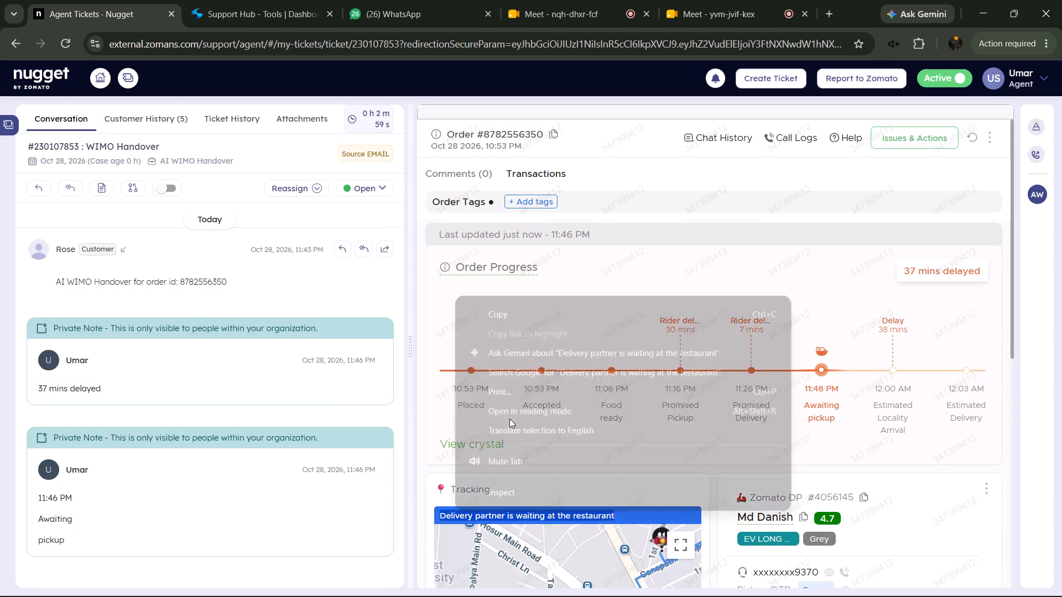
{"action": "left_click", "coordinate": [516, 311]}
{"action": "left_click", "coordinate": [95, 186]}
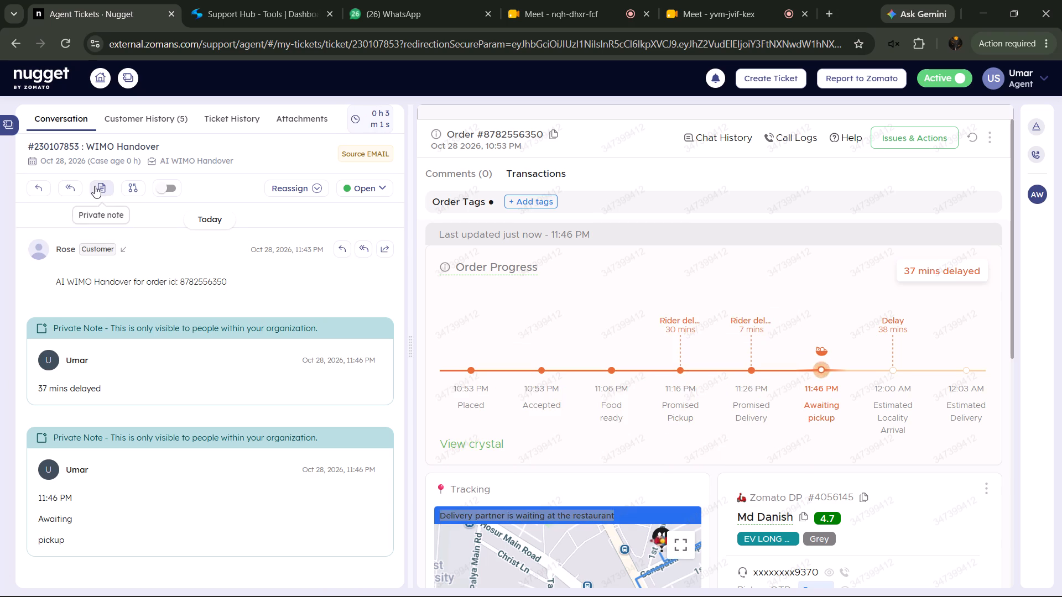
{"action": "right_click_drag", "start_coordinate": [520, 307], "coordinate": [516, 312]}
{"action": "left_click", "coordinate": [621, 432]}
{"action": "left_click", "coordinate": [674, 416]}
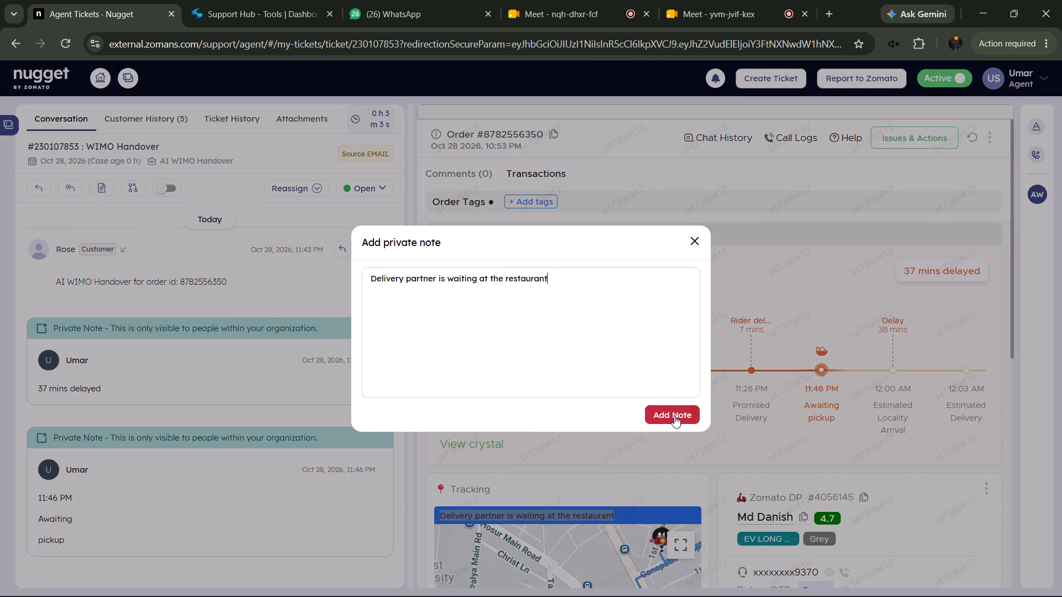
Review the order's delivery partner assignment history and close it.
{"action": "left_click", "coordinate": [988, 488]}
{"action": "left_click", "coordinate": [935, 520]}
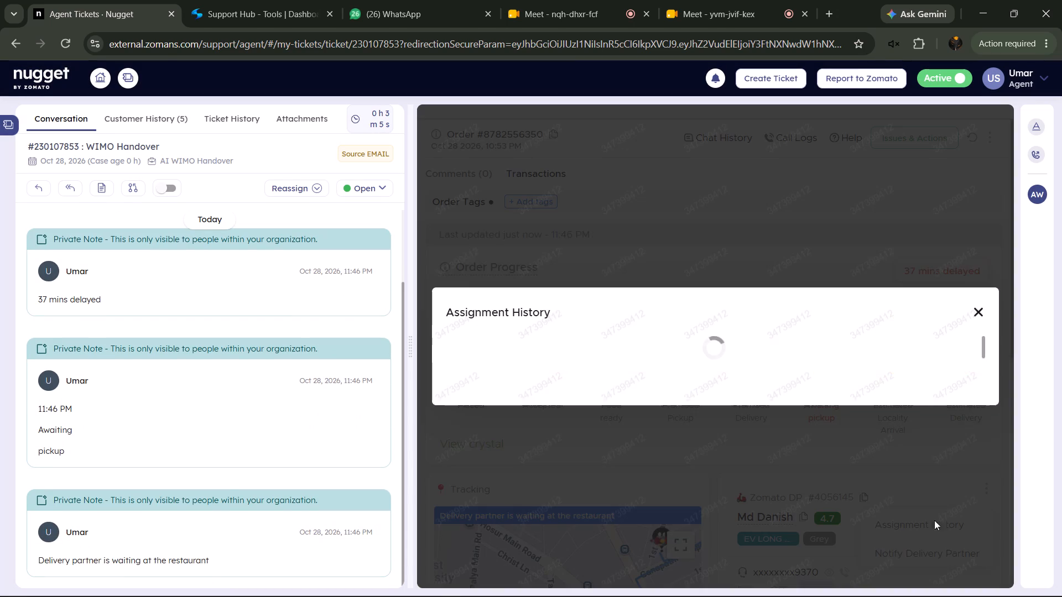
{"action": "left_click", "coordinate": [913, 495]}
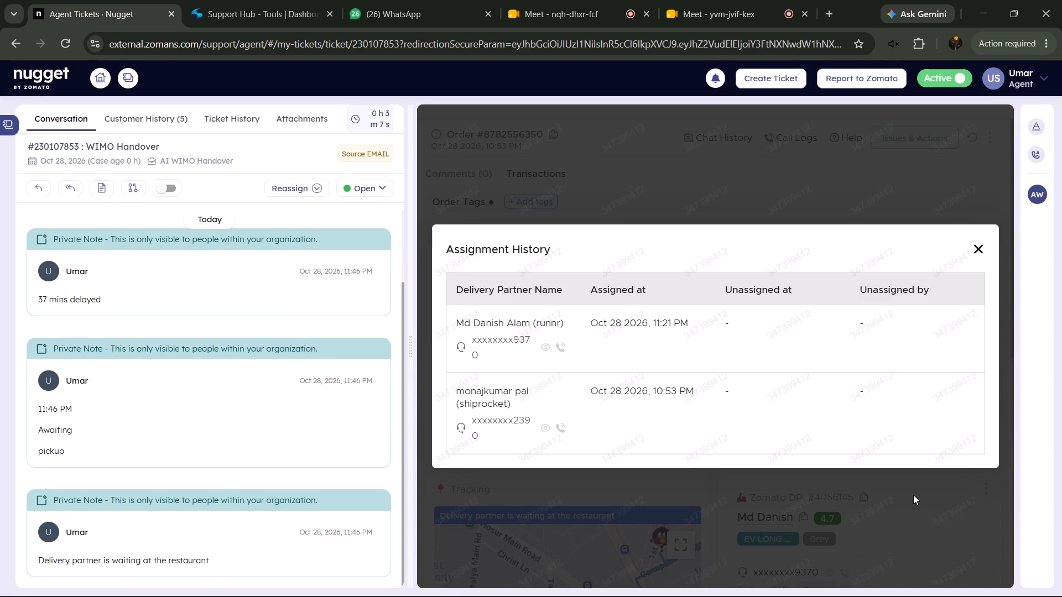
{"action": "scroll", "coordinate": [919, 484], "scroll_direction": "up", "scroll_amount": 3}
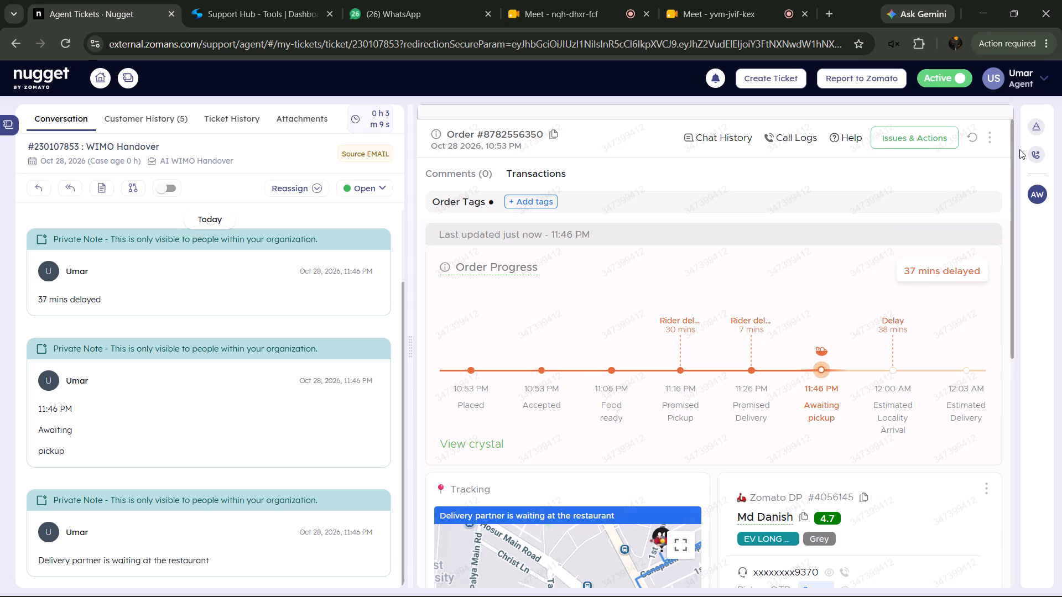
In the ticket properties, set Can Order Be Delivered to Yes, Action to No Action and Lifeline Action to Compensation.
{"action": "left_click", "coordinate": [1036, 124]}
{"action": "left_click", "coordinate": [900, 350]}
{"action": "left_click", "coordinate": [868, 369]}
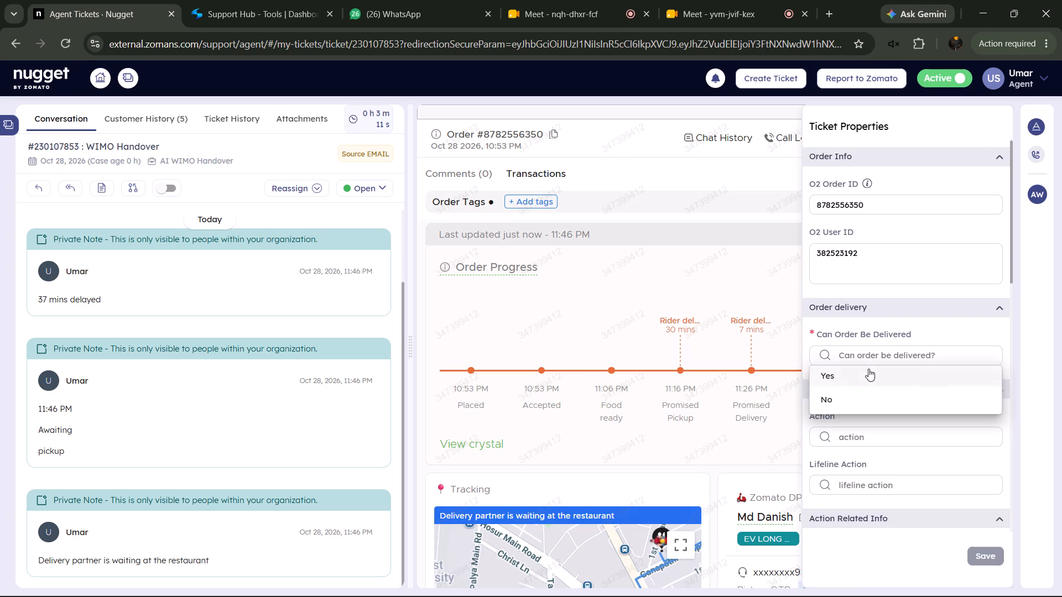
{"action": "scroll", "coordinate": [906, 217], "scroll_direction": "down", "scroll_amount": 3}
{"action": "left_click", "coordinate": [894, 227]}
{"action": "left_click", "coordinate": [872, 251]}
{"action": "left_click", "coordinate": [870, 286]}
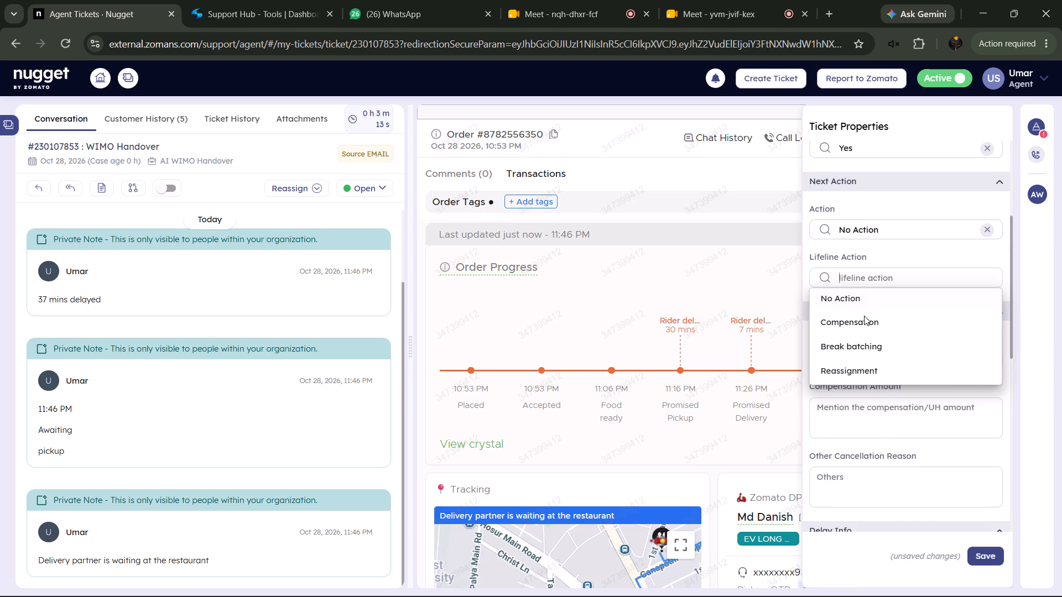
{"action": "left_click", "coordinate": [863, 320]}
Set Are Properties Filled to Yes, Order Status Expected Time to Preparation end and Expected Time to 20, and close the ticket properties.
{"action": "scroll", "coordinate": [863, 321], "scroll_direction": "down", "scroll_amount": 9}
{"action": "left_click", "coordinate": [892, 340]}
{"action": "left_click", "coordinate": [873, 357]}
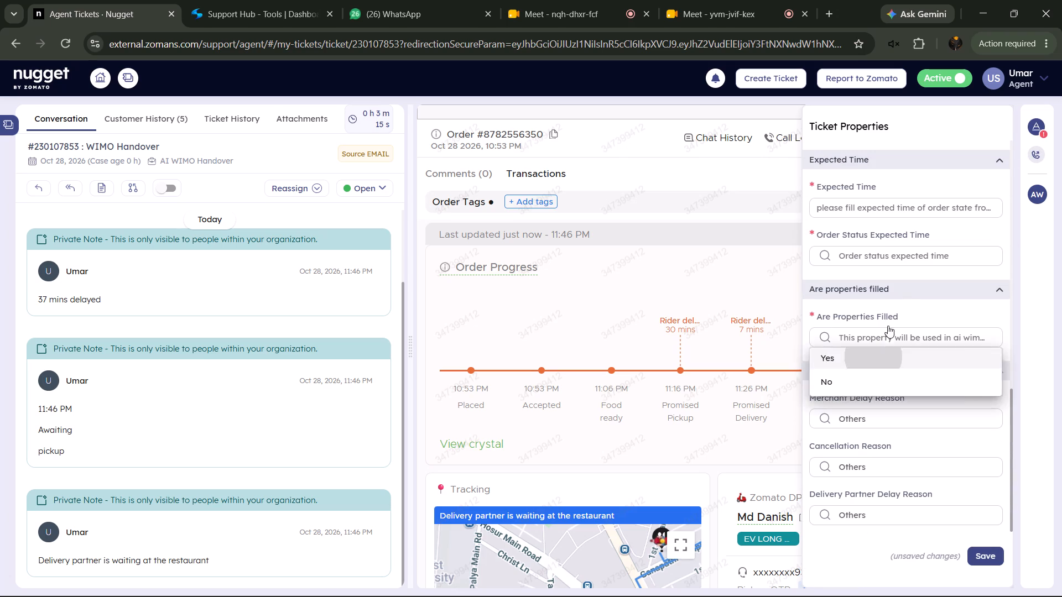
{"action": "left_click", "coordinate": [915, 260]}
{"action": "left_click", "coordinate": [883, 273]}
{"action": "scroll", "coordinate": [899, 366], "scroll_direction": "up", "scroll_amount": 1}
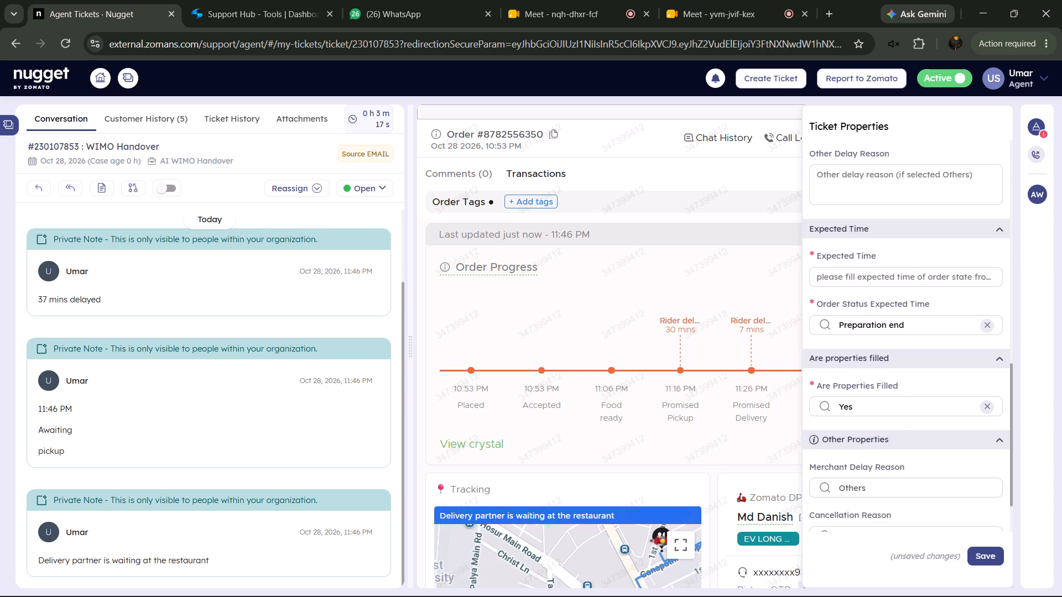
{"action": "left_click", "coordinate": [899, 277]}
{"action": "type", "text": "20"}
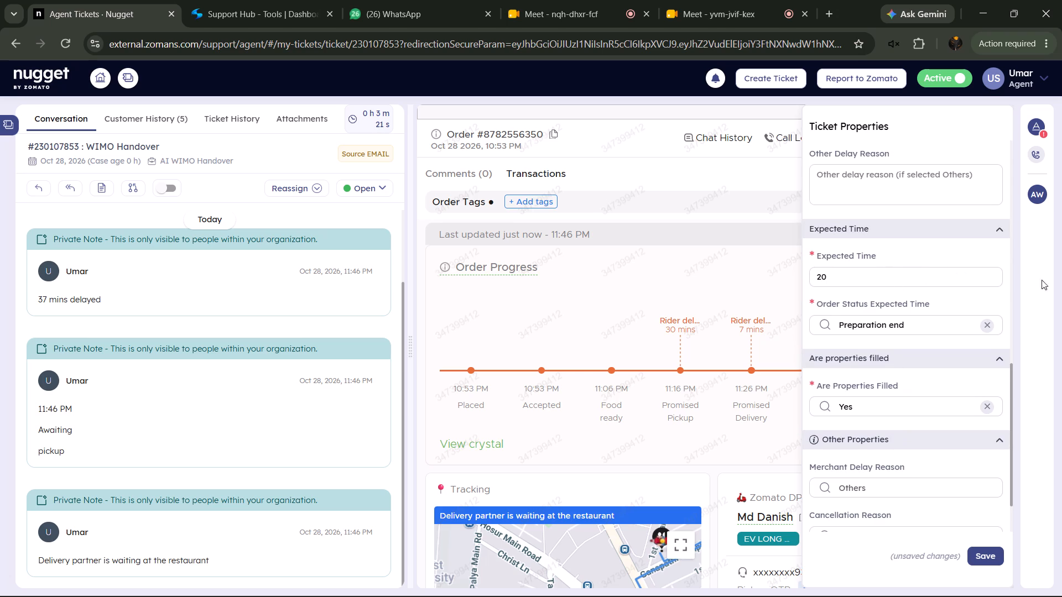
{"action": "scroll", "coordinate": [910, 372], "scroll_direction": "up", "scroll_amount": 4}
{"action": "scroll", "coordinate": [909, 372], "scroll_direction": "down", "scroll_amount": 1}
{"action": "left_click", "coordinate": [881, 409]}
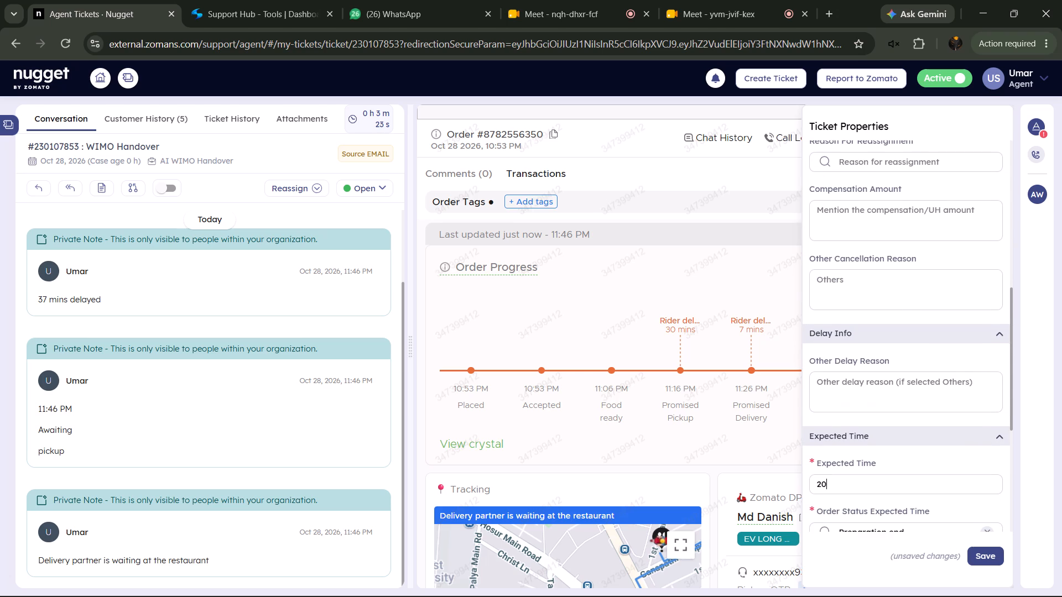
{"action": "left_click", "coordinate": [1038, 125]}
Request a callback call to the merchant, Murga Box, from the order details.
{"action": "scroll", "coordinate": [877, 223], "scroll_direction": "down", "scroll_amount": 2}
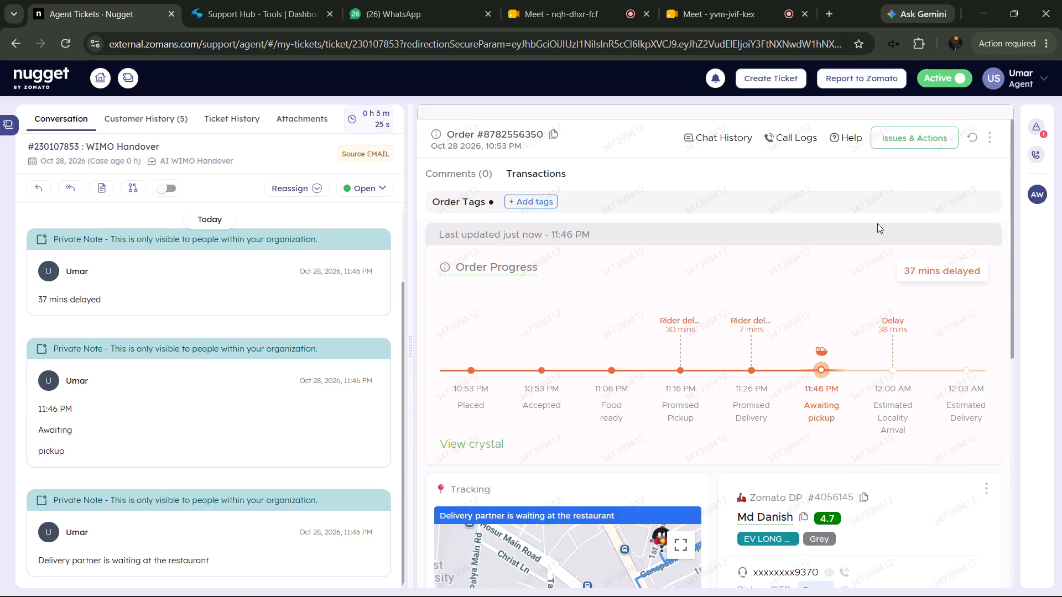
{"action": "scroll", "coordinate": [877, 223], "scroll_direction": "down", "scroll_amount": 4}
{"action": "left_click", "coordinate": [788, 397]}
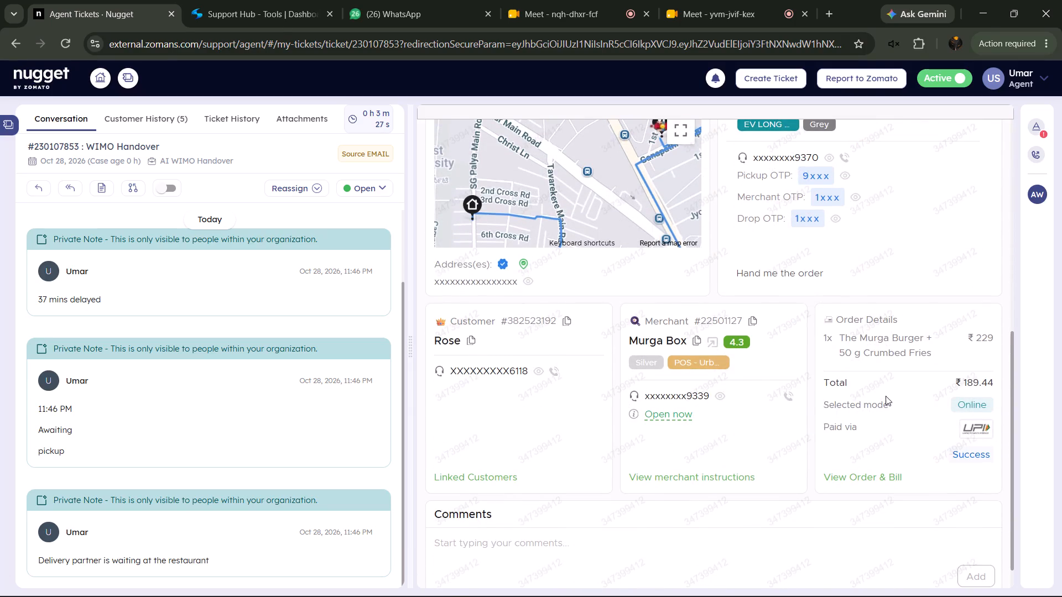
{"action": "left_click", "coordinate": [932, 417]}
{"action": "left_click", "coordinate": [937, 217]}
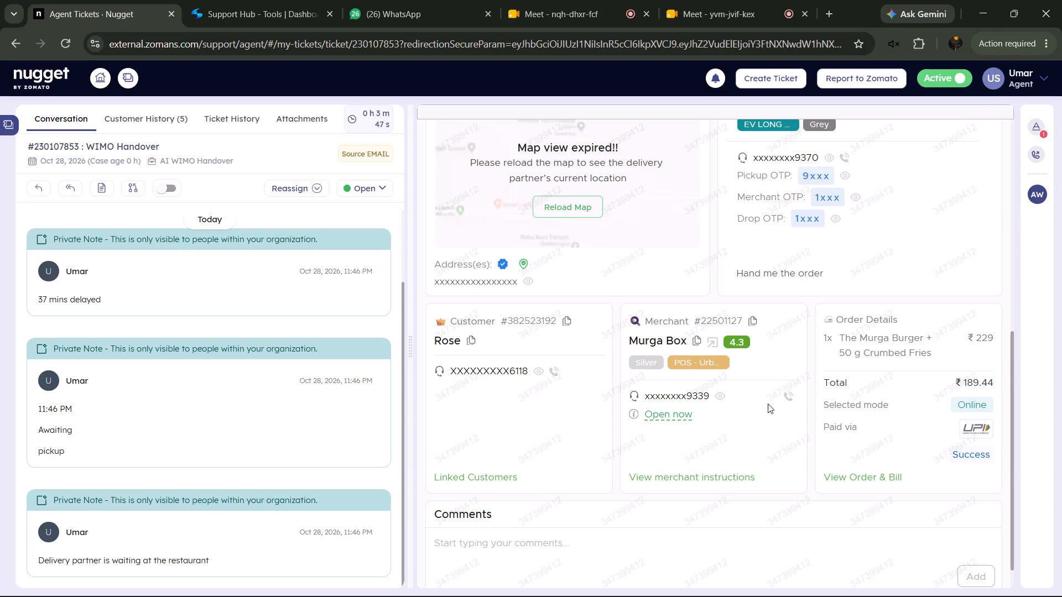
Request another callback call to the merchant, Murga Box.
{"action": "left_click", "coordinate": [788, 398]}
{"action": "left_click", "coordinate": [936, 424]}
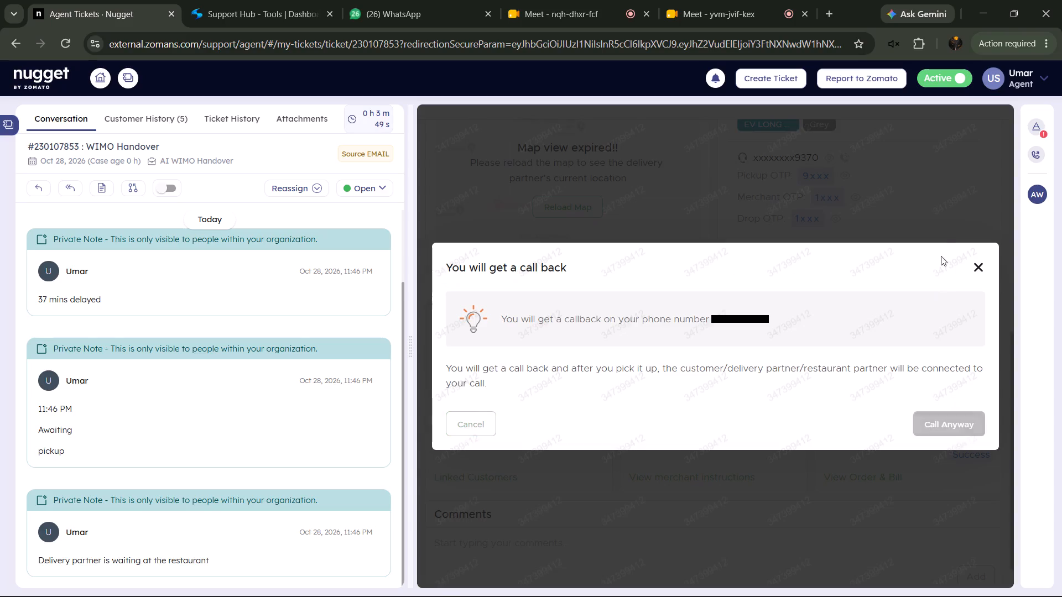
{"action": "left_click", "coordinate": [941, 207]}
Add a private note reading "dp connected" to the ticket.
{"action": "left_click", "coordinate": [93, 187]}
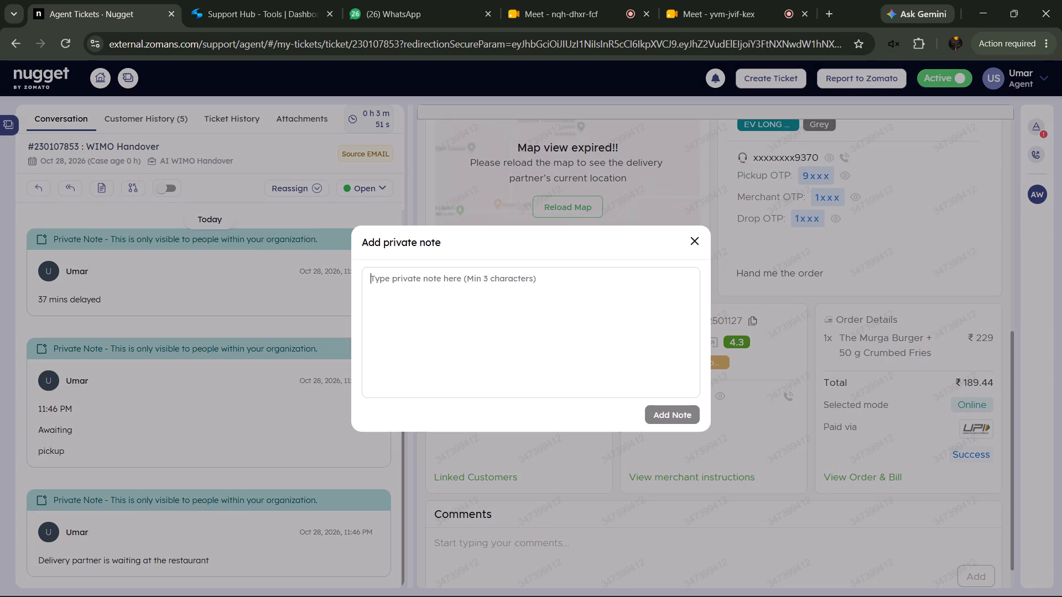
{"action": "key", "text": "d"}
{"action": "key", "text": "p"}
{"action": "key", "text": "space"}
{"action": "type", "text": "connecte"}
{"action": "key", "text": "d"}
{"action": "left_click", "coordinate": [683, 417]}
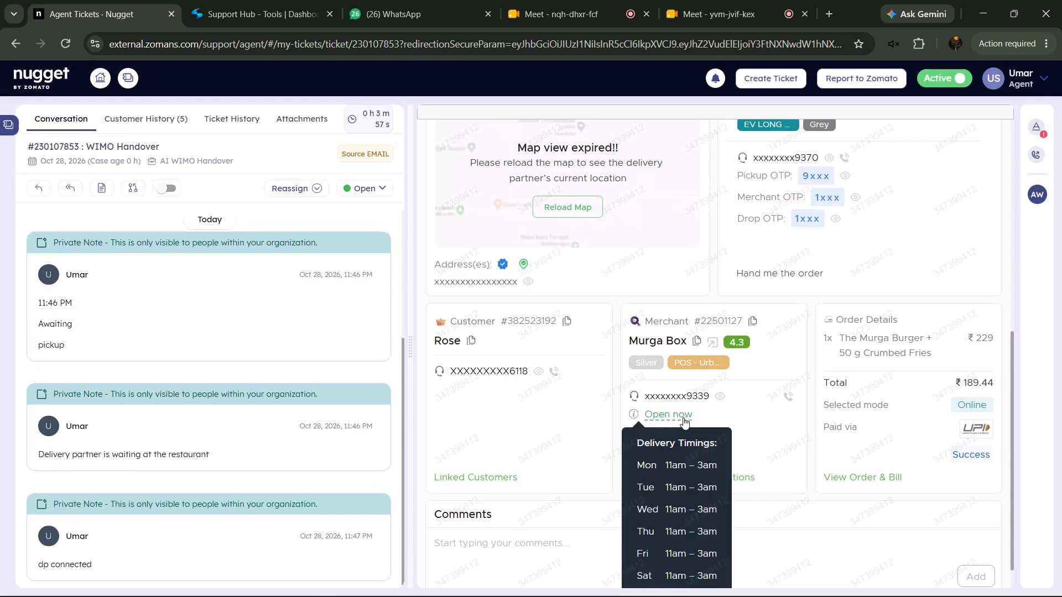
Copy the order total and calculate 35 percent of 189.44 with Support Hub's Quick Percentage calculator.
{"action": "scroll", "coordinate": [830, 399], "scroll_direction": "up", "scroll_amount": 3}
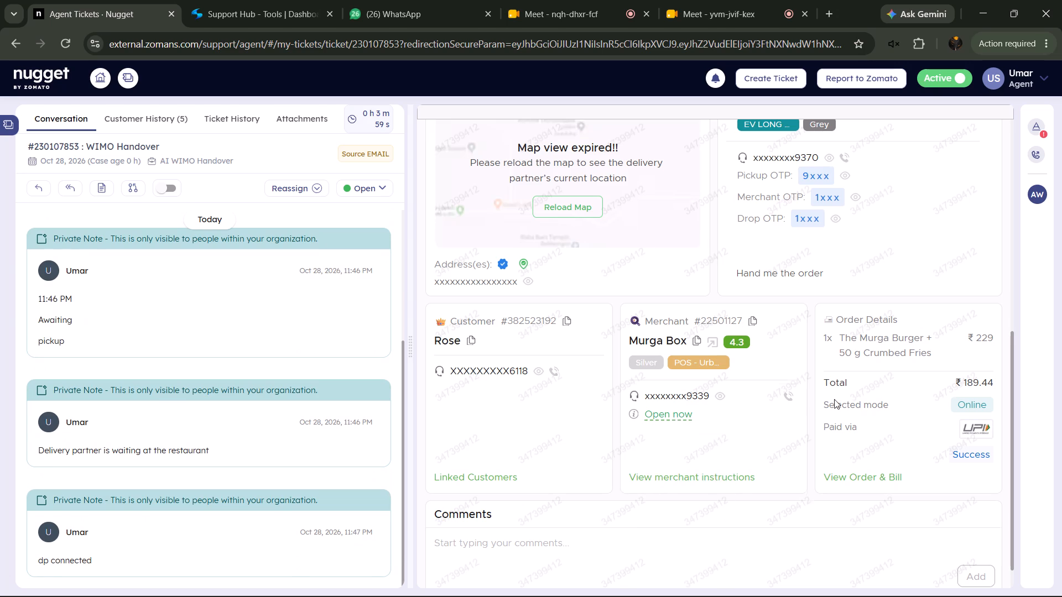
{"action": "scroll", "coordinate": [834, 399], "scroll_direction": "up", "scroll_amount": 6}
{"action": "scroll", "coordinate": [910, 303], "scroll_direction": "down", "scroll_amount": 4}
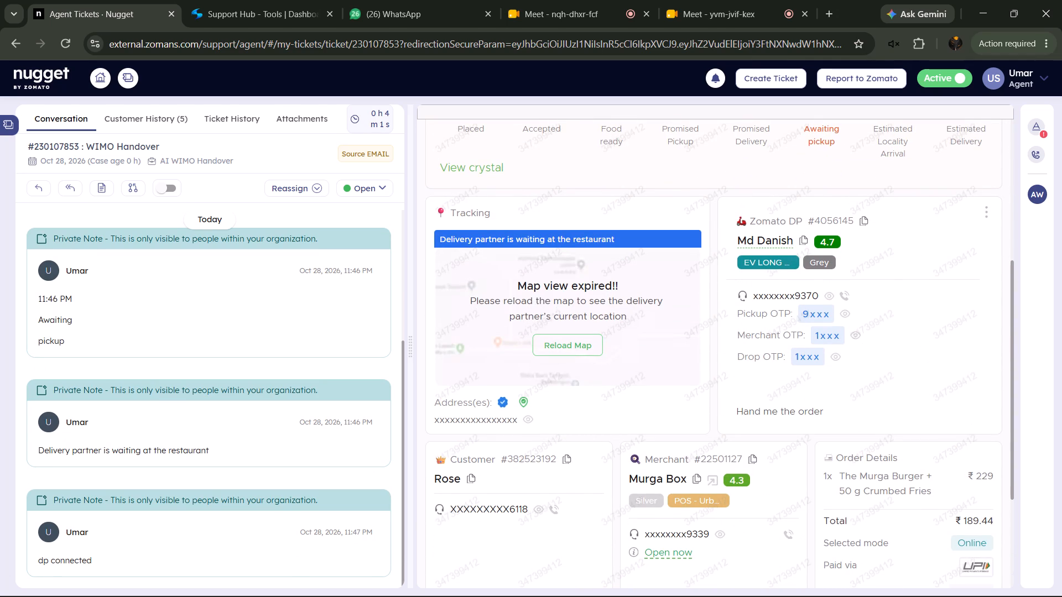
{"action": "left_click_drag", "start_coordinate": [962, 518], "coordinate": [1001, 527]}
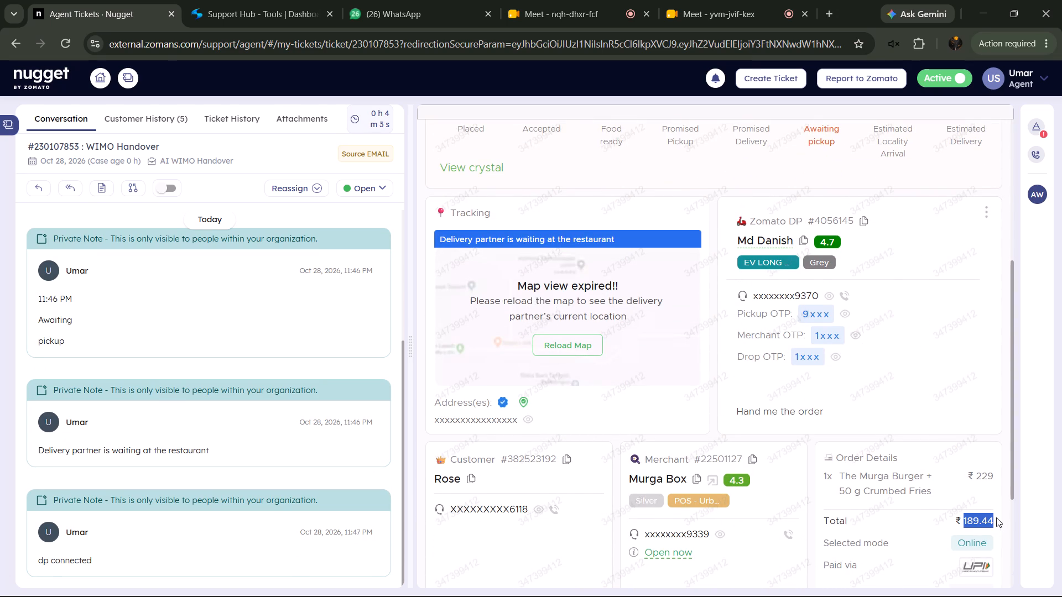
{"action": "key", "text": "ctrl+c"}
{"action": "left_click", "coordinate": [280, 0]}
{"action": "left_click_drag", "start_coordinate": [914, 210], "coordinate": [796, 226]}
{"action": "key", "text": "BackSpace"}
{"action": "key", "text": "ctrl+v"}
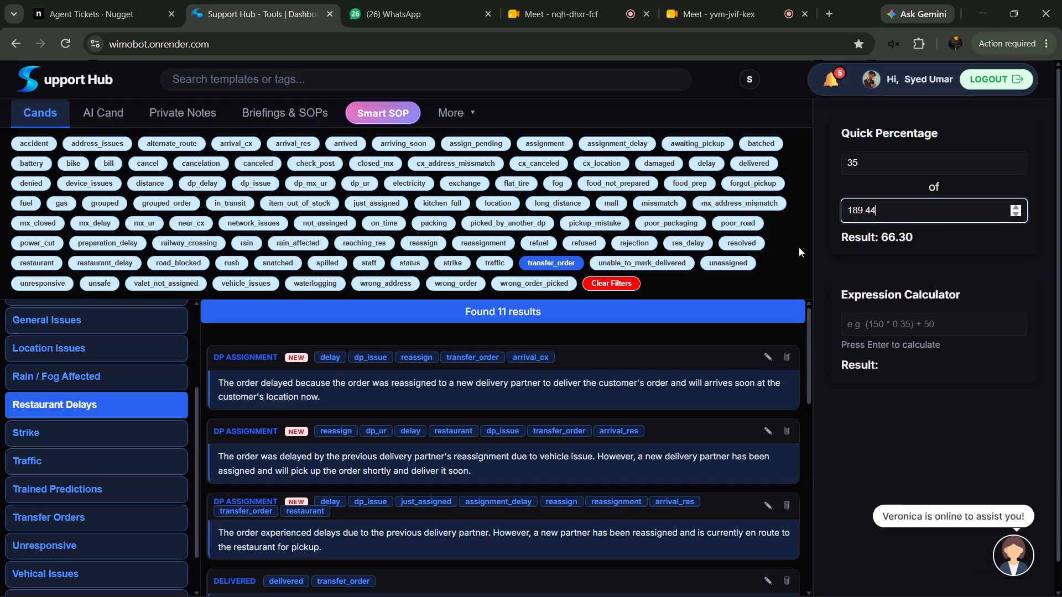
In Nugget, add a private note copied from the Order Delayed action: "Since the order was delayed by 39 minutes, credits can be added to the user's account.".
{"action": "left_click", "coordinate": [47, 0]}
{"action": "scroll", "coordinate": [831, 213], "scroll_direction": "up", "scroll_amount": 10}
{"action": "left_click", "coordinate": [916, 130]}
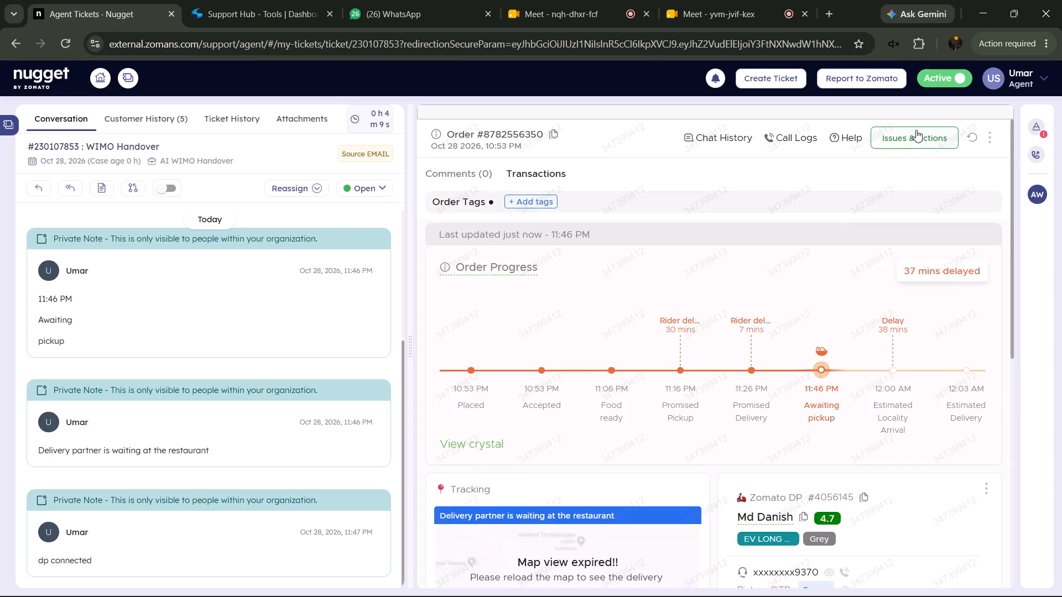
{"action": "left_click", "coordinate": [827, 188]}
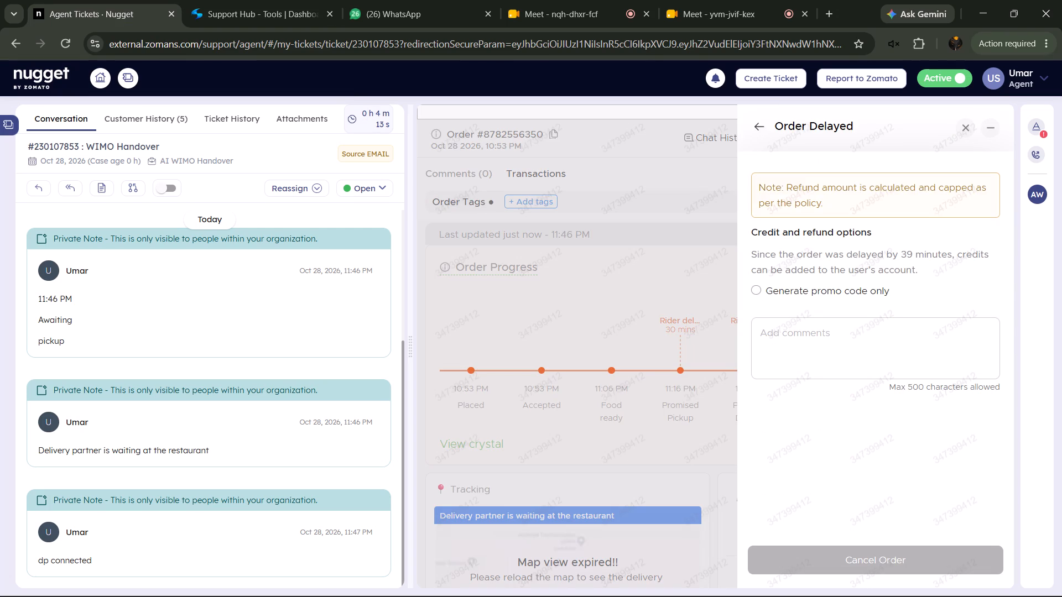
{"action": "left_click_drag", "start_coordinate": [750, 254], "coordinate": [960, 279]}
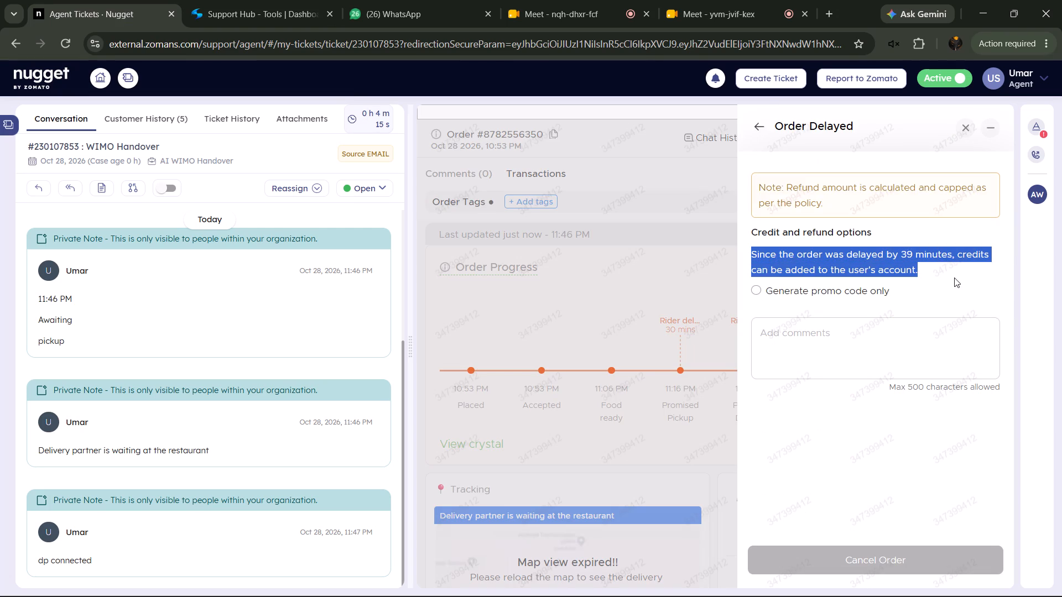
{"action": "key", "text": "ctrl+c"}
{"action": "left_click", "coordinate": [98, 190]}
{"action": "left_click", "coordinate": [553, 288]}
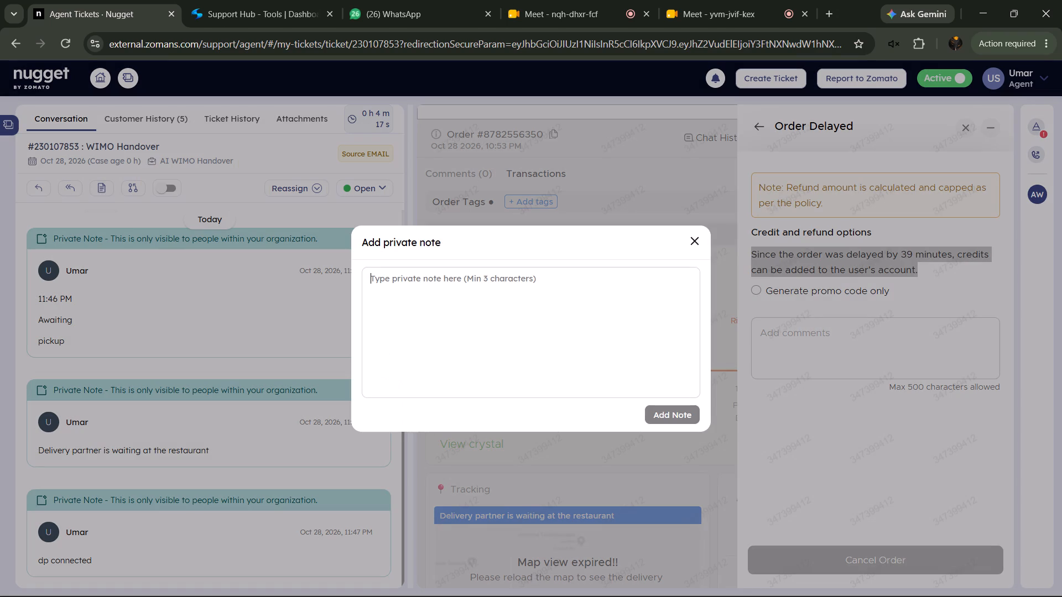
{"action": "key", "text": "ctrl+v"}
{"action": "left_click", "coordinate": [669, 416]}
Request a promo code only for the delayed order, with a custom amount of ₹66.
{"action": "left_click", "coordinate": [793, 273]}
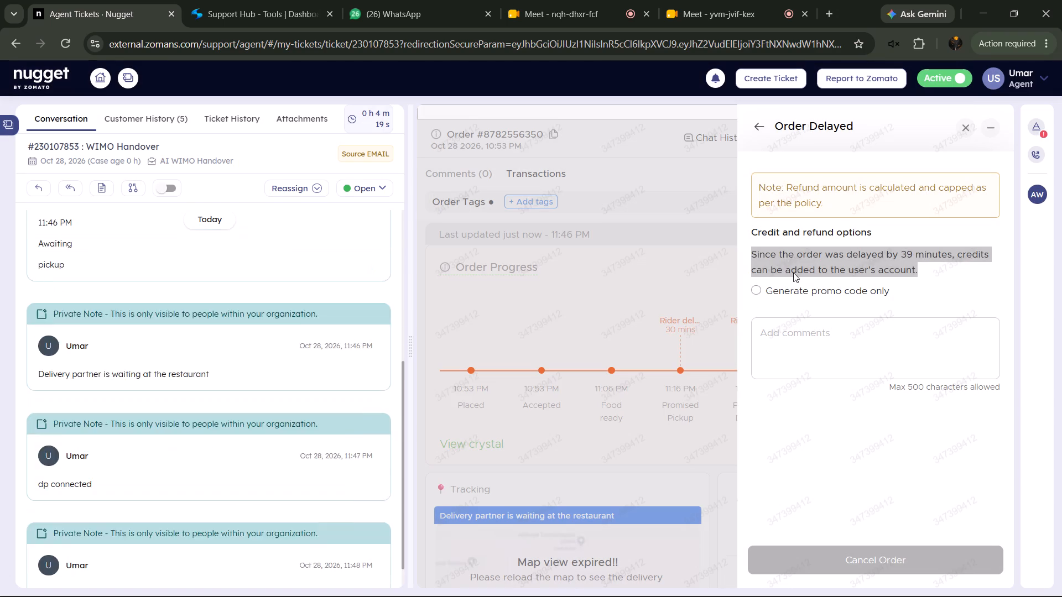
{"action": "left_click", "coordinate": [783, 290]}
{"action": "left_click", "coordinate": [783, 383]}
{"action": "key", "text": "6"}
{"action": "key", "text": "6"}
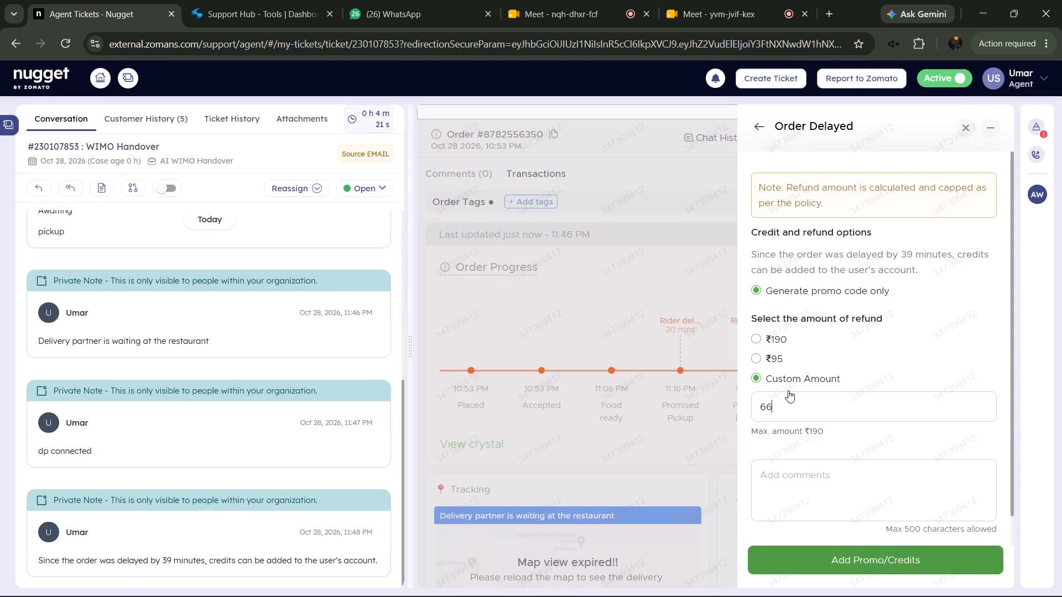
{"action": "left_click", "coordinate": [867, 557]}
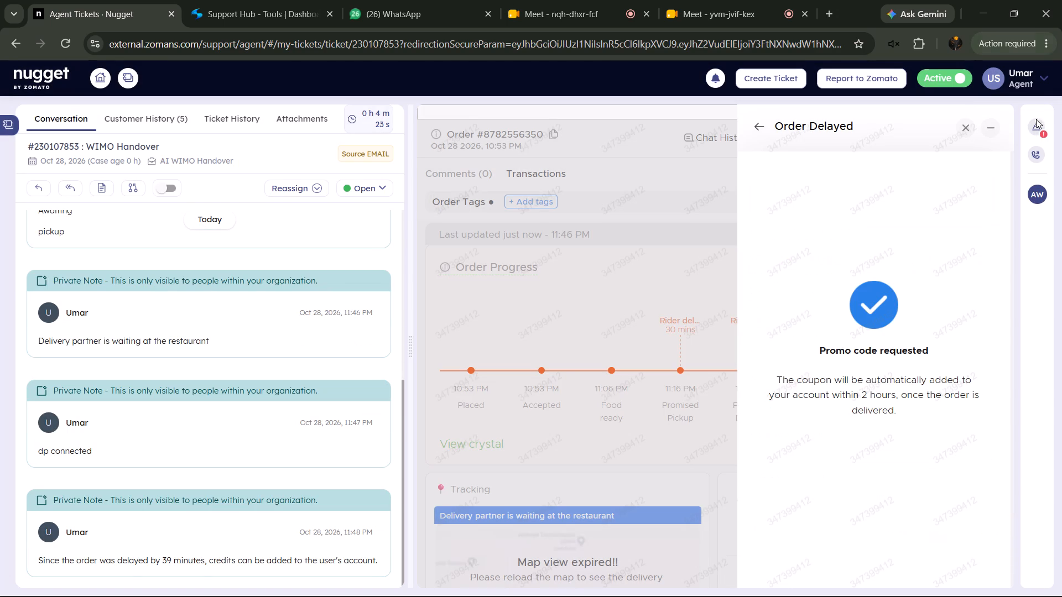
Enter 66 as the compensation amount in the ticket properties.
{"action": "left_click", "coordinate": [1033, 128]}
{"action": "scroll", "coordinate": [902, 453], "scroll_direction": "up", "scroll_amount": 3}
{"action": "left_click", "coordinate": [879, 428]}
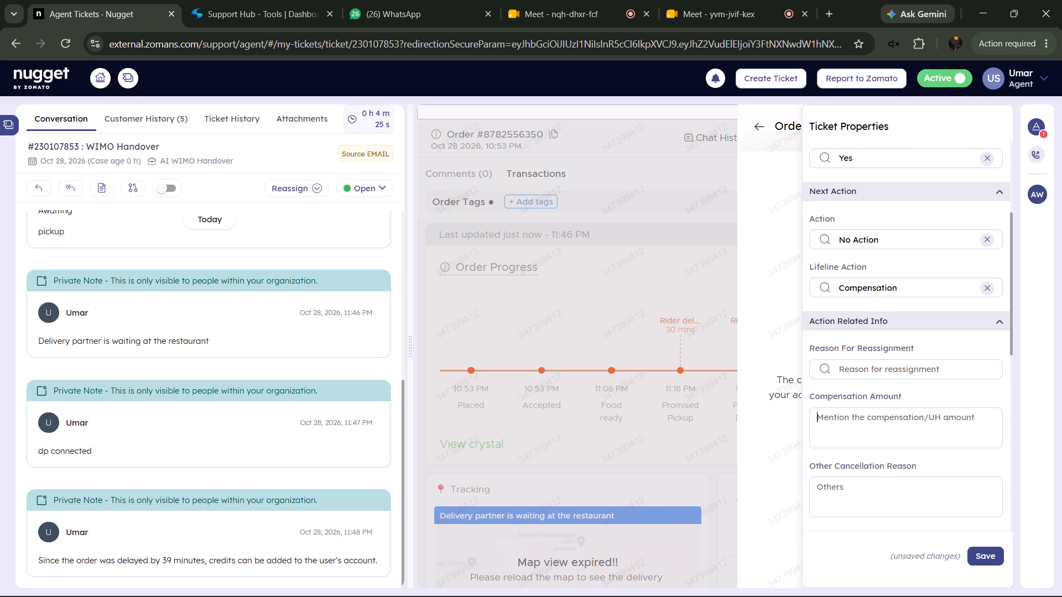
{"action": "type", "text": "66"}
Copy Support Hub's Restaurant Delays template about food not prepared and an unresponsive restaurant into the ticket's Other Delay Reason in Nugget.
{"action": "left_click", "coordinate": [248, 0]}
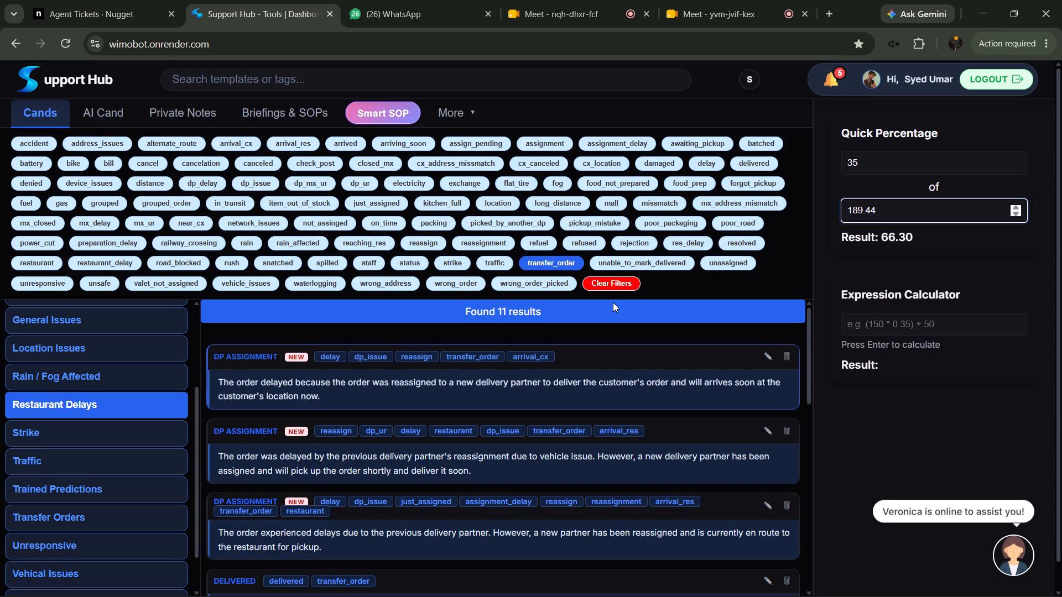
{"action": "left_click", "coordinate": [559, 266]}
{"action": "left_click", "coordinate": [139, 410]}
{"action": "scroll", "coordinate": [554, 475], "scroll_direction": "down", "scroll_amount": 9}
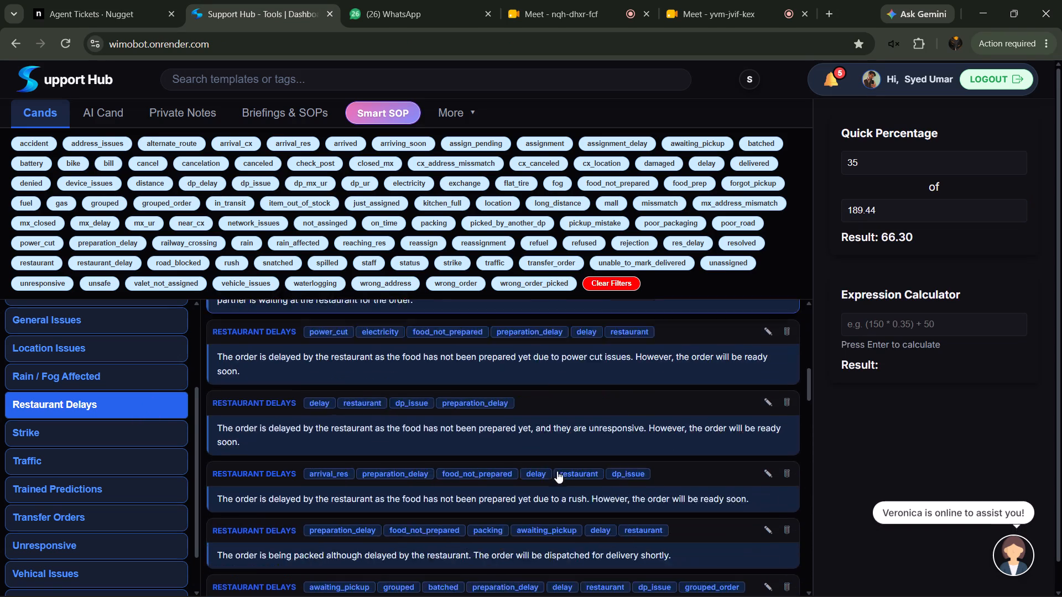
{"action": "scroll", "coordinate": [545, 420], "scroll_direction": "up", "scroll_amount": 3}
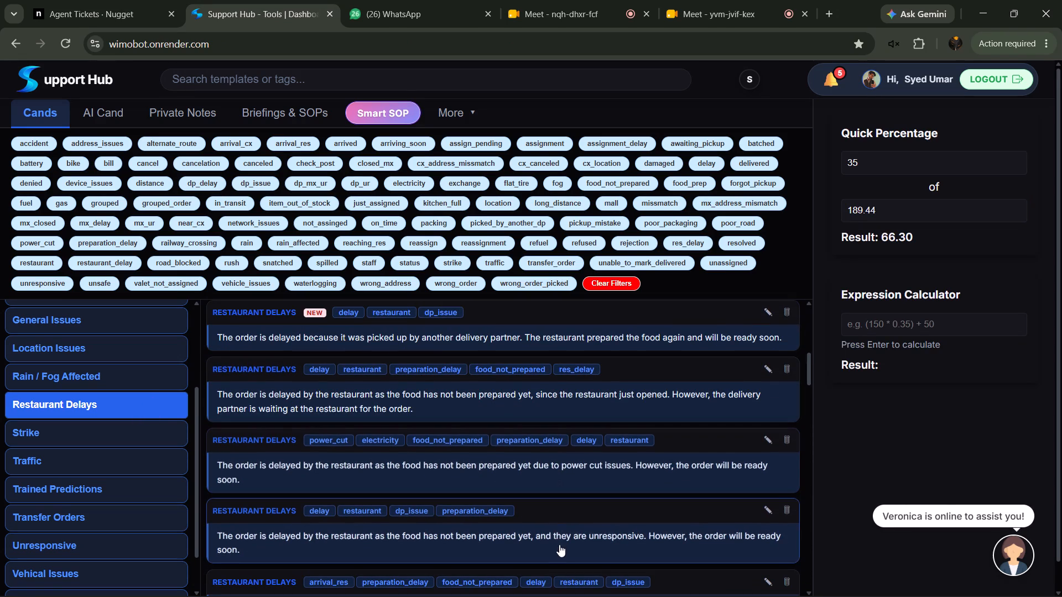
{"action": "left_click", "coordinate": [559, 545]}
{"action": "left_click", "coordinate": [176, 0]}
{"action": "scroll", "coordinate": [894, 260], "scroll_direction": "down", "scroll_amount": 3}
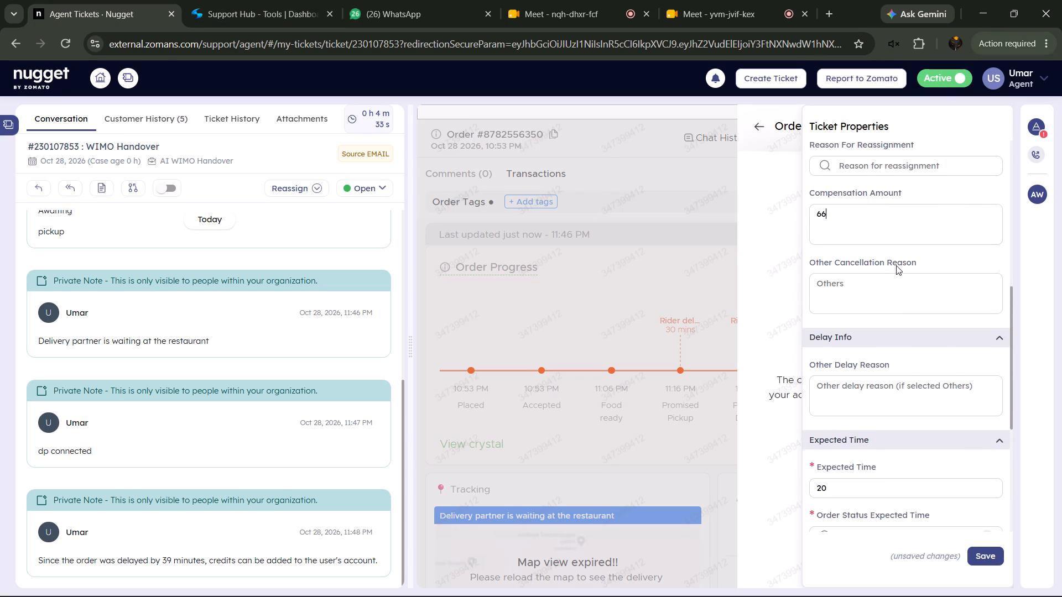
{"action": "left_click", "coordinate": [877, 386]}
{"action": "key", "text": "ctrl+v"}
Review the filled ticket properties and refresh the order details to check the current order progress.
{"action": "scroll", "coordinate": [884, 343], "scroll_direction": "down", "scroll_amount": 3}
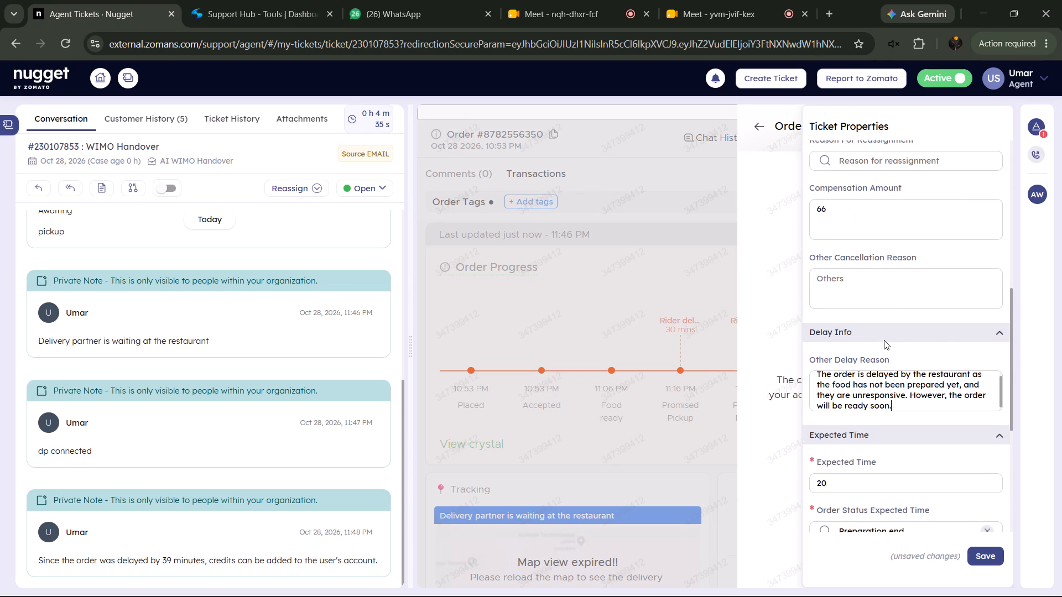
{"action": "scroll", "coordinate": [892, 315], "scroll_direction": "up", "scroll_amount": 9}
{"action": "scroll", "coordinate": [892, 311], "scroll_direction": "down", "scroll_amount": 4}
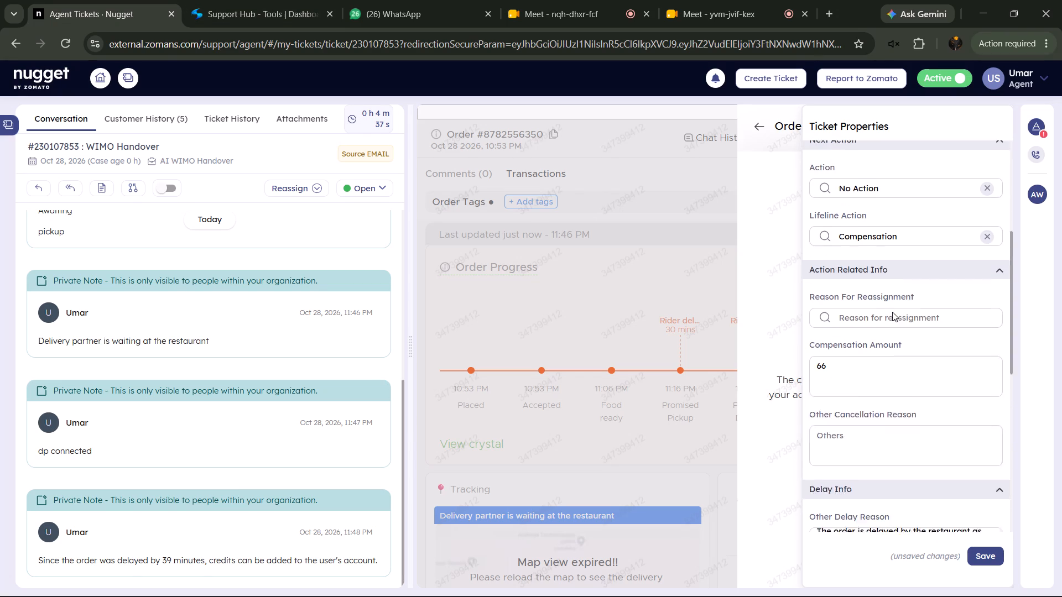
{"action": "scroll", "coordinate": [892, 307], "scroll_direction": "down", "scroll_amount": 2}
{"action": "scroll", "coordinate": [897, 273], "scroll_direction": "up", "scroll_amount": 4}
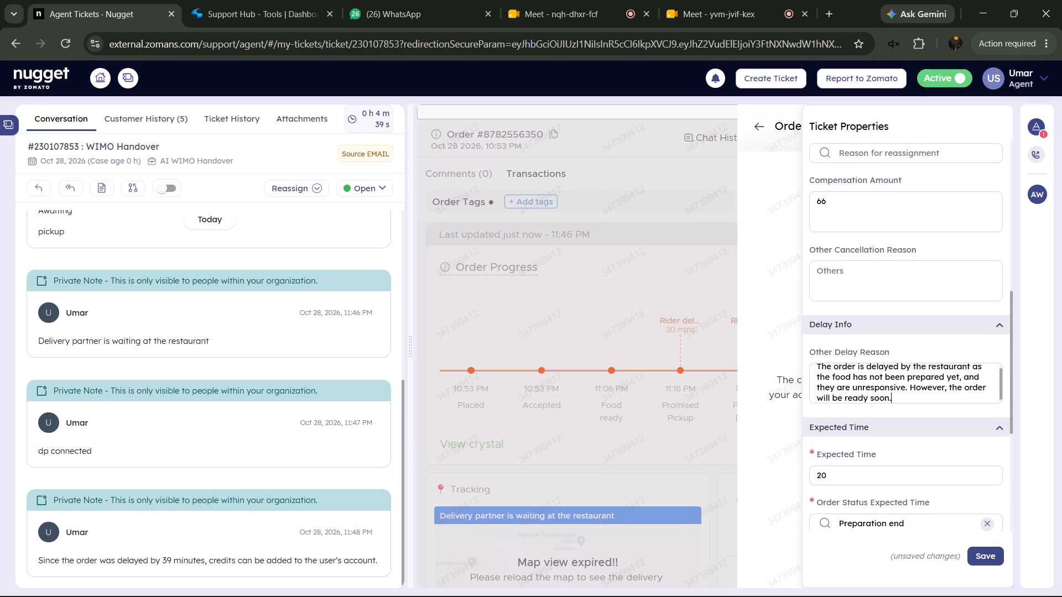
{"action": "left_click", "coordinate": [1033, 127]}
{"action": "left_click", "coordinate": [697, 182]}
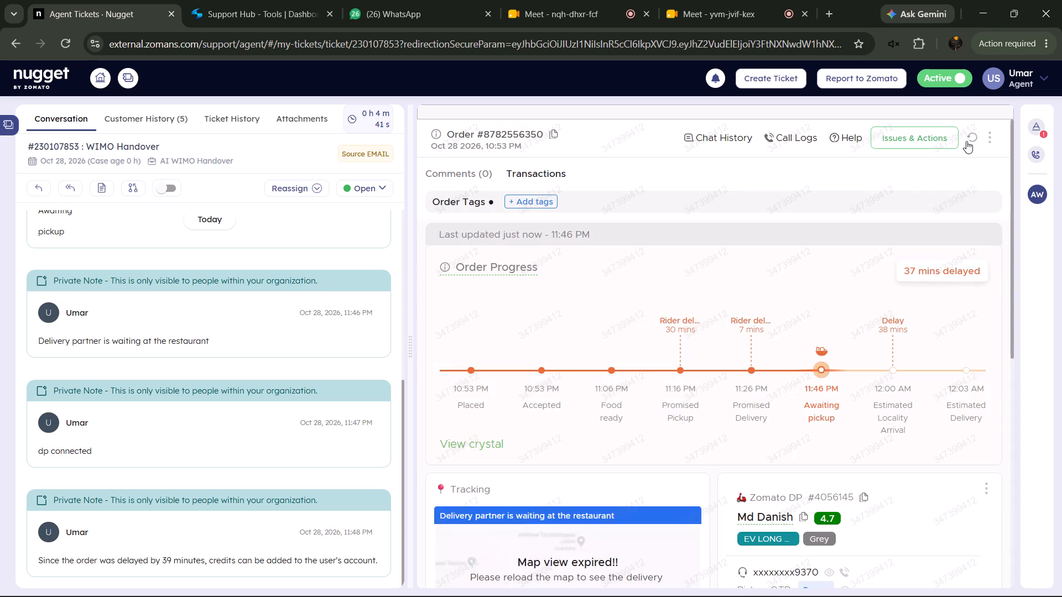
{"action": "left_click", "coordinate": [969, 139]}
Reopen the ticket properties, check the filled values, and save them.
{"action": "left_click", "coordinate": [1038, 127]}
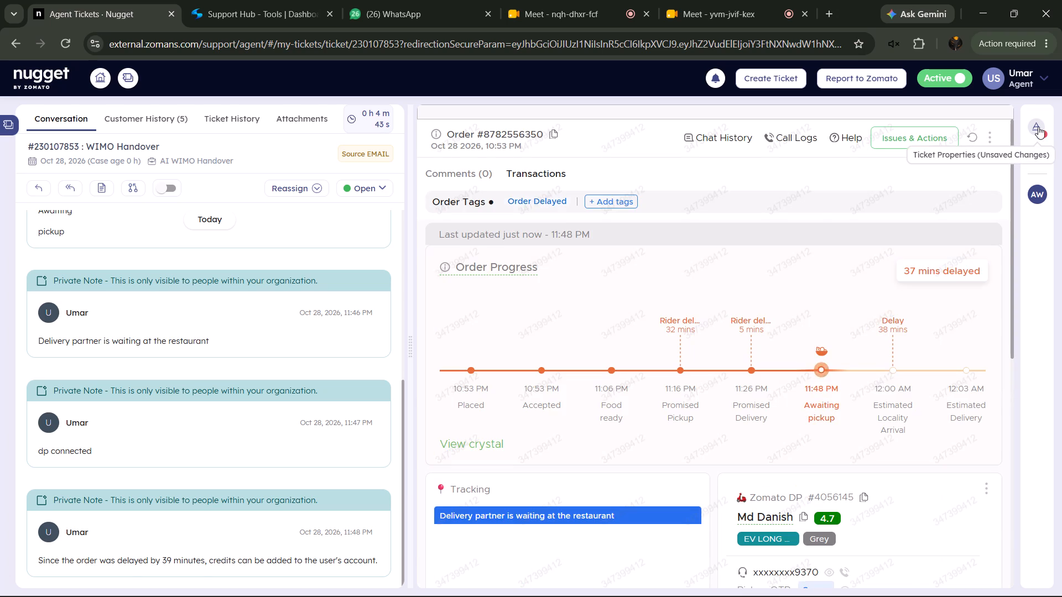
{"action": "scroll", "coordinate": [906, 341], "scroll_direction": "up", "scroll_amount": 4}
{"action": "scroll", "coordinate": [907, 338], "scroll_direction": "down", "scroll_amount": 6}
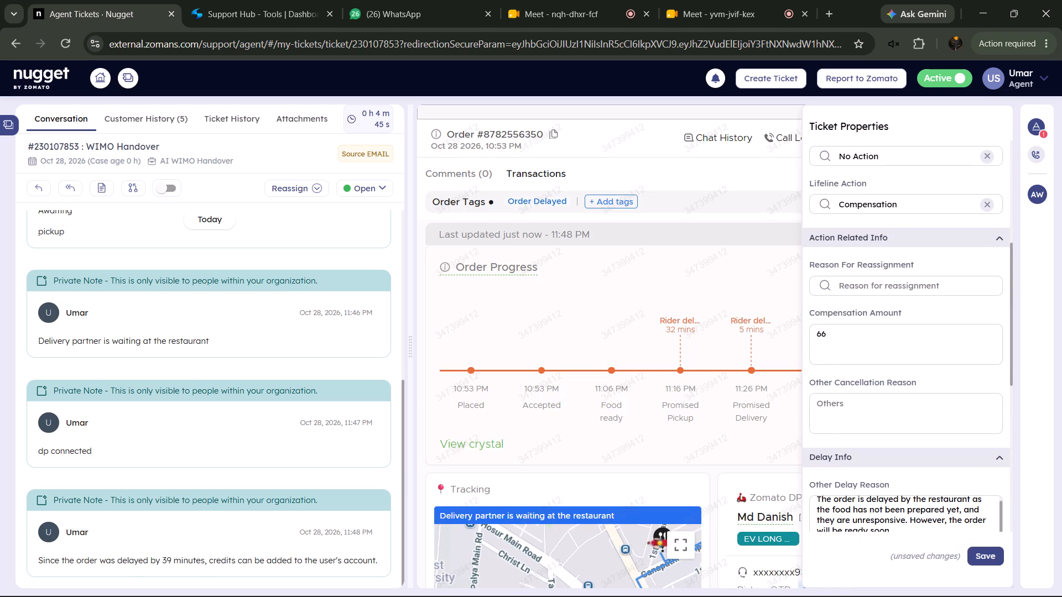
{"action": "scroll", "coordinate": [907, 338], "scroll_direction": "down", "scroll_amount": 2}
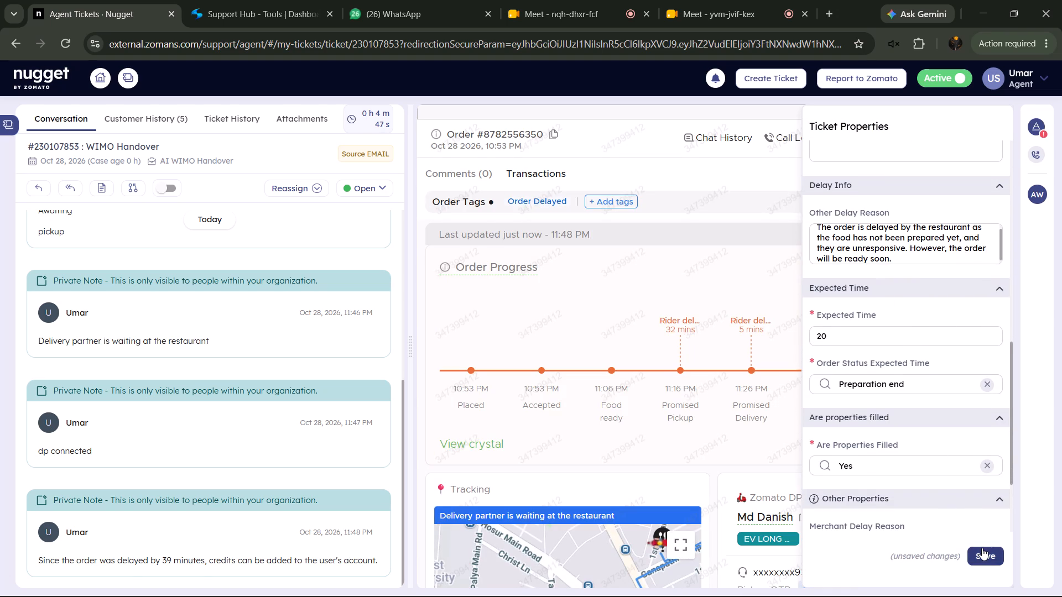
{"action": "left_click", "coordinate": [982, 548]}
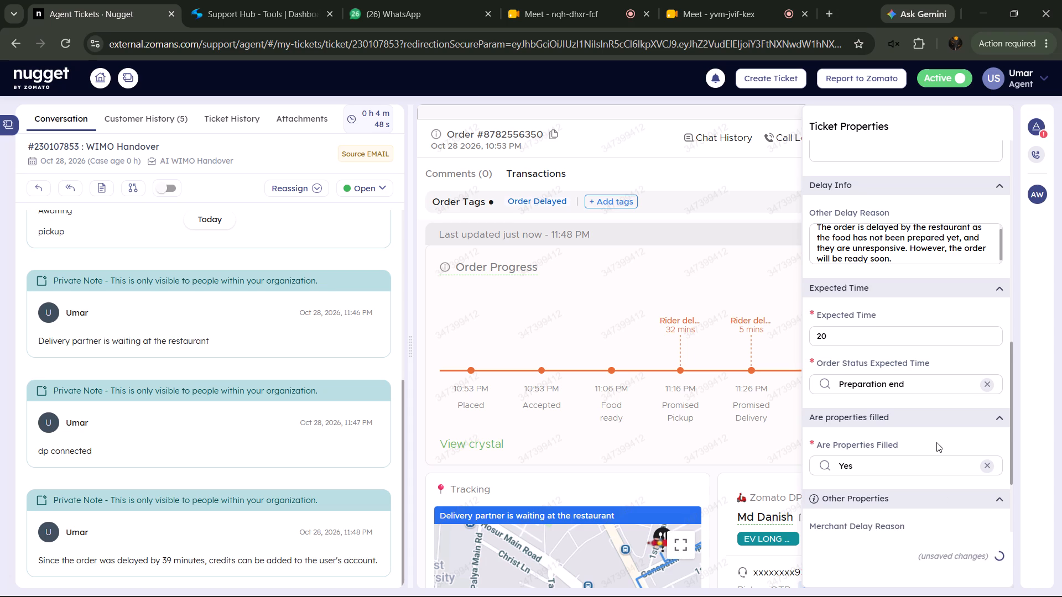
Leave the completed ticket for the All Assigned view and dismiss the ticket status notification.
{"action": "scroll", "coordinate": [272, 350], "scroll_direction": "up", "scroll_amount": 4}
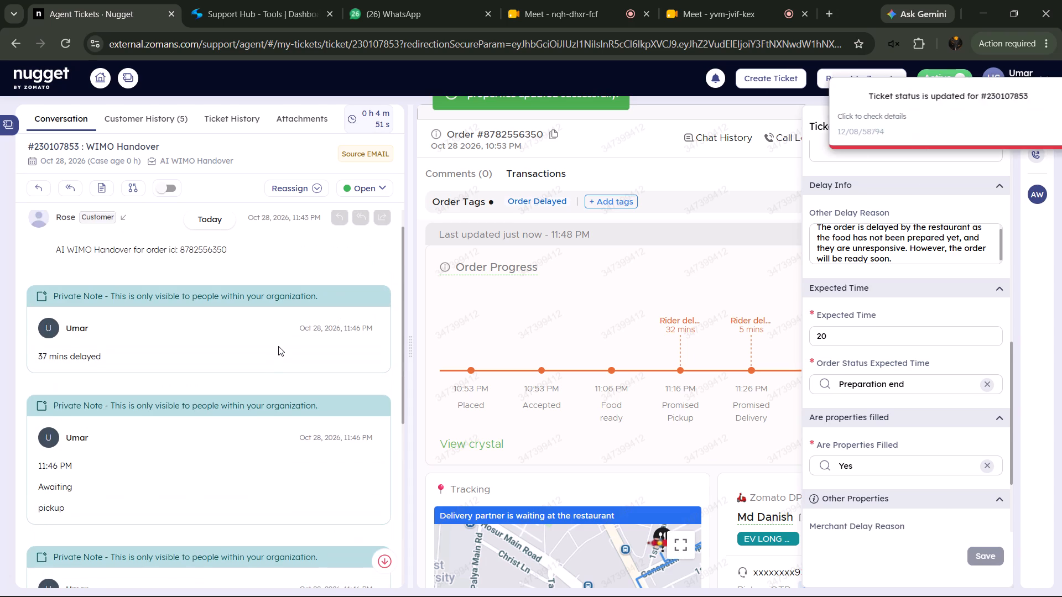
{"action": "left_click", "coordinate": [540, 472]}
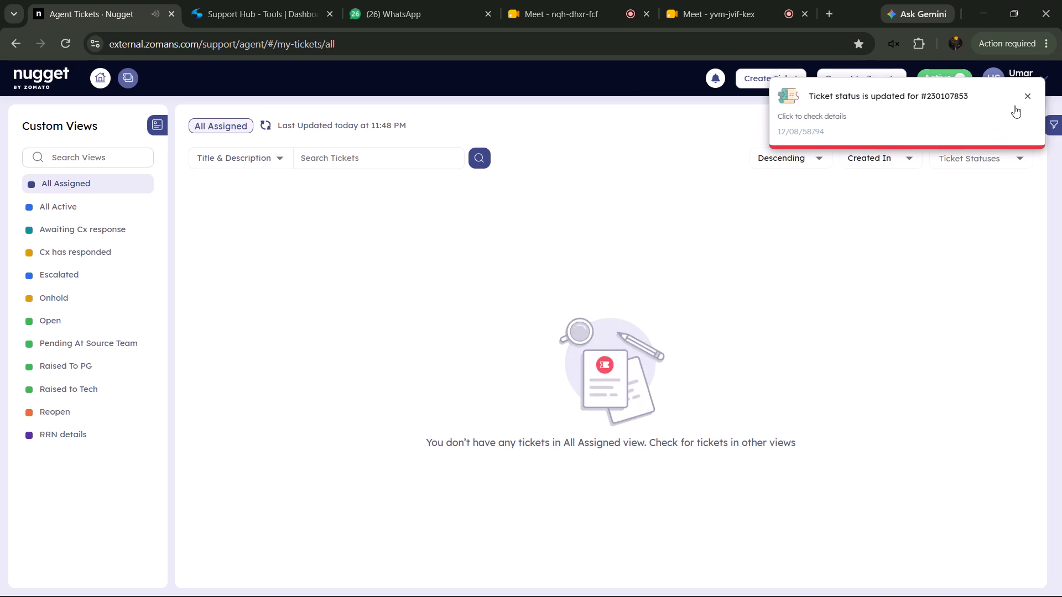
{"action": "left_click", "coordinate": [1025, 96]}
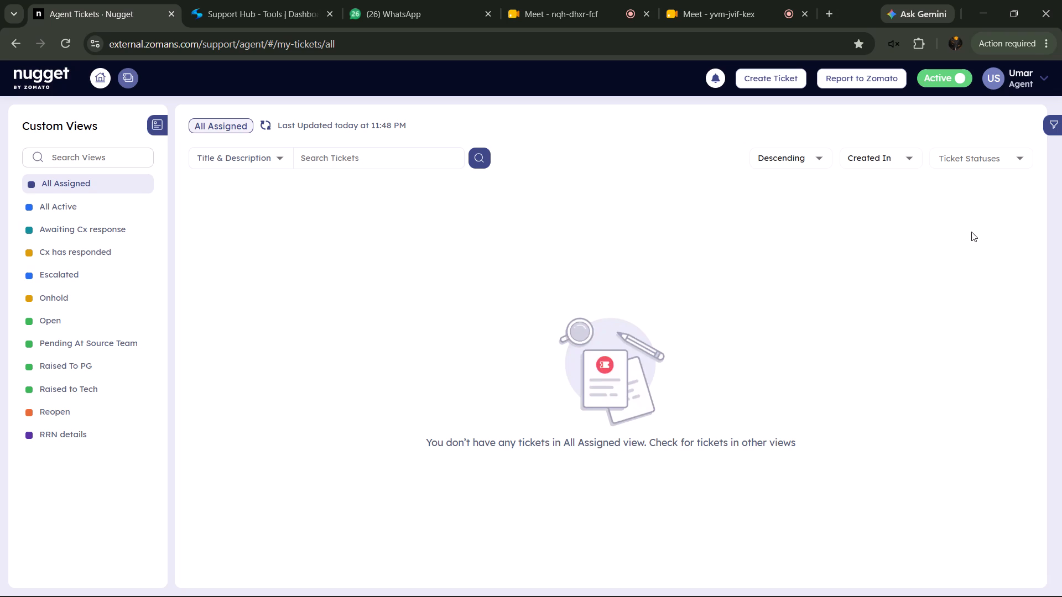
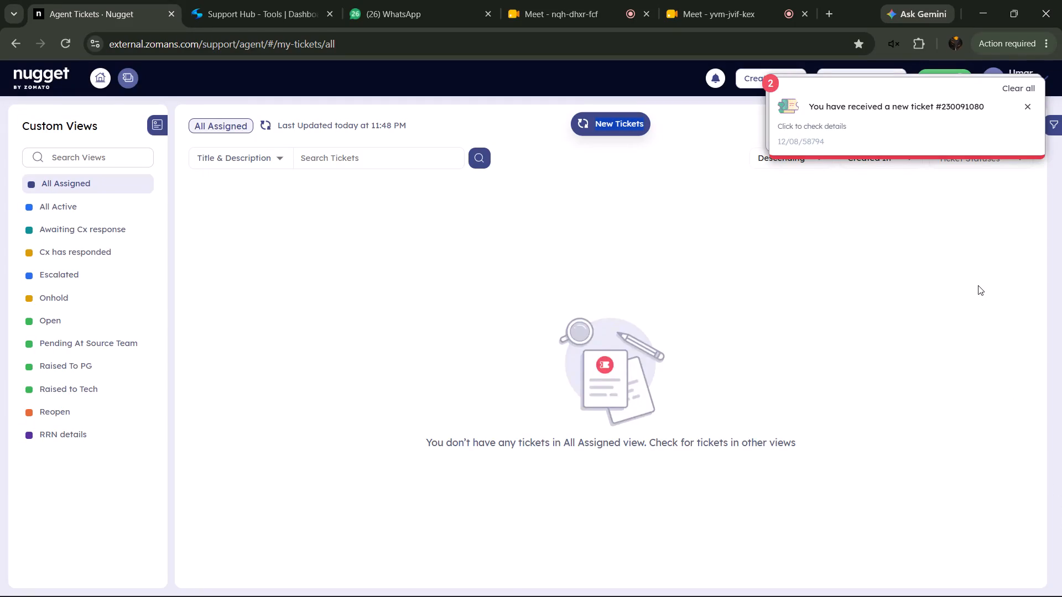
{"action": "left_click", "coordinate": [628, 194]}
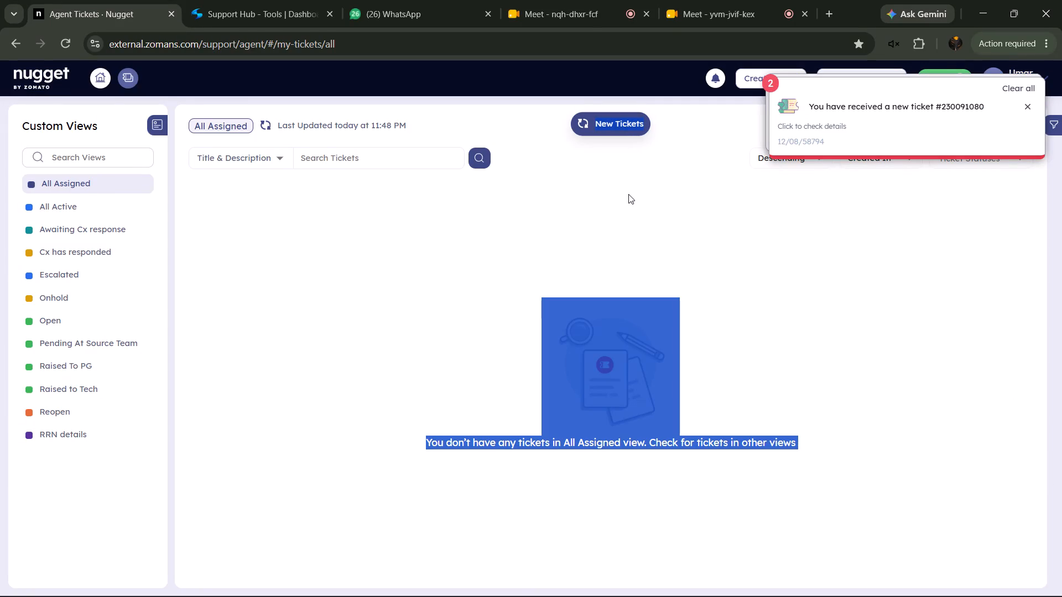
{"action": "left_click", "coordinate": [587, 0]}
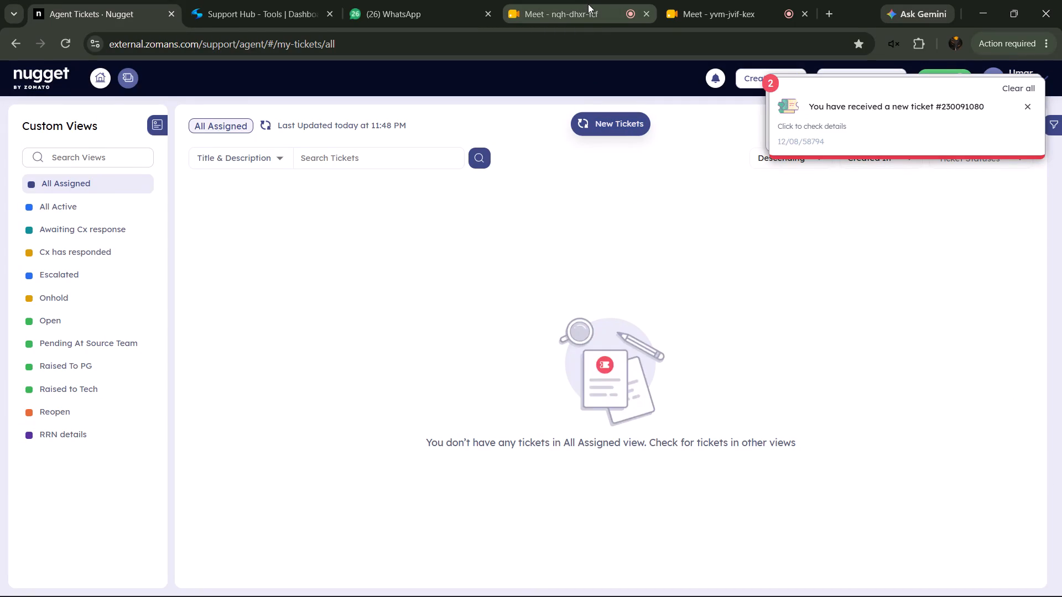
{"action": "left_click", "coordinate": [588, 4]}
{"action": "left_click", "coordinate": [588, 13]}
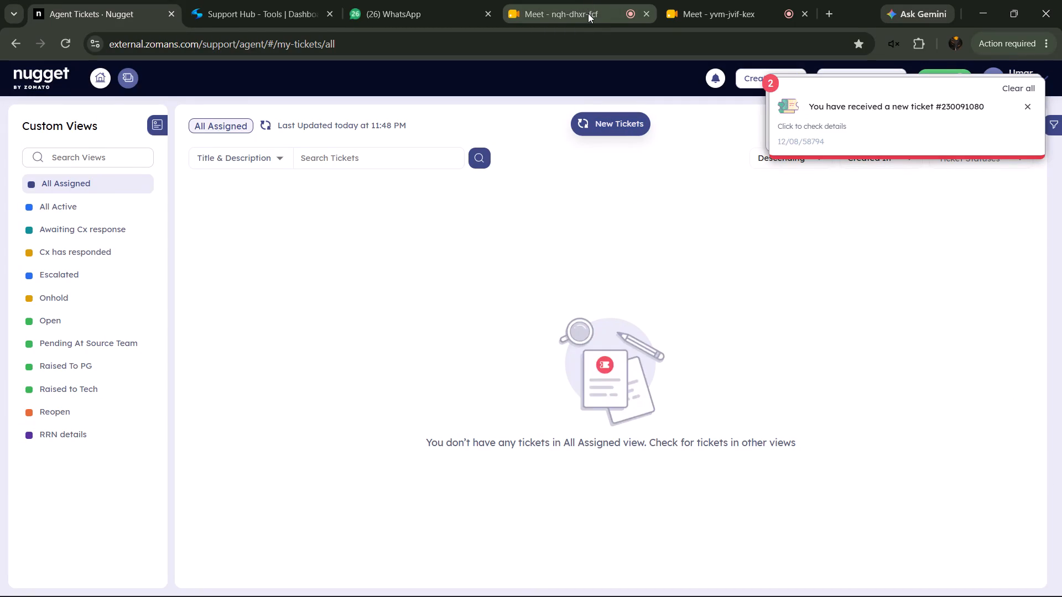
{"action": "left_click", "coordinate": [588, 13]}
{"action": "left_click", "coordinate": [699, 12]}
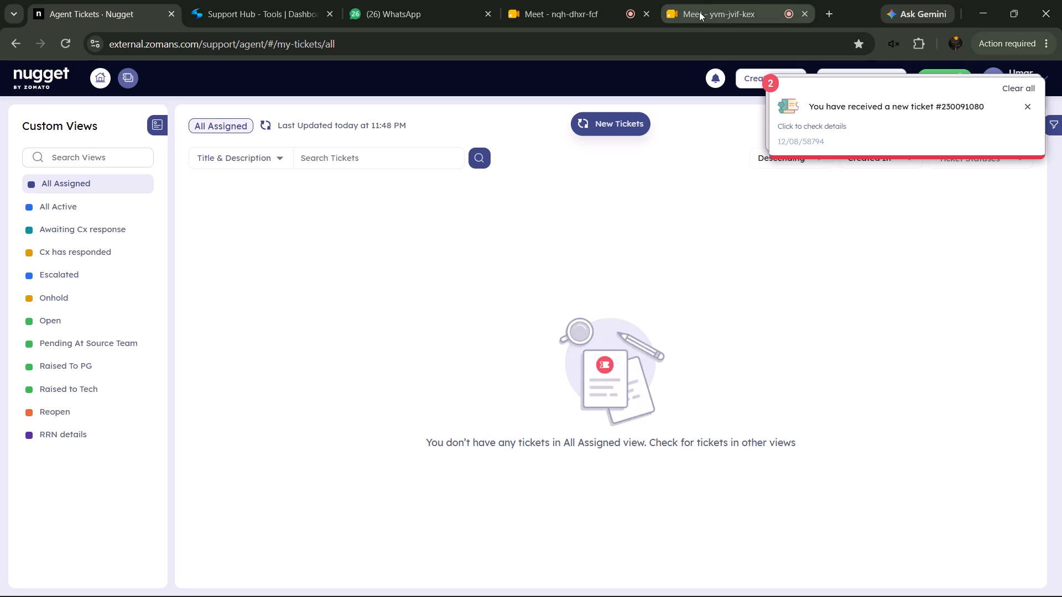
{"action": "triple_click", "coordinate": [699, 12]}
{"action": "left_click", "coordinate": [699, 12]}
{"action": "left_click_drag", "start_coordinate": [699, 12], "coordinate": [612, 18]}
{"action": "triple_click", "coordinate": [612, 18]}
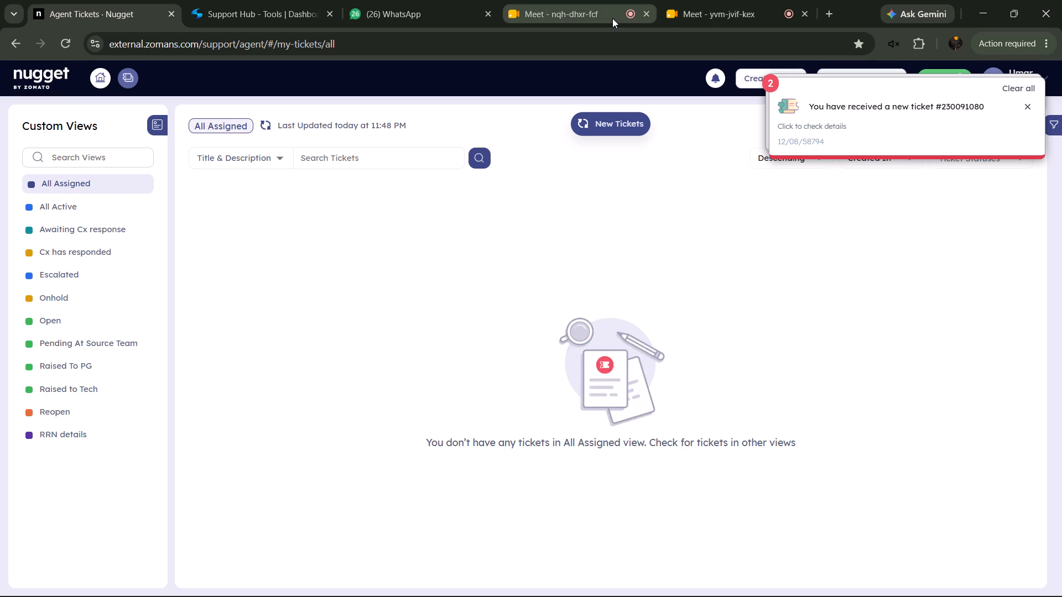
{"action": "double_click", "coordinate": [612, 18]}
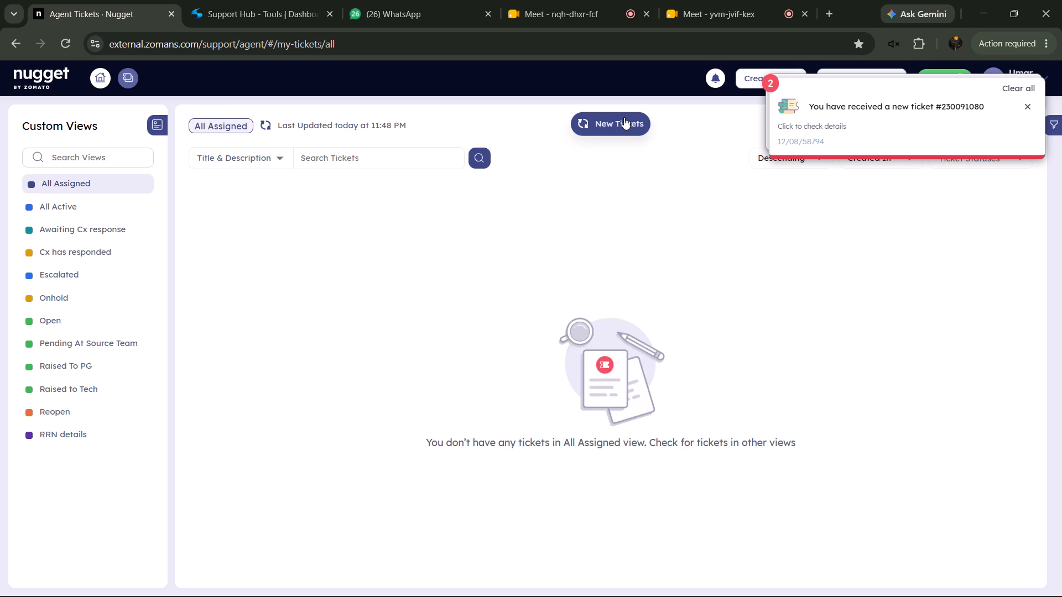
{"action": "left_click", "coordinate": [624, 117]}
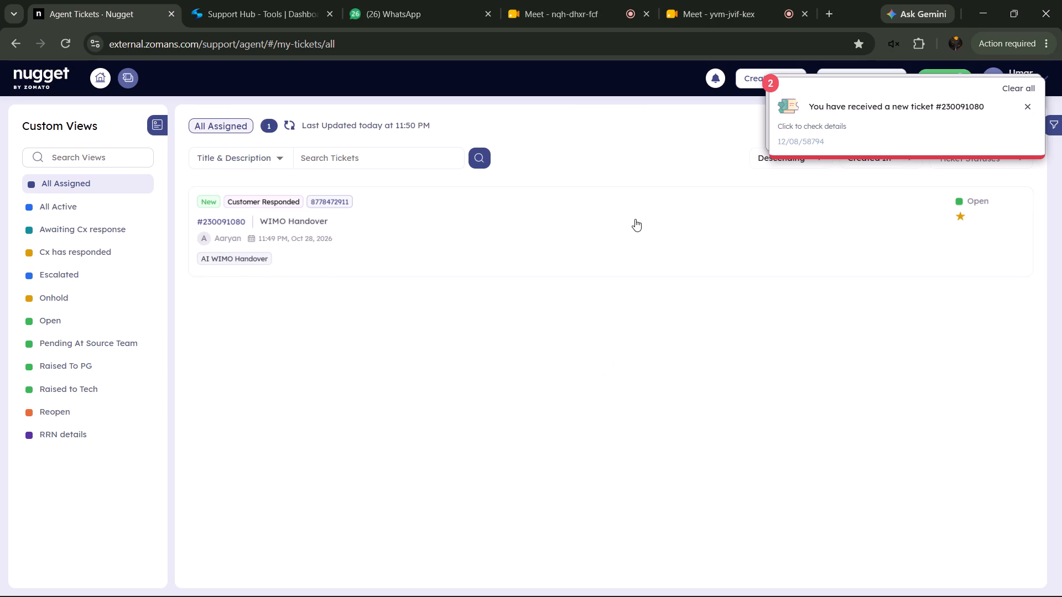
{"action": "left_click", "coordinate": [642, 252]}
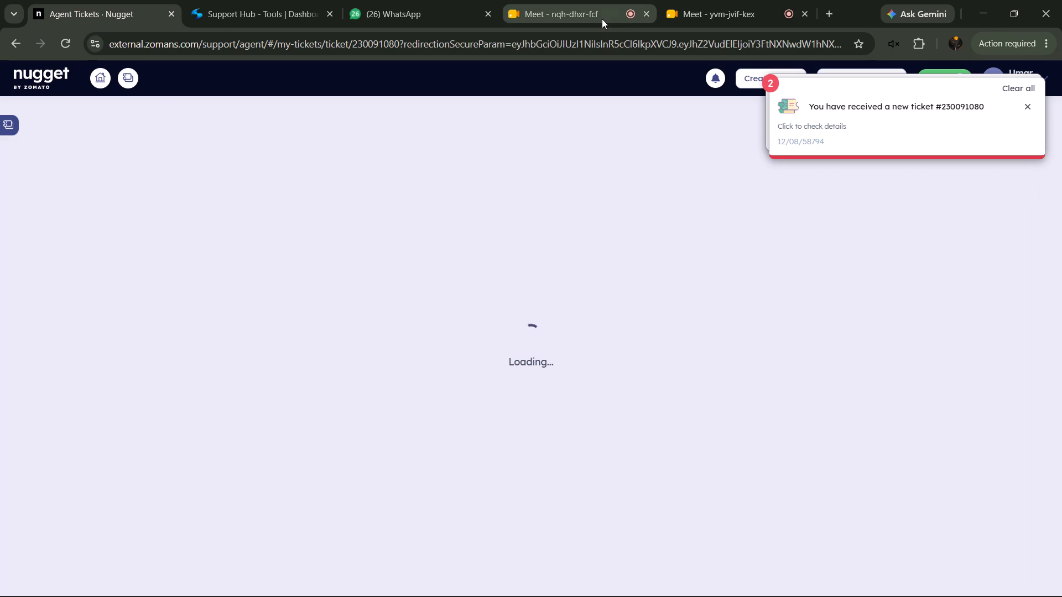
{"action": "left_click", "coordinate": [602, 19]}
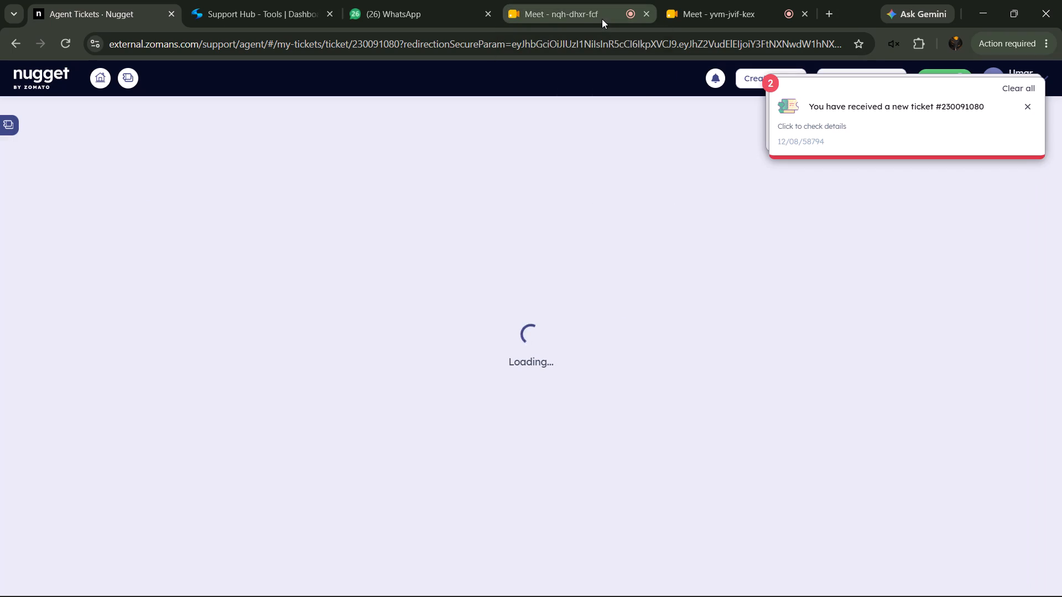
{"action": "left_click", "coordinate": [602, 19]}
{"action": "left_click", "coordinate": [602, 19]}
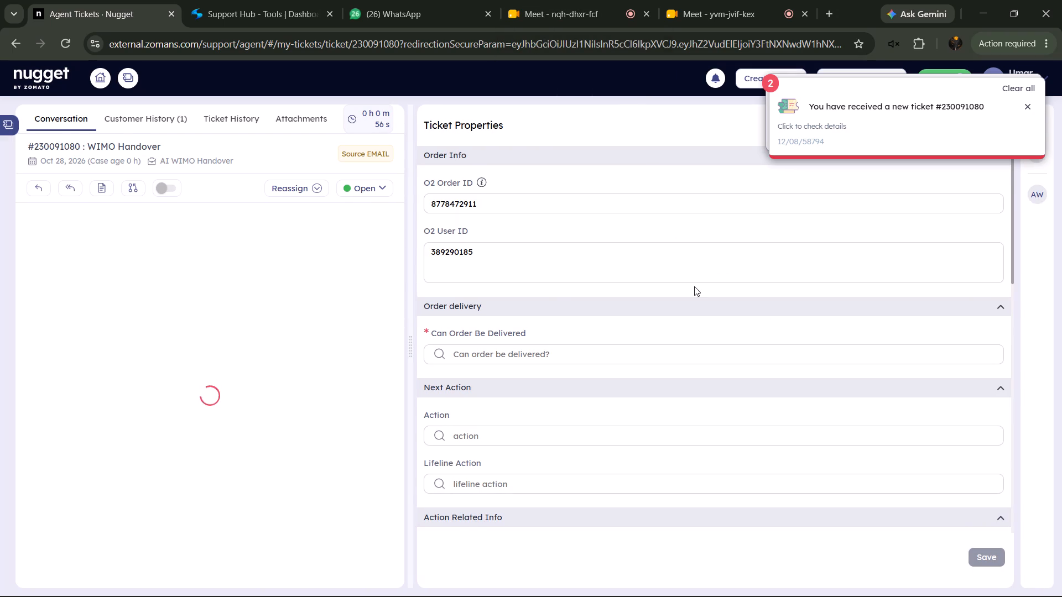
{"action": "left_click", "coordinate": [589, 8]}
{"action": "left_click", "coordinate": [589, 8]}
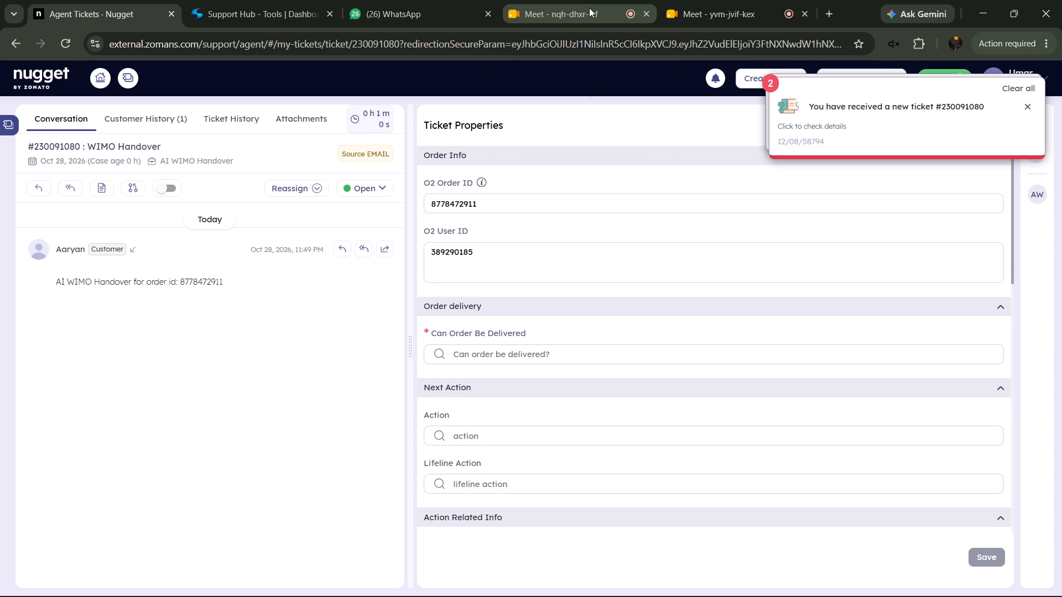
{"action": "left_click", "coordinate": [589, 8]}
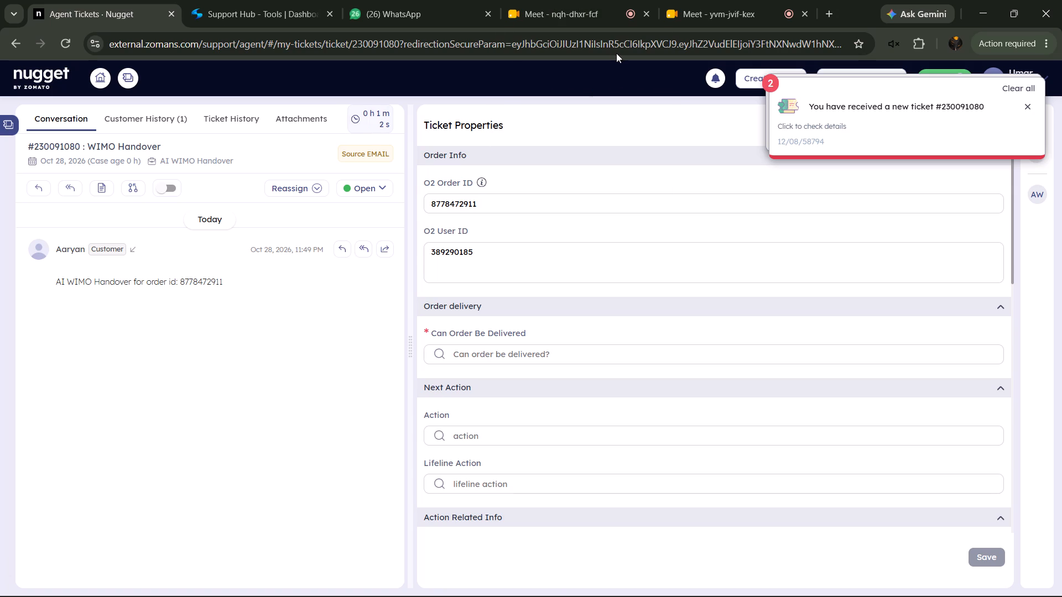
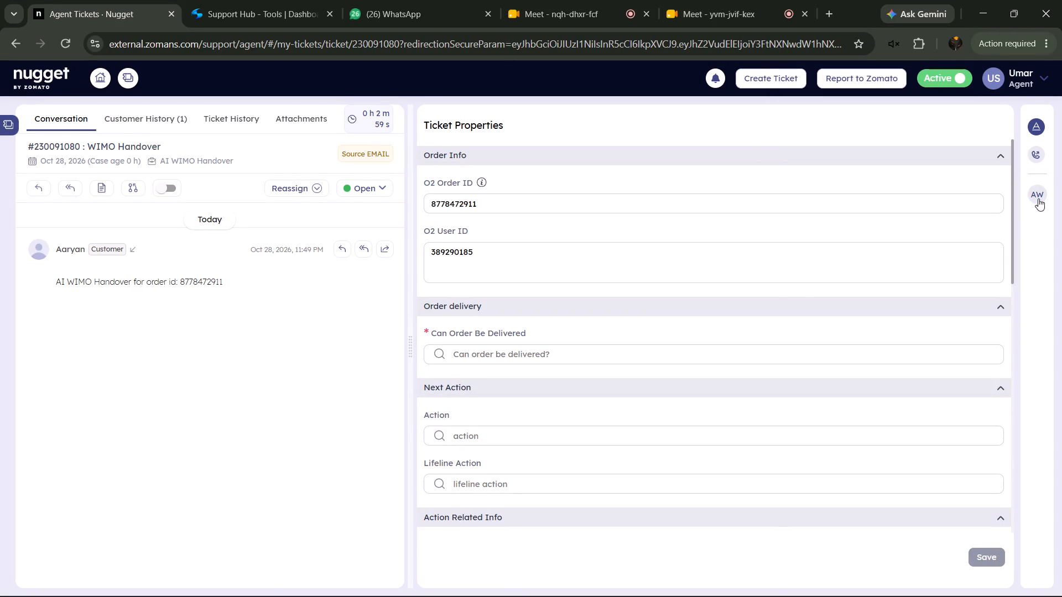
Open the AW order details for the ticket and try to call the delivery partner.
{"action": "left_click", "coordinate": [1034, 202]}
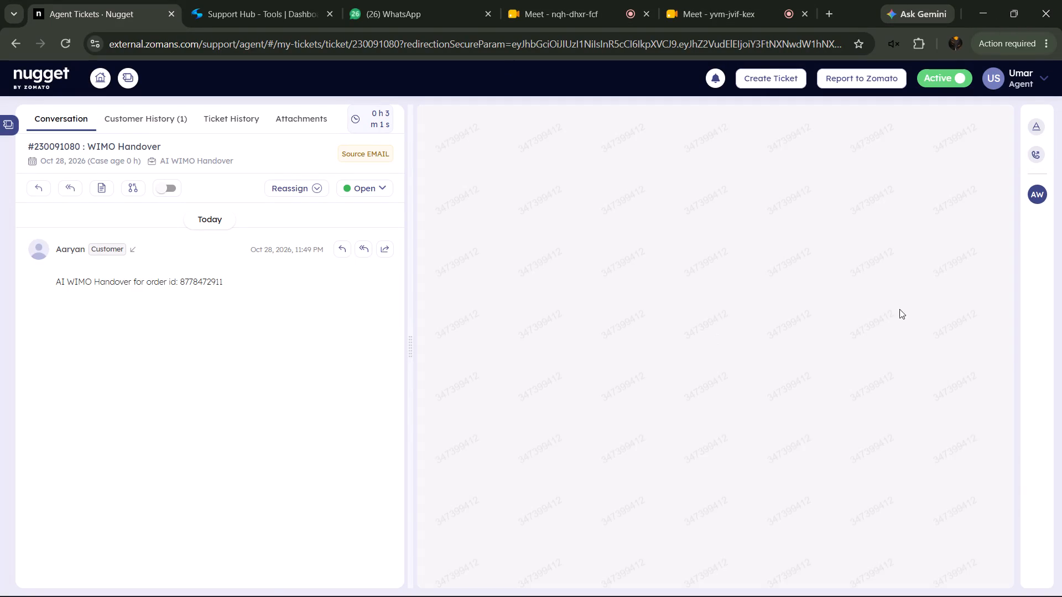
{"action": "scroll", "coordinate": [907, 297], "scroll_direction": "down", "scroll_amount": 2}
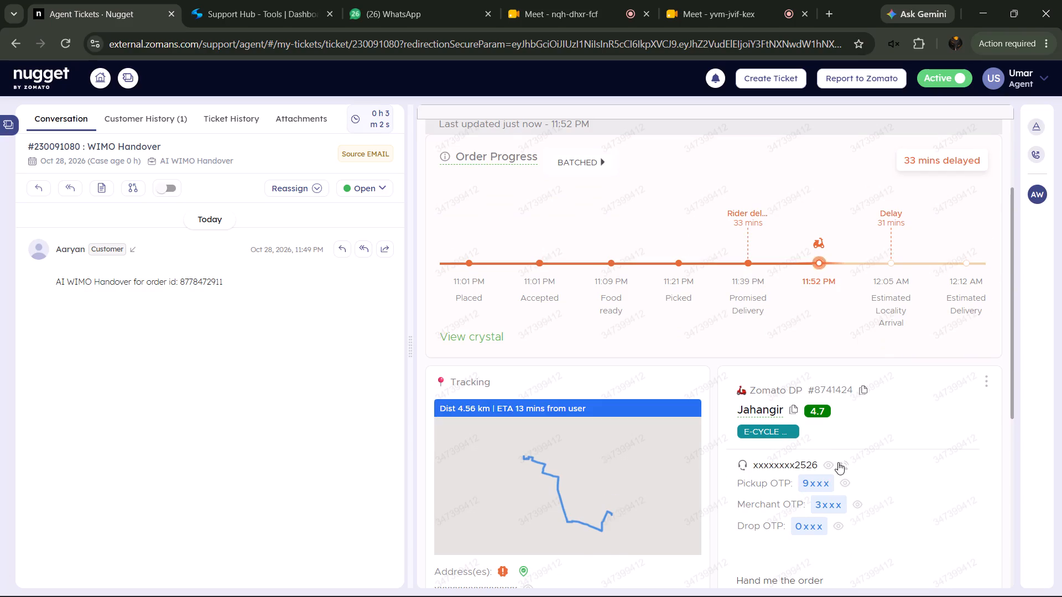
{"action": "left_click", "coordinate": [839, 462]}
{"action": "left_click", "coordinate": [924, 428]}
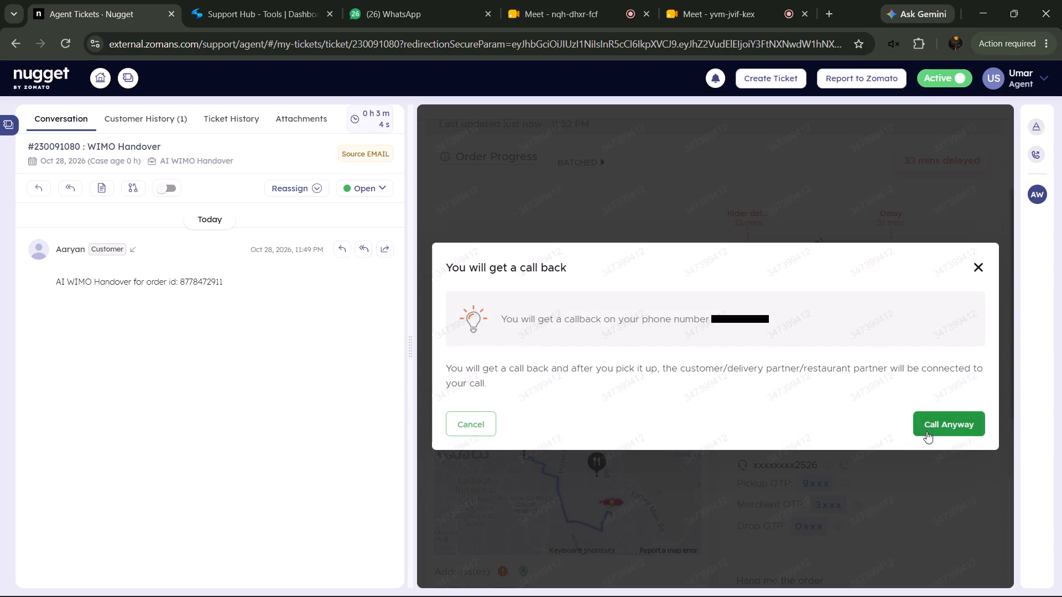
{"action": "left_click", "coordinate": [918, 179]}
Add a private note reading "33 mins delayed", copied from the order progress section.
{"action": "scroll", "coordinate": [877, 391], "scroll_direction": "up", "scroll_amount": 4}
{"action": "left_click_drag", "start_coordinate": [892, 297], "coordinate": [941, 292]}
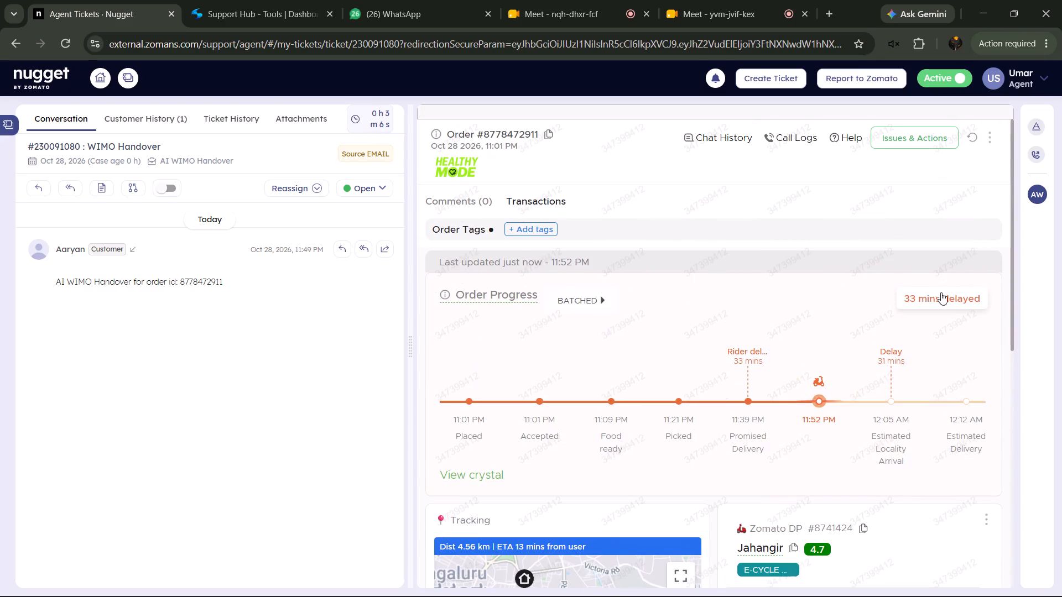
{"action": "left_click_drag", "start_coordinate": [941, 292], "coordinate": [991, 292]}
{"action": "right_click", "coordinate": [952, 294]}
{"action": "left_click", "coordinate": [788, 315]}
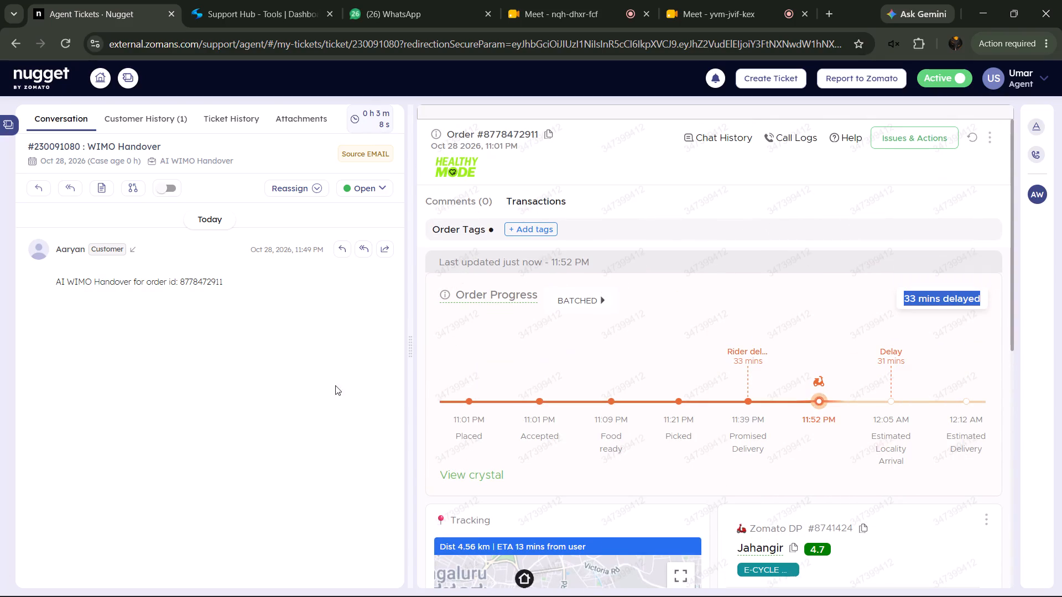
{"action": "left_click", "coordinate": [102, 190]}
{"action": "right_click_drag", "start_coordinate": [441, 282], "coordinate": [442, 290]}
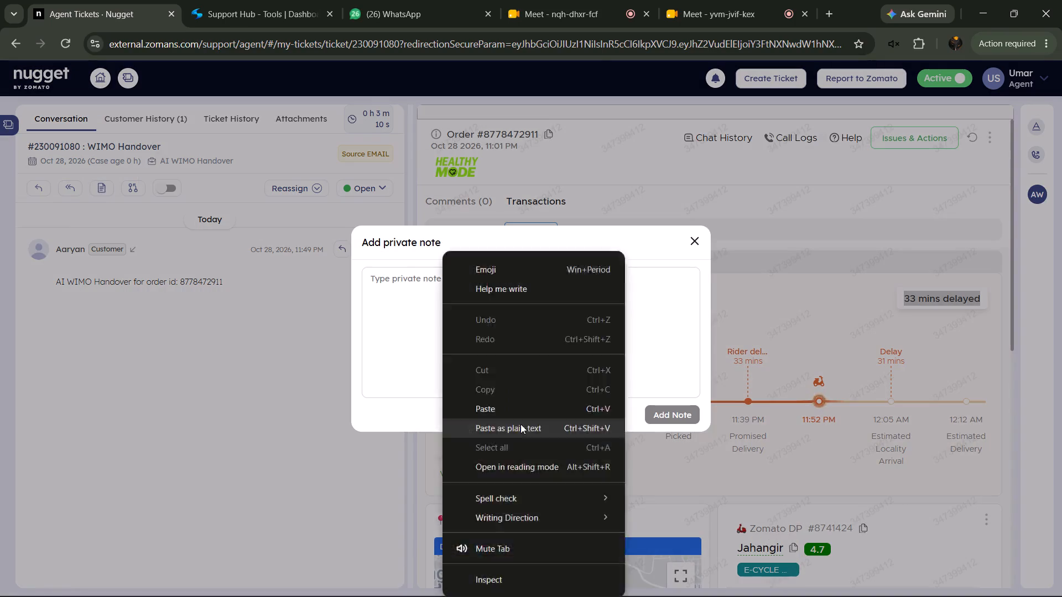
{"action": "left_click", "coordinate": [527, 435]}
{"action": "left_click", "coordinate": [664, 412]}
Add a private note with the pickup status copied from the order timeline, "11:21 PM Picked".
{"action": "left_click_drag", "start_coordinate": [662, 416], "coordinate": [695, 443]}
{"action": "right_click", "coordinate": [688, 437]}
{"action": "left_click", "coordinate": [726, 234]}
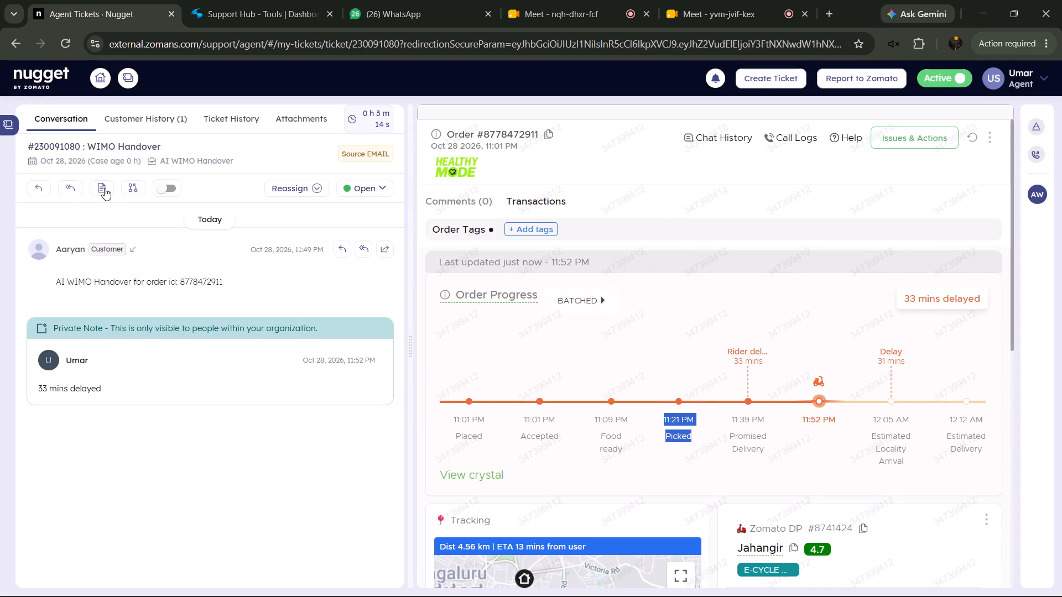
{"action": "left_click", "coordinate": [105, 188]}
{"action": "right_click", "coordinate": [494, 321]}
{"action": "left_click", "coordinate": [561, 393]}
{"action": "left_click_drag", "start_coordinate": [589, 405], "coordinate": [593, 410]}
{"action": "left_click", "coordinate": [648, 412]}
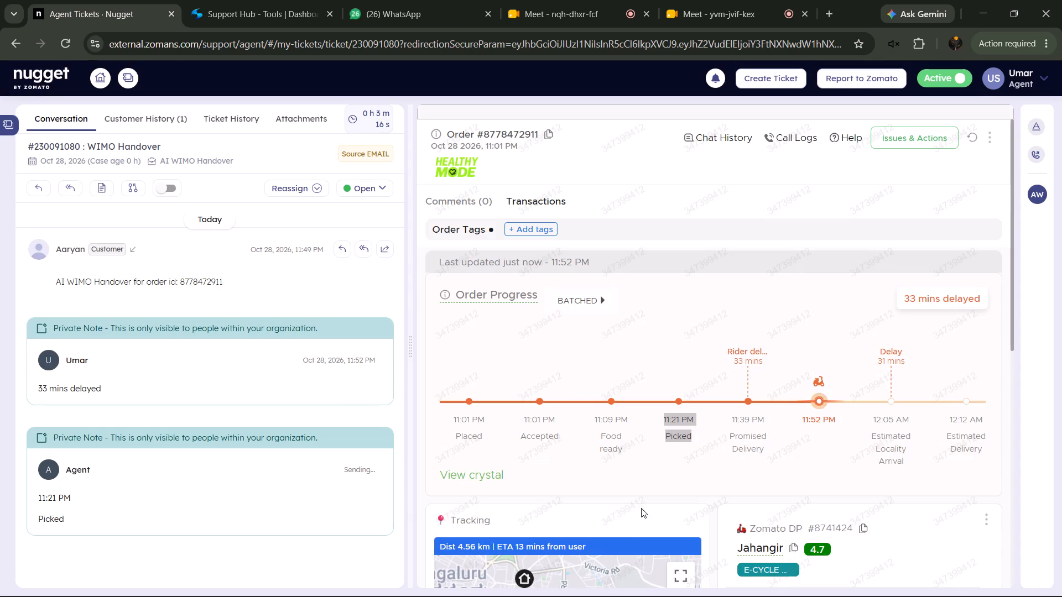
Add a private note with the tracking details "Dist 4.56 km | ETA 13 mins from user".
{"action": "left_click_drag", "start_coordinate": [627, 543], "coordinate": [409, 551]}
{"action": "right_click", "coordinate": [447, 540]}
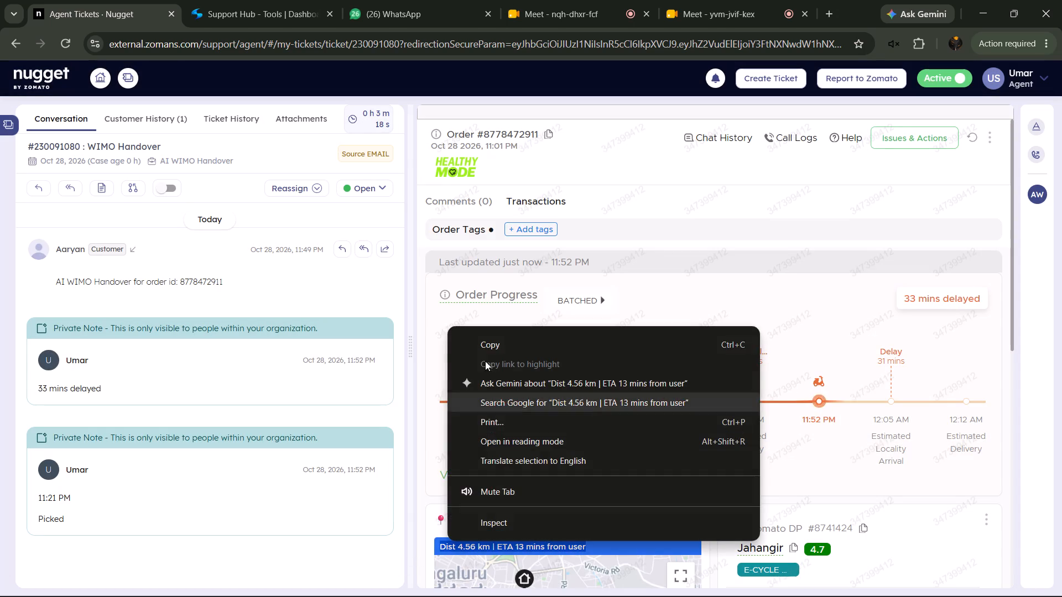
{"action": "left_click", "coordinate": [487, 341]}
{"action": "left_click", "coordinate": [102, 194]}
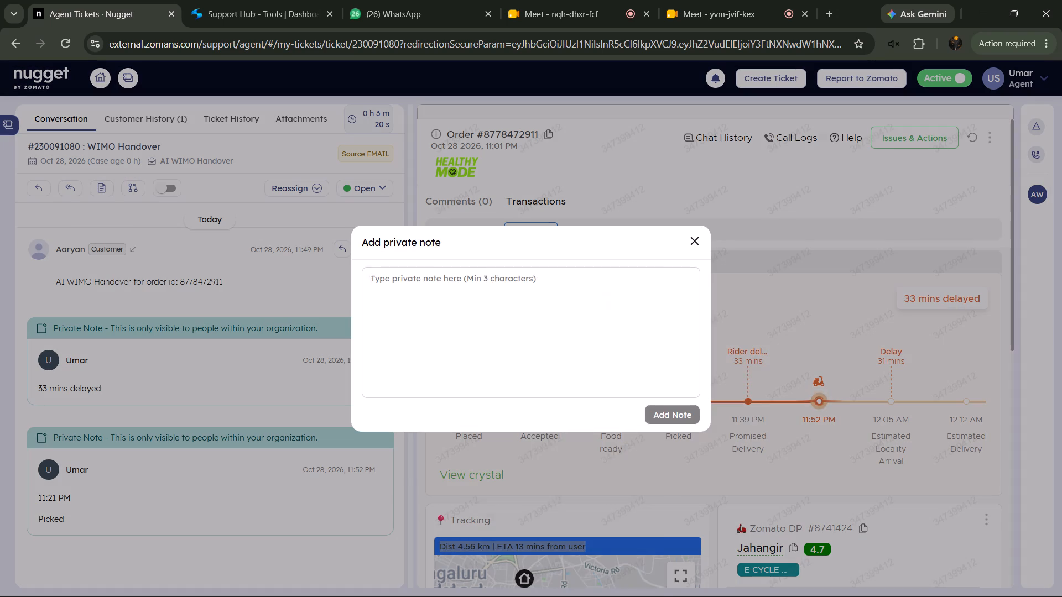
{"action": "right_click", "coordinate": [481, 313]}
{"action": "left_click_drag", "start_coordinate": [559, 392], "coordinate": [562, 397]}
{"action": "left_click", "coordinate": [575, 420]}
{"action": "left_click", "coordinate": [655, 417]}
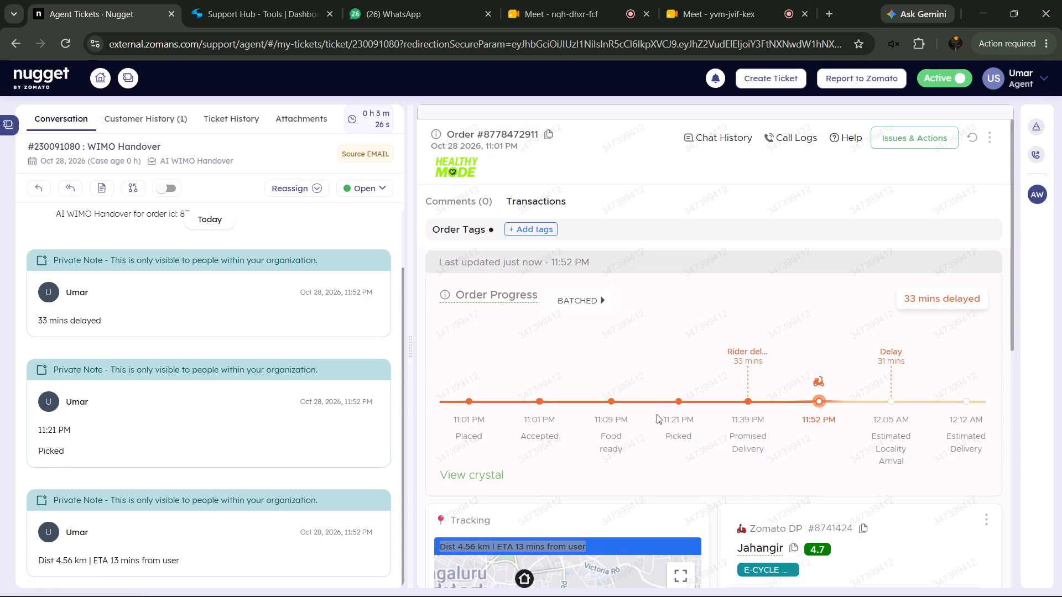
Place a callback call to the delivery partner from the order details.
{"action": "scroll", "coordinate": [657, 414], "scroll_direction": "up", "scroll_amount": 1}
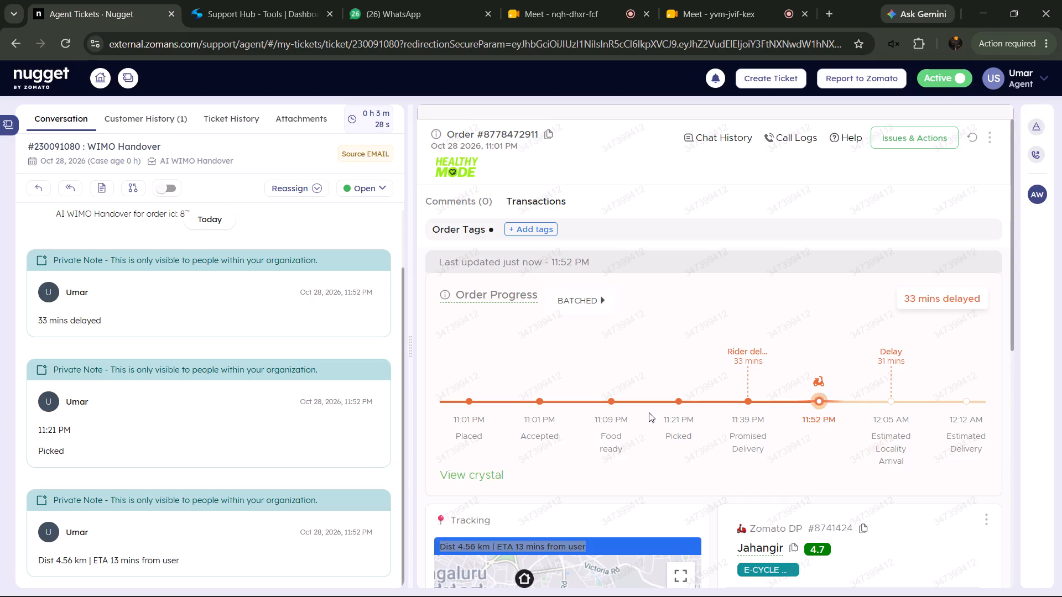
{"action": "scroll", "coordinate": [665, 282], "scroll_direction": "down", "scroll_amount": 3}
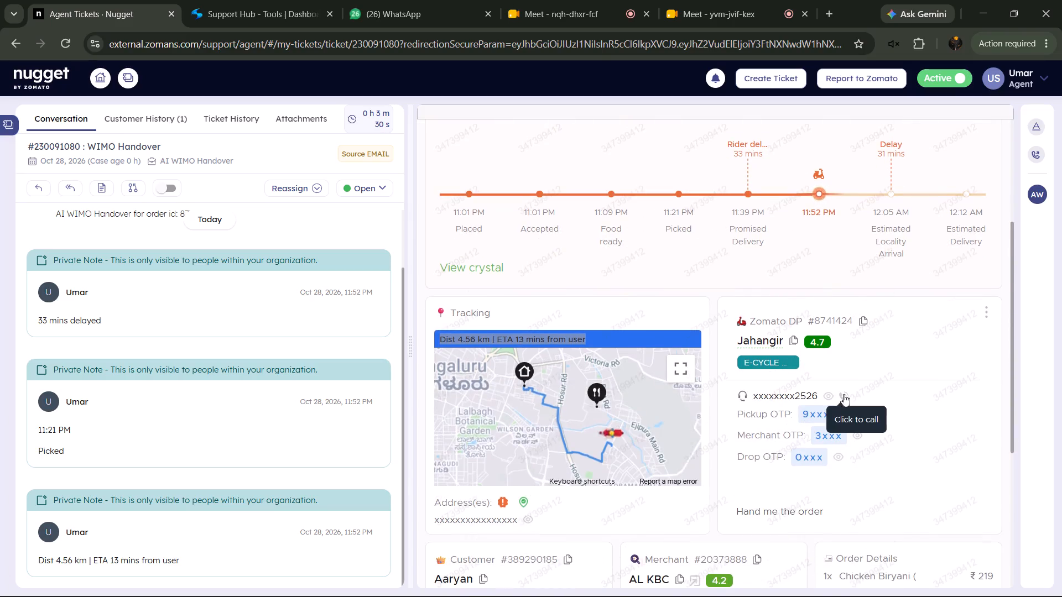
{"action": "left_click", "coordinate": [844, 394]}
{"action": "left_click", "coordinate": [955, 438]}
{"action": "left_click", "coordinate": [932, 415]}
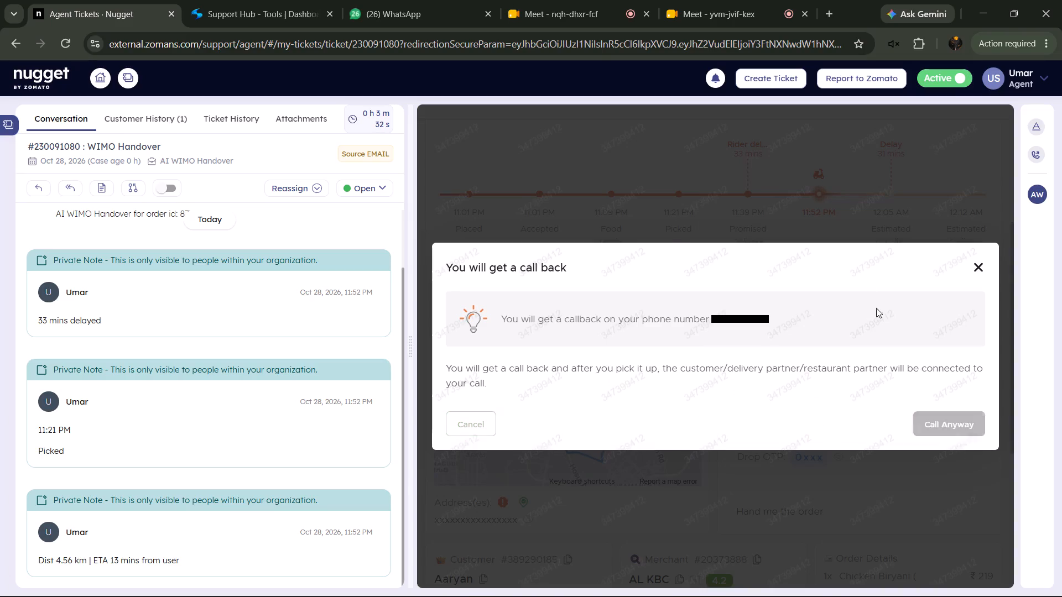
{"action": "left_click", "coordinate": [840, 220]}
Check the batched order details for the order's drop sequence and estimated delivery.
{"action": "scroll", "coordinate": [659, 300], "scroll_direction": "up", "scroll_amount": 5}
{"action": "left_click", "coordinate": [604, 299]}
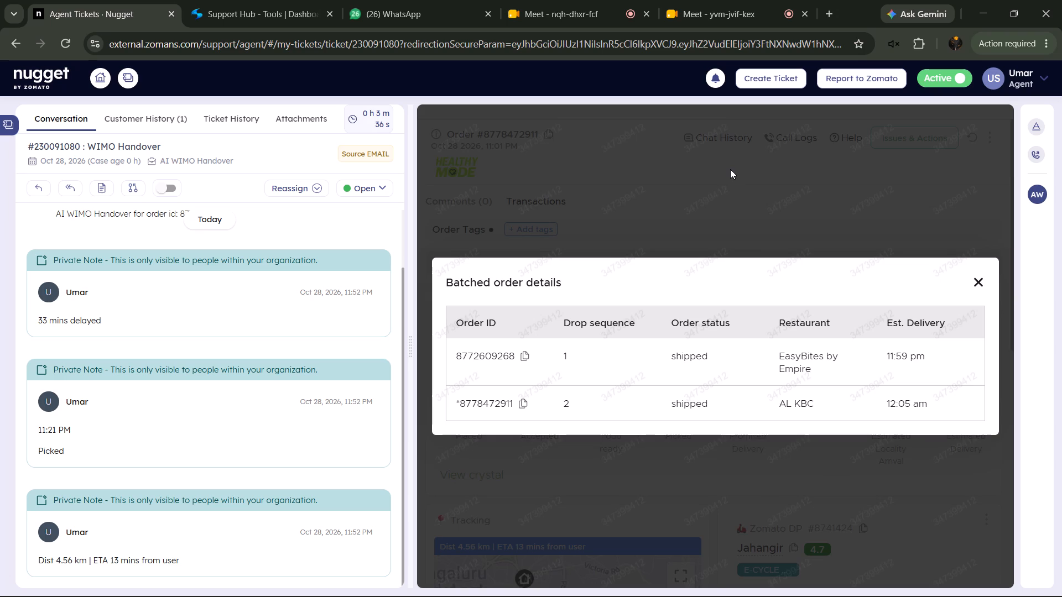
{"action": "left_click", "coordinate": [730, 169]}
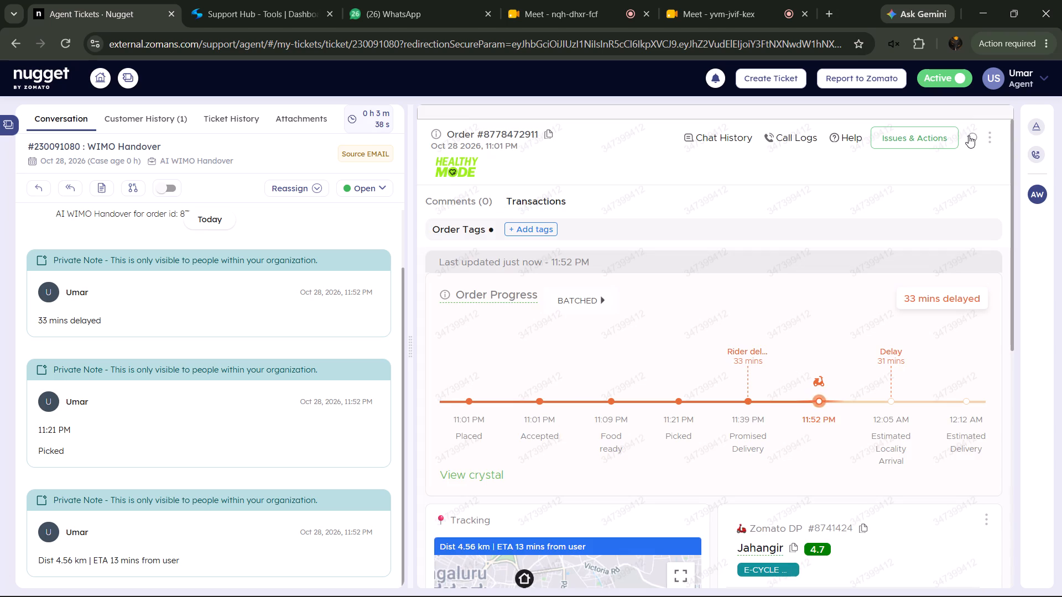
Refresh the order details and check the call logs for the delivery partner call.
{"action": "left_click", "coordinate": [970, 135]}
{"action": "left_click", "coordinate": [814, 142]}
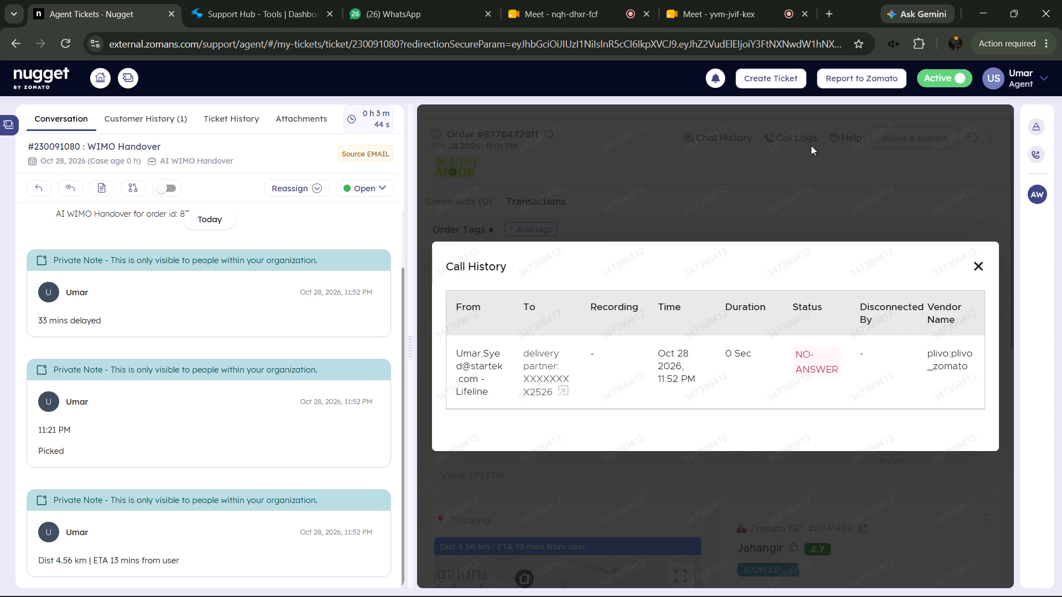
{"action": "left_click", "coordinate": [811, 145]}
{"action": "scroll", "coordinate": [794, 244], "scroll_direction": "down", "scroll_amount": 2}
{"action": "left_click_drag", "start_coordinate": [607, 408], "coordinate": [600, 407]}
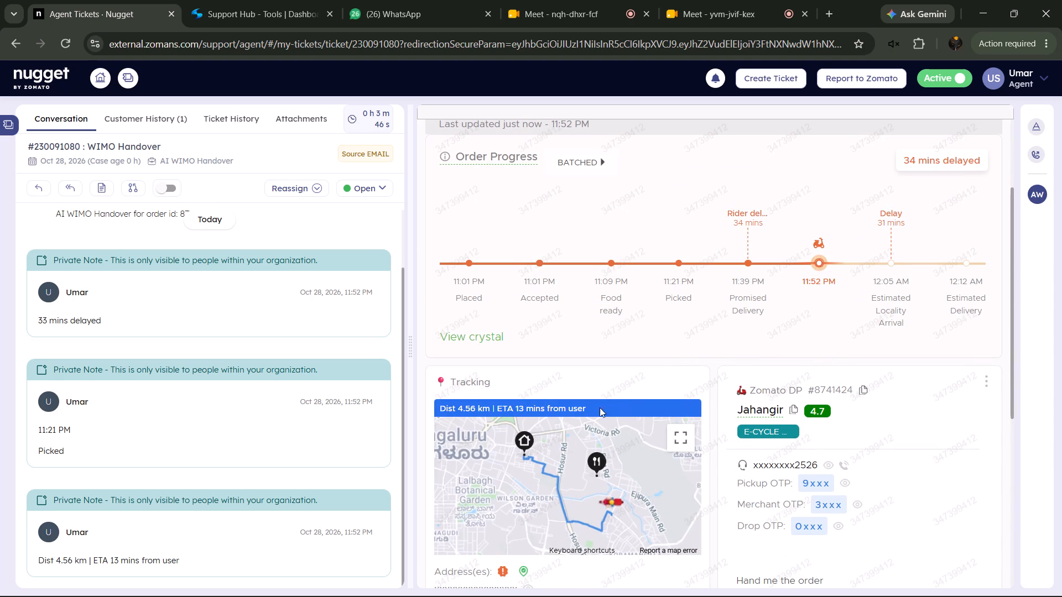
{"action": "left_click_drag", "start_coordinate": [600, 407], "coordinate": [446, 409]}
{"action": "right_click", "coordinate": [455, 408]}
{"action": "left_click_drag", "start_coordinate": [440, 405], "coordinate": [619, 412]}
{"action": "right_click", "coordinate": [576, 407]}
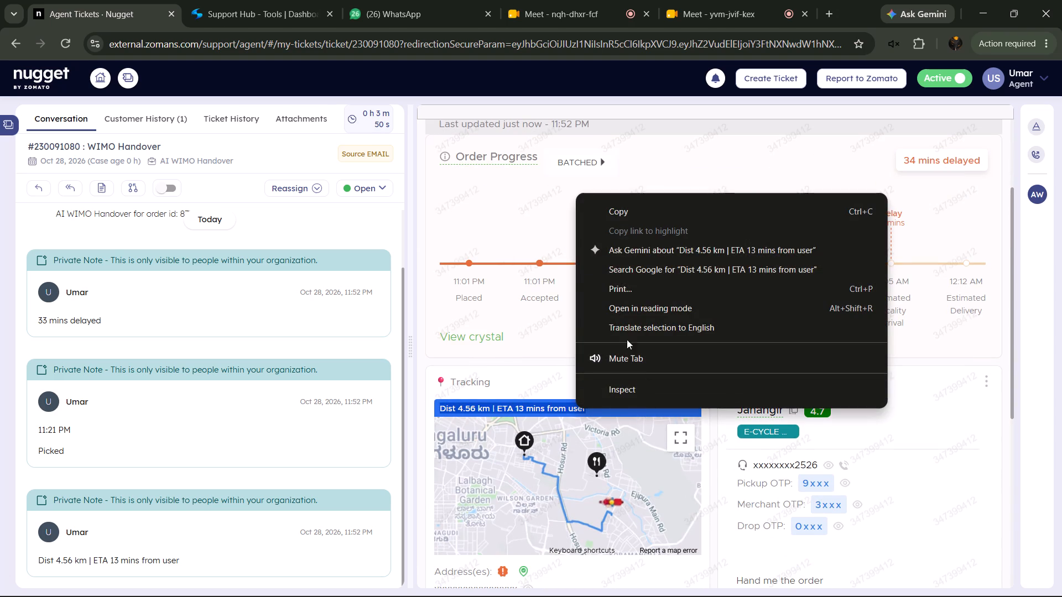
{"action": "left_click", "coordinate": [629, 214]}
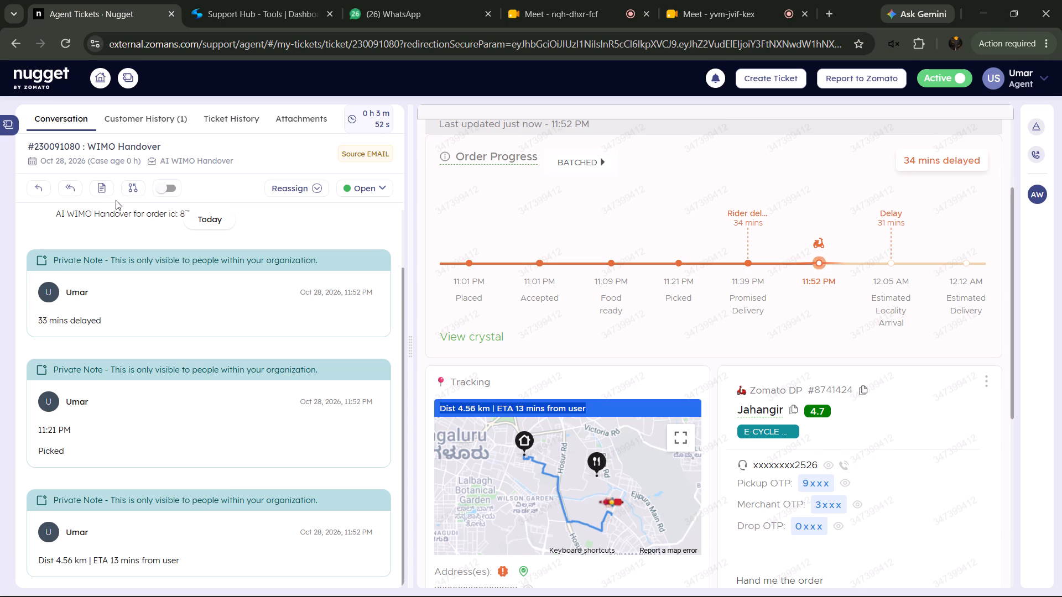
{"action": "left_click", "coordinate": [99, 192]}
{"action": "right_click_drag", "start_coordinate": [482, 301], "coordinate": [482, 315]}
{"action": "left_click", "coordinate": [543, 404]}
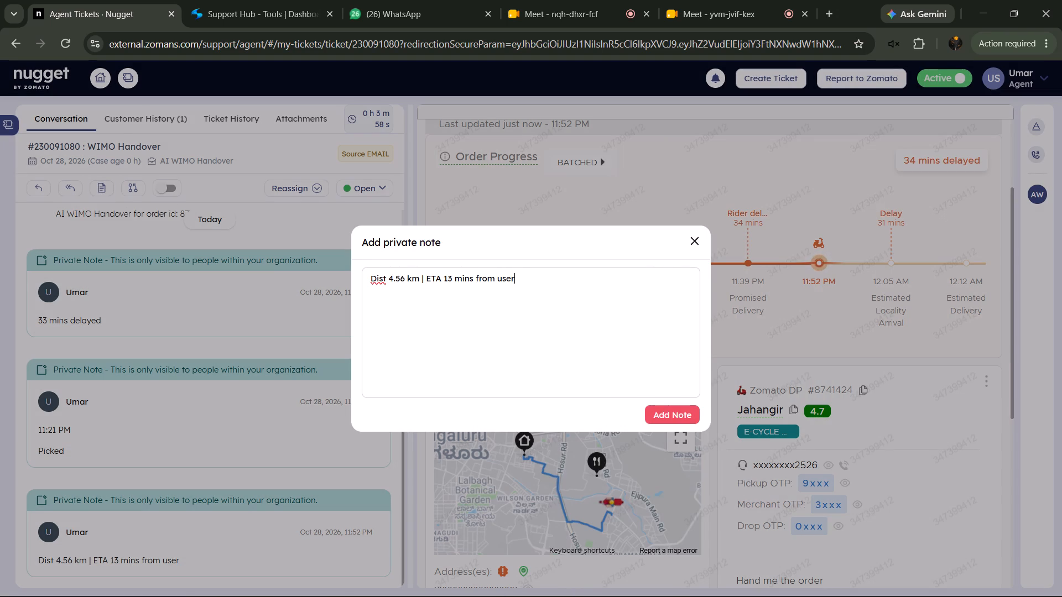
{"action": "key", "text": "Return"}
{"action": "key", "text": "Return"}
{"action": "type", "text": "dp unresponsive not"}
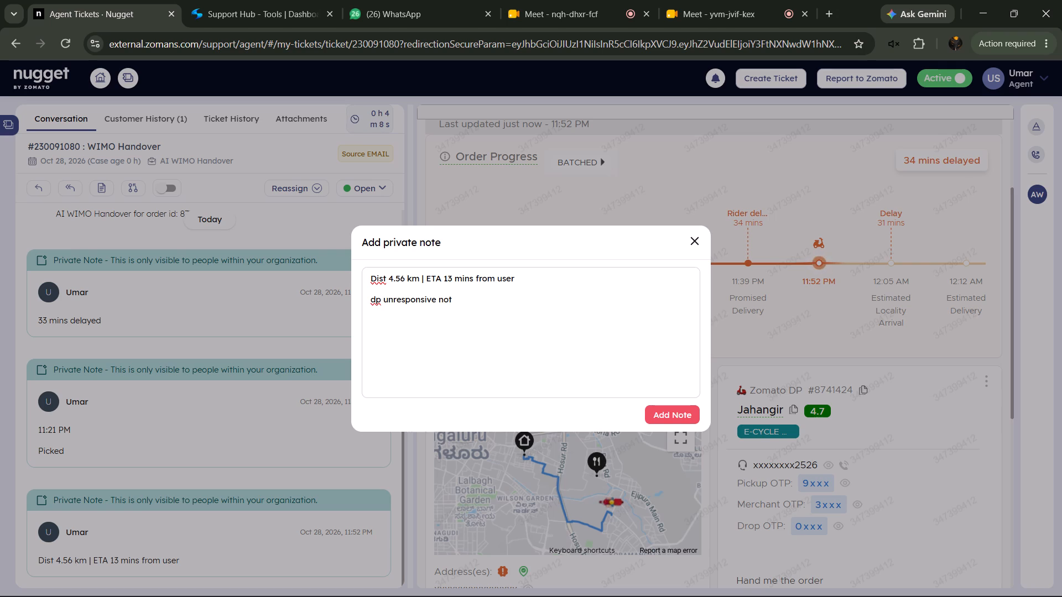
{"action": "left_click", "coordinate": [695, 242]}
Review the batched order details again for the drop sequence and estimated delivery times.
{"action": "scroll", "coordinate": [699, 242], "scroll_direction": "up", "scroll_amount": 4}
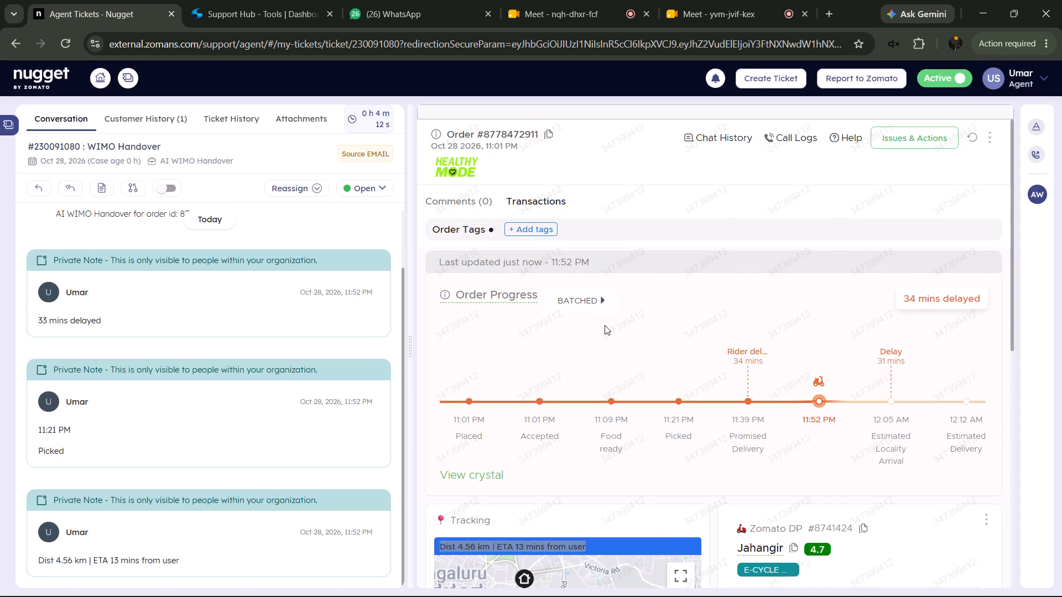
{"action": "left_click", "coordinate": [603, 303]}
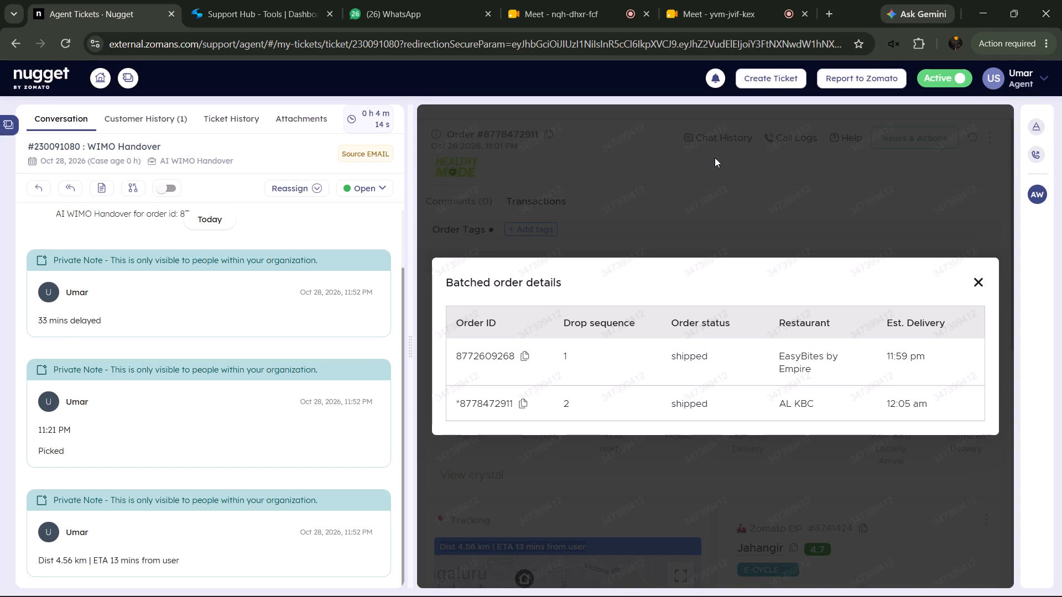
{"action": "left_click", "coordinate": [718, 155]}
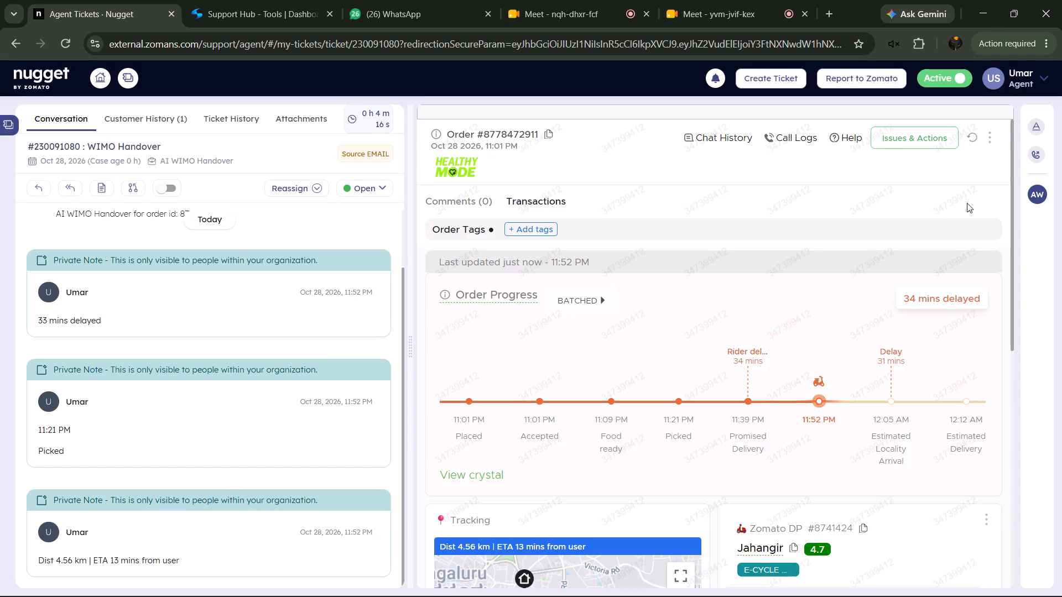
Copy the order total and calculate 35 percent of 116.39 with the Quick Percentage calculator in Support Hub.
{"action": "scroll", "coordinate": [962, 214], "scroll_direction": "down", "scroll_amount": 5}
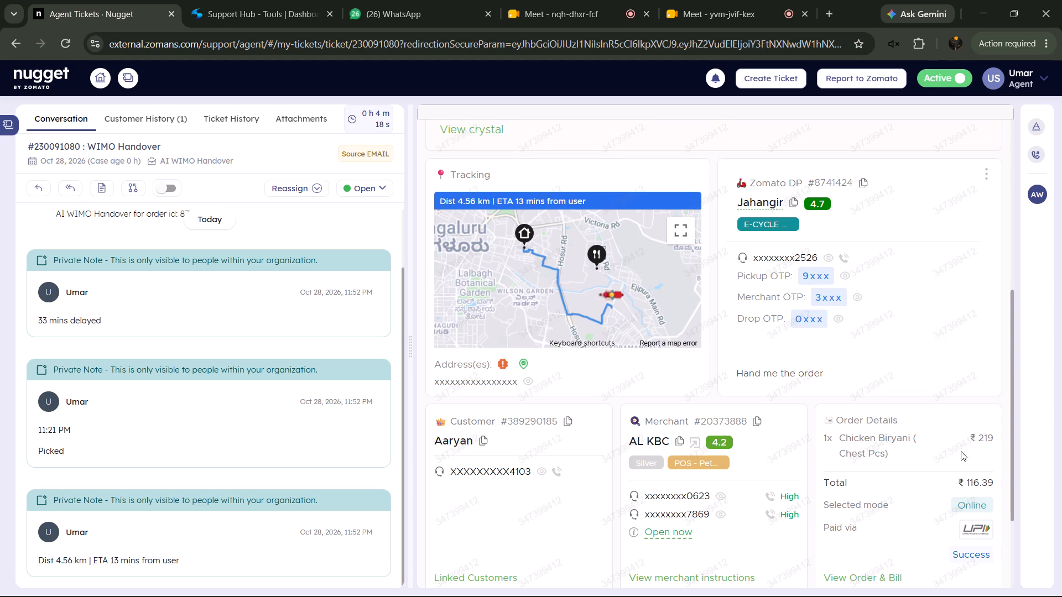
{"action": "left_click_drag", "start_coordinate": [963, 481], "coordinate": [1017, 490]}
{"action": "right_click", "coordinate": [985, 474]}
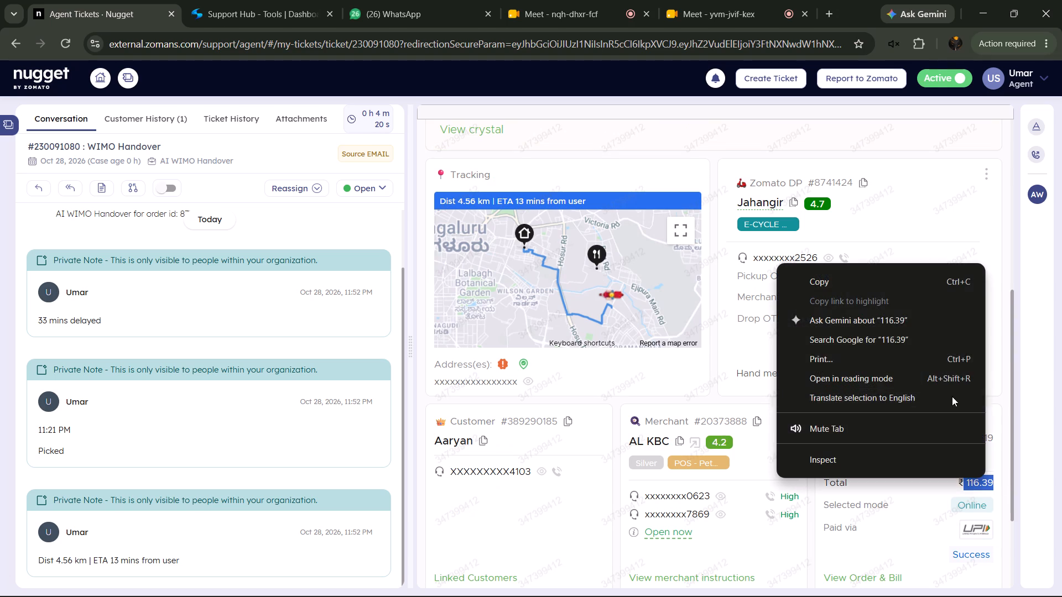
{"action": "left_click", "coordinate": [845, 290]}
{"action": "left_click", "coordinate": [235, 0]}
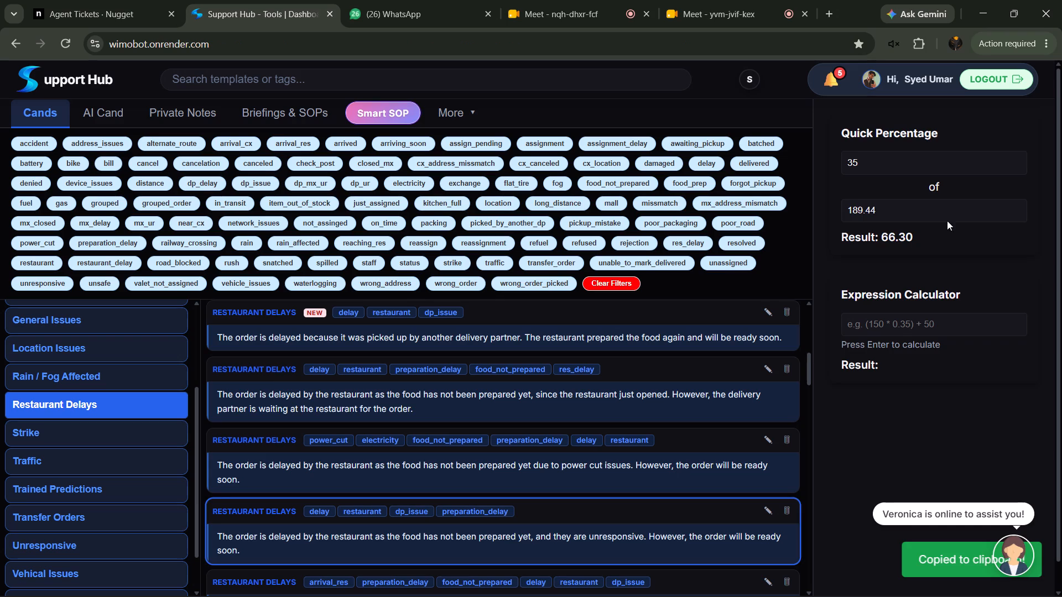
{"action": "left_click_drag", "start_coordinate": [891, 210], "coordinate": [769, 226]}
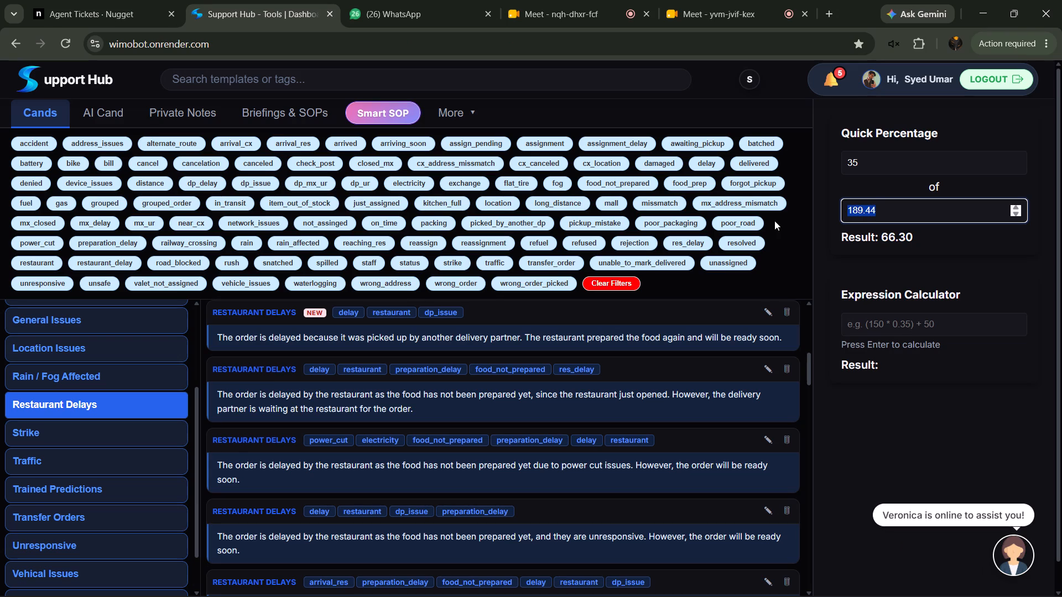
{"action": "key", "text": "BackSpace"}
{"action": "key", "text": "ctrl+v"}
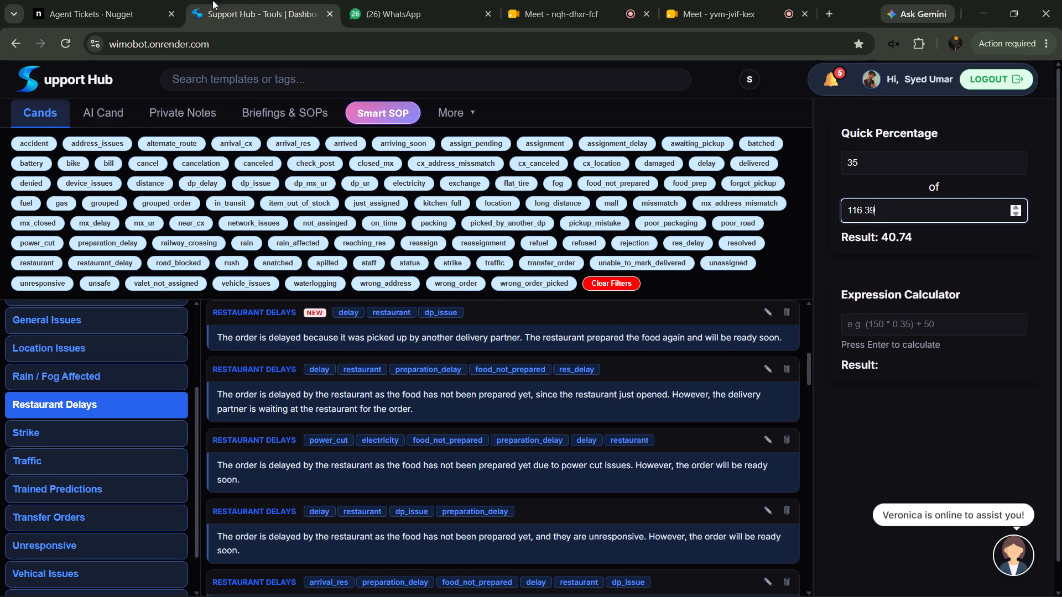
Report the order as delayed and choose promo-code-only compensation with a custom refund amount of 50.
{"action": "left_click", "coordinate": [122, 0]}
{"action": "scroll", "coordinate": [1002, 350], "scroll_direction": "up", "scroll_amount": 9}
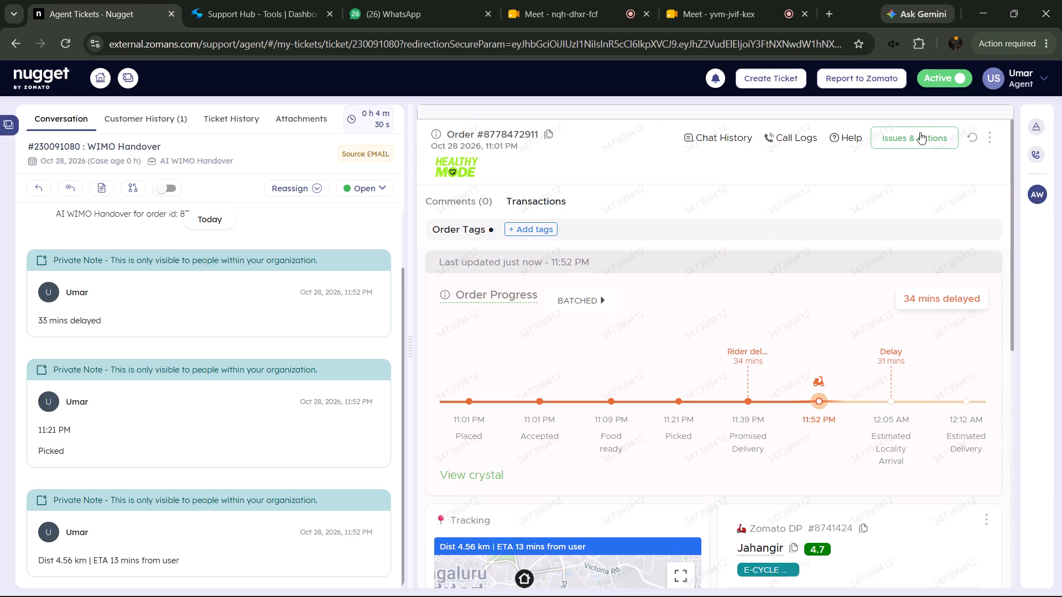
{"action": "left_click", "coordinate": [916, 139]}
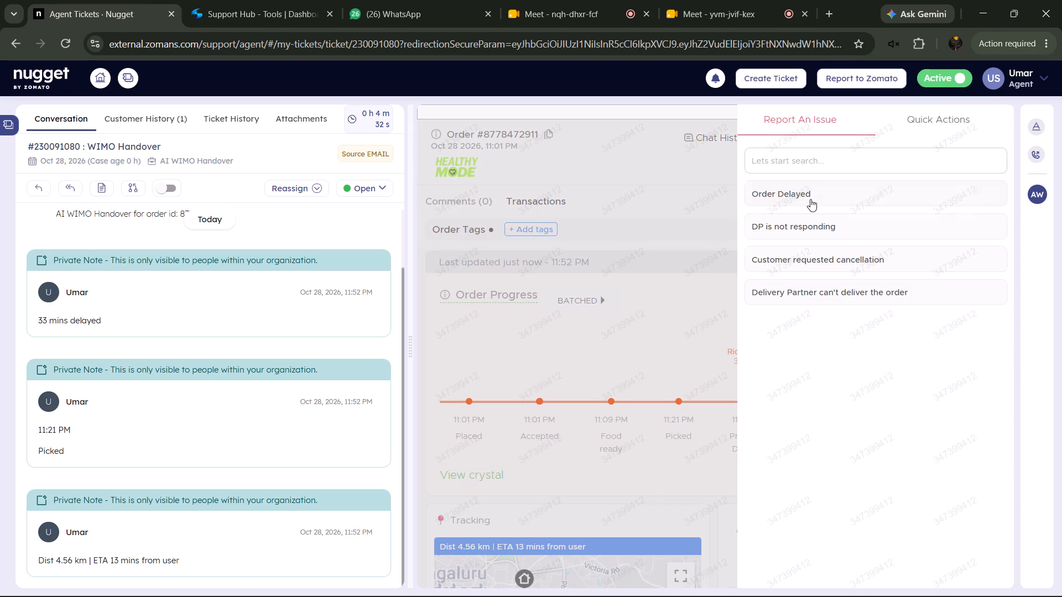
{"action": "left_click", "coordinate": [810, 199]}
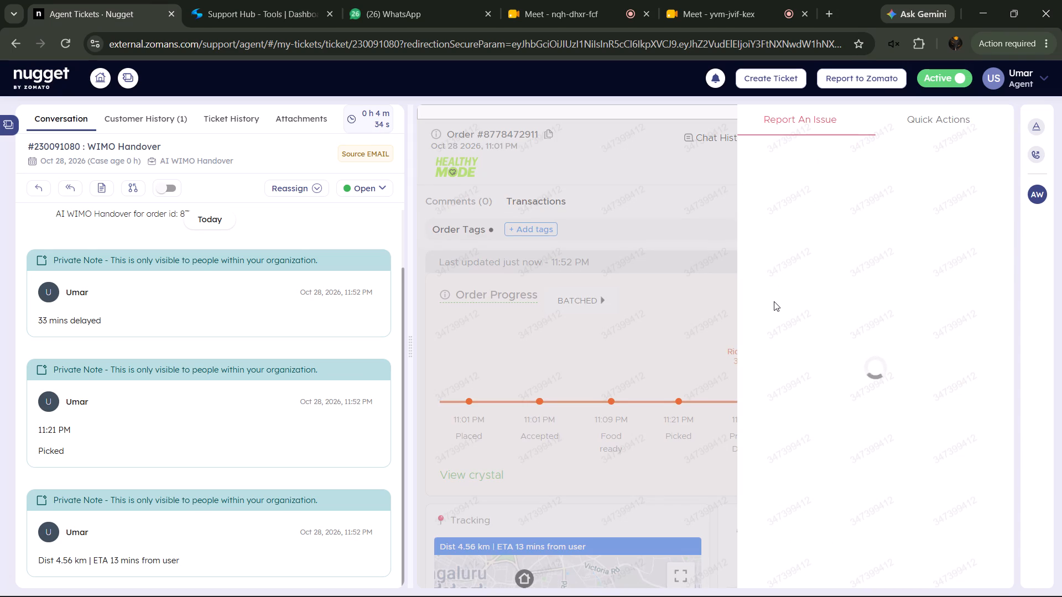
{"action": "left_click", "coordinate": [773, 292]}
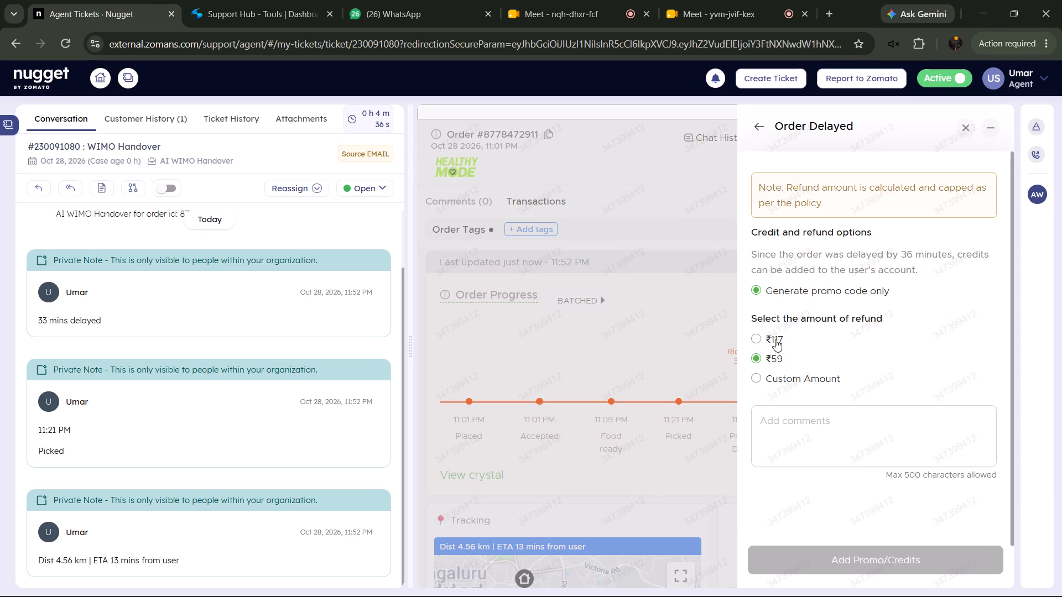
{"action": "left_click", "coordinate": [773, 381]}
{"action": "type", "text": "50"}
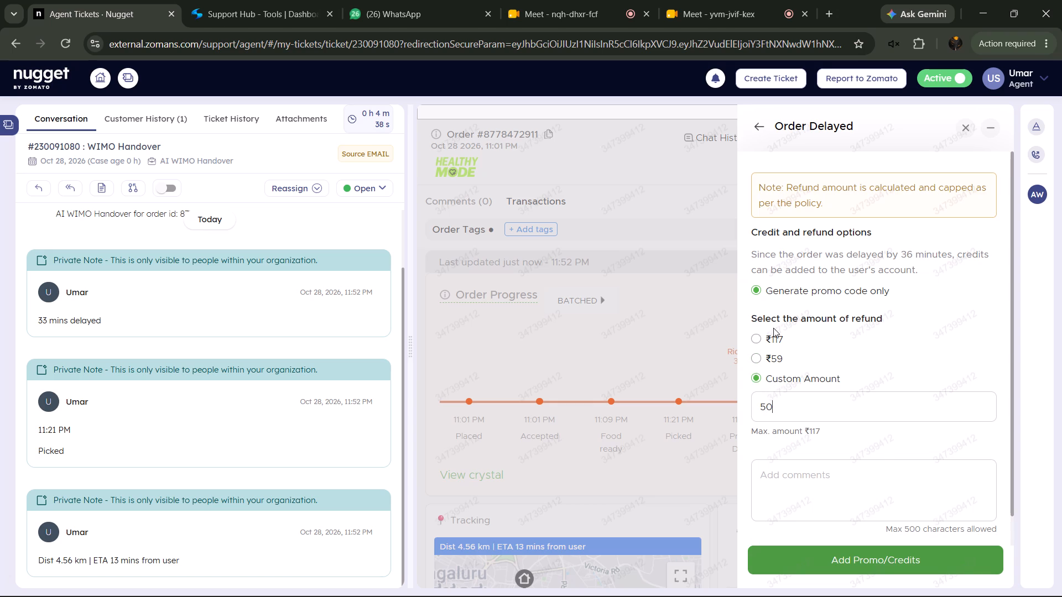
Replace the leftover private note draft with the copied statement that credits can be added for the 36-minute delay, and add the note.
{"action": "left_click_drag", "start_coordinate": [751, 253], "coordinate": [935, 277]}
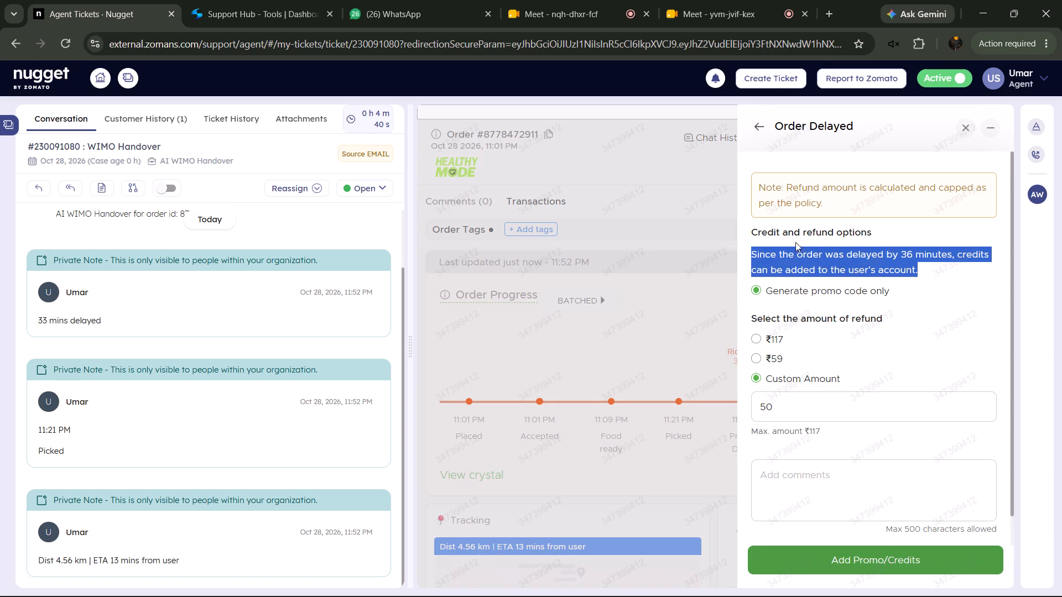
{"action": "key", "text": "ctrl+c"}
{"action": "left_click", "coordinate": [92, 189]}
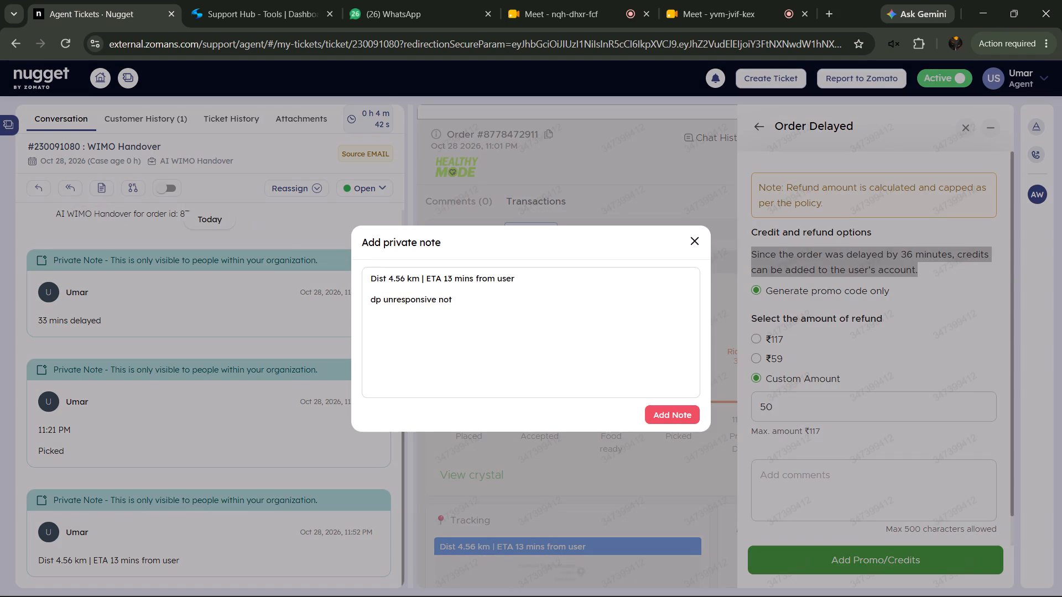
{"action": "left_click_drag", "start_coordinate": [483, 300], "coordinate": [343, 273]}
{"action": "key", "text": "BackSpace"}
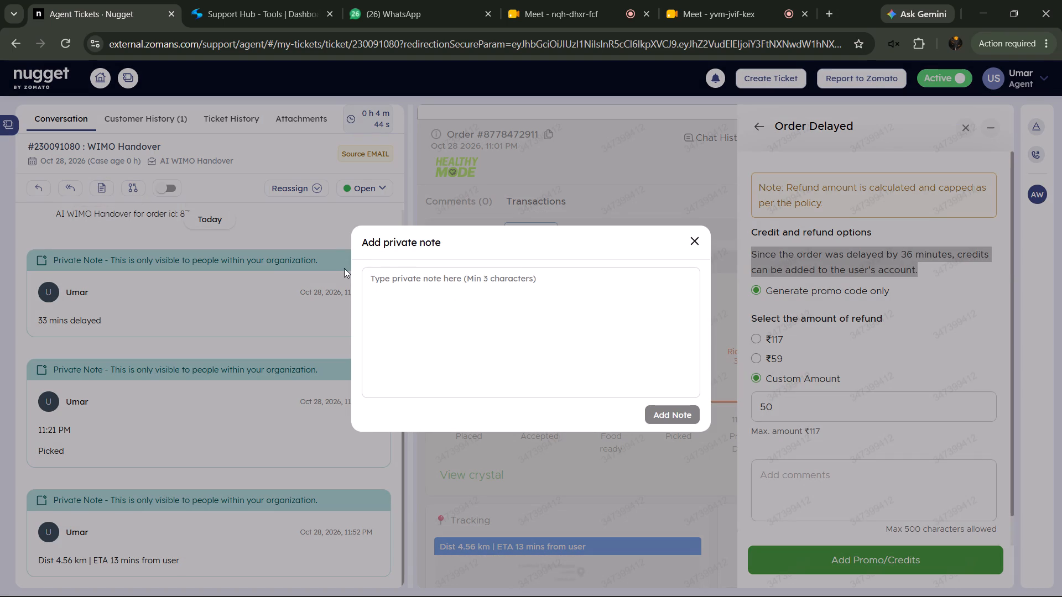
{"action": "key", "text": "ctrl+v"}
{"action": "left_click", "coordinate": [675, 412]}
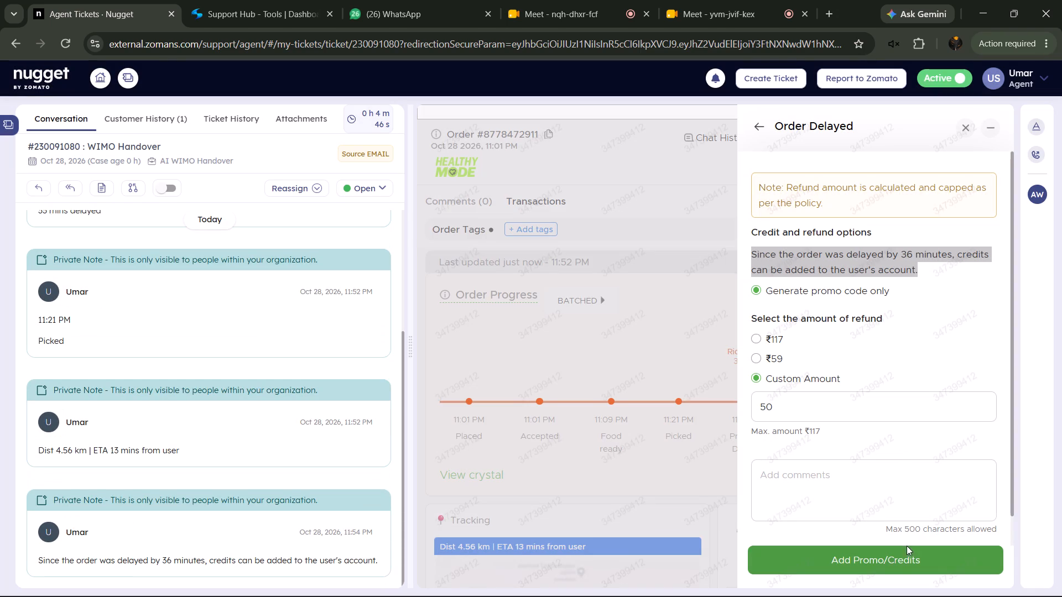
Submit the promo code compensation for the delayed order.
{"action": "left_click", "coordinate": [902, 555]}
Copy the delivery partner vehicle-issues delay template from the bike-tagged templates in Support Hub and return to the ticket.
{"action": "left_click", "coordinate": [282, 0]}
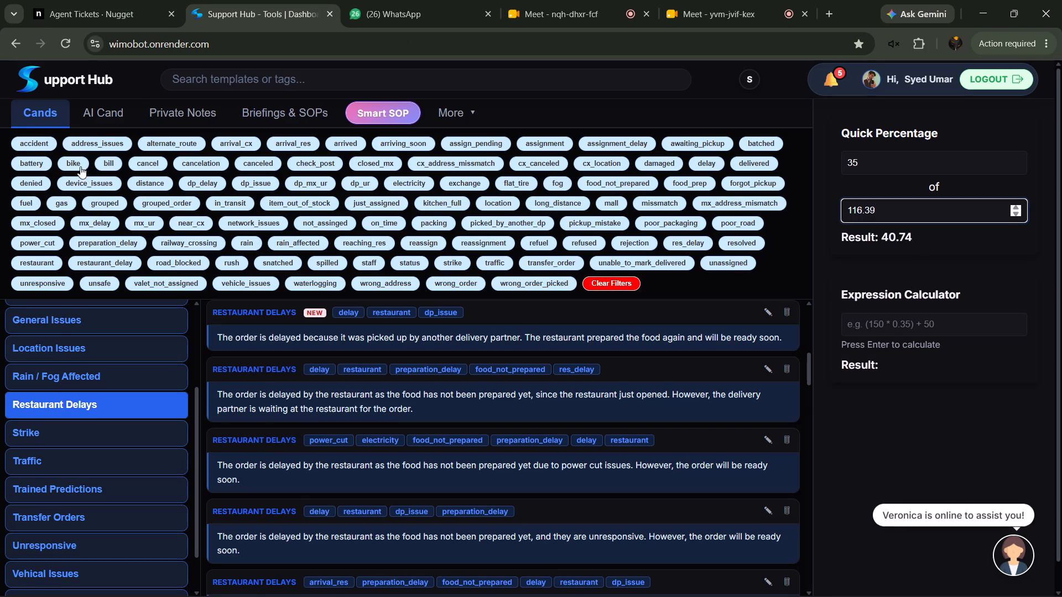
{"action": "left_click", "coordinate": [80, 165]}
{"action": "left_click", "coordinate": [439, 381]}
{"action": "left_click", "coordinate": [173, 0]}
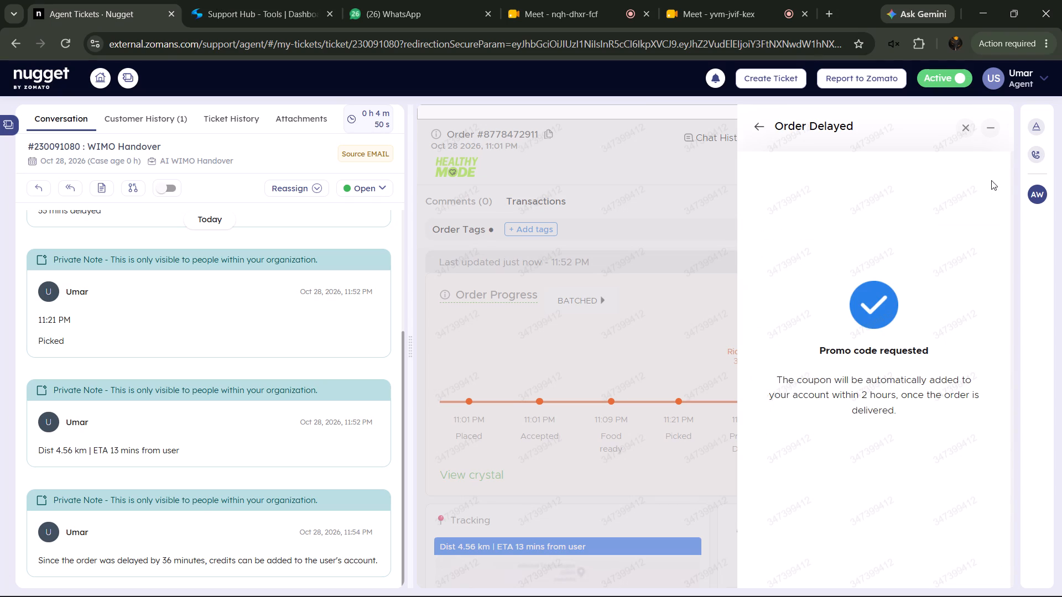
In the ticket properties, answer Can Order Be Delivered, set Action to No Action, Lifeline Action to Compensation and Compensation Amount to 50.
{"action": "left_click", "coordinate": [1037, 122]}
{"action": "left_click", "coordinate": [863, 365]}
{"action": "left_click", "coordinate": [852, 376]}
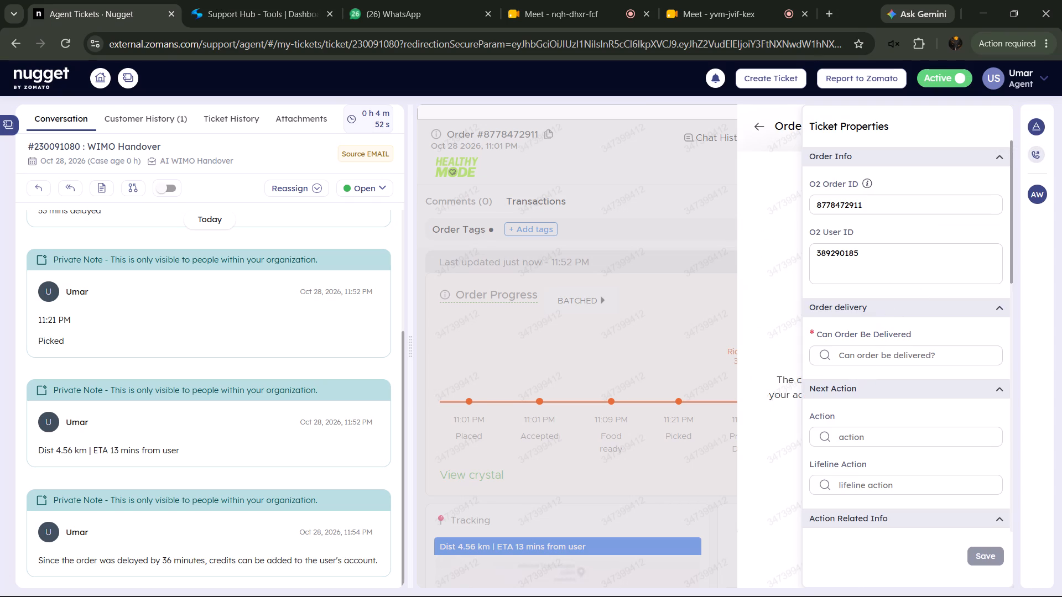
{"action": "left_click", "coordinate": [872, 354]}
{"action": "left_click", "coordinate": [867, 376]}
{"action": "scroll", "coordinate": [902, 275], "scroll_direction": "down", "scroll_amount": 4}
{"action": "left_click", "coordinate": [875, 155]}
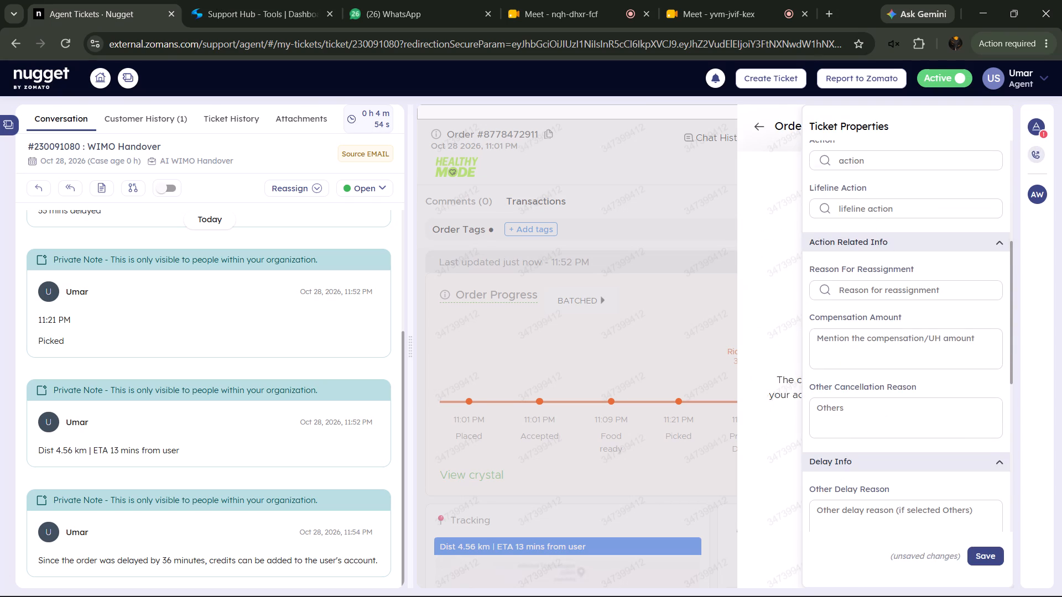
{"action": "left_click", "coordinate": [872, 173]}
{"action": "left_click", "coordinate": [872, 210]}
{"action": "left_click", "coordinate": [866, 263]}
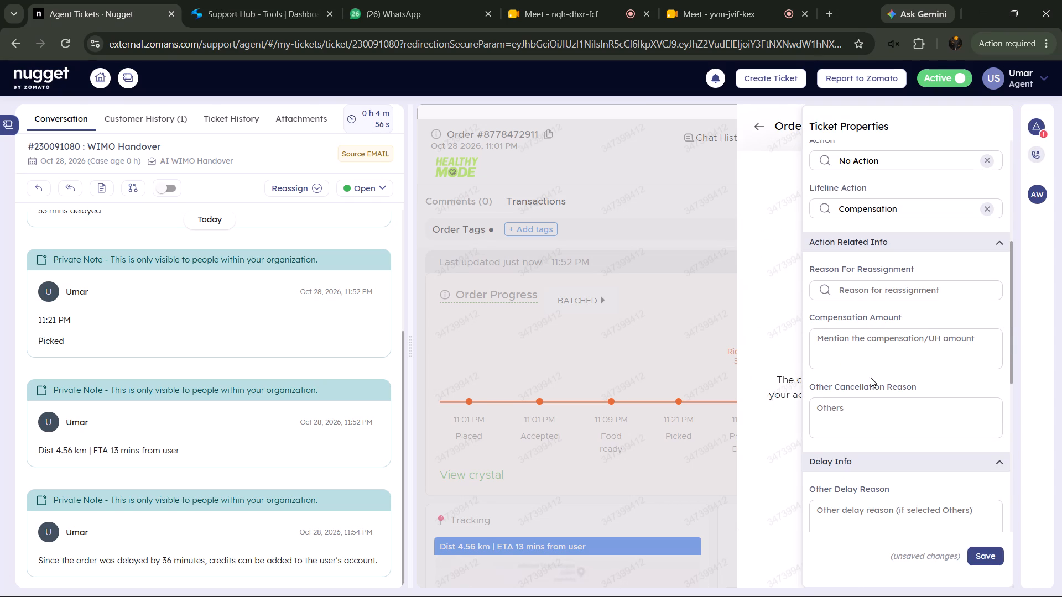
{"action": "left_click", "coordinate": [860, 350]}
{"action": "key", "text": "5"}
{"action": "key", "text": "0"}
Paste the vehicle-issues template as the Other Delay Reason, changing "was" to "is" and the ending to "will deliver it soon as having a grouped order".
{"action": "scroll", "coordinate": [863, 374], "scroll_direction": "down", "scroll_amount": 1}
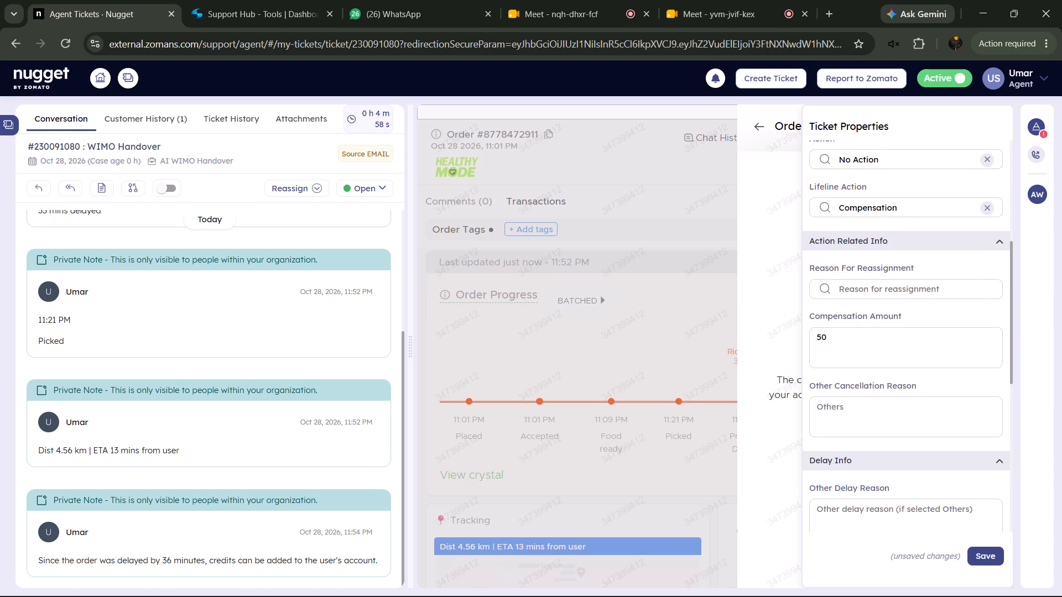
{"action": "scroll", "coordinate": [863, 374], "scroll_direction": "down", "scroll_amount": 1}
{"action": "left_click_drag", "start_coordinate": [873, 375], "coordinate": [874, 381]}
{"action": "key", "text": "ctrl+v"}
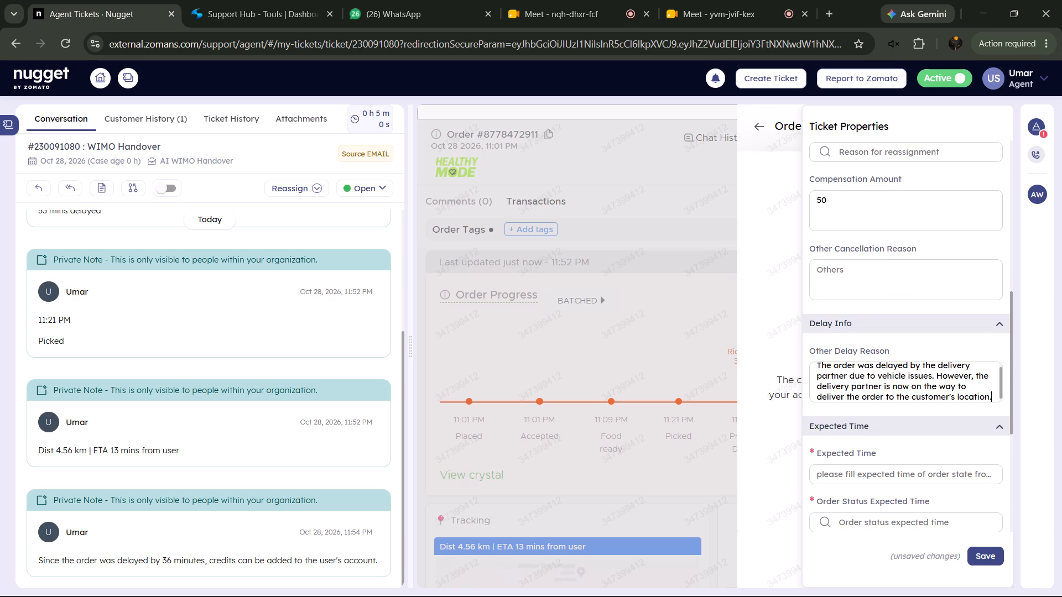
{"action": "left_click_drag", "start_coordinate": [883, 385], "coordinate": [1038, 438]}
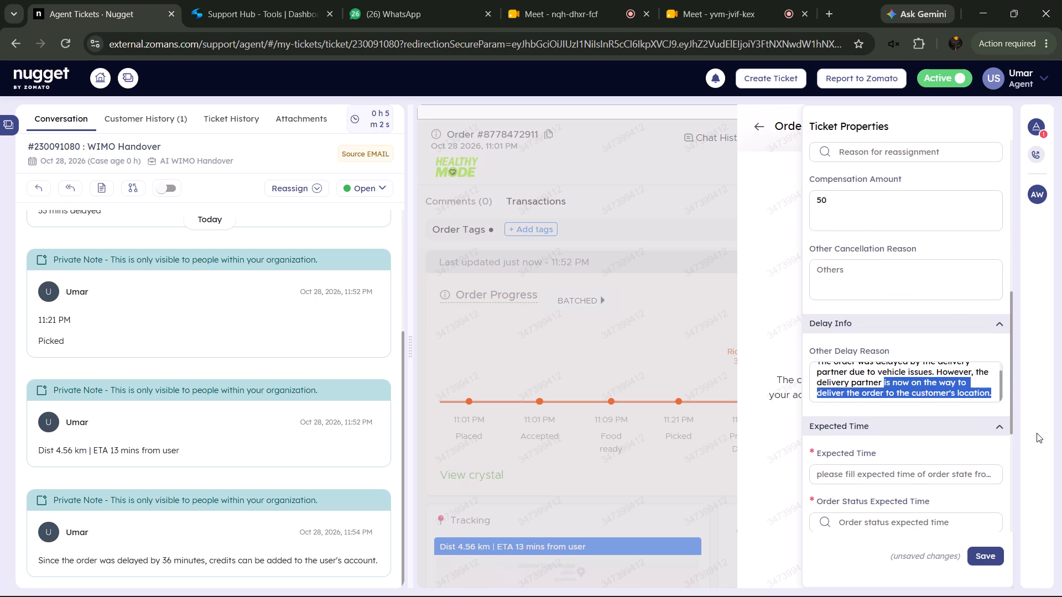
{"action": "key", "text": "BackSpace"}
{"action": "type", "text": "will deliver it soon as having a grou"}
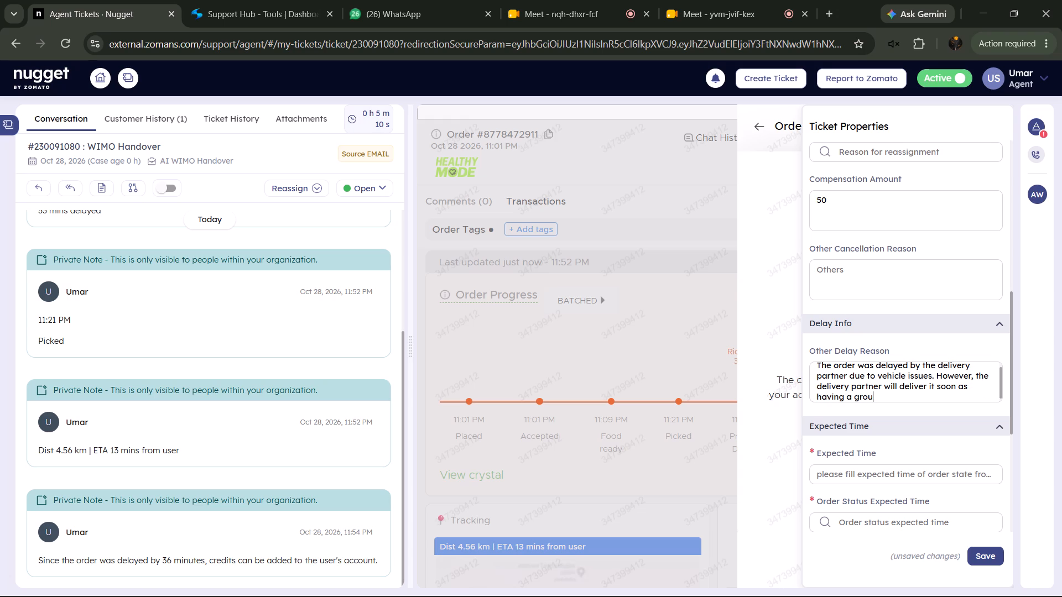
{"action": "type", "text": "ped order"}
{"action": "double_click", "coordinate": [864, 369]}
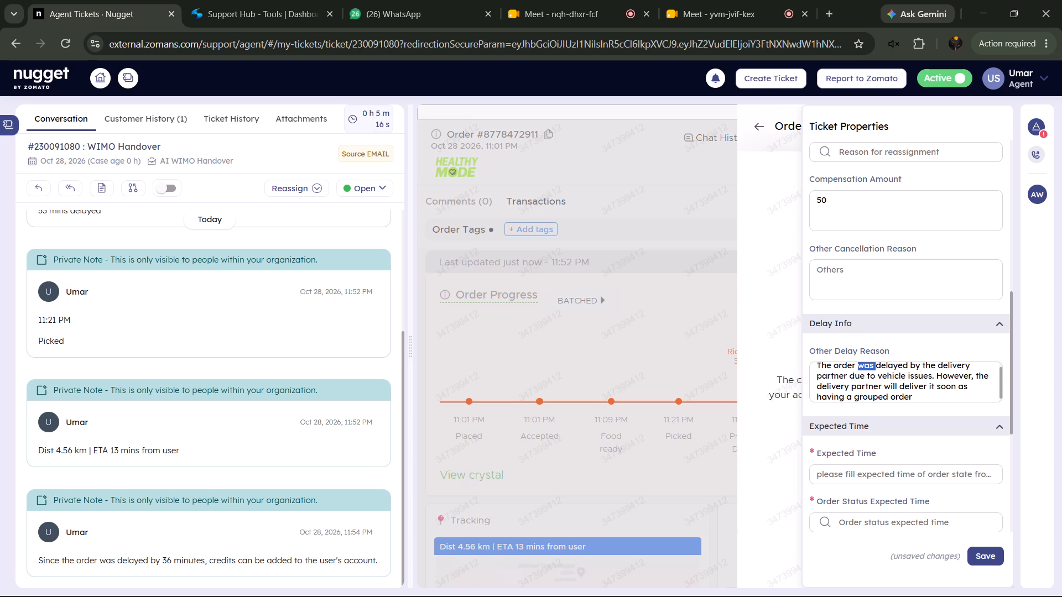
{"action": "key", "text": "BackSpace"}
{"action": "type", "text": "is"}
{"action": "key", "text": "space"}
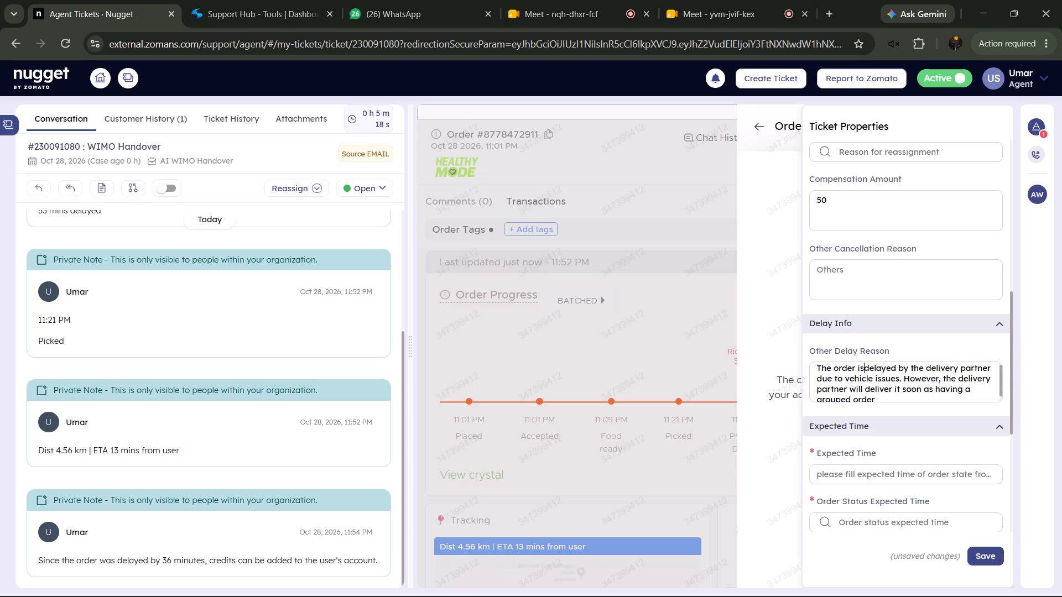
Set Expected Time to 20, Order Status Expected Time to Arrival at cx location, and Are Properties Filled to Yes.
{"action": "scroll", "coordinate": [893, 336], "scroll_direction": "down", "scroll_amount": 2}
{"action": "left_click", "coordinate": [904, 336]}
{"action": "key", "text": "2"}
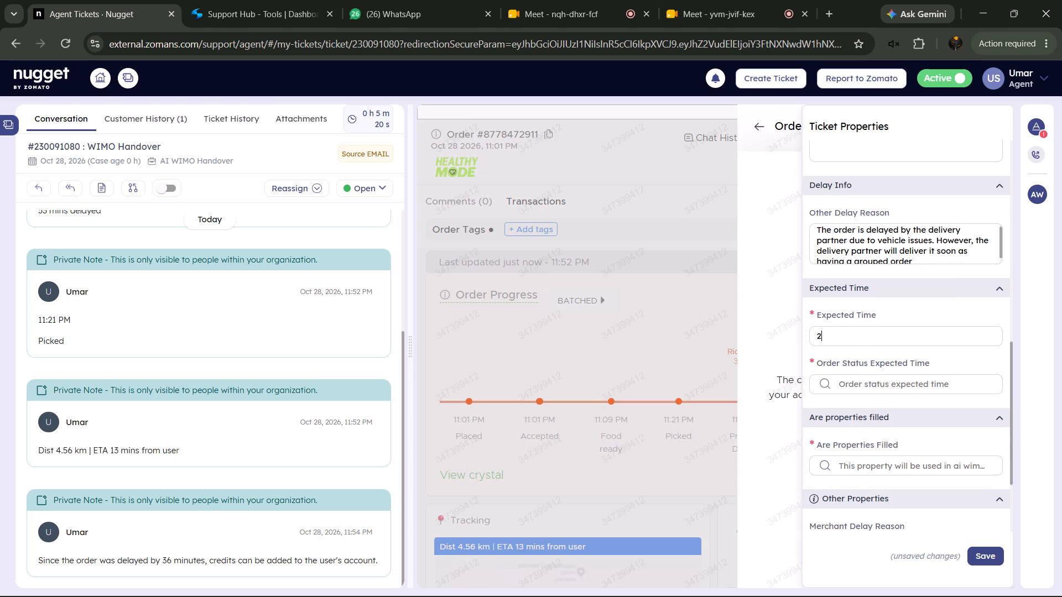
{"action": "key", "text": "0"}
{"action": "left_click", "coordinate": [901, 388]}
{"action": "left_click", "coordinate": [895, 455]}
{"action": "left_click_drag", "start_coordinate": [892, 464], "coordinate": [892, 470]}
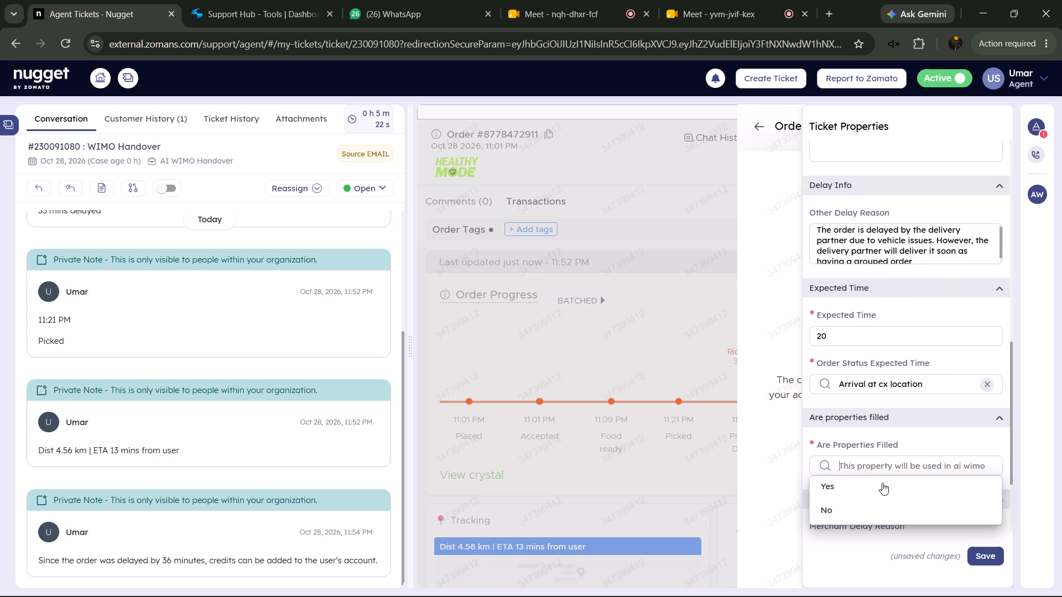
{"action": "left_click", "coordinate": [882, 484]}
{"action": "left_click", "coordinate": [1035, 130]}
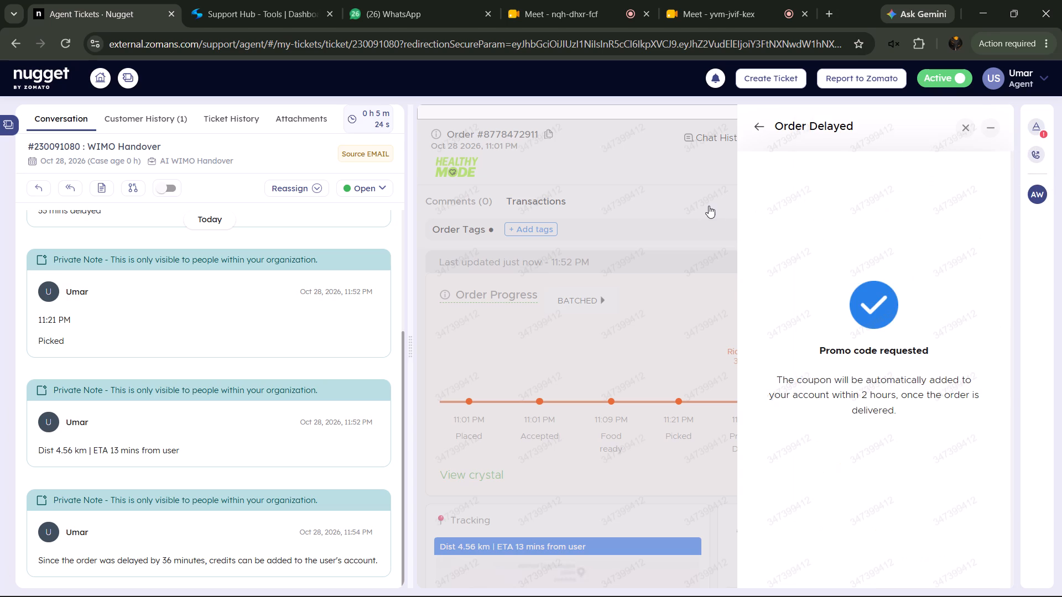
Reopen the Order Delayed issue, copy its statement about credits for the 37-minute delay, and add it as a private note.
{"action": "left_click", "coordinate": [709, 206]}
{"action": "left_click", "coordinate": [911, 133]}
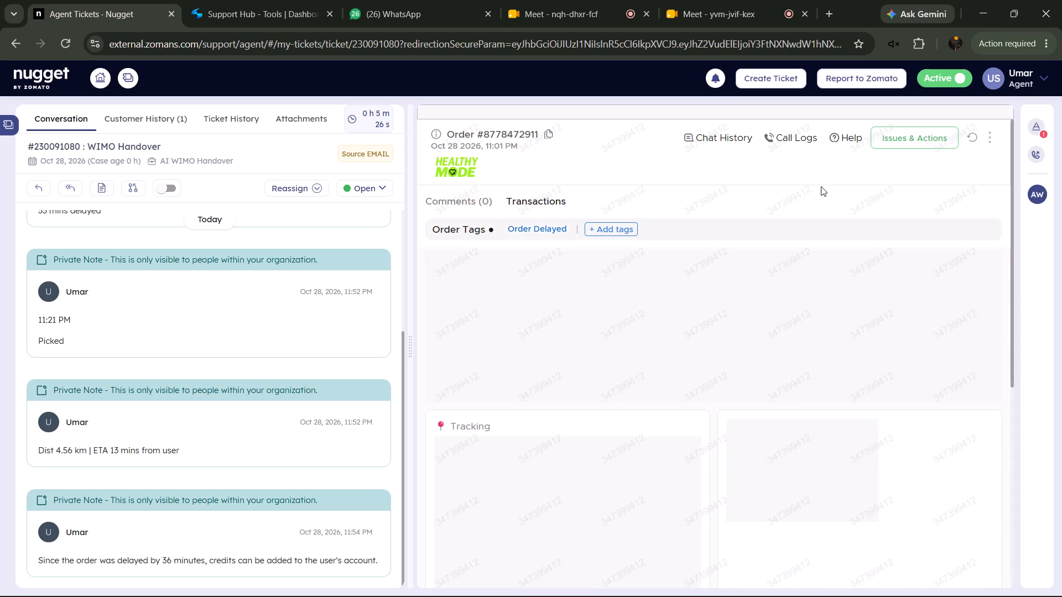
{"action": "left_click", "coordinate": [917, 136]}
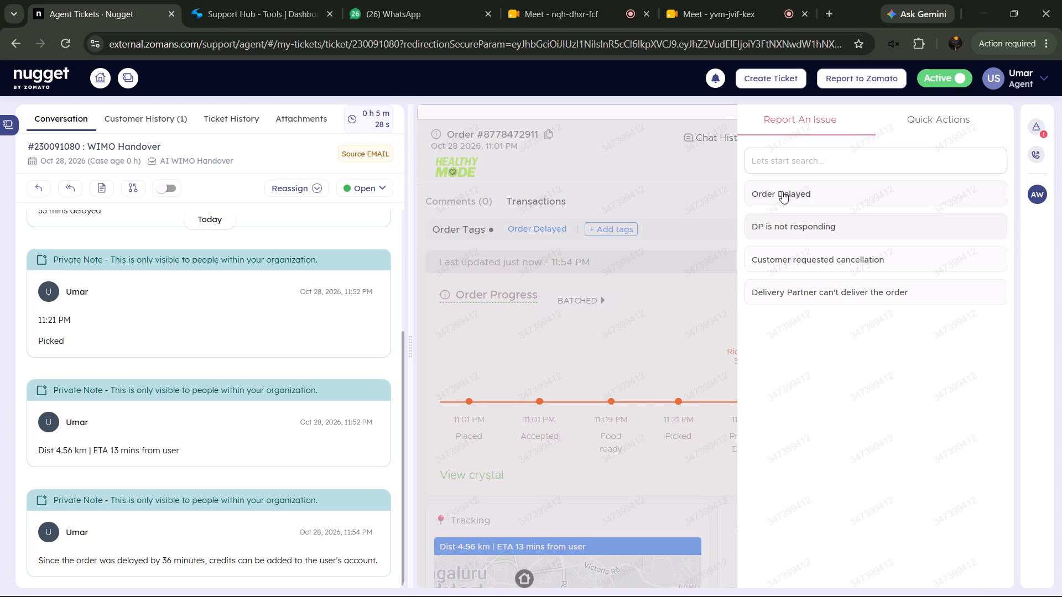
{"action": "left_click", "coordinate": [700, 175]}
{"action": "left_click", "coordinate": [905, 142]}
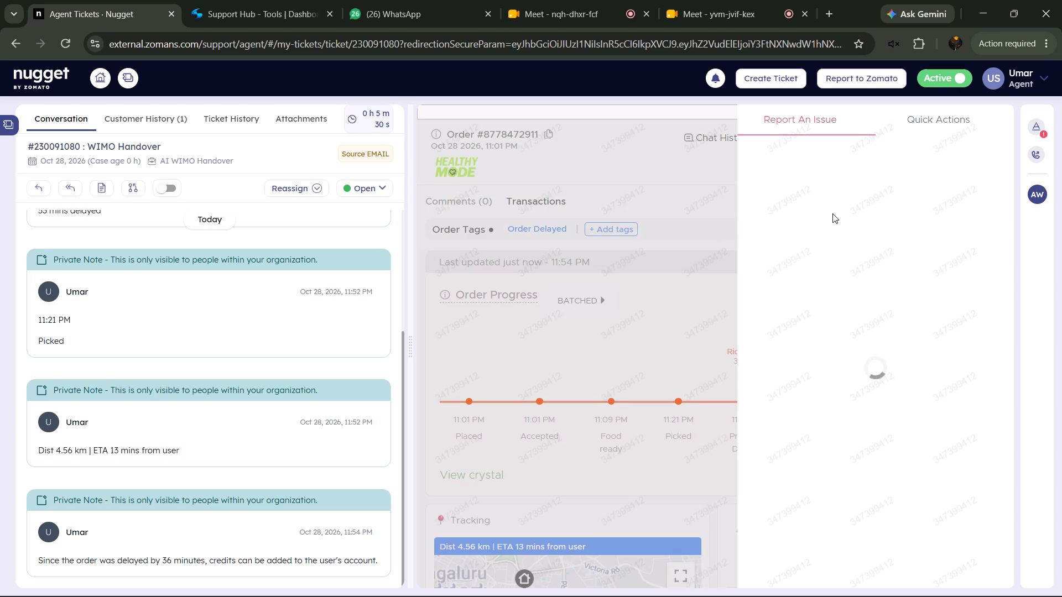
{"action": "left_click", "coordinate": [821, 200]}
{"action": "left_click_drag", "start_coordinate": [746, 254], "coordinate": [917, 276]}
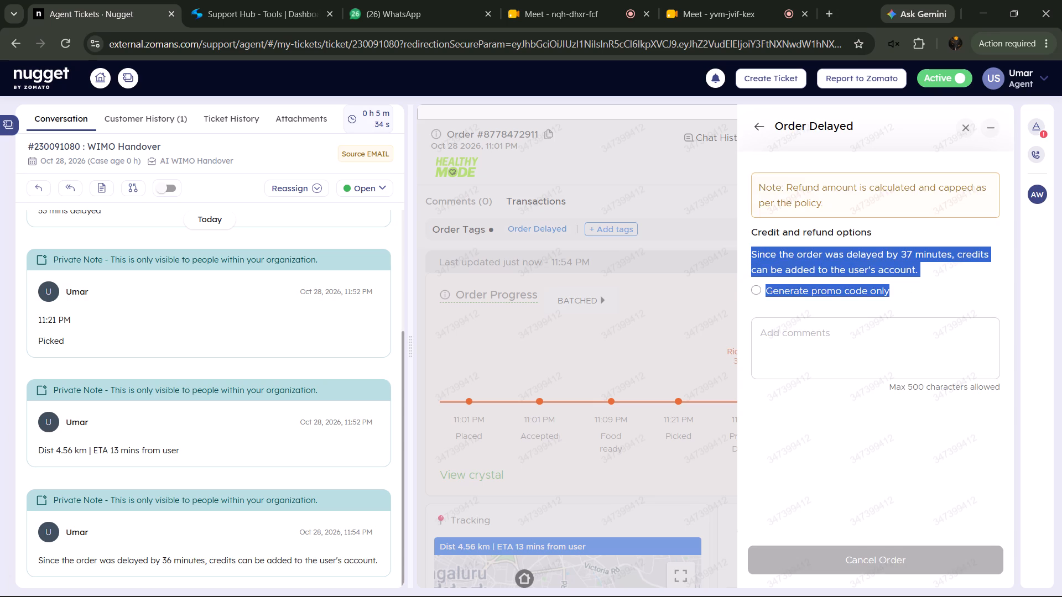
{"action": "left_click_drag", "start_coordinate": [917, 276], "coordinate": [917, 274]}
{"action": "key", "text": "ctrl+c"}
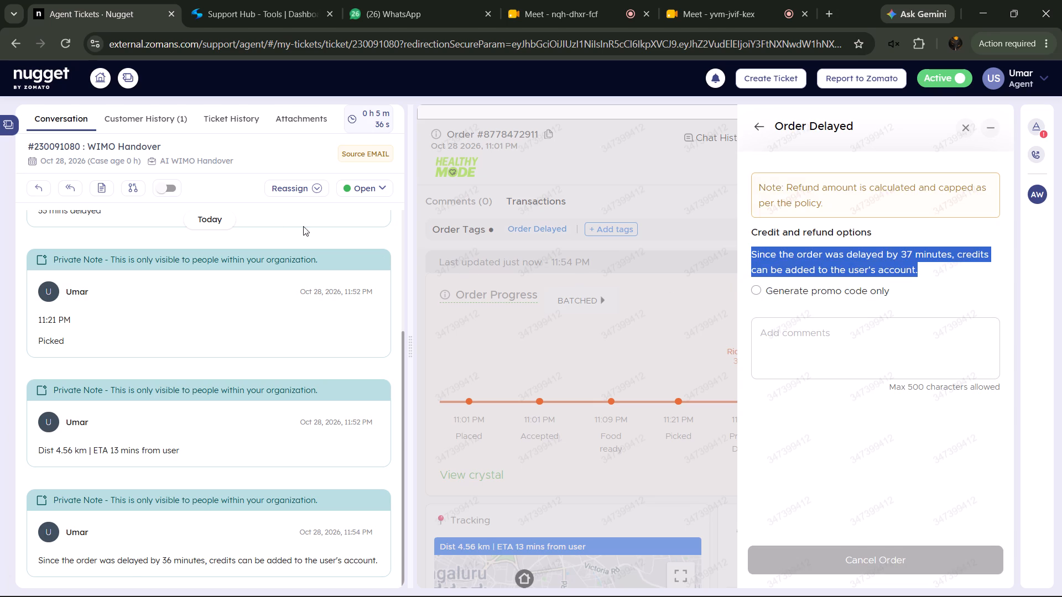
{"action": "left_click", "coordinate": [103, 192]}
{"action": "right_click", "coordinate": [582, 337]}
{"action": "left_click", "coordinate": [652, 404]}
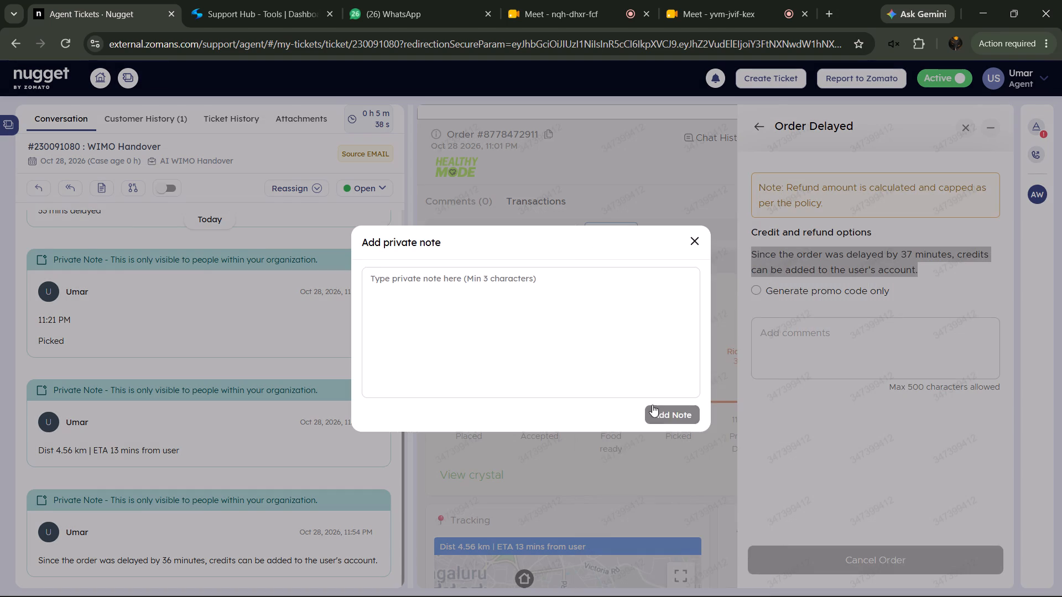
{"action": "left_click", "coordinate": [660, 415]}
Add a private note reading "dp connected".
{"action": "left_click", "coordinate": [107, 192]}
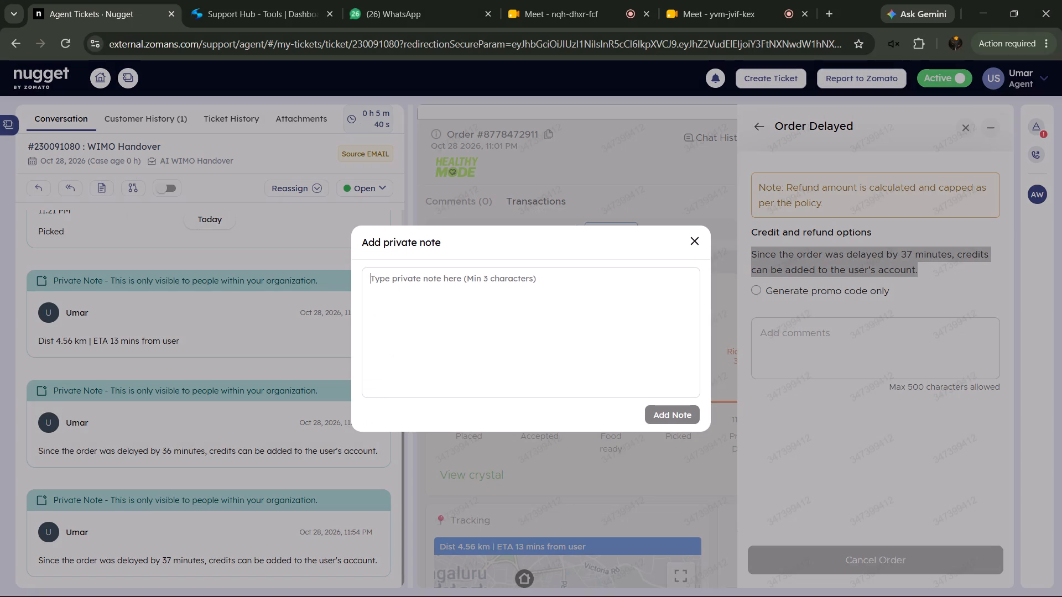
{"action": "type", "text": "dp co"}
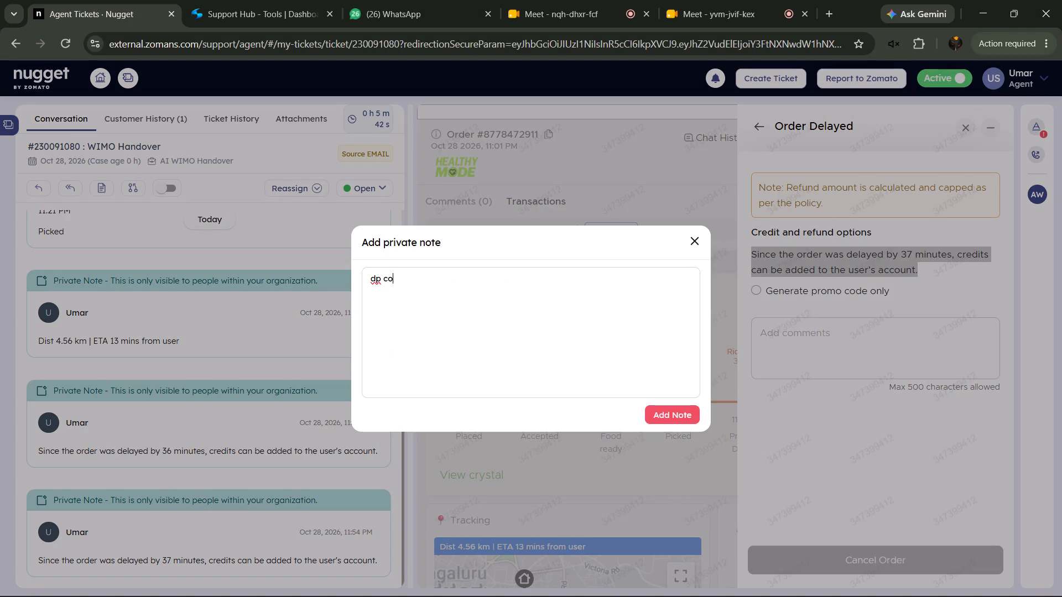
{"action": "type", "text": "nnected"}
{"action": "left_click", "coordinate": [652, 425]}
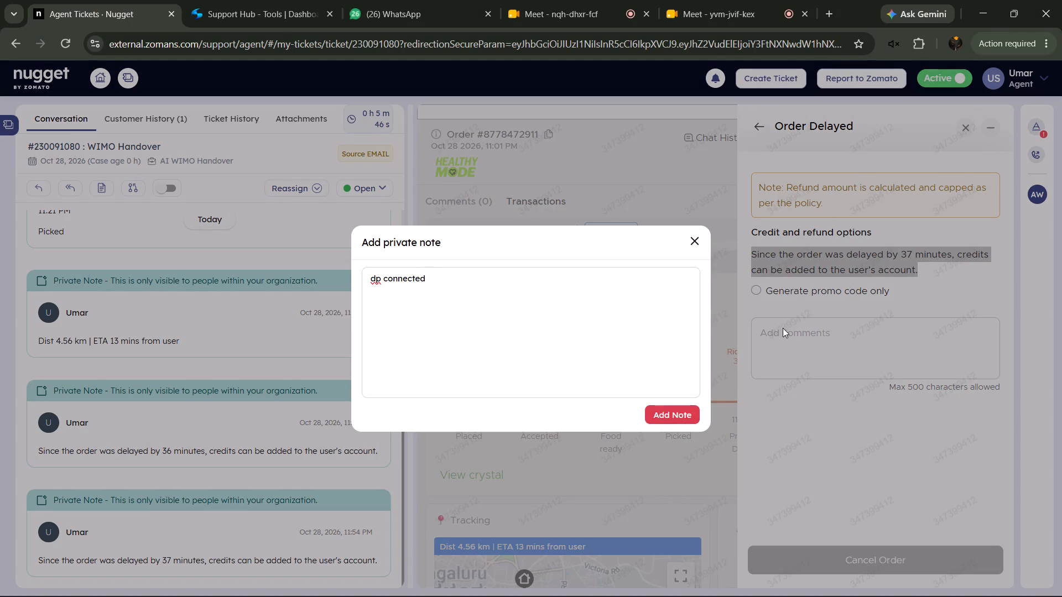
{"action": "left_click", "coordinate": [685, 413]}
Review the filled ticket properties and save them to complete the ticket.
{"action": "left_click", "coordinate": [1039, 120]}
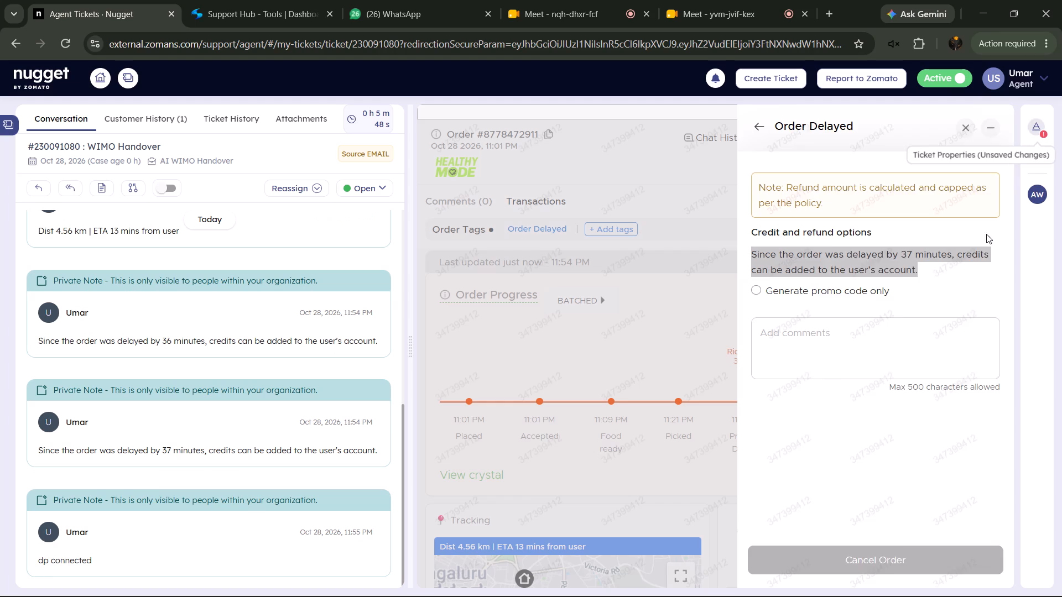
{"action": "scroll", "coordinate": [931, 365], "scroll_direction": "up", "scroll_amount": 5}
{"action": "scroll", "coordinate": [933, 345], "scroll_direction": "down", "scroll_amount": 5}
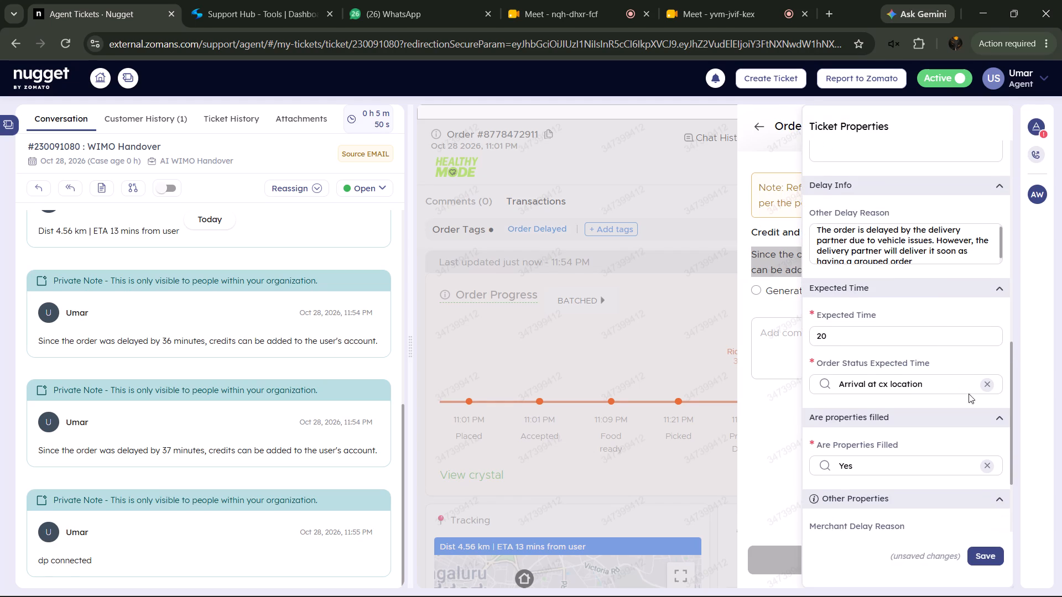
{"action": "left_click", "coordinate": [992, 554]}
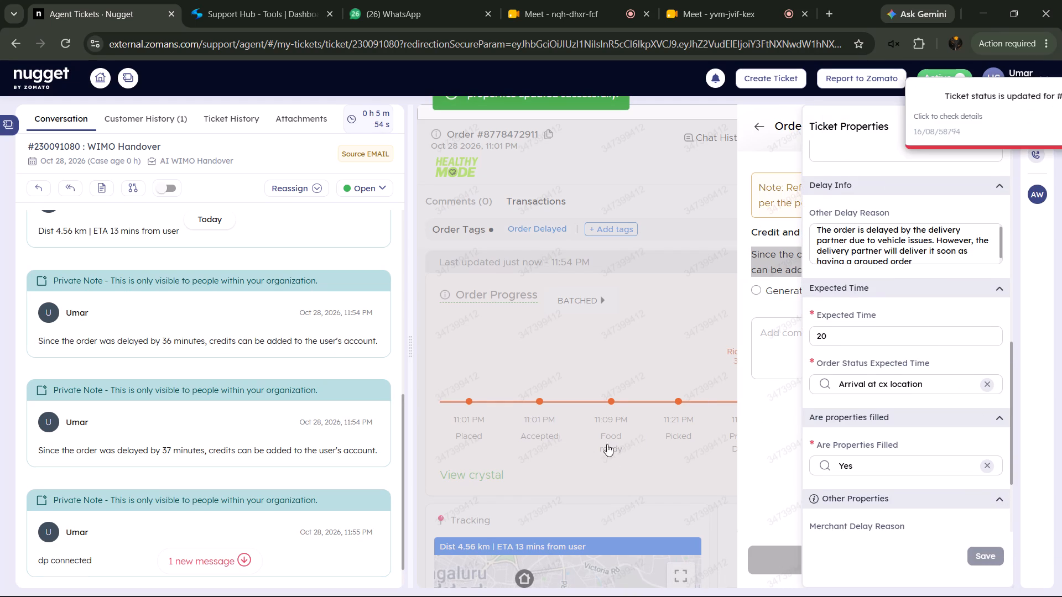
{"action": "left_click", "coordinate": [589, 476]}
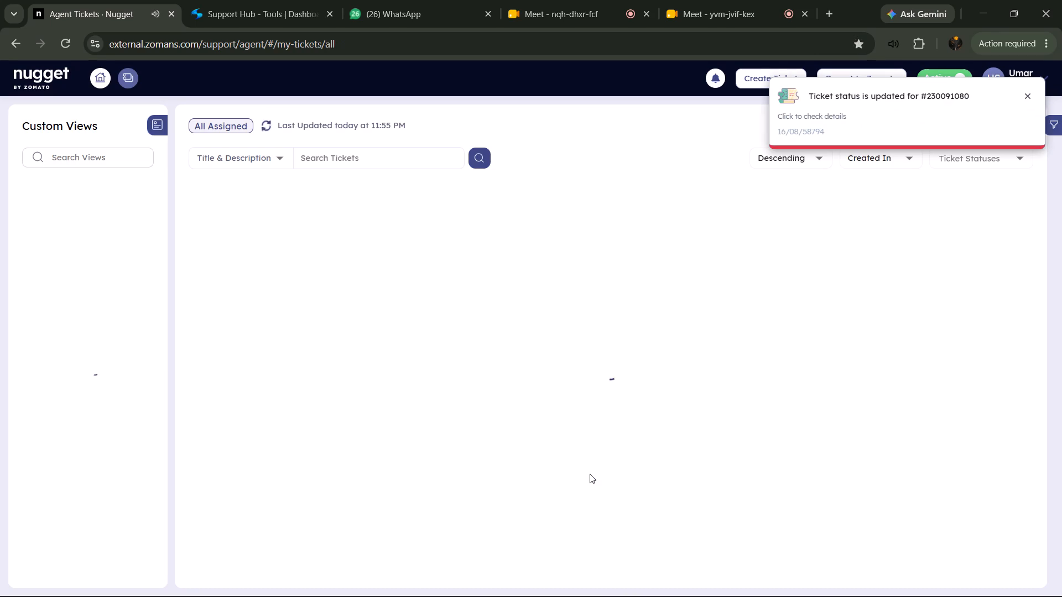
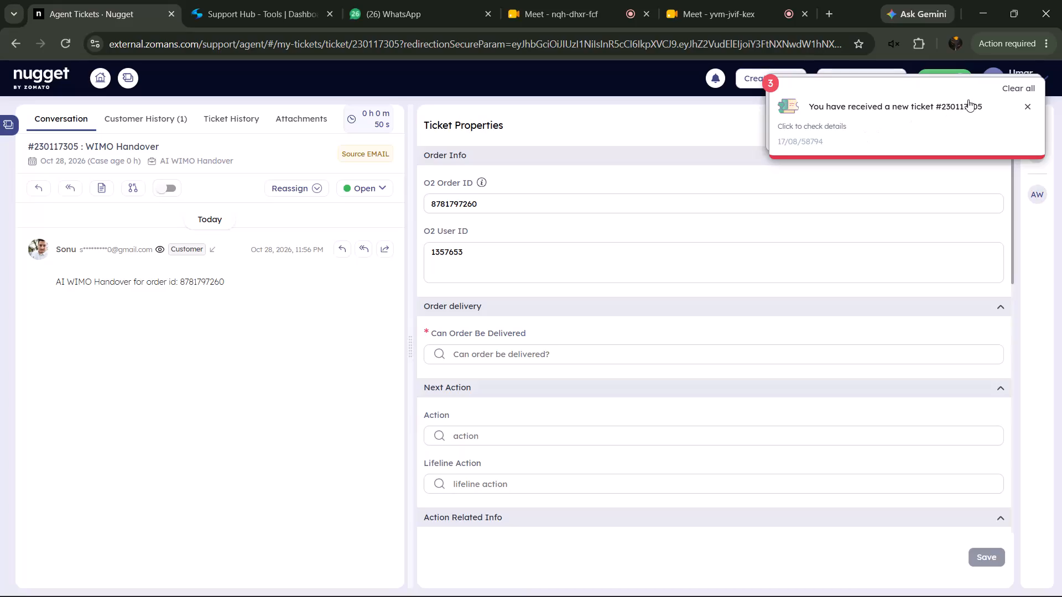
{"action": "left_click", "coordinate": [1011, 92]}
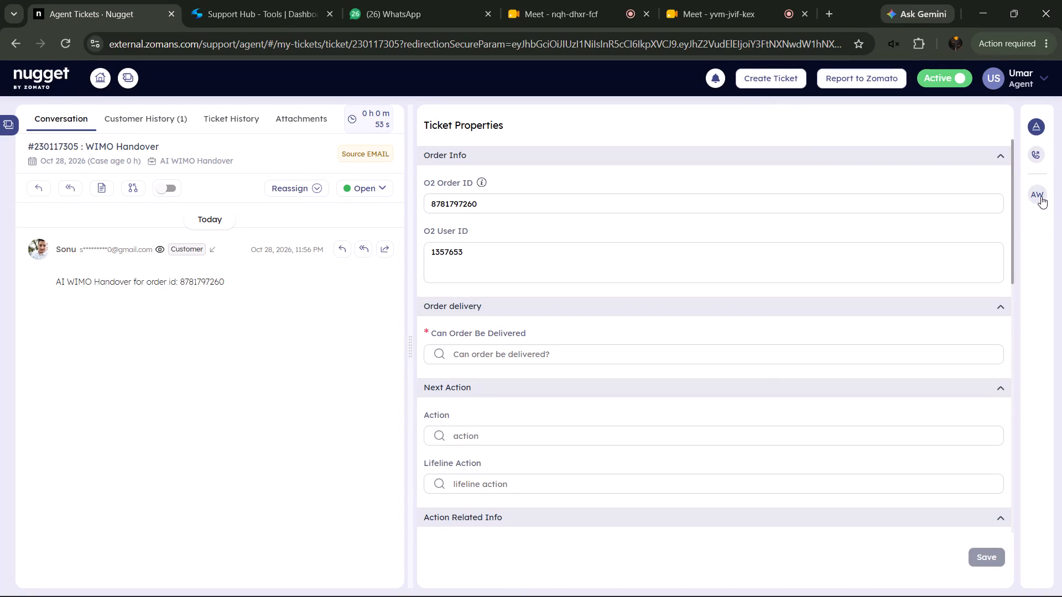
{"action": "left_click", "coordinate": [1040, 196]}
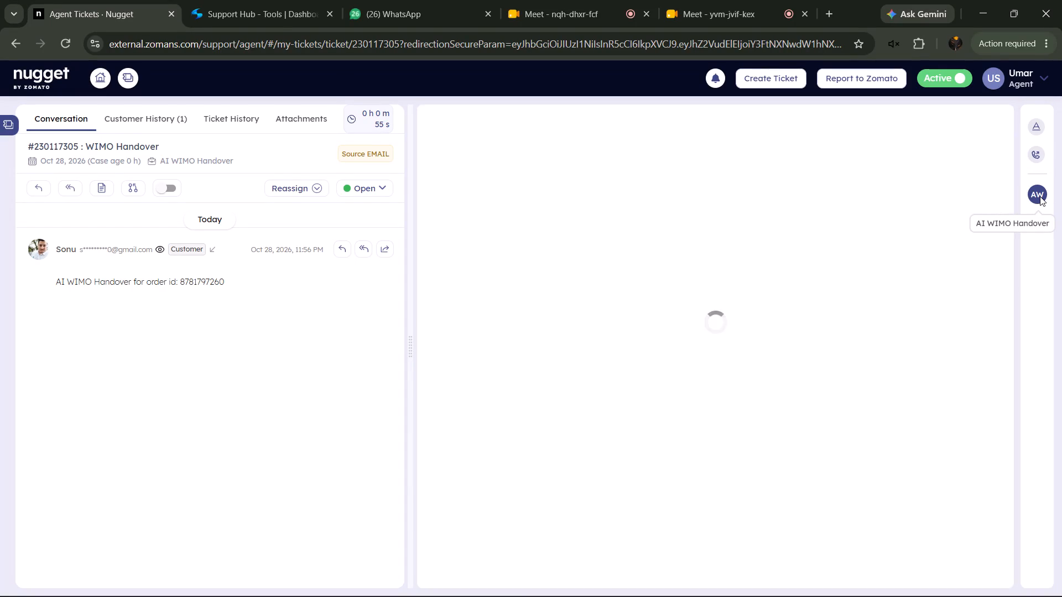
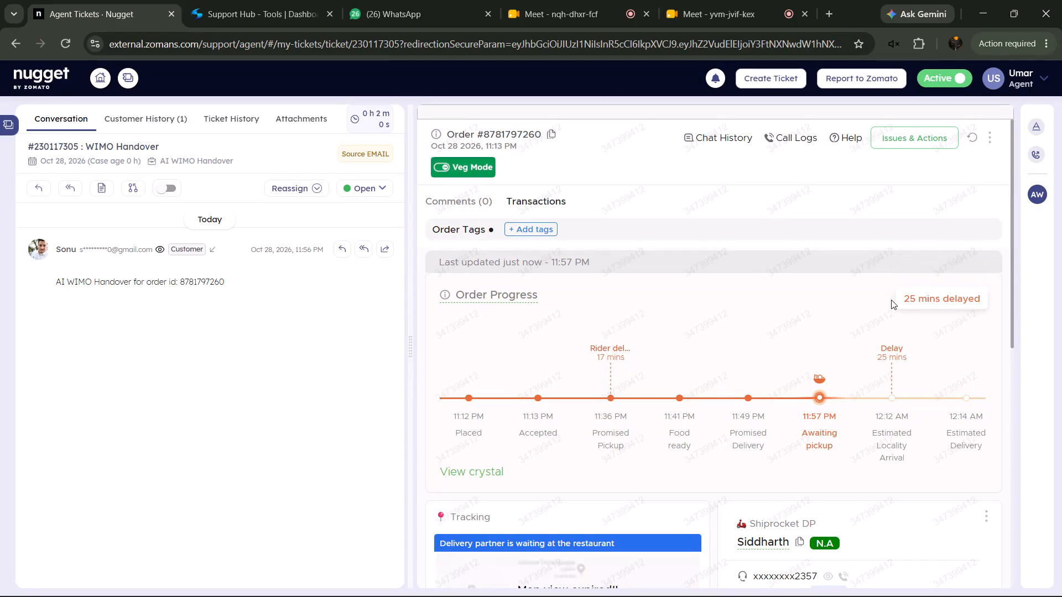
Copy the order's delay status, refresh the order details and add a private note reading "25 mins delayed".
{"action": "right_click", "coordinate": [913, 296]}
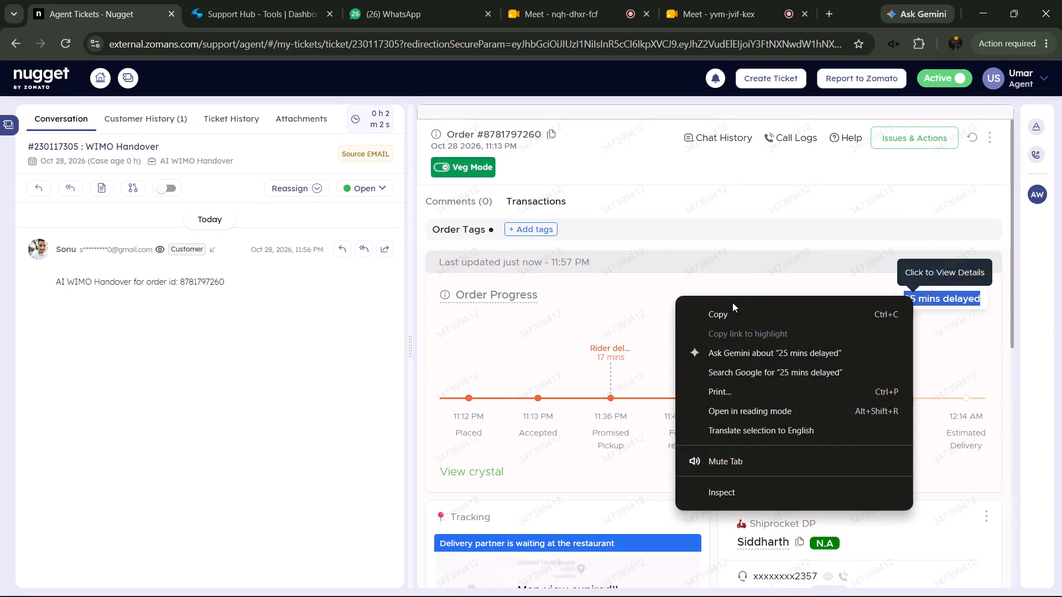
{"action": "left_click", "coordinate": [731, 307]}
{"action": "left_click", "coordinate": [968, 140]}
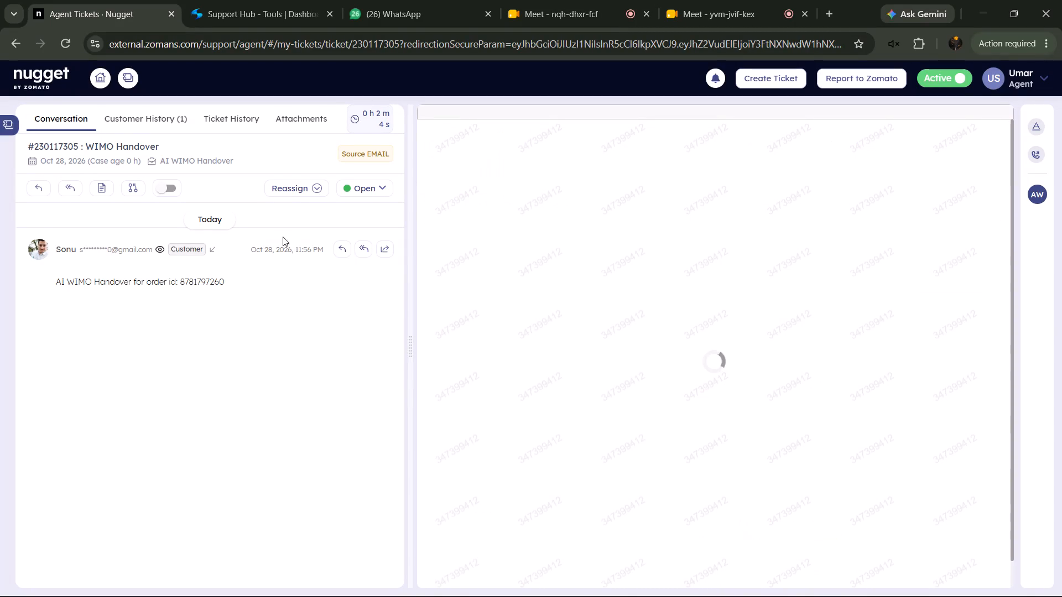
{"action": "left_click", "coordinate": [106, 195]}
{"action": "right_click", "coordinate": [589, 373]}
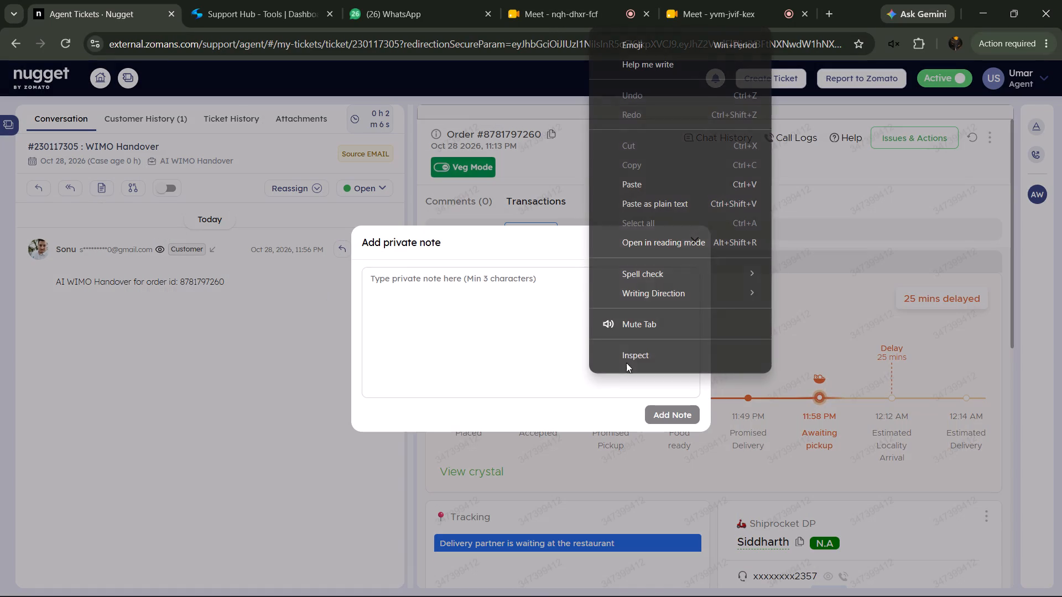
{"action": "left_click", "coordinate": [643, 183]}
{"action": "left_click", "coordinate": [660, 406]}
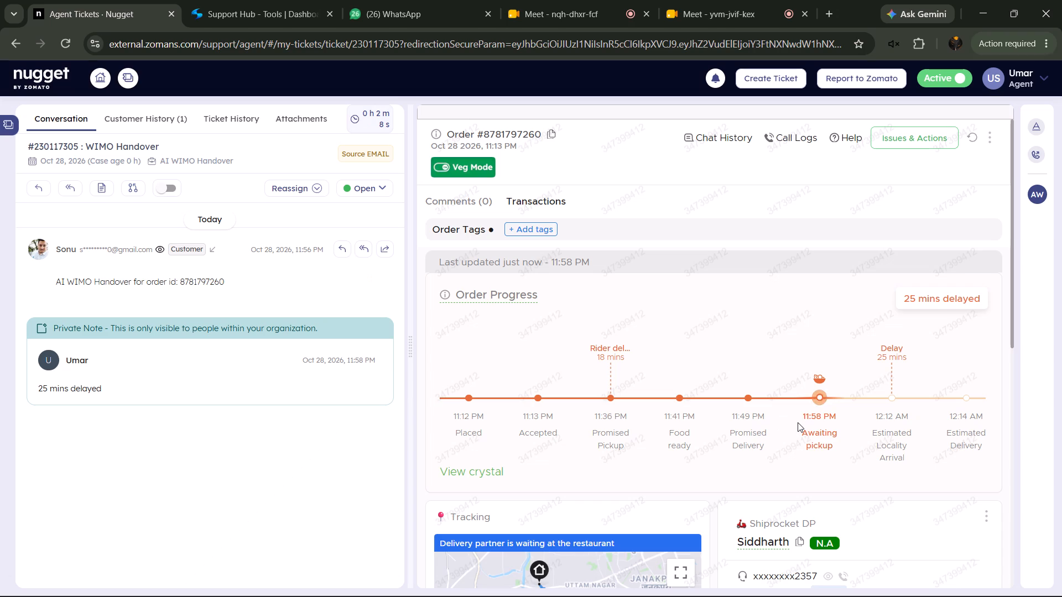
Add a private note with the current order stage copied from Order Progress, "11:58 PM Awaiting pickup".
{"action": "left_click_drag", "start_coordinate": [798, 421], "coordinate": [842, 454]}
{"action": "right_click", "coordinate": [814, 429]}
{"action": "left_click", "coordinate": [570, 229]}
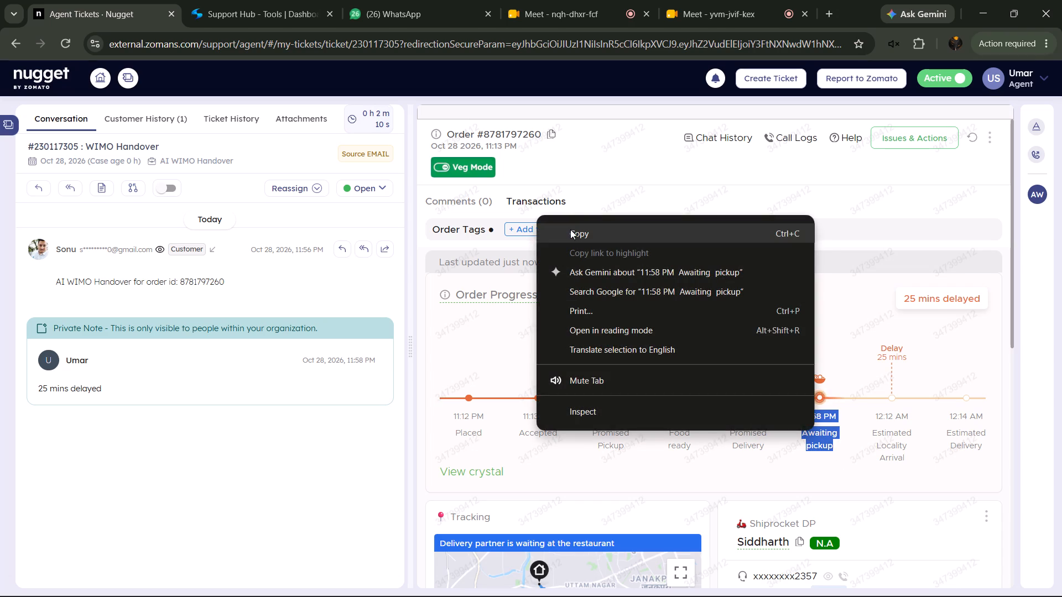
{"action": "left_click", "coordinate": [108, 190]}
{"action": "right_click", "coordinate": [430, 296]}
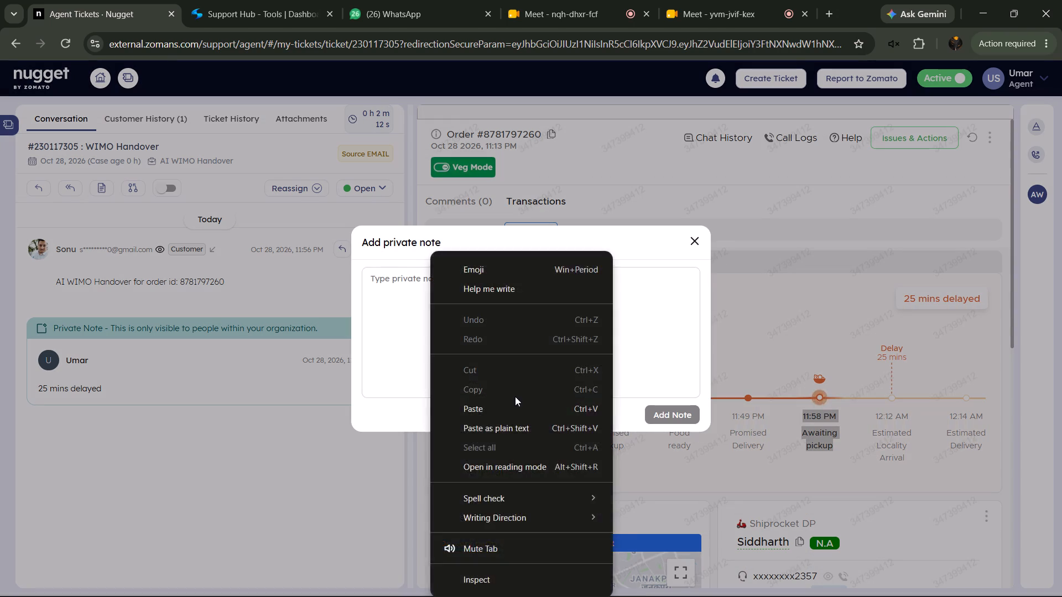
{"action": "left_click", "coordinate": [515, 399]}
{"action": "left_click", "coordinate": [680, 413]}
Add a private note with the copied tracking status, "Delivery partner is waiting at the restaurant".
{"action": "left_click_drag", "start_coordinate": [641, 542], "coordinate": [431, 542]}
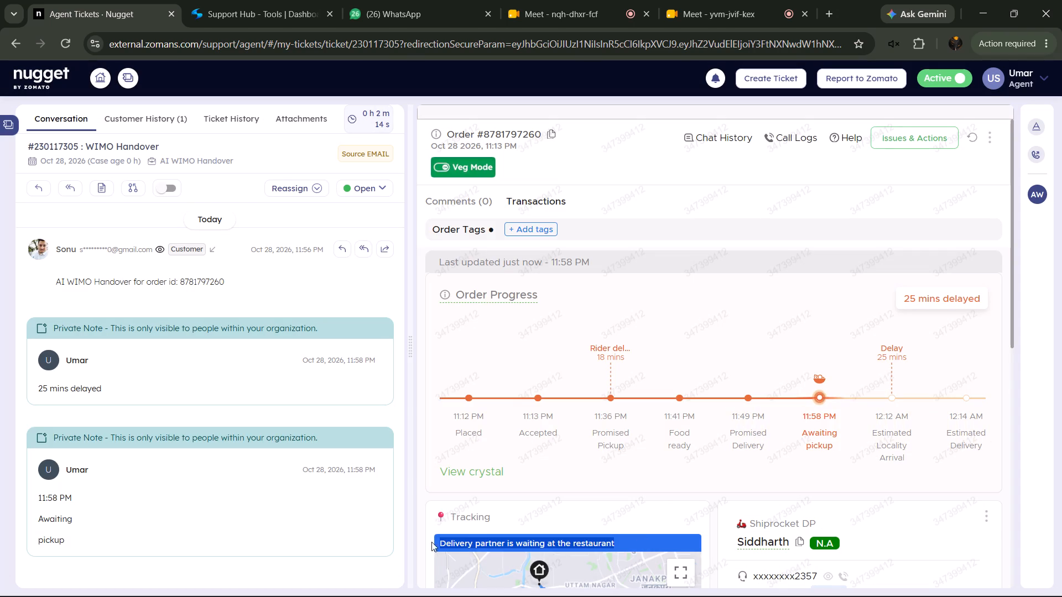
{"action": "left_click_drag", "start_coordinate": [431, 542], "coordinate": [429, 542]}
{"action": "right_click", "coordinate": [457, 541]}
{"action": "left_click_drag", "start_coordinate": [537, 342], "coordinate": [527, 344]}
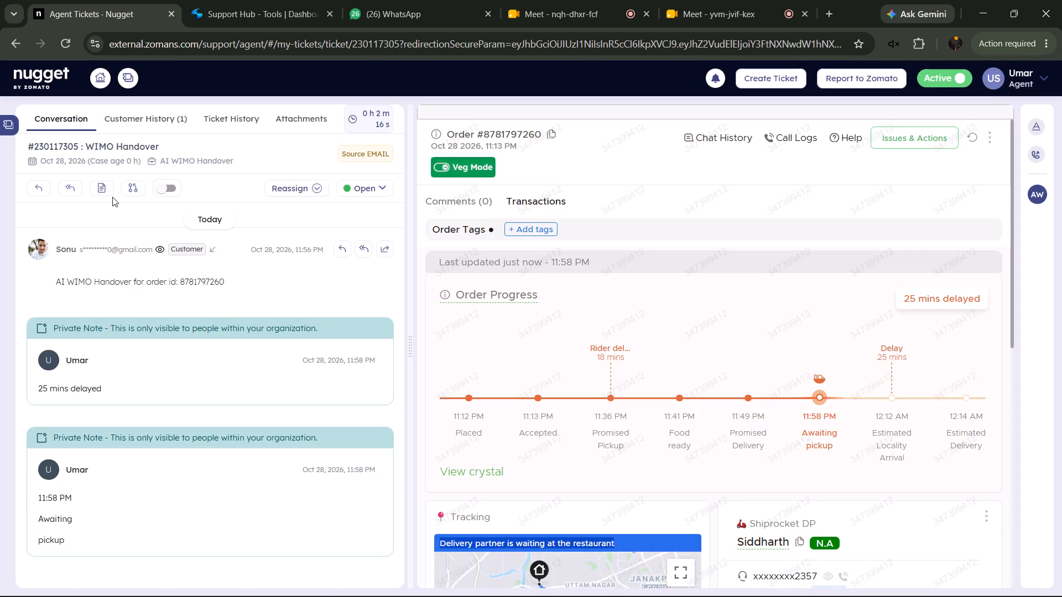
{"action": "left_click", "coordinate": [107, 193]}
{"action": "right_click", "coordinate": [454, 287]}
{"action": "left_click", "coordinate": [592, 449]}
{"action": "left_click", "coordinate": [591, 426]}
{"action": "left_click", "coordinate": [673, 412]}
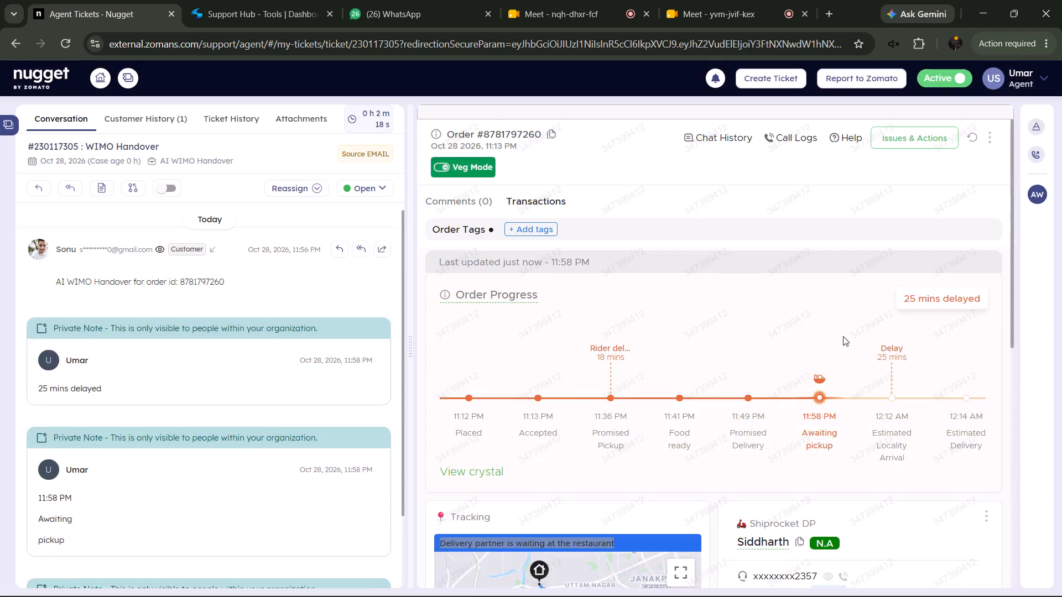
Call the Shiprocket delivery partner assigned to the order while reviewing the order progress and tracking.
{"action": "scroll", "coordinate": [906, 289], "scroll_direction": "down", "scroll_amount": 3}
{"action": "left_click", "coordinate": [844, 370]}
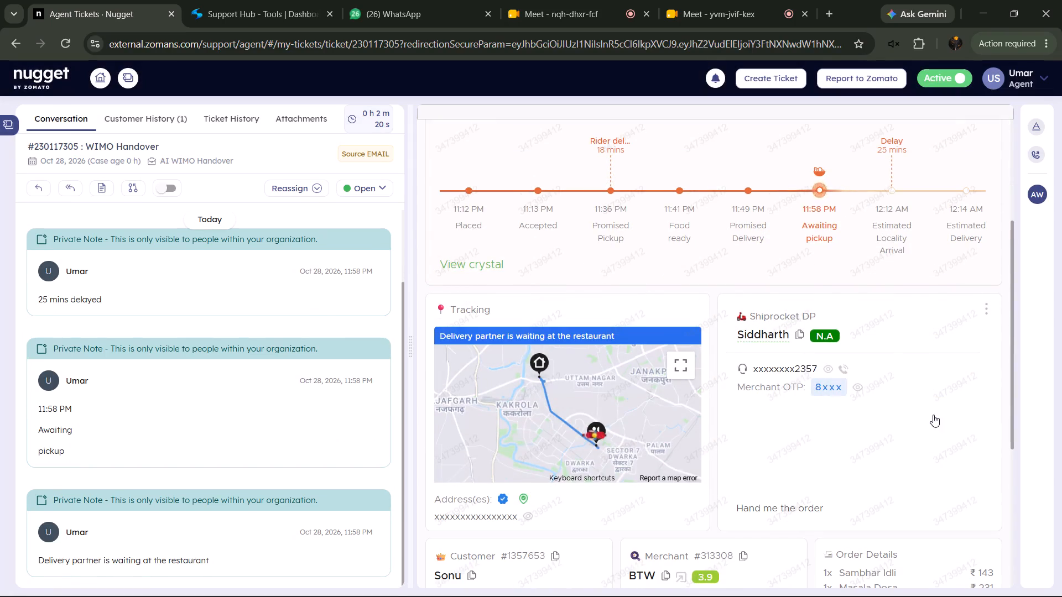
{"action": "left_click", "coordinate": [944, 434]}
{"action": "left_click", "coordinate": [943, 425]}
{"action": "left_click", "coordinate": [903, 223]}
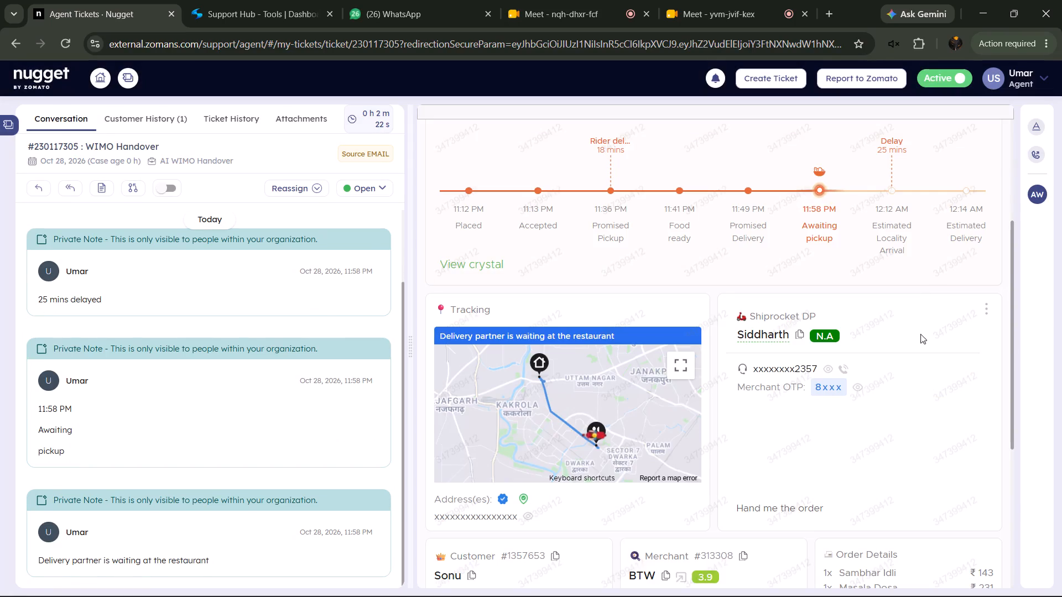
{"action": "scroll", "coordinate": [945, 431], "scroll_direction": "up", "scroll_amount": 4}
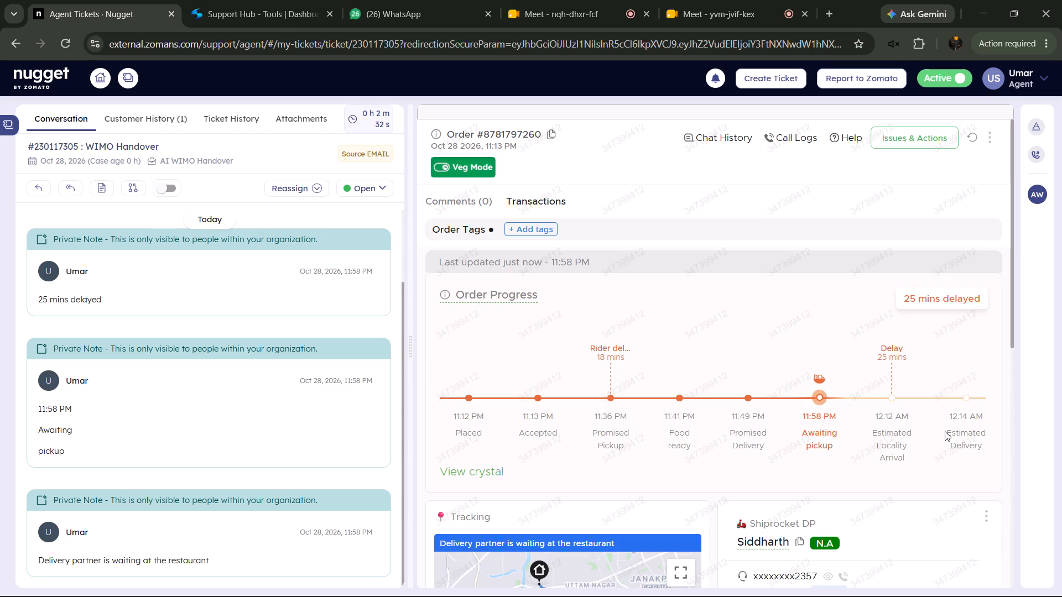
{"action": "scroll", "coordinate": [936, 363], "scroll_direction": "down", "scroll_amount": 2}
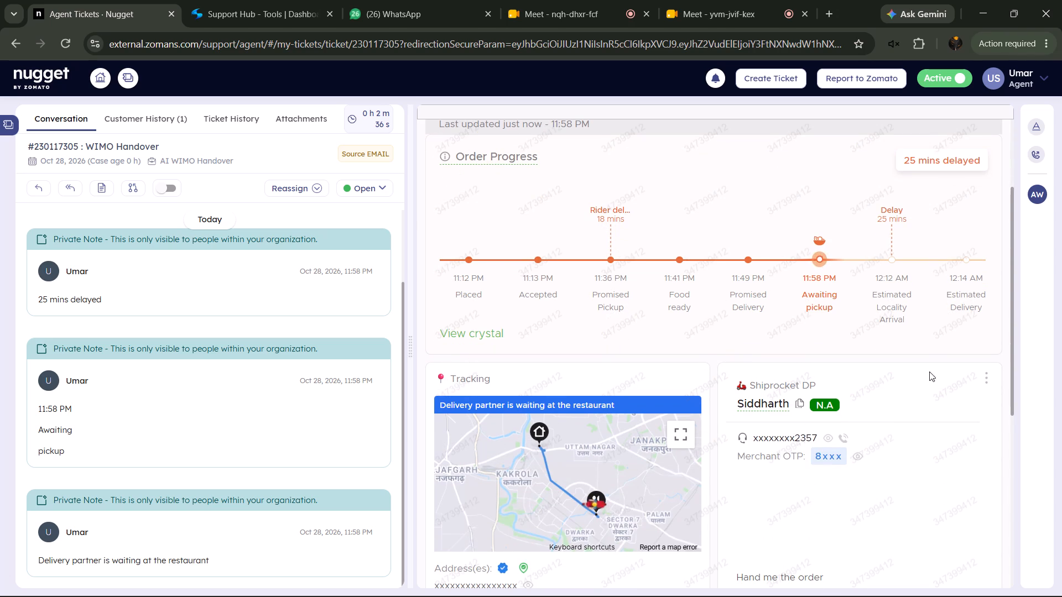
{"action": "scroll", "coordinate": [908, 421], "scroll_direction": "up", "scroll_amount": 3}
In Ticket Properties, choose Yes in the field above Next Action and set both Action and Lifeline Action to No Action.
{"action": "left_click", "coordinate": [1035, 123]}
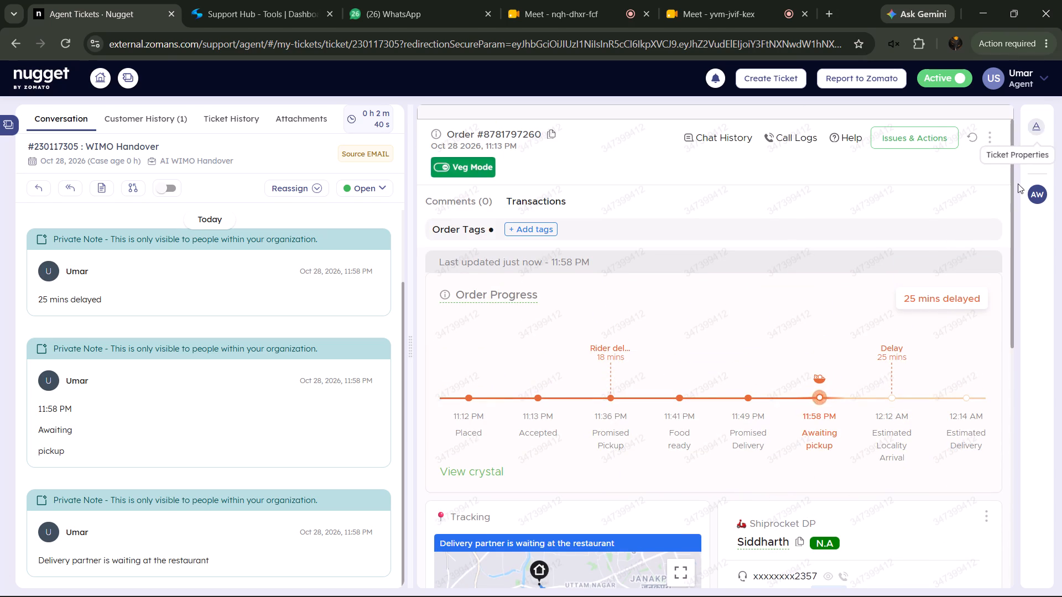
{"action": "left_click", "coordinate": [909, 352]}
{"action": "left_click", "coordinate": [892, 379]}
{"action": "scroll", "coordinate": [954, 171], "scroll_direction": "down", "scroll_amount": 3}
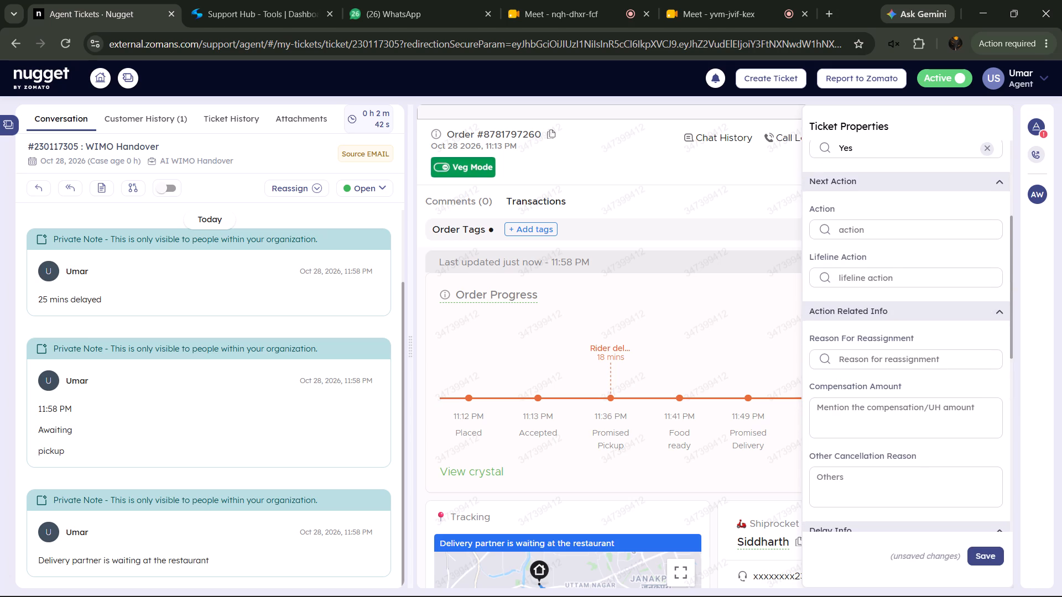
{"action": "left_click", "coordinate": [901, 233]}
{"action": "left_click", "coordinate": [889, 249]}
{"action": "left_click", "coordinate": [883, 287]}
{"action": "left_click", "coordinate": [882, 278]}
{"action": "left_click", "coordinate": [872, 299]}
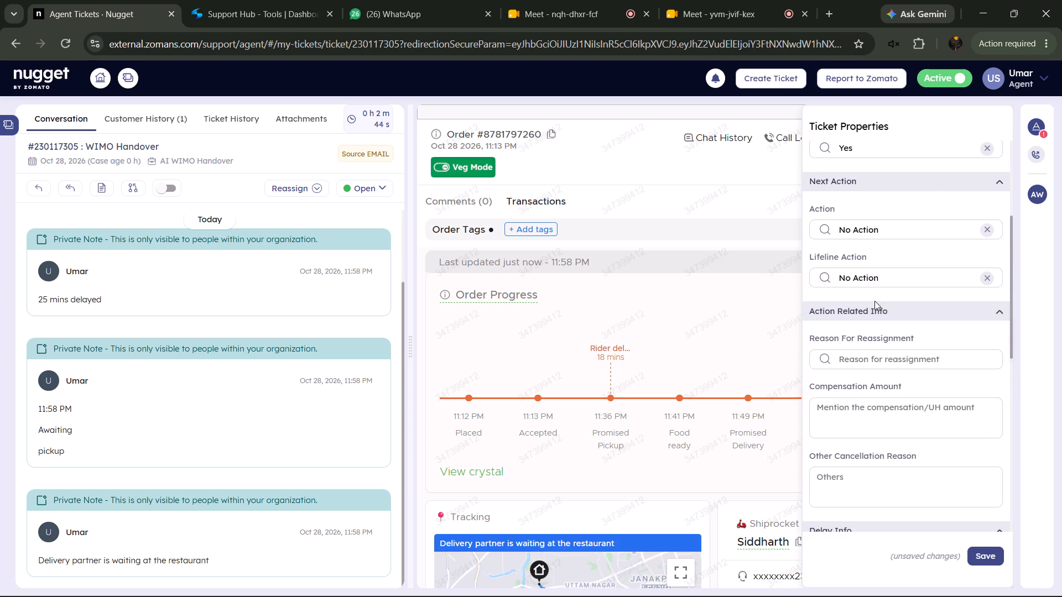
Set Are Properties Filled to Yes and Order Status Expected Time to Preparation end.
{"action": "scroll", "coordinate": [886, 303], "scroll_direction": "down", "scroll_amount": 7}
{"action": "left_click", "coordinate": [900, 339]}
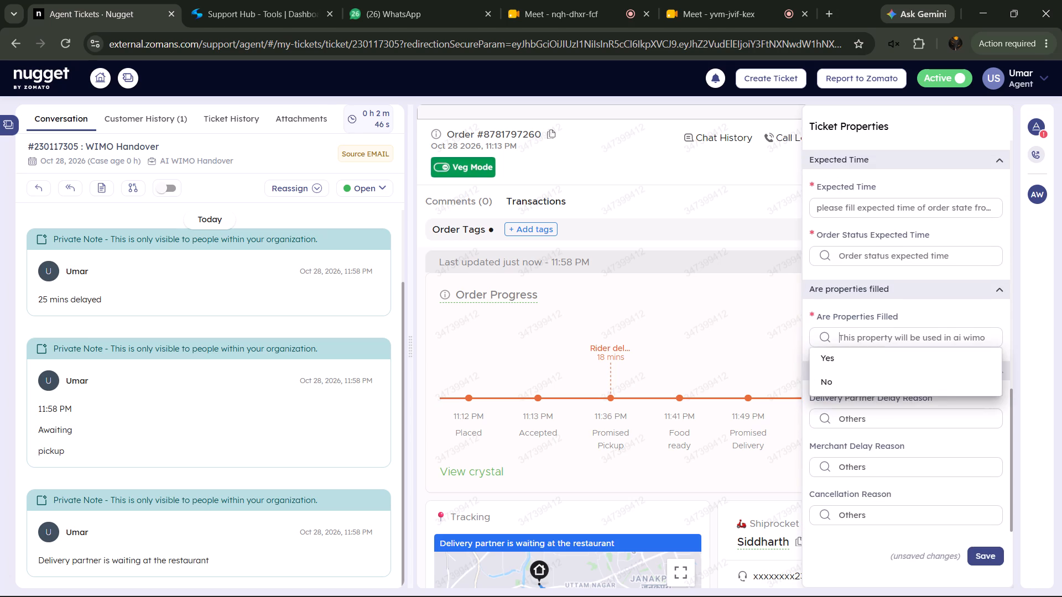
{"action": "left_click", "coordinate": [889, 354]}
{"action": "left_click", "coordinate": [899, 253]}
{"action": "left_click", "coordinate": [889, 263]}
{"action": "left_click", "coordinate": [887, 275]}
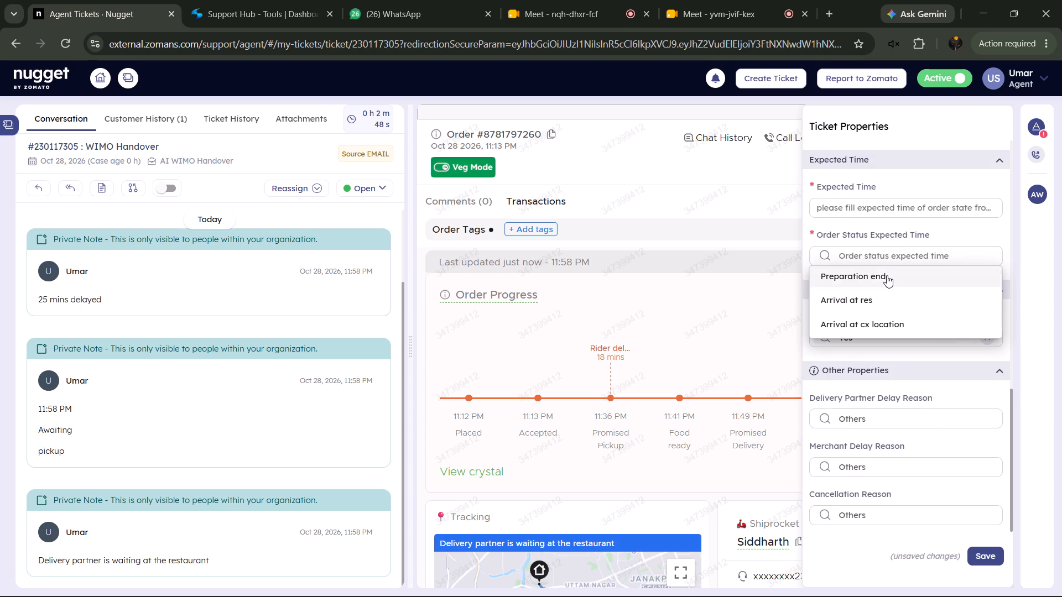
Refresh the order, and fill Other Delay Reason with Support Hub's Restaurant Delays template saying the delivery partner has received the order and is on the way.
{"action": "scroll", "coordinate": [931, 441], "scroll_direction": "up", "scroll_amount": 3}
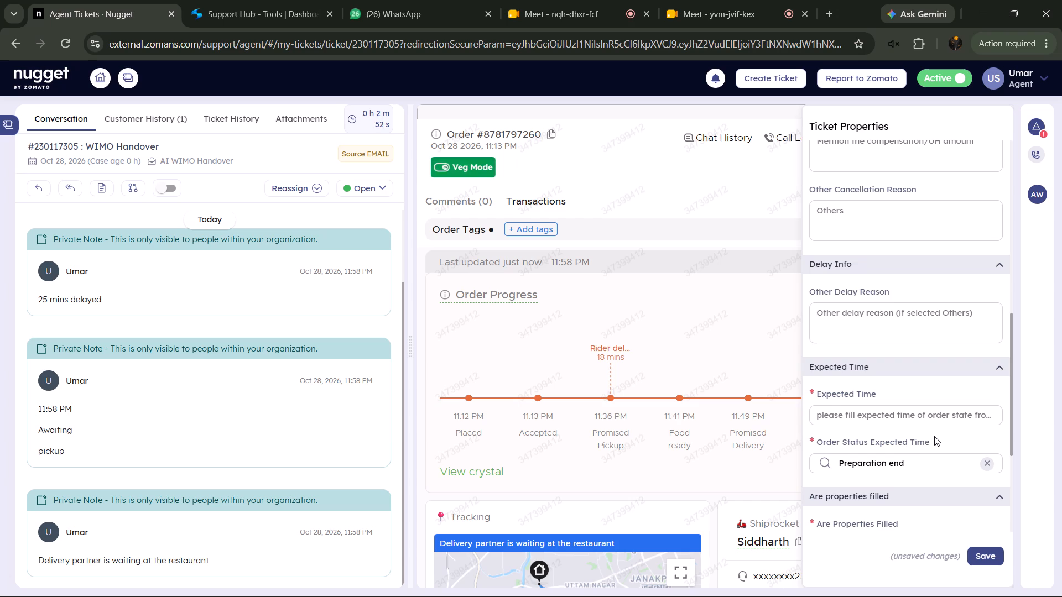
{"action": "left_click", "coordinate": [911, 310]}
{"action": "left_click", "coordinate": [1035, 128]}
{"action": "left_click", "coordinate": [971, 140]}
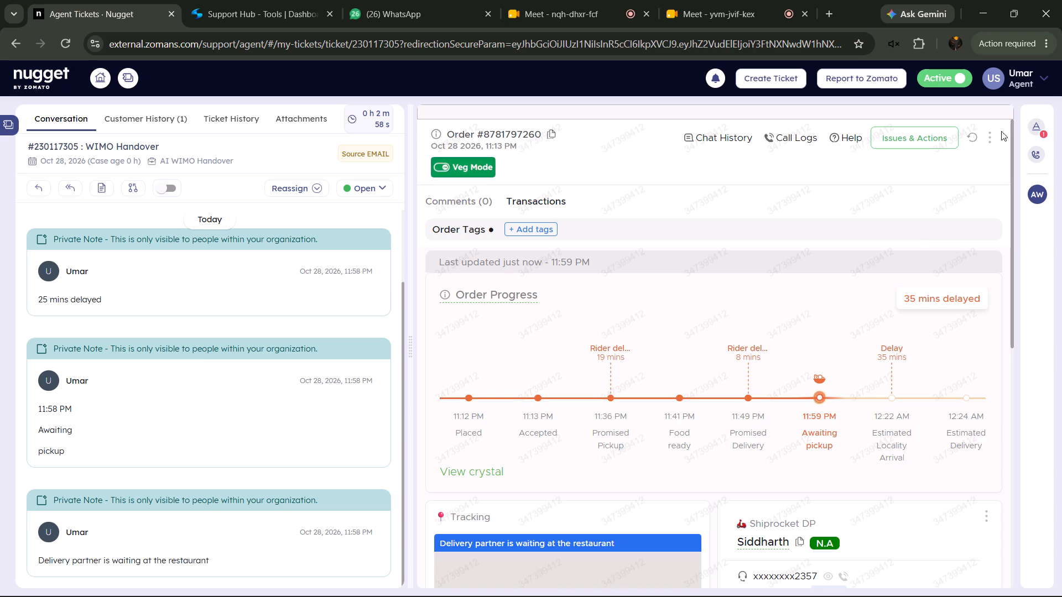
{"action": "left_click", "coordinate": [1034, 125]}
{"action": "left_click", "coordinate": [914, 317]}
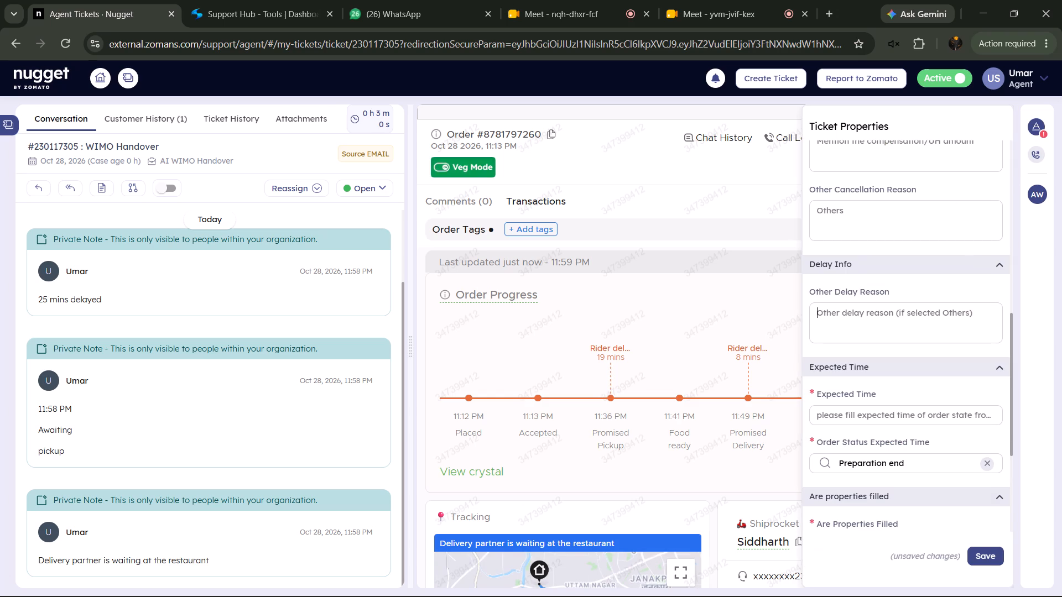
{"action": "left_click", "coordinate": [306, 0]}
{"action": "left_click", "coordinate": [76, 165]}
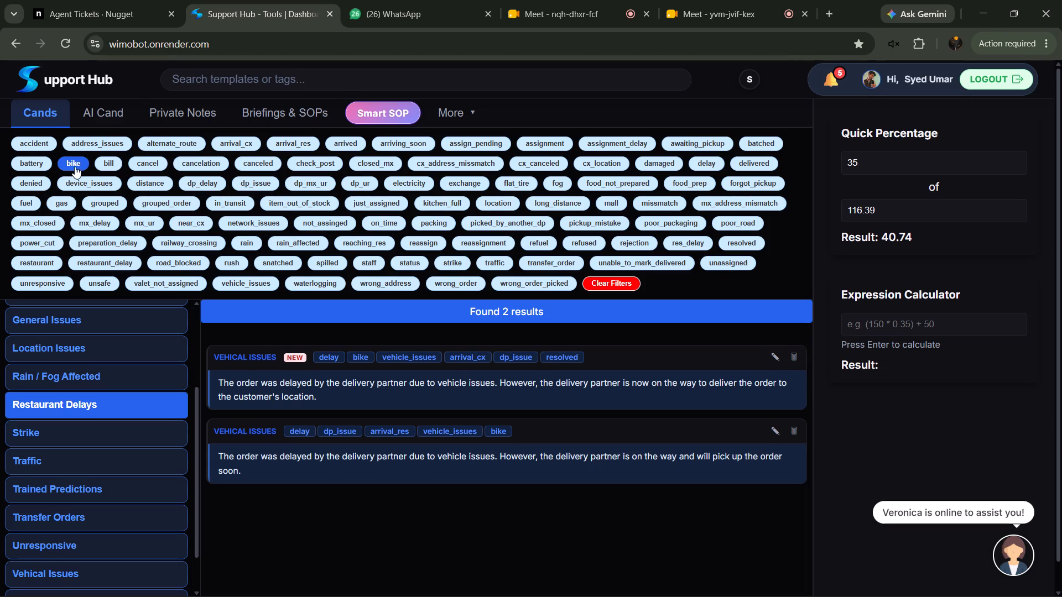
{"action": "left_click", "coordinate": [165, 404]}
{"action": "scroll", "coordinate": [338, 430], "scroll_direction": "down", "scroll_amount": 2}
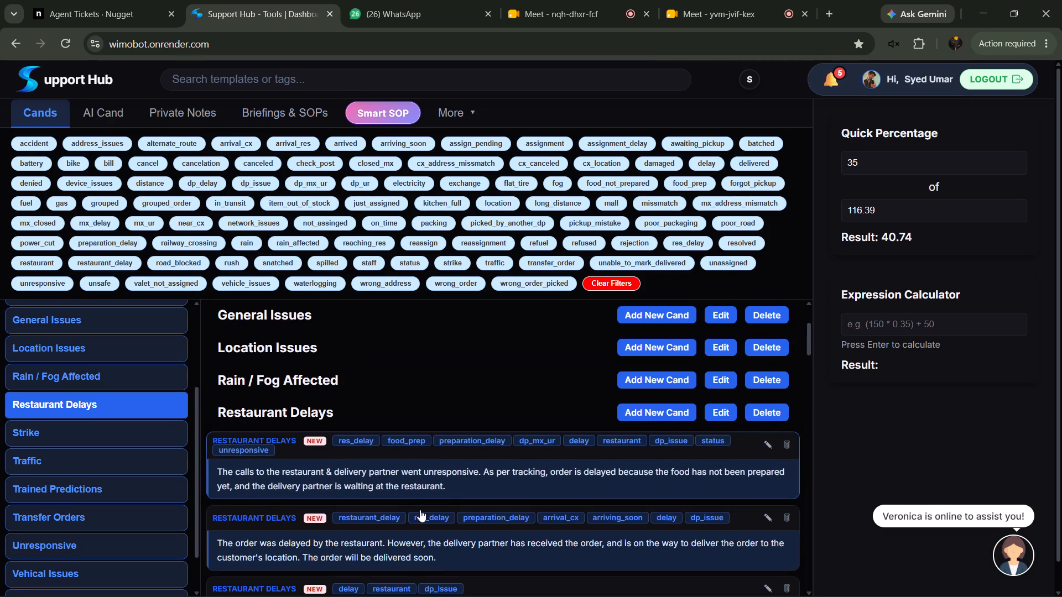
{"action": "left_click", "coordinate": [433, 546]}
{"action": "left_click", "coordinate": [151, 2]}
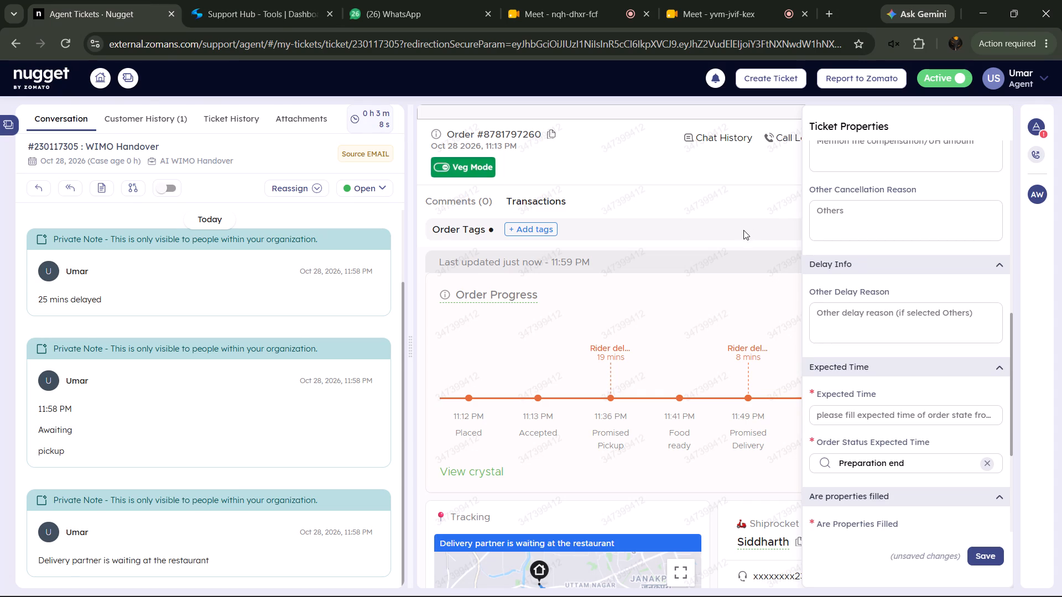
{"action": "right_click", "coordinate": [861, 320]}
{"action": "left_click", "coordinate": [908, 406]}
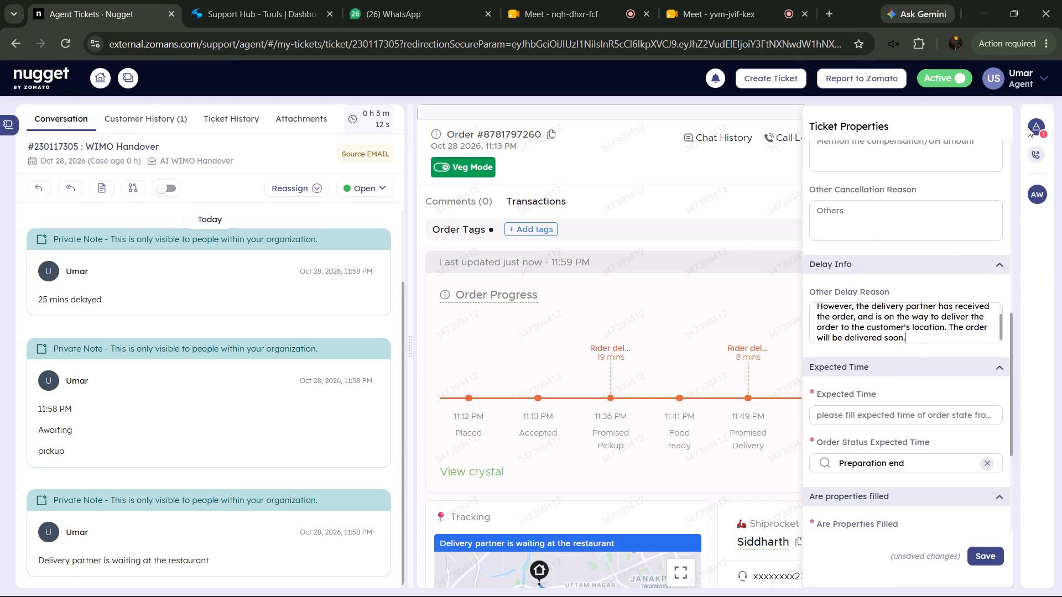
Check the tracking, refresh the order details and add a private note reading "dp connected".
{"action": "left_click", "coordinate": [1032, 132]}
{"action": "scroll", "coordinate": [931, 338], "scroll_direction": "down", "scroll_amount": 4}
{"action": "scroll", "coordinate": [938, 401], "scroll_direction": "up", "scroll_amount": 3}
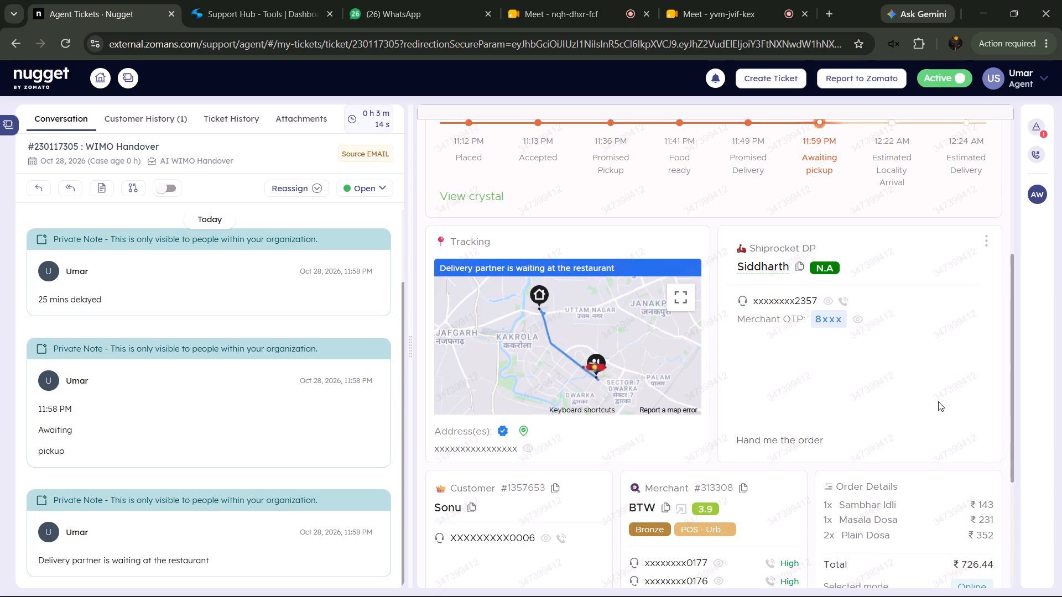
{"action": "scroll", "coordinate": [938, 401], "scroll_direction": "up", "scroll_amount": 1}
{"action": "left_click", "coordinate": [973, 139]}
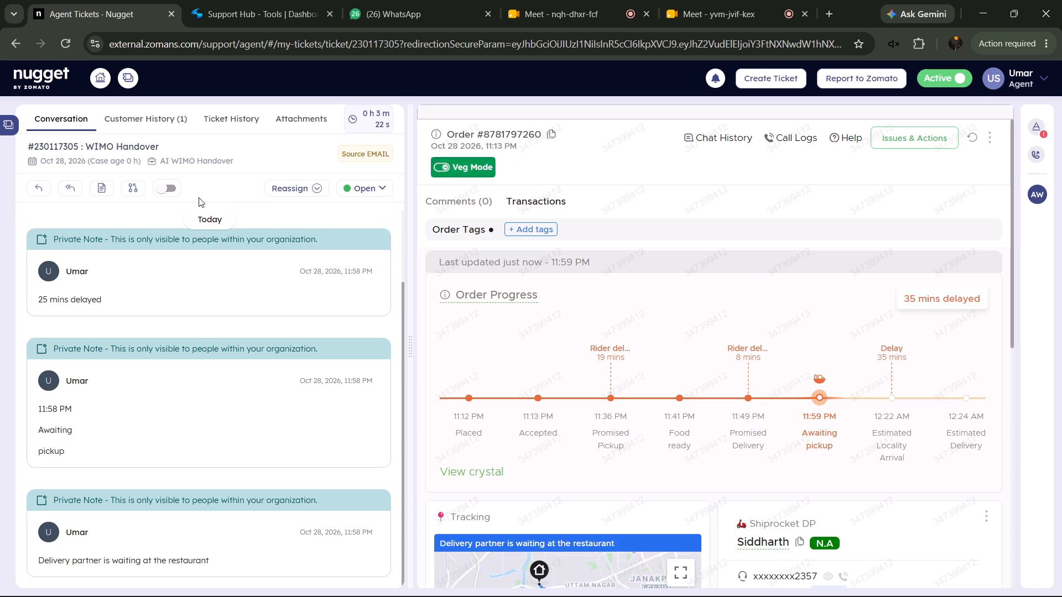
{"action": "left_click", "coordinate": [107, 191]}
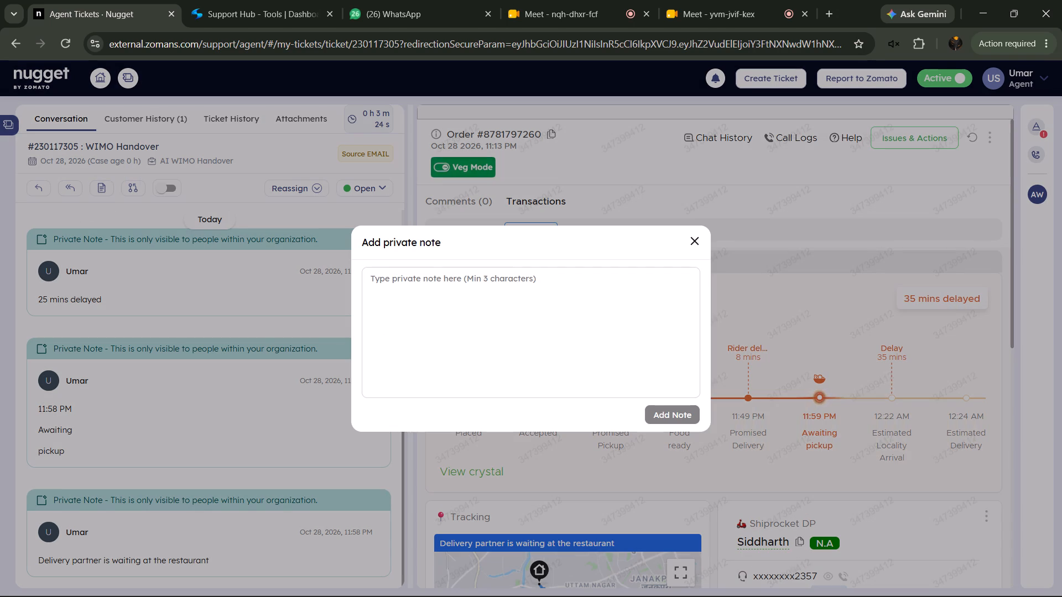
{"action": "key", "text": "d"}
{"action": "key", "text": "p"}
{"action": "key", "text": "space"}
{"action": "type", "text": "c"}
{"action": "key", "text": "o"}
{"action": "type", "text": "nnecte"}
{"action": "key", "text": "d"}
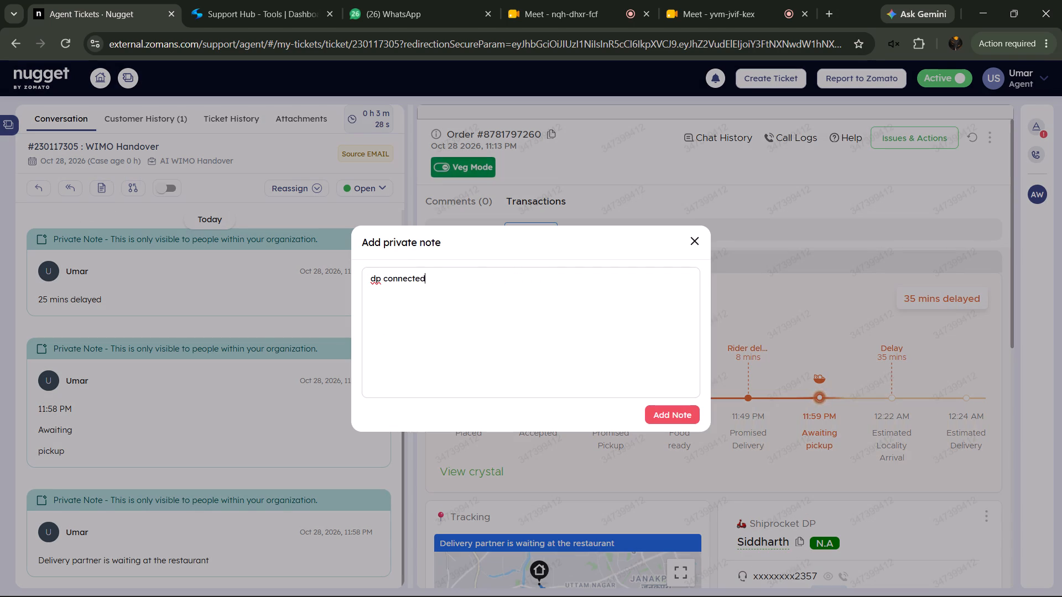
{"action": "left_click", "coordinate": [663, 410]}
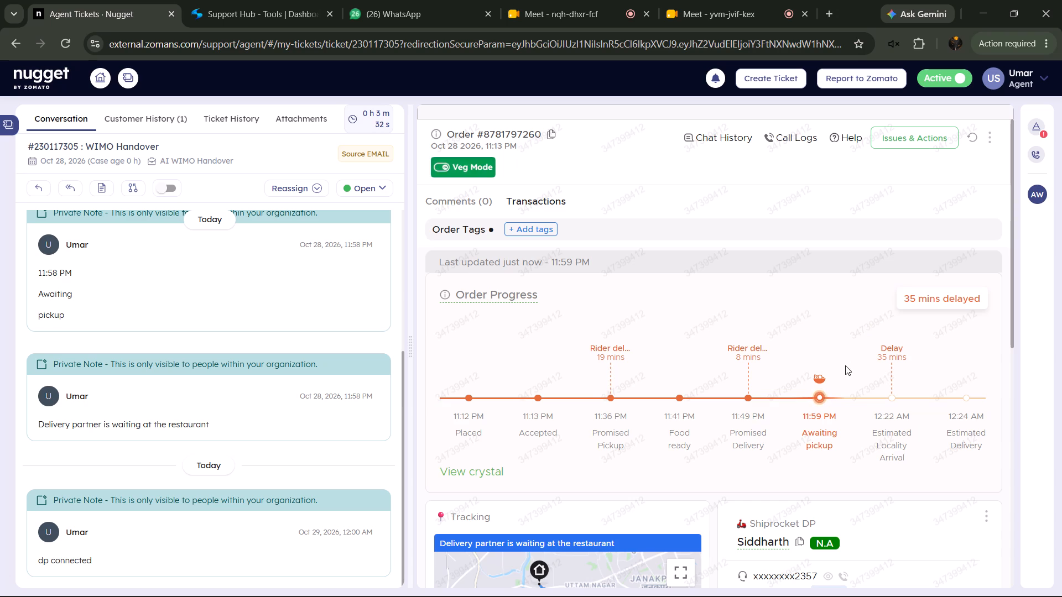
Add a private note with the updated delay copied from Order Progress, "35 mins delayed".
{"action": "left_click_drag", "start_coordinate": [857, 300], "coordinate": [1023, 314]}
{"action": "right_click", "coordinate": [943, 298]}
{"action": "left_click", "coordinate": [808, 316]}
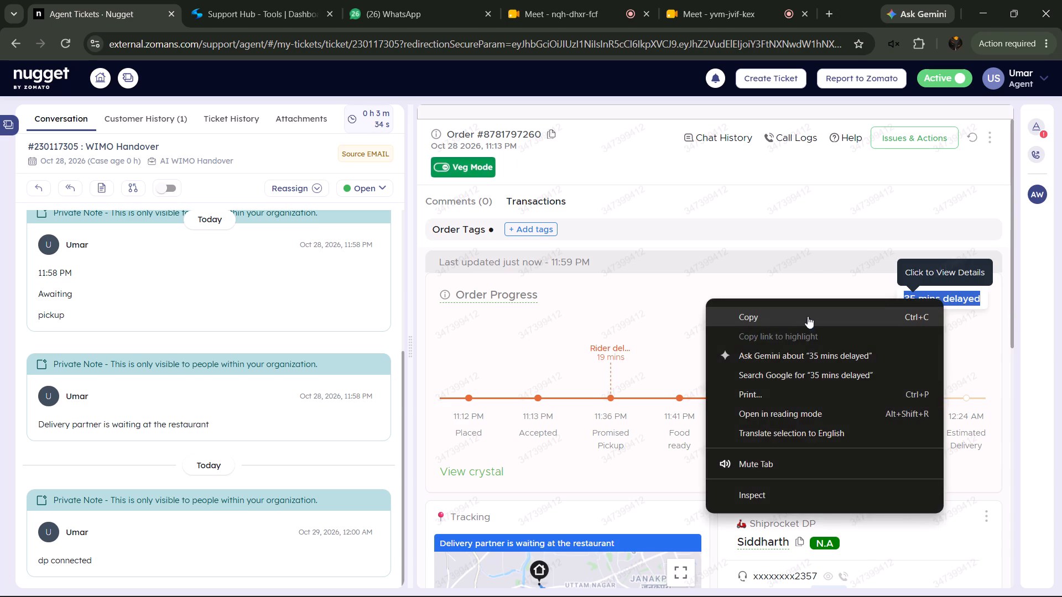
{"action": "left_click", "coordinate": [101, 191]}
{"action": "right_click", "coordinate": [520, 313]}
{"action": "left_click", "coordinate": [601, 417]}
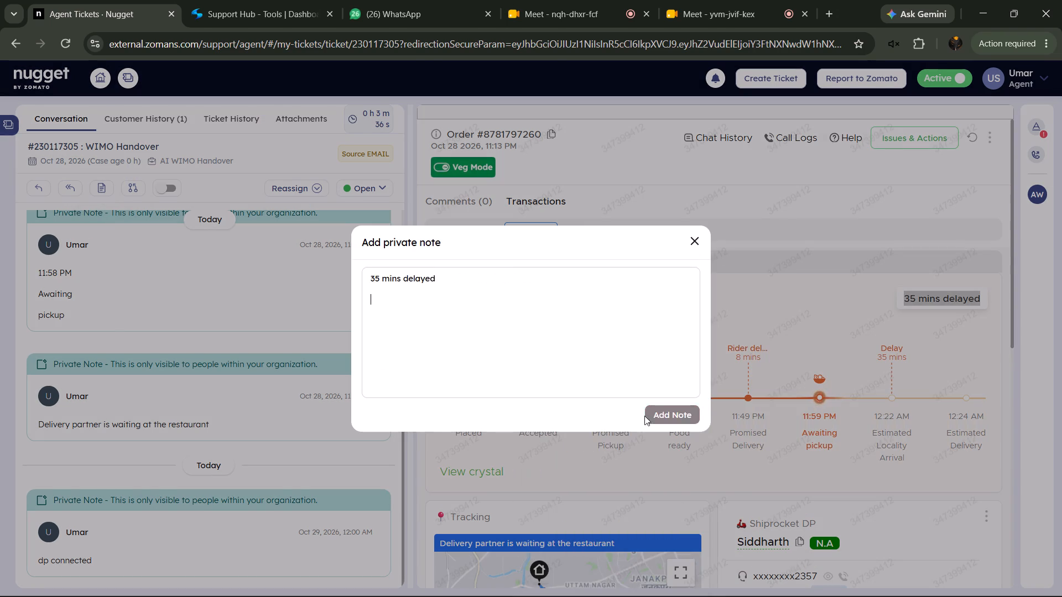
{"action": "left_click", "coordinate": [655, 417]}
Extend the Other Delay Reason so the restaurant delay reads "due to multiple items".
{"action": "scroll", "coordinate": [914, 397], "scroll_direction": "down", "scroll_amount": 5}
{"action": "scroll", "coordinate": [940, 413], "scroll_direction": "up", "scroll_amount": 6}
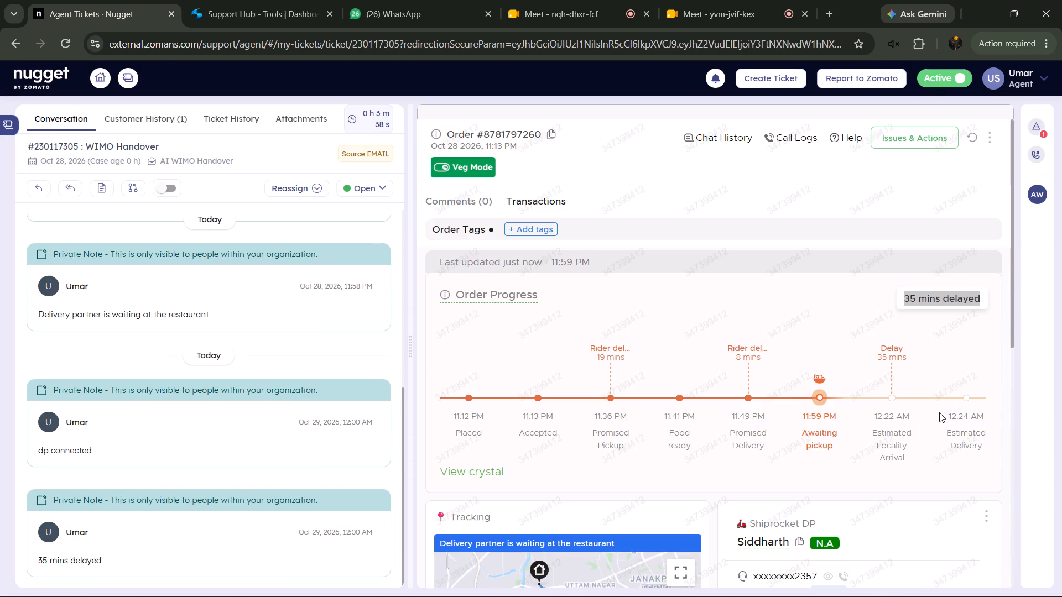
{"action": "scroll", "coordinate": [939, 412], "scroll_direction": "up", "scroll_amount": 4}
{"action": "left_click", "coordinate": [1037, 113]}
{"action": "left_click", "coordinate": [1037, 123]}
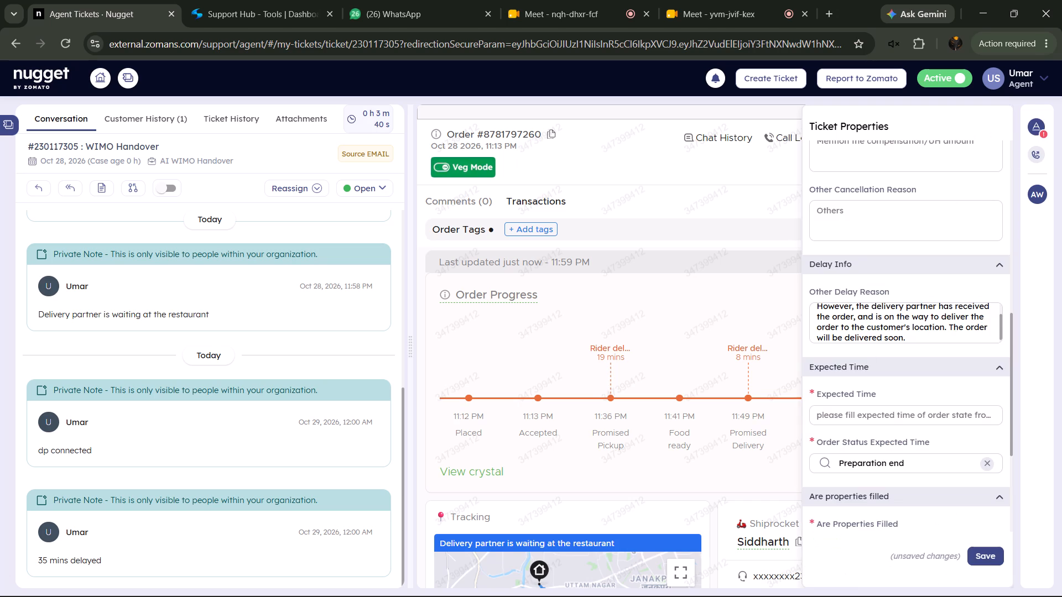
{"action": "scroll", "coordinate": [932, 336], "scroll_direction": "up", "scroll_amount": 2}
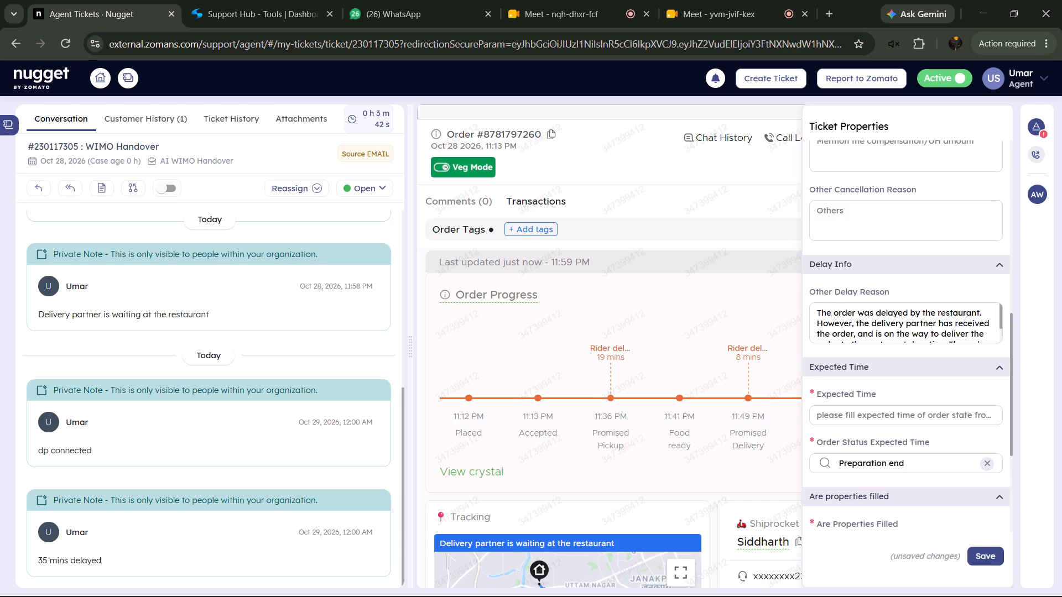
{"action": "left_click", "coordinate": [979, 313]}
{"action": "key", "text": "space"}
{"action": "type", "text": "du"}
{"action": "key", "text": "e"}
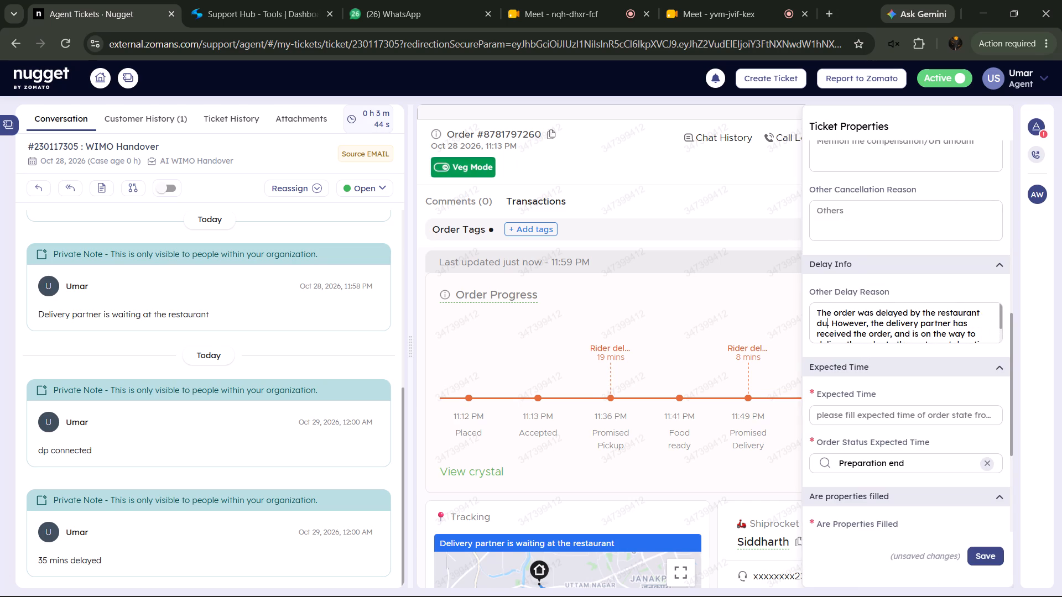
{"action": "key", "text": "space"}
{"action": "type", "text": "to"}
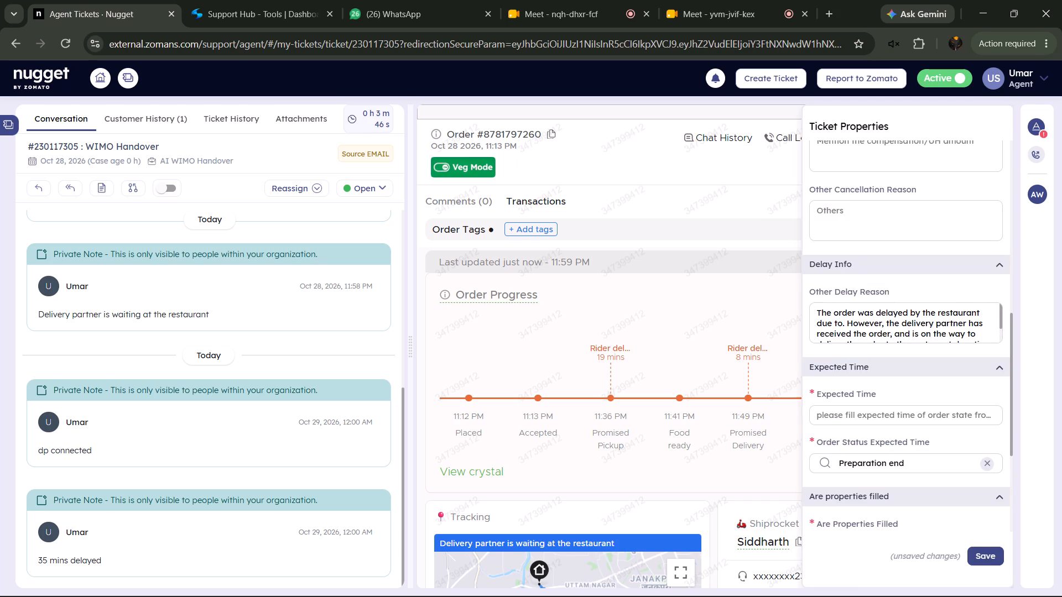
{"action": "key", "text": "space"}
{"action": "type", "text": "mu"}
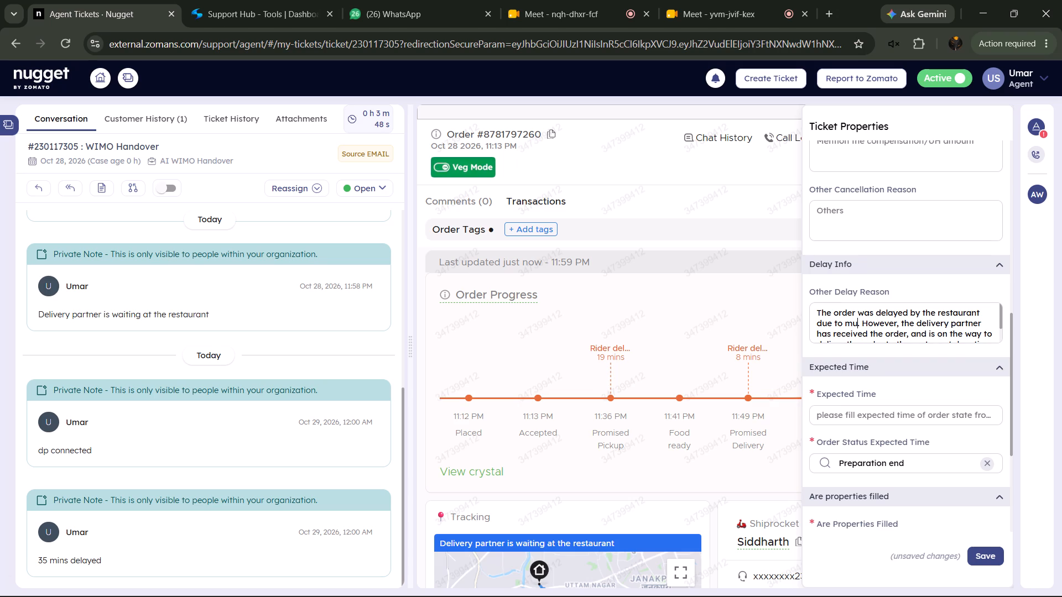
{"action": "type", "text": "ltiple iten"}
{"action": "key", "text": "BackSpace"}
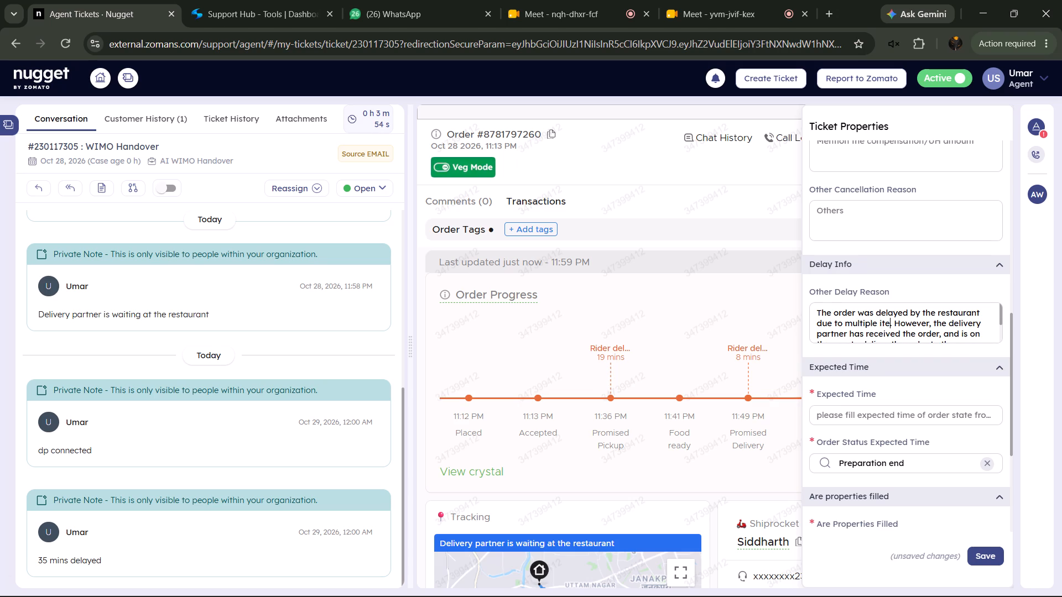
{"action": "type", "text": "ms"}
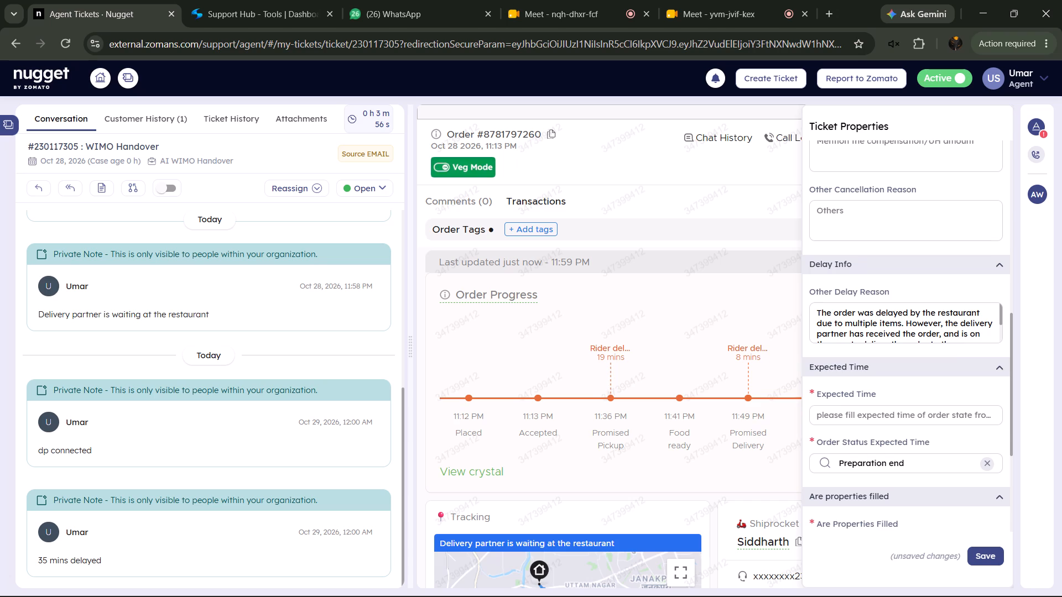
Replace the ending of the Other Delay Reason after "received the order, and" with "will deliver it soon.".
{"action": "left_click_drag", "start_coordinate": [961, 332], "coordinate": [1039, 367]}
{"action": "key", "text": "BackSpace"}
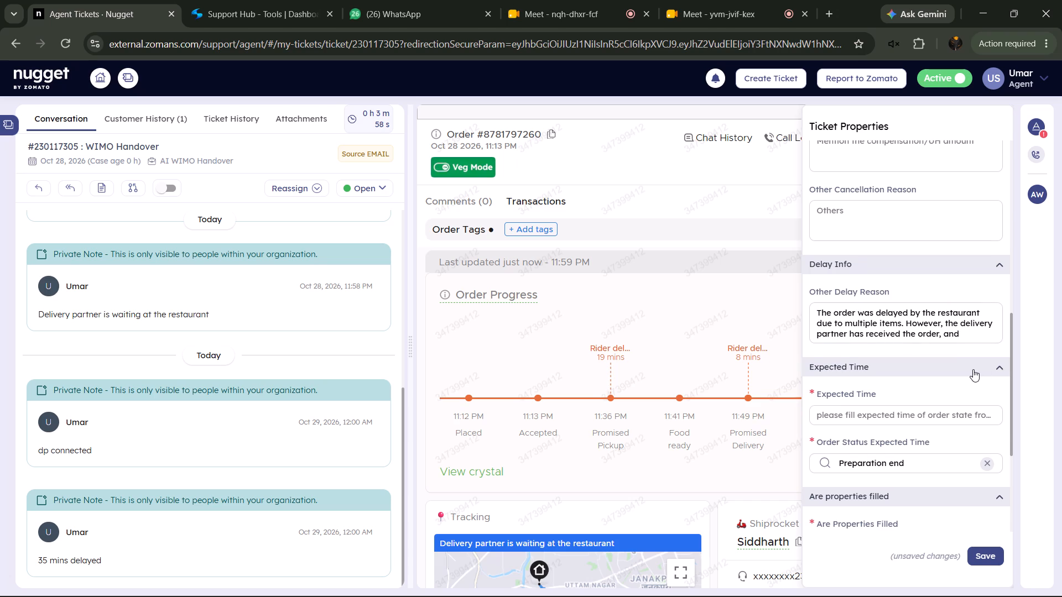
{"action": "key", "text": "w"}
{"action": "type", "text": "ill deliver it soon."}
Set Expected Time to 12 and Order Status Expected Time to Arrival at cx location.
{"action": "left_click", "coordinate": [900, 419]}
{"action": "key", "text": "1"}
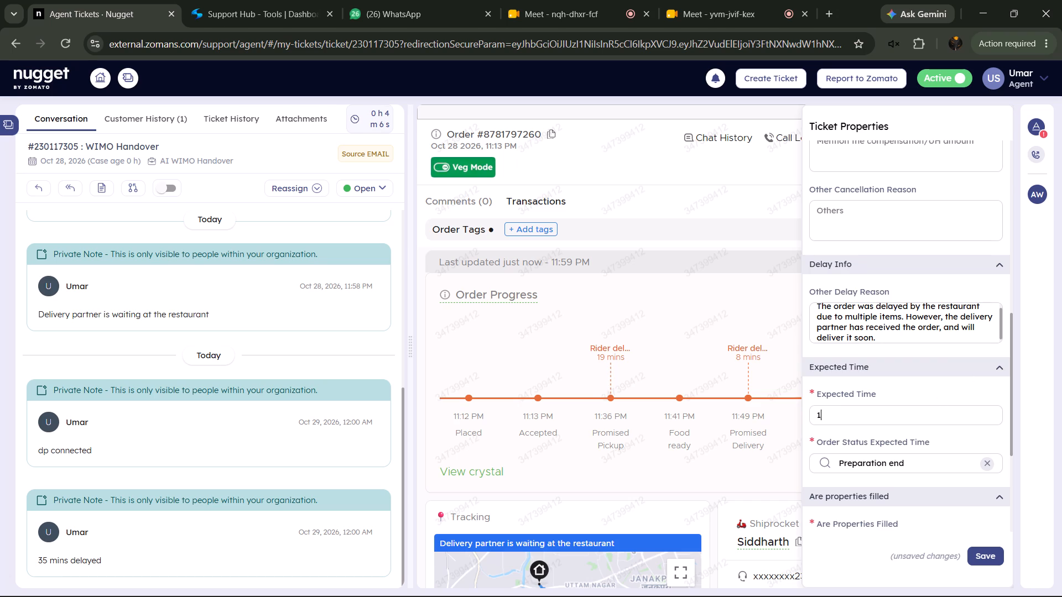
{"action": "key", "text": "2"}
{"action": "left_click", "coordinate": [892, 461]}
{"action": "left_click", "coordinate": [890, 524]}
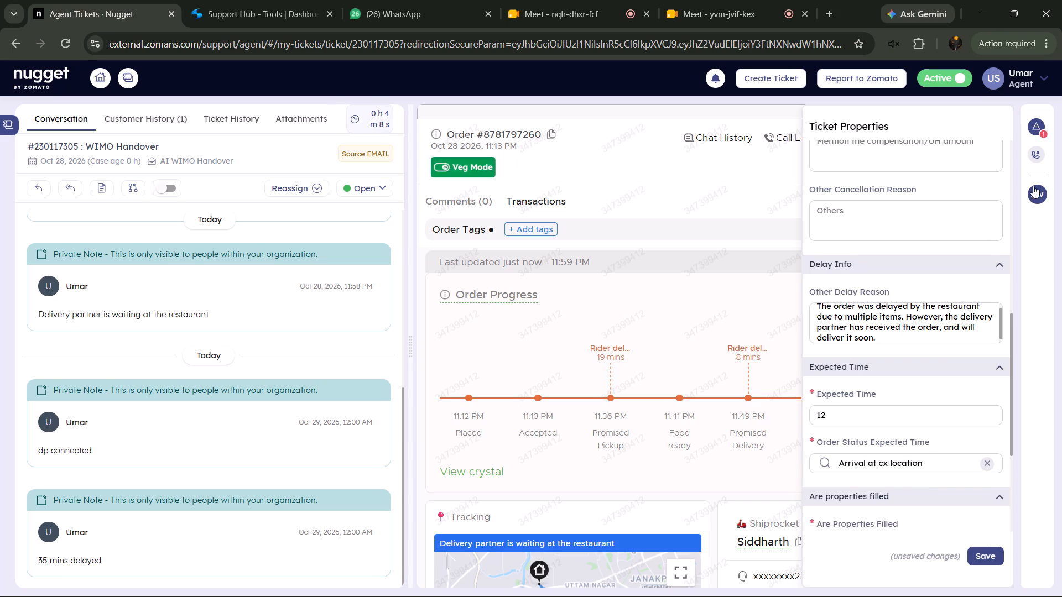
Refresh the order details and check the order progress and tracking status.
{"action": "left_click", "coordinate": [1034, 125]}
{"action": "left_click", "coordinate": [974, 134]}
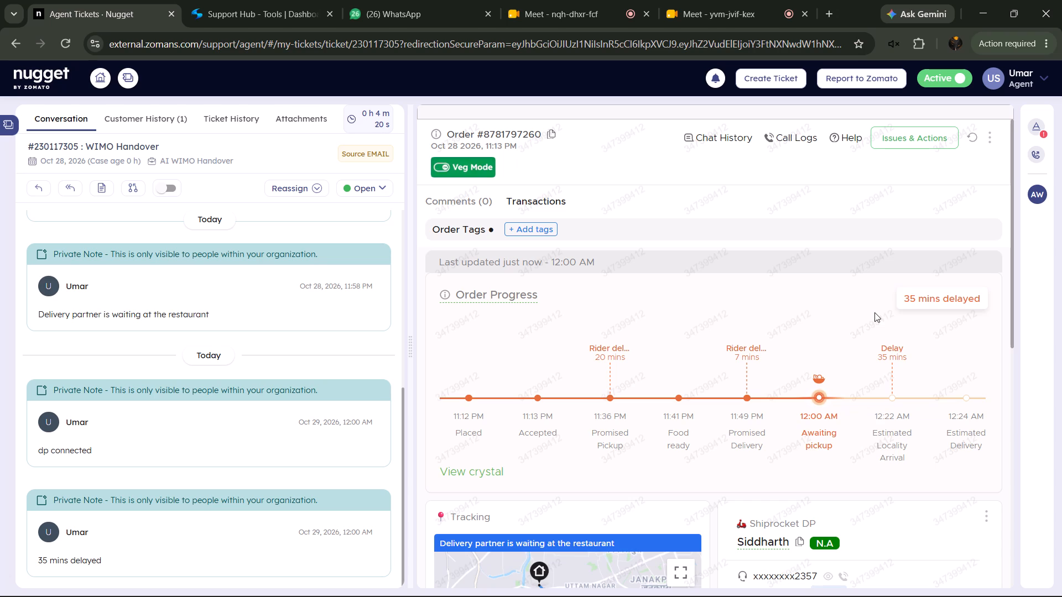
{"action": "left_click", "coordinate": [987, 132]}
{"action": "left_click", "coordinate": [972, 140]}
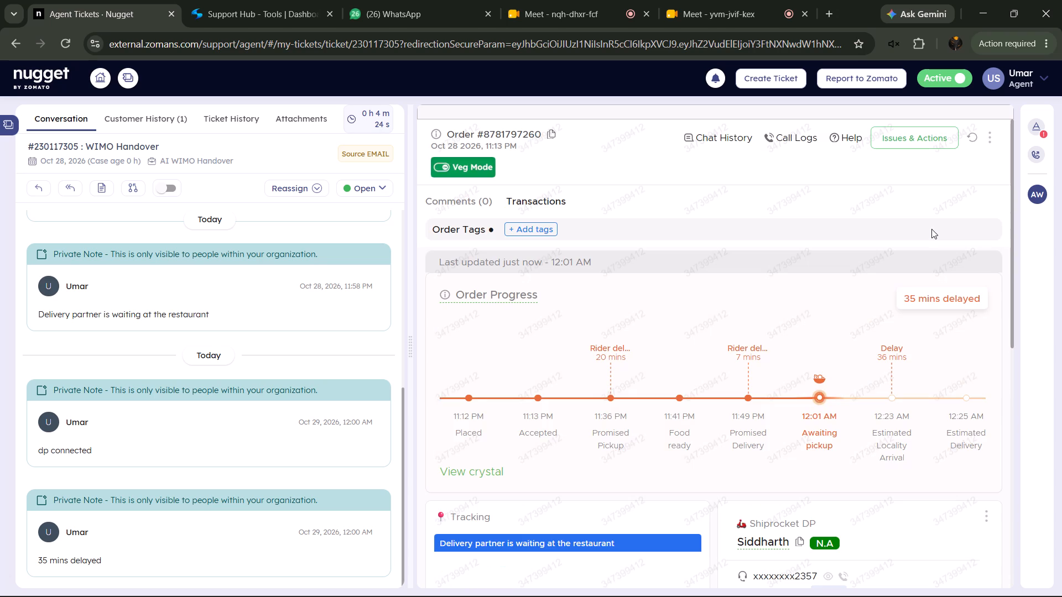
{"action": "left_click", "coordinate": [971, 135]}
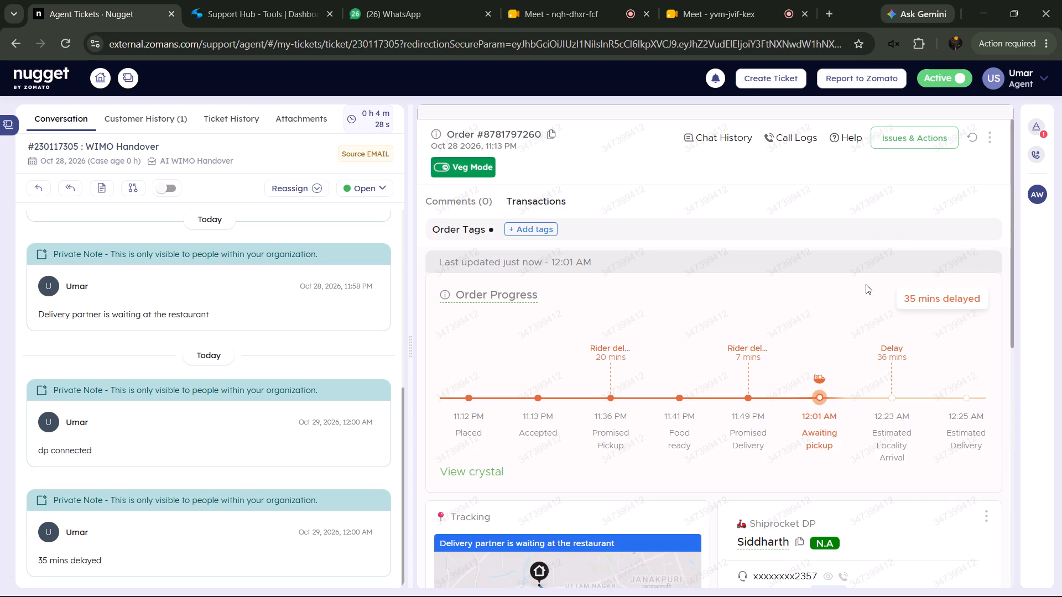
{"action": "scroll", "coordinate": [868, 302], "scroll_direction": "down", "scroll_amount": 5}
{"action": "scroll", "coordinate": [938, 404], "scroll_direction": "up", "scroll_amount": 7}
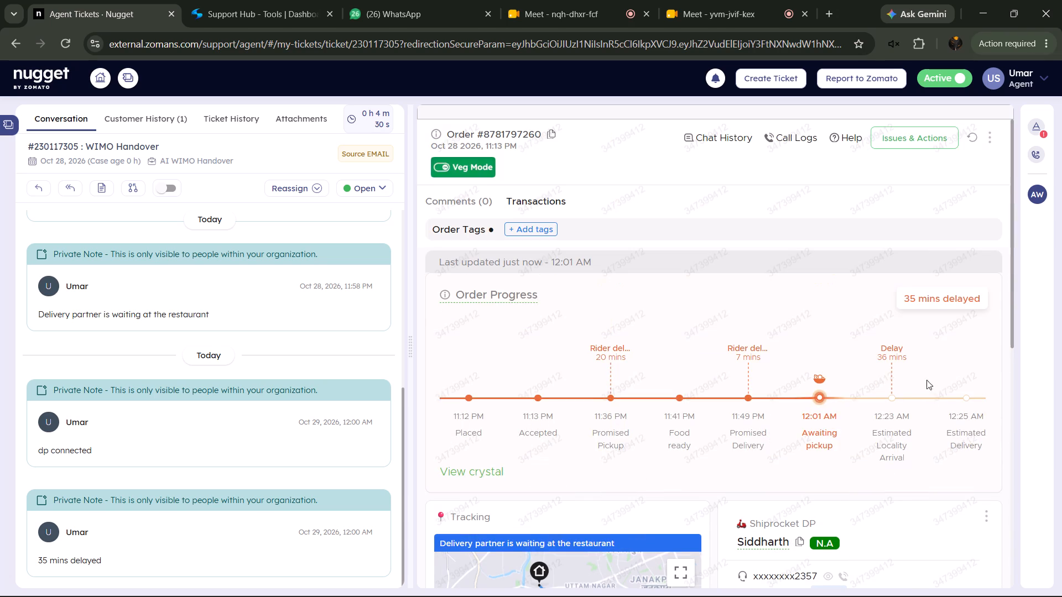
{"action": "scroll", "coordinate": [926, 380], "scroll_direction": "up", "scroll_amount": 2}
Copy the credit eligibility statement from the Order Delayed issue and add it as a private note.
{"action": "left_click", "coordinate": [929, 130]}
{"action": "left_click", "coordinate": [810, 186]}
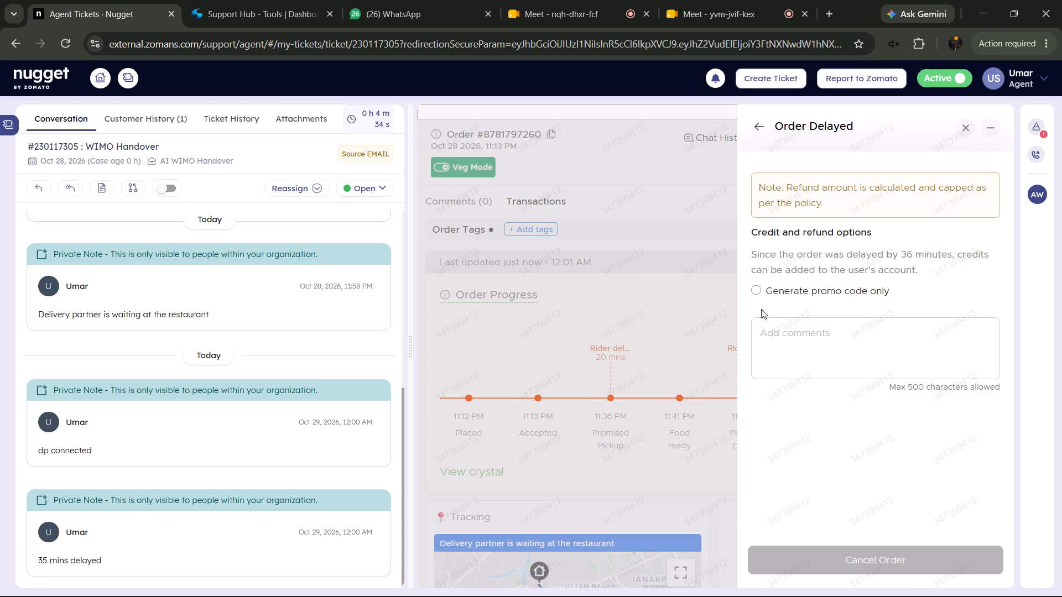
{"action": "left_click_drag", "start_coordinate": [749, 257], "coordinate": [946, 273]}
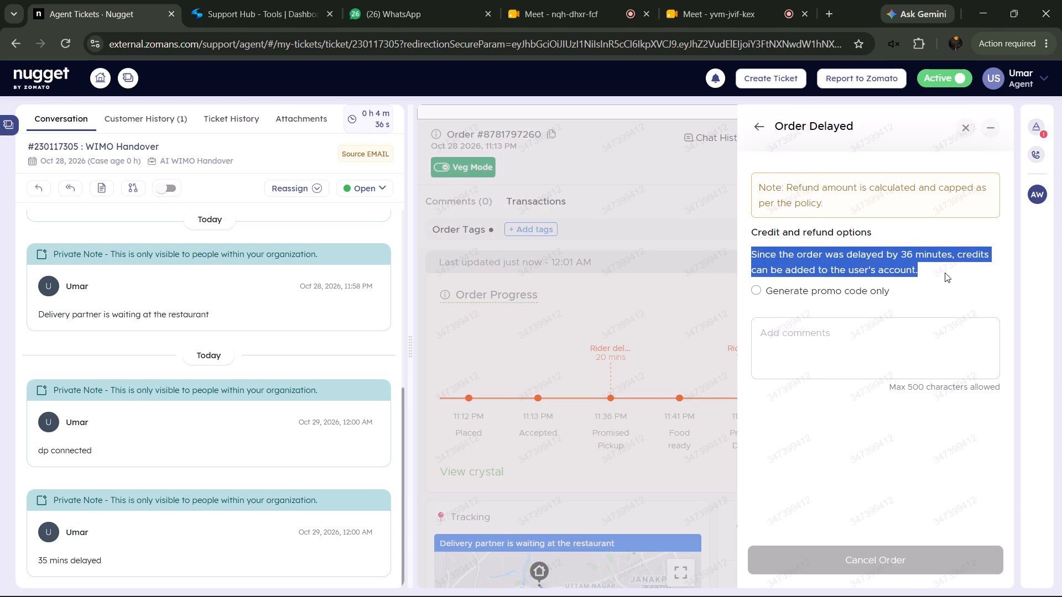
{"action": "key", "text": "ctrl+c"}
{"action": "left_click", "coordinate": [98, 187]}
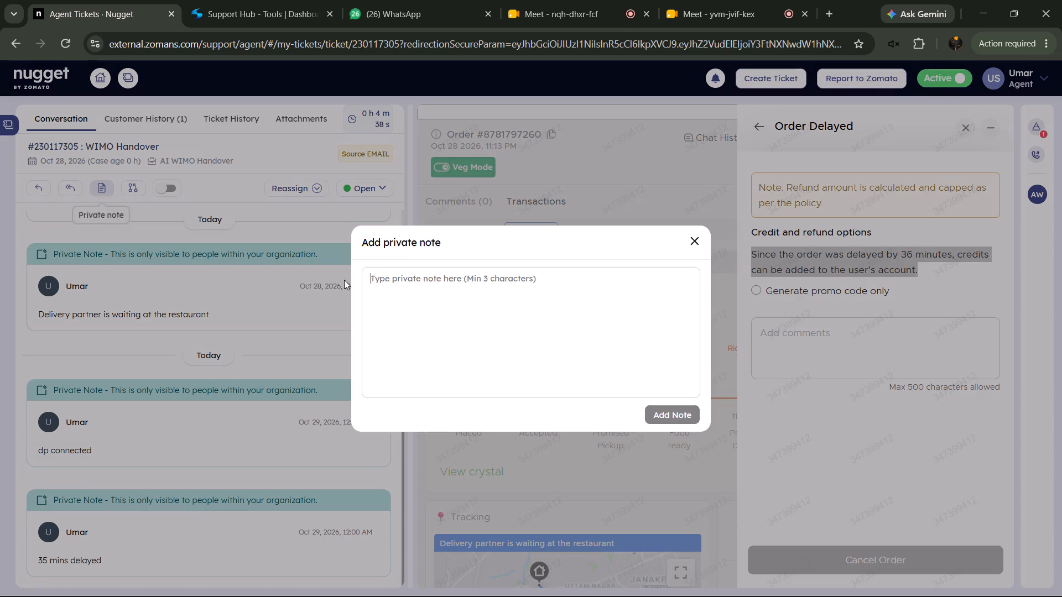
{"action": "left_click", "coordinate": [451, 308]}
{"action": "key", "text": "ctrl+v"}
{"action": "left_click_drag", "start_coordinate": [644, 408], "coordinate": [650, 409]}
{"action": "left_click", "coordinate": [674, 409]}
Issue a promo code only for the delayed order with a custom amount of 100.
{"action": "left_click", "coordinate": [797, 291]}
{"action": "left_click", "coordinate": [789, 379]}
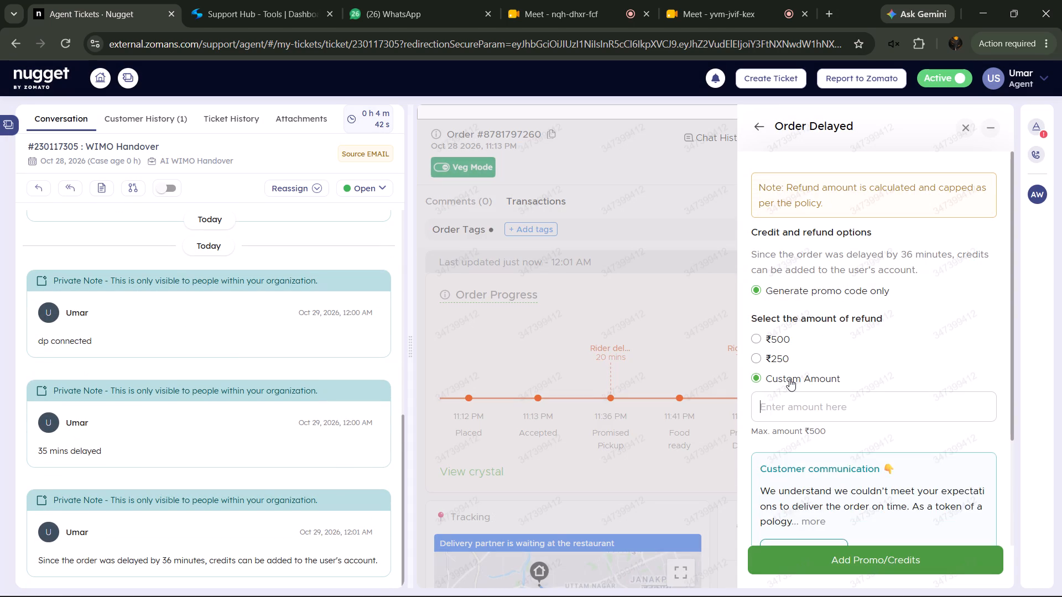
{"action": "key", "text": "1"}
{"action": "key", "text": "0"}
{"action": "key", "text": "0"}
{"action": "left_click", "coordinate": [881, 562]}
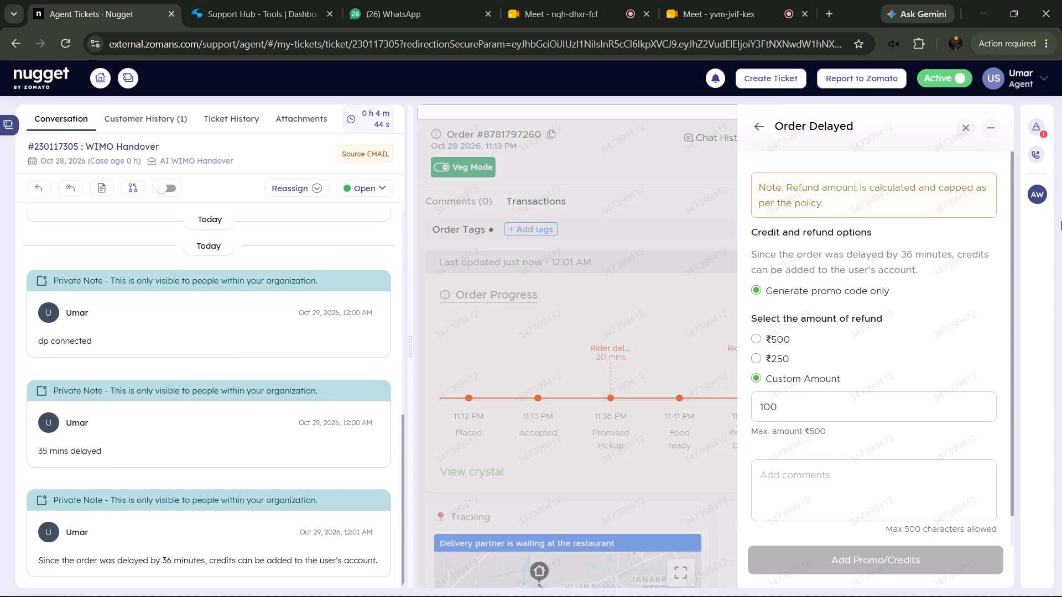
In the ticket properties, enter a Compensation Amount of 100 and set Lifeline Action to Compensation.
{"action": "left_click", "coordinate": [1040, 129]}
{"action": "scroll", "coordinate": [896, 385], "scroll_direction": "up", "scroll_amount": 4}
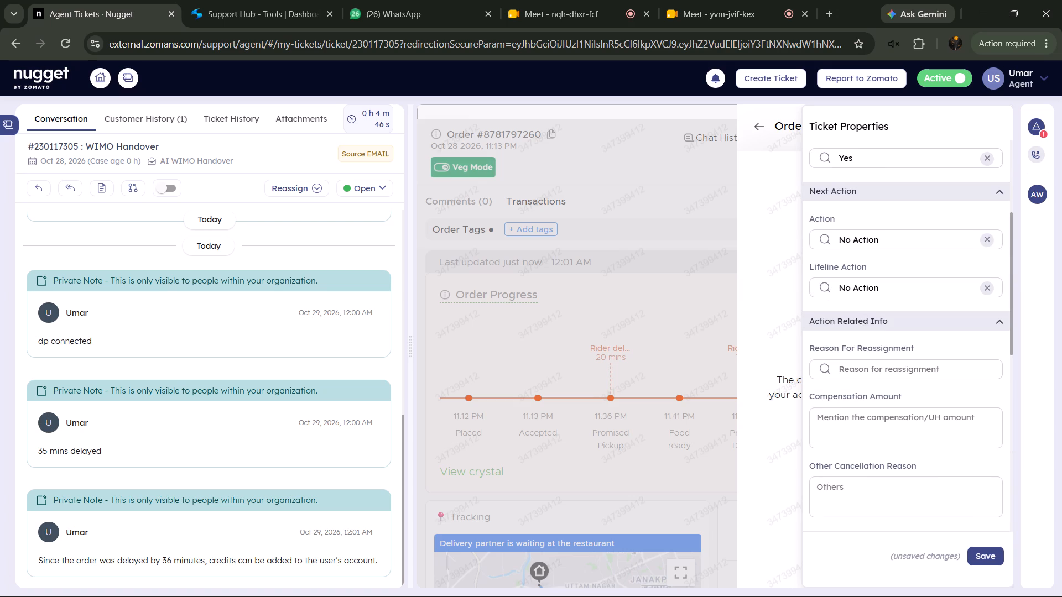
{"action": "left_click", "coordinate": [866, 419]}
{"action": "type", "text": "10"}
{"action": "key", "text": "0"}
{"action": "left_click", "coordinate": [885, 292]}
{"action": "left_click", "coordinate": [872, 331]}
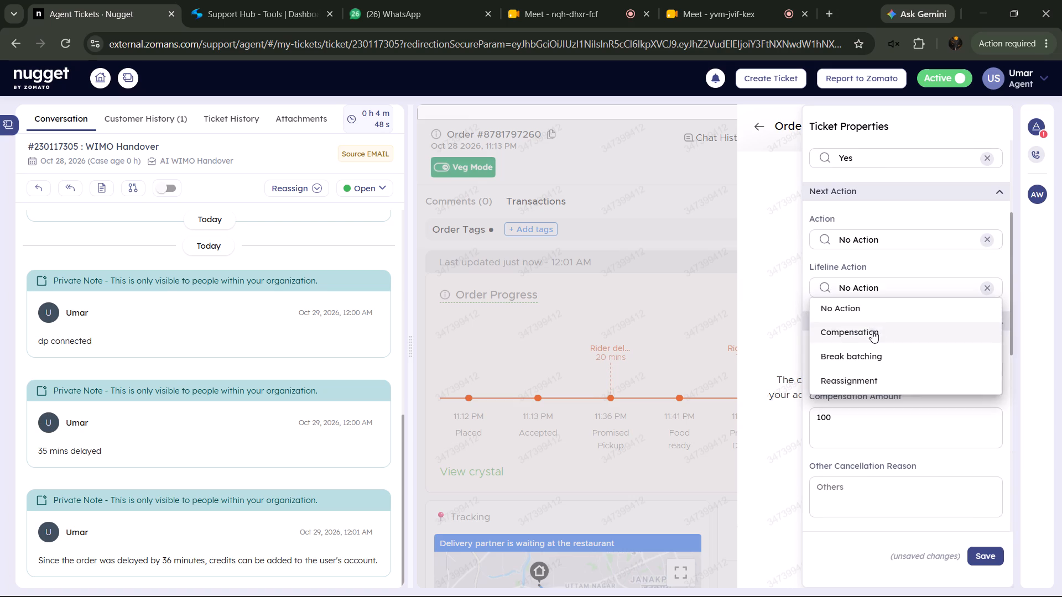
Add a private note reading "picked".
{"action": "left_click", "coordinate": [100, 188]}
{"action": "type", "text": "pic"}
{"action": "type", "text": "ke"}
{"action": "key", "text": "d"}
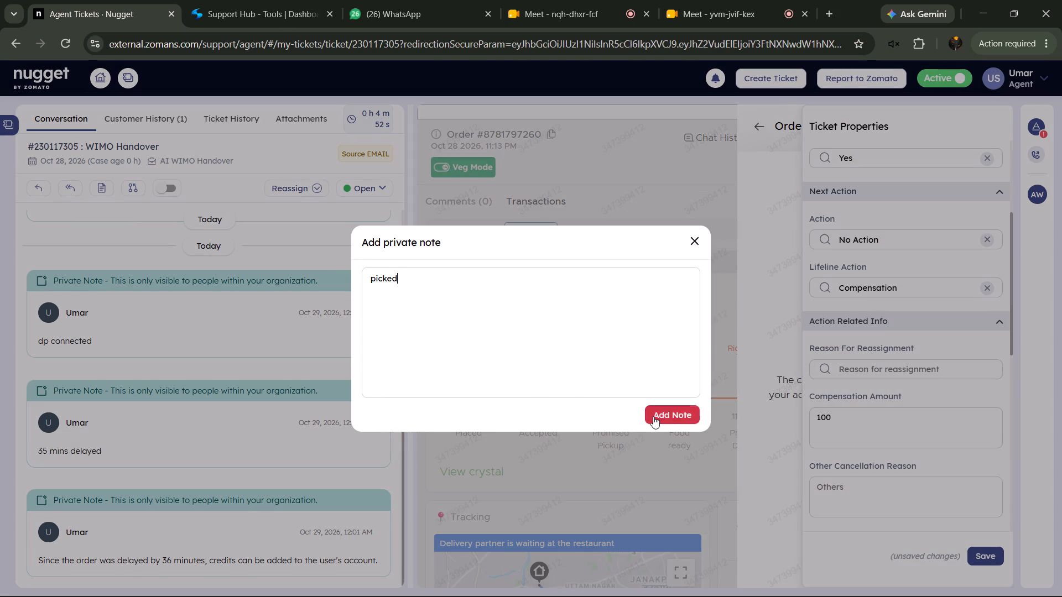
{"action": "left_click", "coordinate": [654, 416]}
Save the completed properties of ticket #230117305.
{"action": "scroll", "coordinate": [945, 336], "scroll_direction": "down", "scroll_amount": 6}
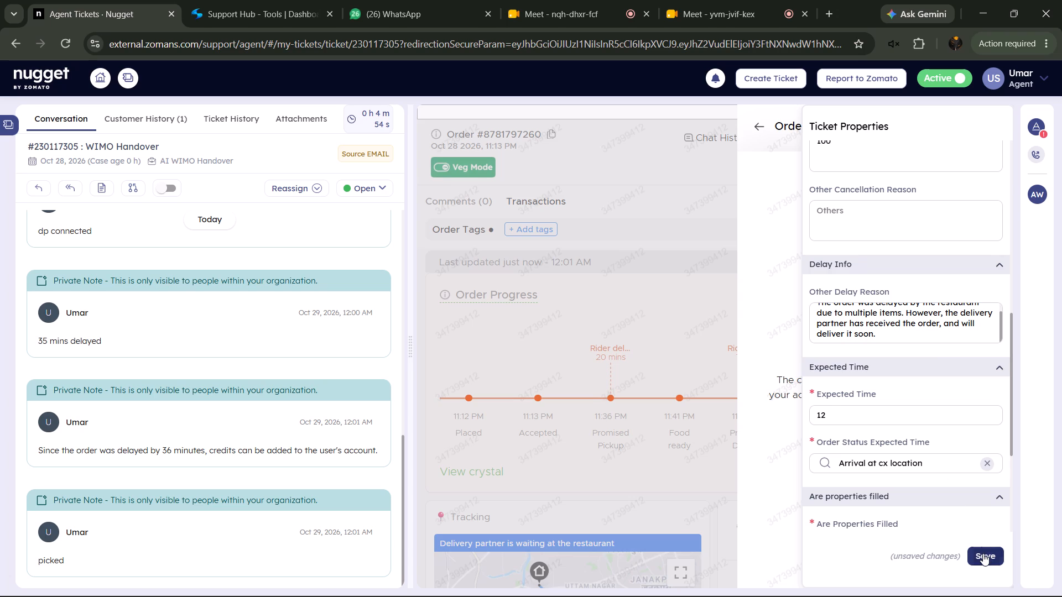
{"action": "left_click", "coordinate": [983, 554]}
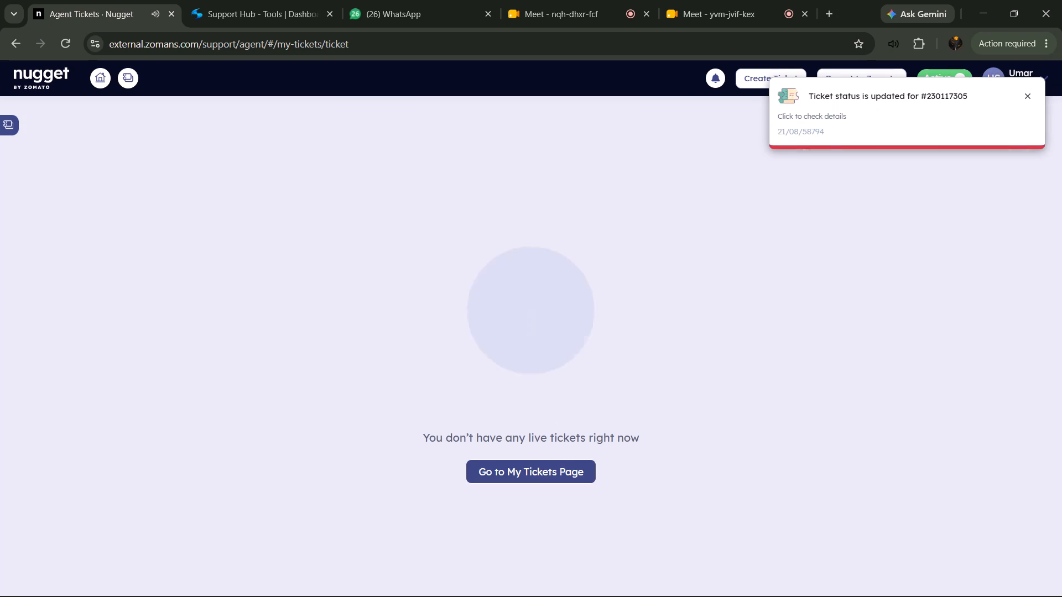
Go to the list of all assigned tickets and dismiss the ticket status notification.
{"action": "left_click", "coordinate": [540, 467]}
{"action": "left_click", "coordinate": [1028, 97]}
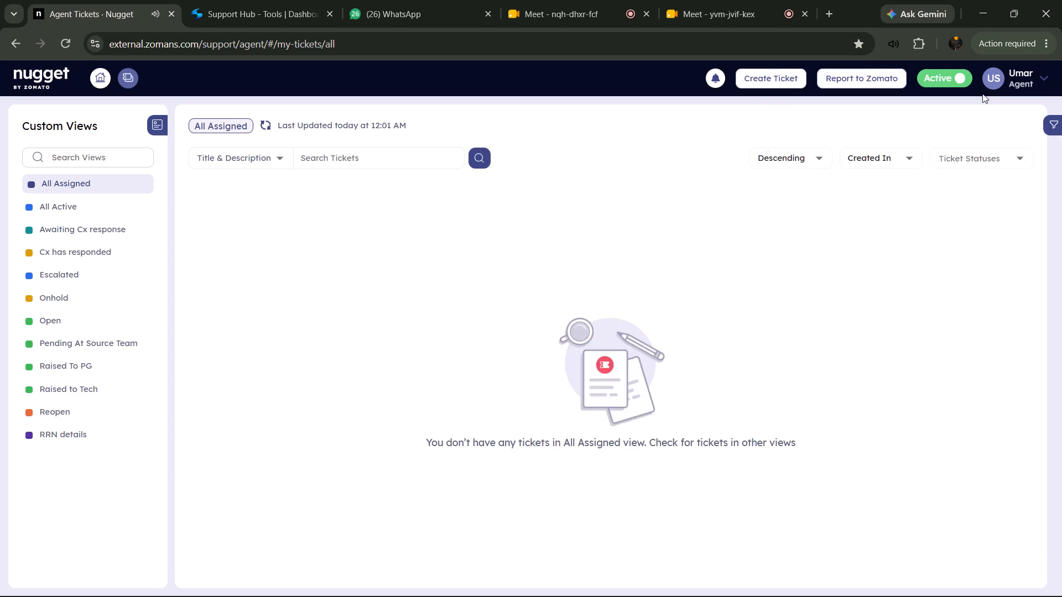
{"action": "left_click", "coordinate": [718, 75]}
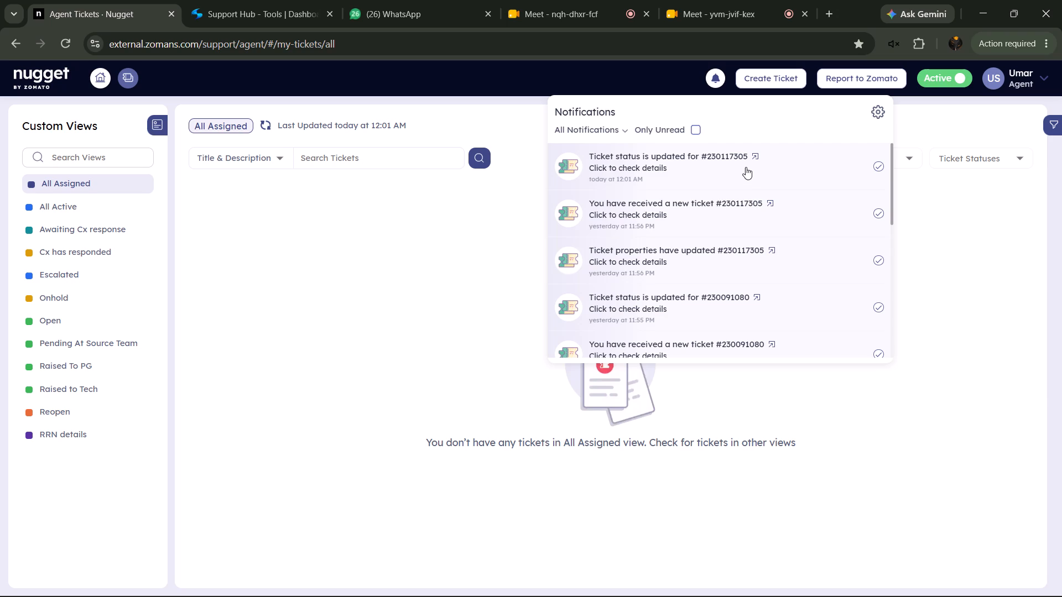
{"action": "left_click", "coordinate": [746, 156]}
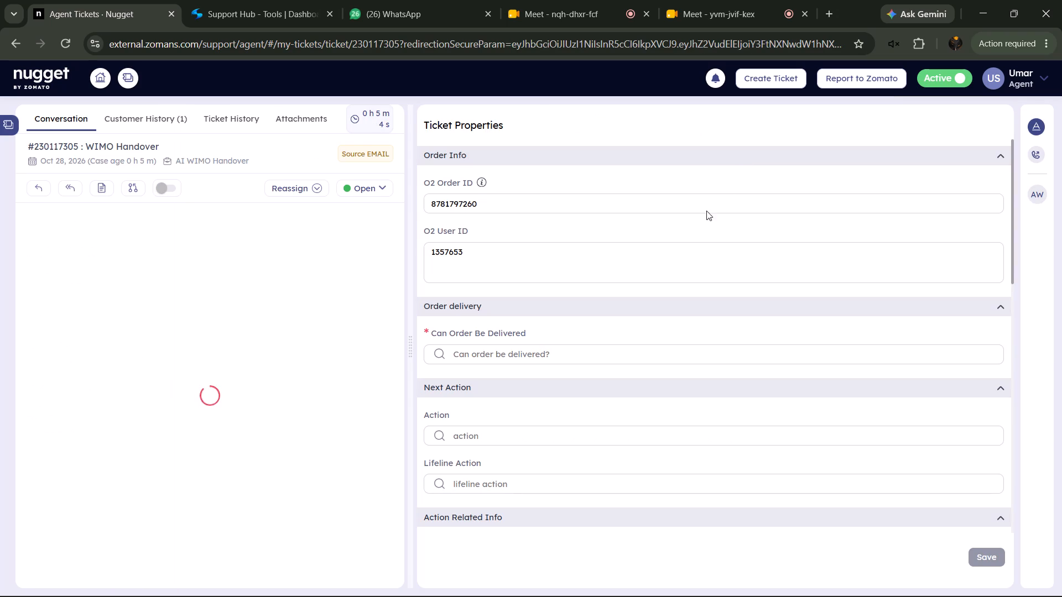
{"action": "left_click", "coordinate": [1030, 190]}
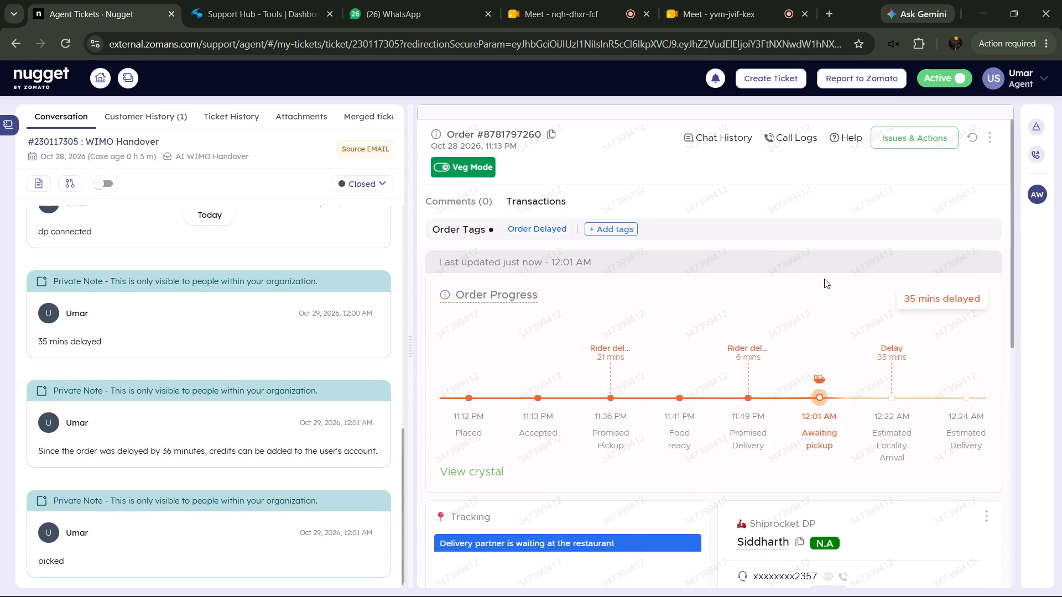
{"action": "left_click", "coordinate": [126, 74]}
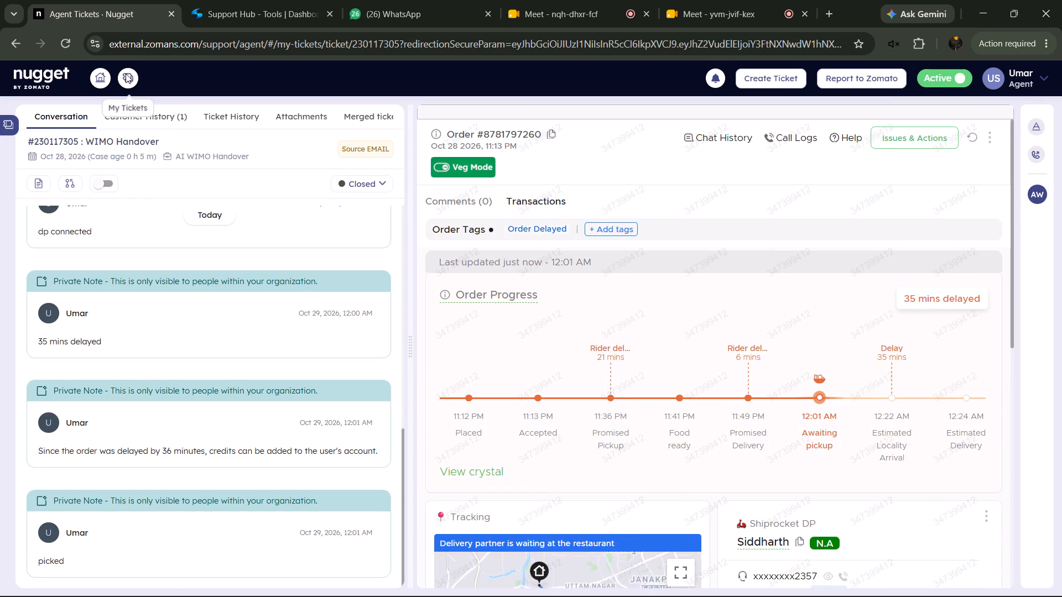
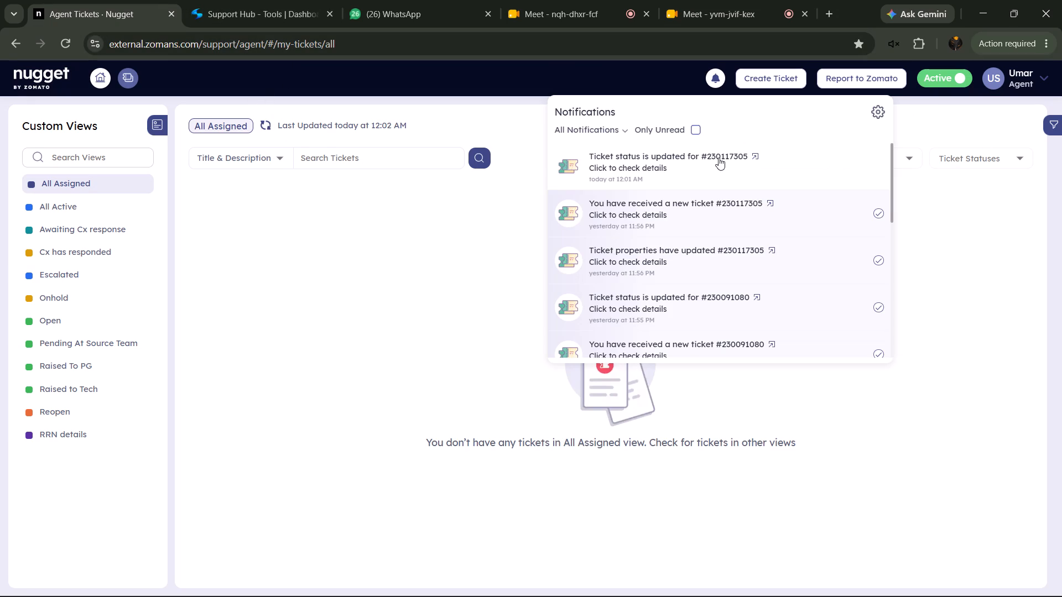
{"action": "left_click", "coordinate": [728, 156]}
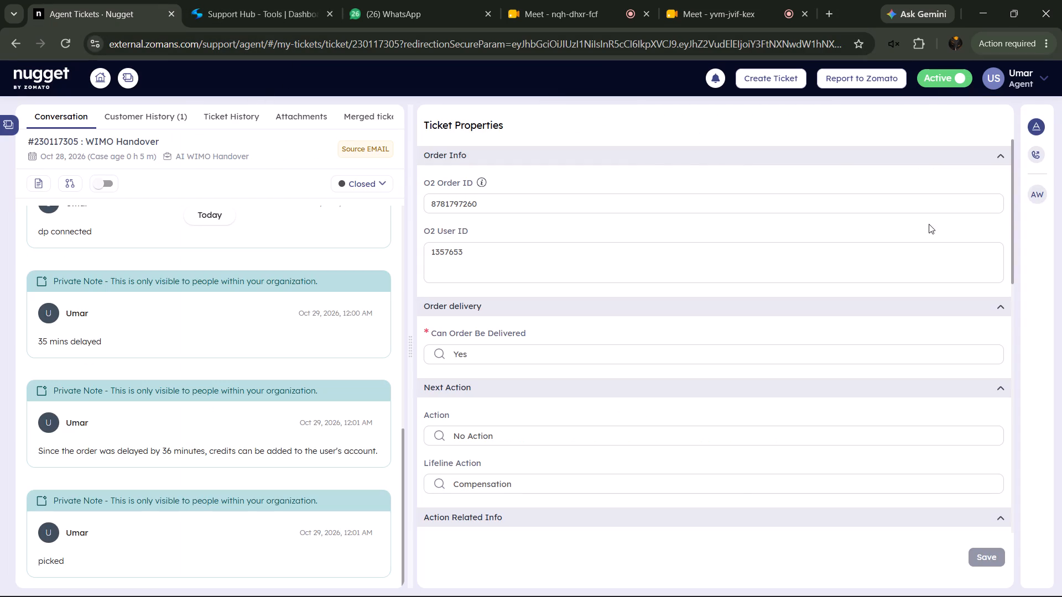
{"action": "left_click", "coordinate": [1033, 200]}
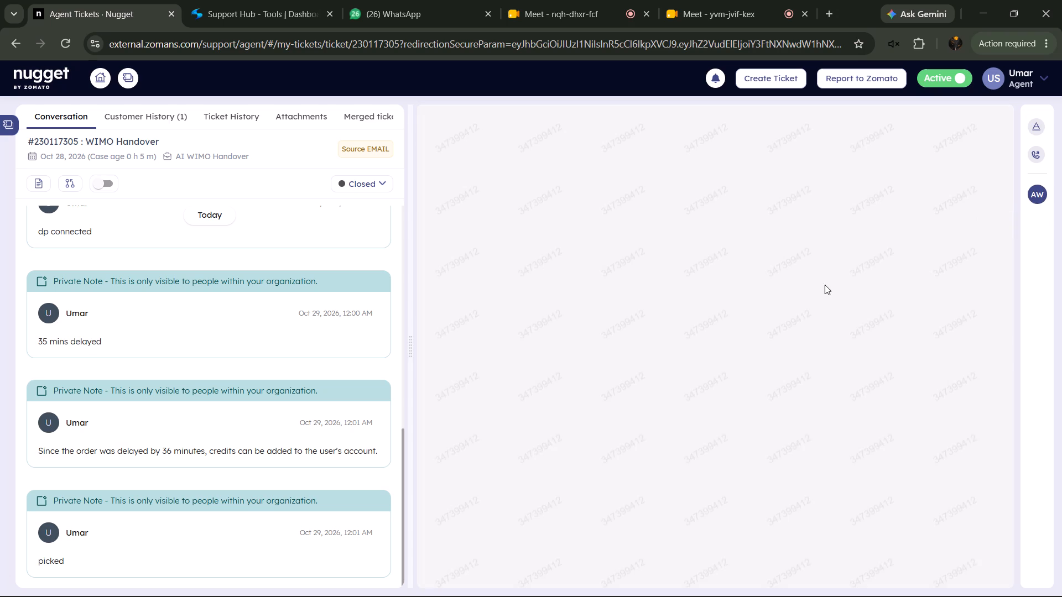
{"action": "scroll", "coordinate": [789, 296], "scroll_direction": "down", "scroll_amount": 3}
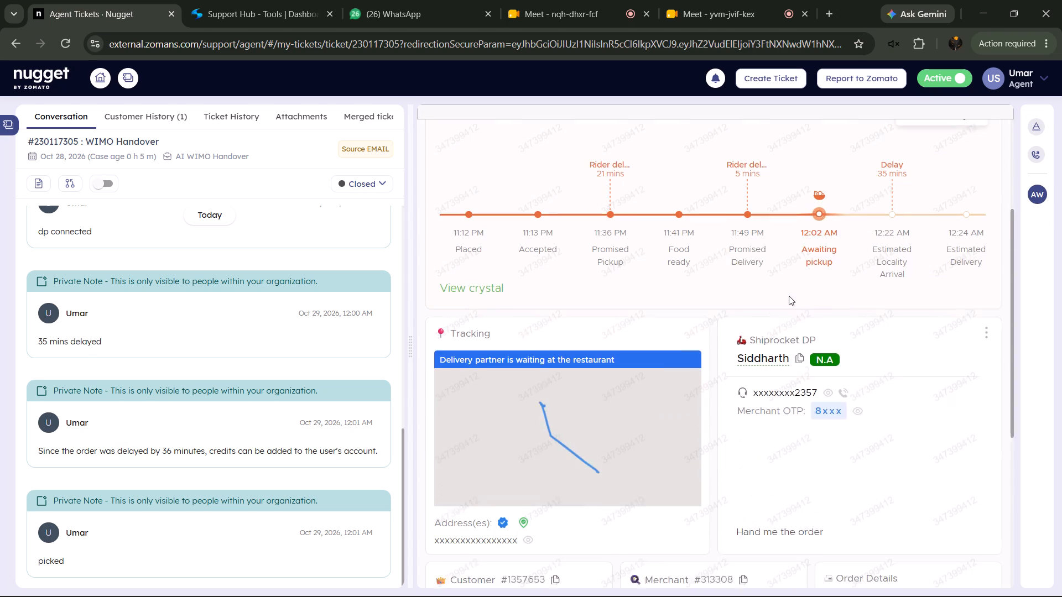
{"action": "left_click", "coordinate": [988, 313]}
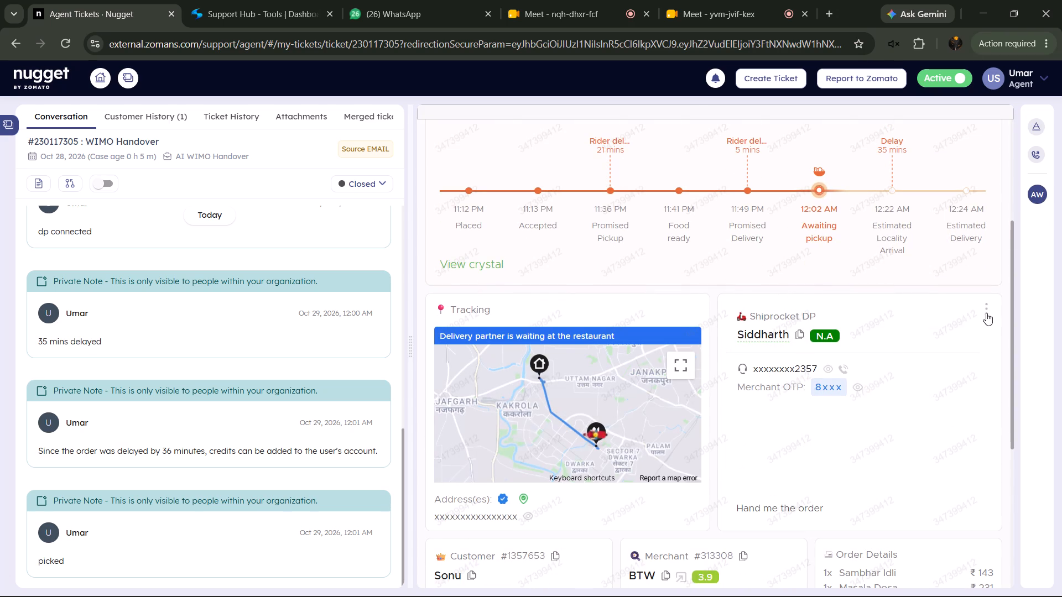
{"action": "left_click", "coordinate": [922, 344]}
{"action": "left_click", "coordinate": [788, 217]}
{"action": "scroll", "coordinate": [978, 343], "scroll_direction": "up", "scroll_amount": 4}
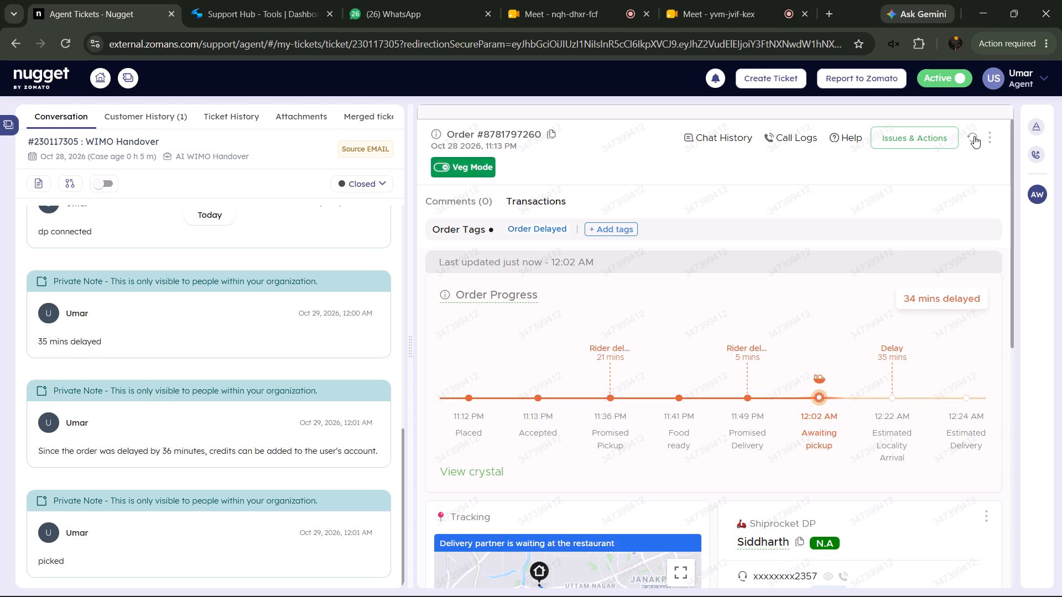
{"action": "left_click", "coordinate": [984, 512]}
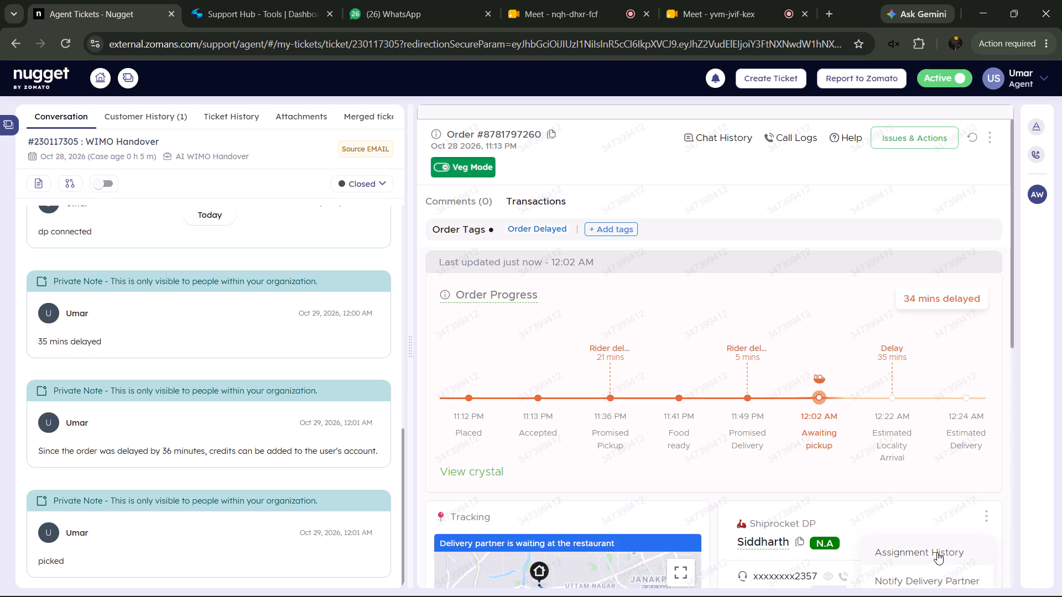
{"action": "left_click", "coordinate": [937, 552]}
{"action": "left_click", "coordinate": [817, 472]}
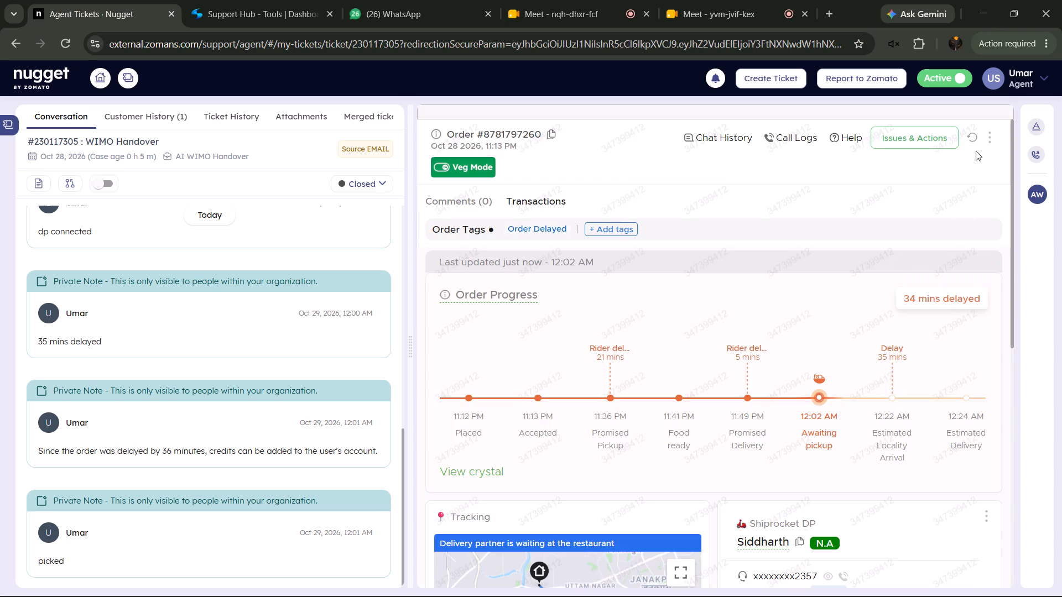
{"action": "left_click", "coordinate": [971, 137]}
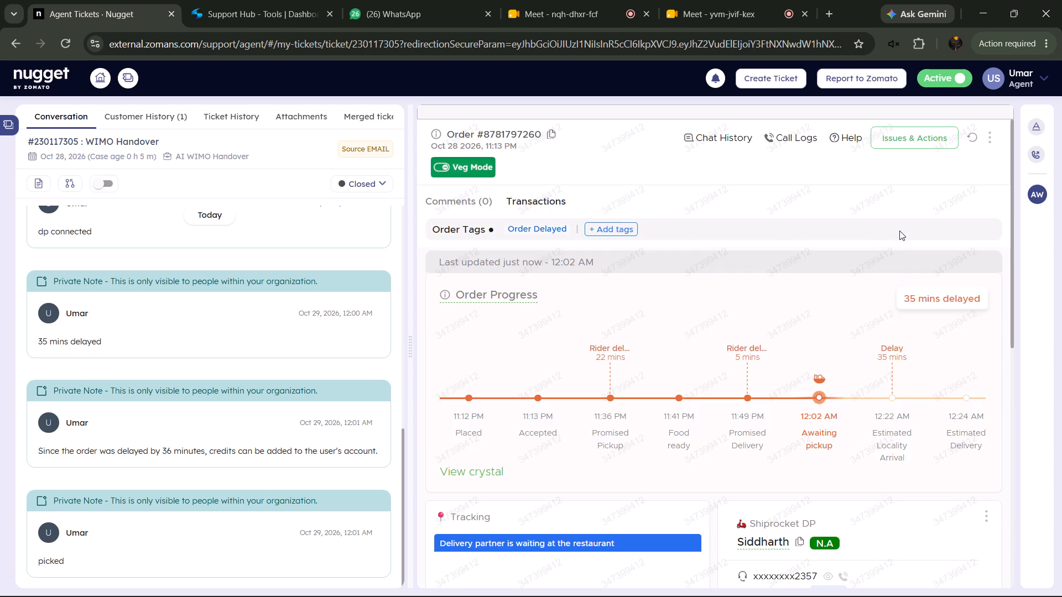
Leave the ticket and return to the My Tickets list.
{"action": "left_click", "coordinate": [124, 81]}
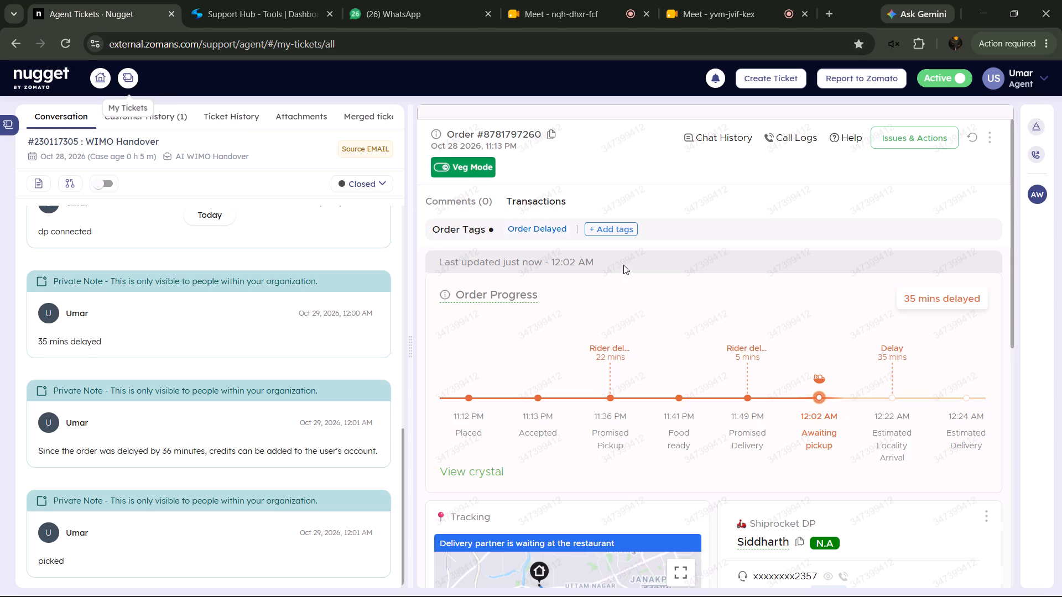
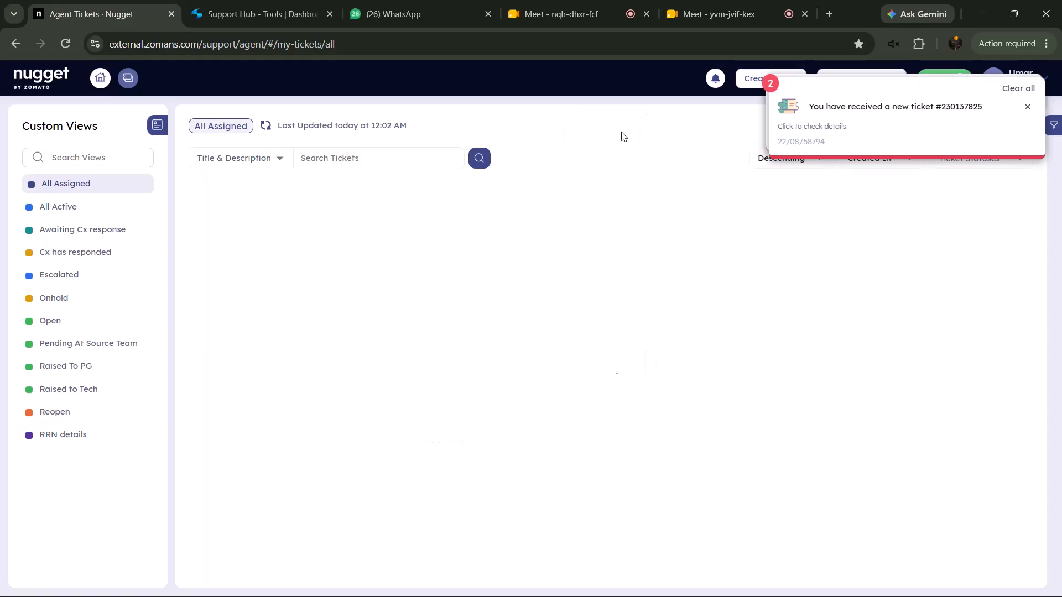
{"action": "left_click", "coordinate": [607, 223]}
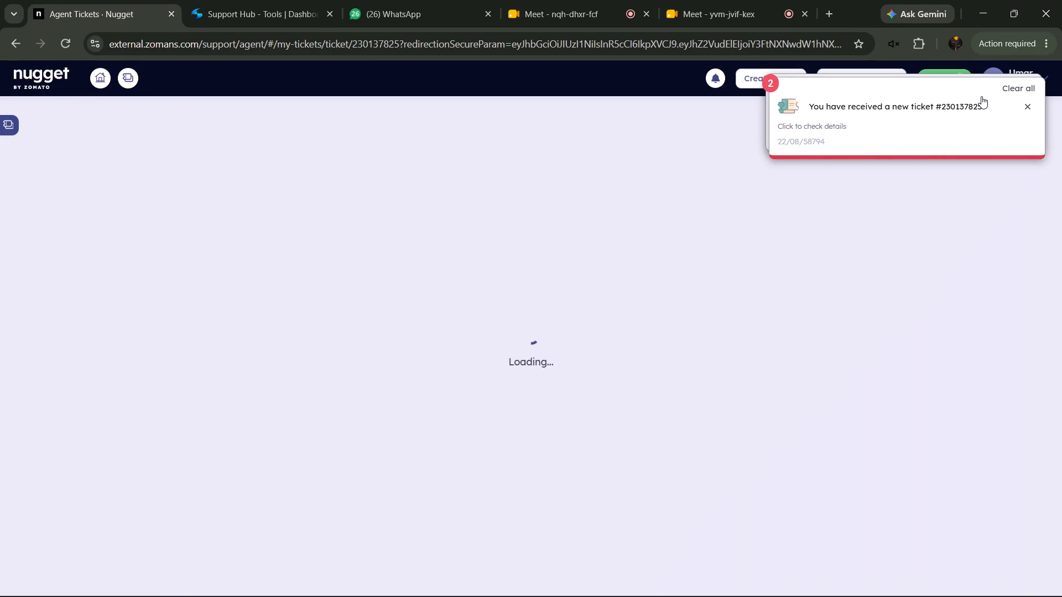
{"action": "left_click", "coordinate": [1006, 90]}
{"action": "left_click", "coordinate": [1037, 195]}
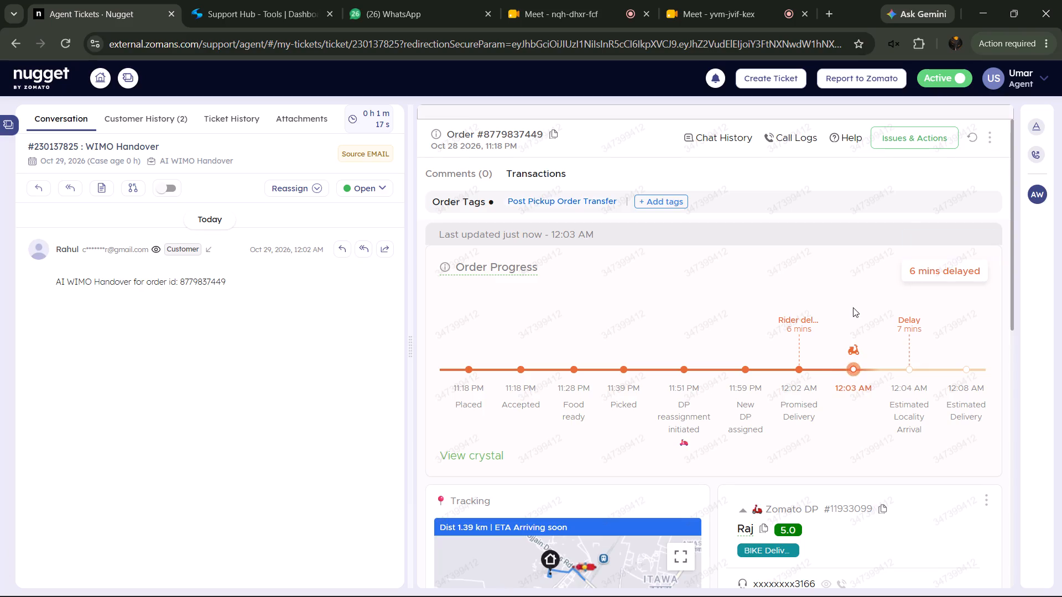
Request a callback connecting to the order's Zomato DP (transfer) delivery partner.
{"action": "scroll", "coordinate": [853, 307], "scroll_direction": "down", "scroll_amount": 1}
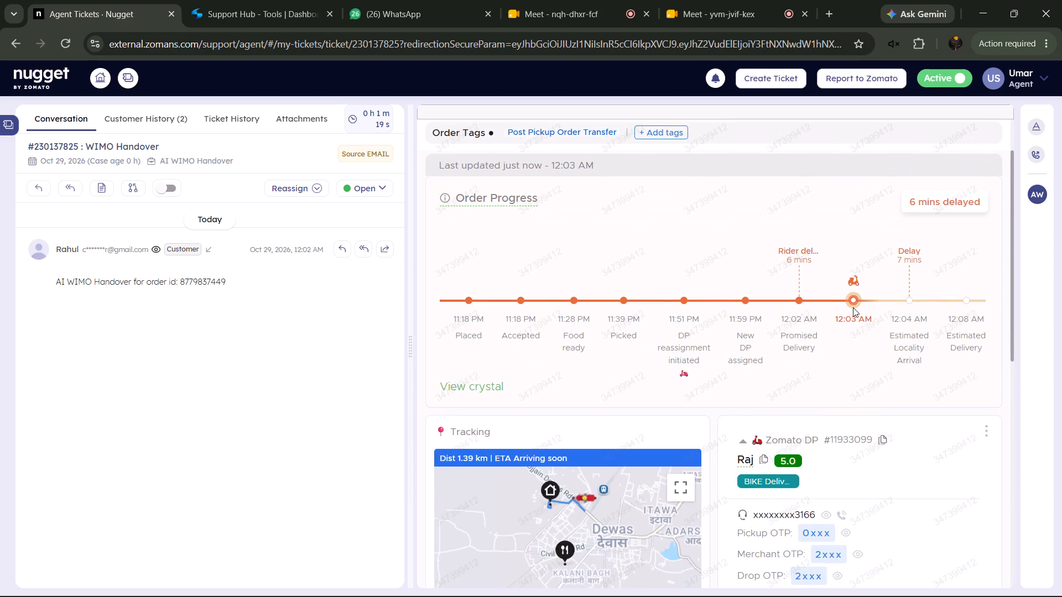
{"action": "scroll", "coordinate": [853, 307], "scroll_direction": "down", "scroll_amount": 4}
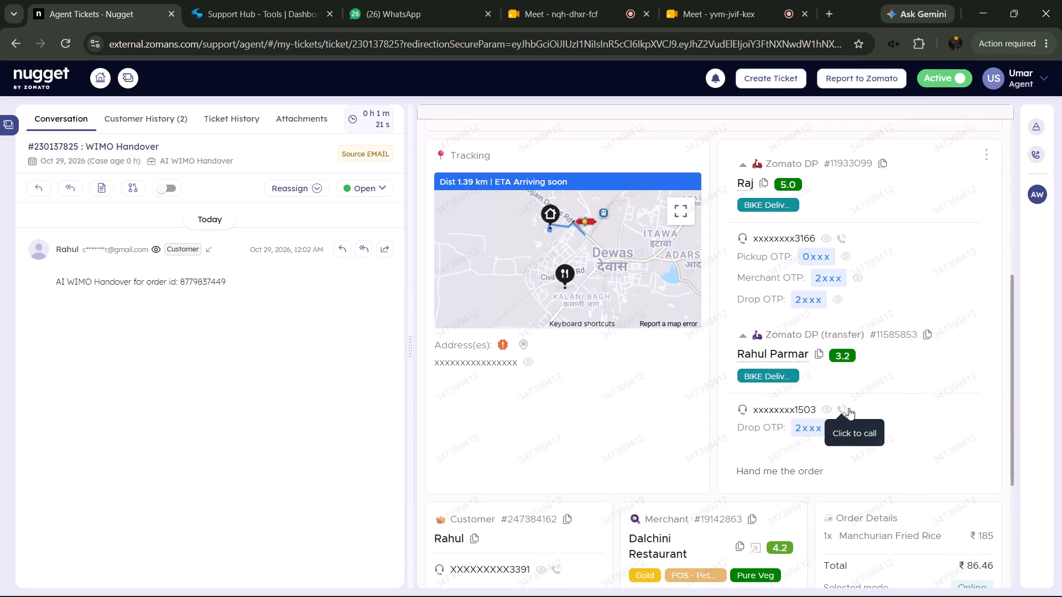
{"action": "left_click", "coordinate": [844, 409]}
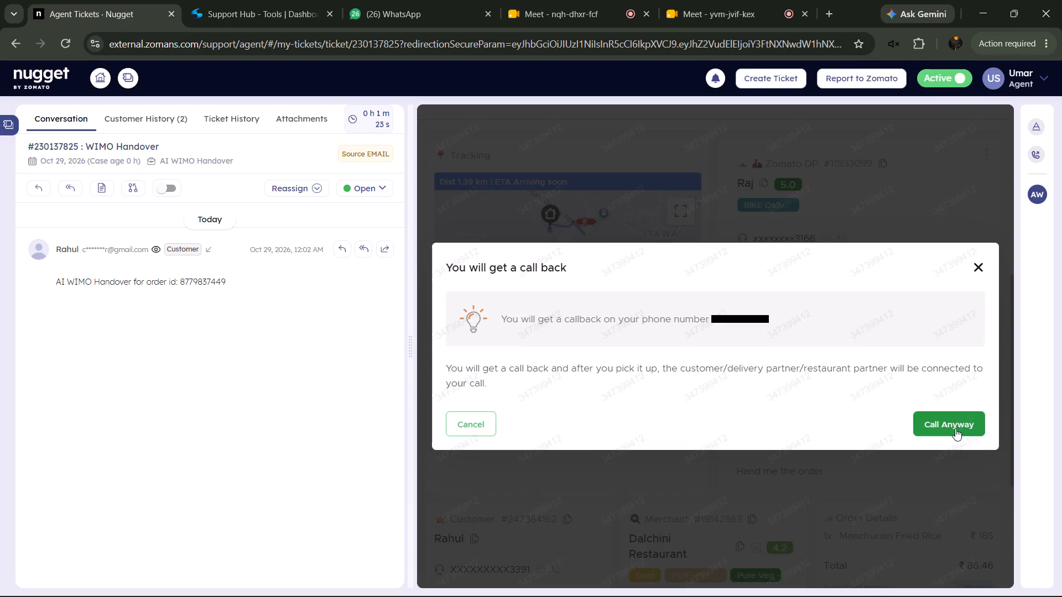
{"action": "left_click", "coordinate": [955, 428]}
{"action": "left_click", "coordinate": [914, 206]}
Copy the order's delay label into a new private note and add "6 mins delayed" to the ticket.
{"action": "scroll", "coordinate": [918, 363], "scroll_direction": "up", "scroll_amount": 8}
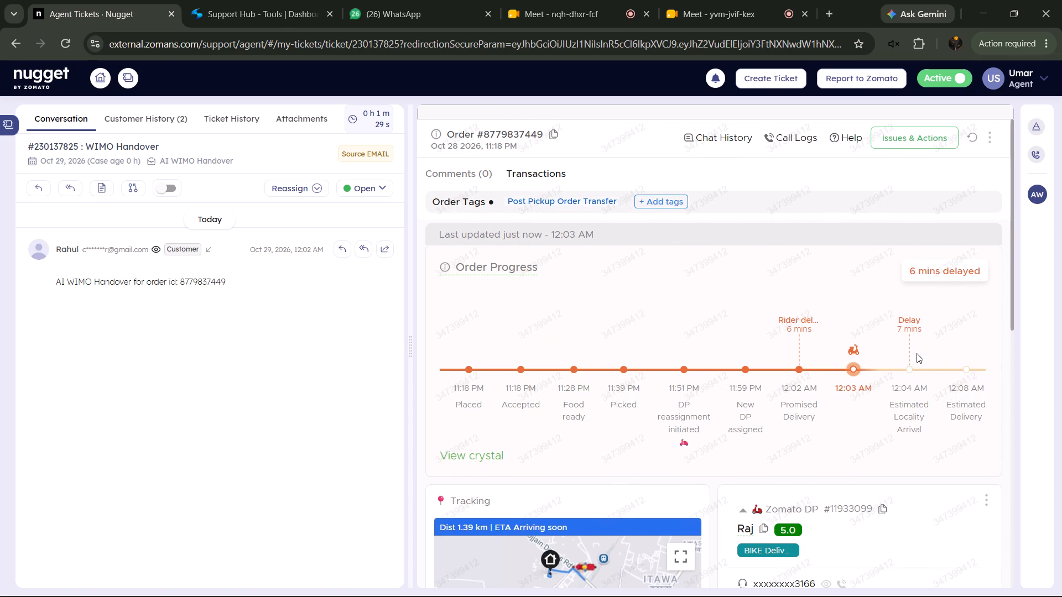
{"action": "left_click_drag", "start_coordinate": [879, 272], "coordinate": [1002, 274]}
{"action": "right_click", "coordinate": [966, 273]}
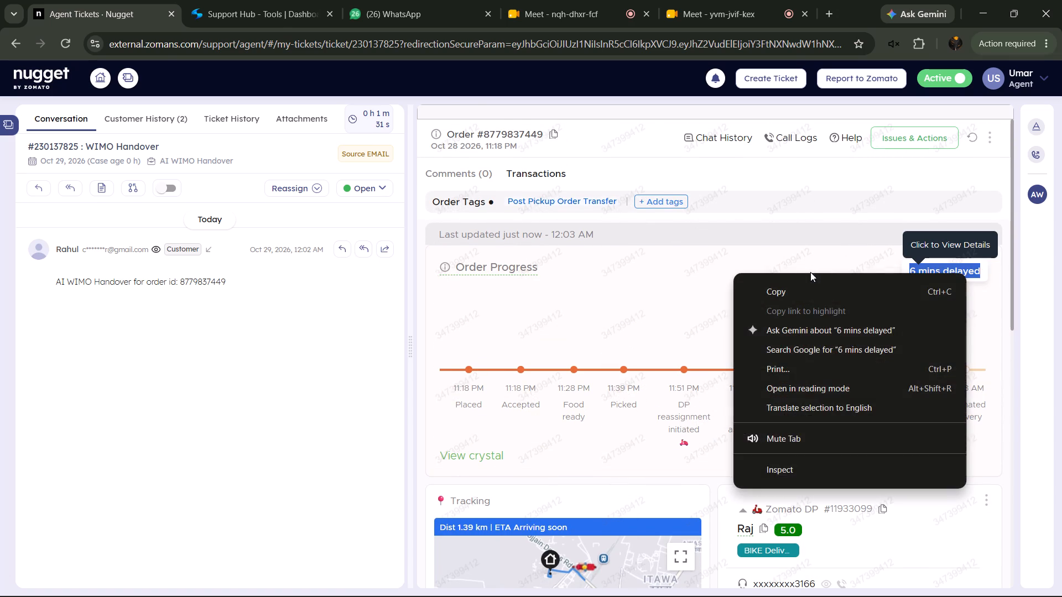
{"action": "left_click", "coordinate": [802, 284]}
{"action": "left_click", "coordinate": [97, 186]}
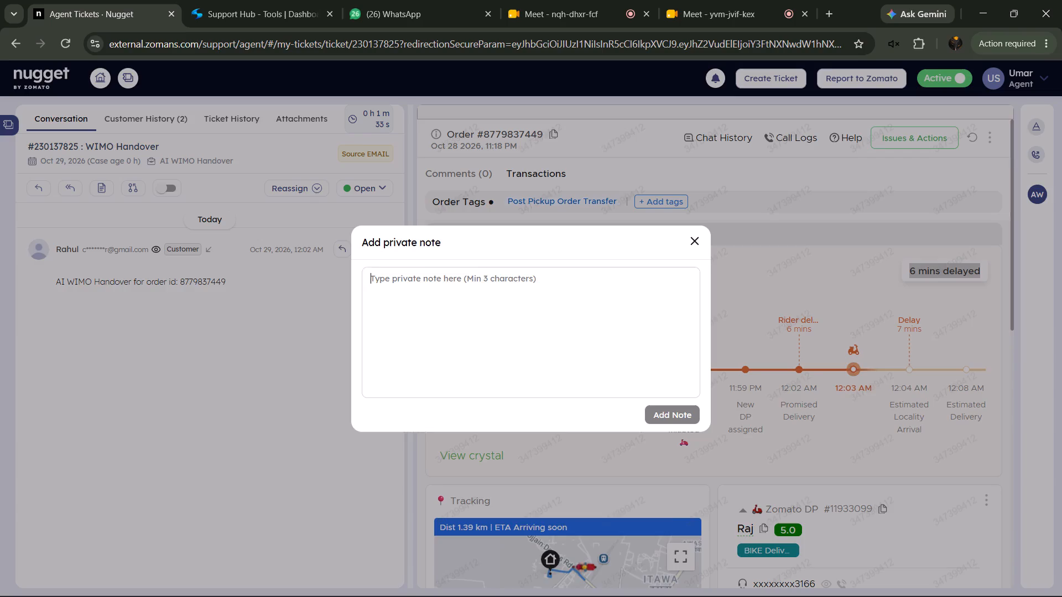
{"action": "right_click", "coordinate": [485, 324]}
{"action": "left_click", "coordinate": [553, 410]}
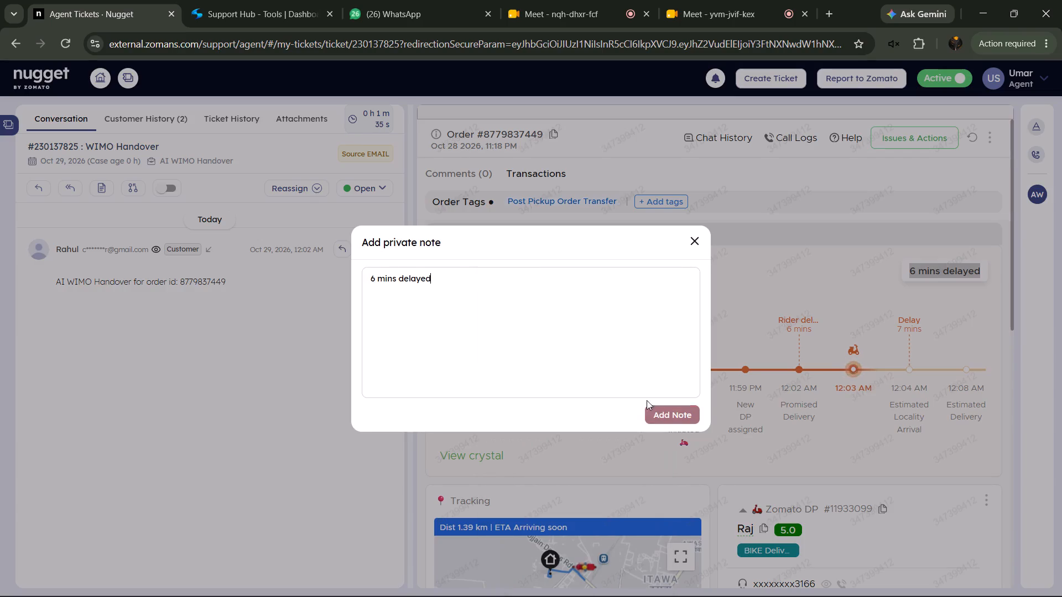
{"action": "left_click", "coordinate": [671, 415]}
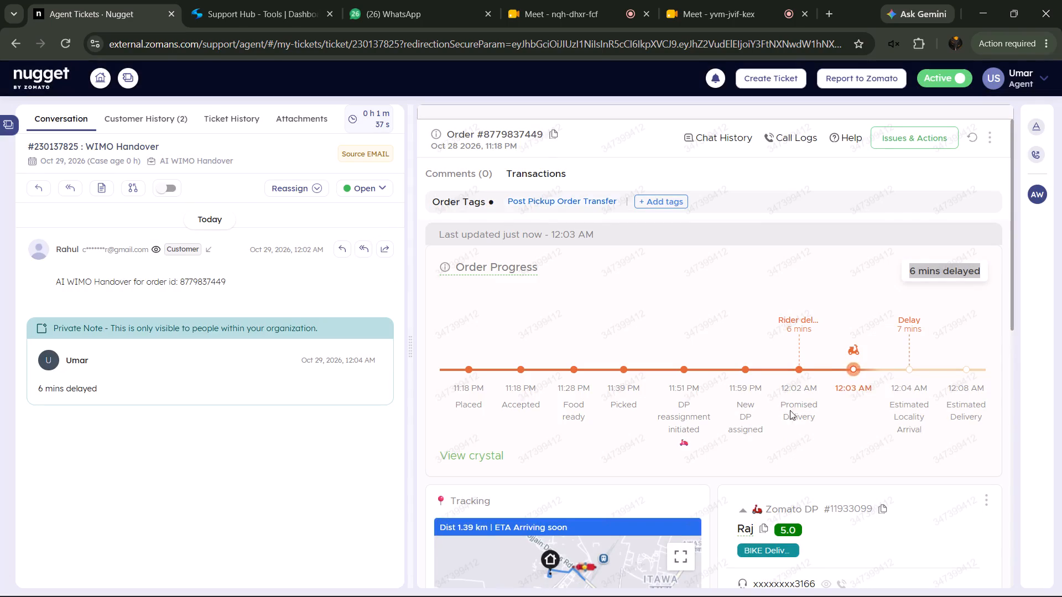
Request another callback to the Zomato DP (transfer) delivery partner.
{"action": "scroll", "coordinate": [793, 398], "scroll_direction": "down", "scroll_amount": 4}
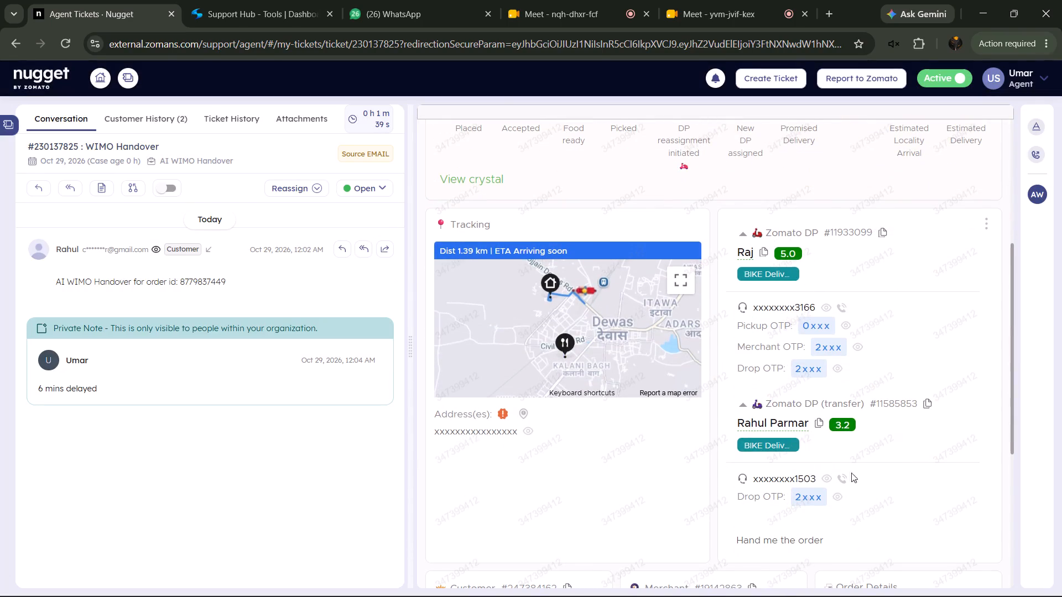
{"action": "left_click", "coordinate": [845, 476]}
{"action": "left_click", "coordinate": [941, 429]}
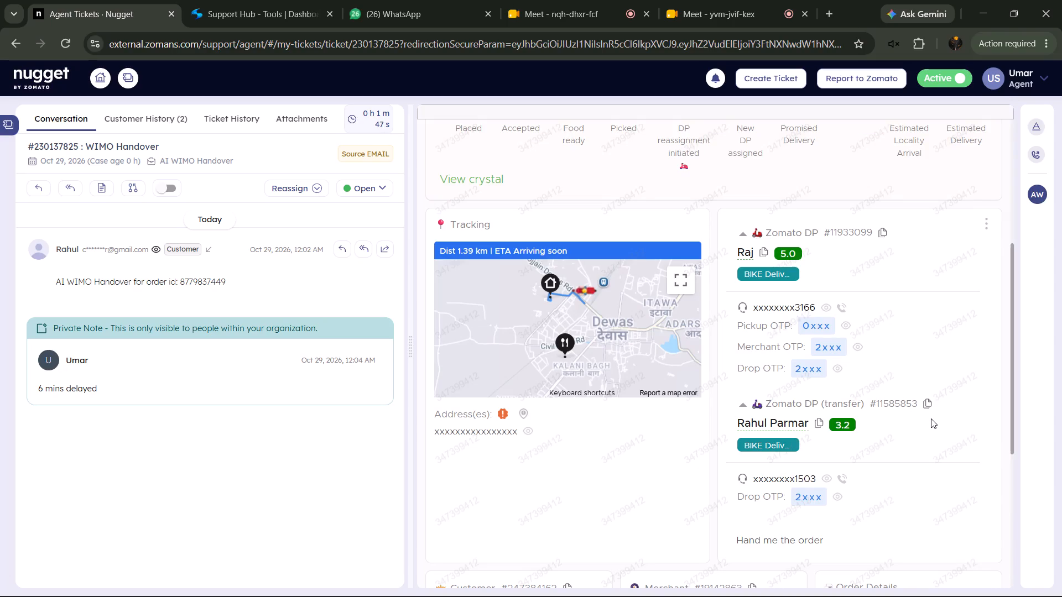
Copy the order tag "Post Pickup Order Transfer" and add it to the ticket as a private note.
{"action": "scroll", "coordinate": [888, 410], "scroll_direction": "up", "scroll_amount": 9}
{"action": "left_click_drag", "start_coordinate": [507, 201], "coordinate": [533, 200]}
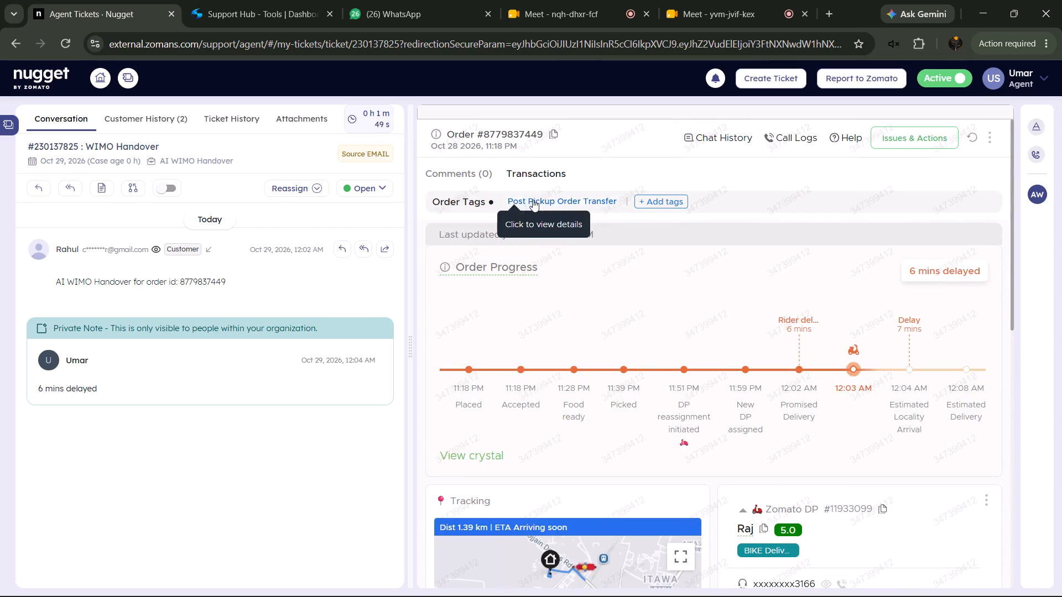
{"action": "left_click_drag", "start_coordinate": [533, 200], "coordinate": [619, 206]}
{"action": "key", "text": "ctrl+c"}
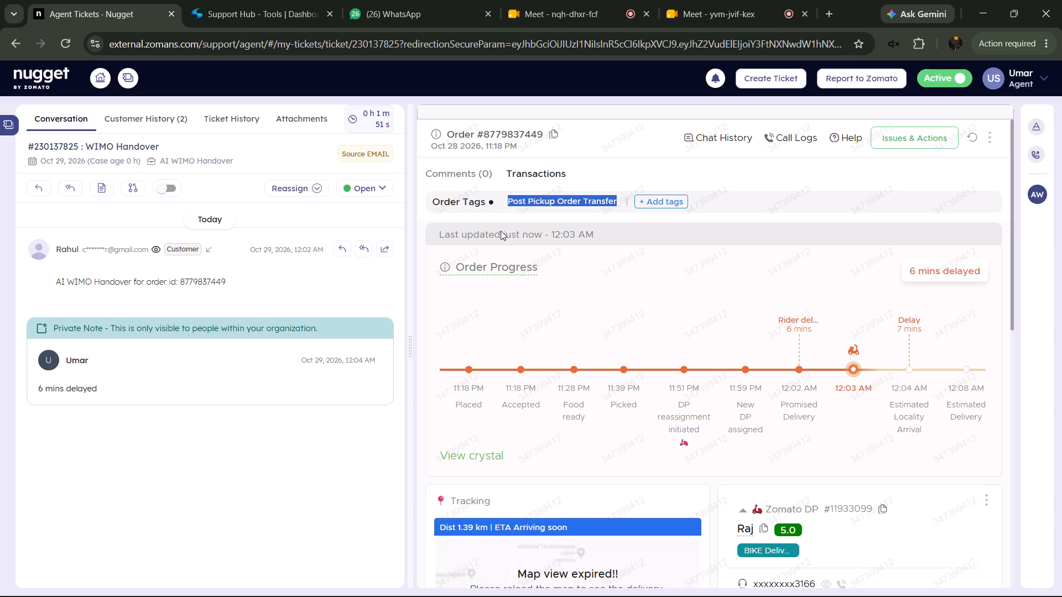
{"action": "left_click", "coordinate": [105, 191]}
{"action": "left_click", "coordinate": [487, 294]}
{"action": "key", "text": "ctrl+v"}
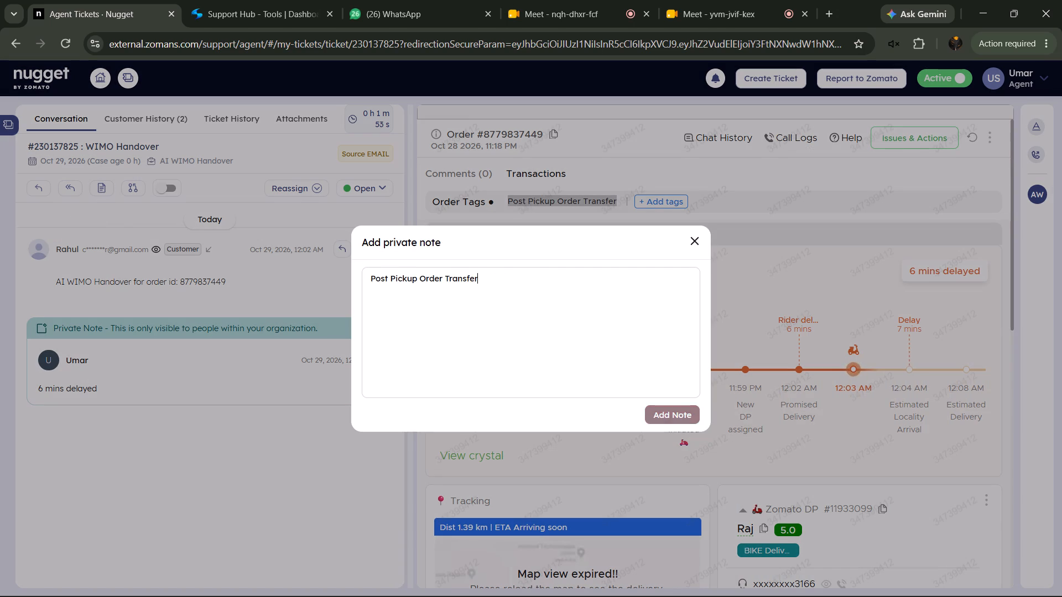
{"action": "left_click", "coordinate": [664, 414]}
Copy the tracking line "Dist 1.39 km | ETA Arriving soon" and add it to the ticket as a private note.
{"action": "left_click_drag", "start_coordinate": [613, 515], "coordinate": [378, 528]}
{"action": "key", "text": "ctrl+c"}
{"action": "left_click", "coordinate": [99, 191]}
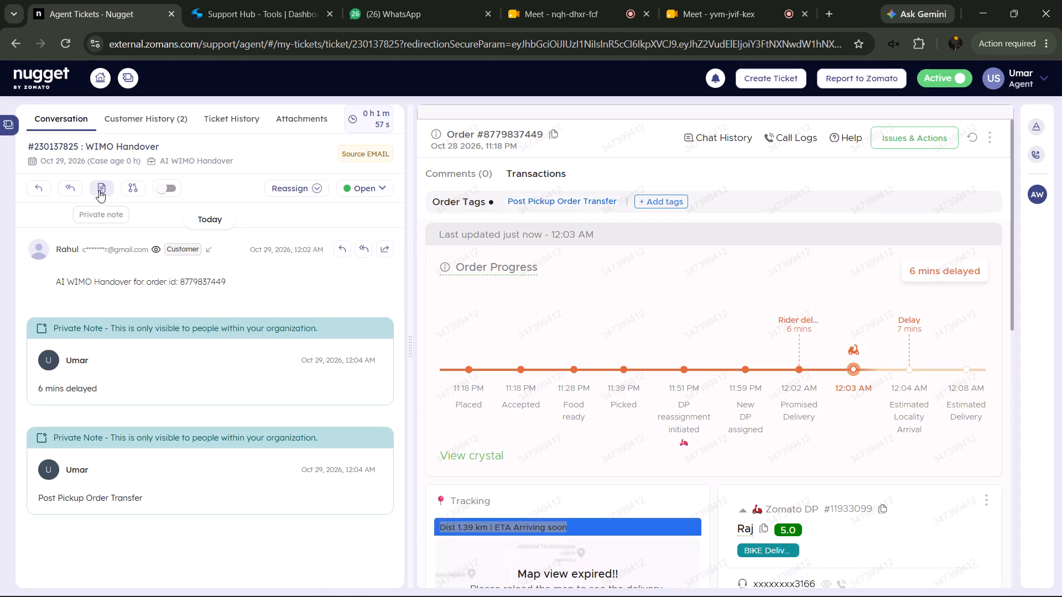
{"action": "right_click", "coordinate": [424, 267]}
{"action": "left_click", "coordinate": [517, 410]}
{"action": "left_click", "coordinate": [665, 416]}
{"action": "scroll", "coordinate": [814, 314], "scroll_direction": "down", "scroll_amount": 1}
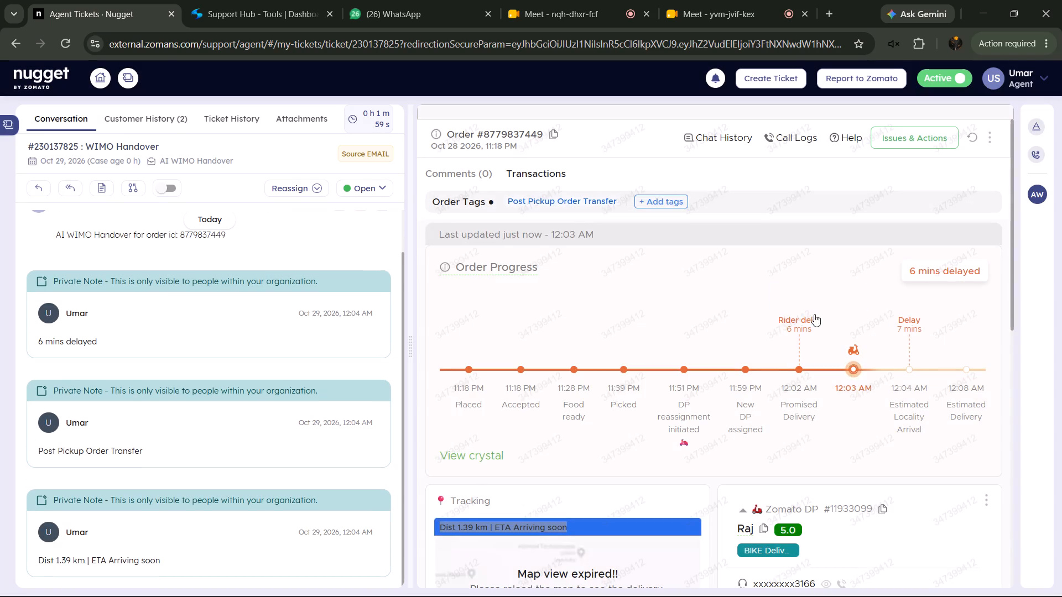
{"action": "scroll", "coordinate": [814, 314], "scroll_direction": "down", "scroll_amount": 2}
{"action": "scroll", "coordinate": [884, 379], "scroll_direction": "up", "scroll_amount": 5}
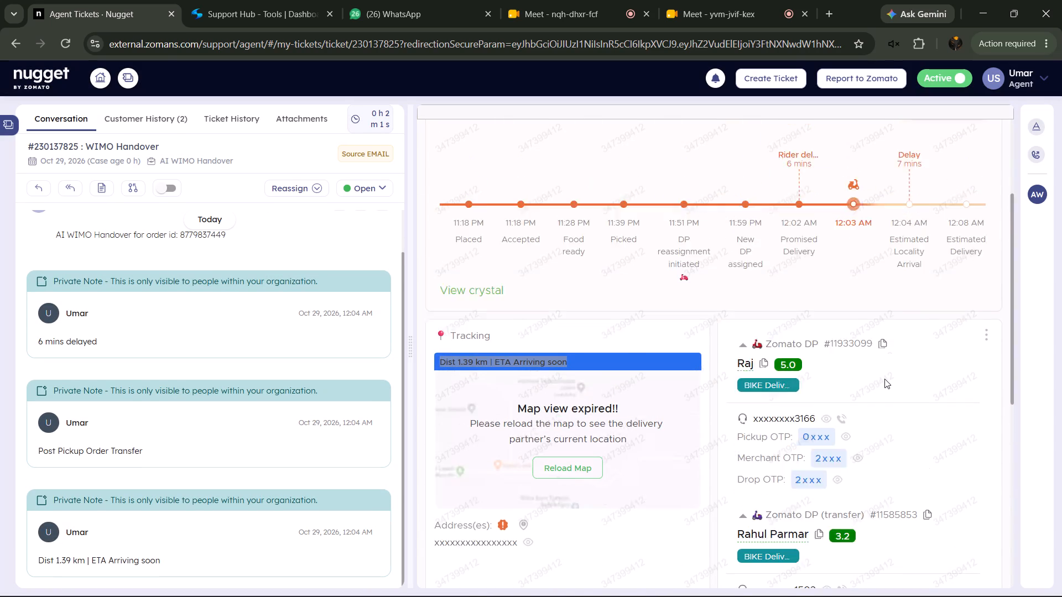
{"action": "scroll", "coordinate": [884, 379], "scroll_direction": "up", "scroll_amount": 4}
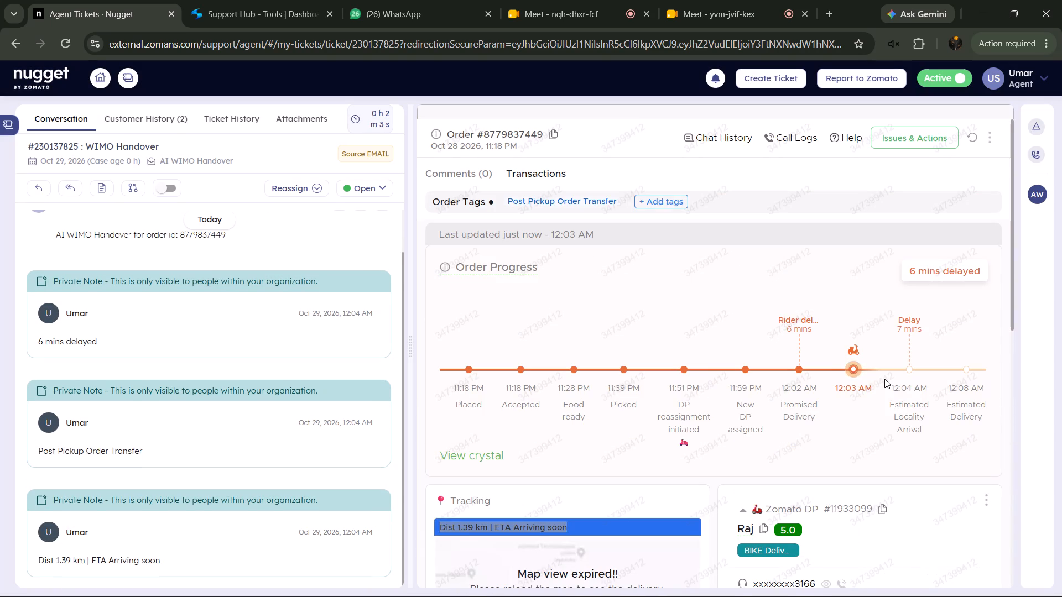
{"action": "left_click", "coordinate": [975, 132]}
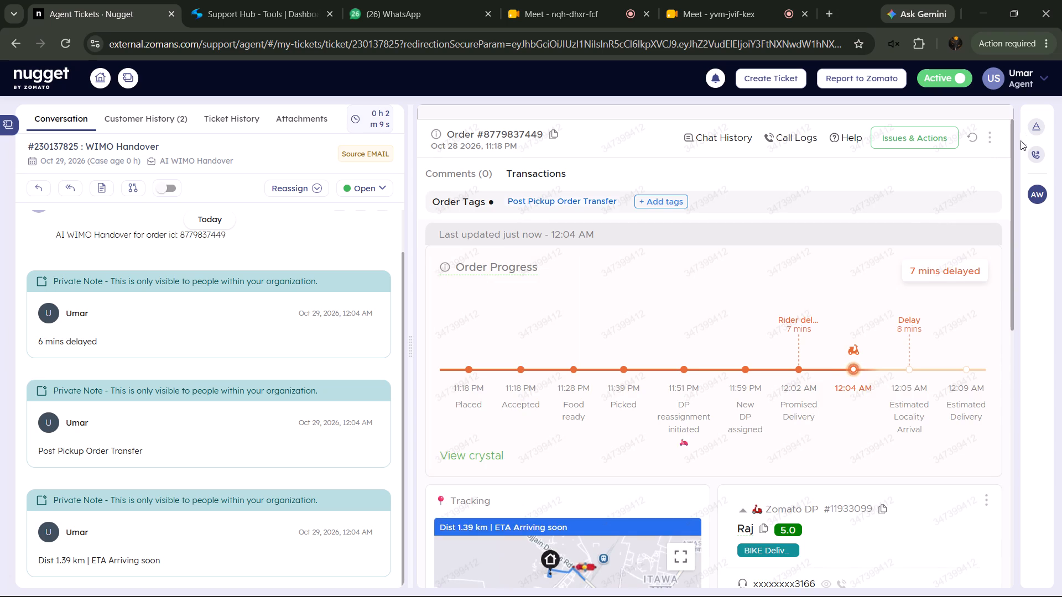
In the ticket properties, set Can Order Be Delivered to Yes and both Action and Lifeline Action to No Action.
{"action": "left_click", "coordinate": [1039, 126]}
{"action": "left_click", "coordinate": [867, 358]}
{"action": "left_click", "coordinate": [856, 370]}
{"action": "scroll", "coordinate": [917, 228], "scroll_direction": "down", "scroll_amount": 4}
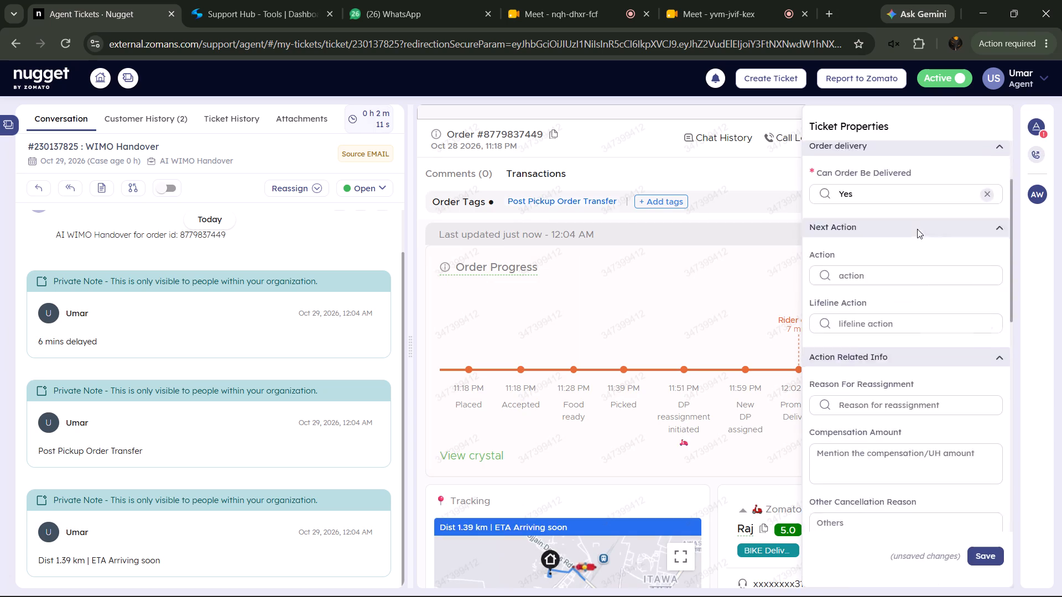
{"action": "left_click", "coordinate": [927, 164]}
{"action": "left_click", "coordinate": [909, 180]}
{"action": "left_click", "coordinate": [896, 212]}
{"action": "left_click", "coordinate": [886, 219]}
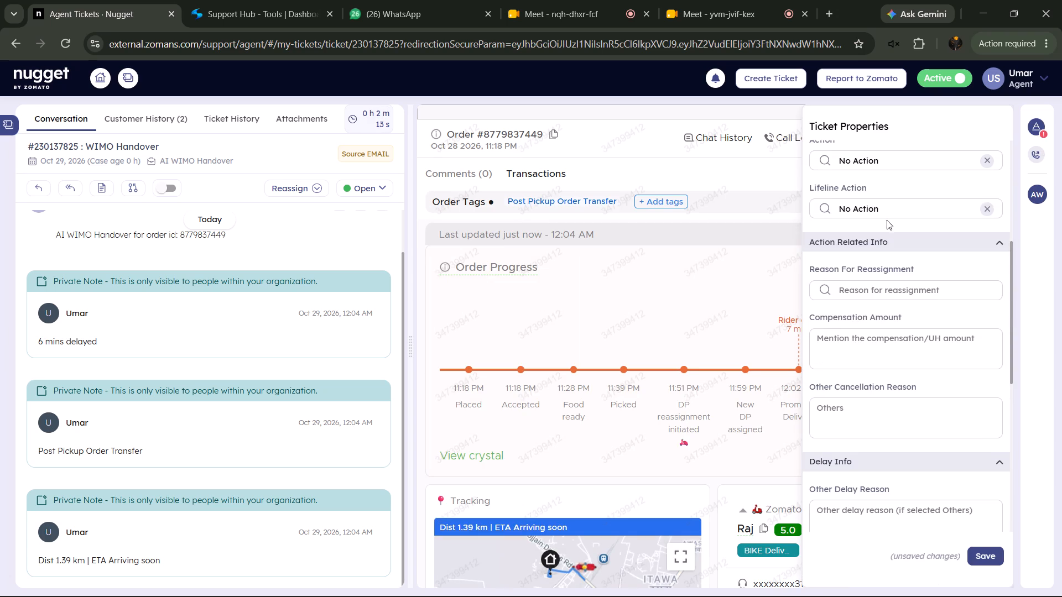
Set Are Properties Filled to Yes, choose the Order Status Expected Time, and close the ticket properties without saving.
{"action": "scroll", "coordinate": [888, 231], "scroll_direction": "down", "scroll_amount": 8}
{"action": "left_click", "coordinate": [905, 328]}
{"action": "left_click", "coordinate": [904, 336]}
{"action": "left_click", "coordinate": [888, 357]}
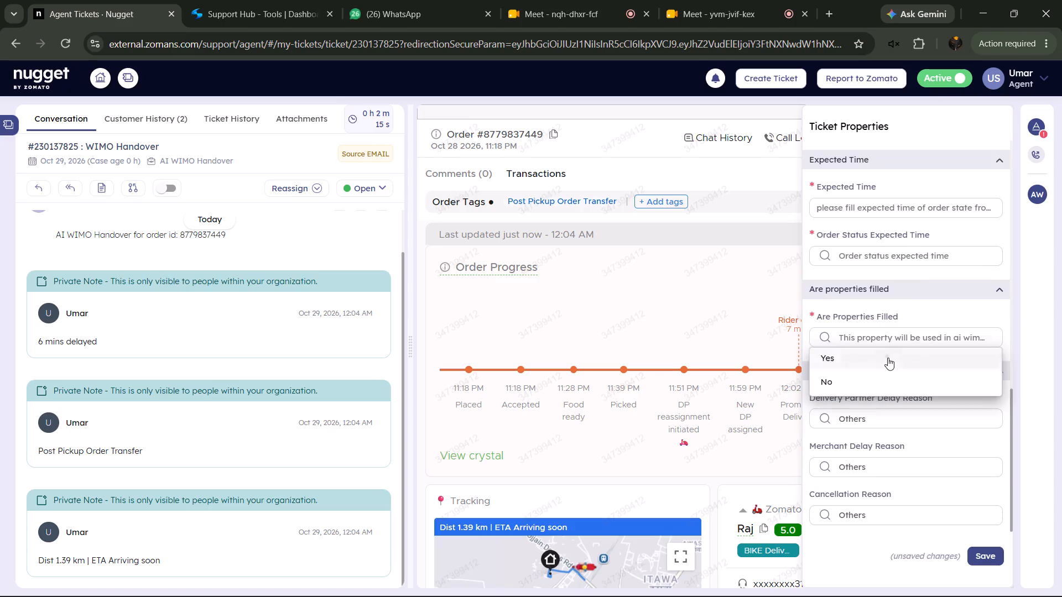
{"action": "left_click", "coordinate": [914, 260]}
{"action": "left_click", "coordinate": [920, 326]}
{"action": "left_click", "coordinate": [1037, 129]}
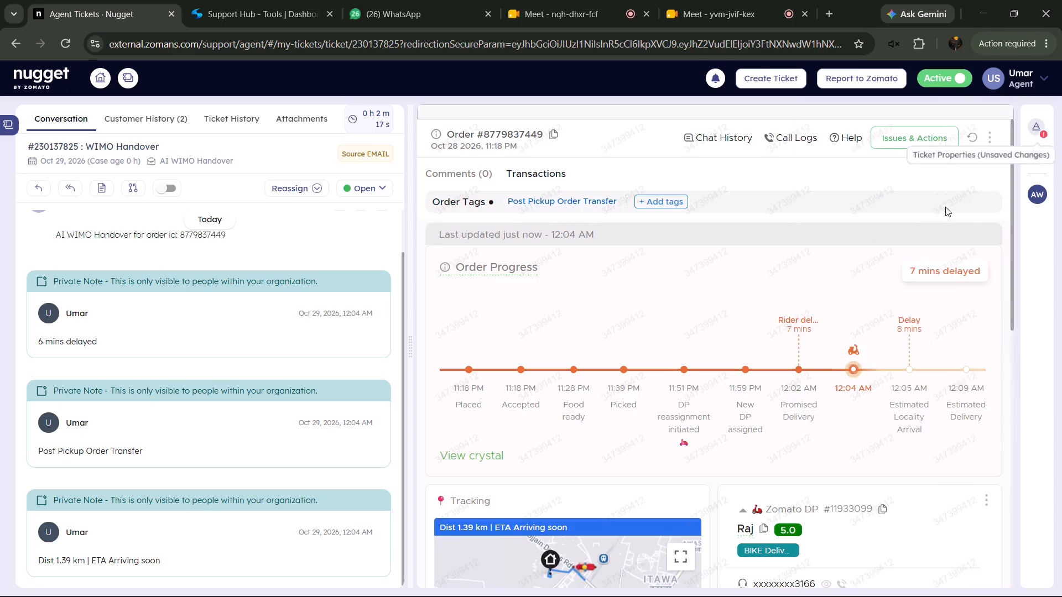
Request a callback connecting to the newly assigned Zomato delivery partner.
{"action": "scroll", "coordinate": [944, 210], "scroll_direction": "down", "scroll_amount": 3}
{"action": "left_click", "coordinate": [841, 376]}
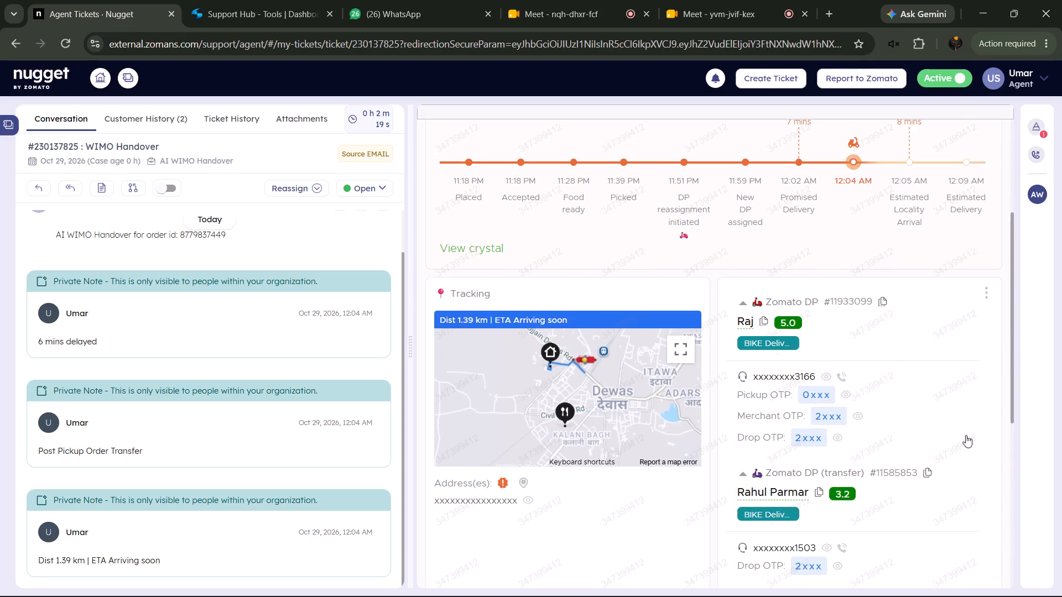
{"action": "left_click", "coordinate": [961, 430]}
{"action": "left_click", "coordinate": [867, 215]}
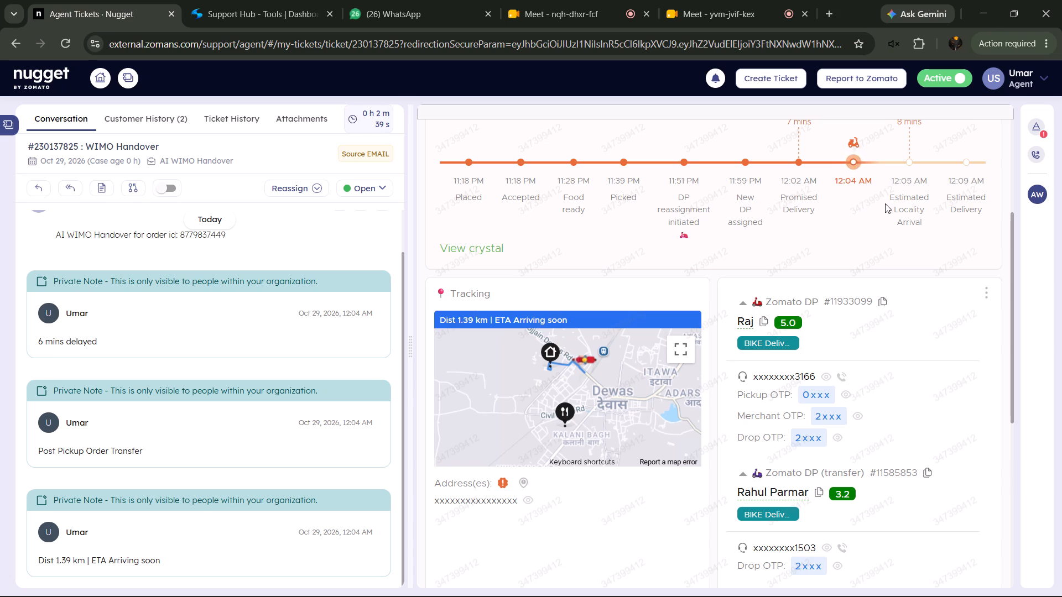
Add the private note "new dp connected" to the ticket.
{"action": "scroll", "coordinate": [892, 229], "scroll_direction": "up", "scroll_amount": 4}
{"action": "scroll", "coordinate": [875, 193], "scroll_direction": "down", "scroll_amount": 3}
{"action": "left_click", "coordinate": [102, 190]}
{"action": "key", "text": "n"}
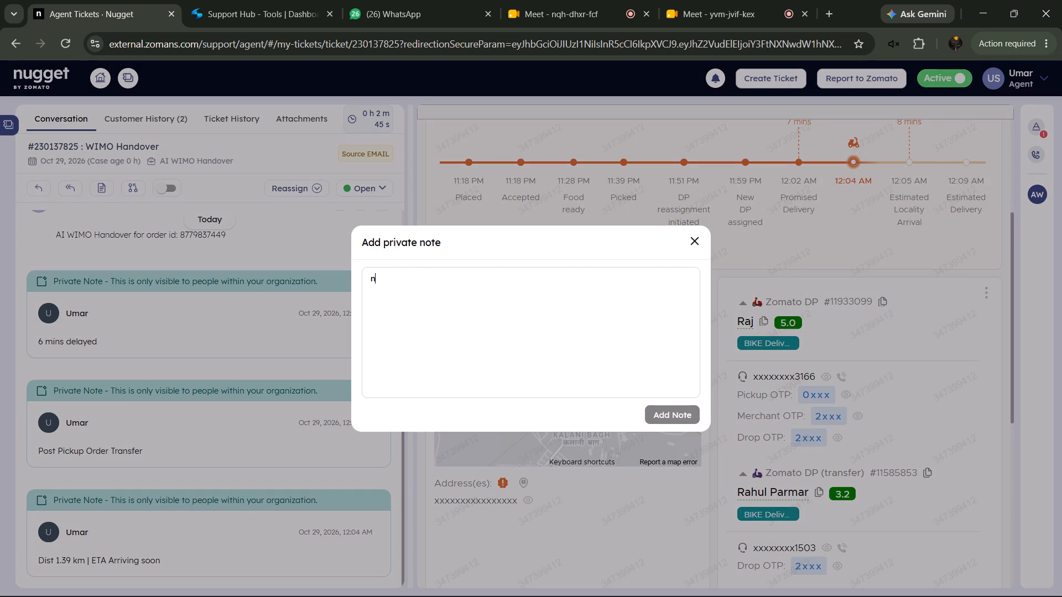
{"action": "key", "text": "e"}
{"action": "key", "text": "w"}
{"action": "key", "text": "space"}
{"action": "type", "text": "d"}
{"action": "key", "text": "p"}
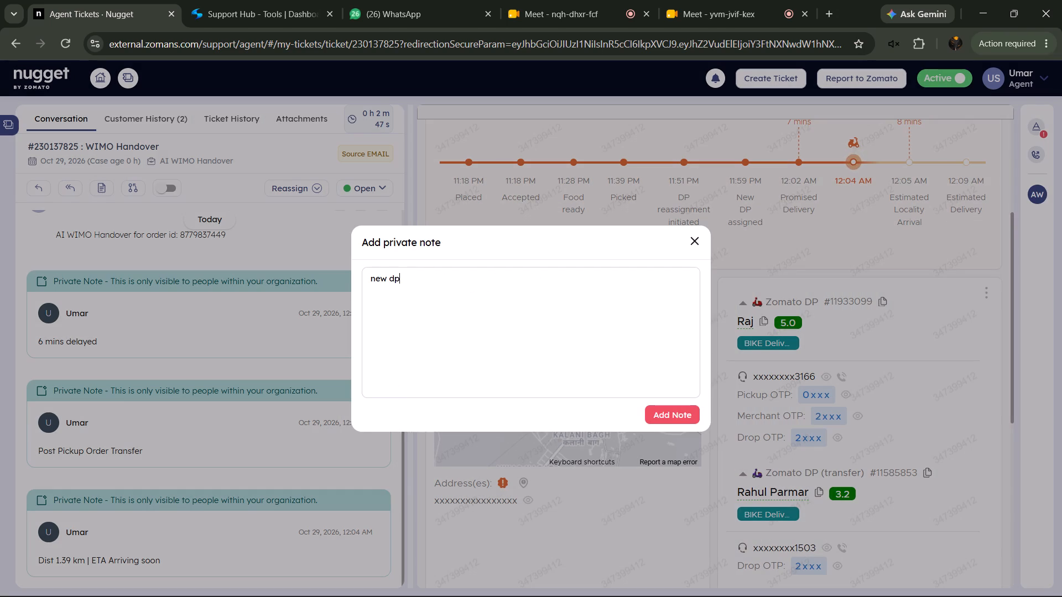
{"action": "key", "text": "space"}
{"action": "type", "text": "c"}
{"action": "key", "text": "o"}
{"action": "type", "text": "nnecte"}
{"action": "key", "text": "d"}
{"action": "left_click", "coordinate": [667, 405]}
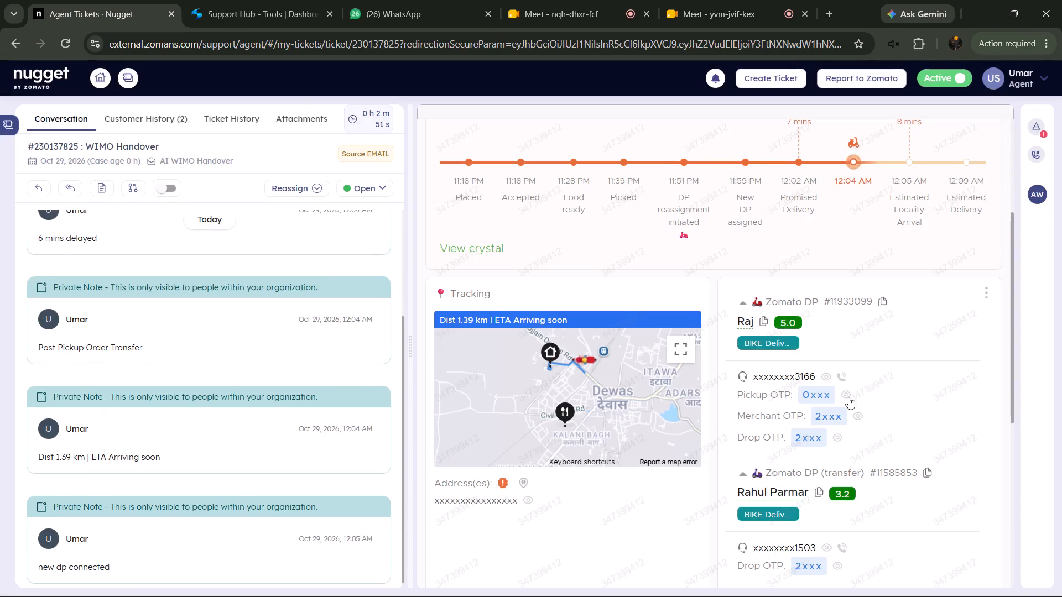
Request another callback to the newly assigned Zomato delivery partner.
{"action": "left_click", "coordinate": [840, 378]}
{"action": "left_click", "coordinate": [965, 426]}
{"action": "left_click", "coordinate": [946, 234]}
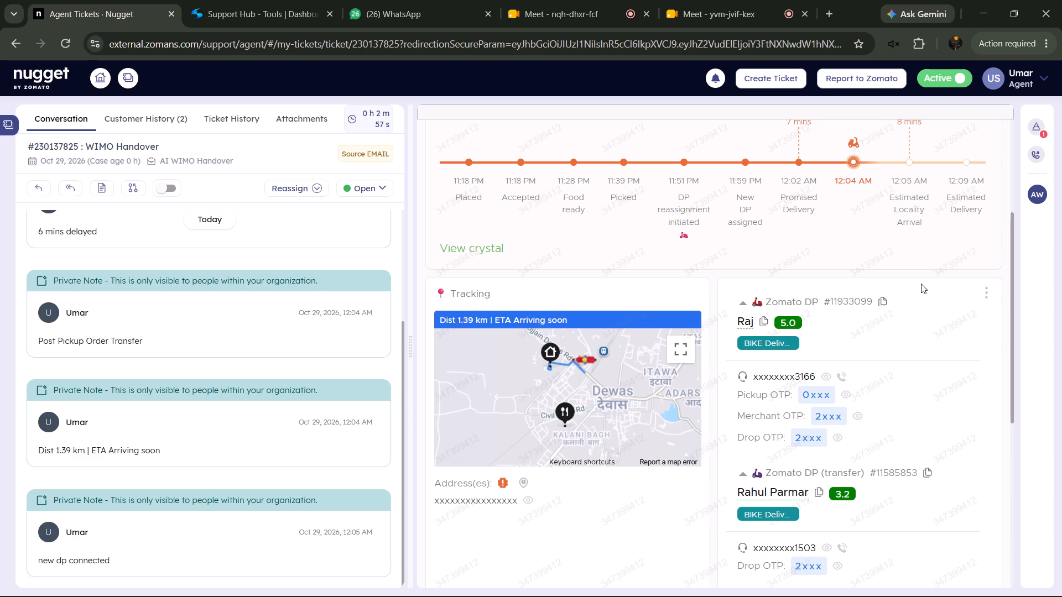
{"action": "scroll", "coordinate": [919, 282], "scroll_direction": "up", "scroll_amount": 7}
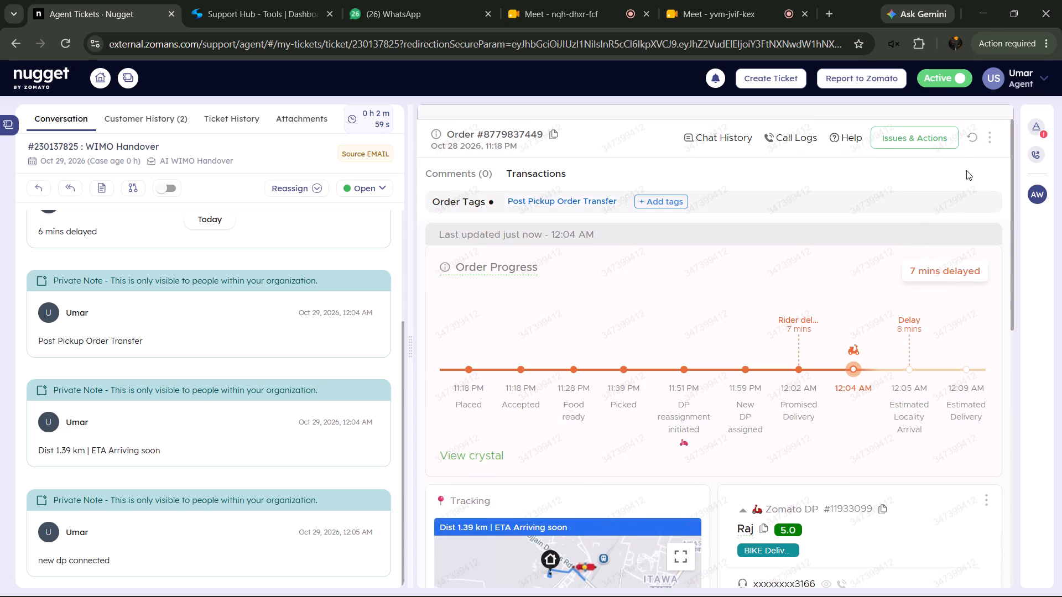
{"action": "left_click", "coordinate": [969, 135]}
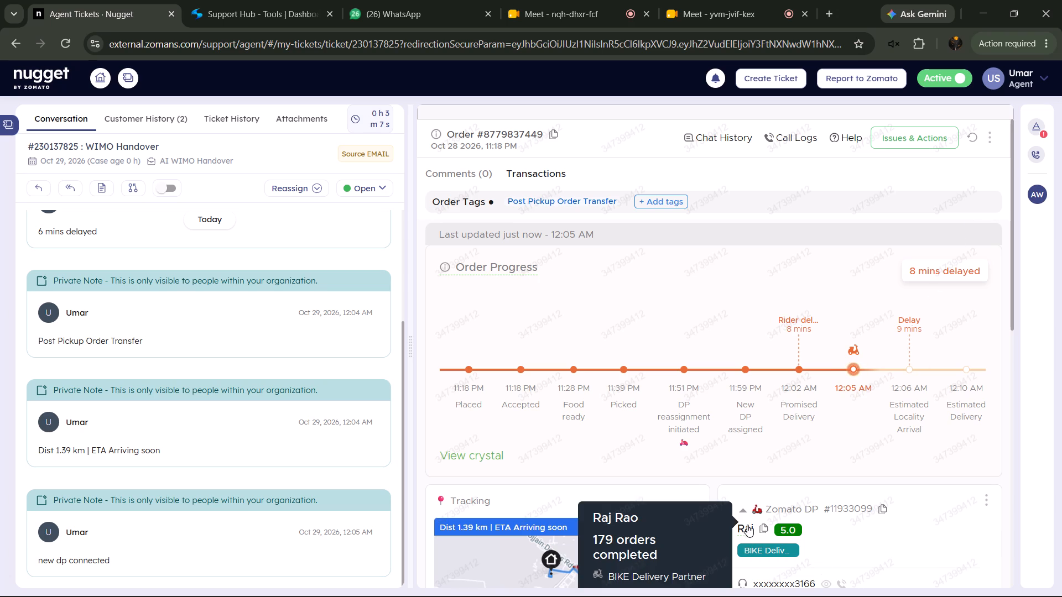
Switch to Support Hub and copy the transfer_order template about a delay from the previous delivery partner's reassignment due to vehicle issue.
{"action": "left_click", "coordinate": [264, 0]}
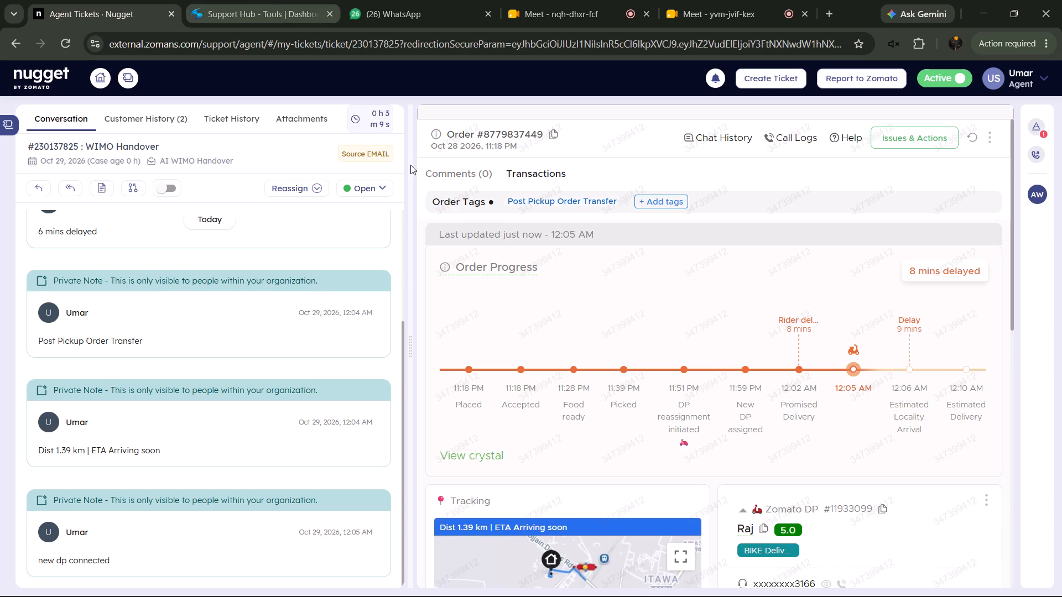
{"action": "left_click", "coordinate": [545, 267]}
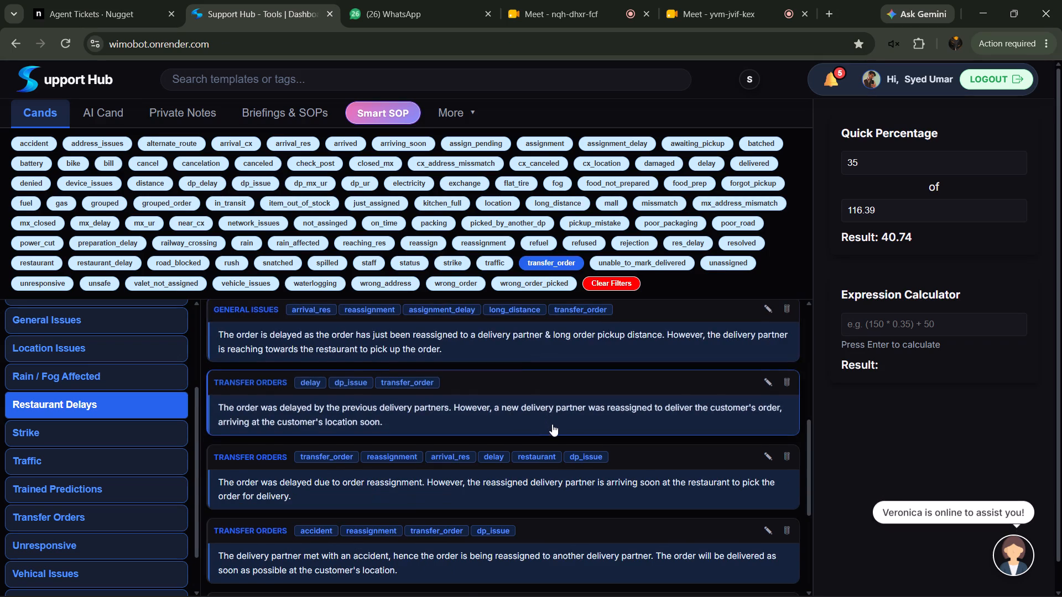
{"action": "scroll", "coordinate": [553, 427], "scroll_direction": "up", "scroll_amount": 13}
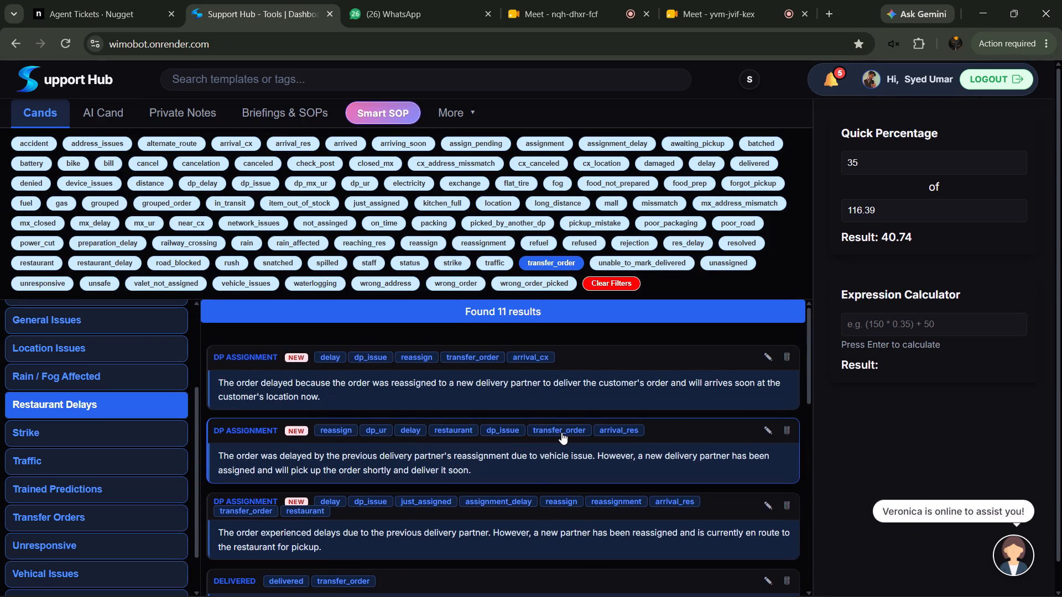
{"action": "left_click", "coordinate": [534, 459]}
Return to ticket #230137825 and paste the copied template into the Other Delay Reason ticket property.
{"action": "left_click", "coordinate": [169, 0]}
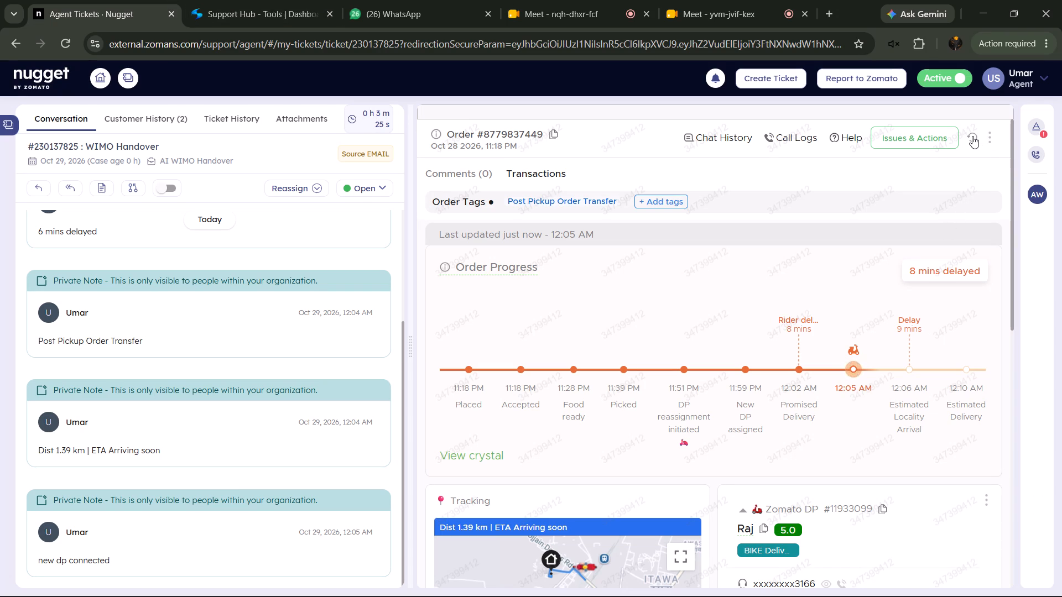
{"action": "scroll", "coordinate": [946, 222], "scroll_direction": "down", "scroll_amount": 2}
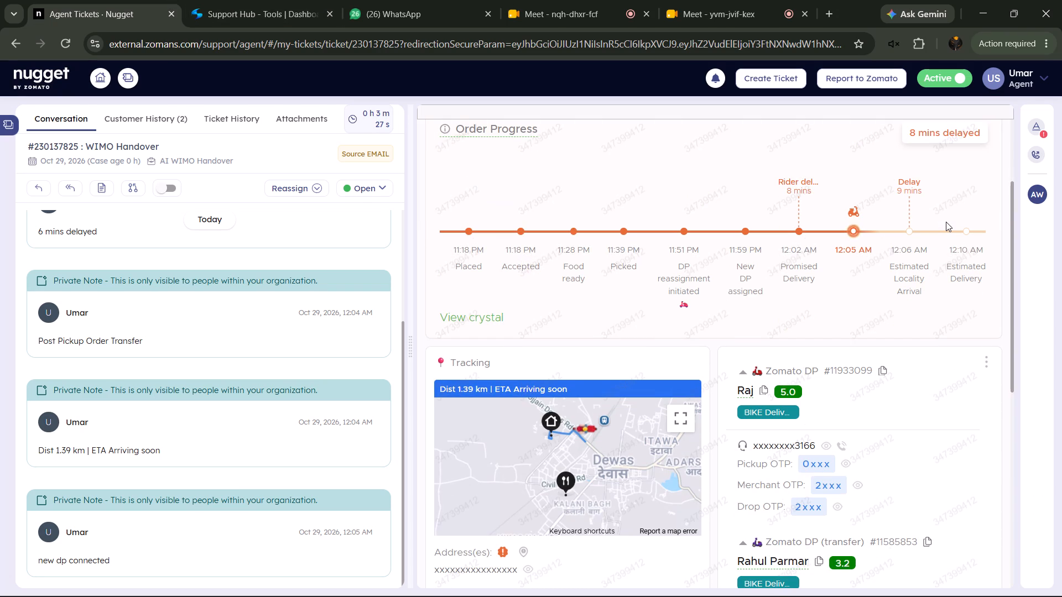
{"action": "scroll", "coordinate": [946, 222], "scroll_direction": "up", "scroll_amount": 4}
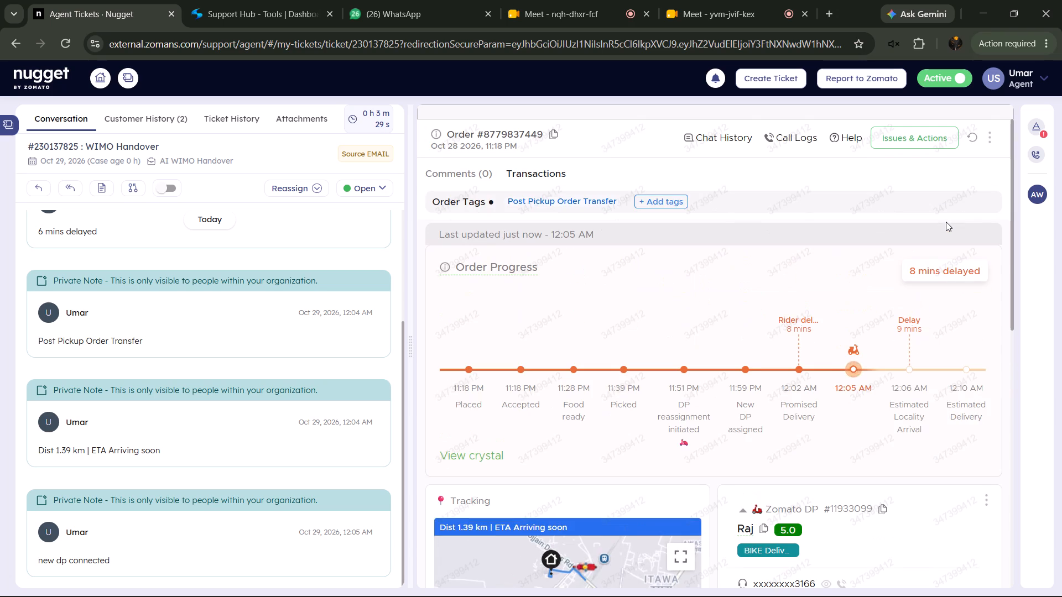
{"action": "scroll", "coordinate": [946, 222], "scroll_direction": "down", "scroll_amount": 1}
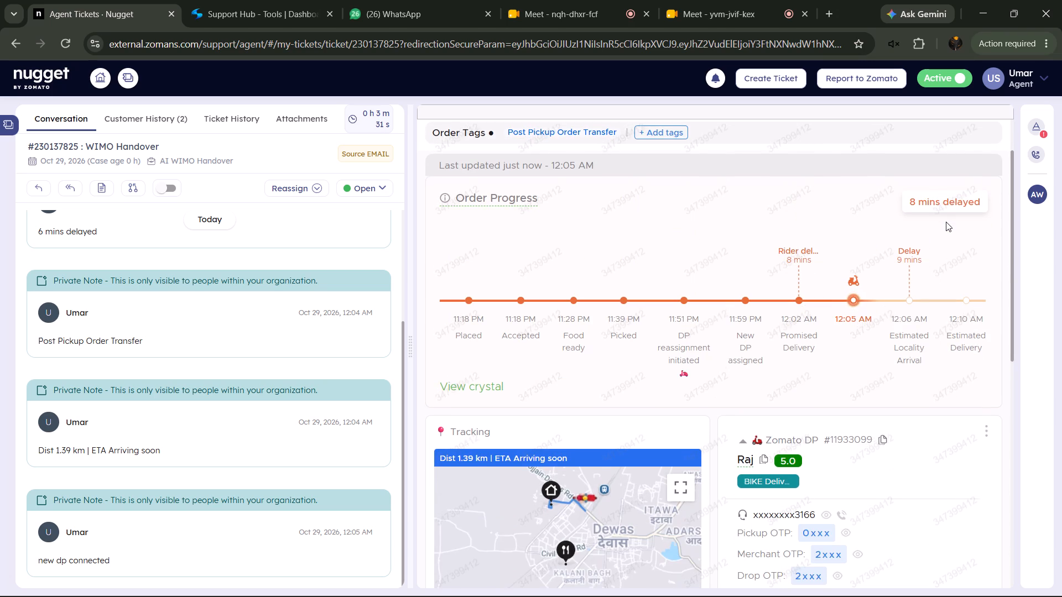
{"action": "scroll", "coordinate": [946, 222], "scroll_direction": "up", "scroll_amount": 1}
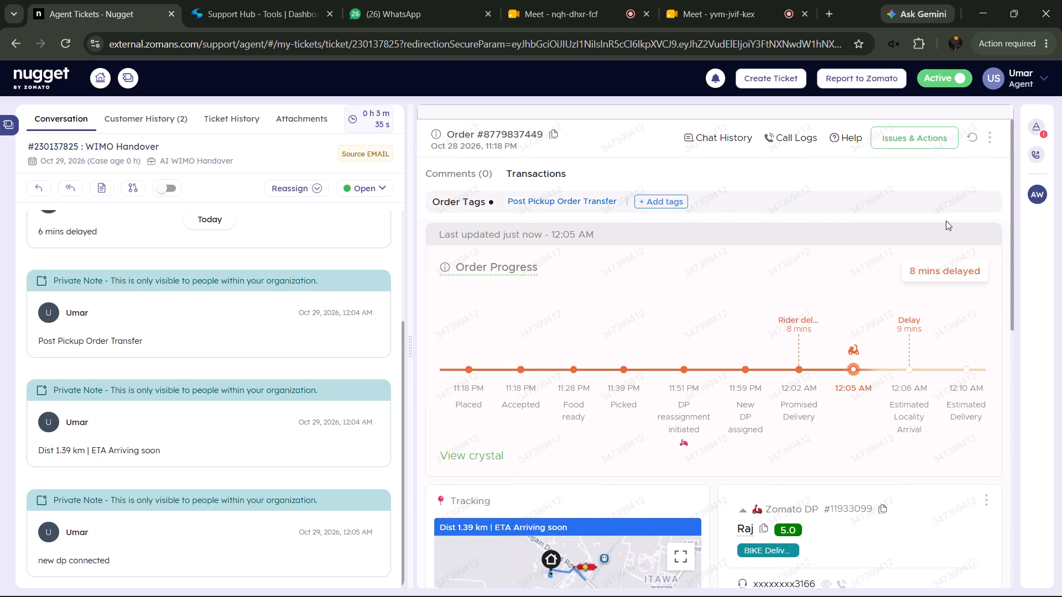
{"action": "left_click", "coordinate": [1029, 132]}
{"action": "scroll", "coordinate": [892, 321], "scroll_direction": "up", "scroll_amount": 2}
{"action": "right_click", "coordinate": [855, 252]}
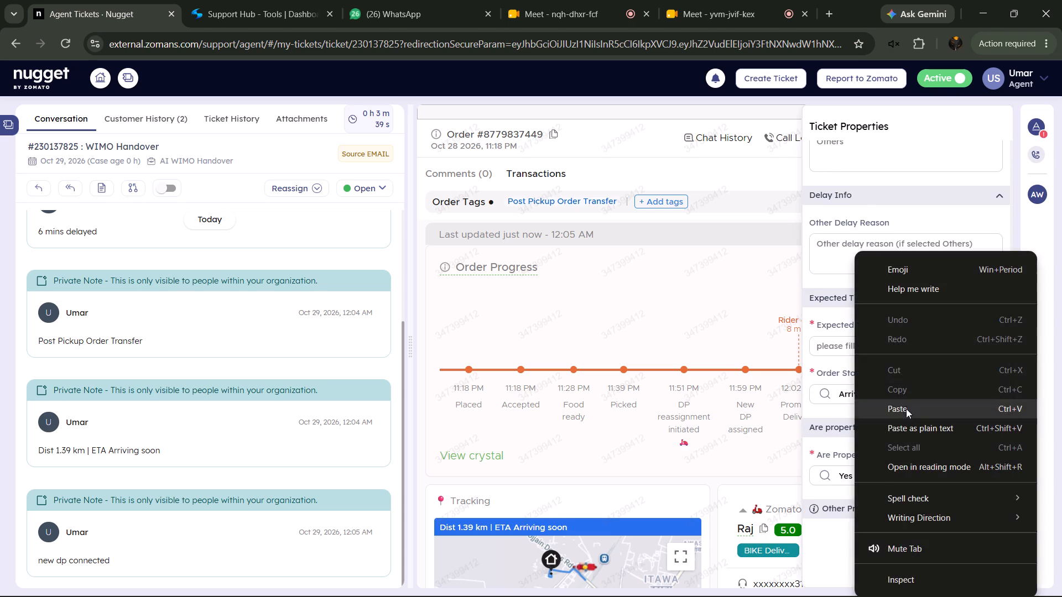
{"action": "left_click", "coordinate": [907, 415]}
{"action": "left_click", "coordinate": [893, 349]}
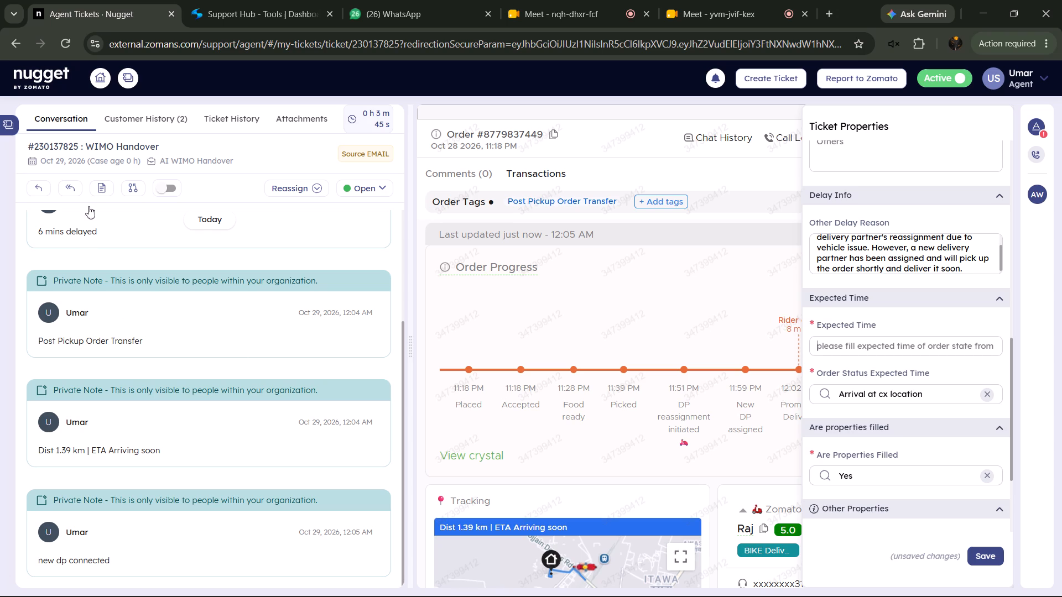
Add the private note "+10m" to the ticket.
{"action": "left_click", "coordinate": [97, 186]}
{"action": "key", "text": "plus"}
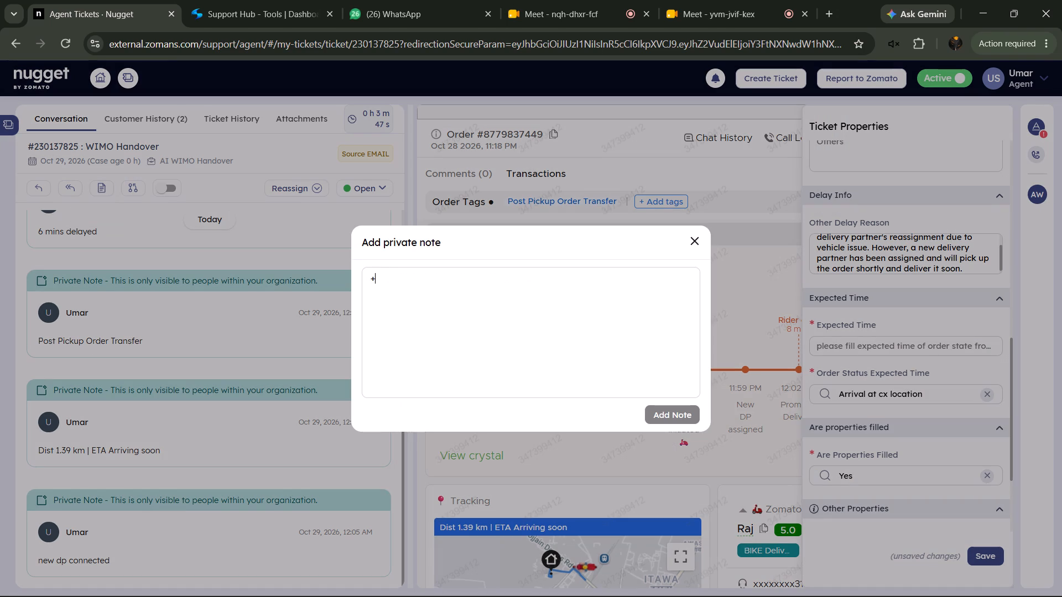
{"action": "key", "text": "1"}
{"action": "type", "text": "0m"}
{"action": "left_click", "coordinate": [675, 417]}
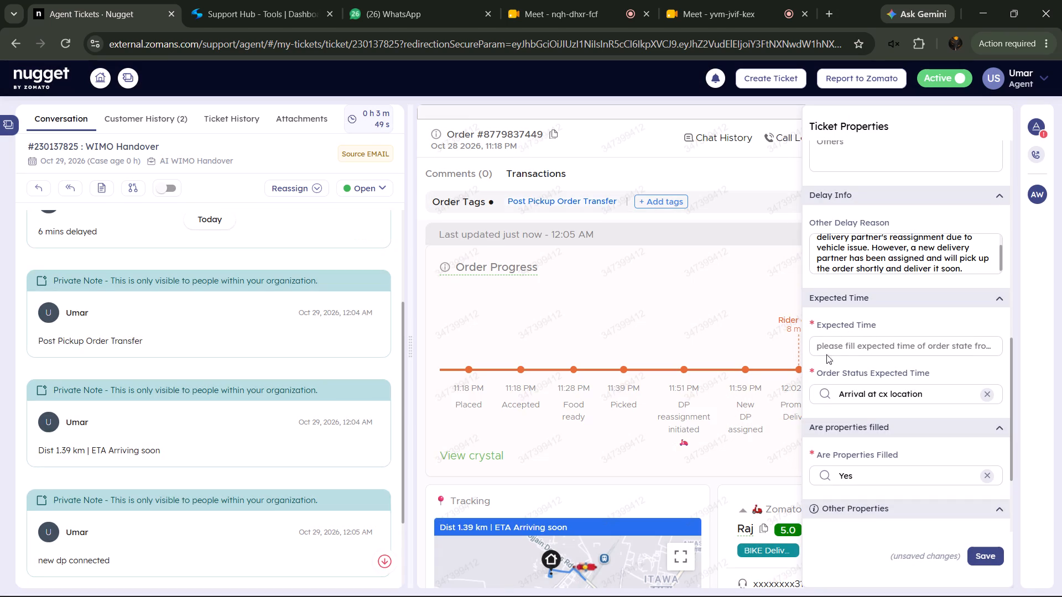
Set the Expected Time property to 15, review the filled ticket properties and save them.
{"action": "left_click", "coordinate": [849, 348]}
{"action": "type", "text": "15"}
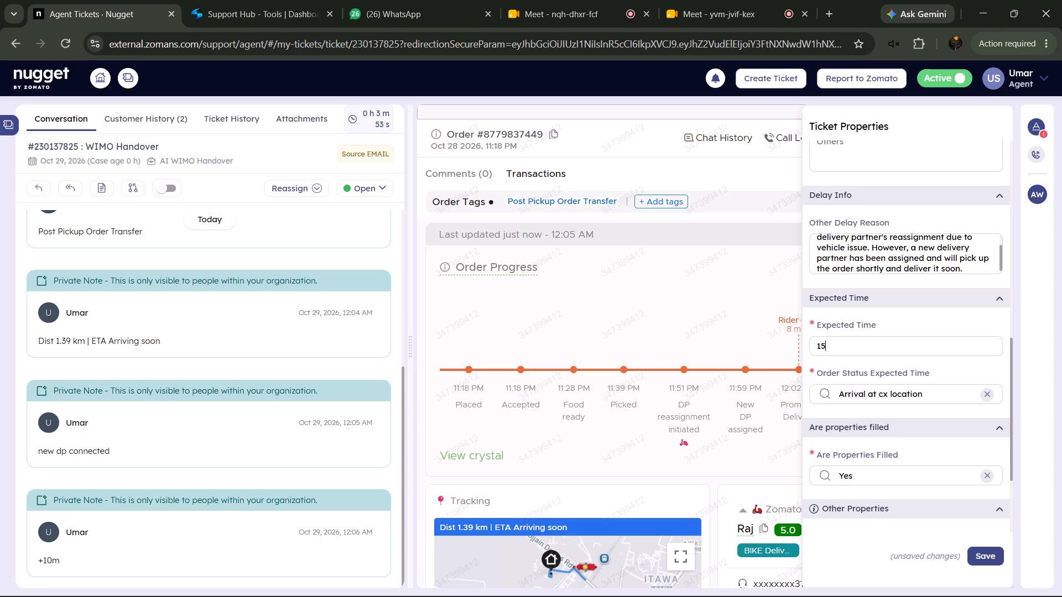
{"action": "scroll", "coordinate": [910, 264], "scroll_direction": "up", "scroll_amount": 4}
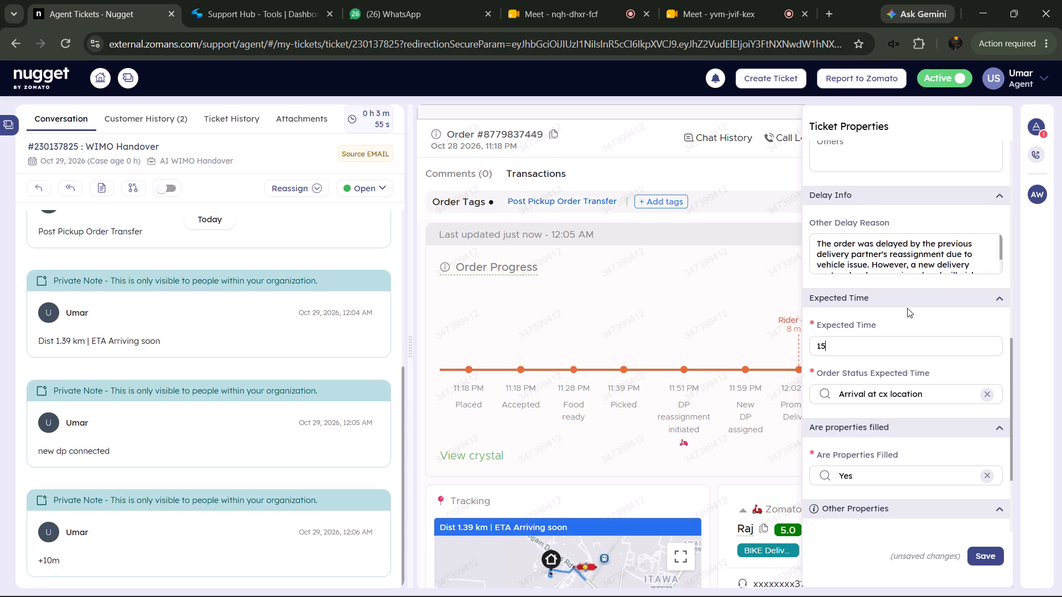
{"action": "scroll", "coordinate": [907, 308], "scroll_direction": "up", "scroll_amount": 9}
{"action": "scroll", "coordinate": [907, 307], "scroll_direction": "down", "scroll_amount": 9}
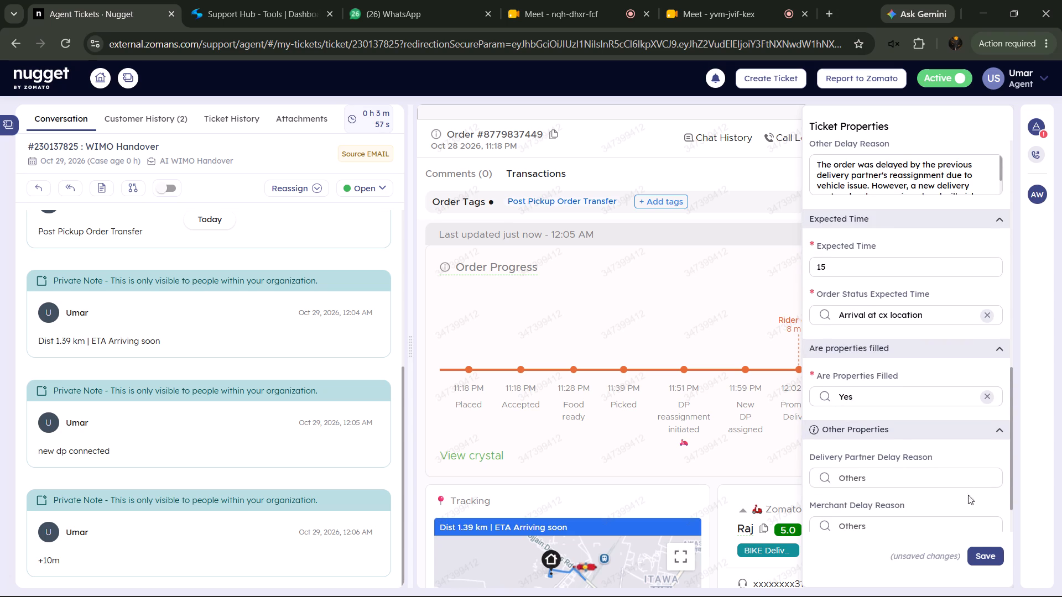
{"action": "left_click", "coordinate": [985, 554]}
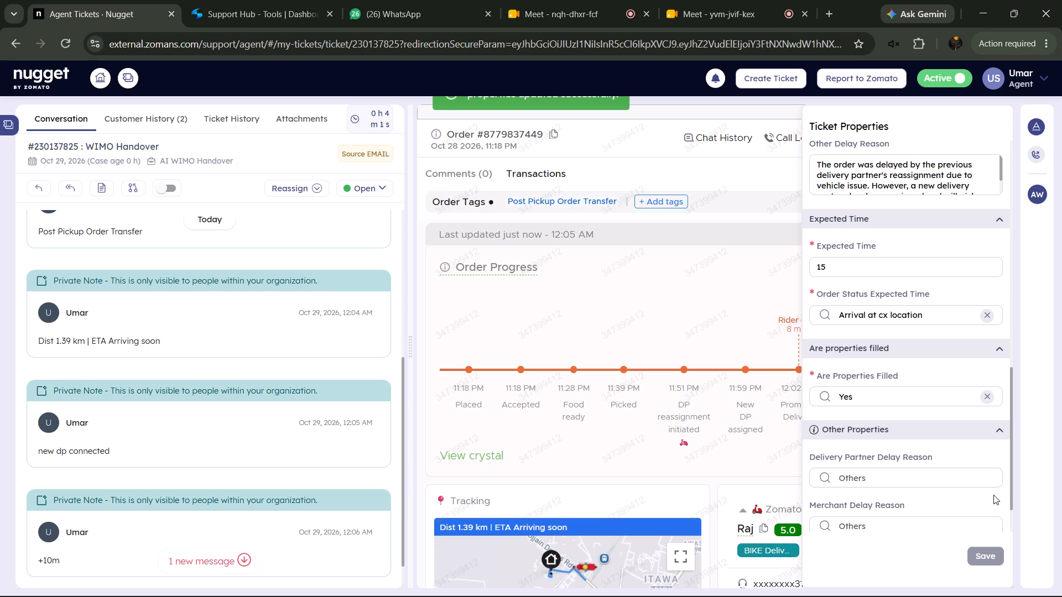
{"action": "left_click", "coordinate": [548, 470]}
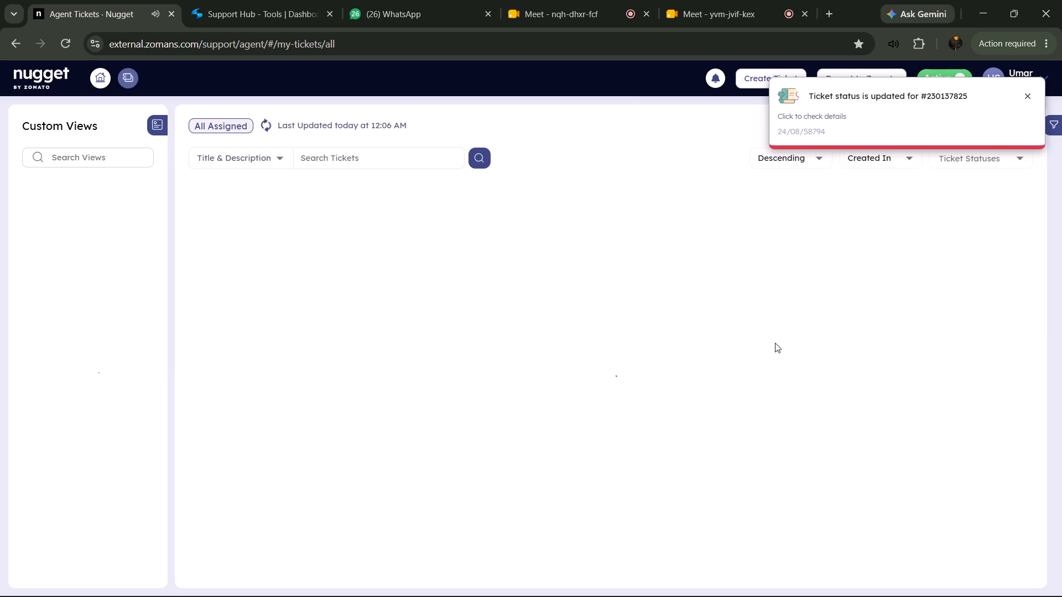
Dismiss the status update notification for ticket #230137825.
{"action": "left_click", "coordinate": [1024, 97]}
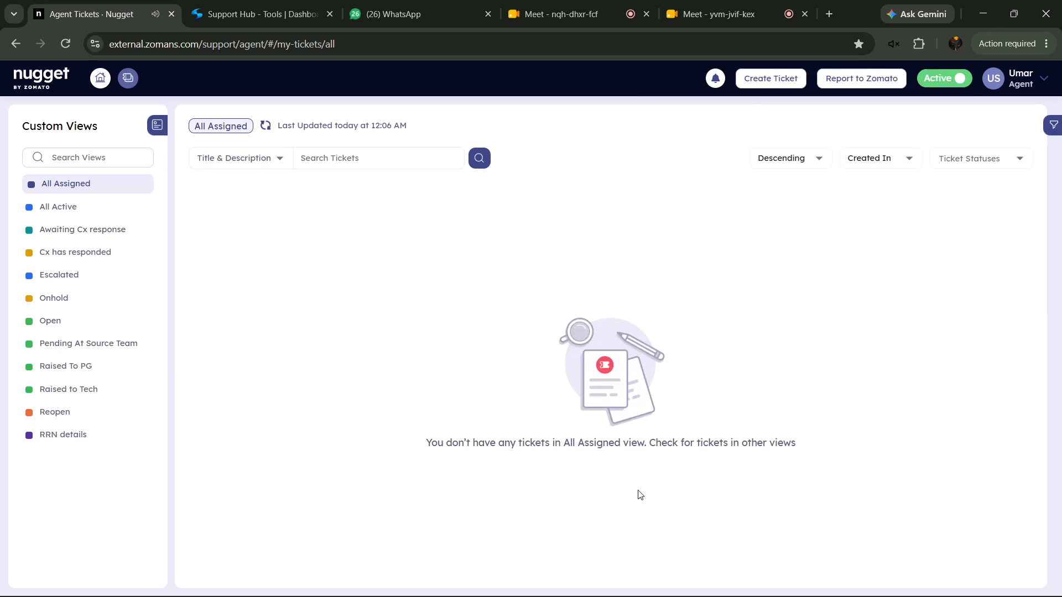